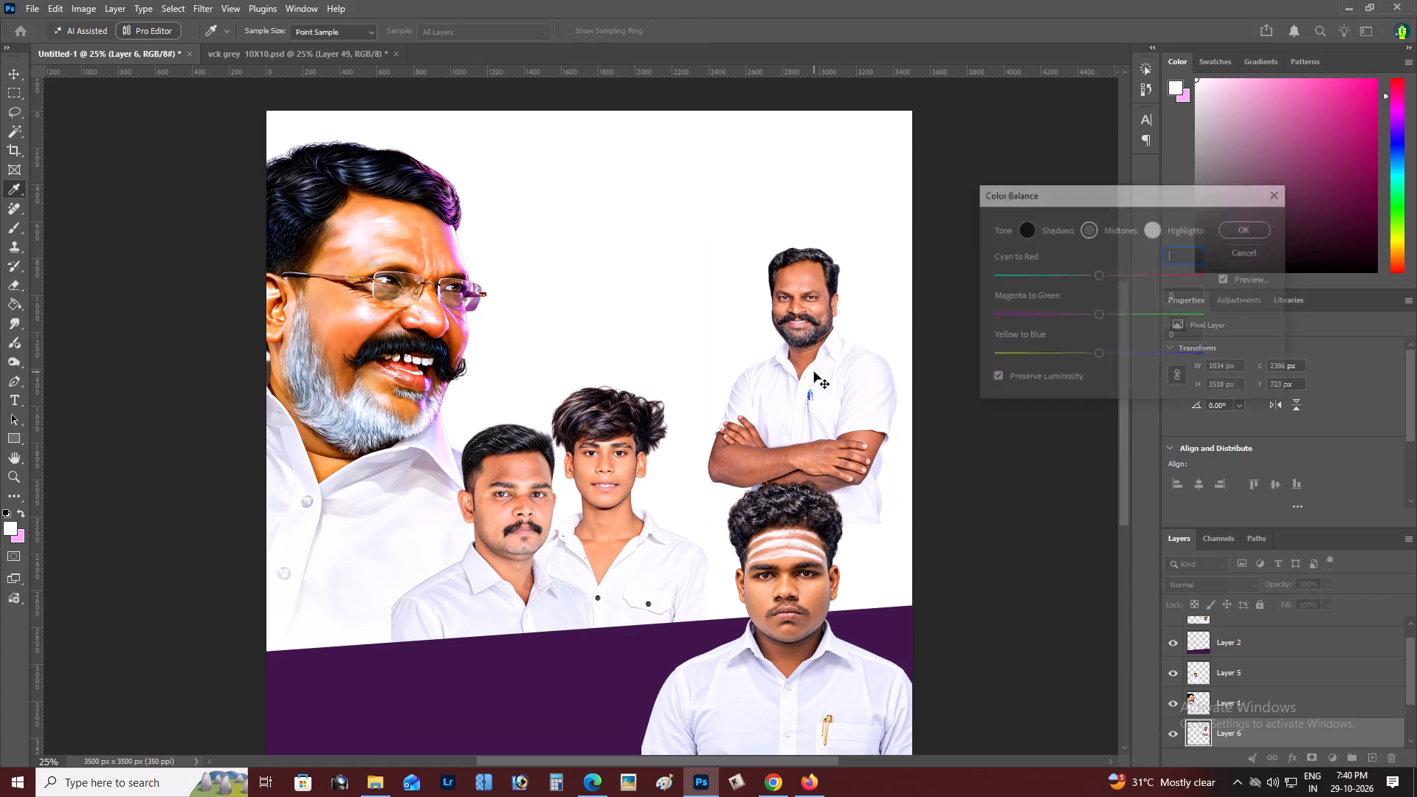
click(1269, 196)
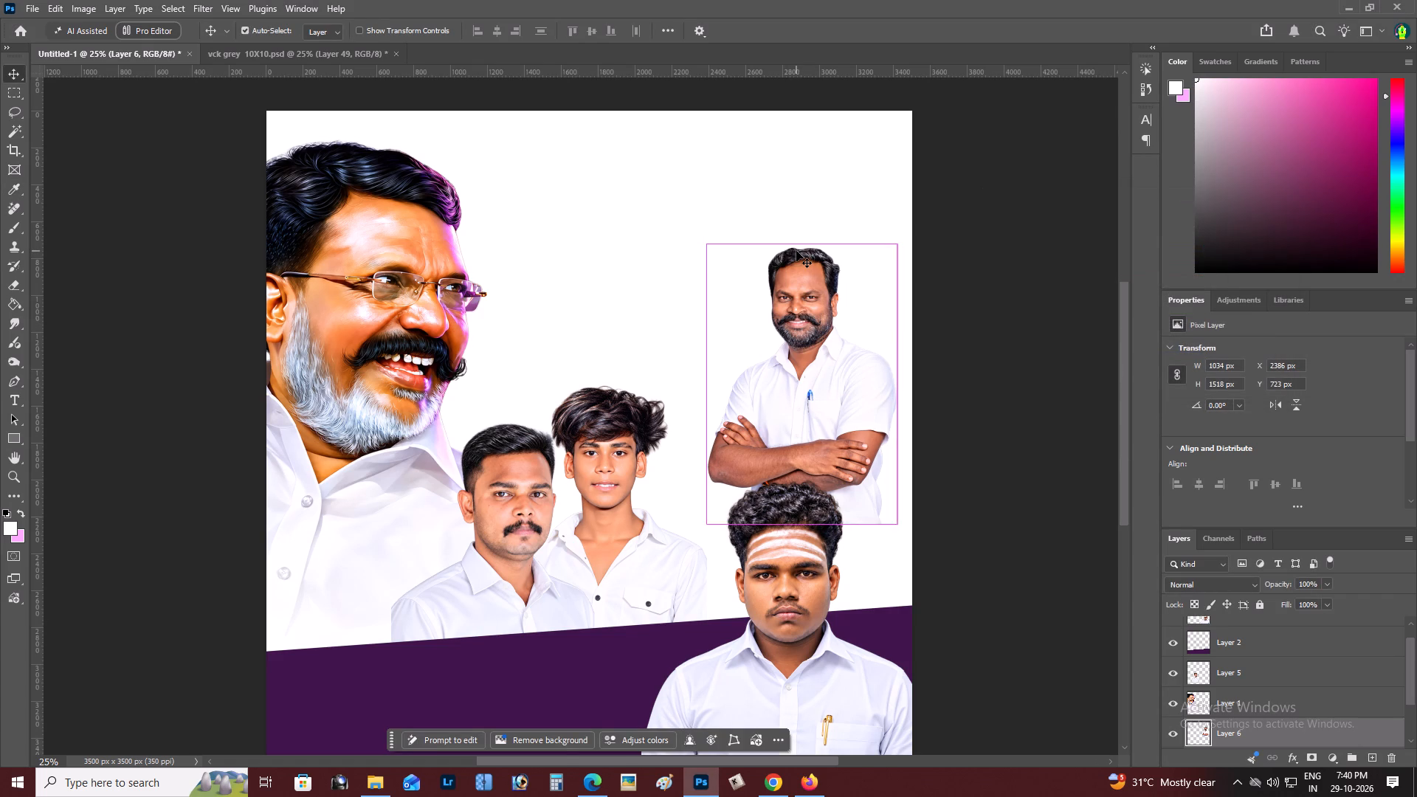
key(ctrl+v)
key(v)
Select the pasted portrait's subject, cut it out, discard the leftover checkerboard background and paste the isolated figure back.
key(z)
double_click(649, 416)
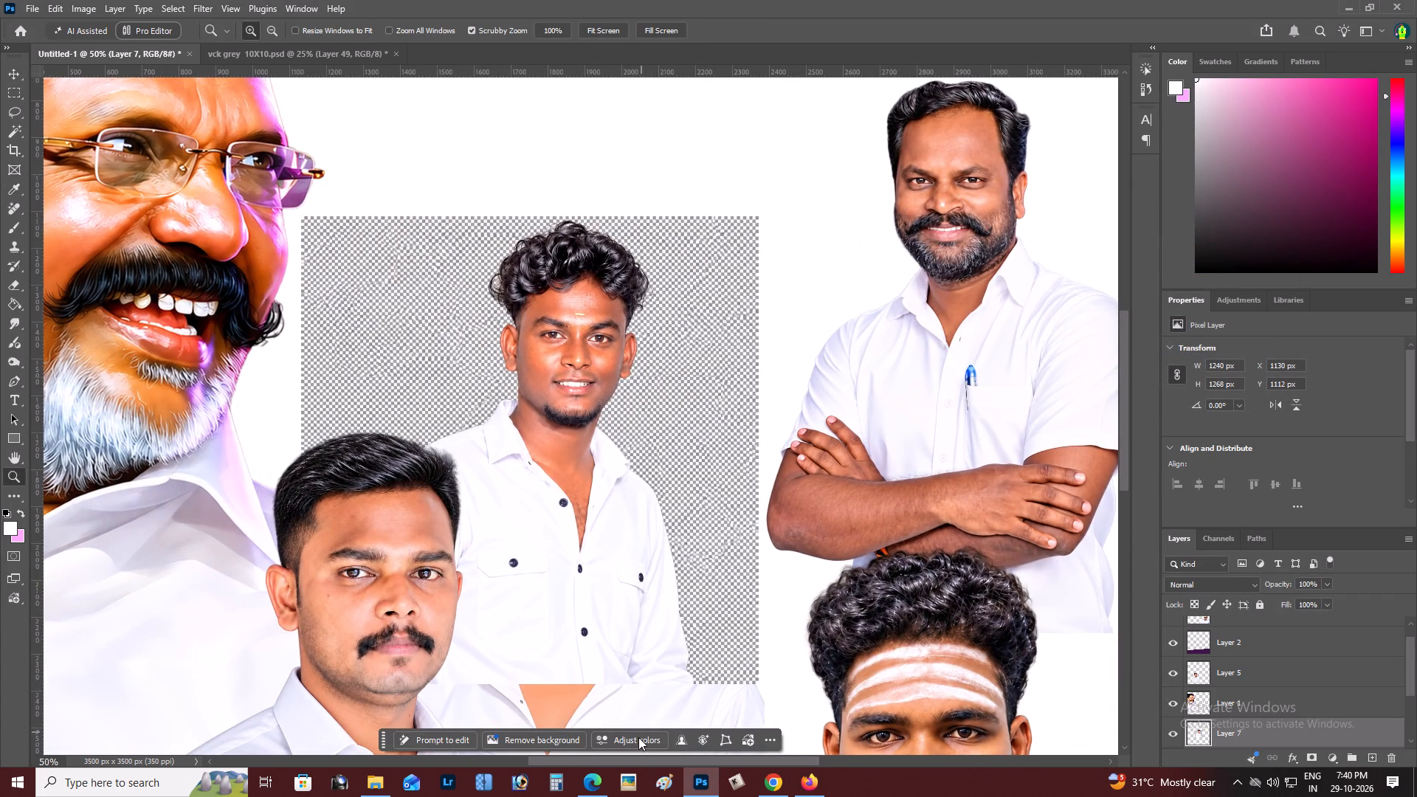
click(682, 739)
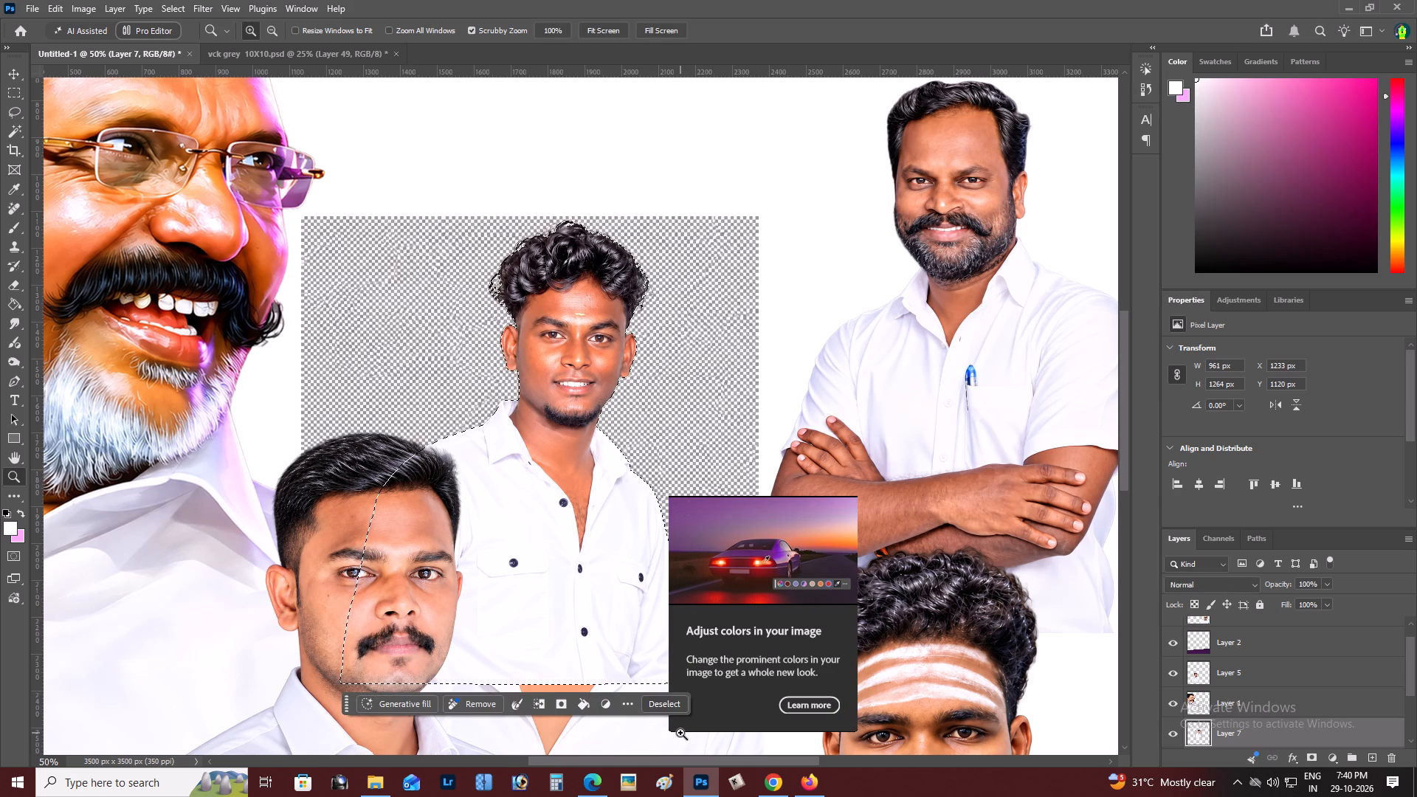
key(ctrl+x)
key(BackSpace)
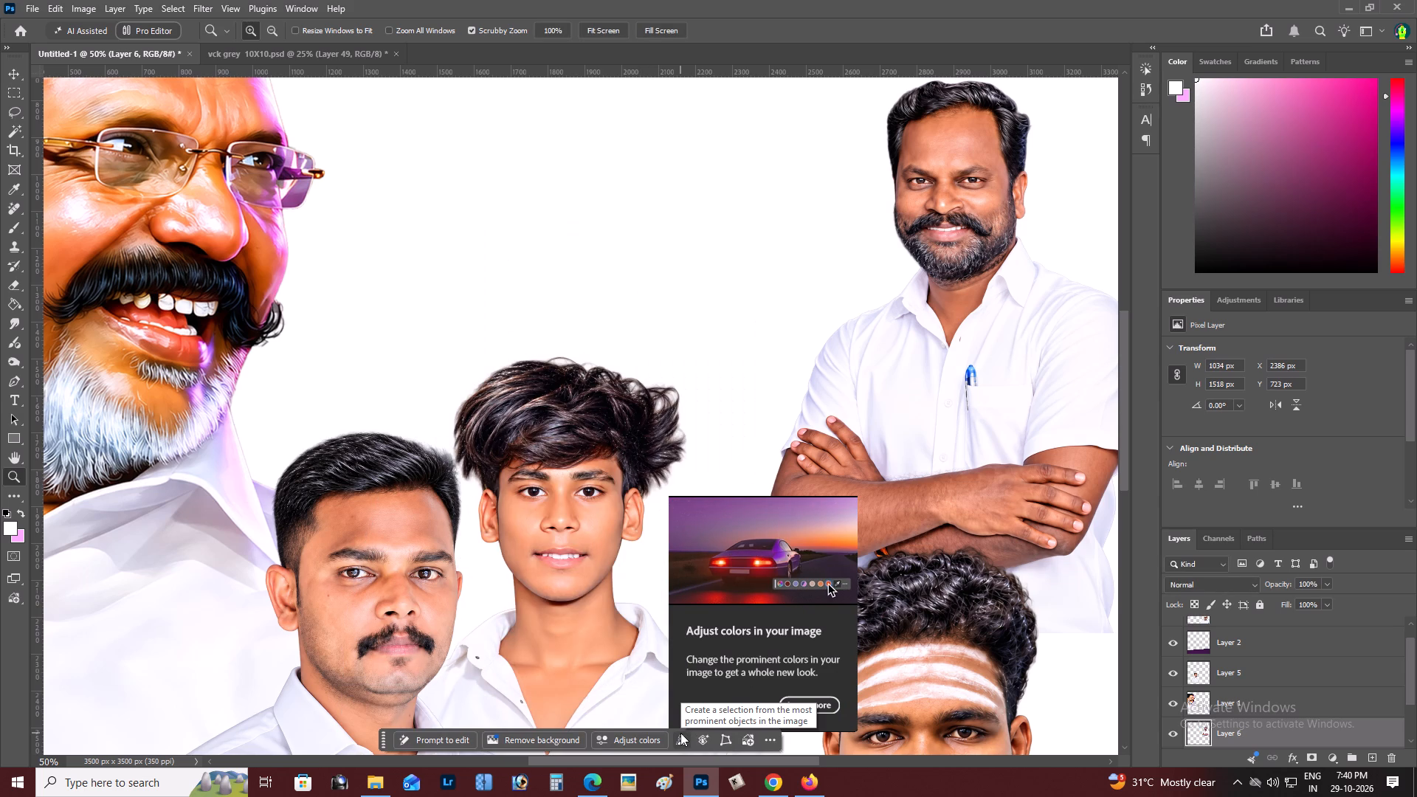
key(ctrl+v)
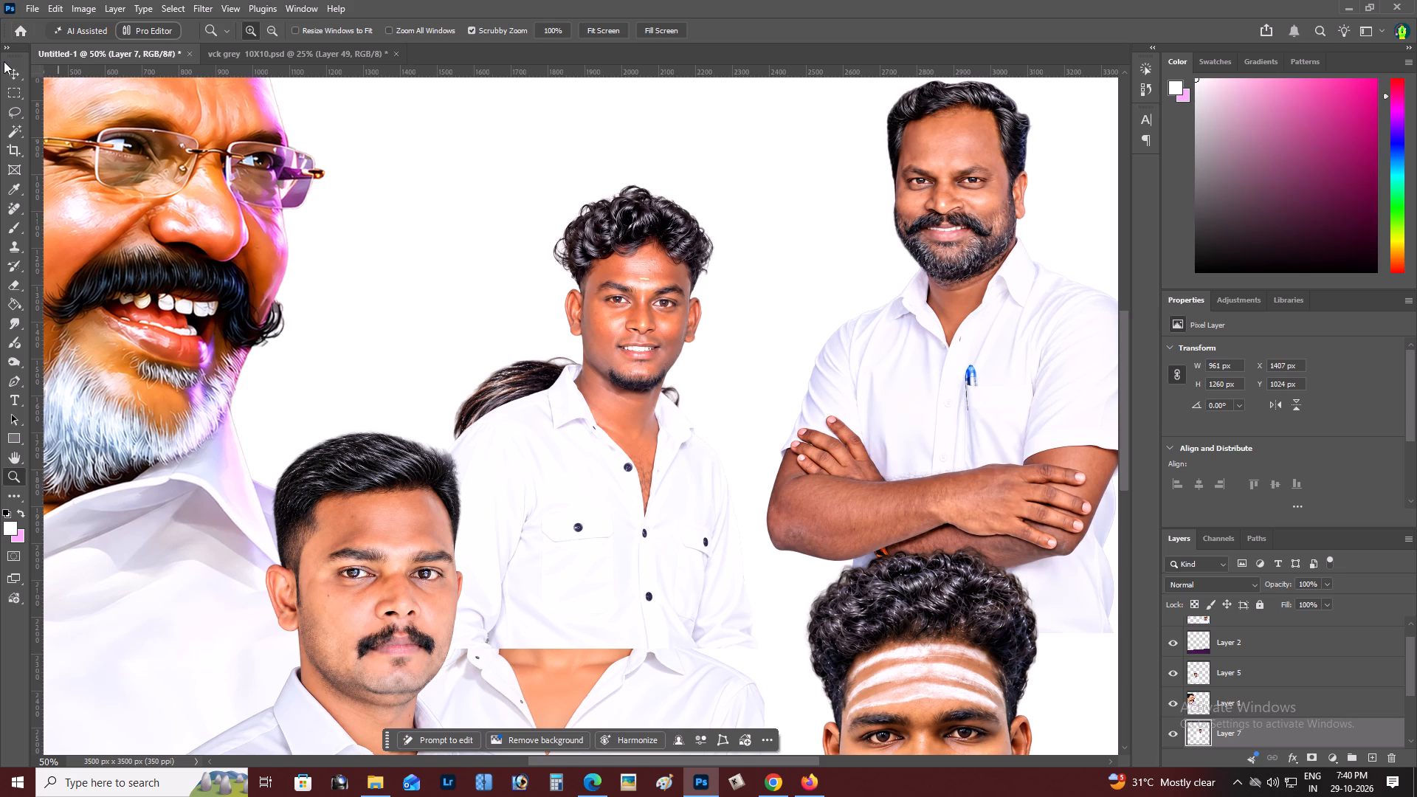
Place the curly-haired cut-out beside the man with folded arms, at about X 1665, Y 1006 px, and send it back three layer levels.
click(19, 76)
right_click(619, 280)
click(641, 287)
drag(645, 287, 740, 277)
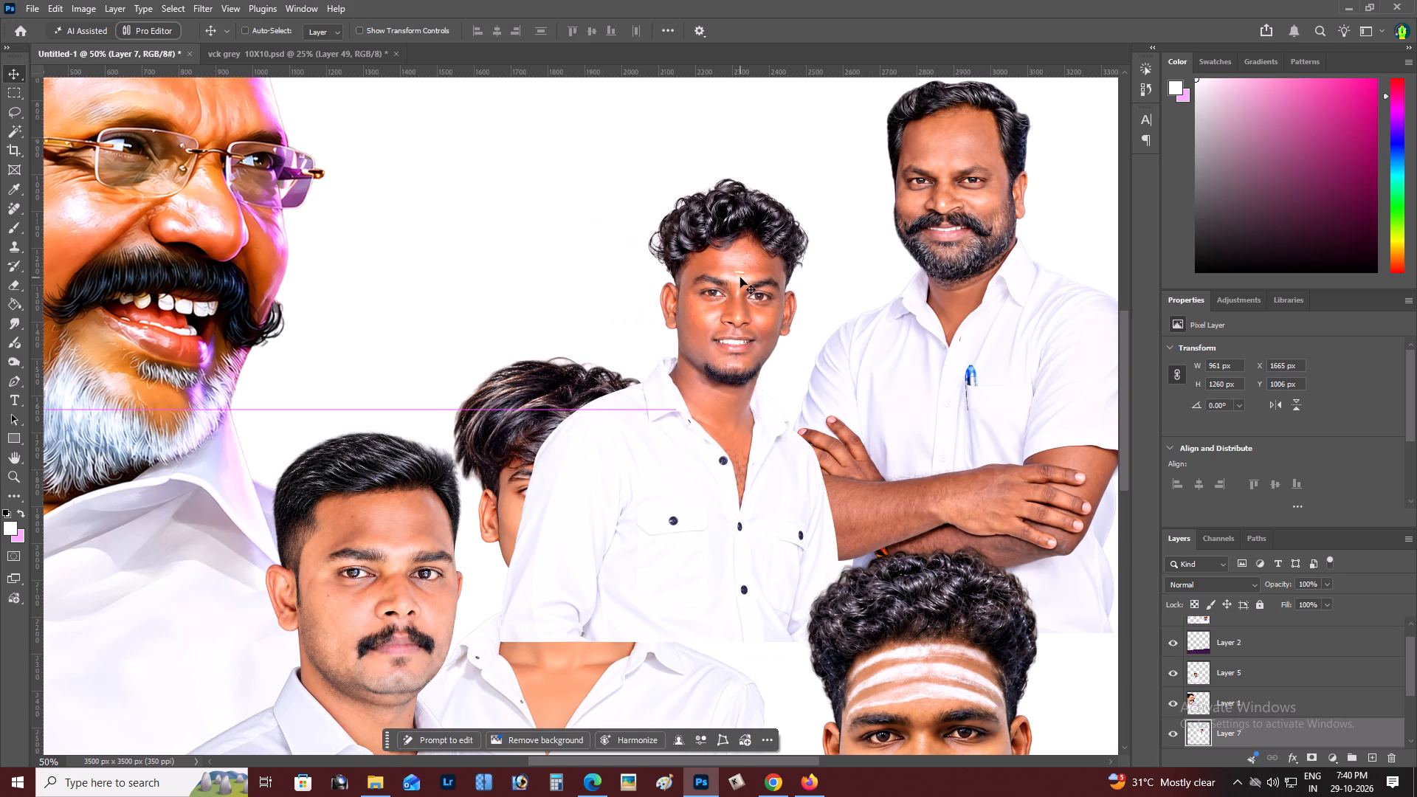
key(ctrl+bracketleft)
key(ctrl+bracketleft)
key(ctrl+bracketleft)
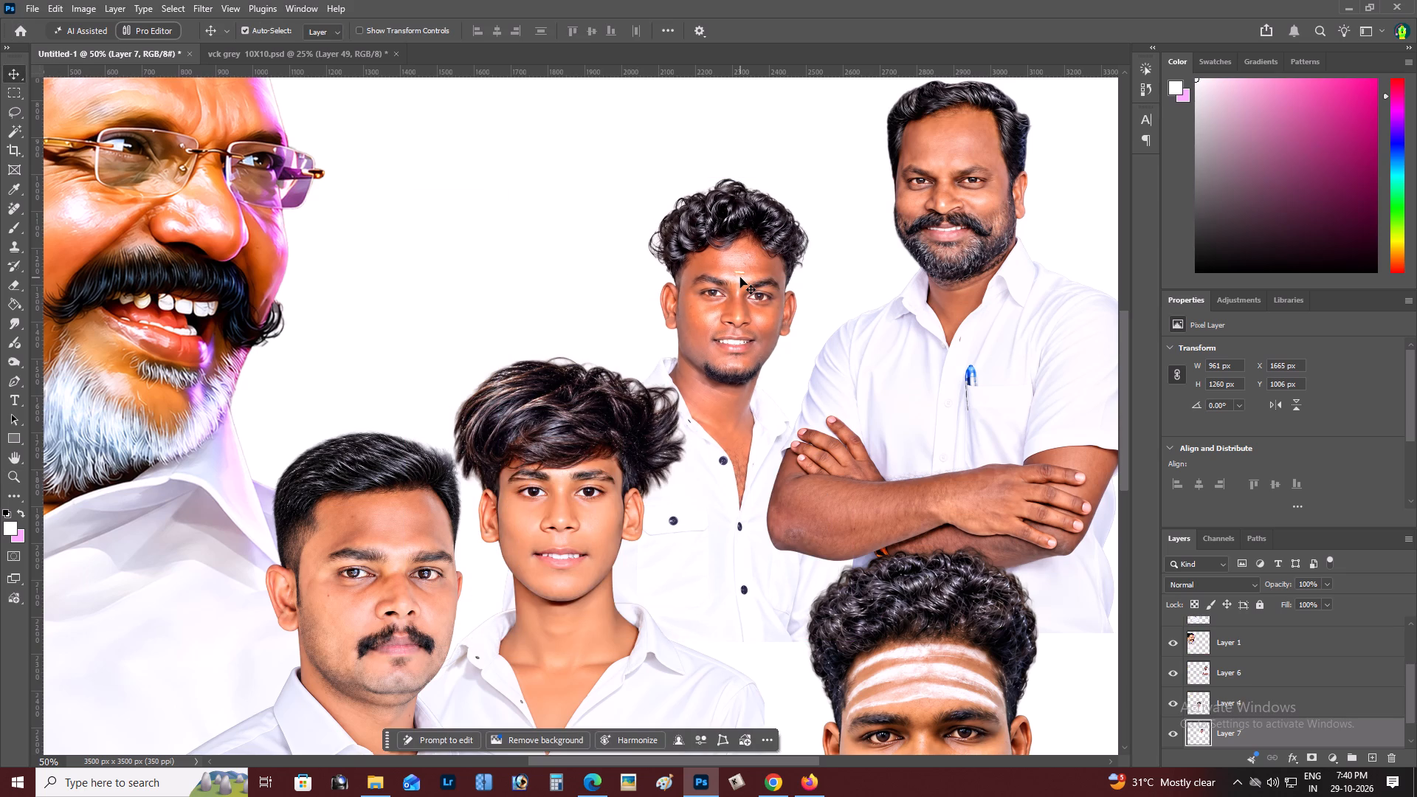
key(ctrl+t)
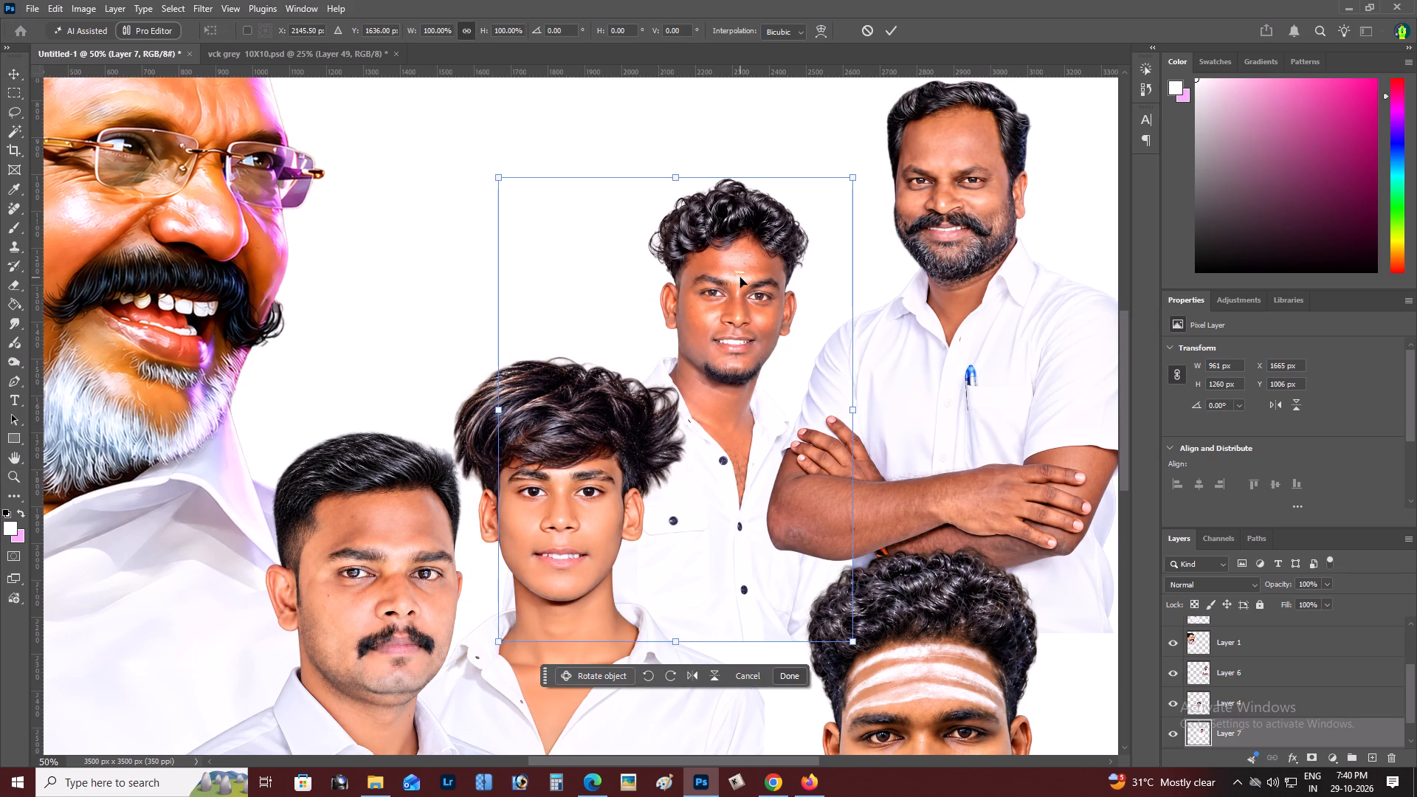
scroll(740, 277, down, 2)
key(Return)
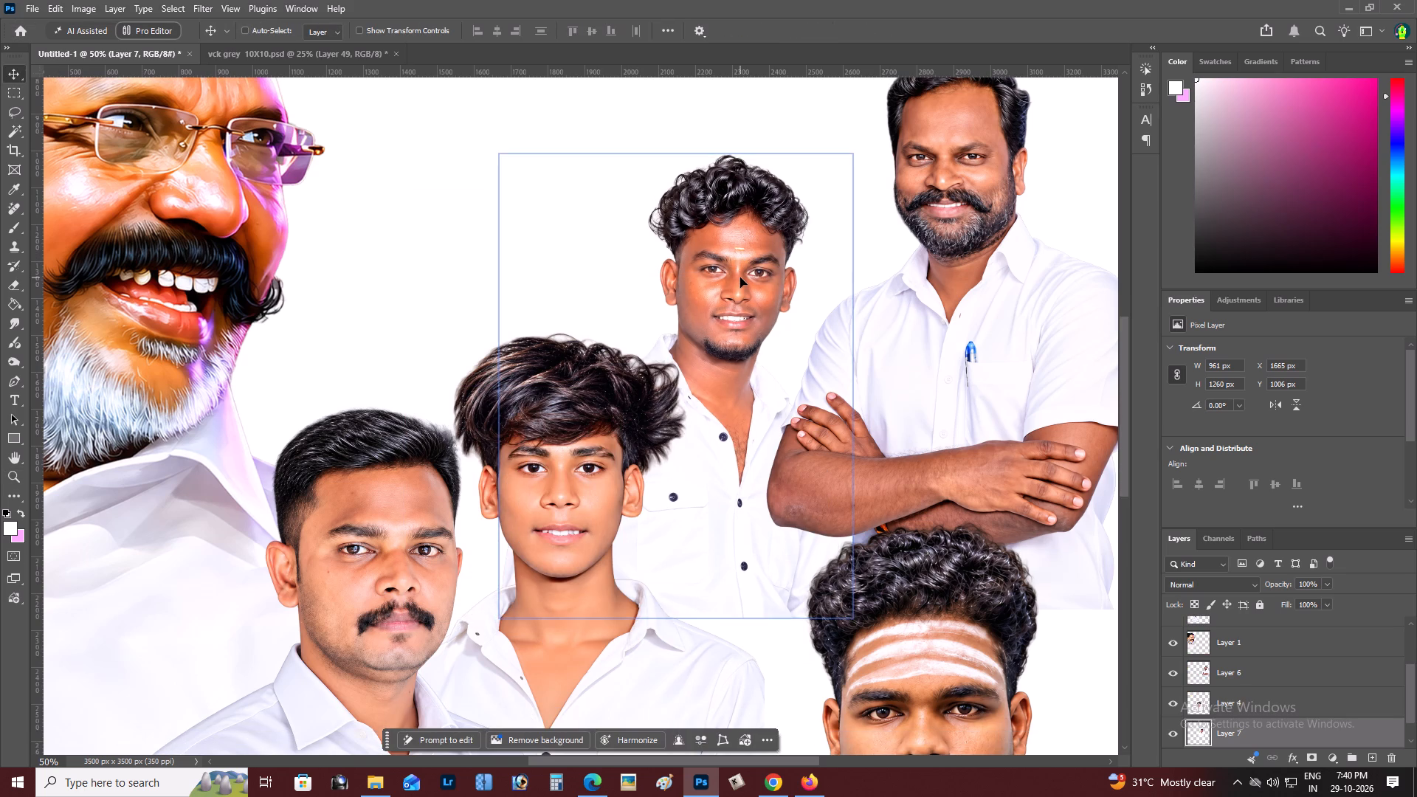
Move the man with folded arms to about X 2294, Y 888 px, close beside the curly-haired young man.
click(16, 472)
right_click(339, 420)
click(359, 426)
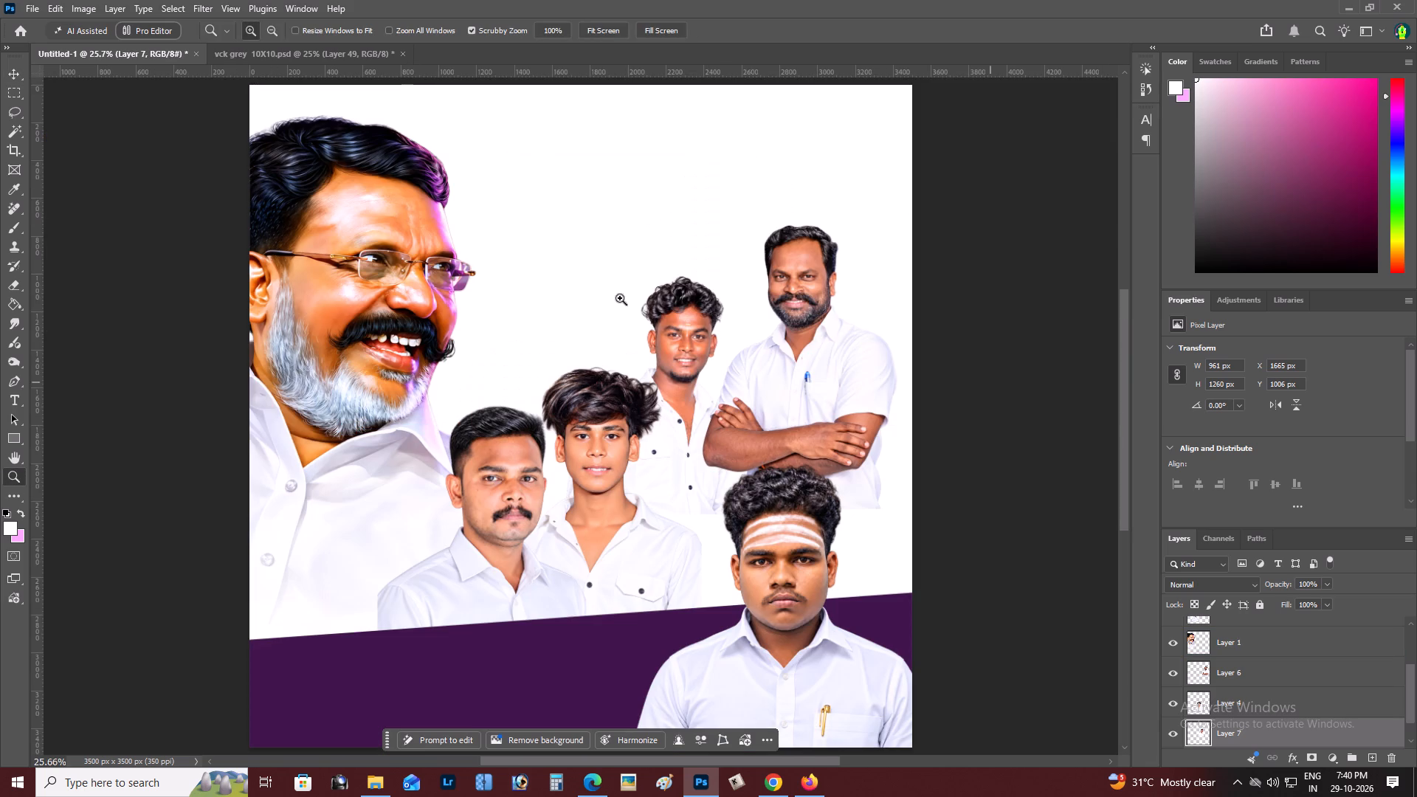
click(18, 80)
right_click(824, 338)
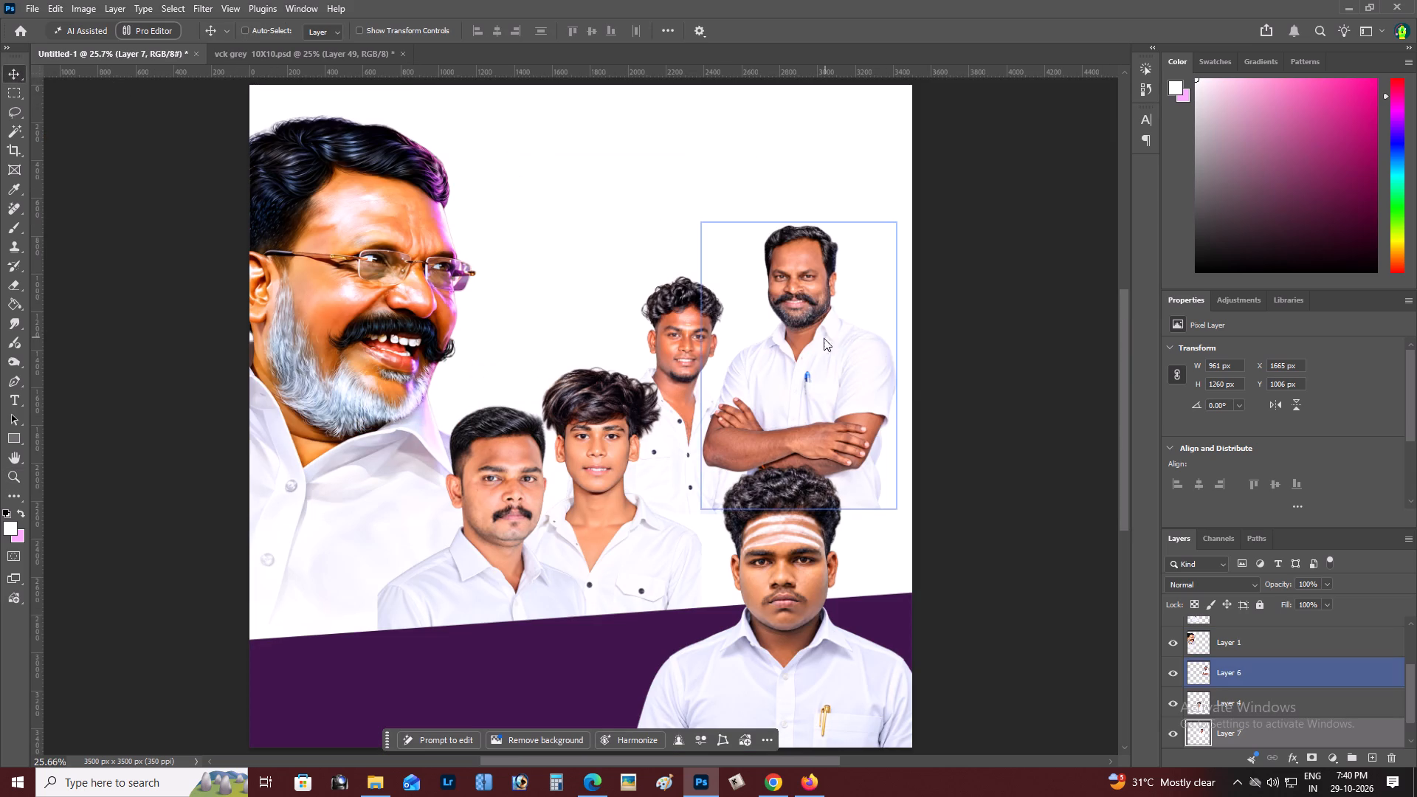
click(834, 343)
drag(834, 343, 888, 373)
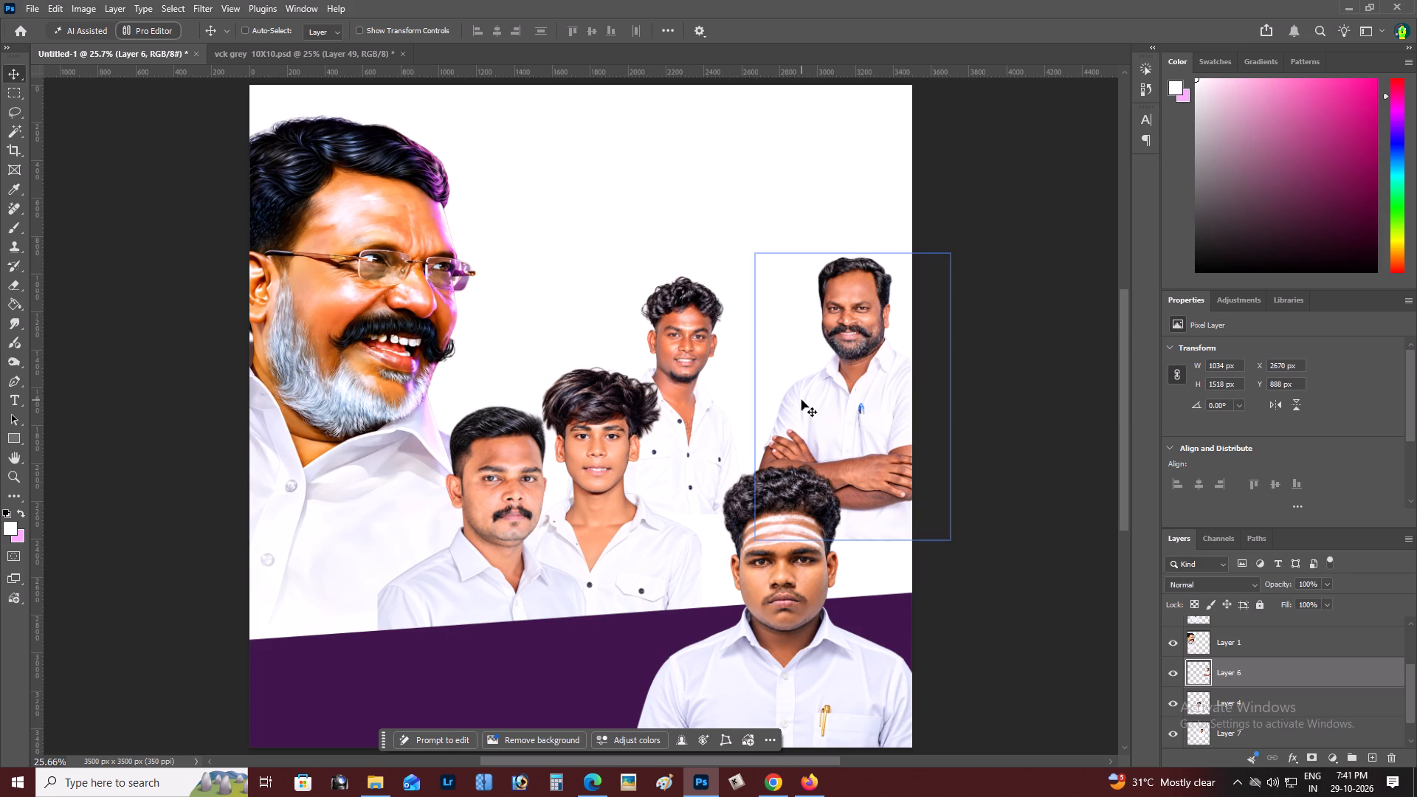
right_click(850, 387)
click(866, 396)
drag(866, 396, 799, 398)
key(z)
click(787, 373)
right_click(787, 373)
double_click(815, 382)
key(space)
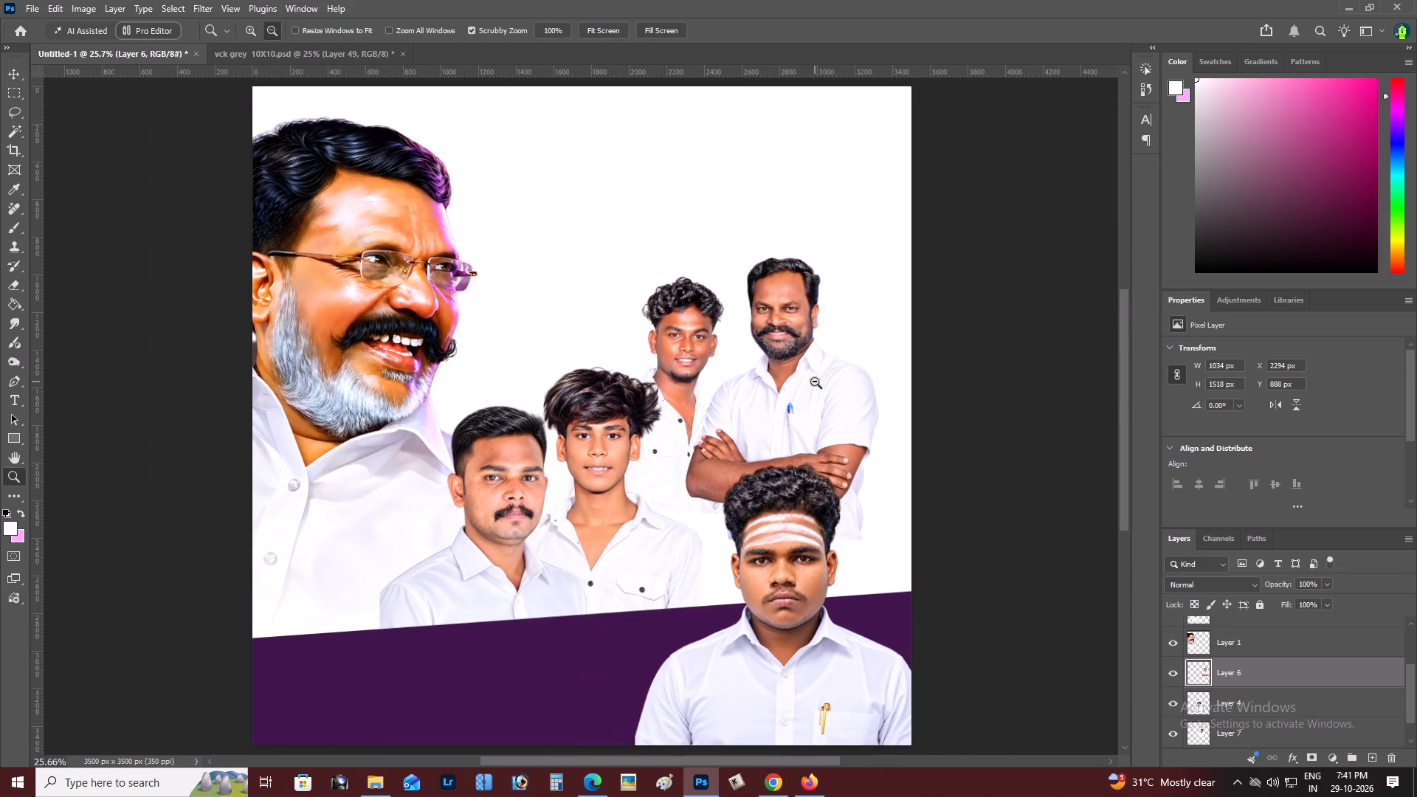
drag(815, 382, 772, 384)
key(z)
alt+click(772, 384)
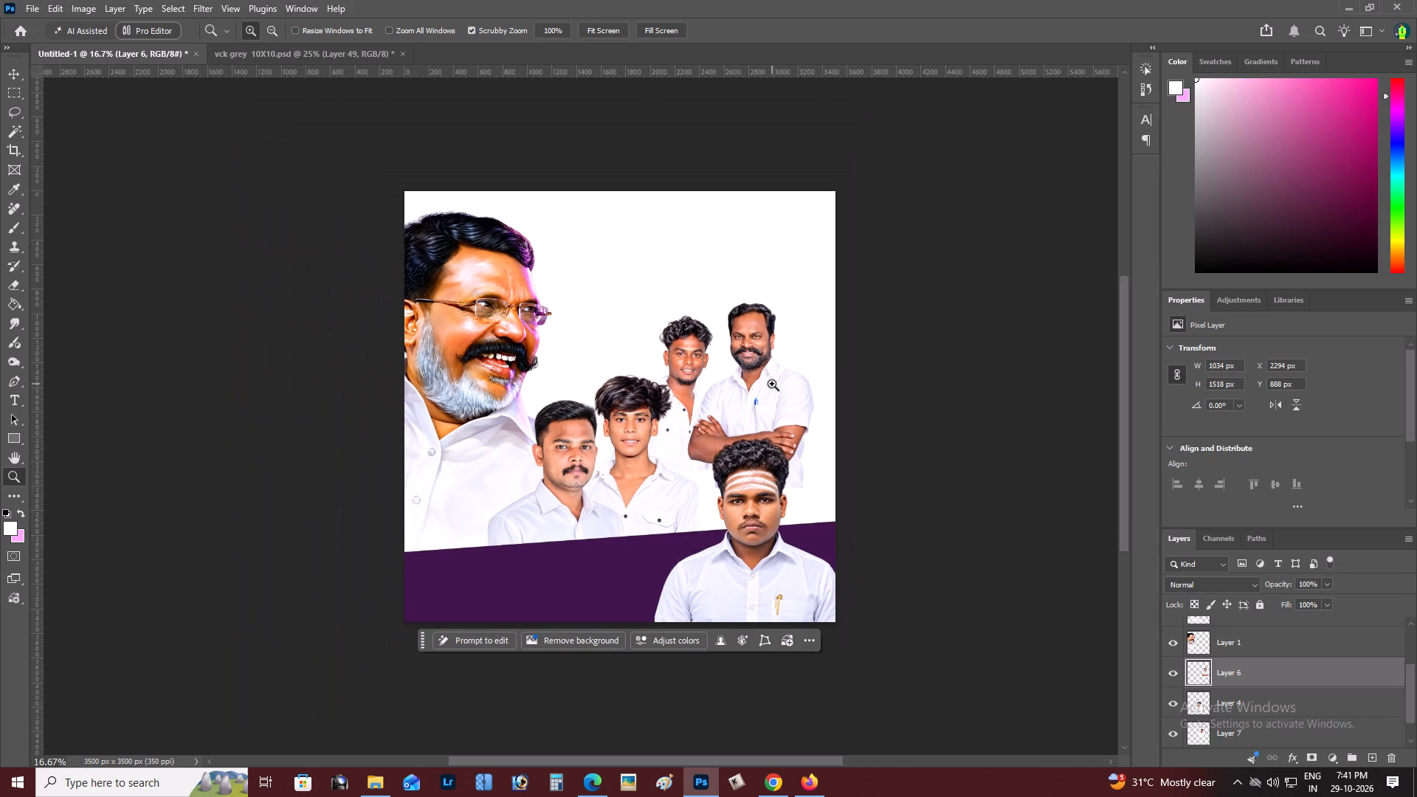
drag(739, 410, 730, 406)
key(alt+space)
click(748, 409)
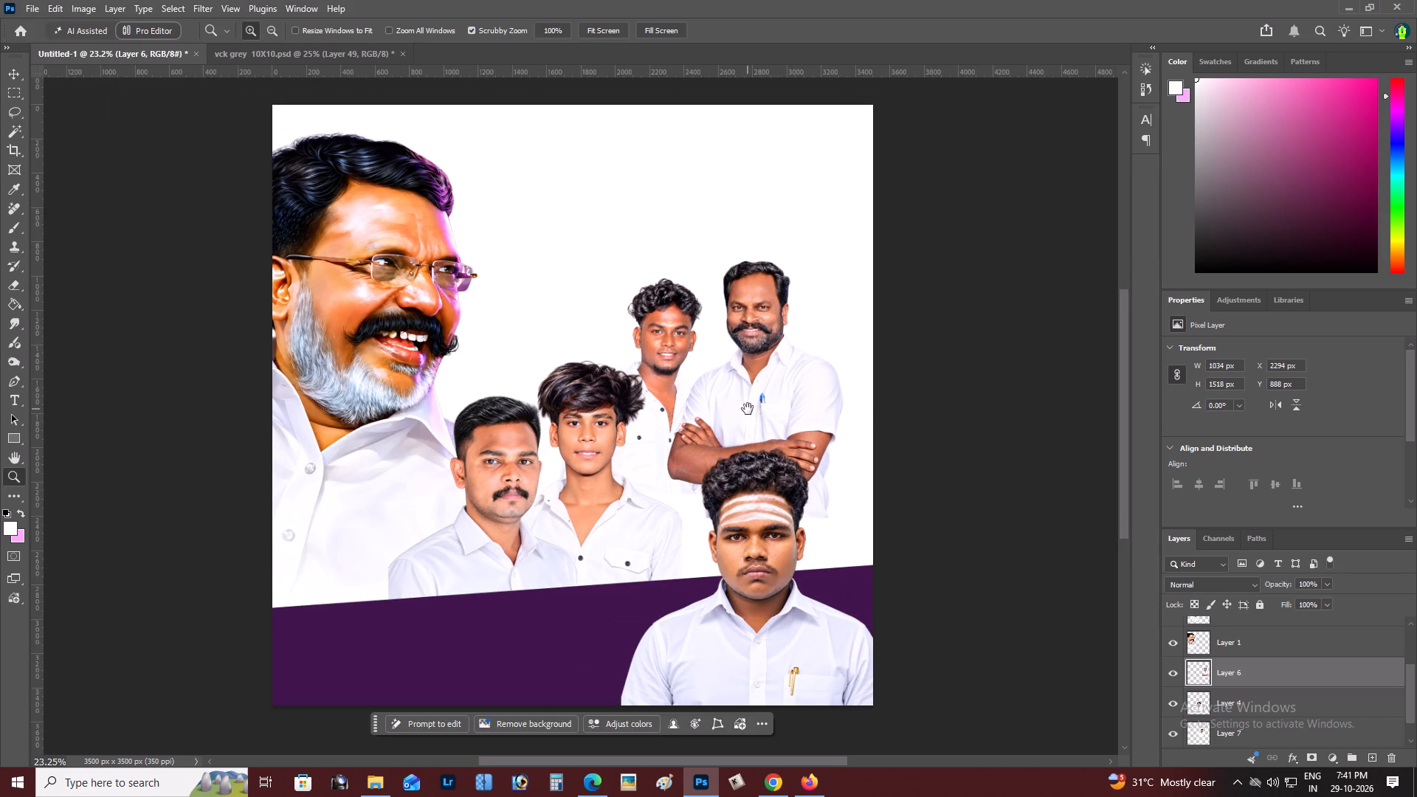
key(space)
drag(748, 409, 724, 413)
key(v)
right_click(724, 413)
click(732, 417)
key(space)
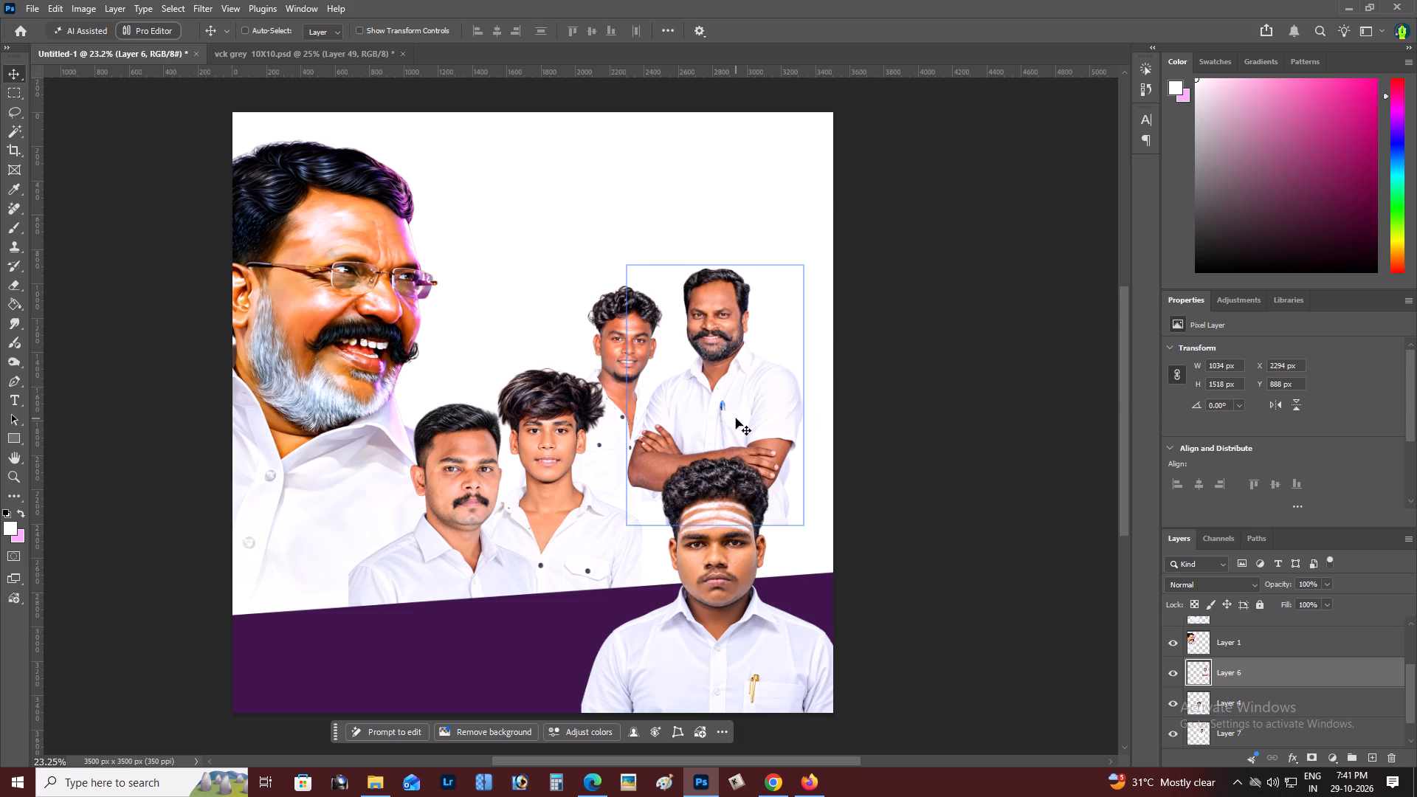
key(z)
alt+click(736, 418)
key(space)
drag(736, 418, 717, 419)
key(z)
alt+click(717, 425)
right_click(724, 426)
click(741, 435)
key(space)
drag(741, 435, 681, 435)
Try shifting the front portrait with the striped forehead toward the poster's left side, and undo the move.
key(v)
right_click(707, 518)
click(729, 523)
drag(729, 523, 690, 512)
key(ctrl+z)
Enlarge the large bearded leader's portrait to about 110% and reposition it at about X -1463, Y 65 px, against the poster's left edge.
key(z)
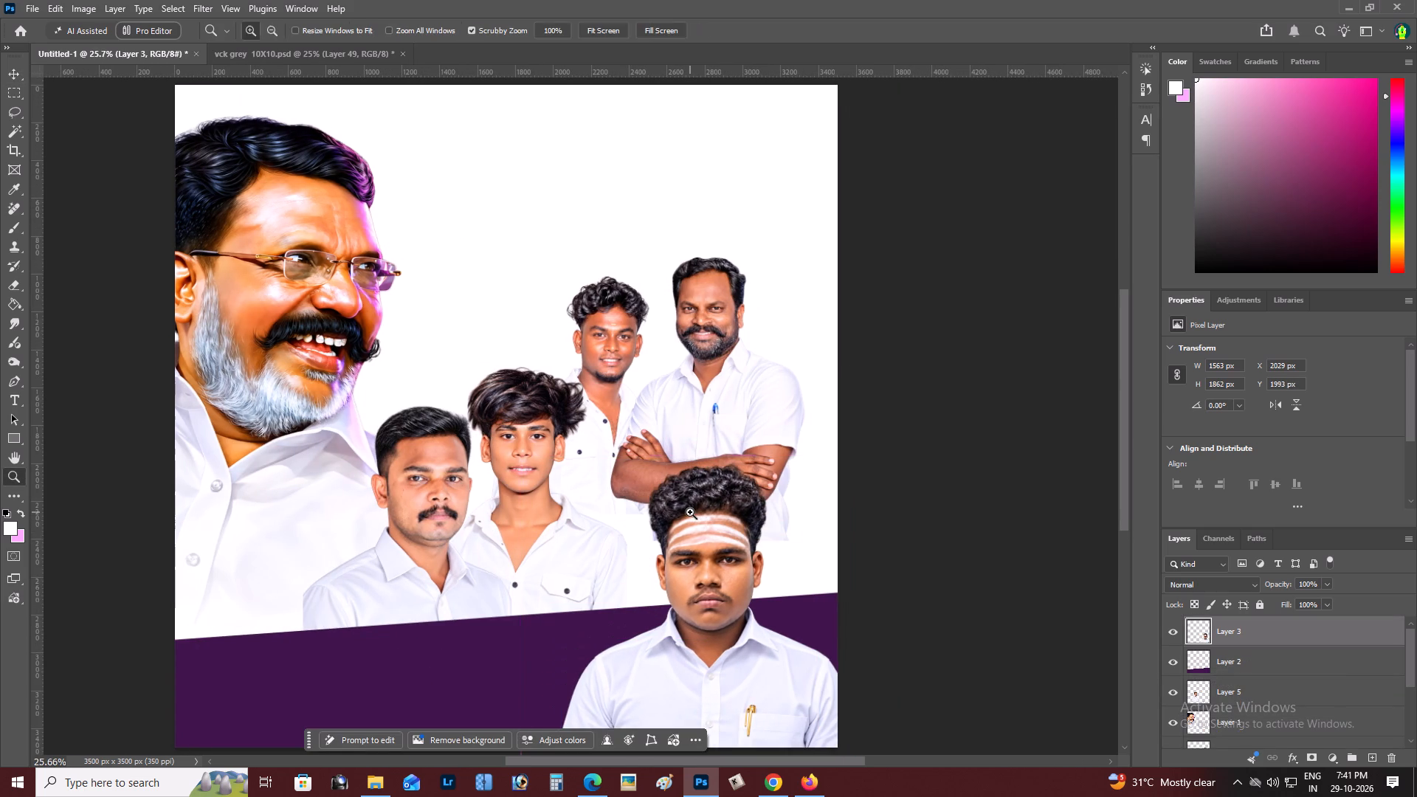
alt+click(690, 512)
right_click(691, 508)
click(714, 513)
key(space)
drag(714, 513, 703, 509)
key(z)
alt+click(661, 504)
key(space)
drag(661, 504, 649, 500)
key(v)
right_click(334, 267)
click(348, 272)
key(space)
drag(354, 274, 395, 290)
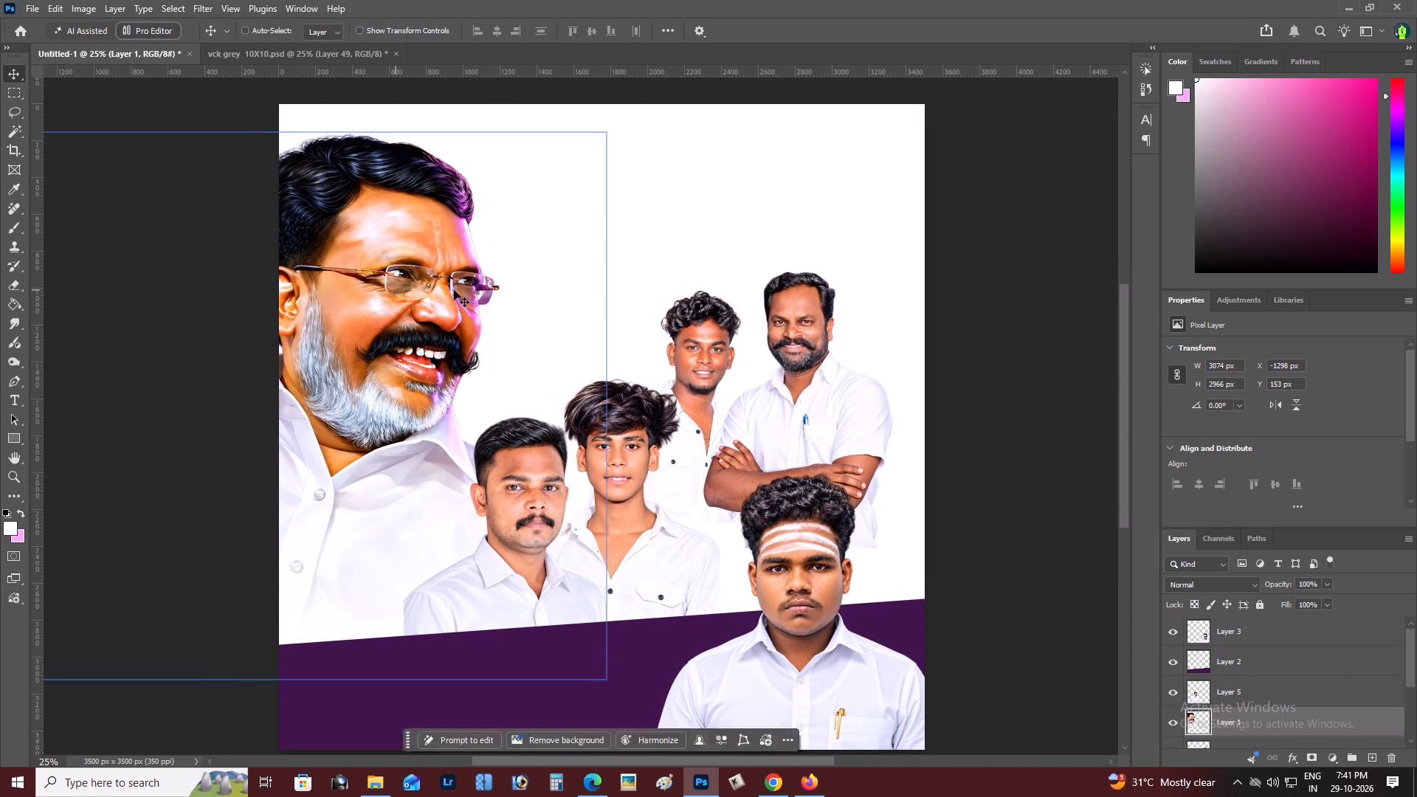
key(ctrl+t)
drag(561, 159, 592, 172)
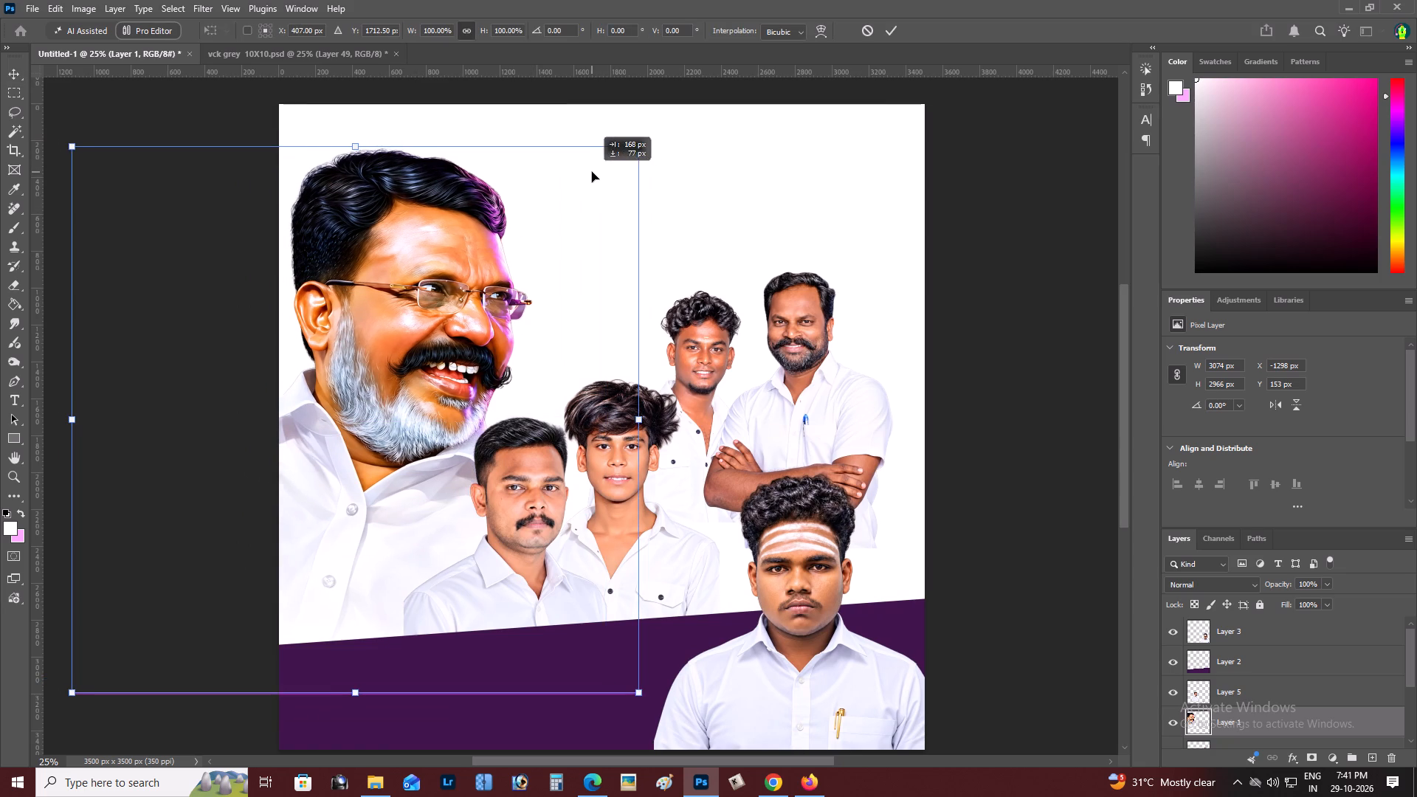
drag(592, 172, 587, 168)
alt+drag(630, 140, 681, 138)
drag(646, 196, 617, 199)
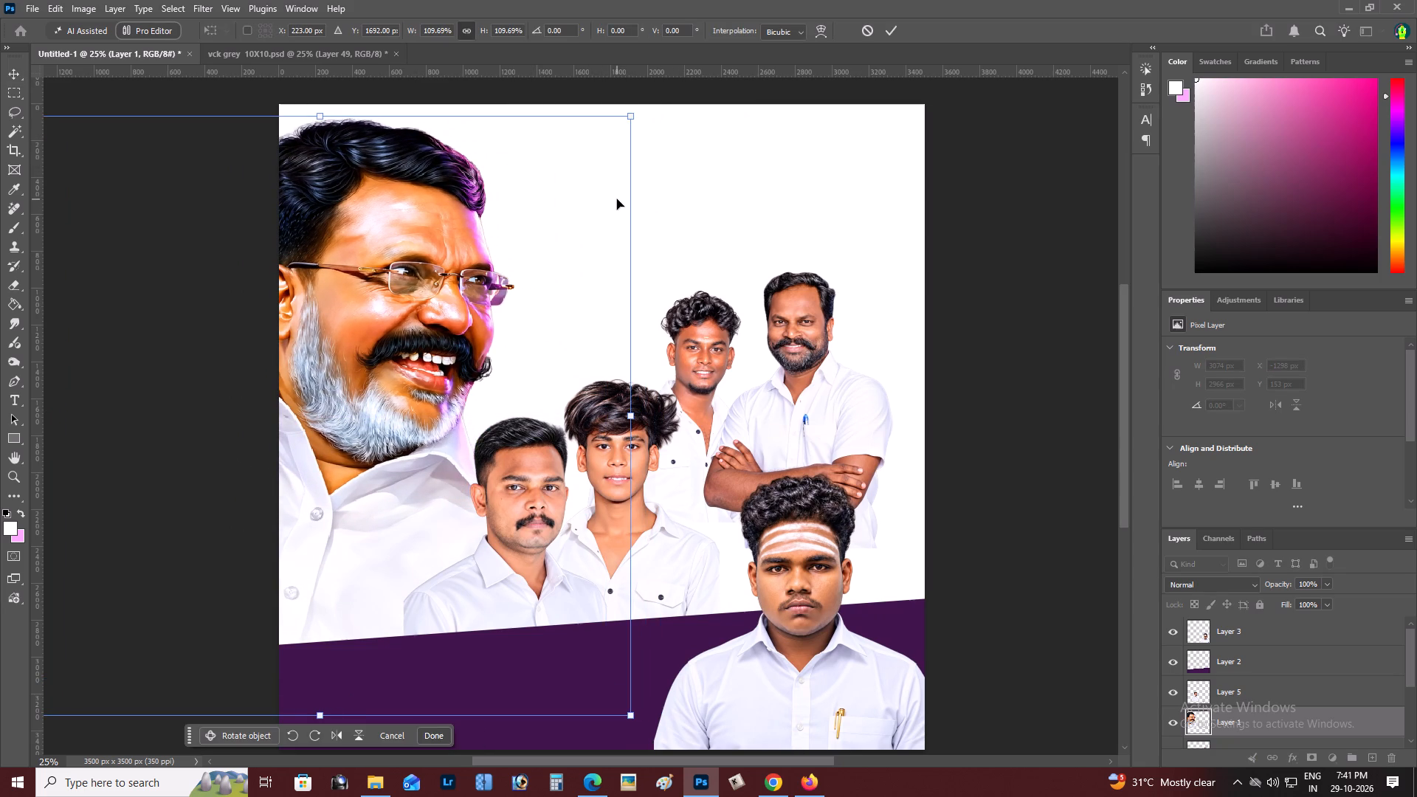
key(ctrl+Return)
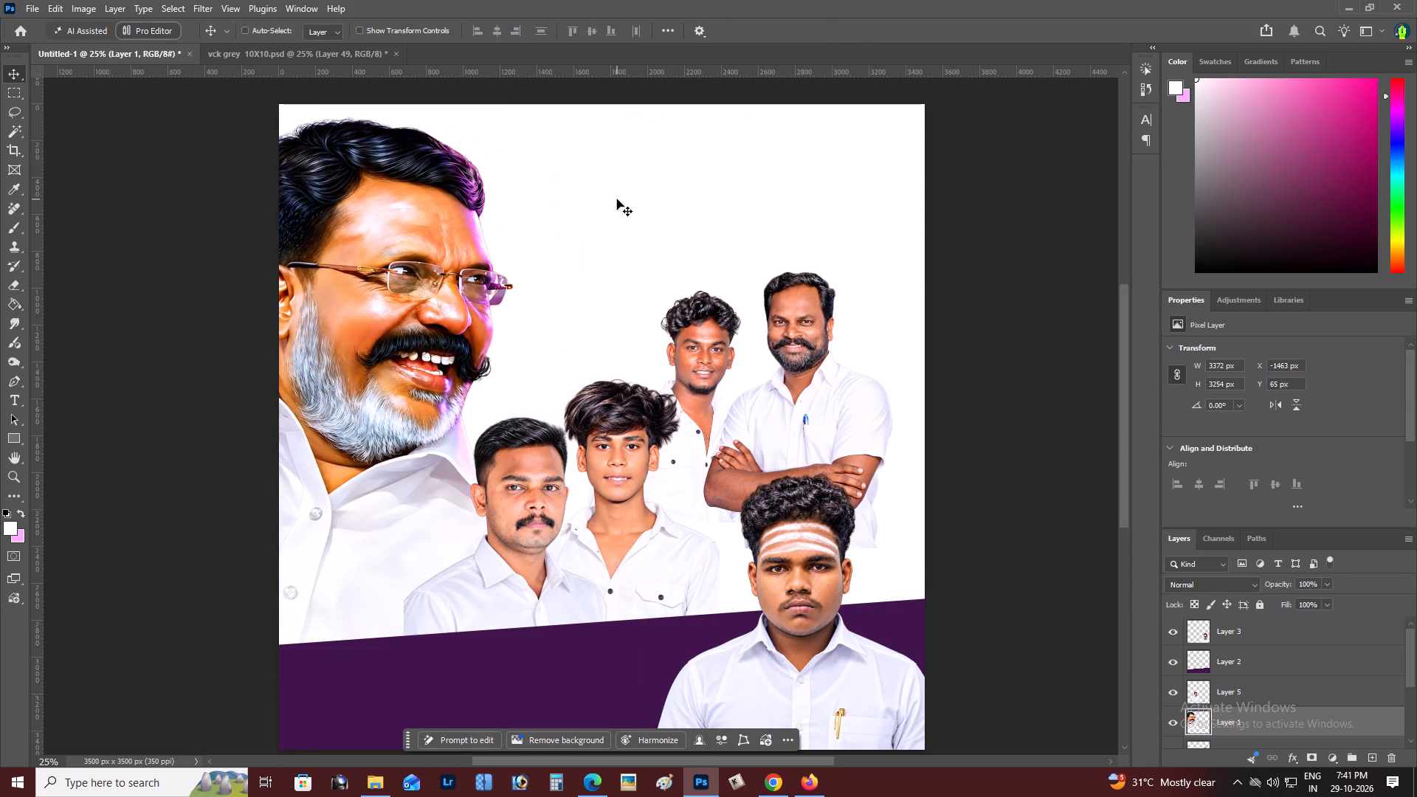
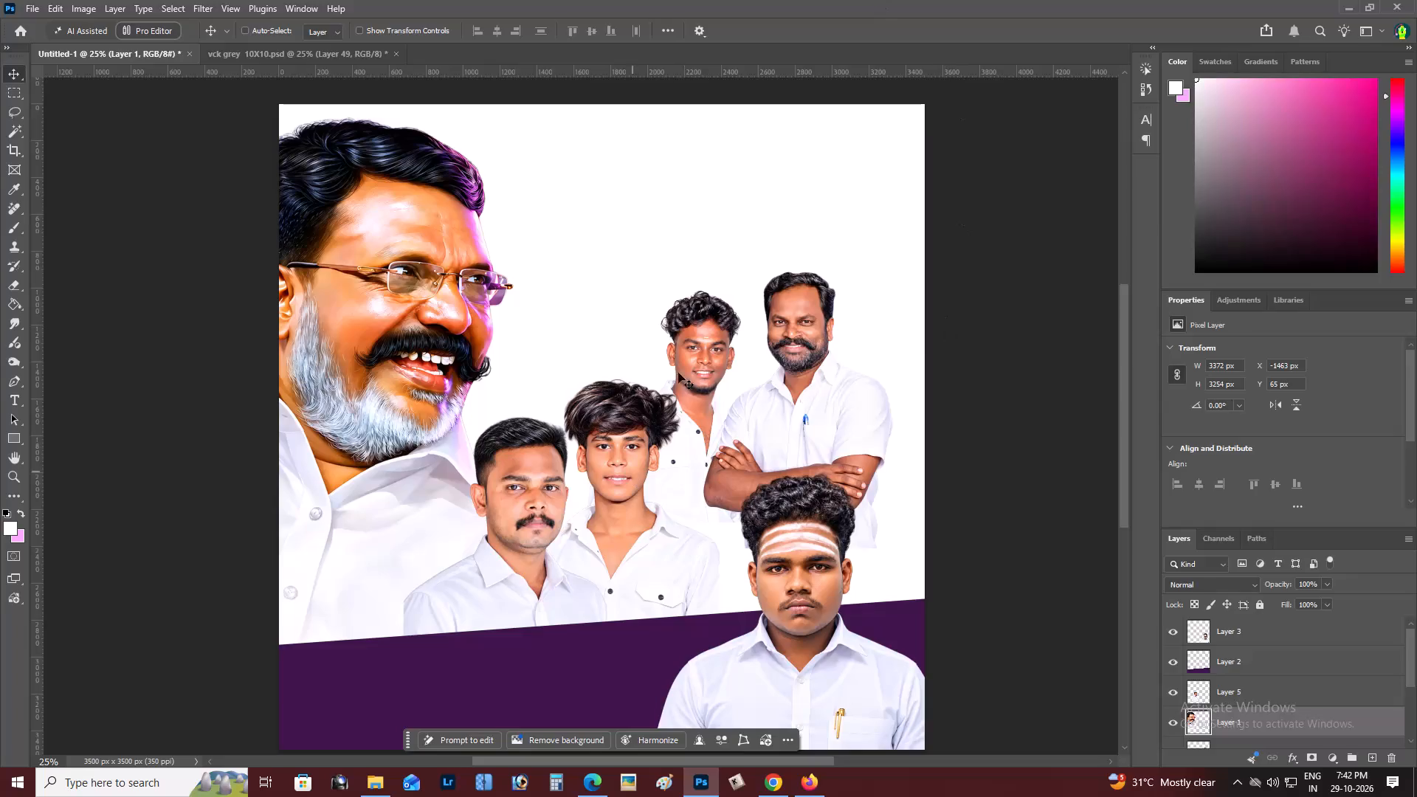
Rotate the large bearded leader's portrait about 2.5° clockwise and shift it inward to about X -1400, Y 72 px.
key(z)
alt+click(461, 337)
right_click(463, 334)
click(489, 341)
key(space)
drag(489, 341, 511, 340)
key(v)
right_click(430, 270)
click(443, 275)
key(z)
alt+click(443, 275)
key(space)
drag(443, 275, 468, 284)
key(v)
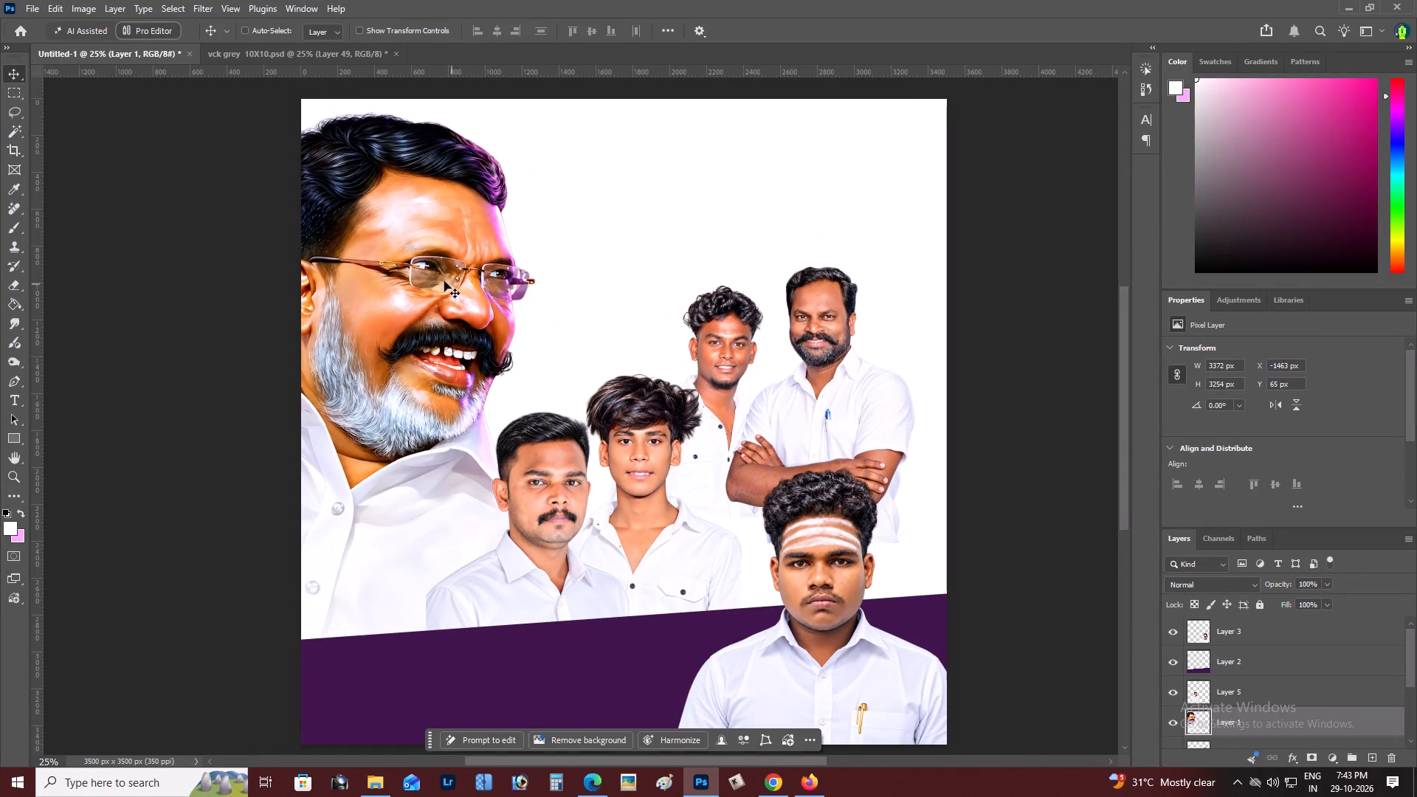
right_click(444, 281)
click(452, 286)
key(ctrl+t)
drag(576, 185, 583, 190)
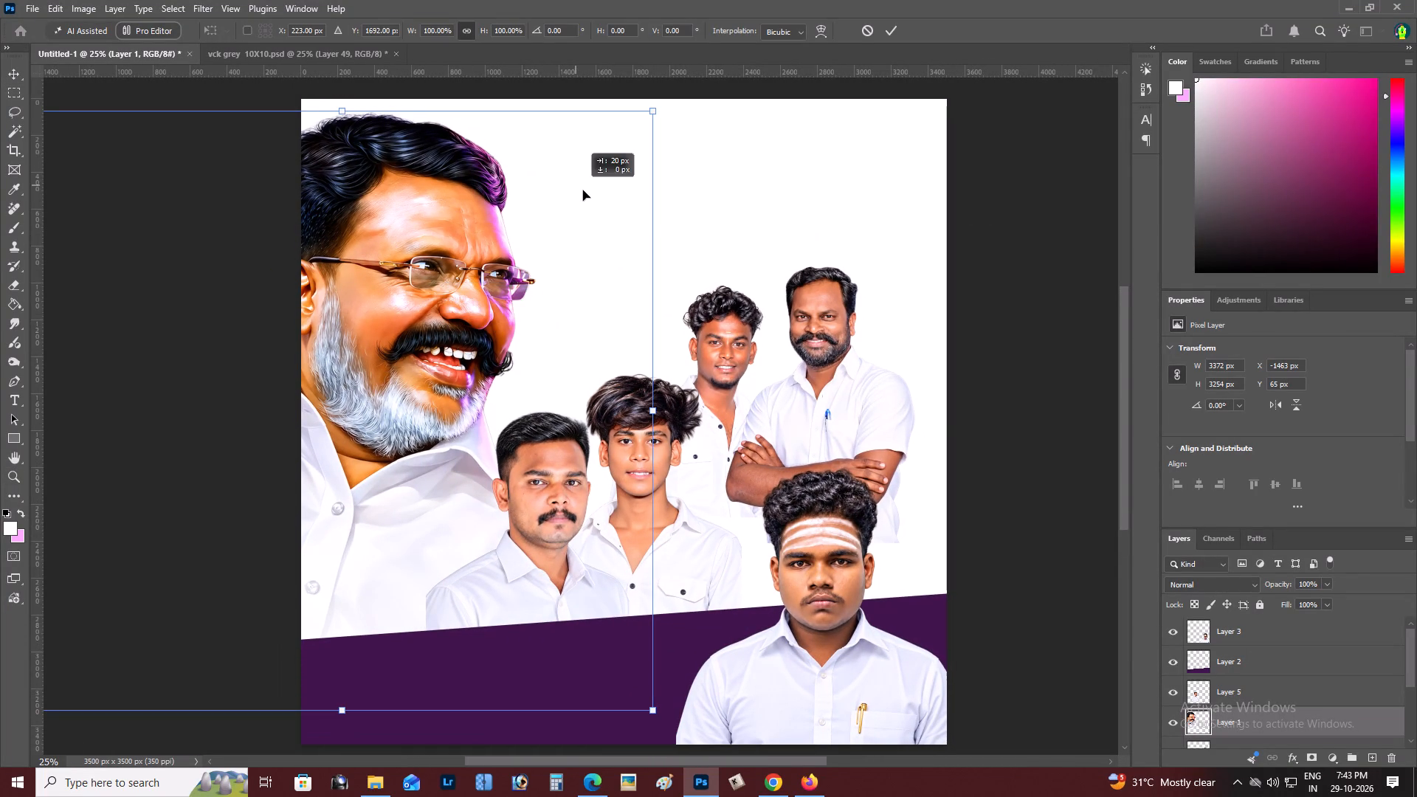
drag(583, 190, 599, 184)
drag(696, 108, 715, 118)
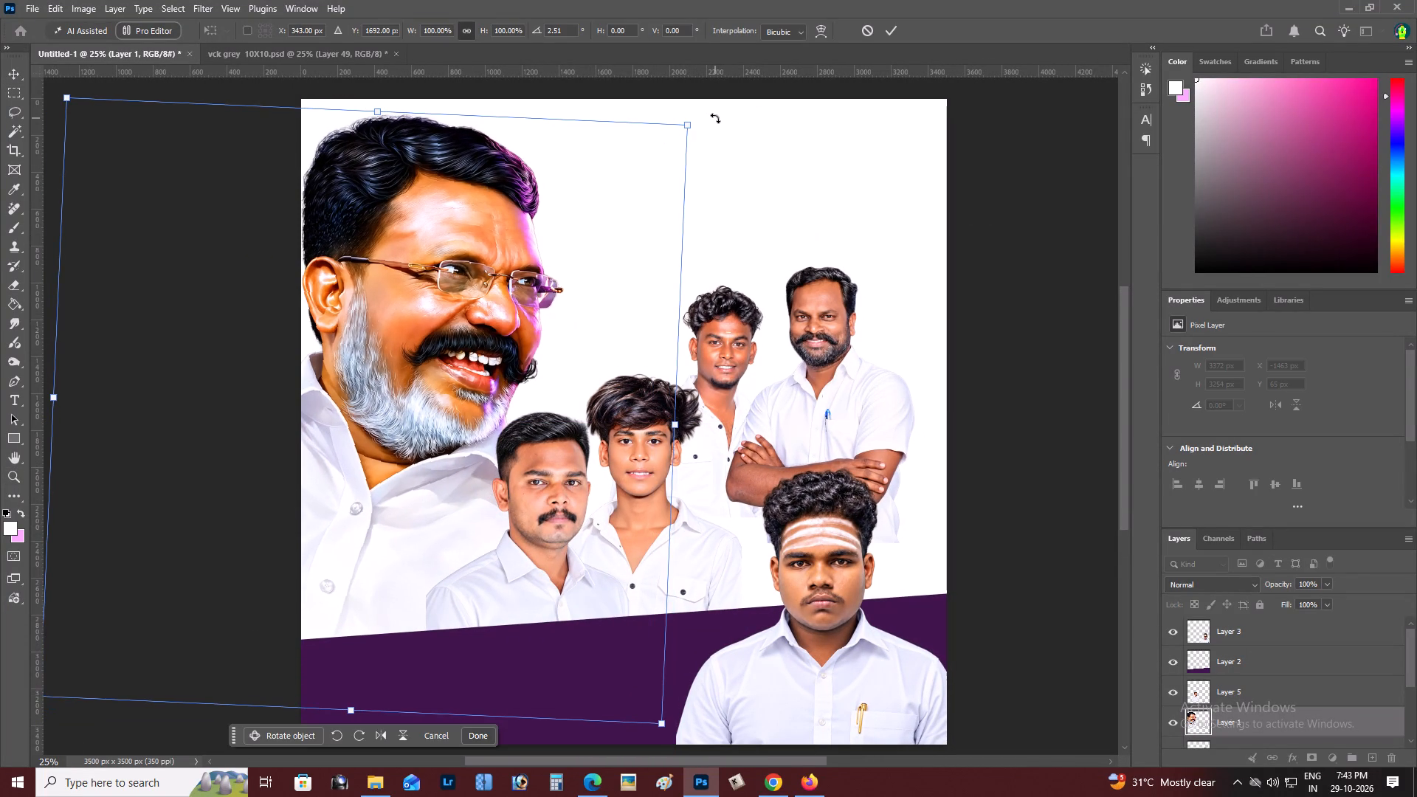
key(ctrl+Return)
key(v)
key(shift+Left)
key(shift+Left)
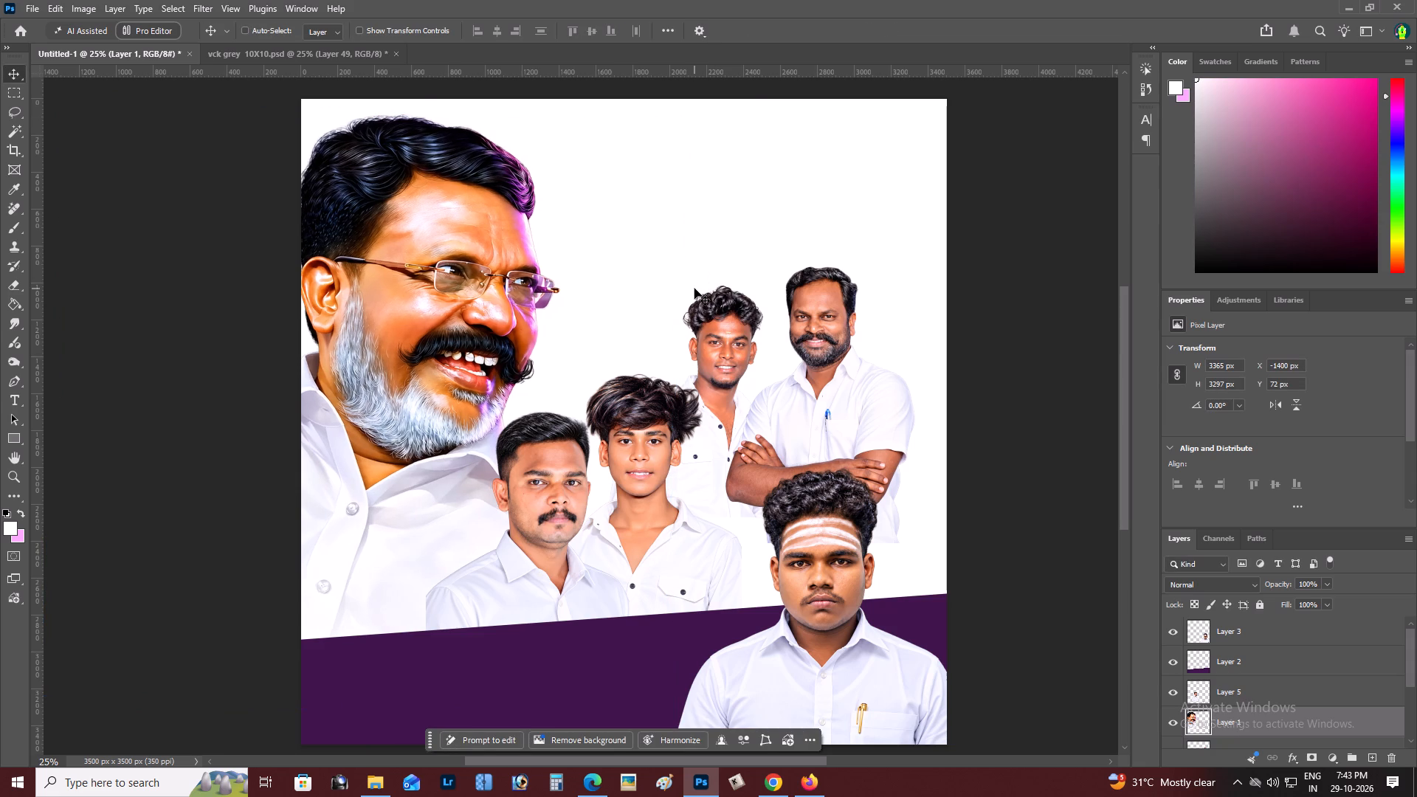
Nudge the bearded leader's portrait slightly down and to the right, to X -1376, Y 100 px.
right_click(461, 305)
click(486, 313)
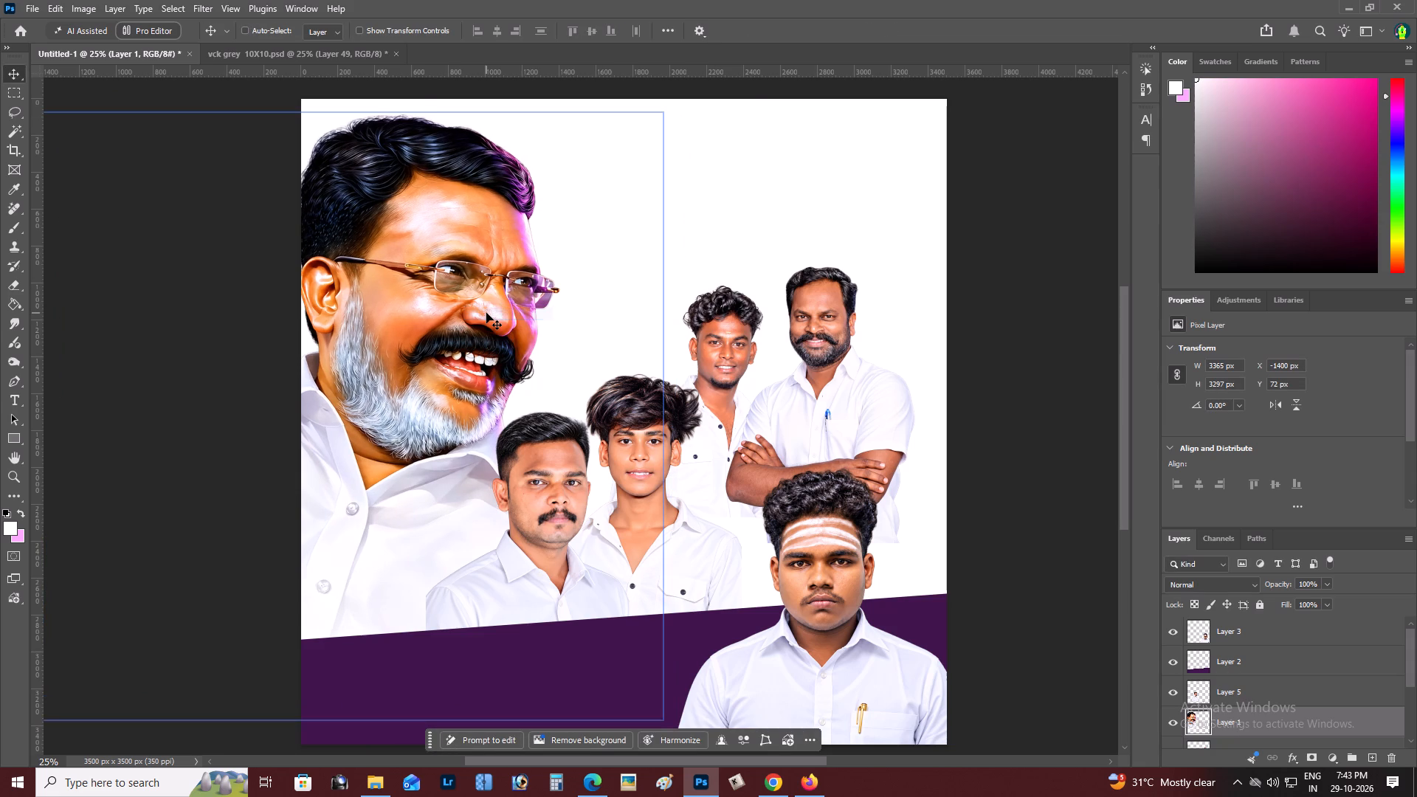
key(Down)
key(Down)
key(Down)
key(Right)
key(Right)
key(Right)
key(Right)
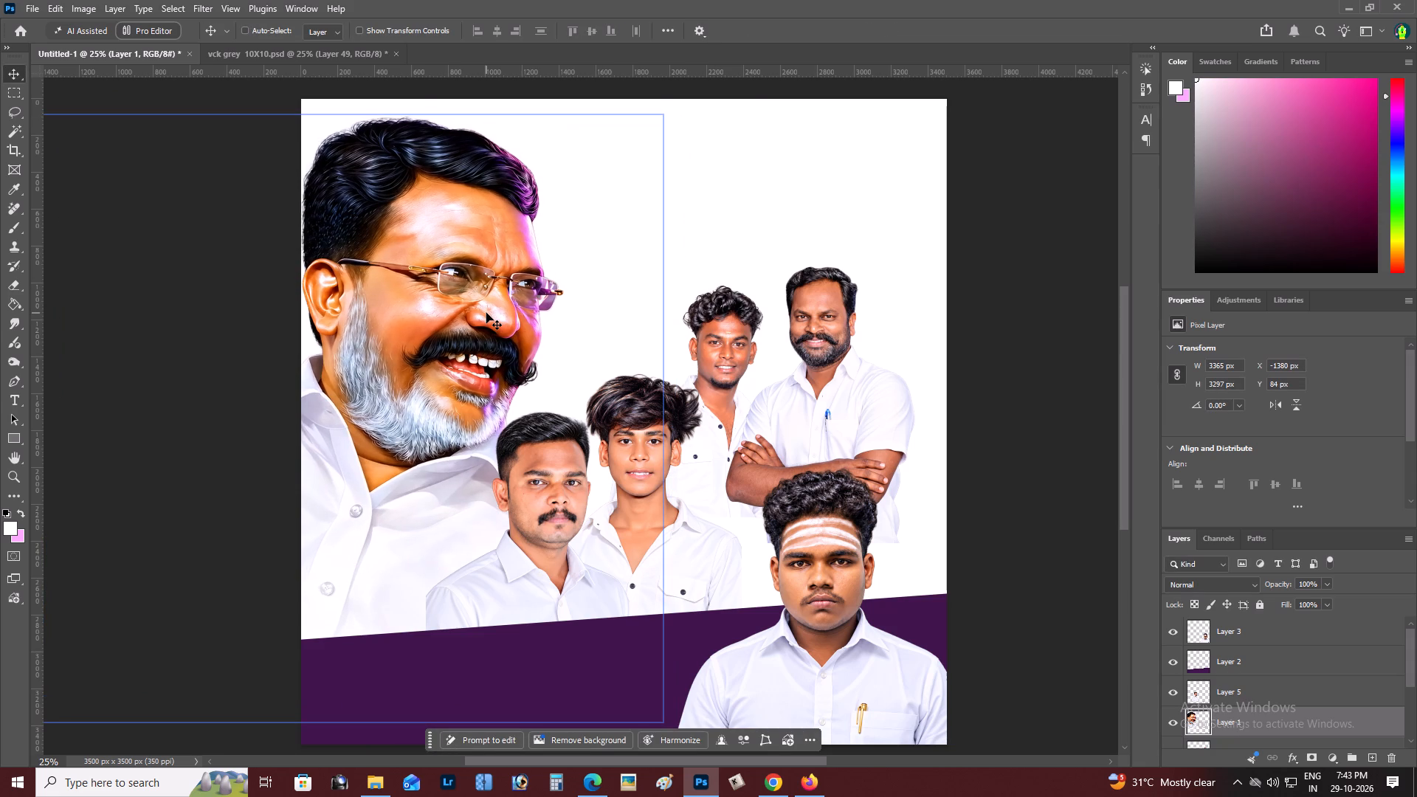
key(Right)
key(Right)
key(Down)
key(Down)
key(Down)
key(Down)
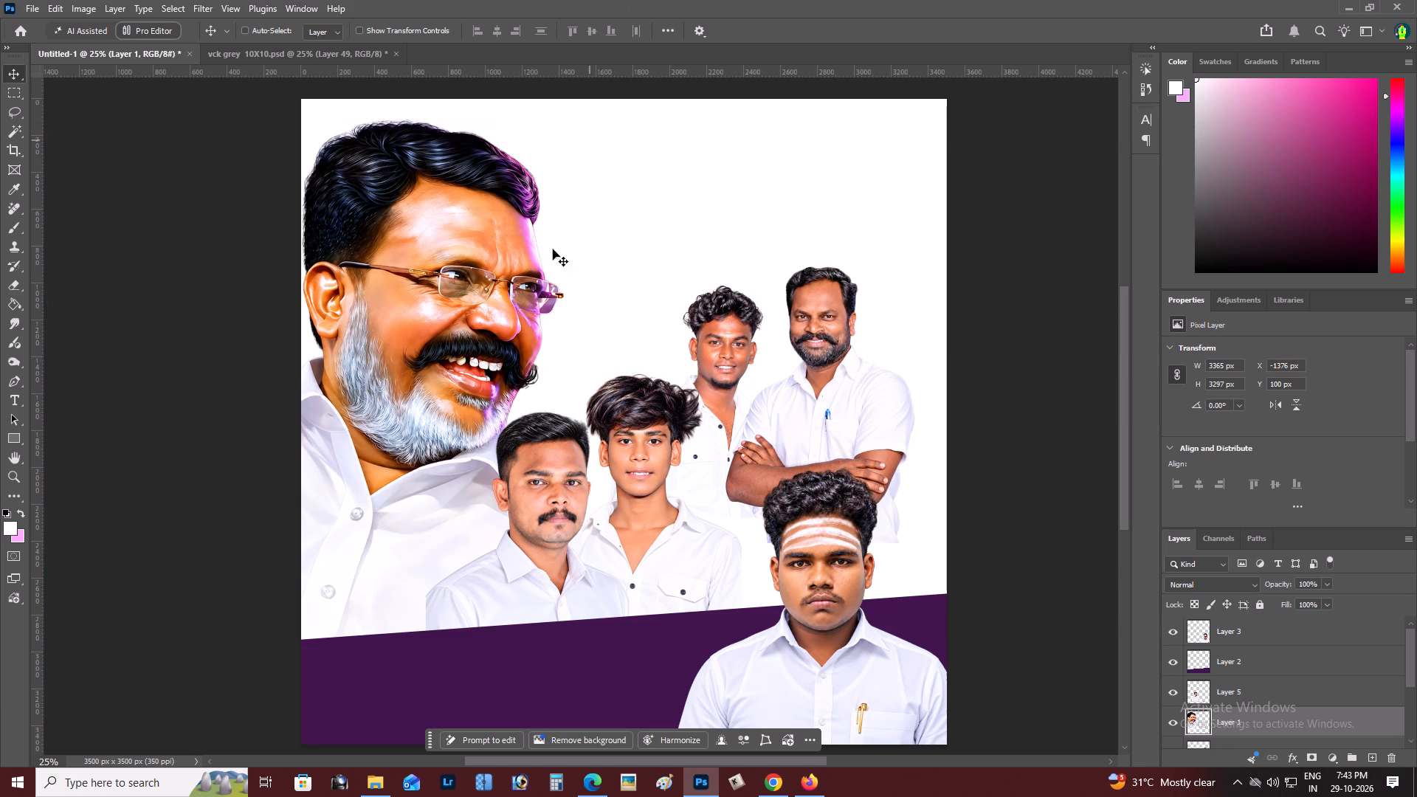
Move the man with folded arms to just behind the bearded leader's face and flip him horizontally.
right_click(829, 337)
click(854, 352)
drag(852, 351, 641, 285)
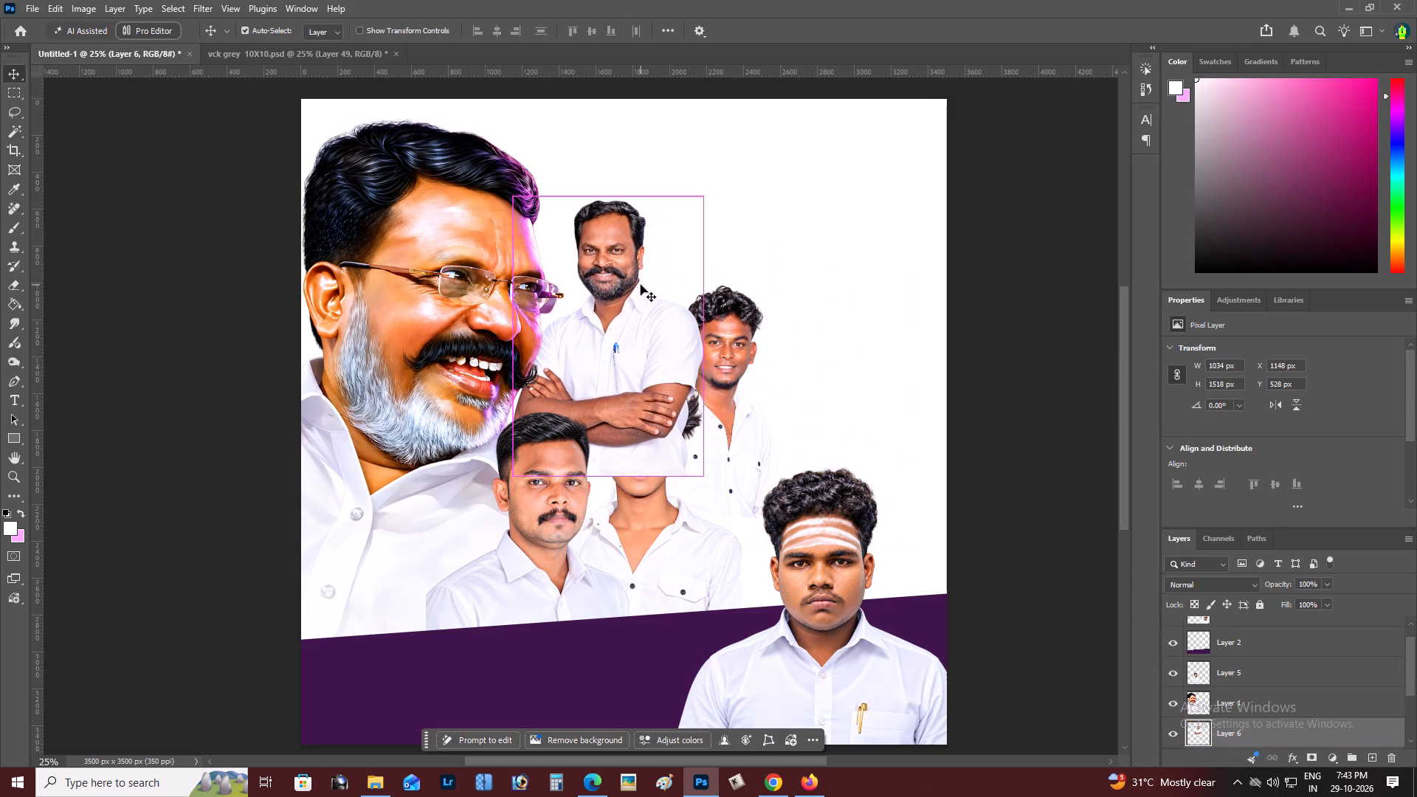
key(ctrl+t)
ctrl+right_click(641, 285)
click(695, 596)
drag(635, 362, 558, 372)
drag(584, 374, 600, 368)
Enlarge the man with folded arms to about 200%, tilt him 5° clockwise, and position him behind the leader's shoulder.
alt+click(647, 191)
alt+drag(647, 191, 717, 171)
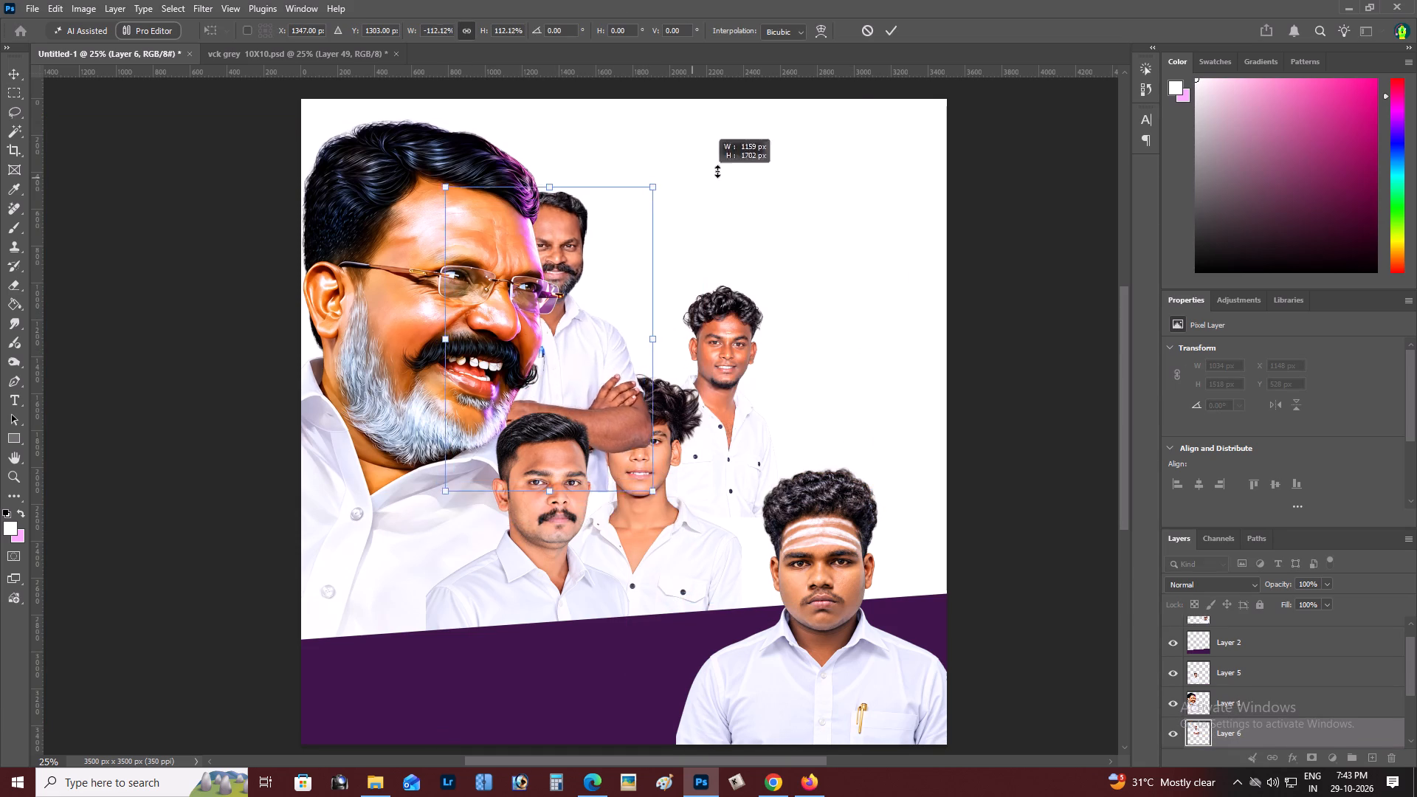
alt+drag(717, 171, 810, 106)
drag(641, 255, 667, 294)
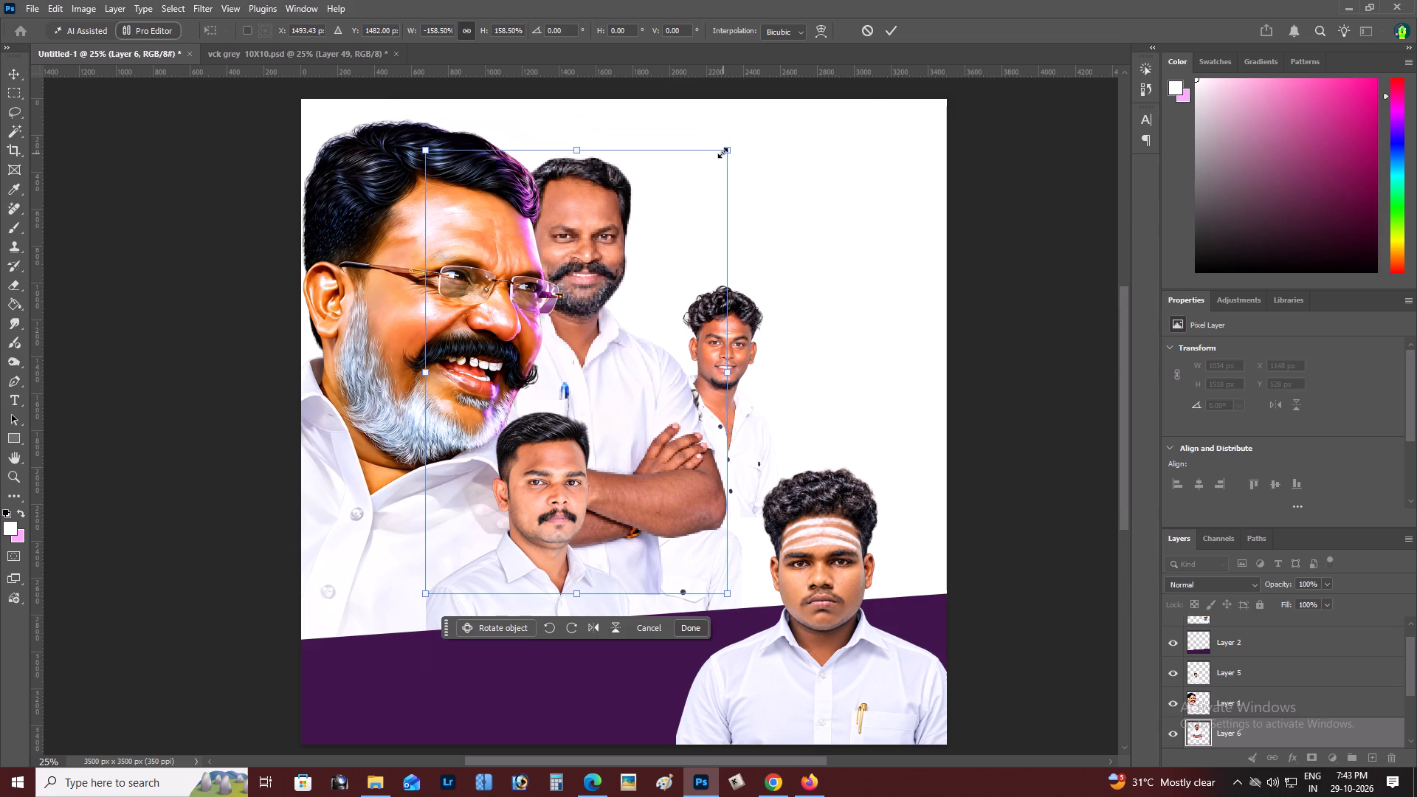
alt+drag(723, 153, 818, 134)
drag(818, 134, 835, 158)
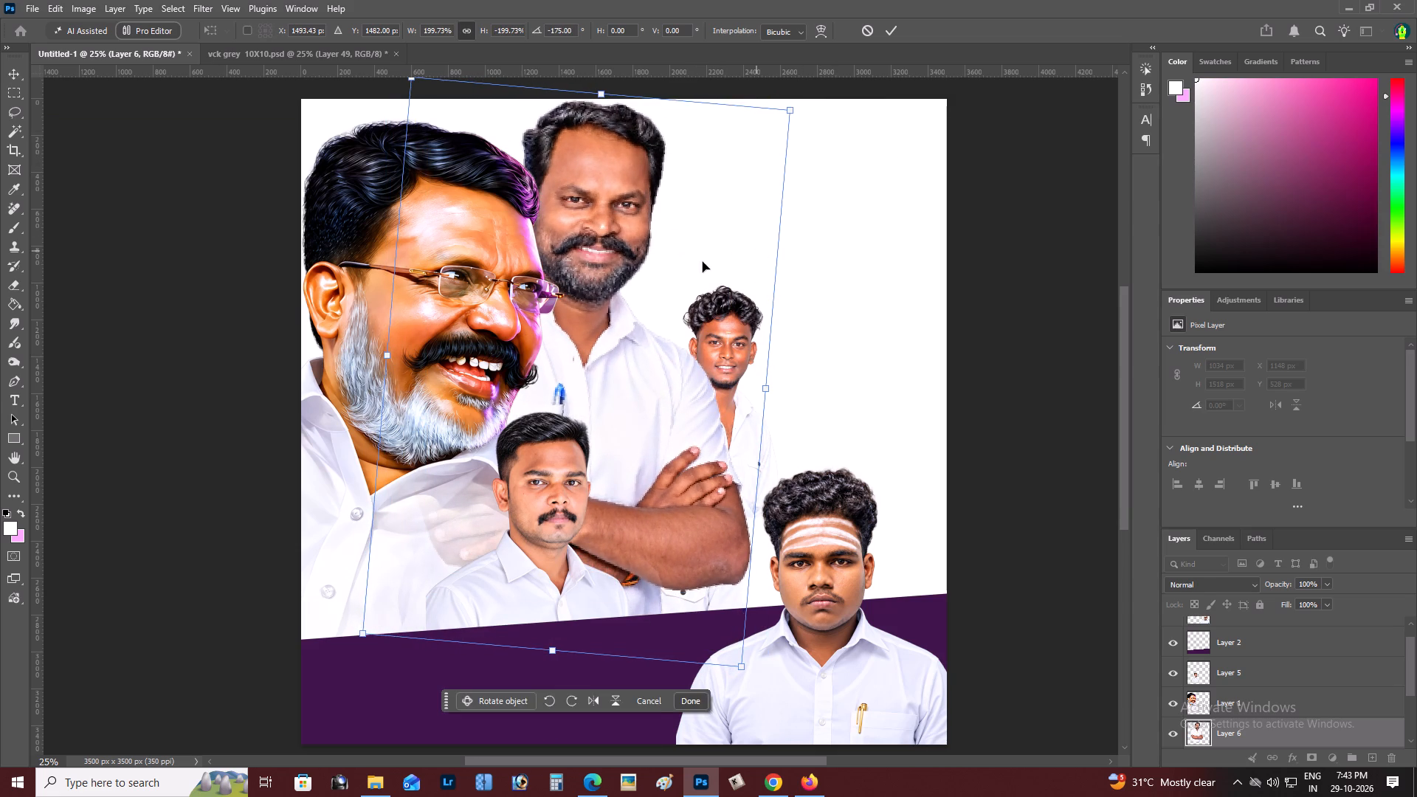
drag(703, 270, 707, 308)
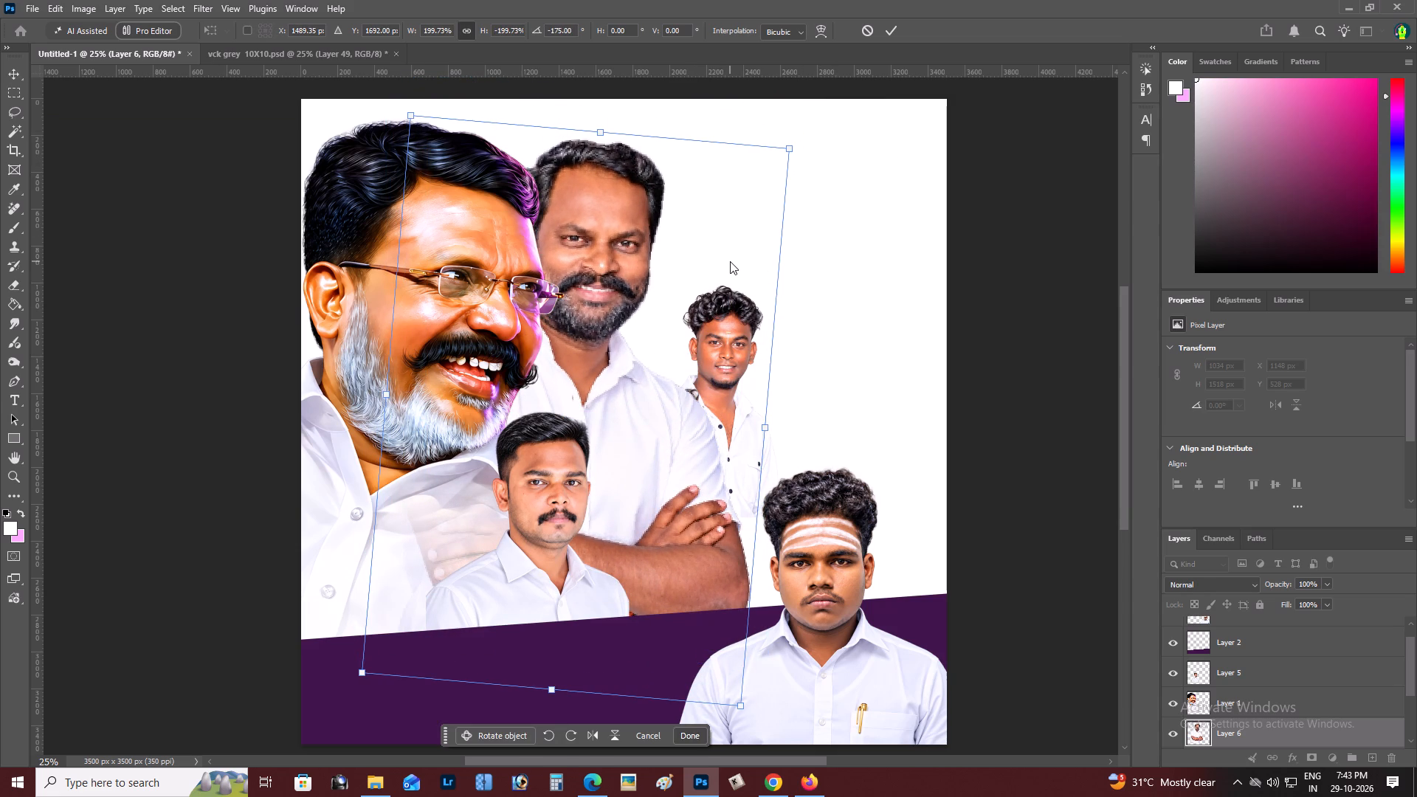
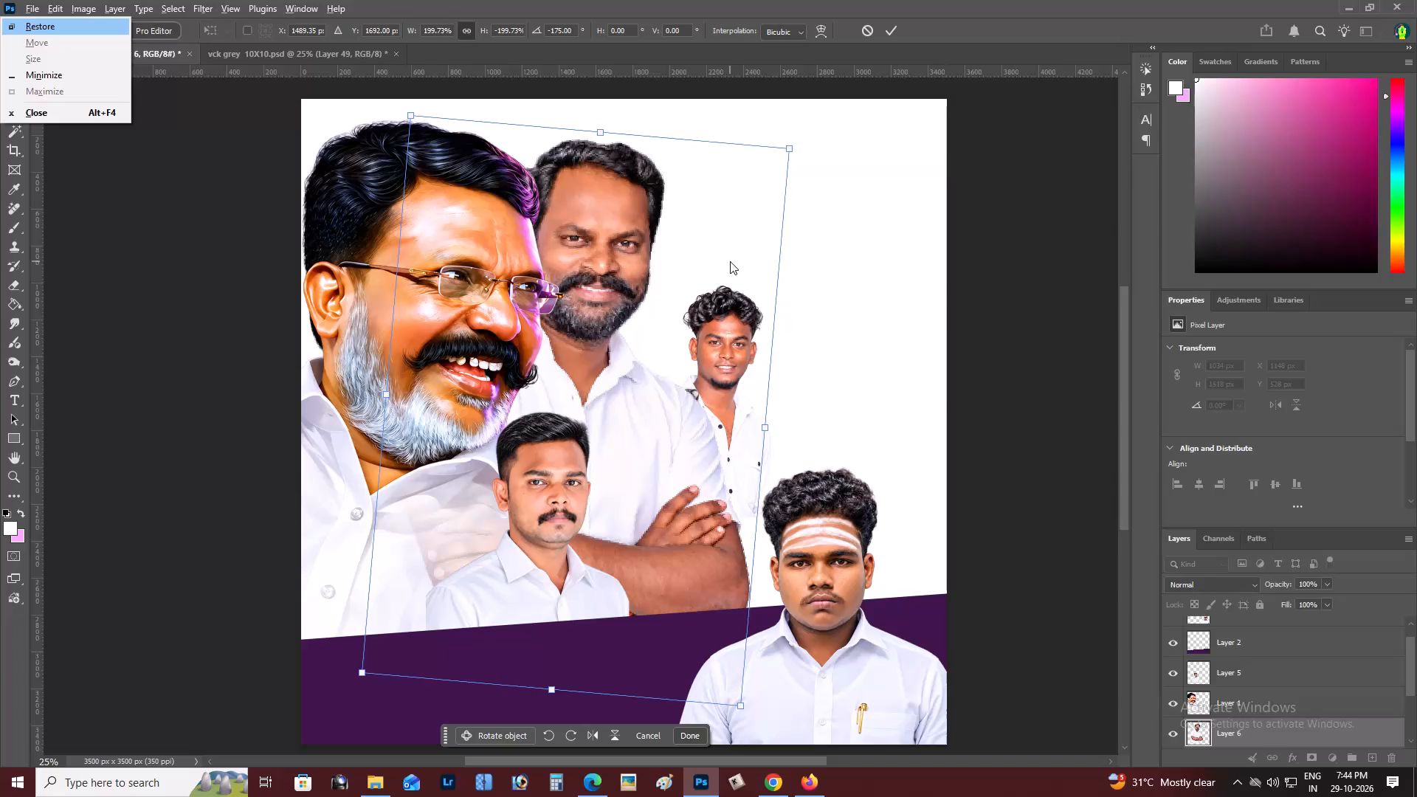
Apply the transform on the man with folded arms.
click(731, 262)
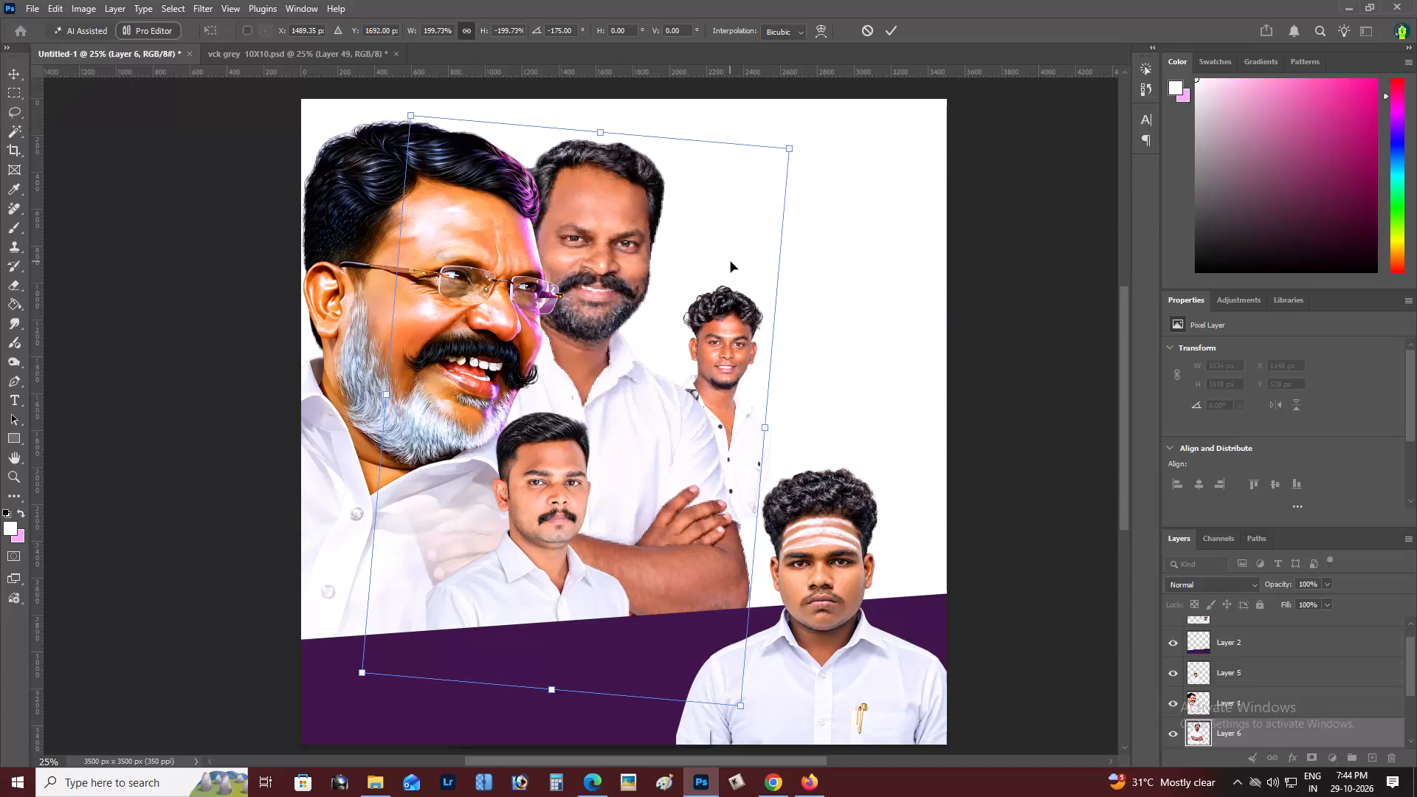
key(ctrl+Return)
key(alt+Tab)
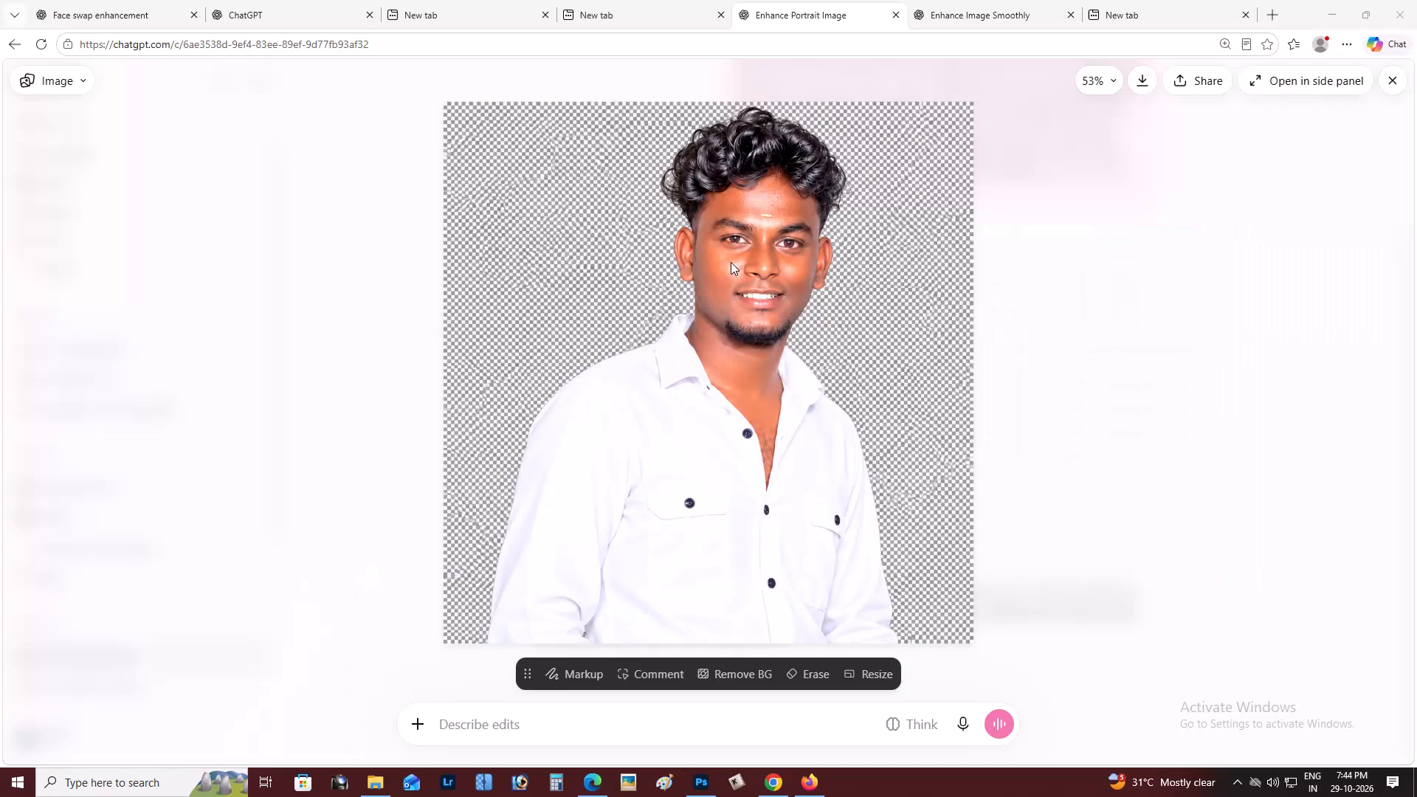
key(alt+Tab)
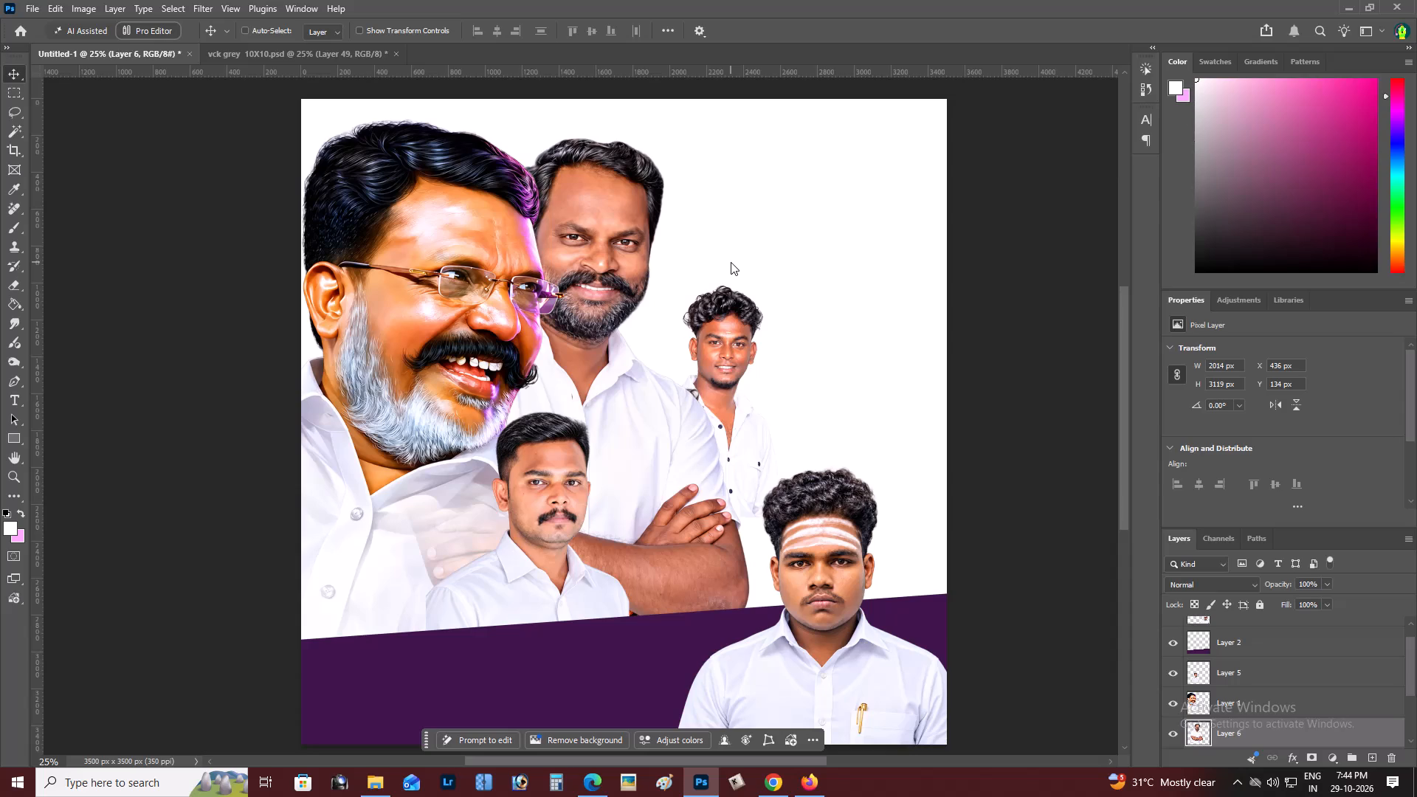
Enlarge the young man with forehead stripes slightly, to about 1584 × 1887 px.
key(z)
click(661, 455)
key(alt+space)
right_click(661, 455)
click(671, 458)
key(space)
drag(671, 458, 627, 334)
key(v)
right_click(709, 381)
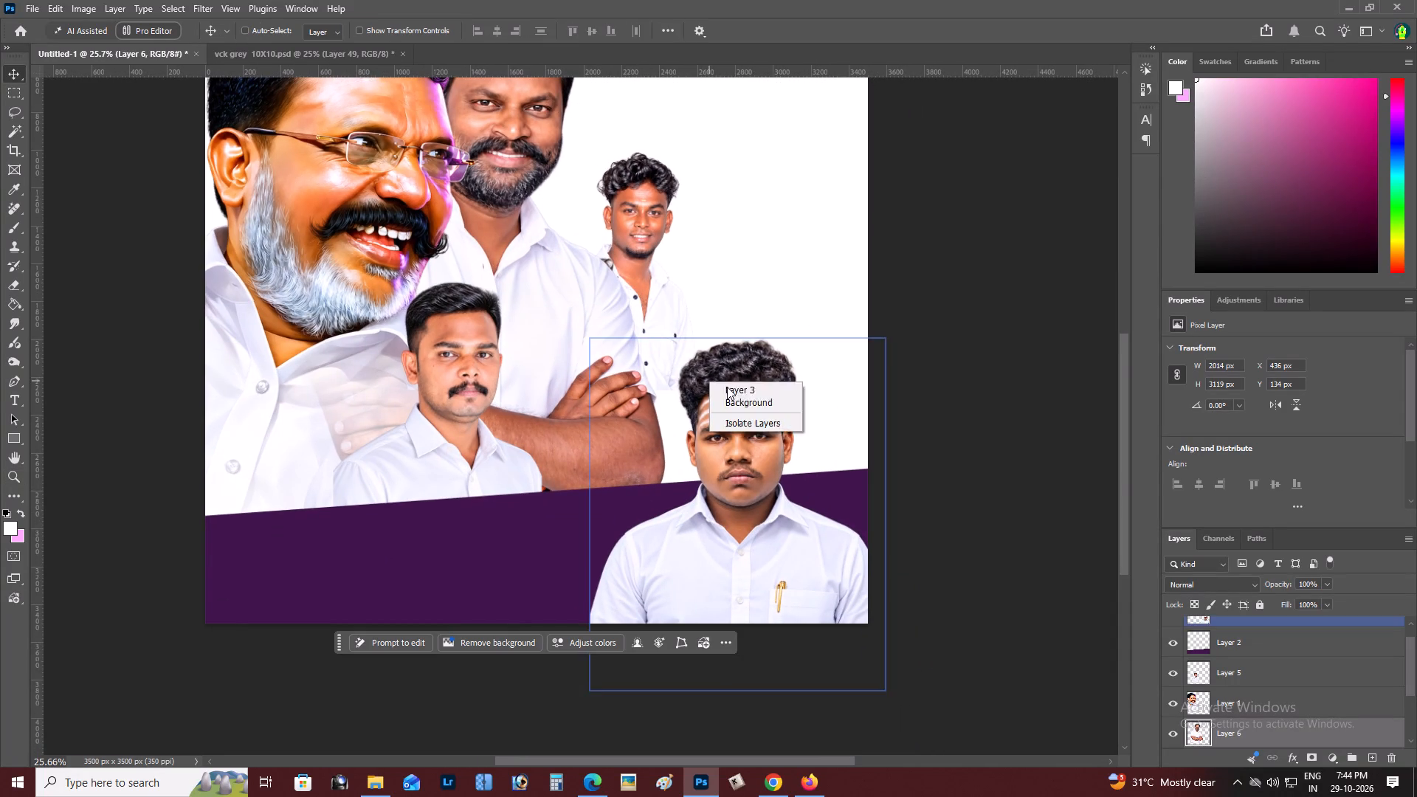
click(731, 389)
key(ctrl+t)
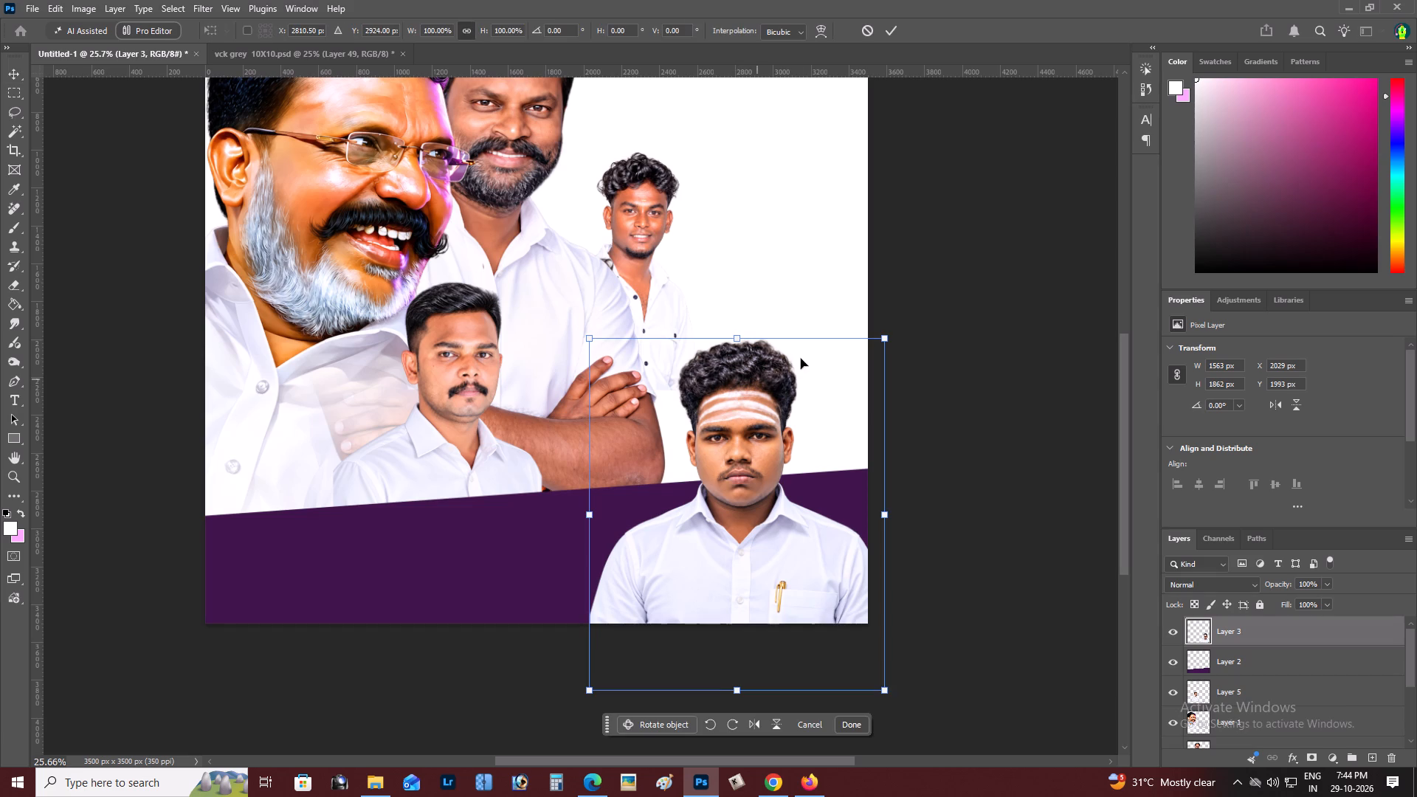
drag(882, 343, 892, 344)
key(ctrl+shift+Return)
Enlarge the man with folded arms to about 105%, tilt him about 1.4° counterclockwise, and centre him near X 1475, Y 1798 px.
key(z)
alt+click(445, 345)
key(space)
drag(459, 355, 484, 403)
key(v)
right_click(520, 191)
click(539, 201)
key(space)
drag(546, 211, 547, 325)
key(ctrl+t)
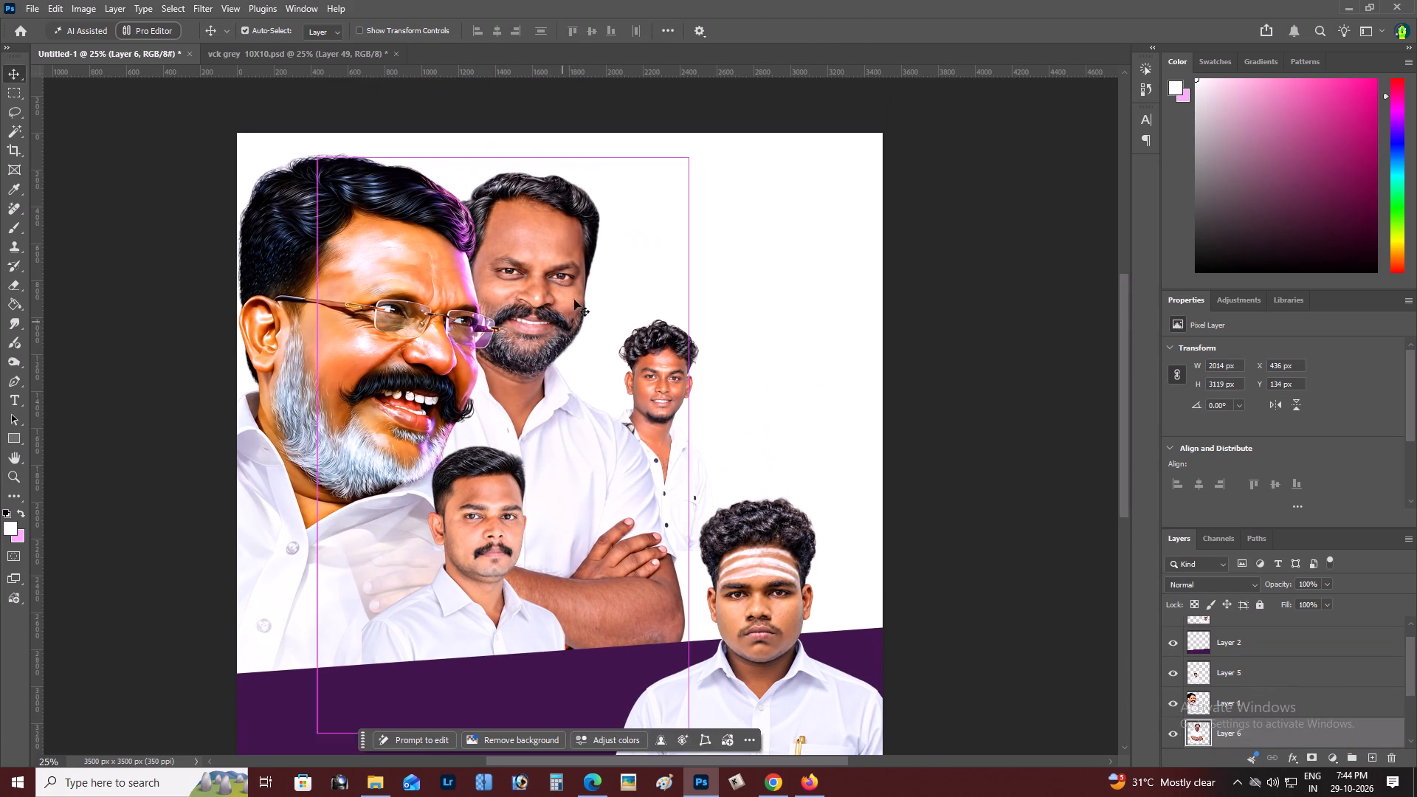
alt+drag(691, 160, 711, 153)
drag(678, 189, 666, 218)
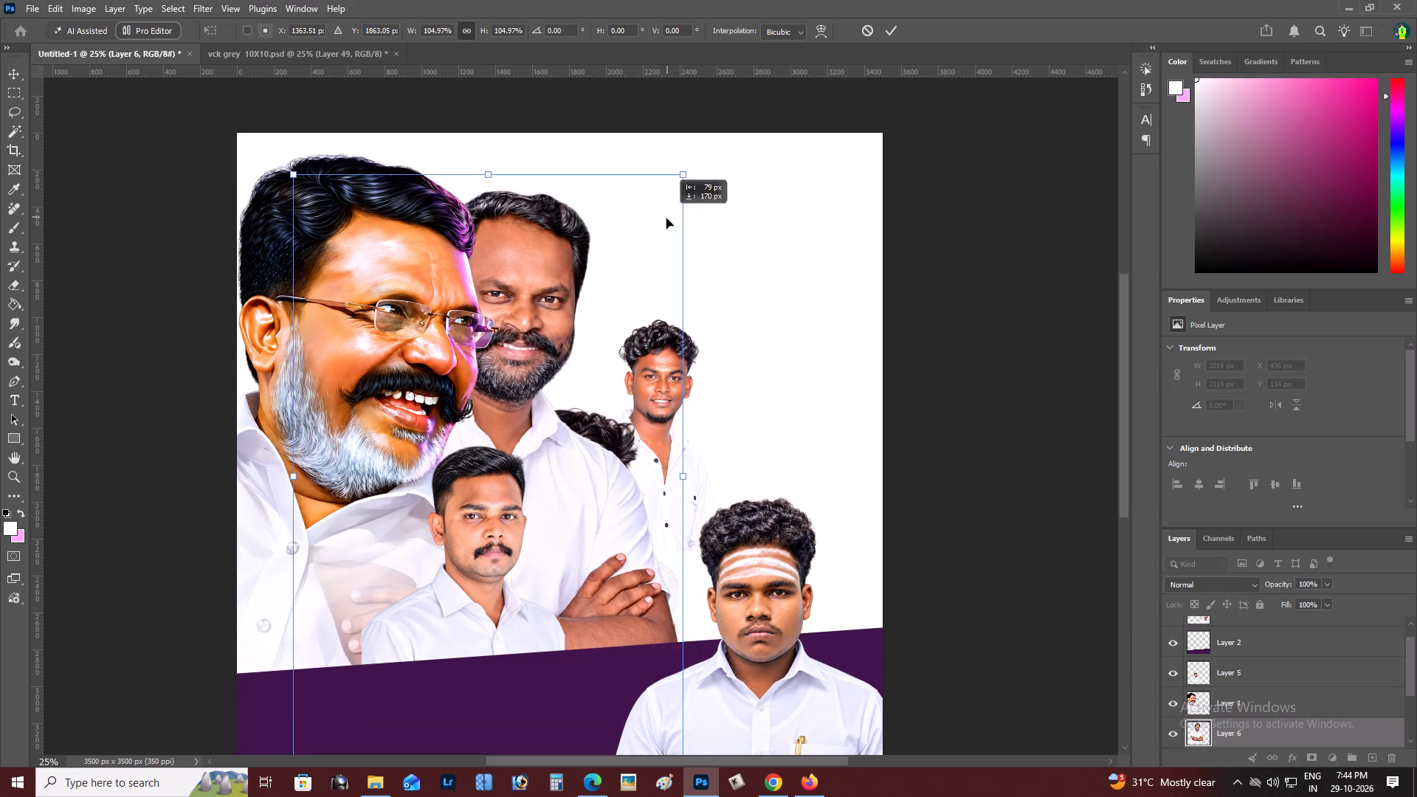
drag(666, 218, 684, 208)
drag(761, 159, 754, 153)
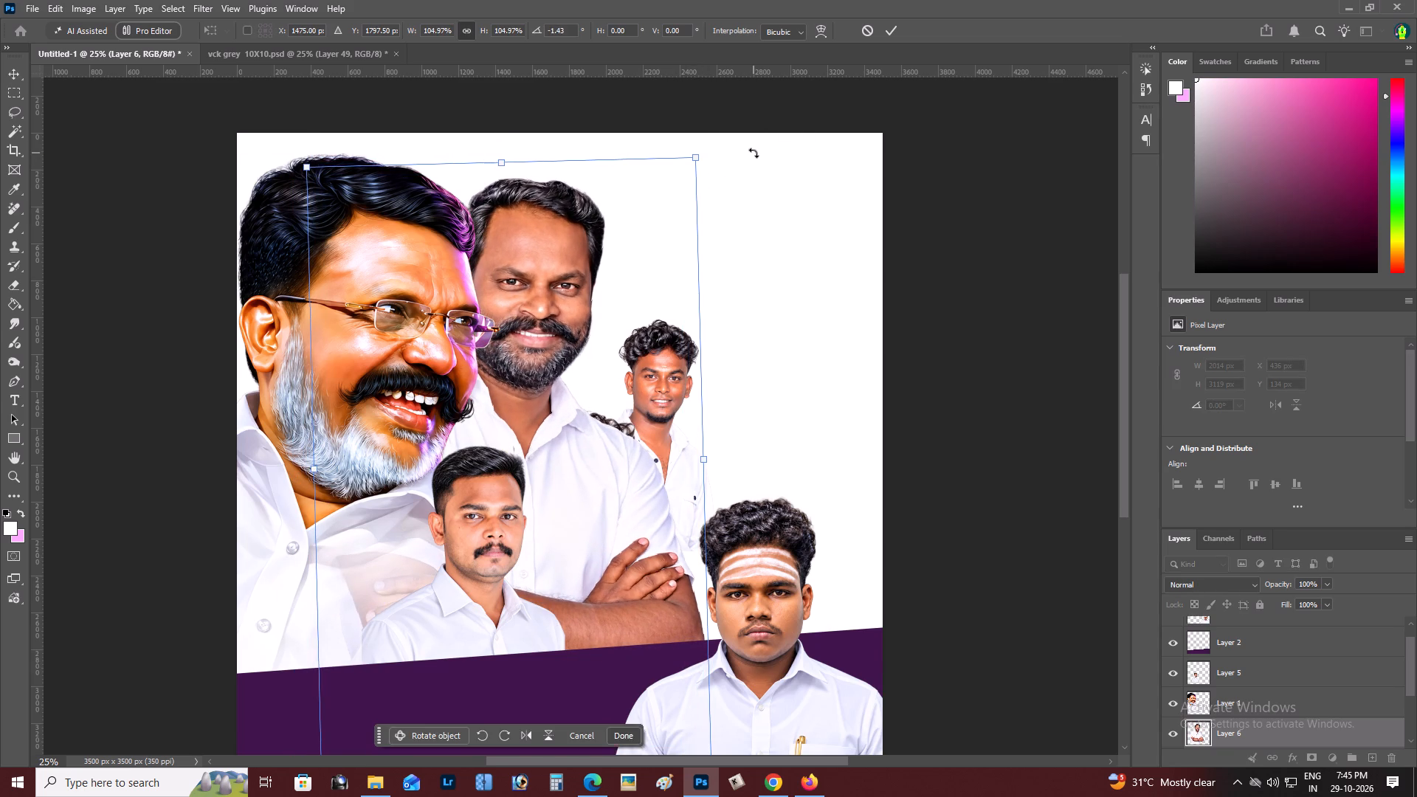
key(ctrl+Return)
Nudge the man with folded arms 40 px right and 20 px down, to X 463, Y 190 px.
key(v)
key(shift+Right)
key(shift+Right)
key(shift+Right)
key(shift+Down)
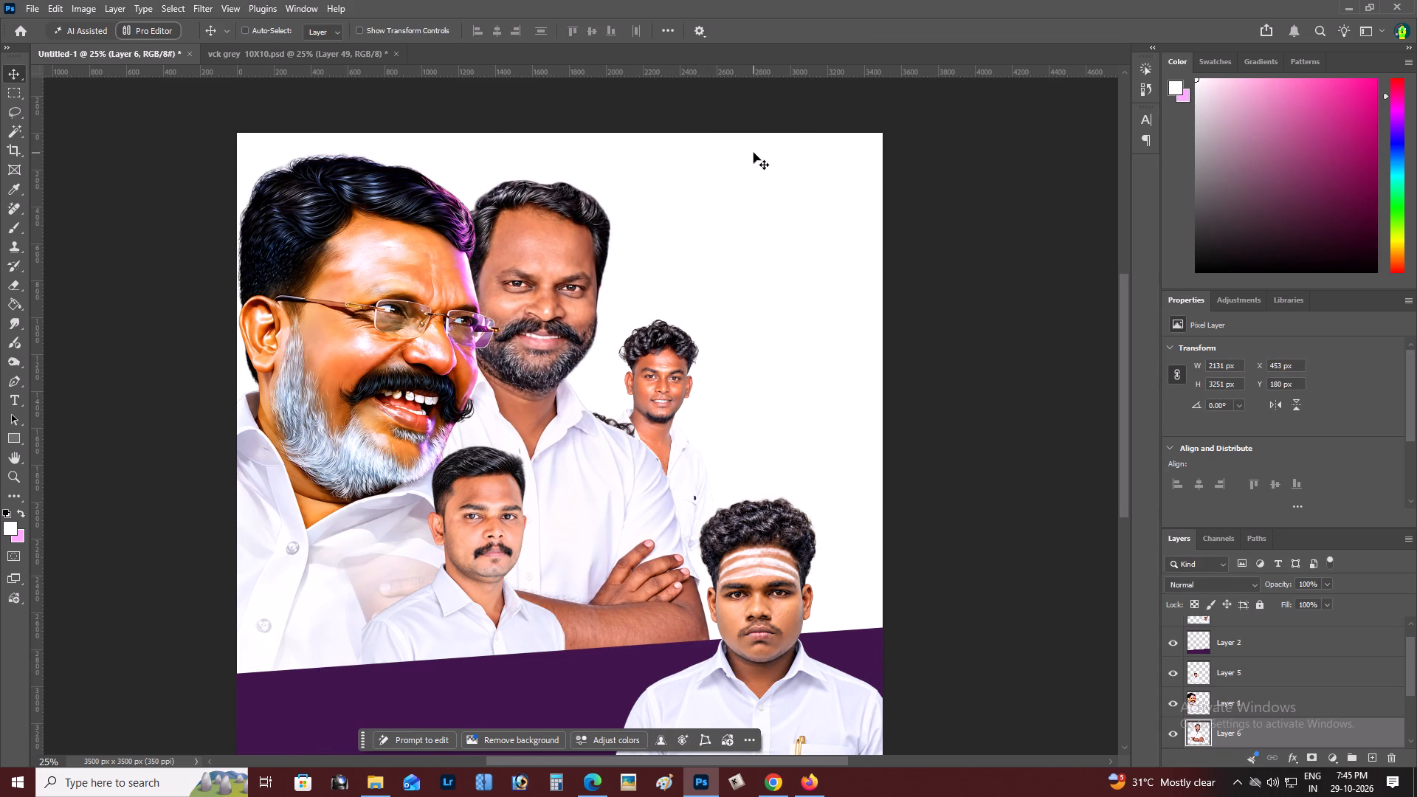
key(shift+Right)
key(shift+Down)
Fade out the folded arms of the man behind the leader using a soft eraser reduced to about 2500 px.
scroll(755, 153, down, 5)
key(e)
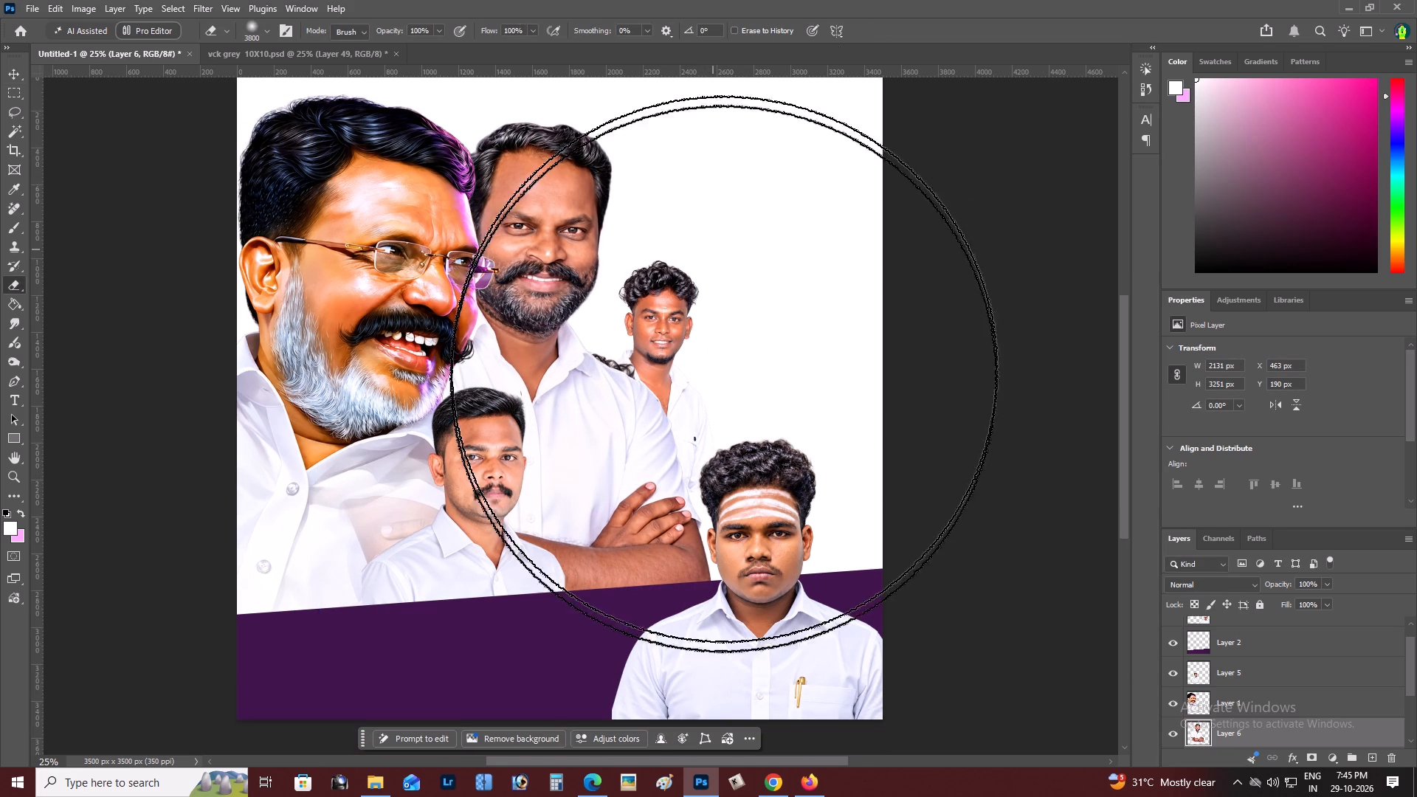
key(bracketleft)
key(bracketleft)
key(bracketleft)
key(bracketleft)
key(bracketleft)
key(bracketleft)
key(bracketleft)
key(bracketleft)
key(bracketleft)
key(bracketleft)
key(bracketleft)
key(bracketleft)
key(bracketleft)
key(bracketleft)
key(bracketleft)
key(bracketleft)
key(bracketleft)
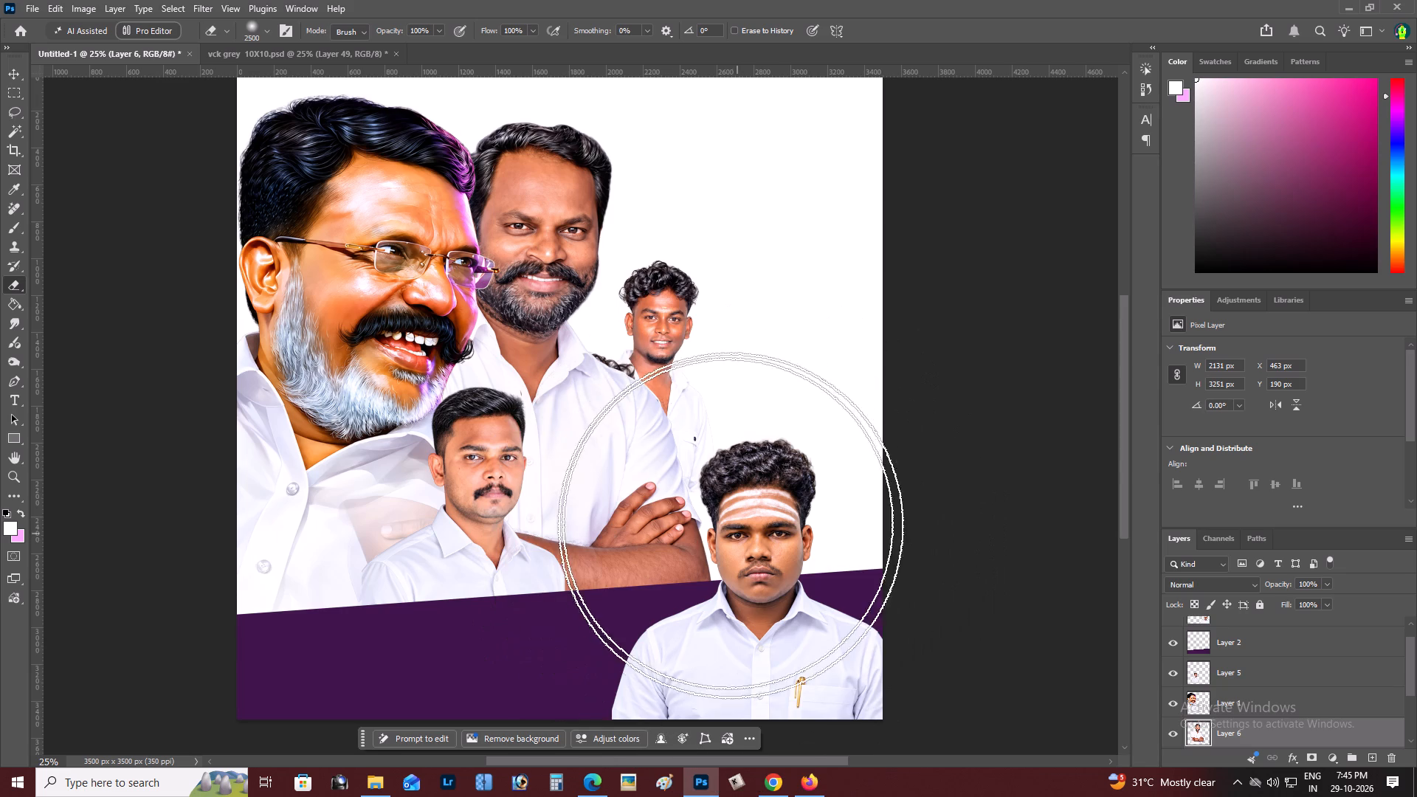
drag(724, 514, 718, 521)
drag(717, 523, 646, 643)
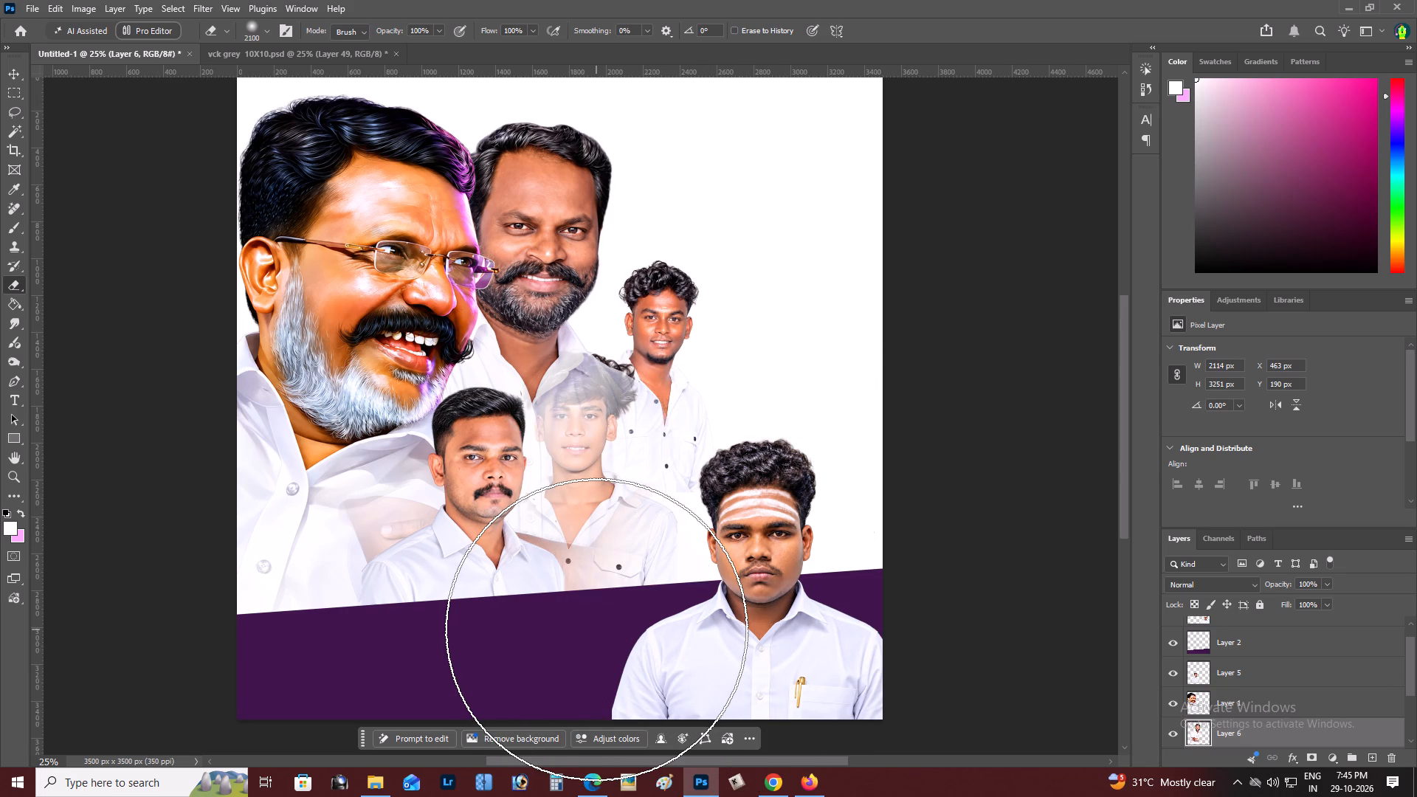
Erase the remaining hand traces and lower shirt edges of the man behind the leader with a 1300 px and 1000 px eraser.
text([[[[[[[[[])
drag(385, 541, 425, 606)
drag(349, 584, 490, 640)
drag(523, 587, 604, 617)
drag(593, 587, 610, 614)
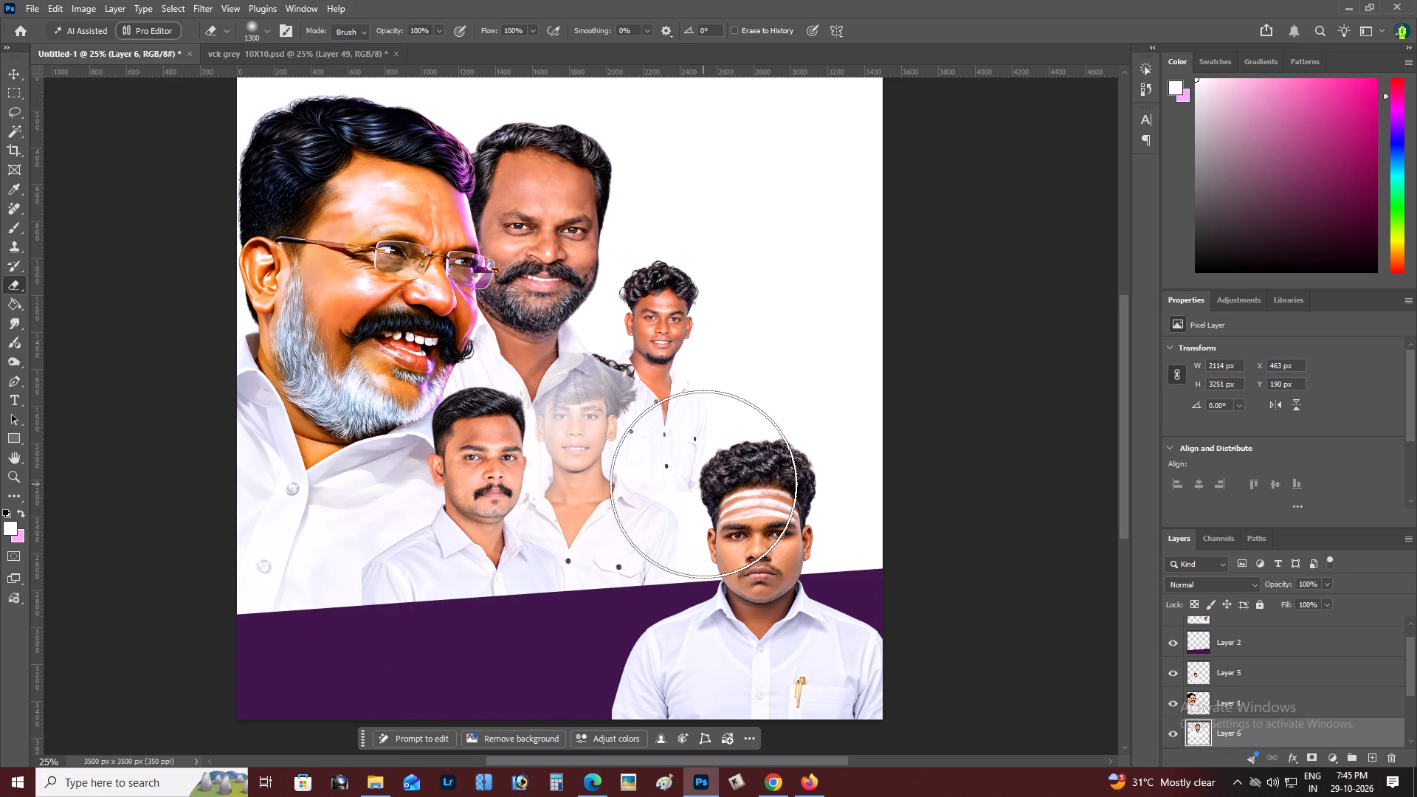
text([[[)
drag(703, 422, 662, 642)
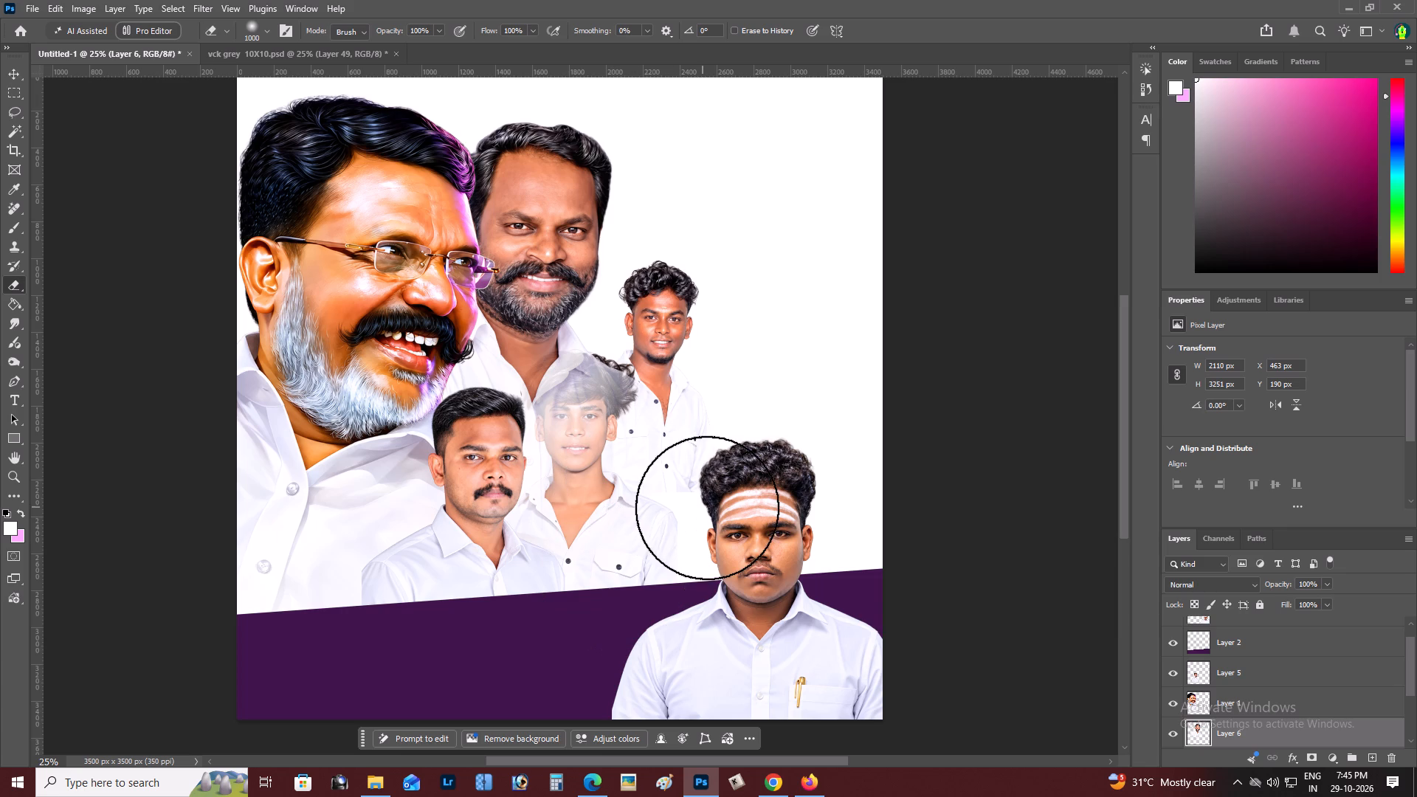
drag(692, 467, 620, 603)
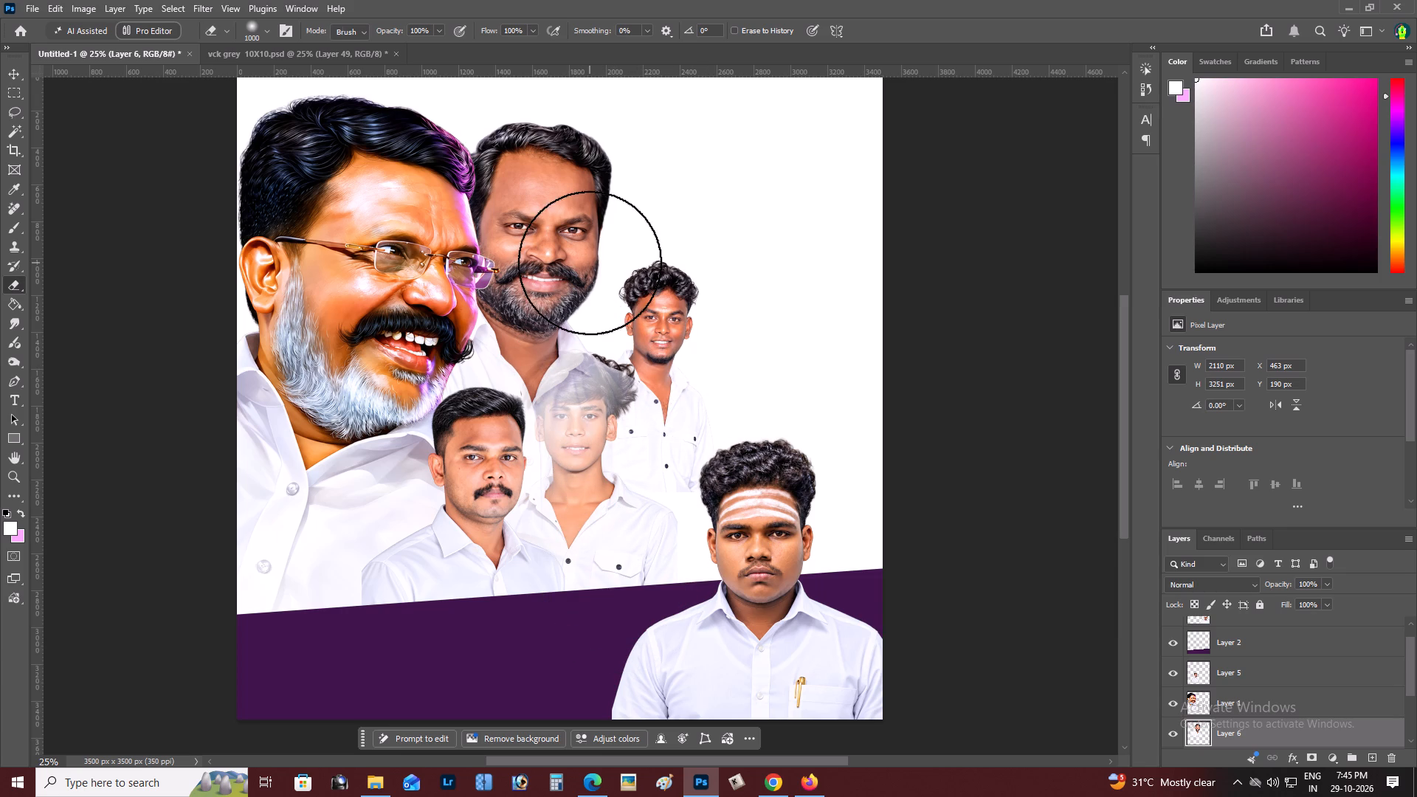
Enlarge the man behind the leader to about 103%, tilt him 1° counterclockwise, and centre him near X 1536, Y 1872 px.
key(v)
right_click(553, 238)
click(576, 251)
key(ctrl+t)
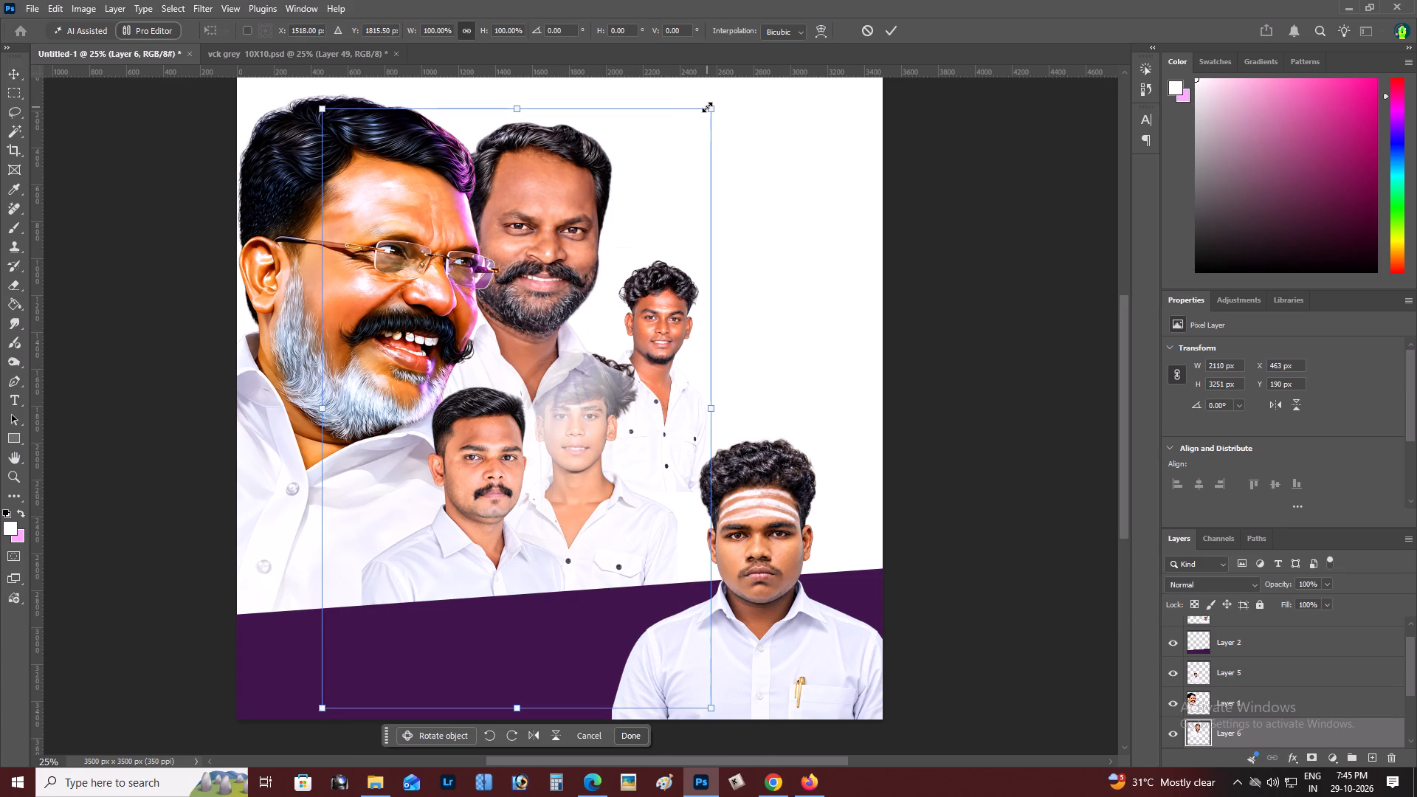
alt+drag(708, 107, 724, 103)
drag(658, 153, 658, 164)
drag(762, 109, 758, 104)
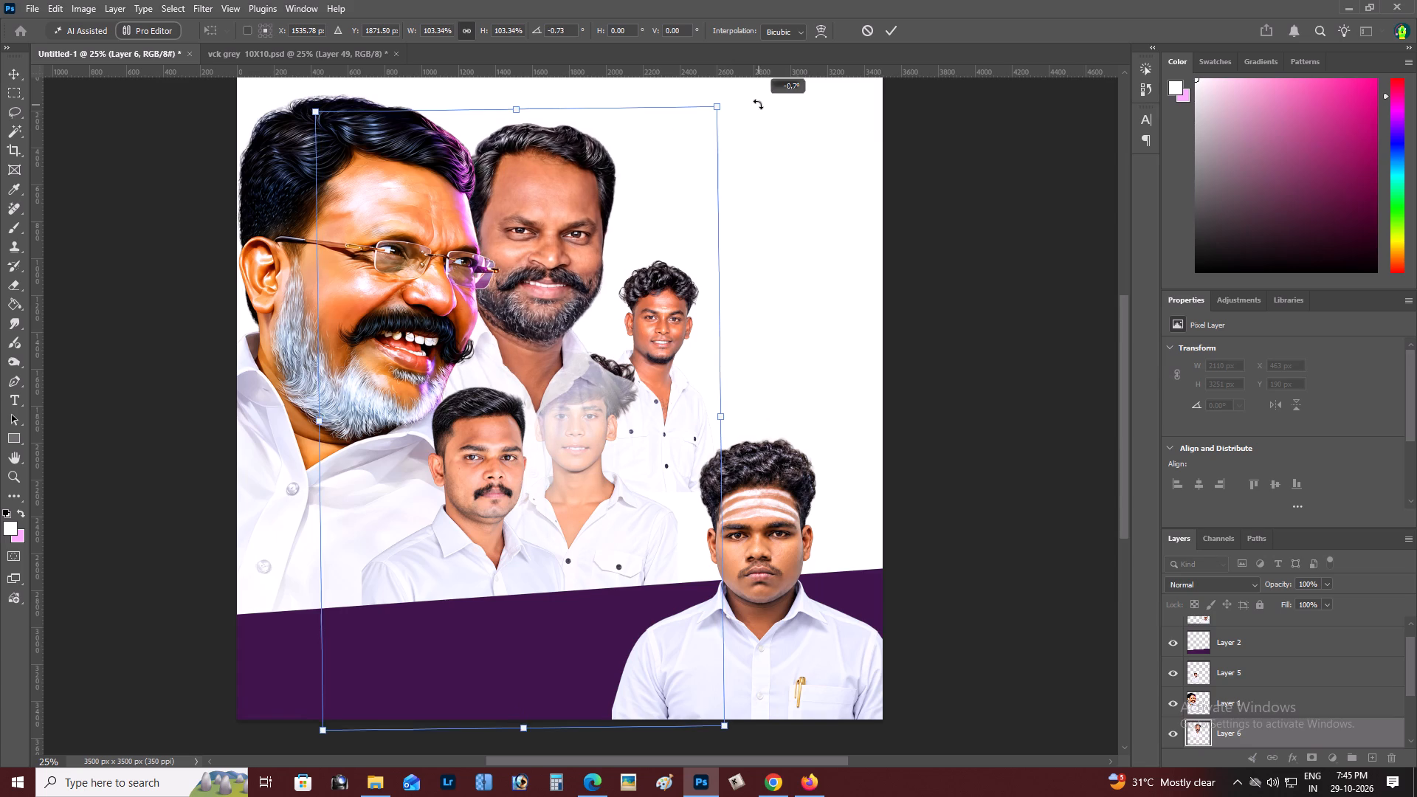
drag(758, 104, 754, 98)
drag(754, 98, 760, 100)
key(ctrl+Return)
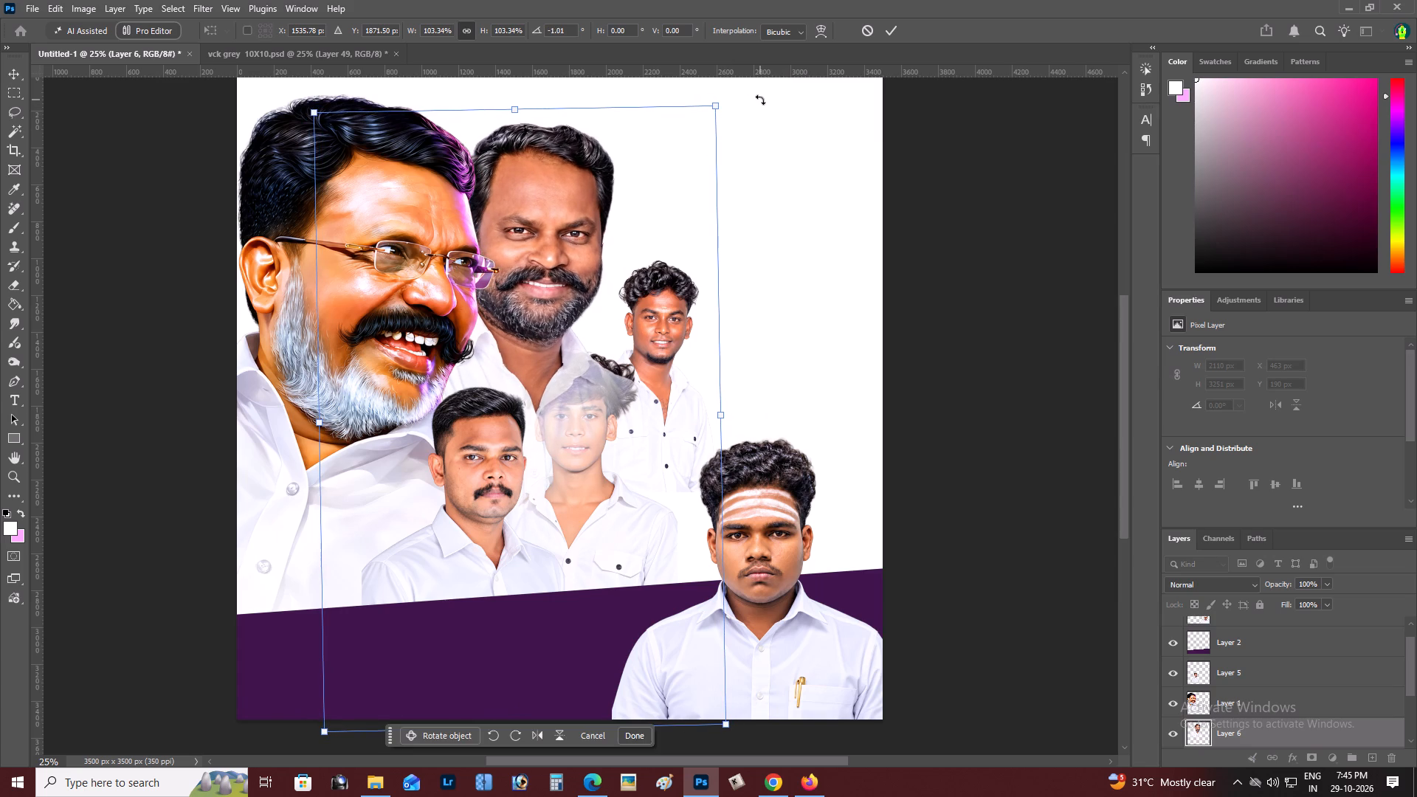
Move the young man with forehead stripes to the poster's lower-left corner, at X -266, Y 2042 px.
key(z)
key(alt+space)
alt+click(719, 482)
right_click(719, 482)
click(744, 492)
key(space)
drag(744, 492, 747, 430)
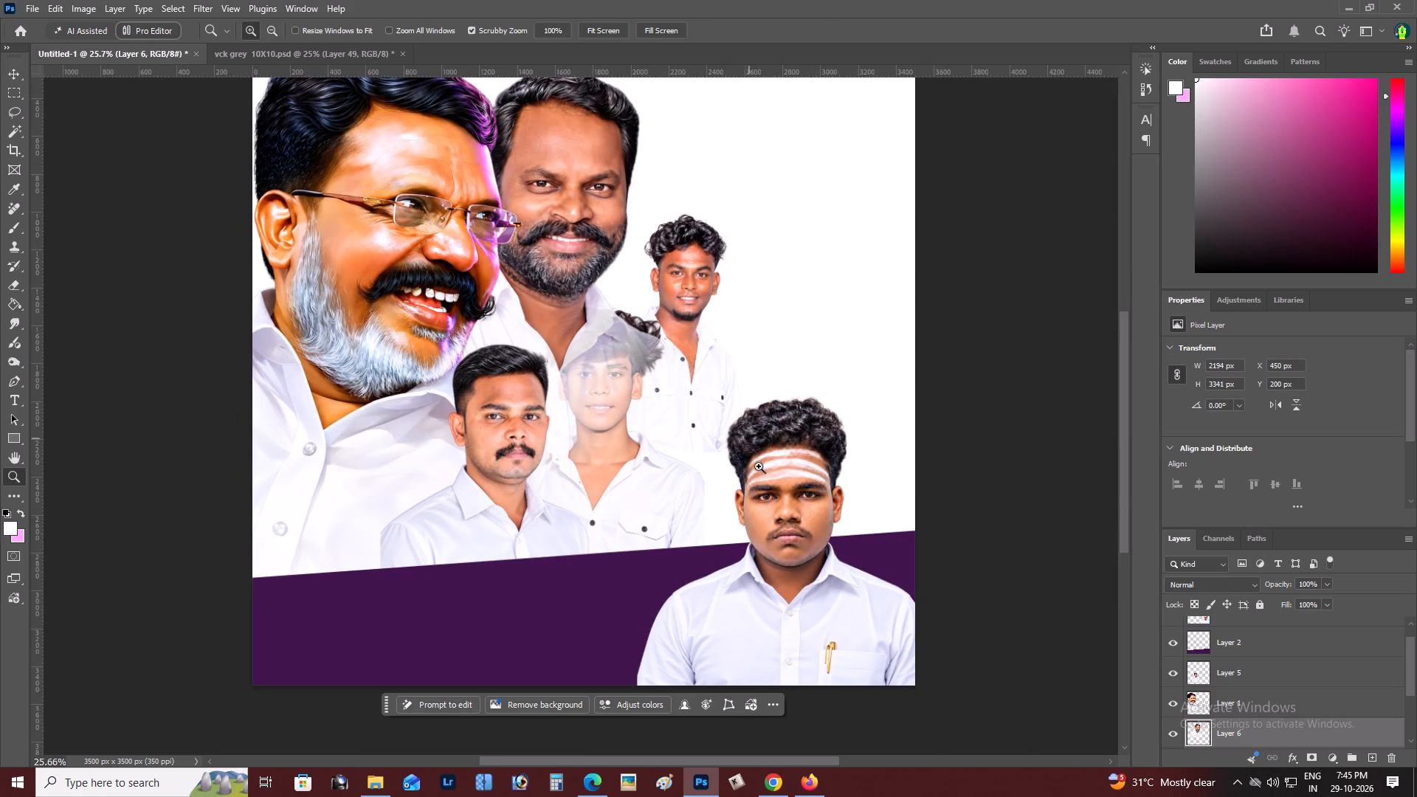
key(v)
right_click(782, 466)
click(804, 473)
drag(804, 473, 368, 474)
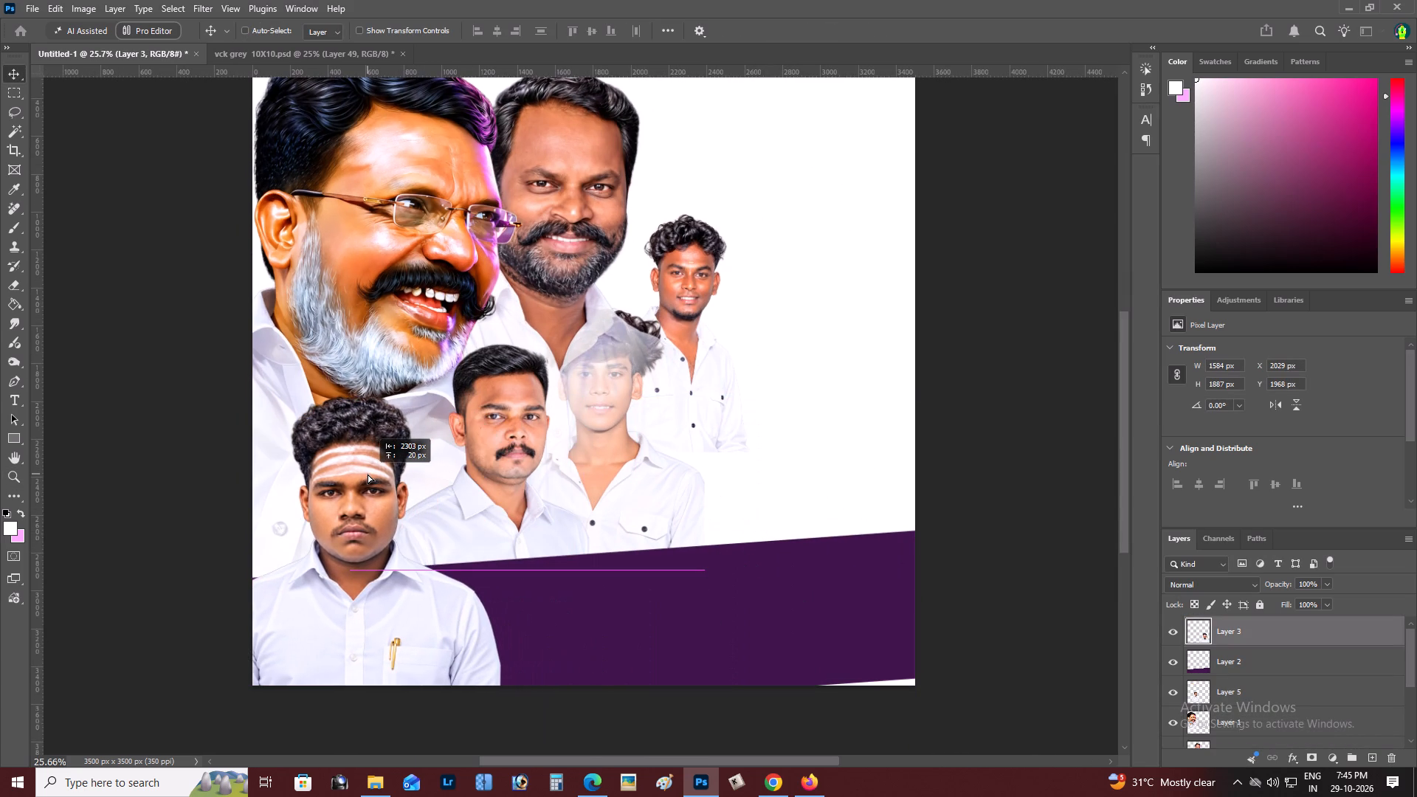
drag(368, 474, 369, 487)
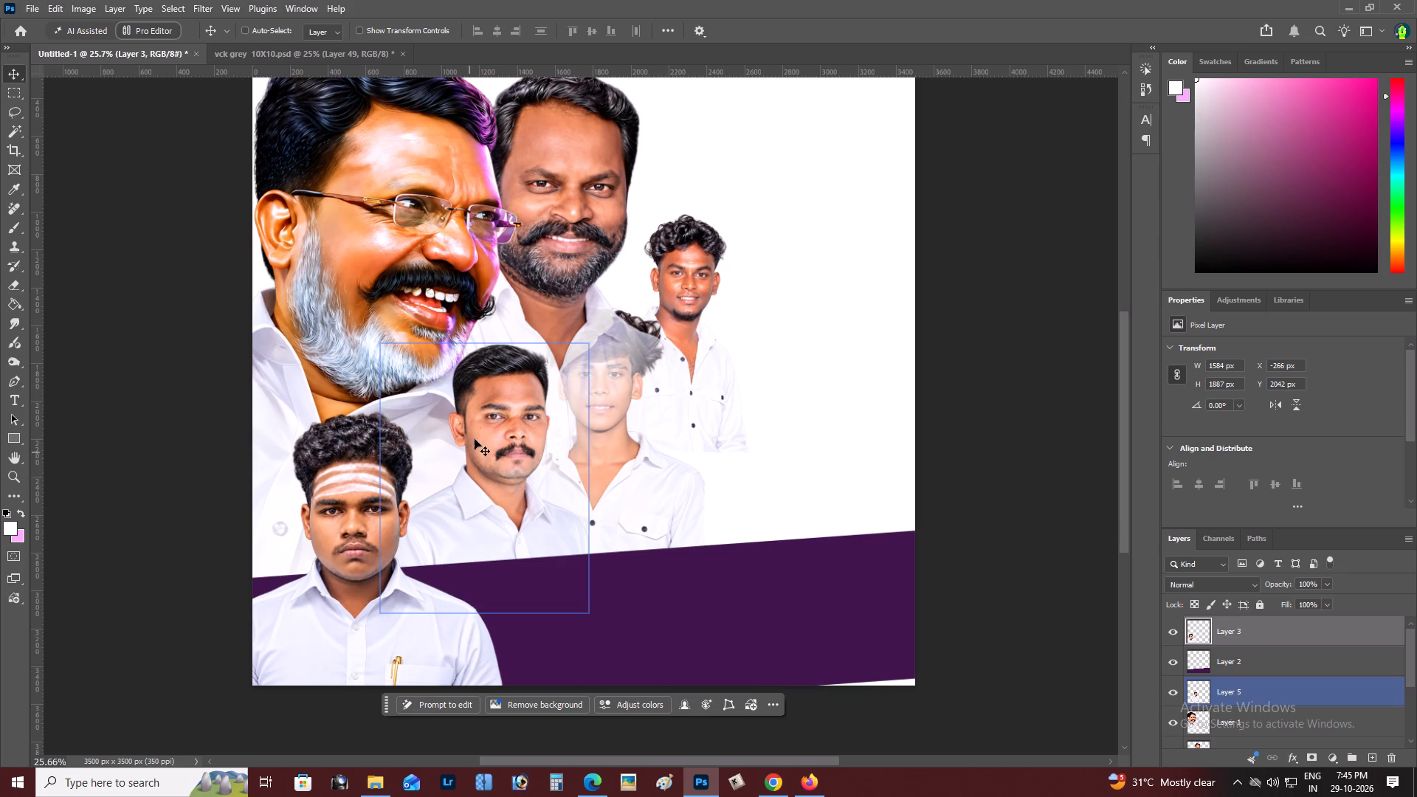
Move the short-haired man with the mustache to the poster's upper-right area, at about X 2233, Y 476 px.
right_click(492, 429)
click(520, 442)
drag(520, 442, 815, 212)
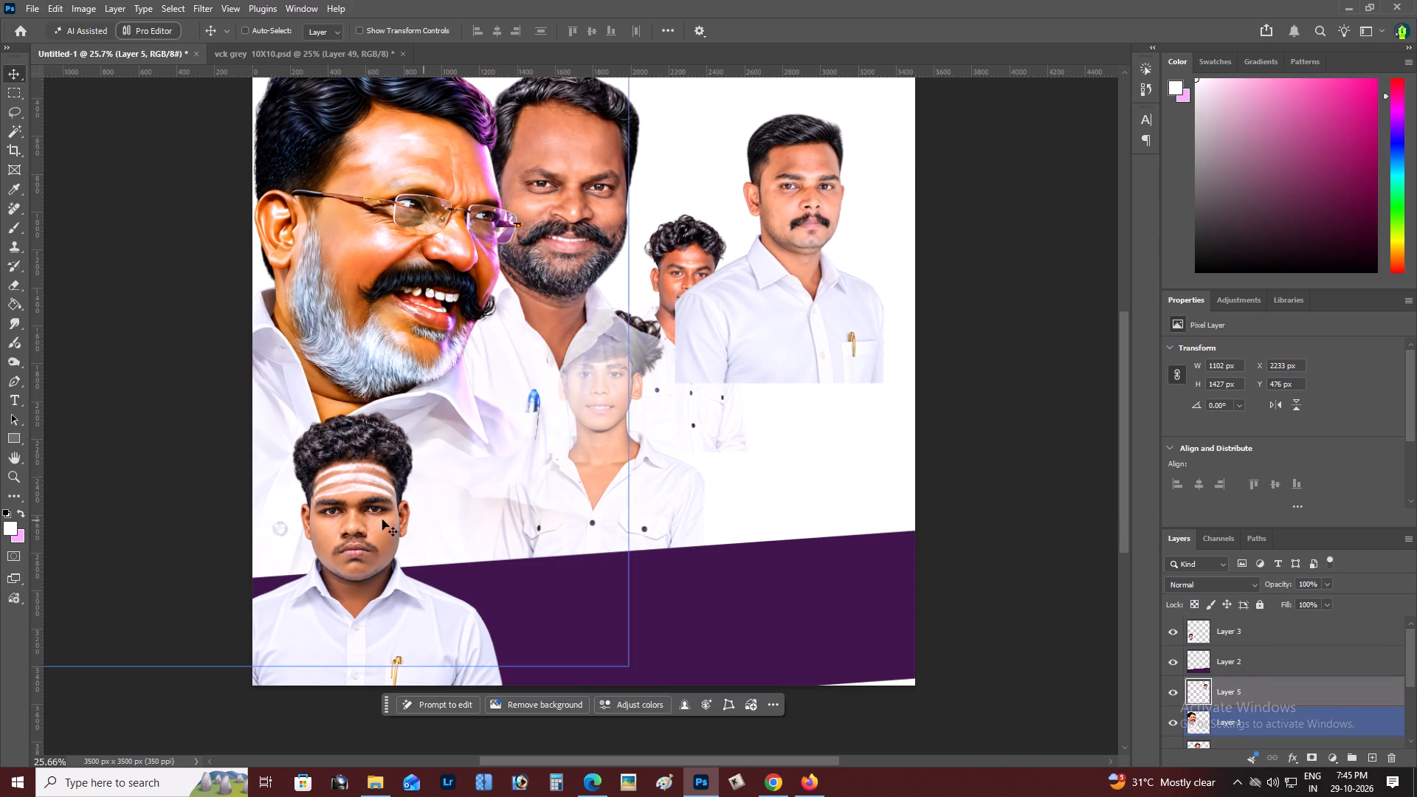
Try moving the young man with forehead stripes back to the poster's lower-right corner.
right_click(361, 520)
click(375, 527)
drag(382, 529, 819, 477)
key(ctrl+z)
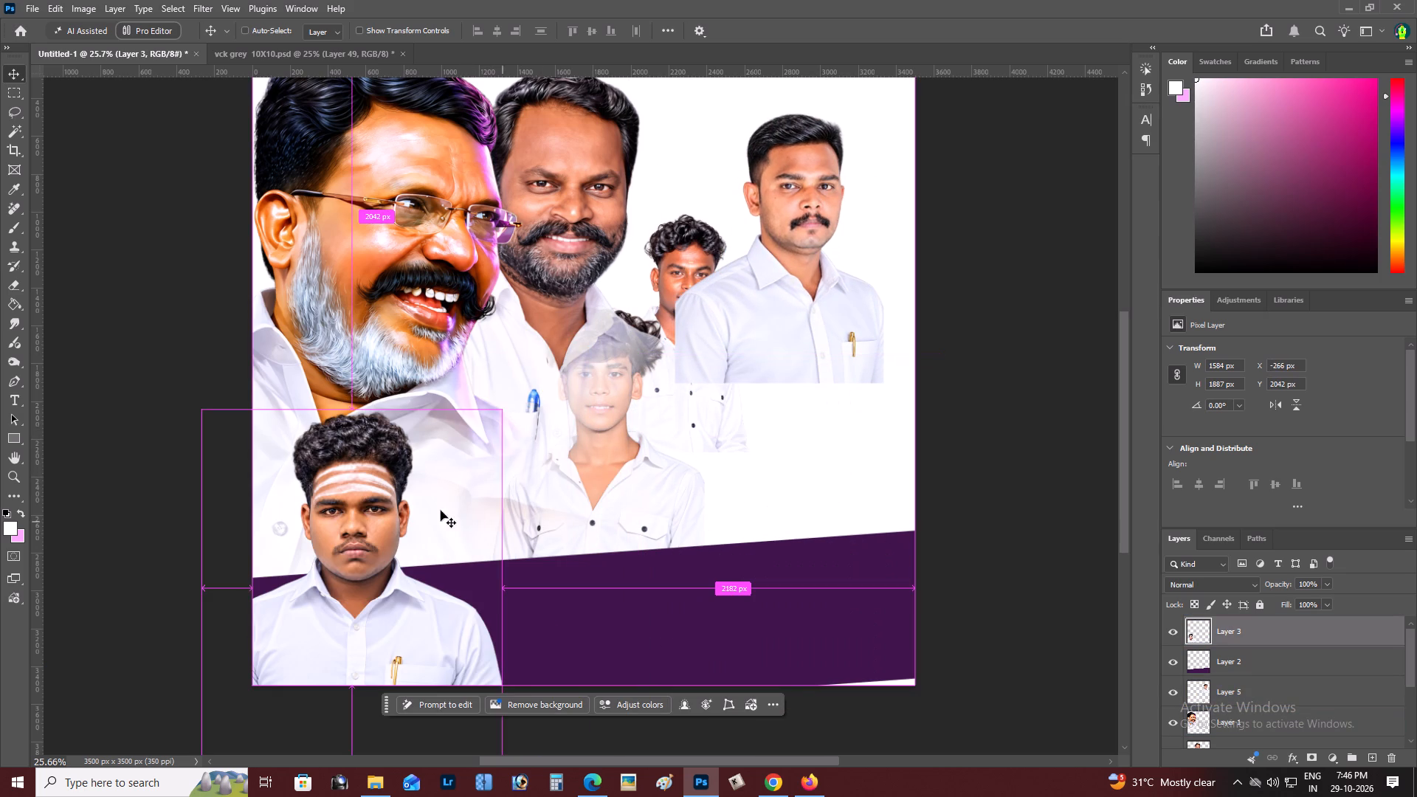
Move the young man with forehead stripes back to the poster's lower-right corner, over the purple band.
right_click(330, 508)
click(339, 515)
drag(343, 517, 790, 483)
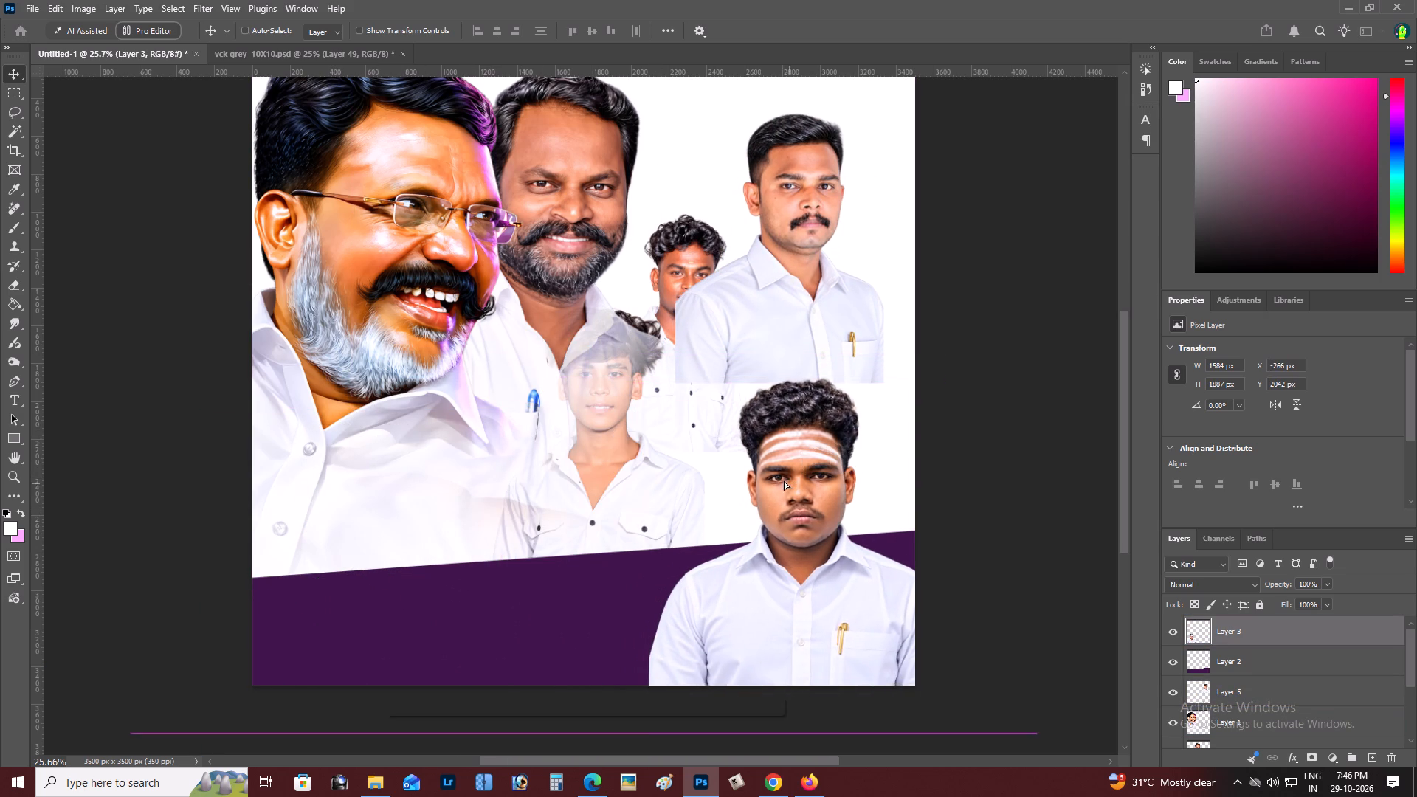
Scale the bearded leader and the man behind him together to about 84% and centre them near X 452, Y 1555 px.
key(space)
drag(732, 480, 751, 523)
right_click(475, 289)
click(492, 302)
shift+right_click(644, 261)
shift+click(664, 269)
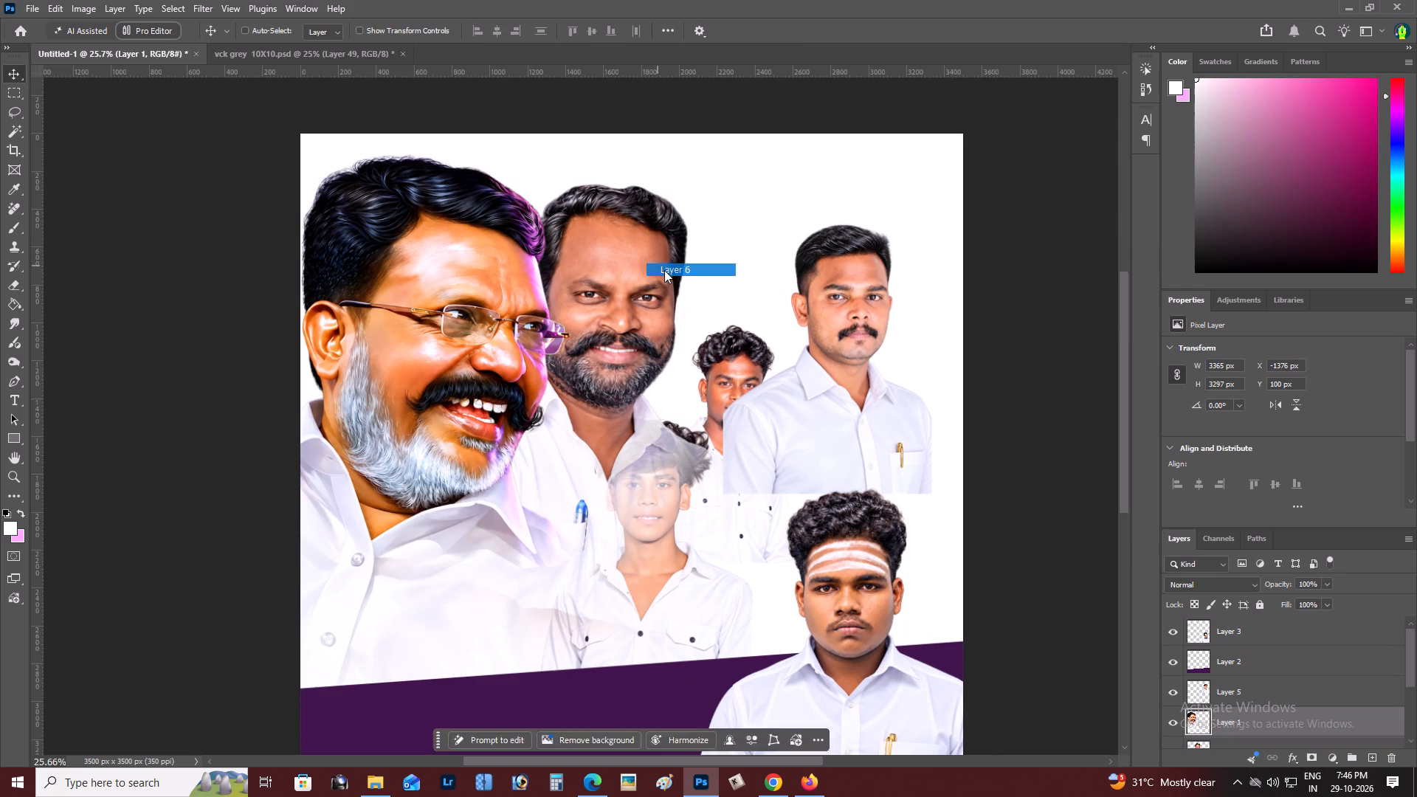
key(ctrl+t)
alt+drag(798, 153, 709, 171)
drag(675, 318, 644, 268)
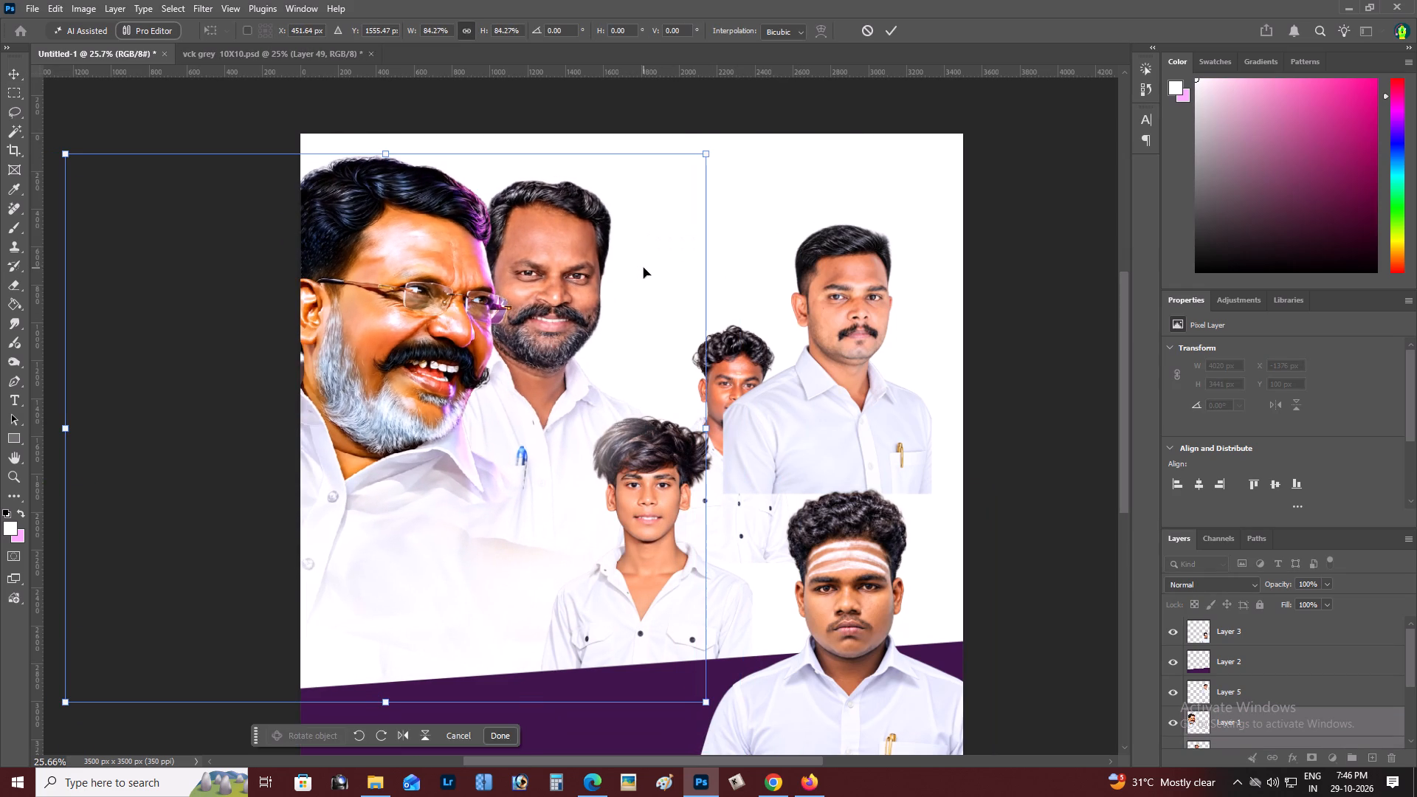
key(ctrl+Return)
Nudge the leader and the man behind him 50 px right together, to X -1202, Y 106 px.
key(v)
key(shift+Right)
key(shift+Right)
key(shift+Right)
key(shift+Right)
key(shift+Right)
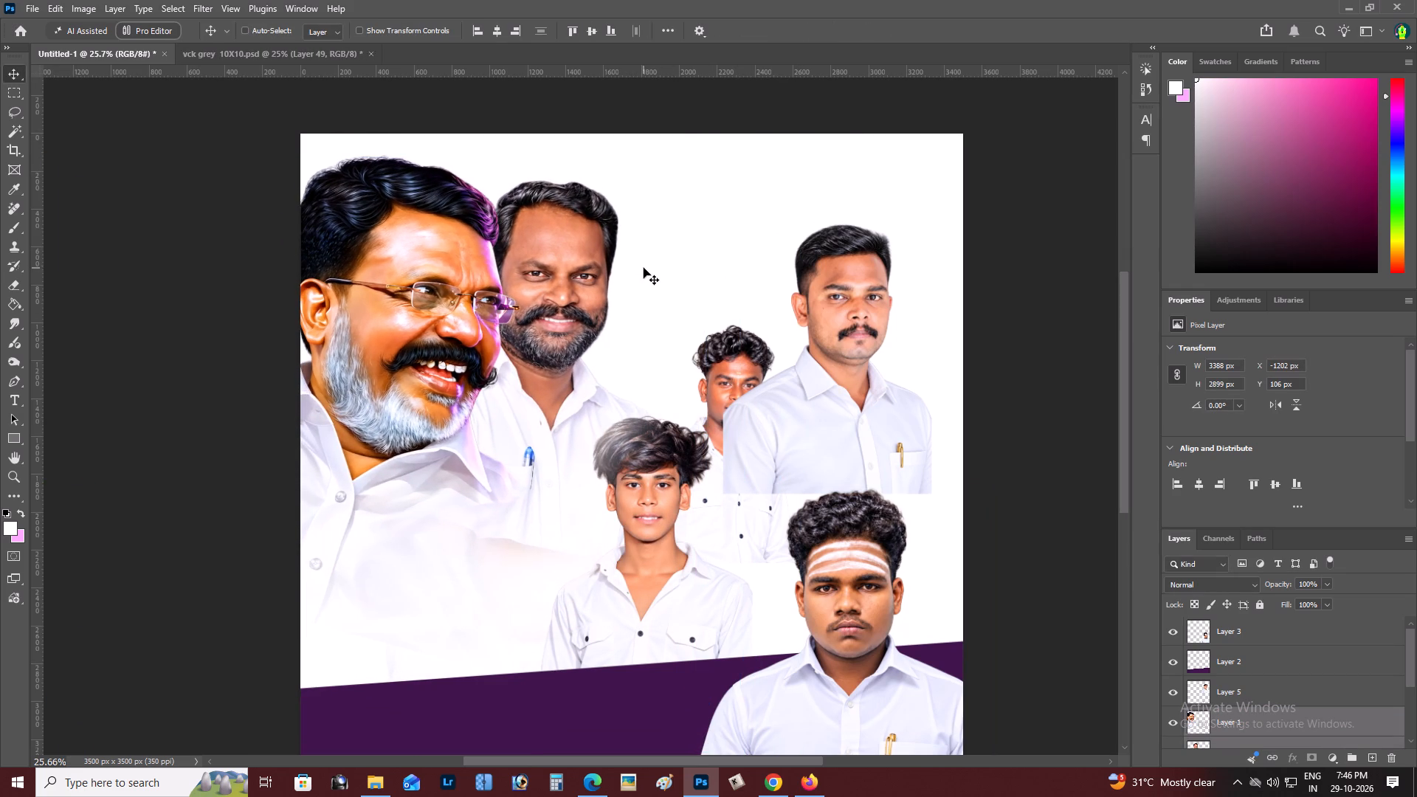
Bring the boy with tousled hair forward two levels, in front of the bearded leader.
right_click(649, 451)
click(666, 460)
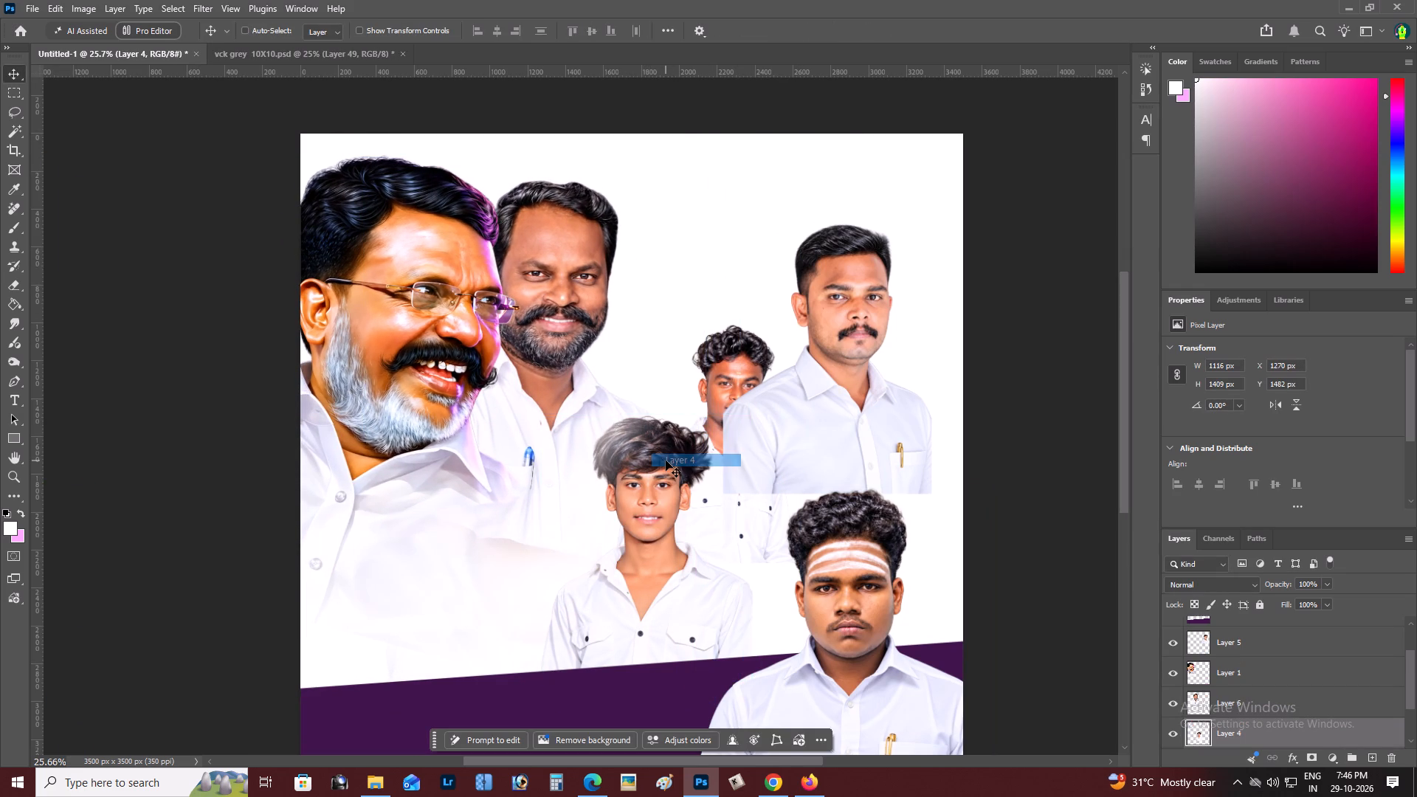
key(ctrl+bracketright)
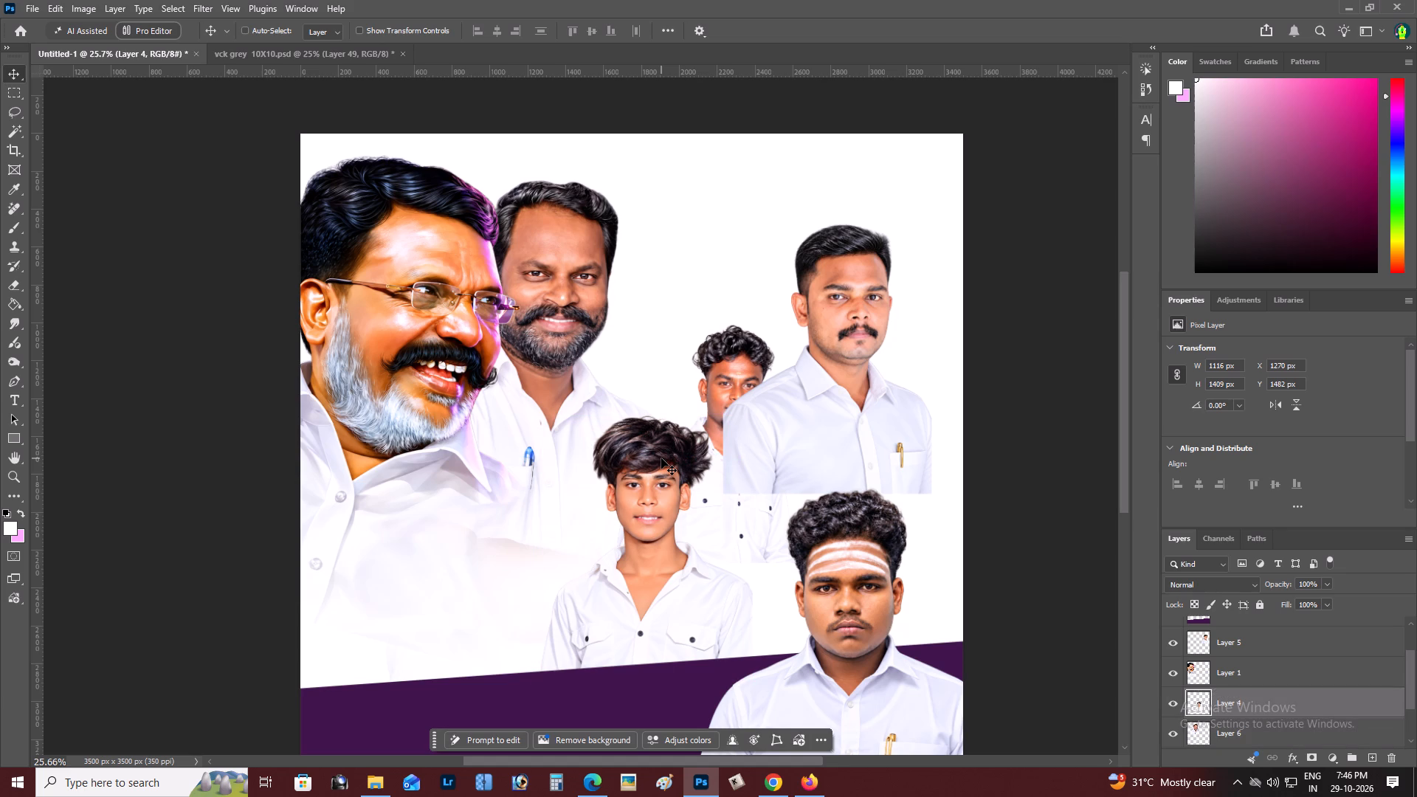
key(ctrl+bracketright)
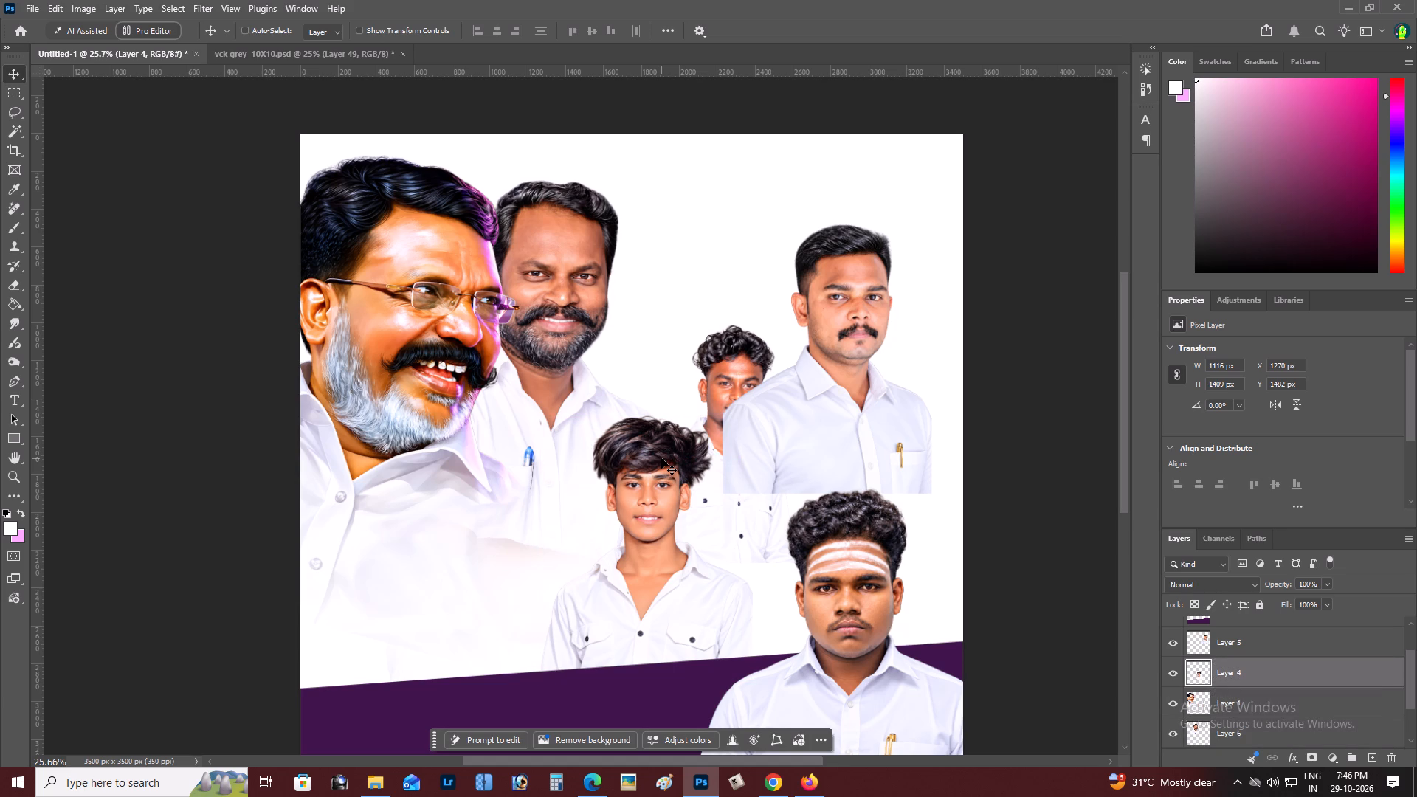
Move the boy with tousled hair to the poster's lower left, in front of the leader's shirt, at X -149, Y 1787 px.
right_click(661, 458)
click(657, 455)
right_click(659, 455)
click(683, 469)
drag(668, 480, 399, 535)
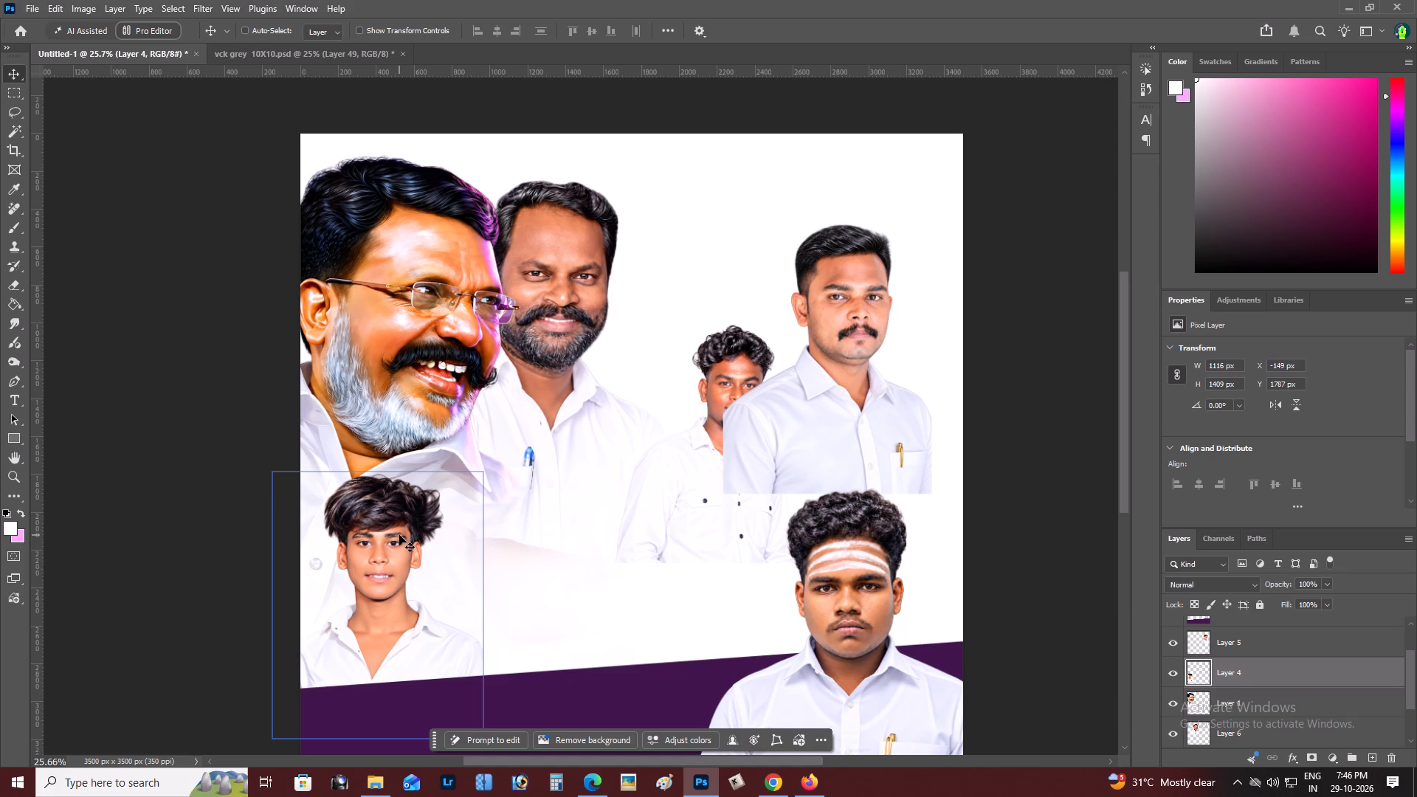
Scale the bearded leader down to about 2615 × 2561 px and place him at X -1060, Y 94 px.
right_click(418, 364)
click(435, 373)
key(ctrl+t)
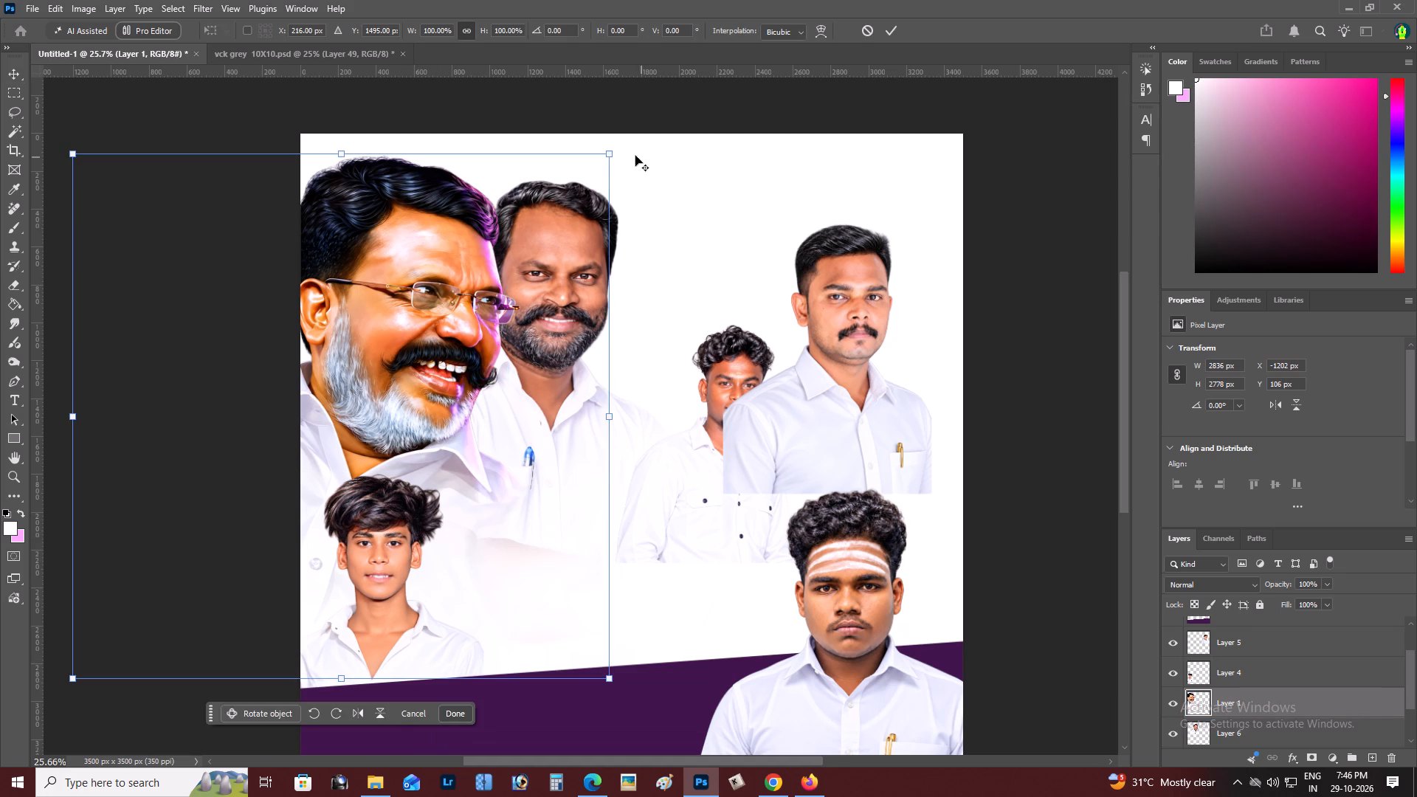
alt+drag(610, 153, 577, 169)
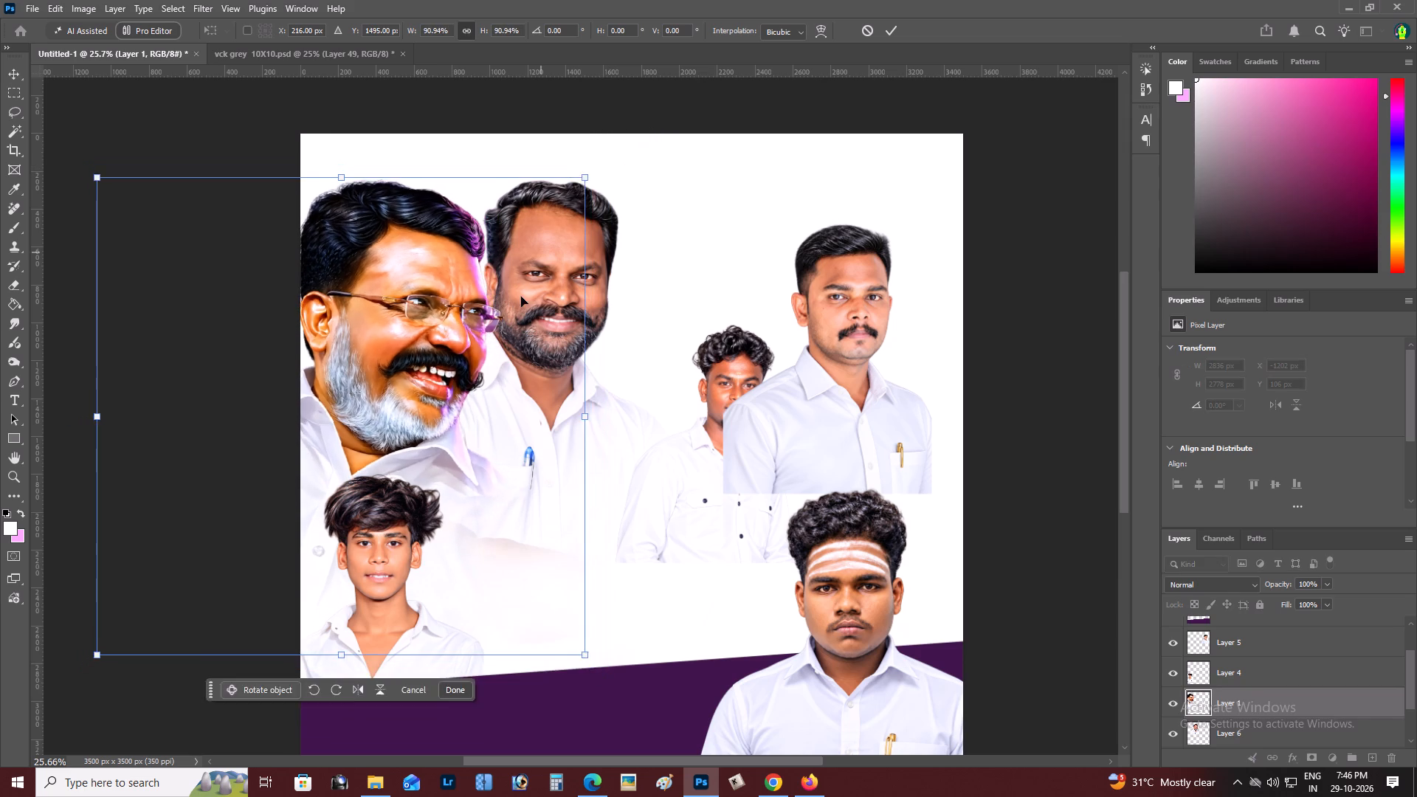
drag(521, 297, 523, 274)
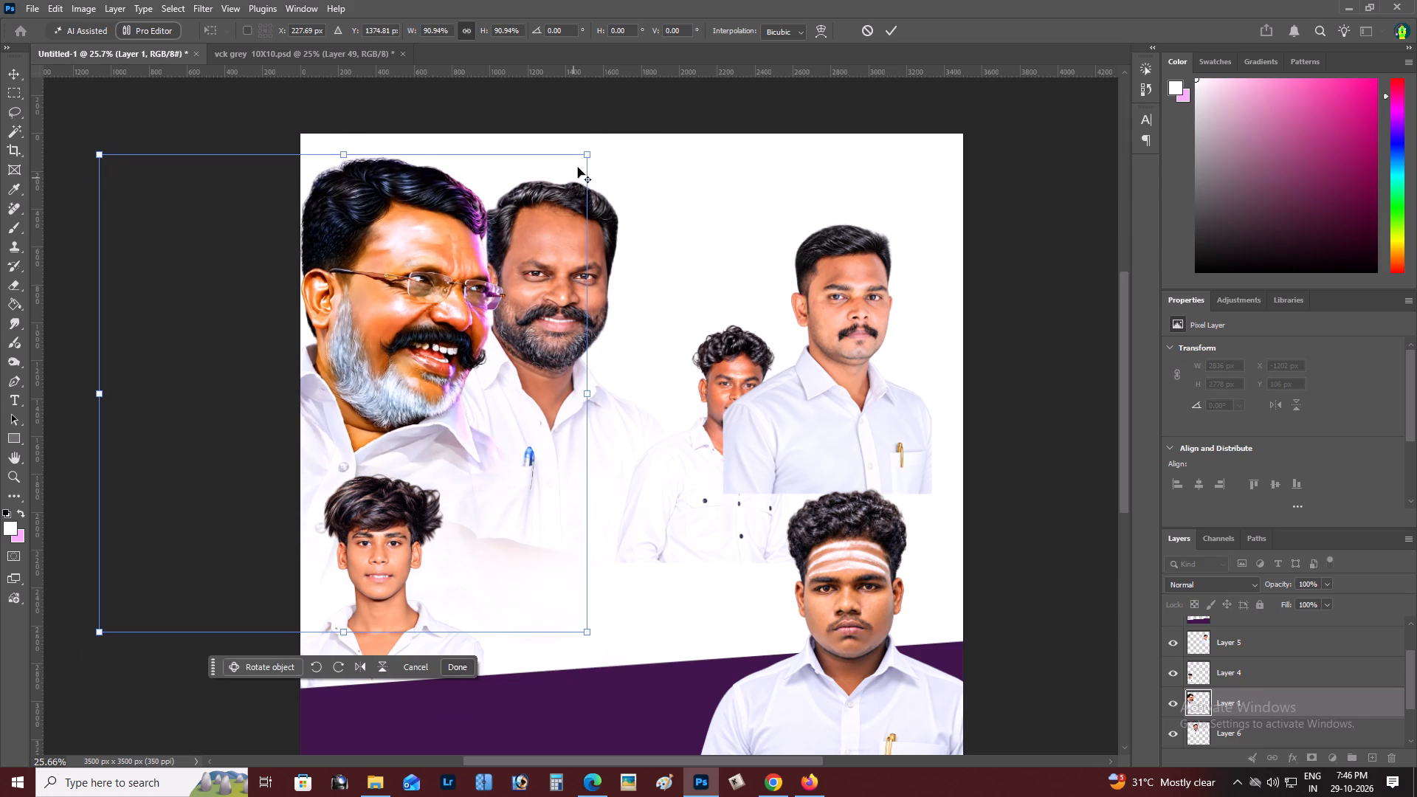
alt+click(582, 156)
key(ctrl+Return)
key(v)
key(shift+Right)
key(shift+Right)
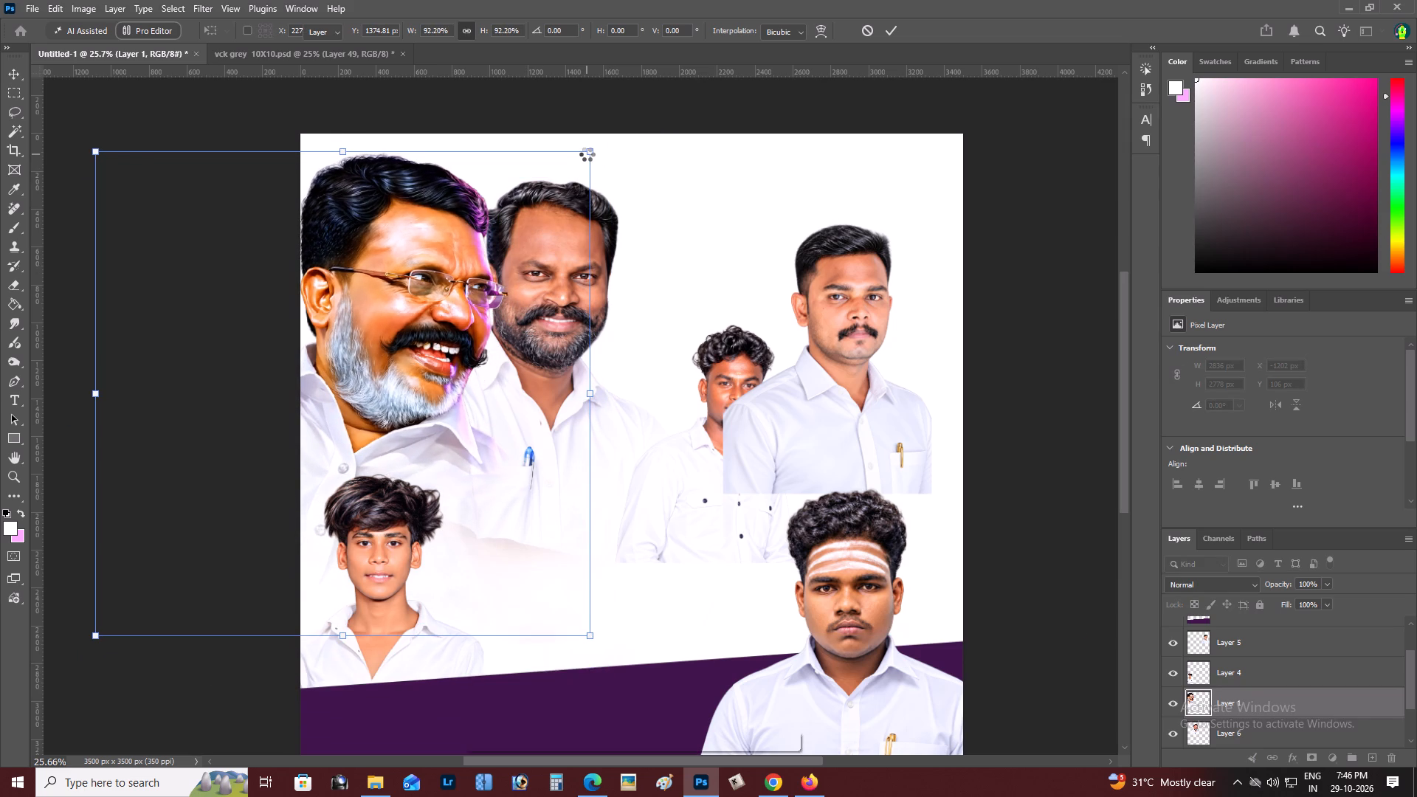
key(shift+Right)
Shift the man behind the bearded leader slightly up and left, to X 297, Y 174 px.
right_click(542, 269)
click(554, 279)
drag(554, 279, 546, 276)
Enlarge the boy with tousled hair to about 1168 × 1475 px and place him at X -253, Y 1799 px.
key(z)
key(alt+space)
alt+click(574, 299)
right_click(587, 298)
click(598, 303)
key(space)
drag(598, 303, 596, 272)
key(z)
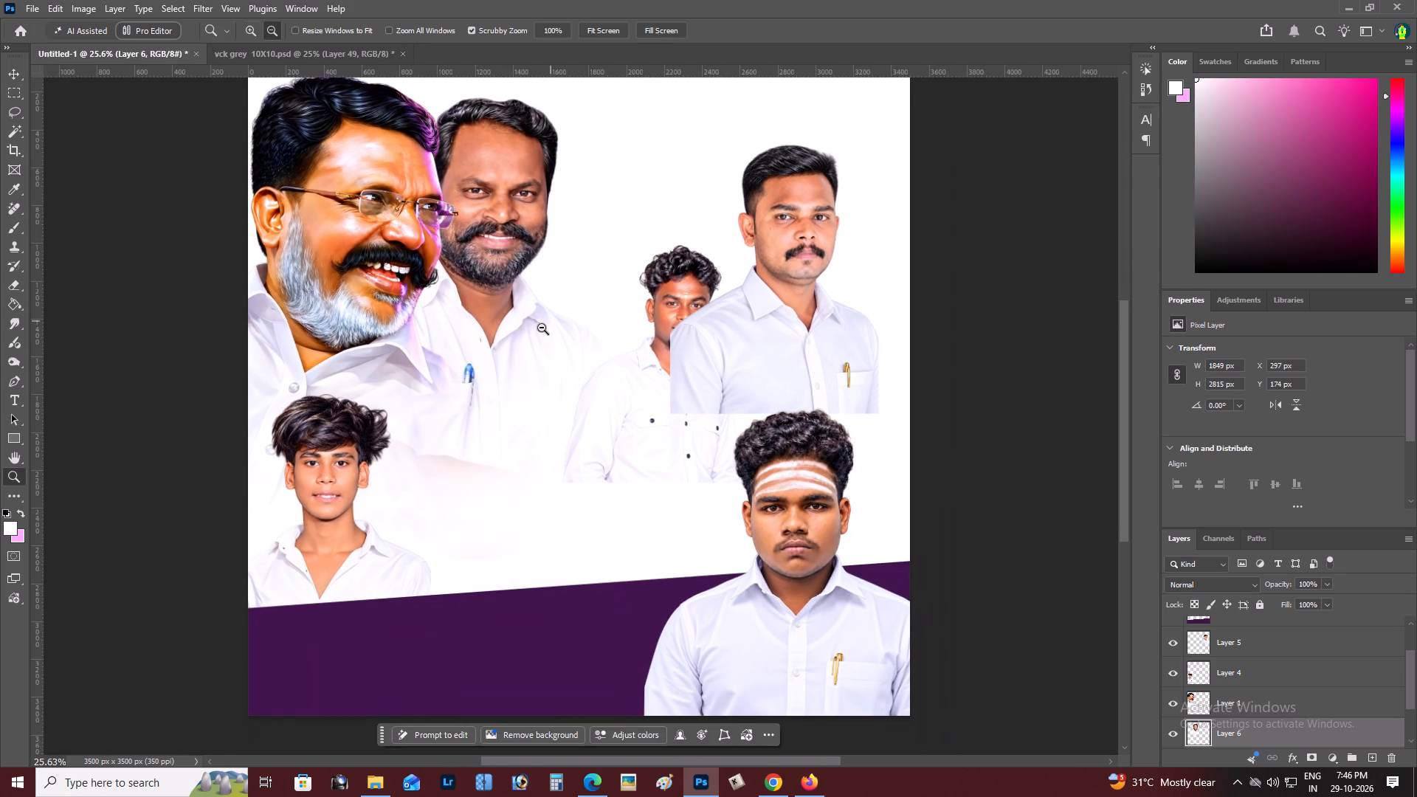
alt+click(542, 328)
key(space)
key(space)
key(space)
drag(504, 366, 543, 286)
key(z)
click(440, 378)
key(space)
drag(431, 398, 438, 391)
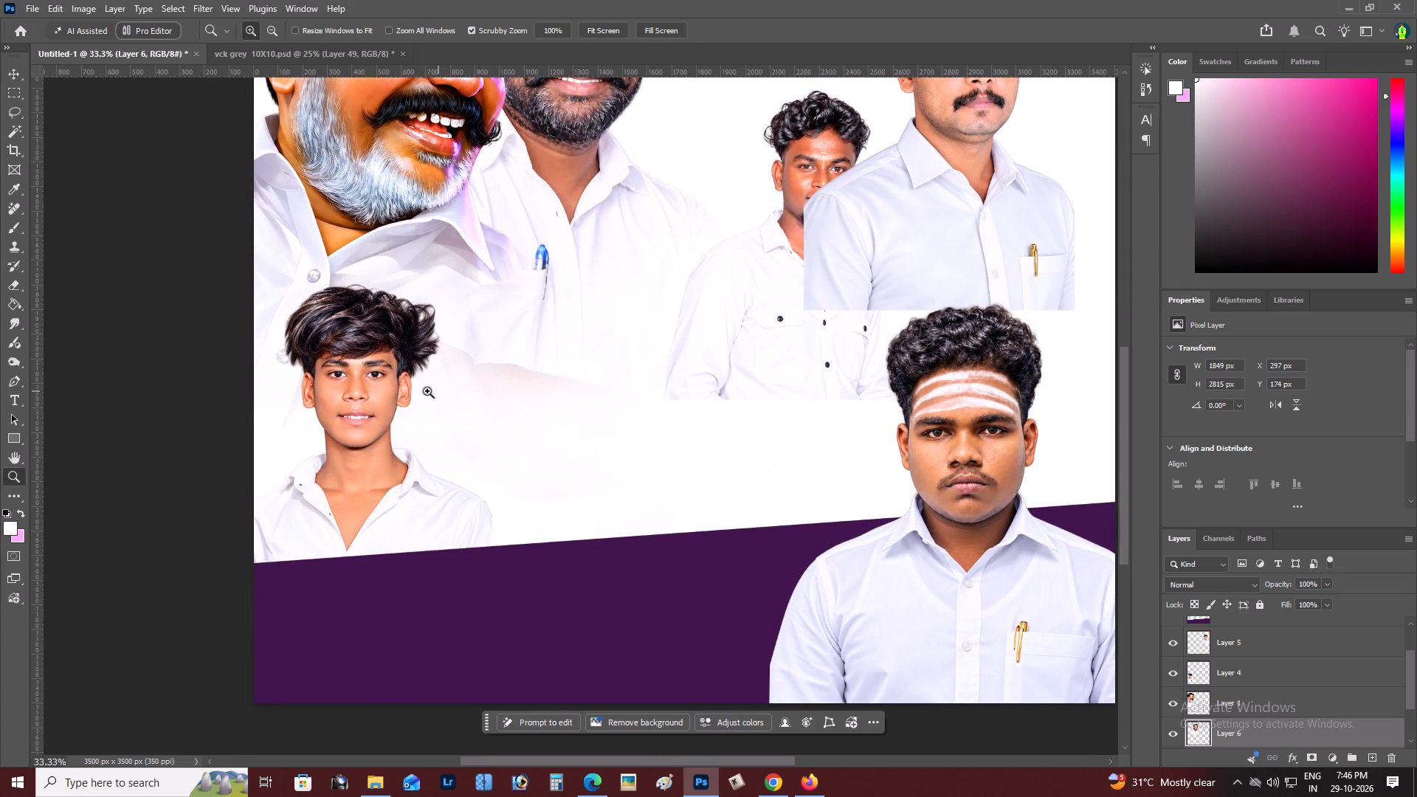
key(v)
right_click(361, 372)
click(370, 378)
drag(371, 378, 368, 384)
key(ctrl+t)
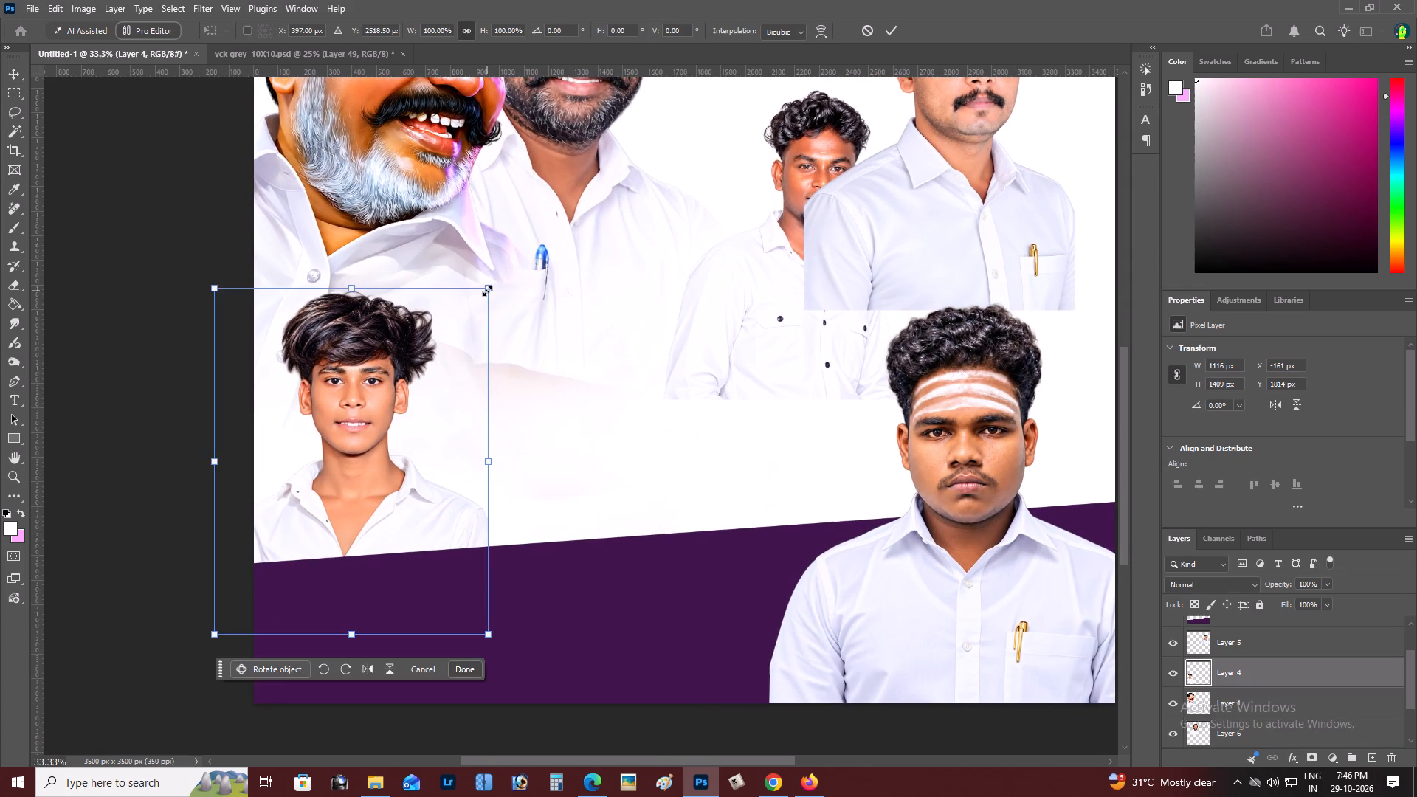
alt+drag(487, 291, 499, 287)
drag(428, 370, 412, 375)
key(ctrl+Return)
Move the curly-haired young man partly hidden by the man with the gold pen to the poster's lower left, at X 86, Y 1936 px.
key(z)
alt+click(412, 375)
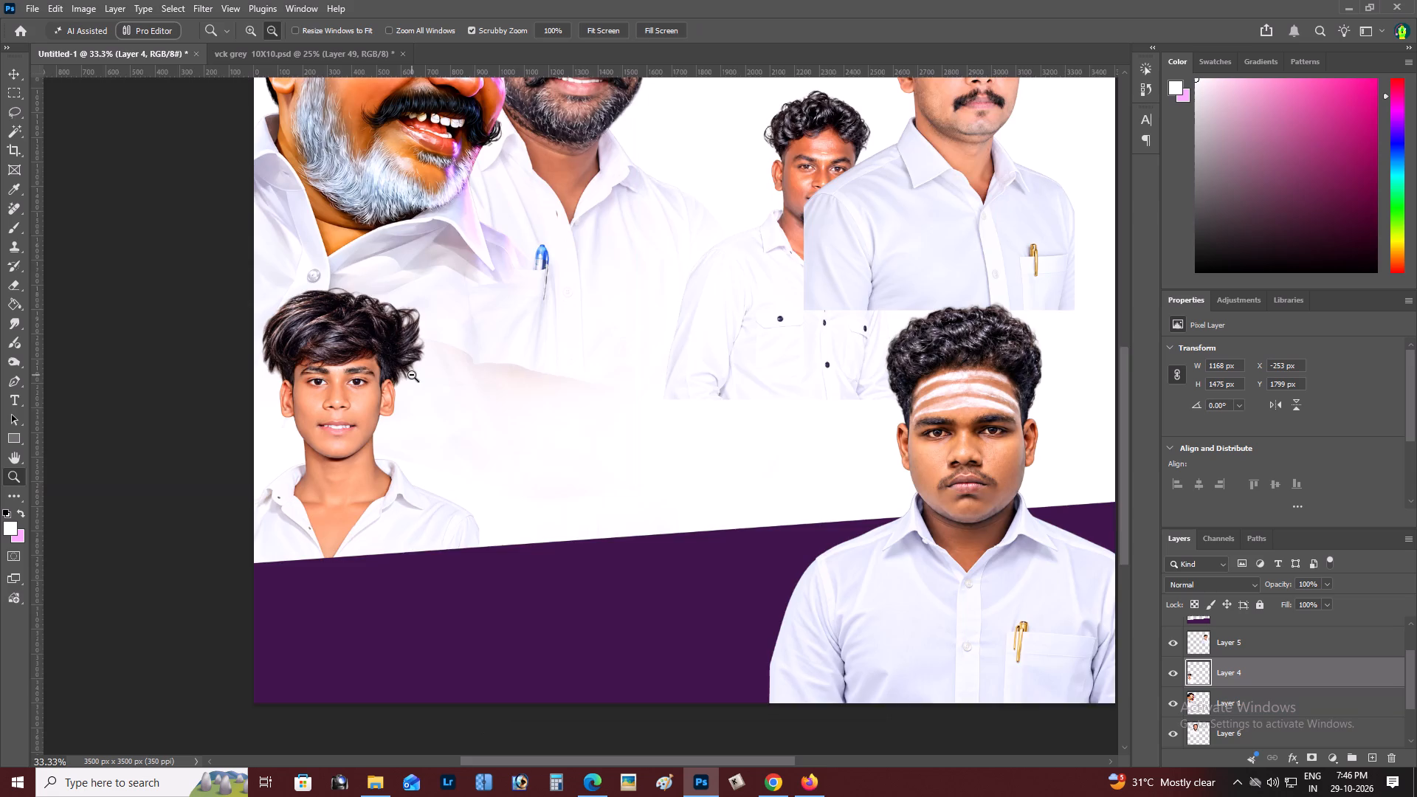
right_click(412, 375)
click(434, 387)
key(space)
key(space)
key(space)
key(space)
key(space)
drag(434, 387, 442, 370)
key(v)
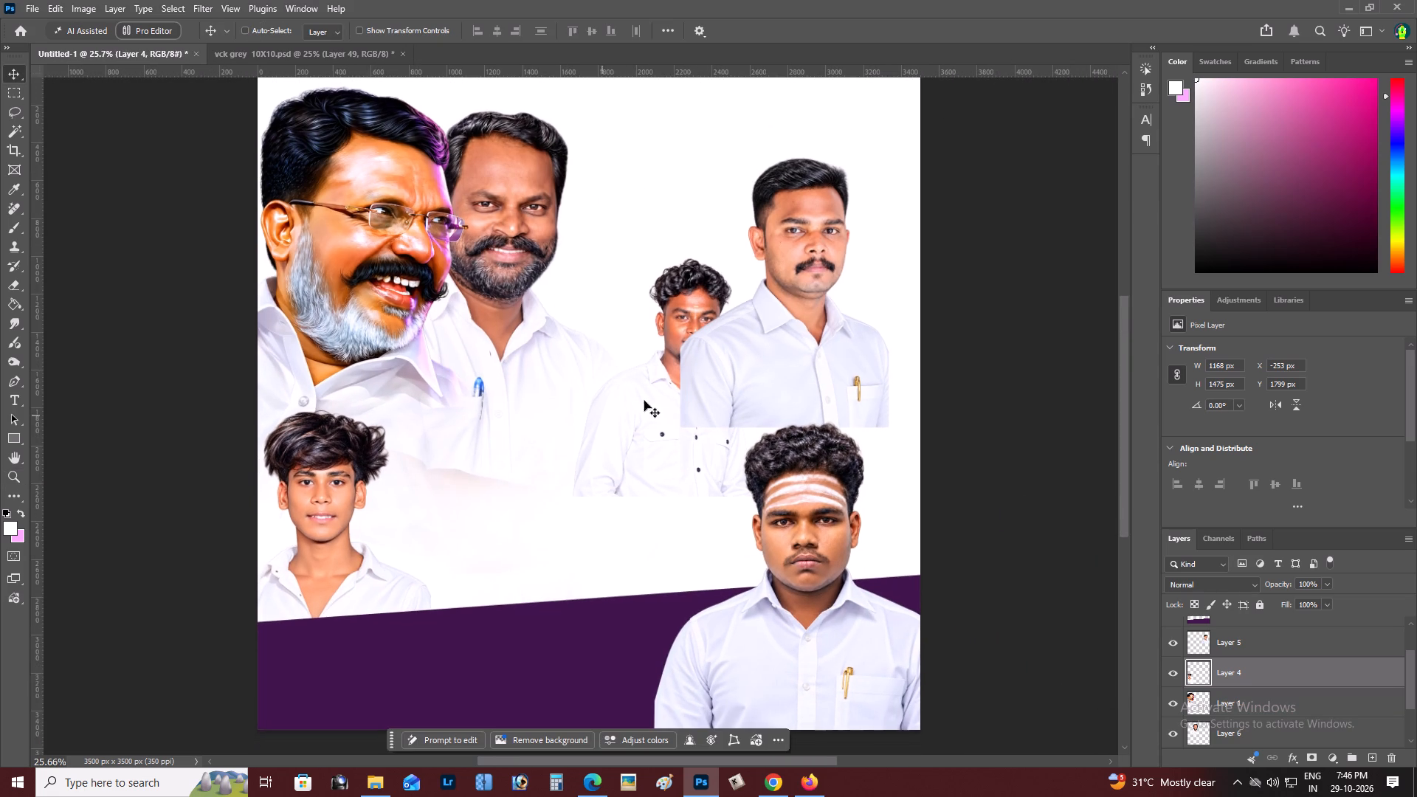
key(v)
right_click(672, 308)
click(692, 316)
drag(692, 316, 351, 483)
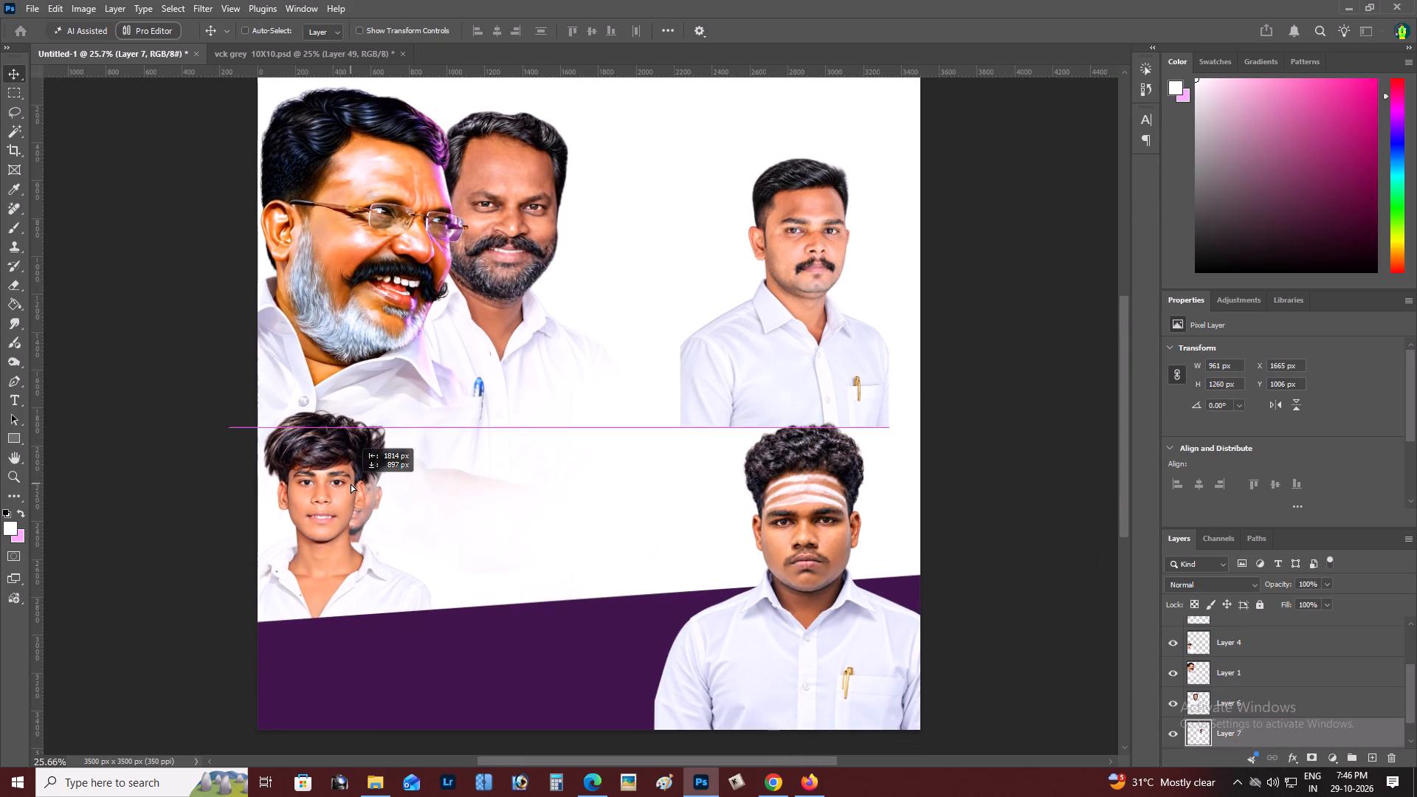
drag(351, 483, 393, 497)
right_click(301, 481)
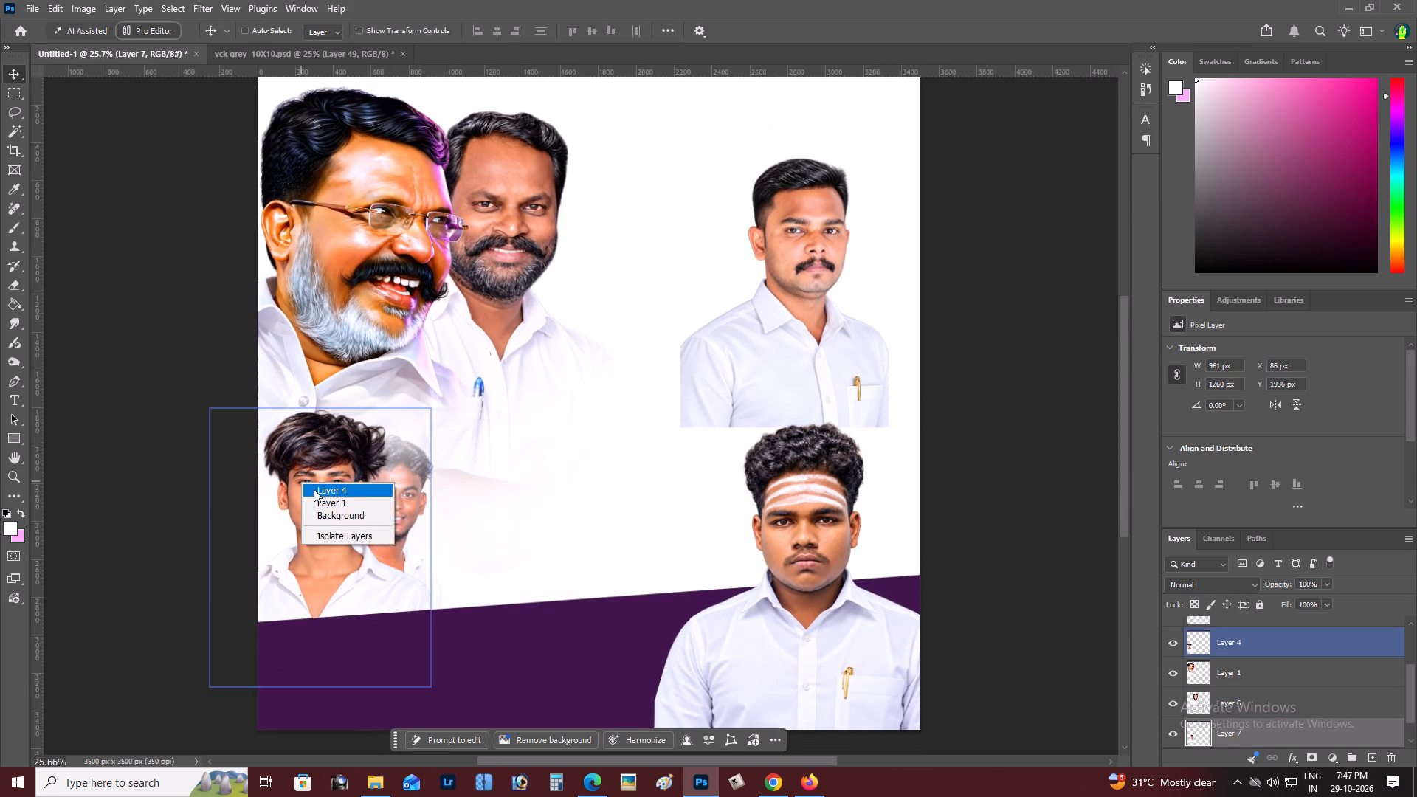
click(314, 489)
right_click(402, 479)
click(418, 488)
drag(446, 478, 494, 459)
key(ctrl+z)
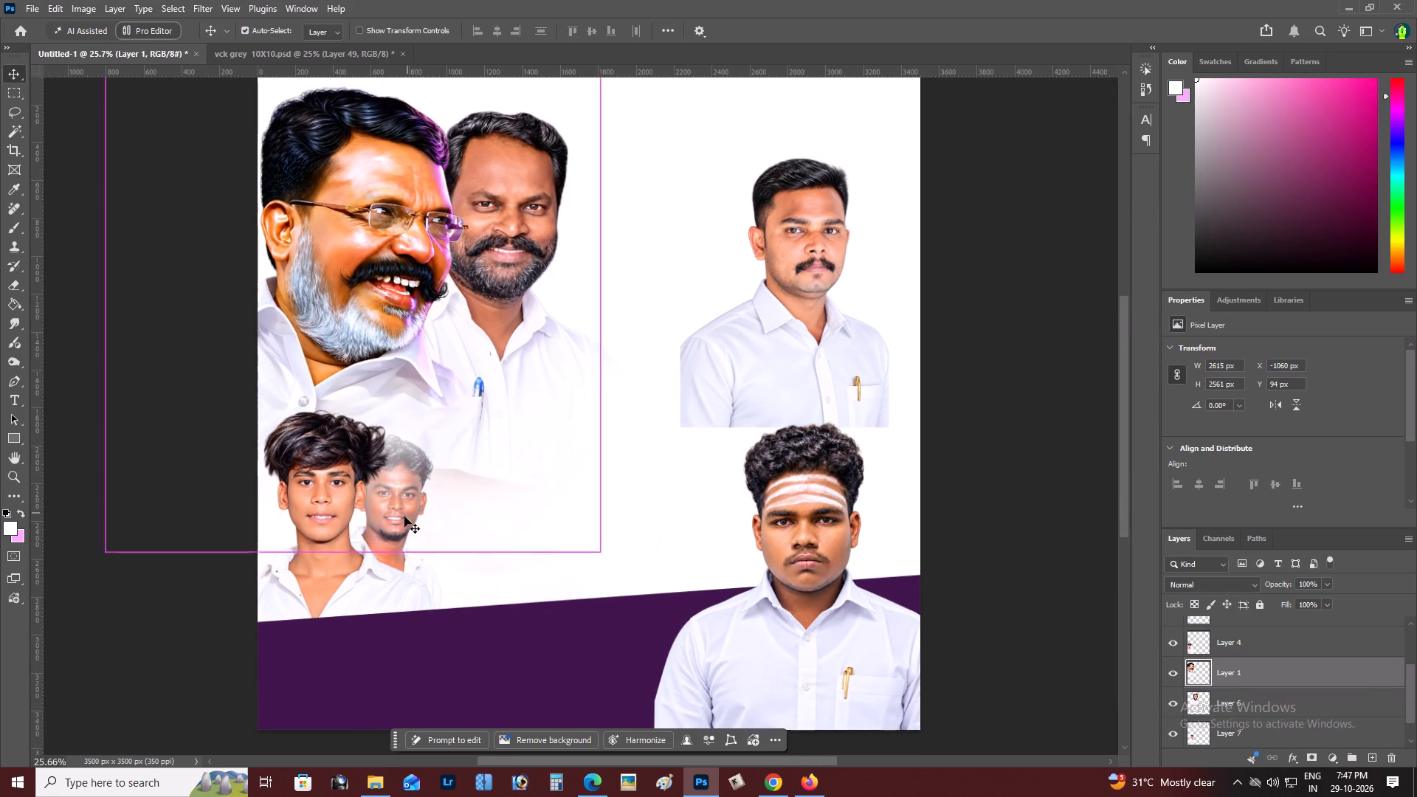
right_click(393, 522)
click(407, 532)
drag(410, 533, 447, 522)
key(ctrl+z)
Move the curly-haired man to X 297, Y 1866 px and bring him forward two levels, in front of the bearded leader.
right_click(385, 529)
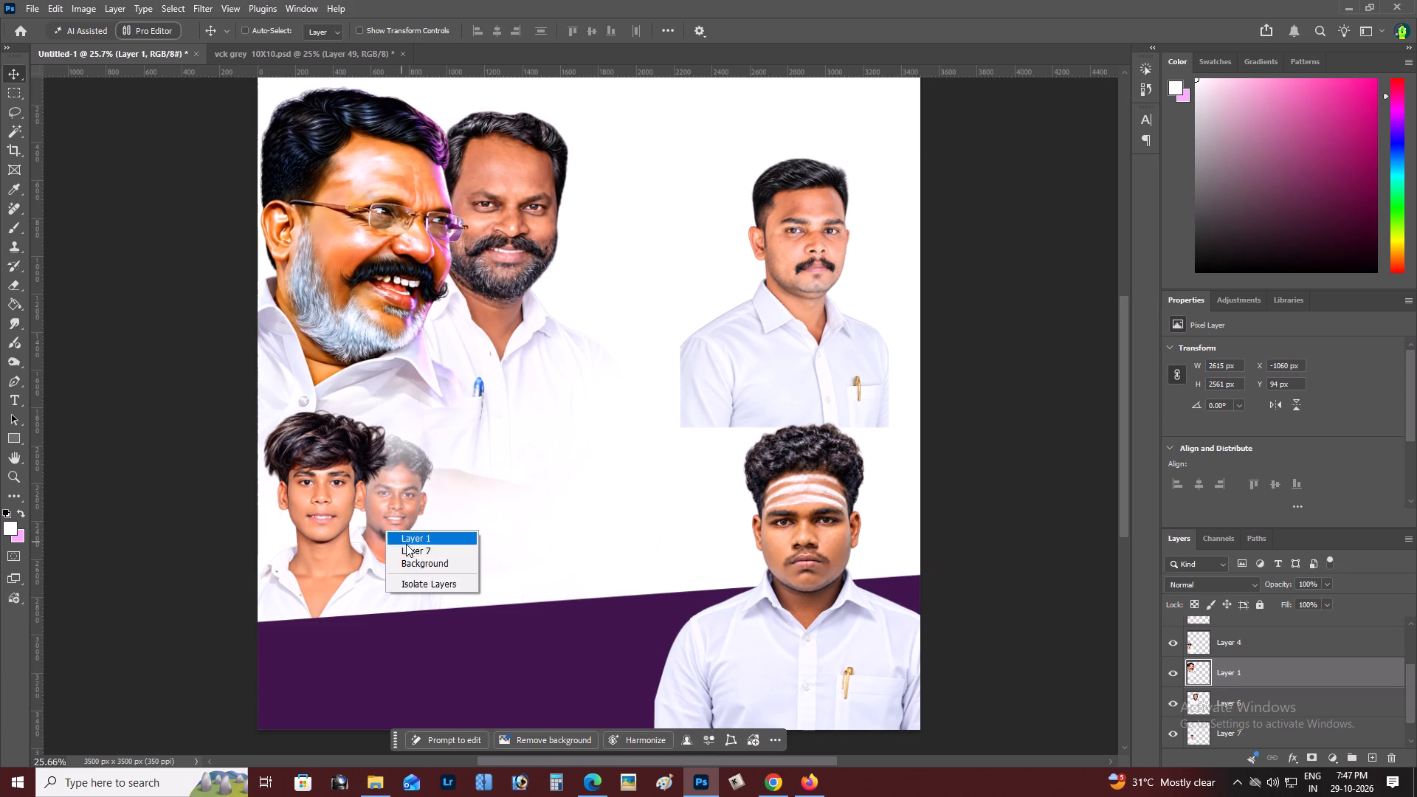
click(410, 546)
drag(412, 546, 450, 533)
key(ctrl+bracketright)
key(ctrl+bracketright)
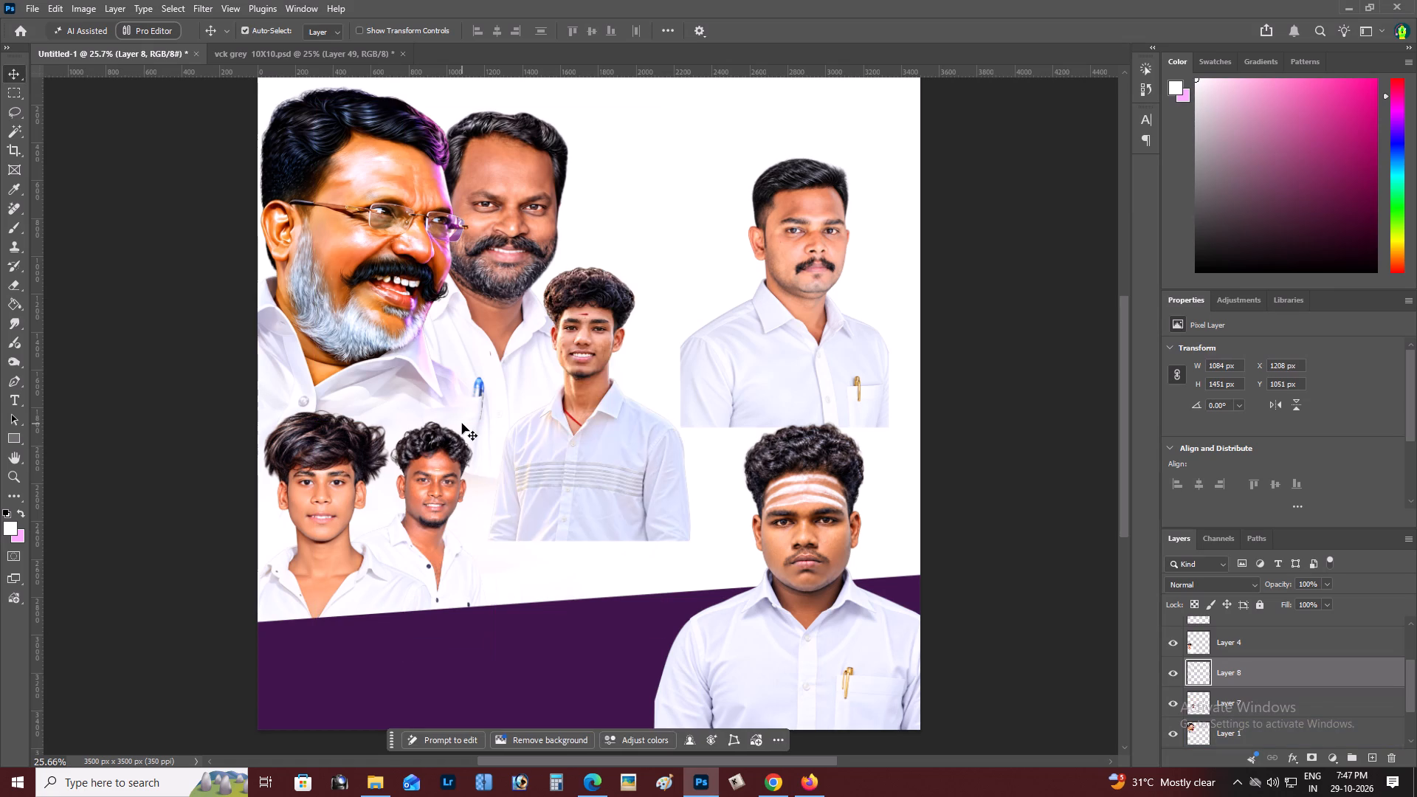
Move the pasted striped-shirt man to the poster's lower left, at X -211, Y 1930 px.
key(v)
drag(584, 365, 314, 534)
Move the boy with tousled hair to the lower middle of the poster, at X 1304, Y 1582 px.
right_drag(328, 485, 347, 494)
click(349, 495)
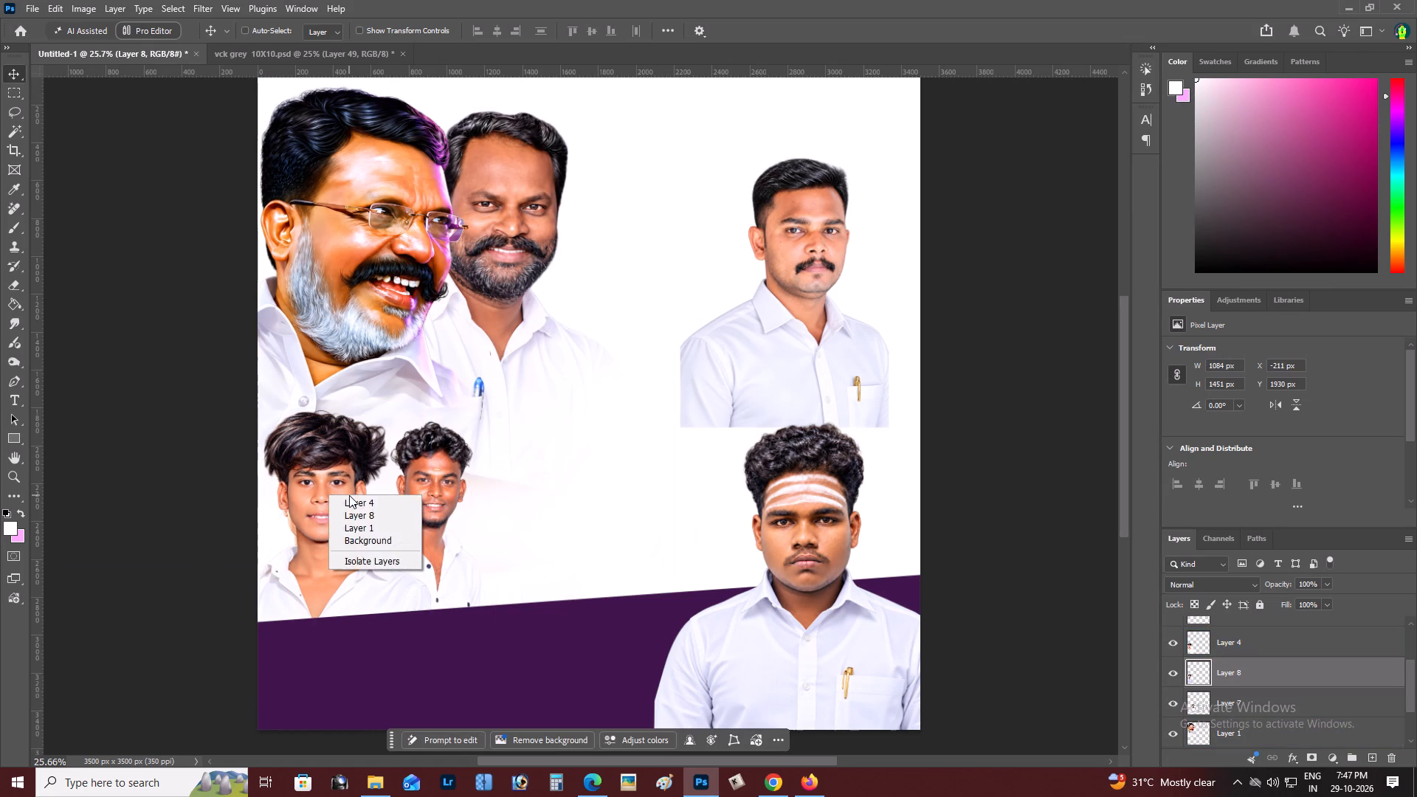
click(355, 500)
drag(366, 500, 566, 459)
drag(542, 494, 641, 493)
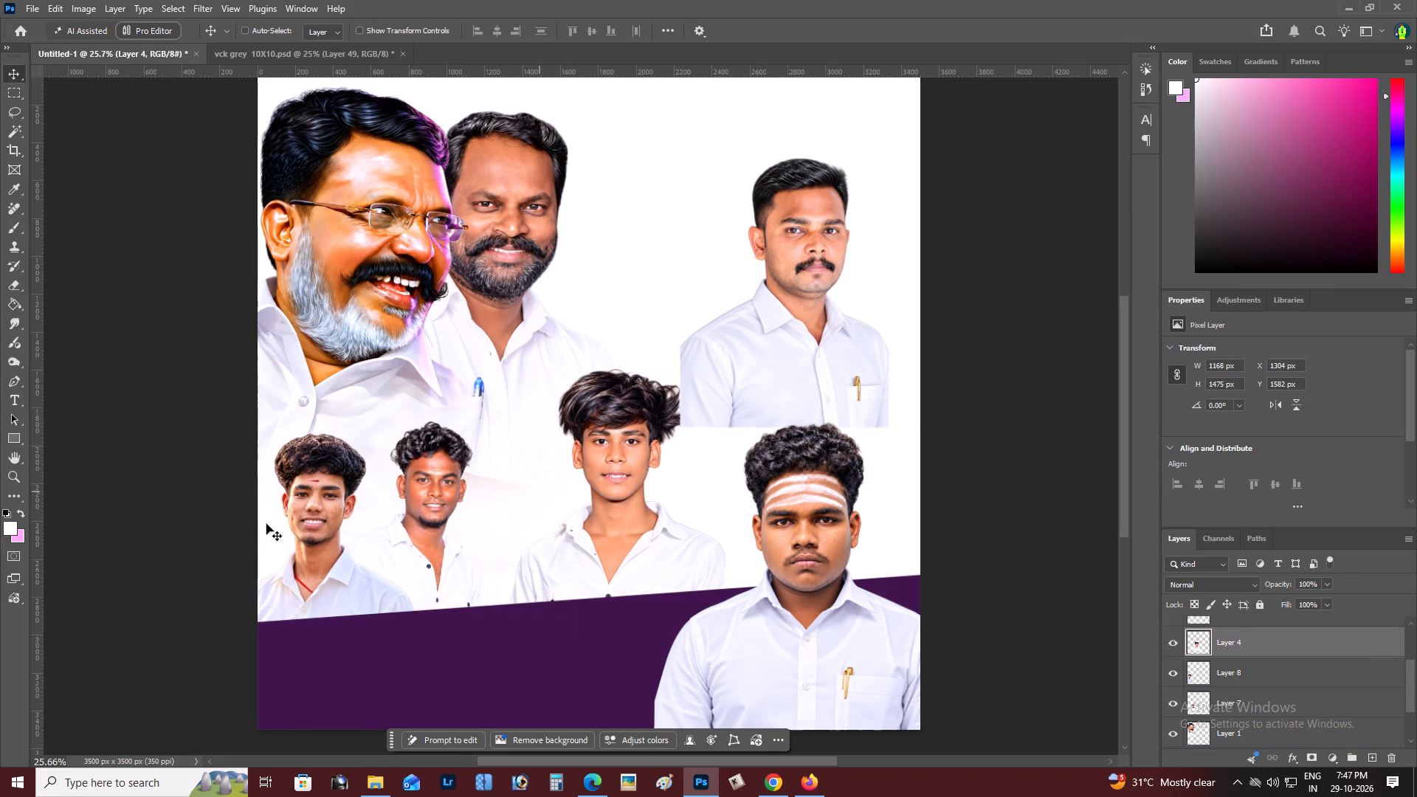
Enlarge the striped-shirt man to about 1193 × 1597 px and place him at X -230, Y 1807 px.
right_click(321, 508)
click(341, 512)
key(ctrl+t)
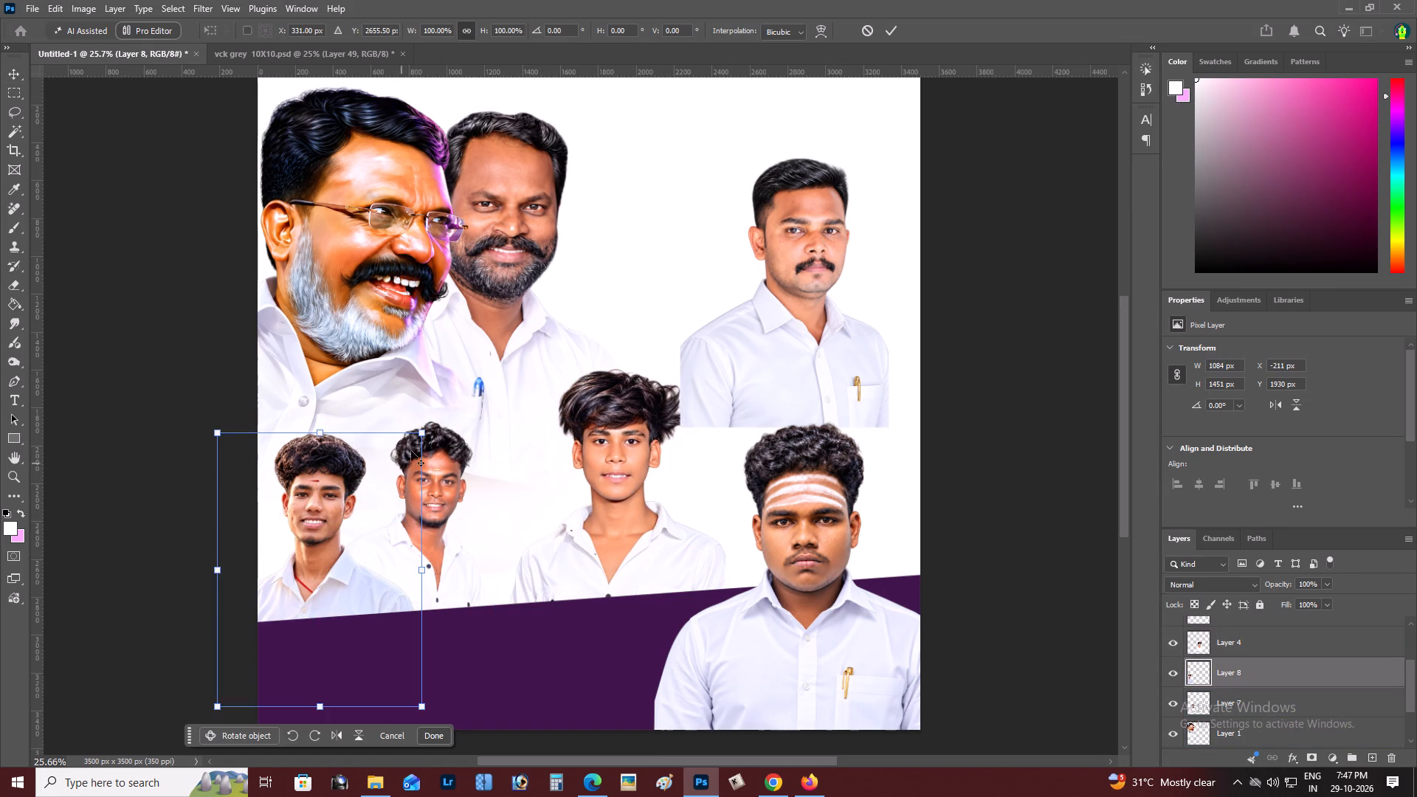
alt+drag(427, 435, 489, 415)
drag(391, 475, 399, 482)
alt+drag(462, 398, 423, 415)
drag(401, 502, 400, 486)
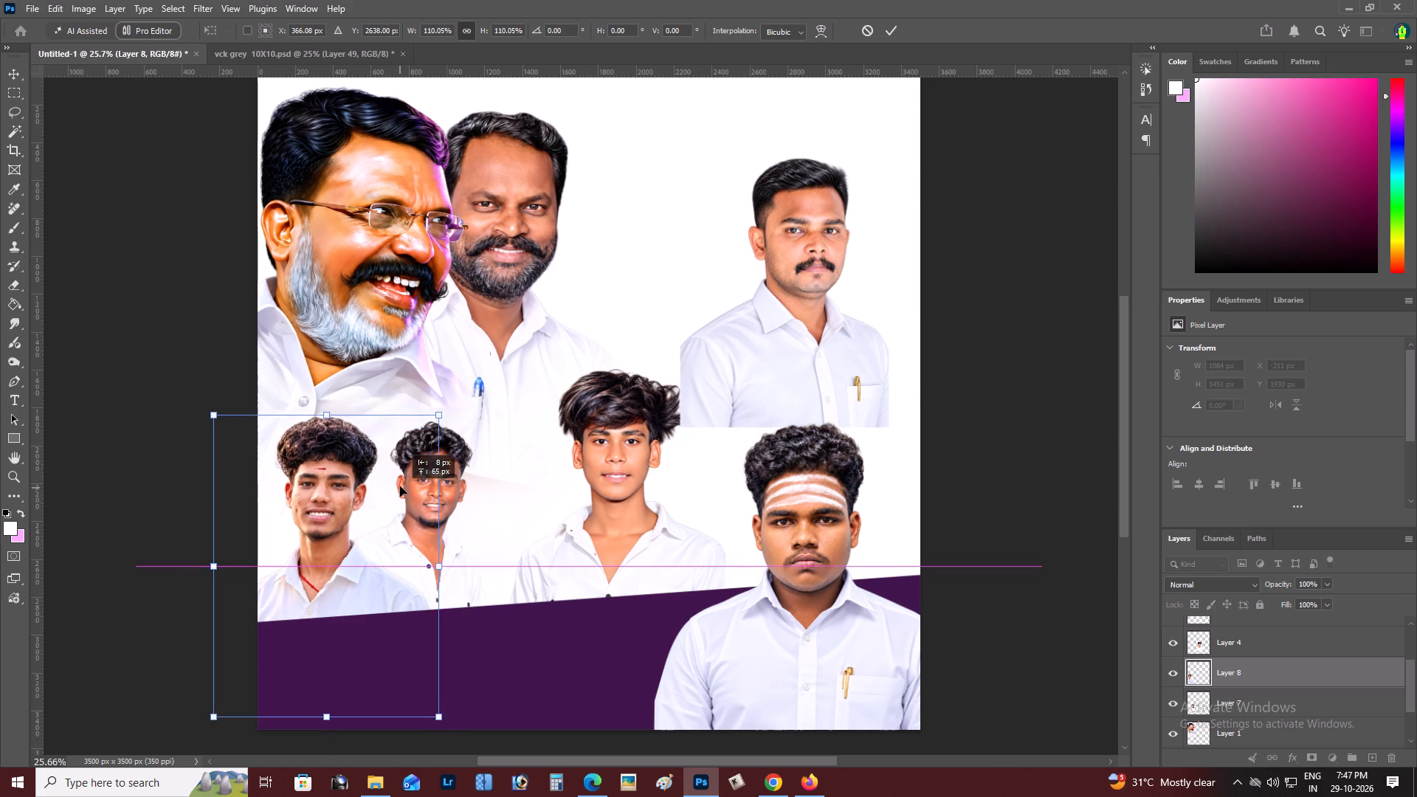
drag(400, 486, 400, 483)
key(ctrl+Return)
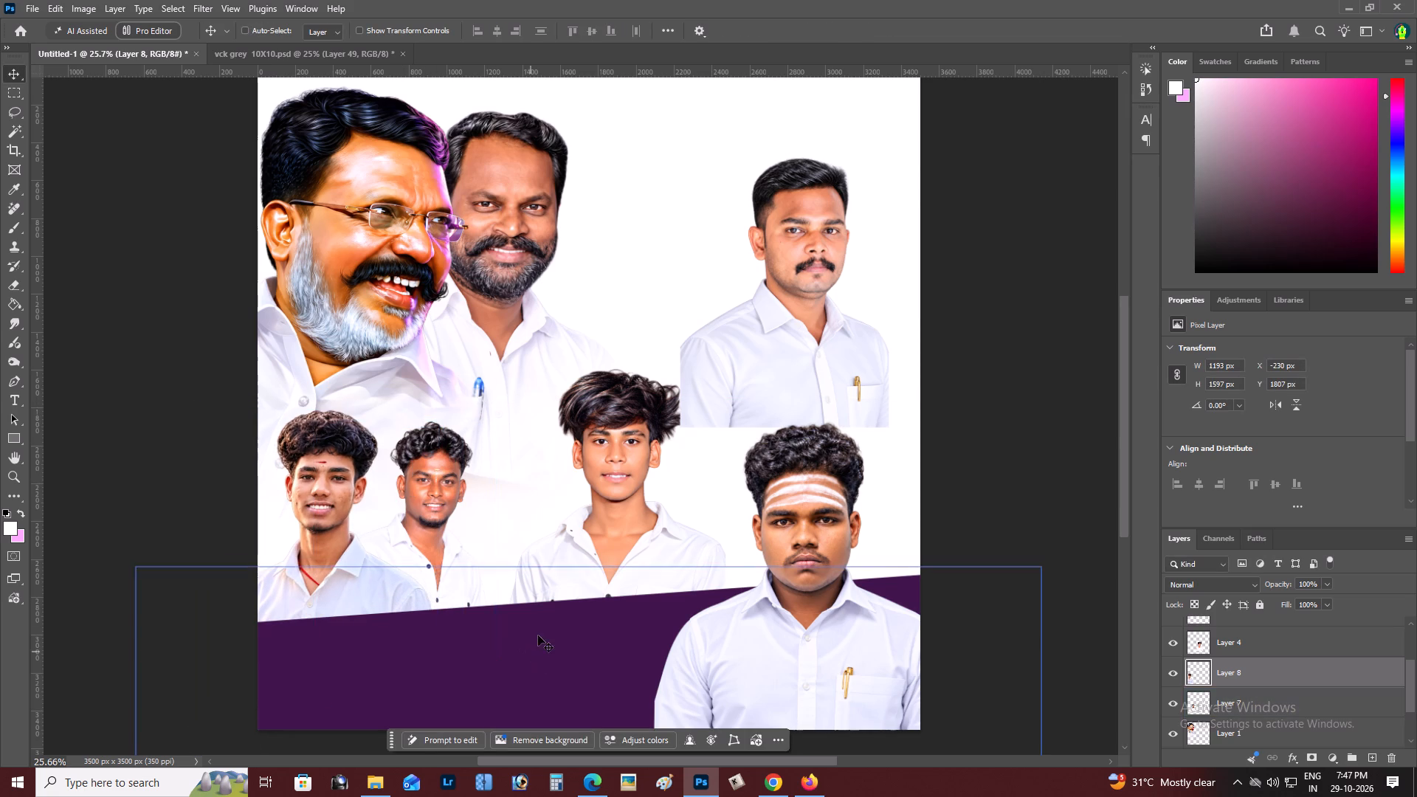
Lower the purple band slightly, to X -641, Y 2724 px.
right_click(538, 635)
click(556, 640)
drag(556, 640, 554, 657)
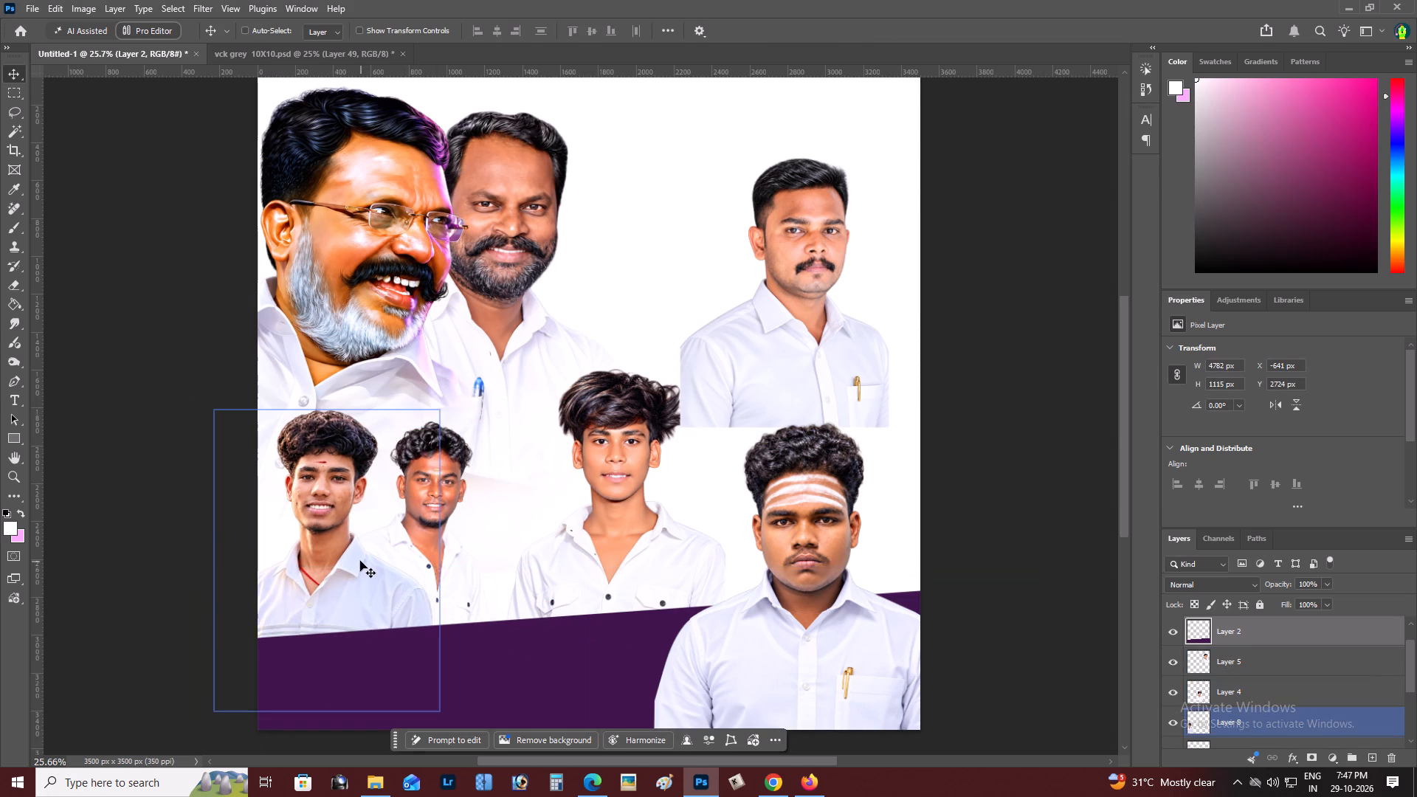
Enlarge the striped-shirt man by about 5% to 1253 × 1677 px and move him down about 100 px.
right_click(360, 561)
click(366, 565)
key(ctrl+t)
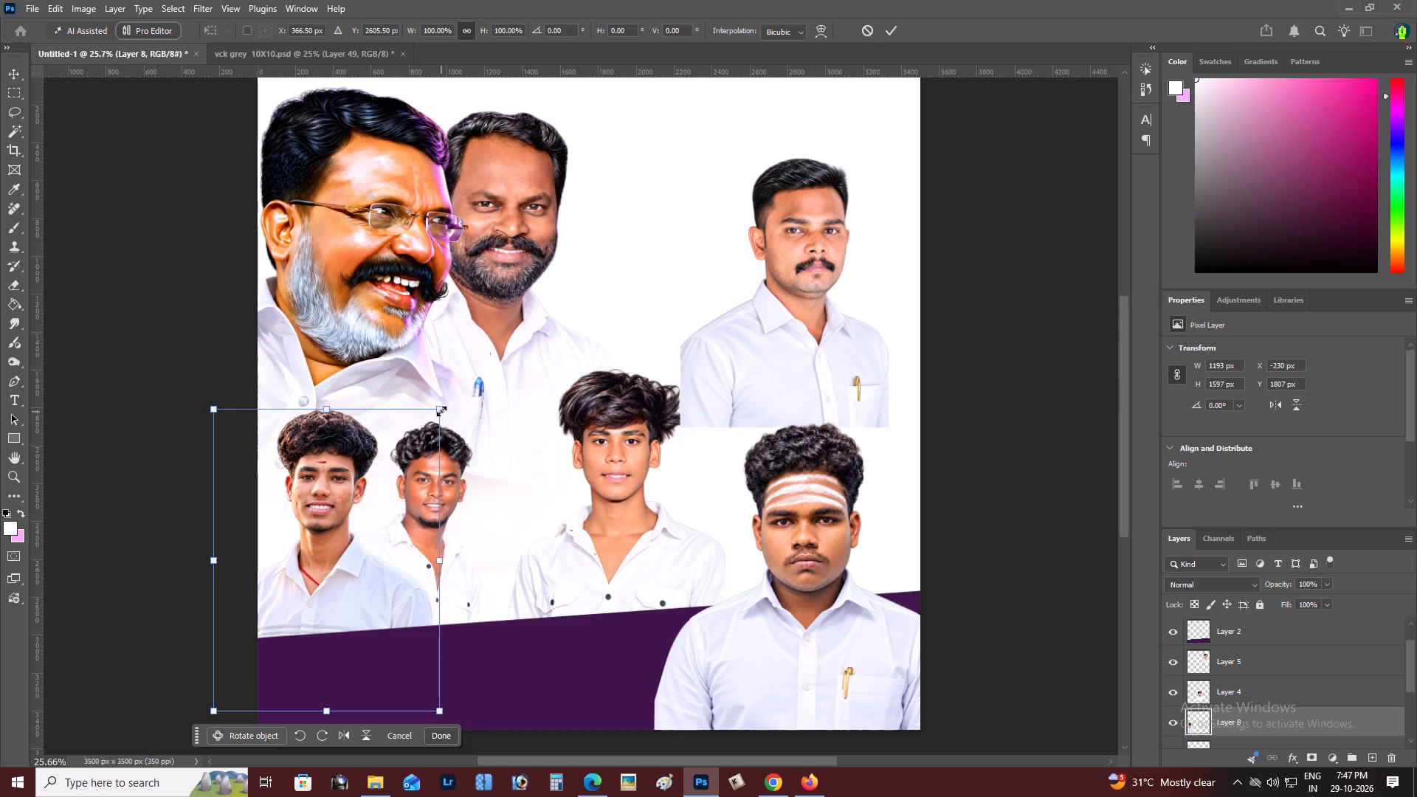
alt+drag(441, 411, 456, 410)
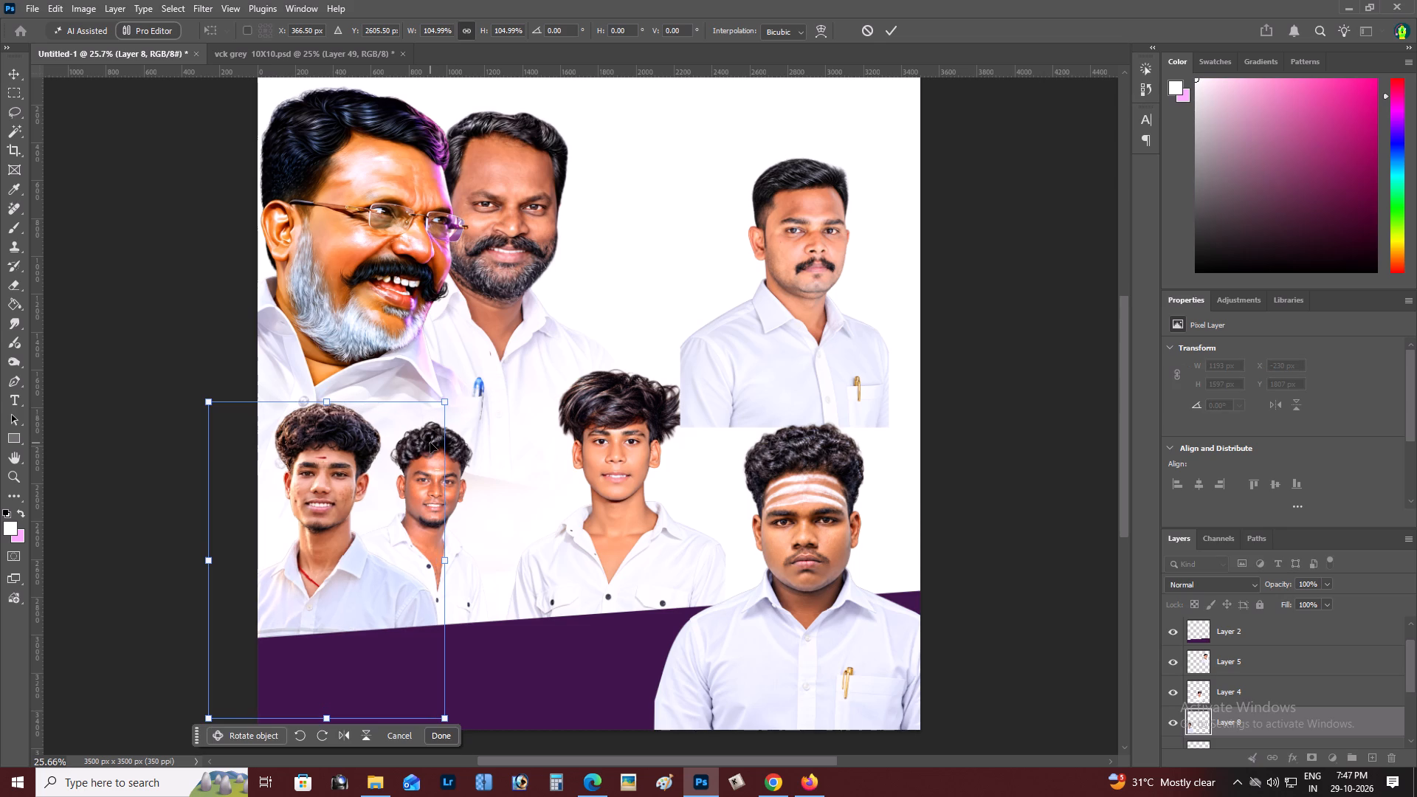
key(ctrl+Return)
drag(328, 483, 327, 498)
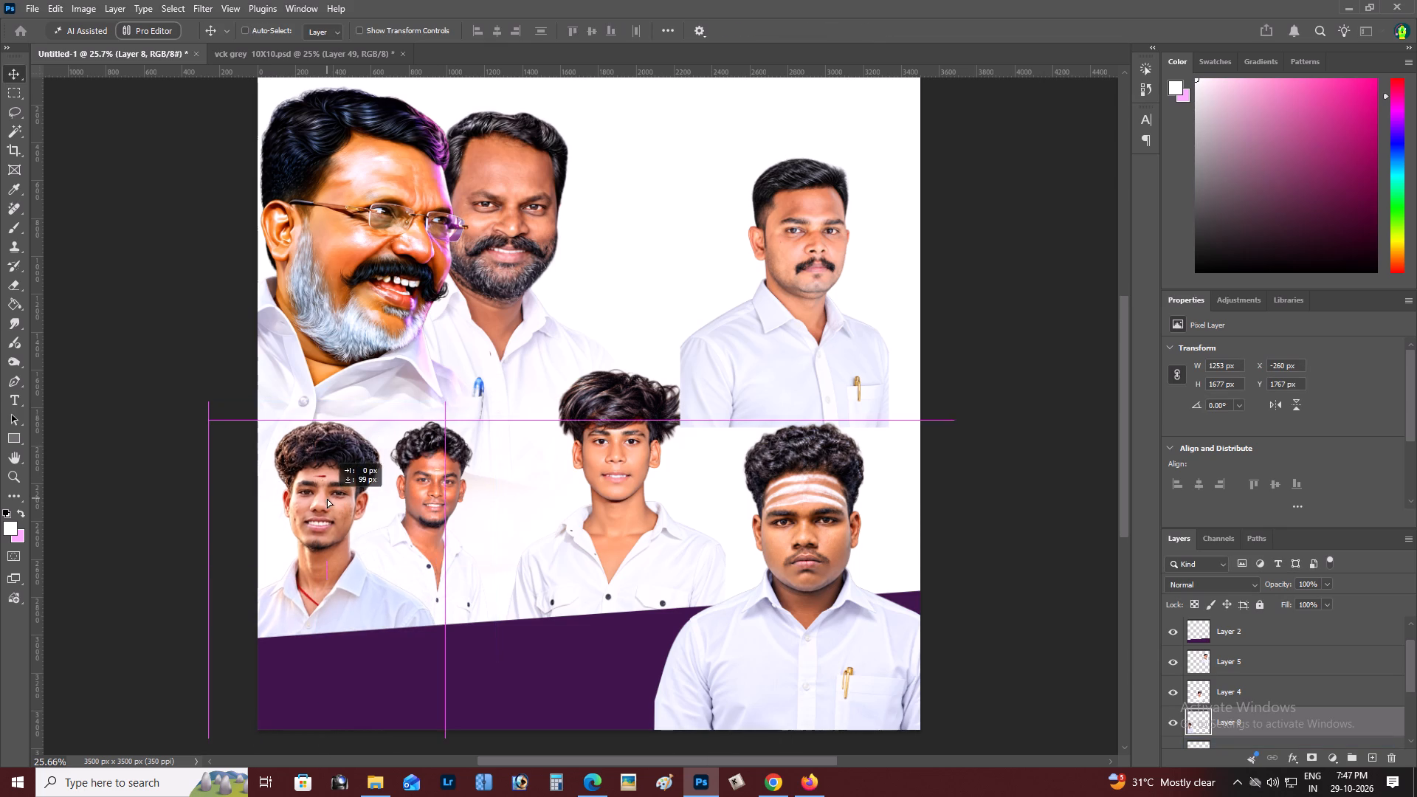
drag(327, 498, 328, 503)
Scale the striped-shirt man to 107.51%, rotate him -1.34° and place him at X -297, Y 1879 px.
key(ctrl+t)
alt+drag(447, 428, 464, 422)
click(475, 420)
drag(390, 473, 391, 480)
key(ctrl+Return)
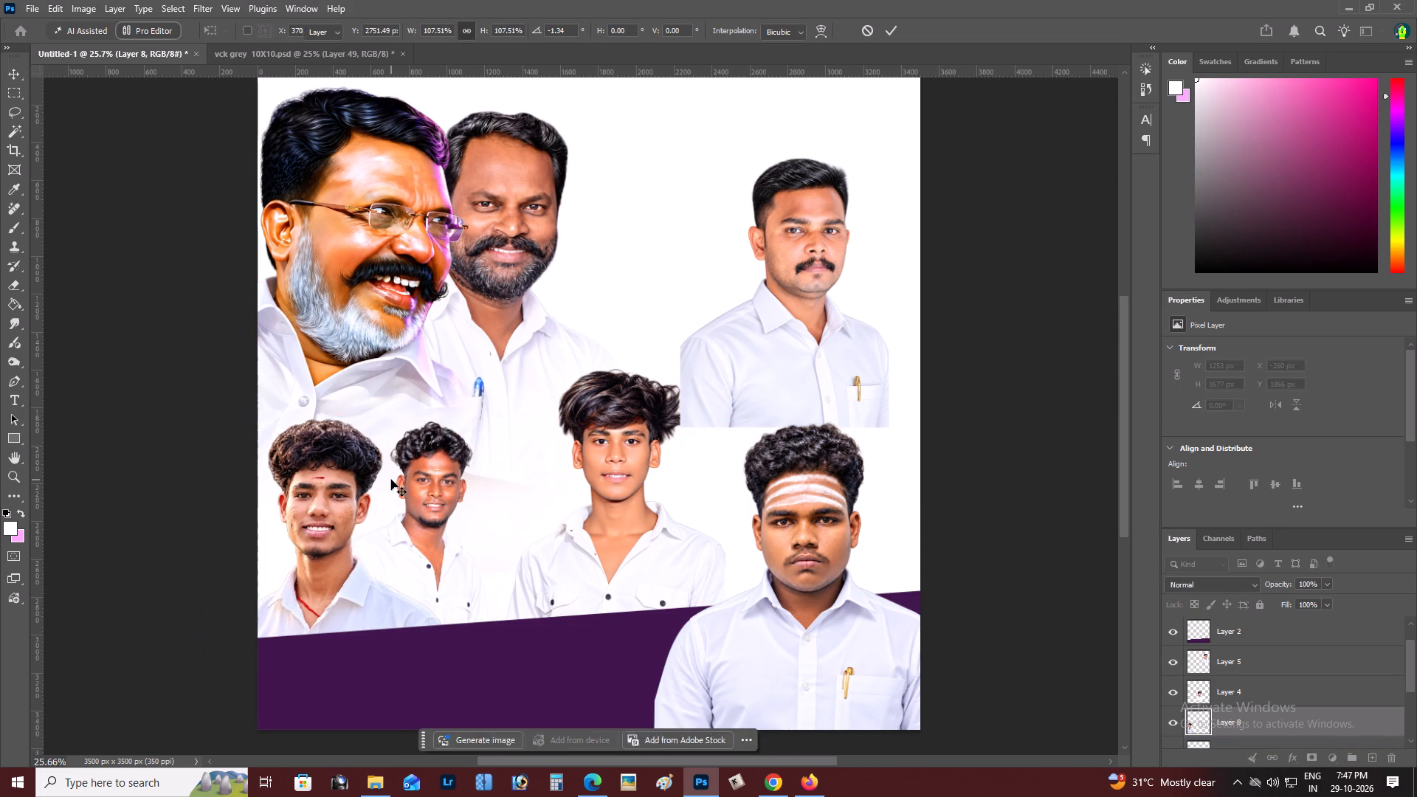
key(shift+Right)
key(shift+Right)
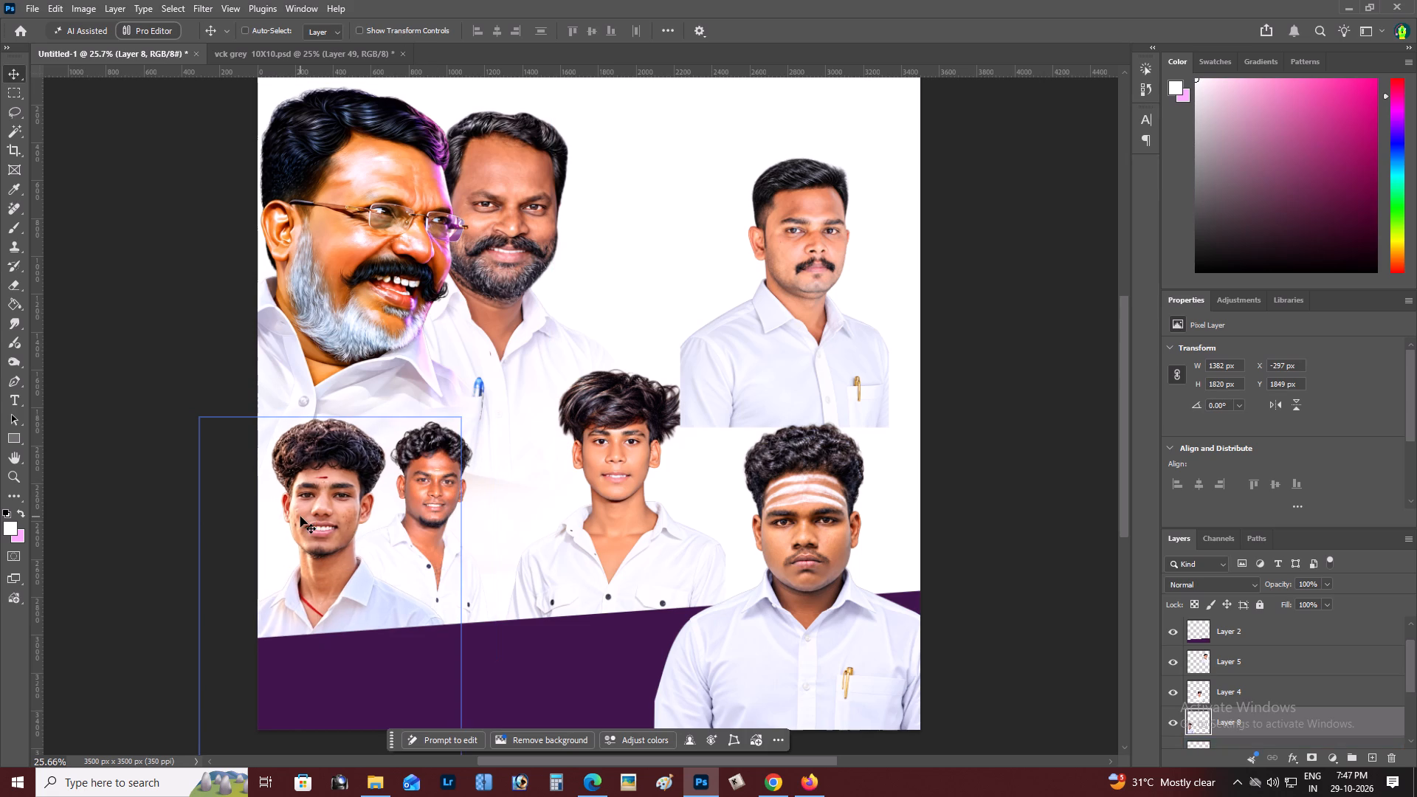
key(shift+Right)
key(shift+Down)
key(shift+Down)
key(shift+Left)
key(shift+Down)
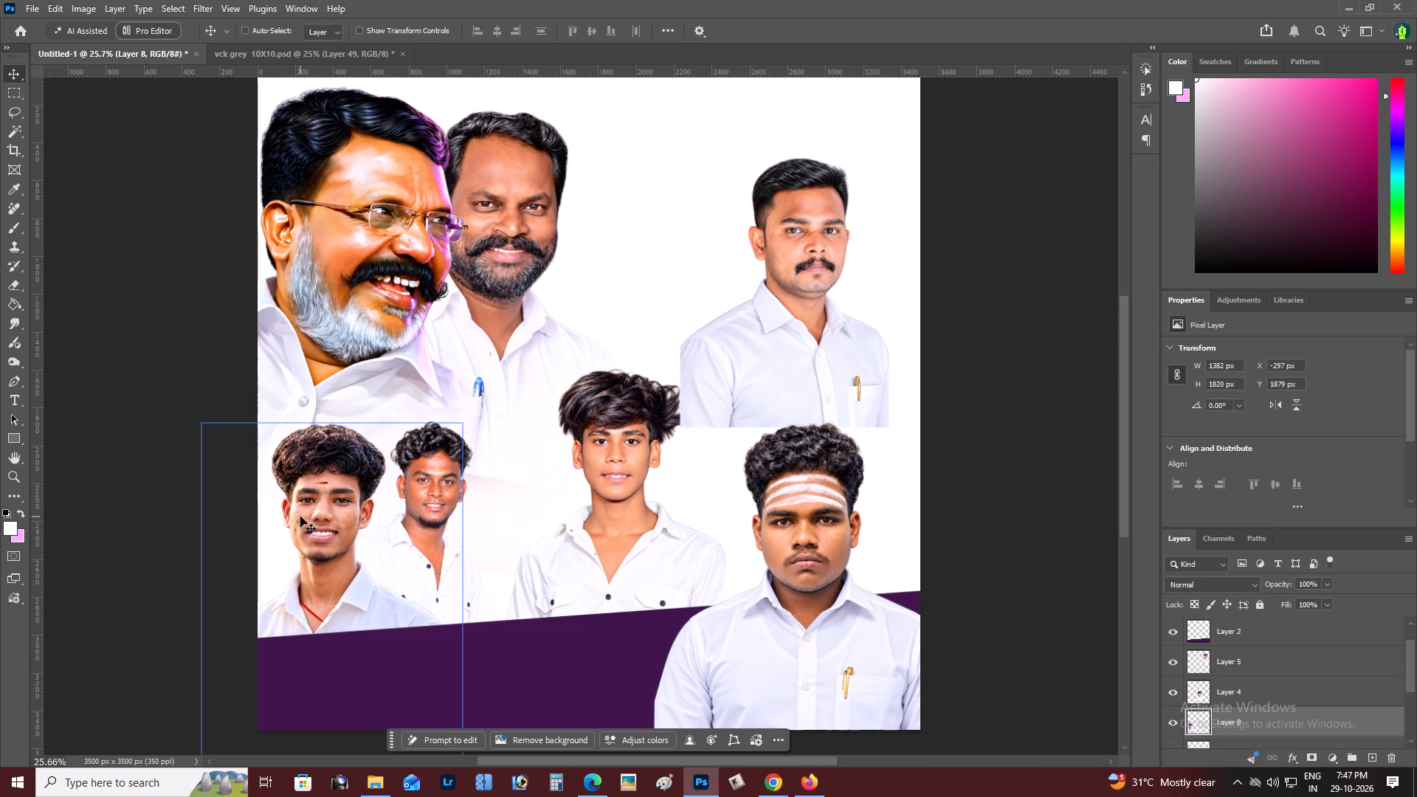
Enlarge the curly-haired man beside the striped-shirt man to 120.19% and flip him horizontally.
right_click(426, 501)
click(447, 503)
drag(448, 501, 453, 465)
right_click(447, 458)
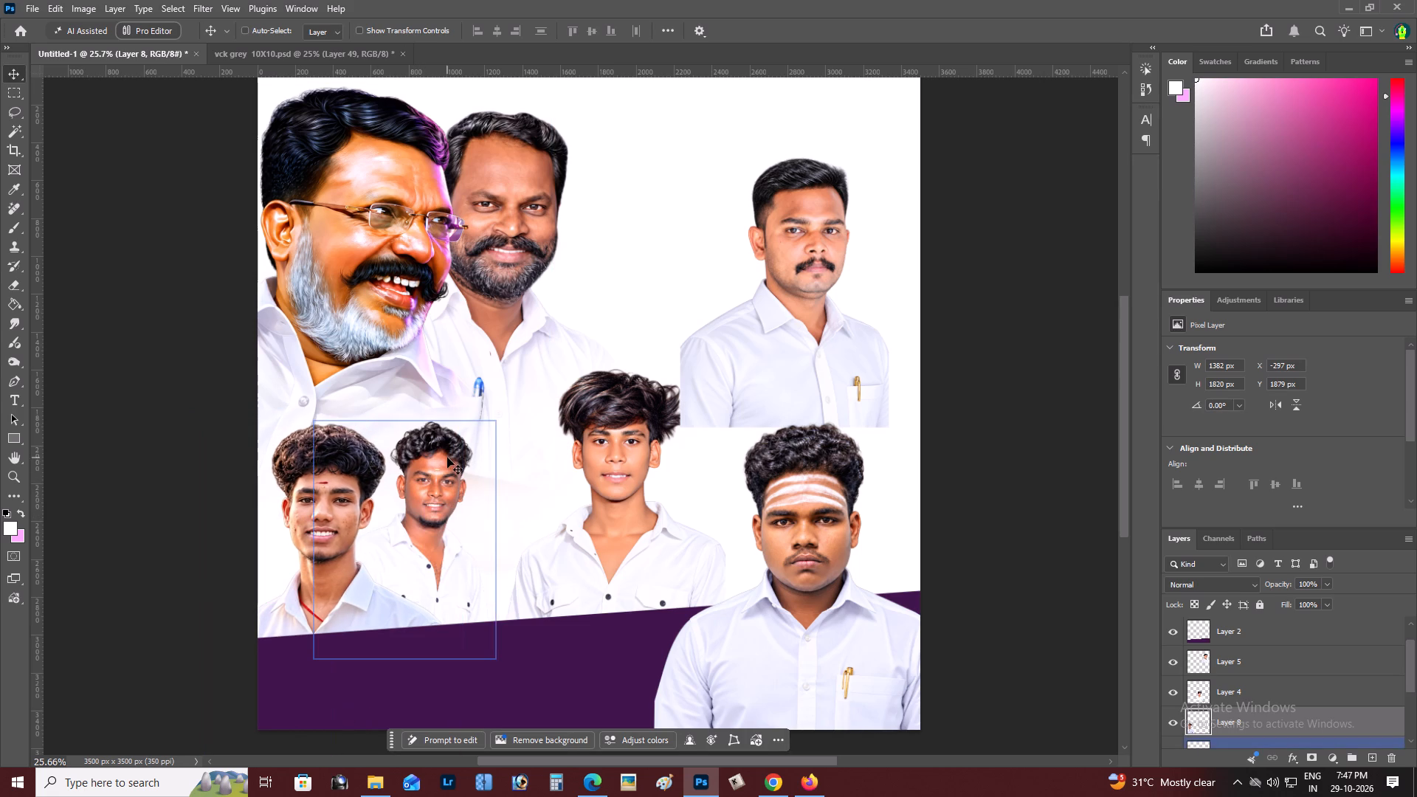
click(469, 467)
drag(472, 451, 489, 407)
key(ctrl+z)
key(ctrl+t)
alt+drag(495, 423, 531, 412)
right_click(461, 451)
click(500, 429)
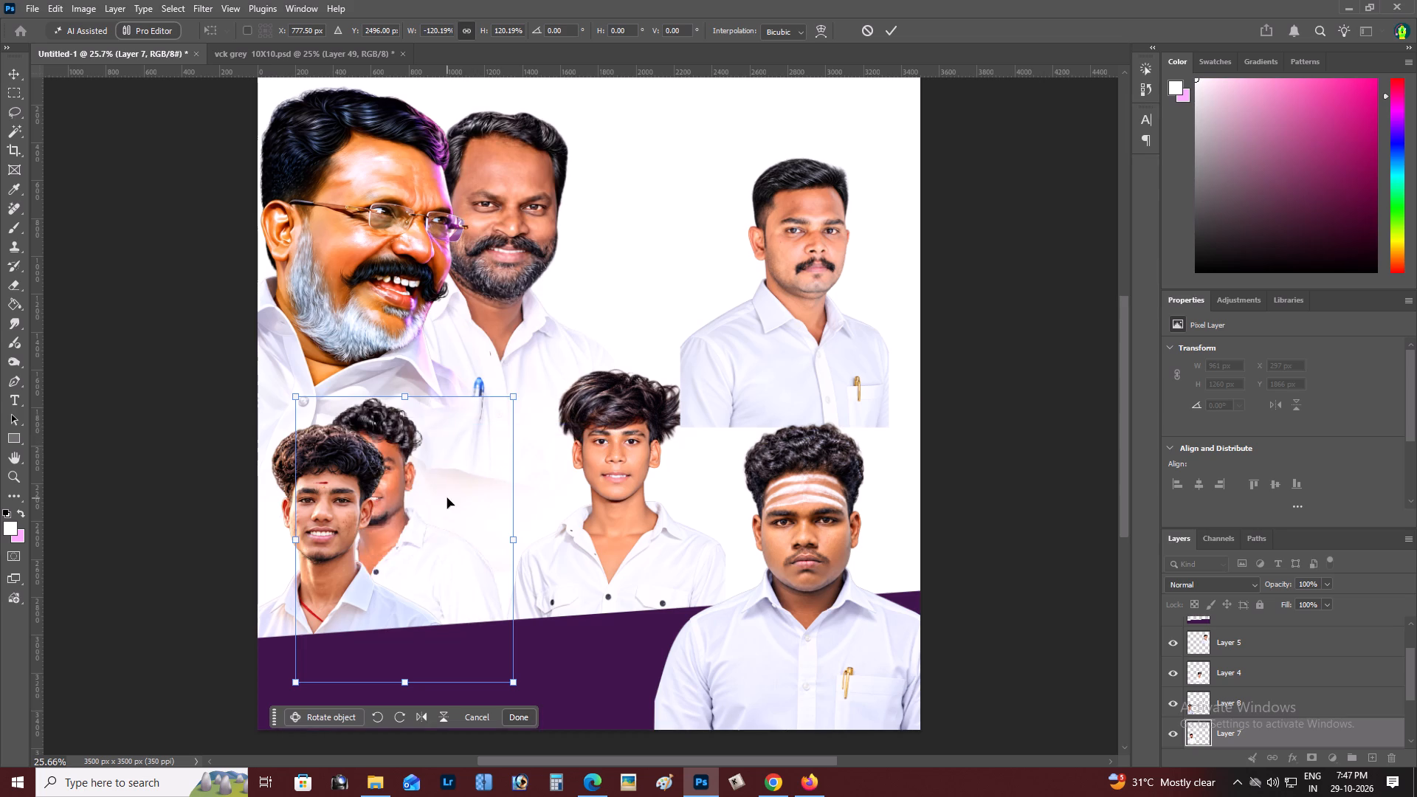
Enlarge the curly-haired man beside the striped-shirt man to 1260 × 1712 px, tilt him about 4° and place him at X 448, Y 1795 px.
drag(447, 498, 499, 511)
drag(590, 405, 605, 410)
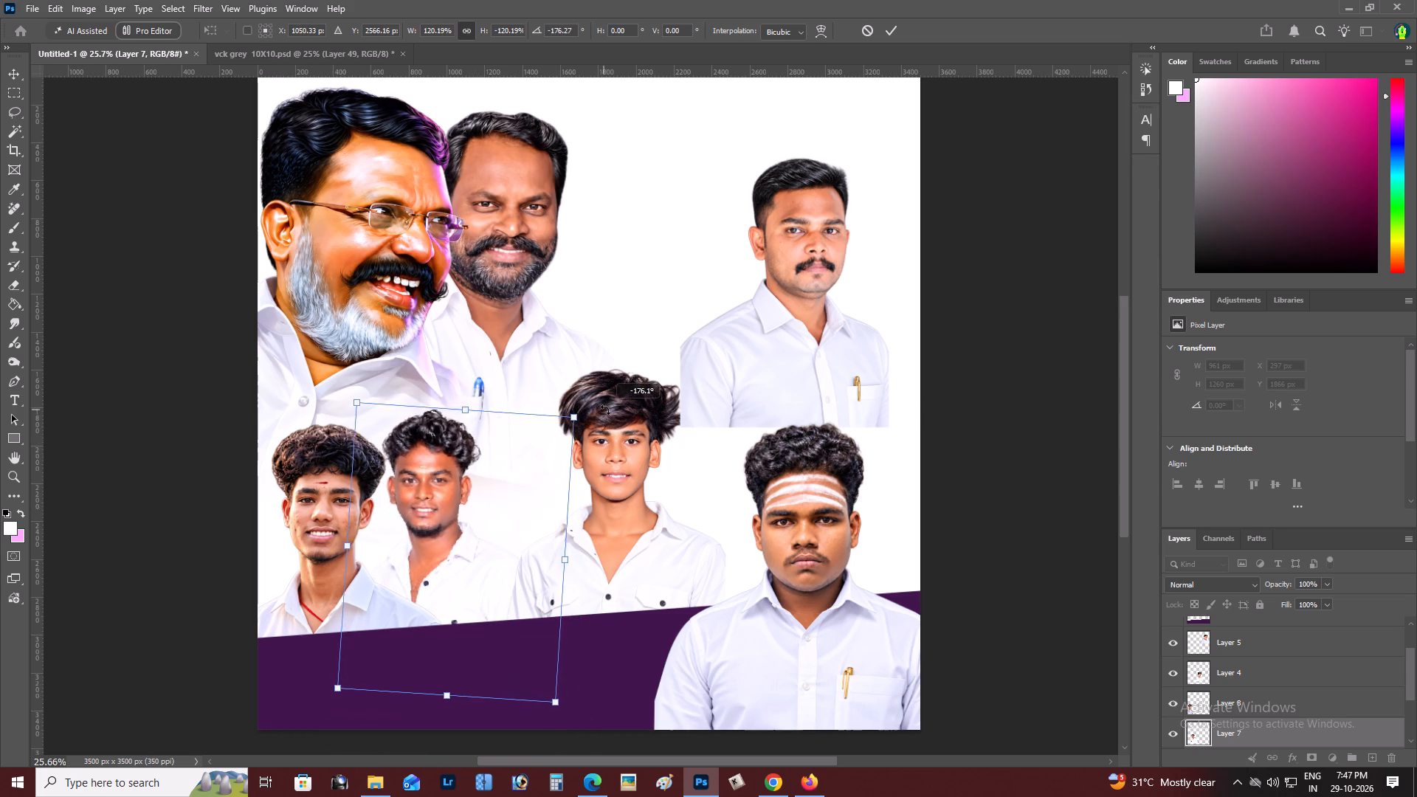
drag(605, 410, 607, 410)
alt+drag(585, 417, 613, 410)
drag(547, 455, 565, 466)
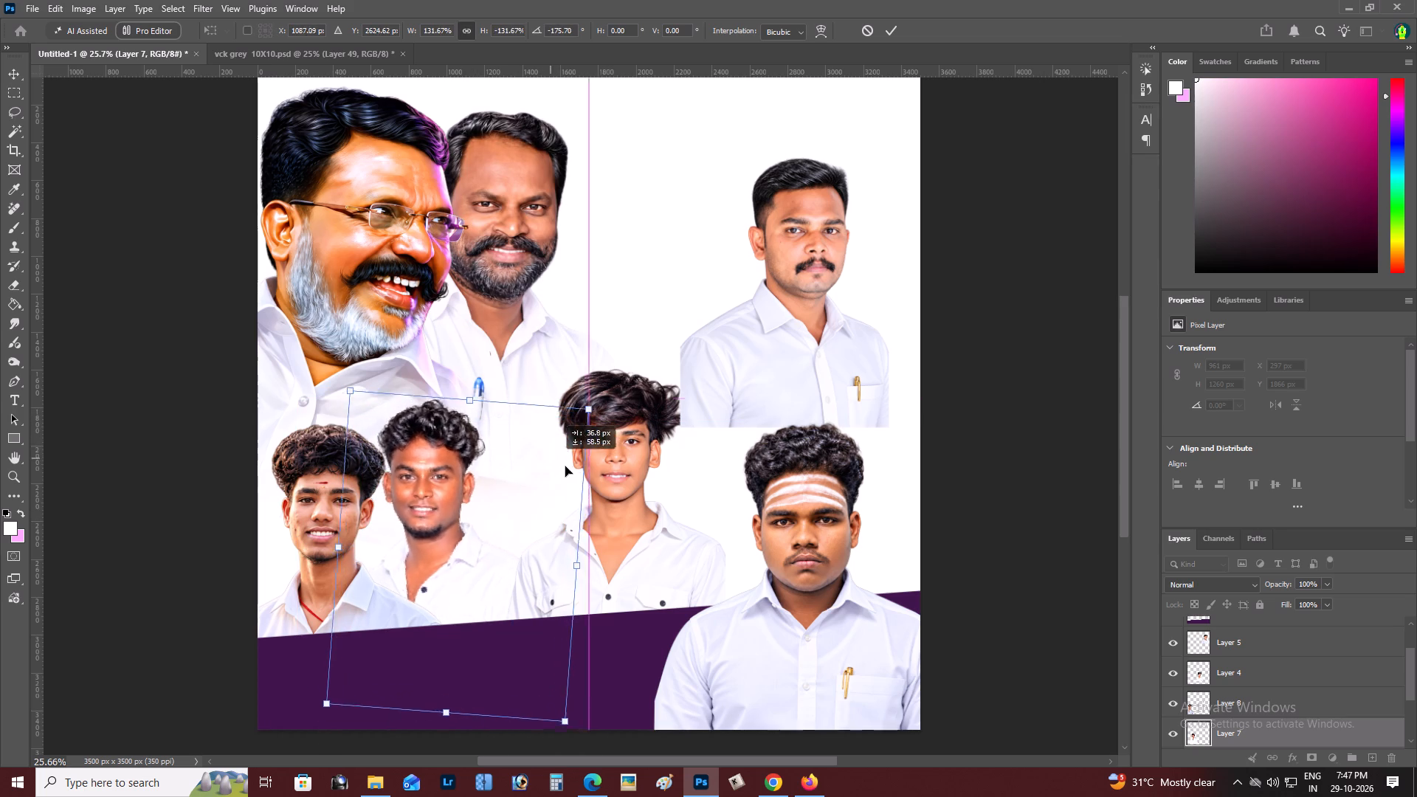
drag(565, 466, 562, 466)
alt+drag(600, 420, 602, 420)
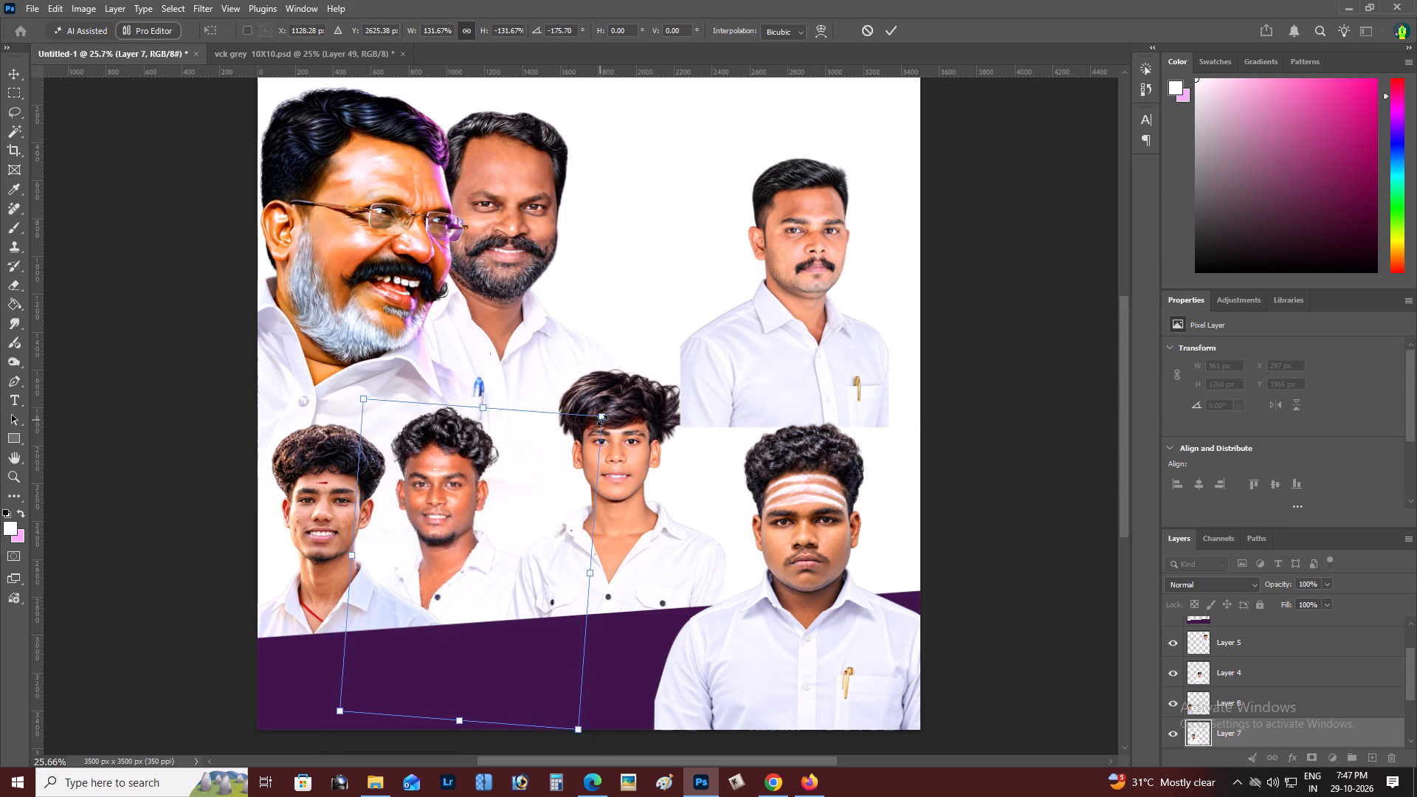
alt+drag(602, 420, 609, 418)
click(549, 457)
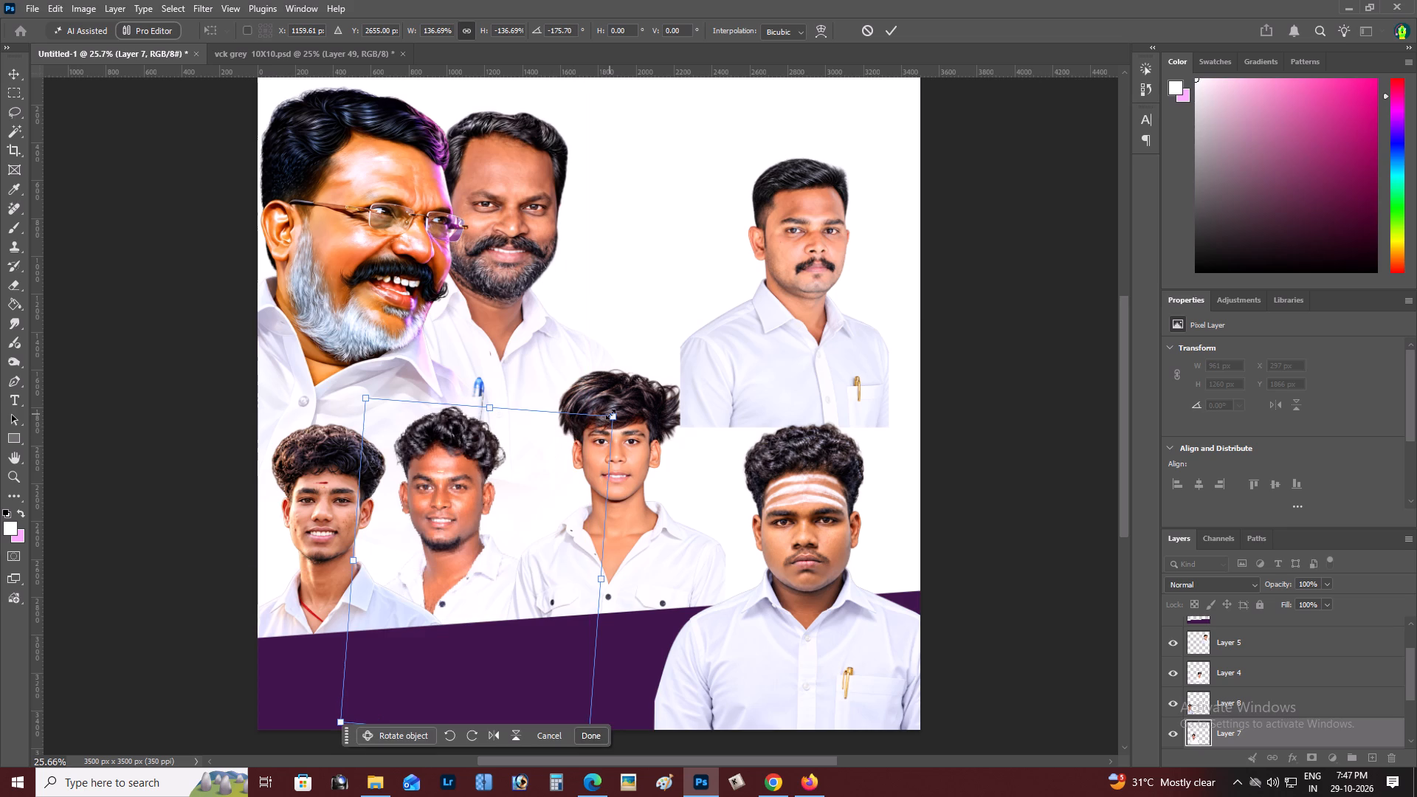
alt+drag(610, 414, 601, 417)
key(ctrl+shift+Return)
key(v)
key(shift+Up)
key(shift+Up)
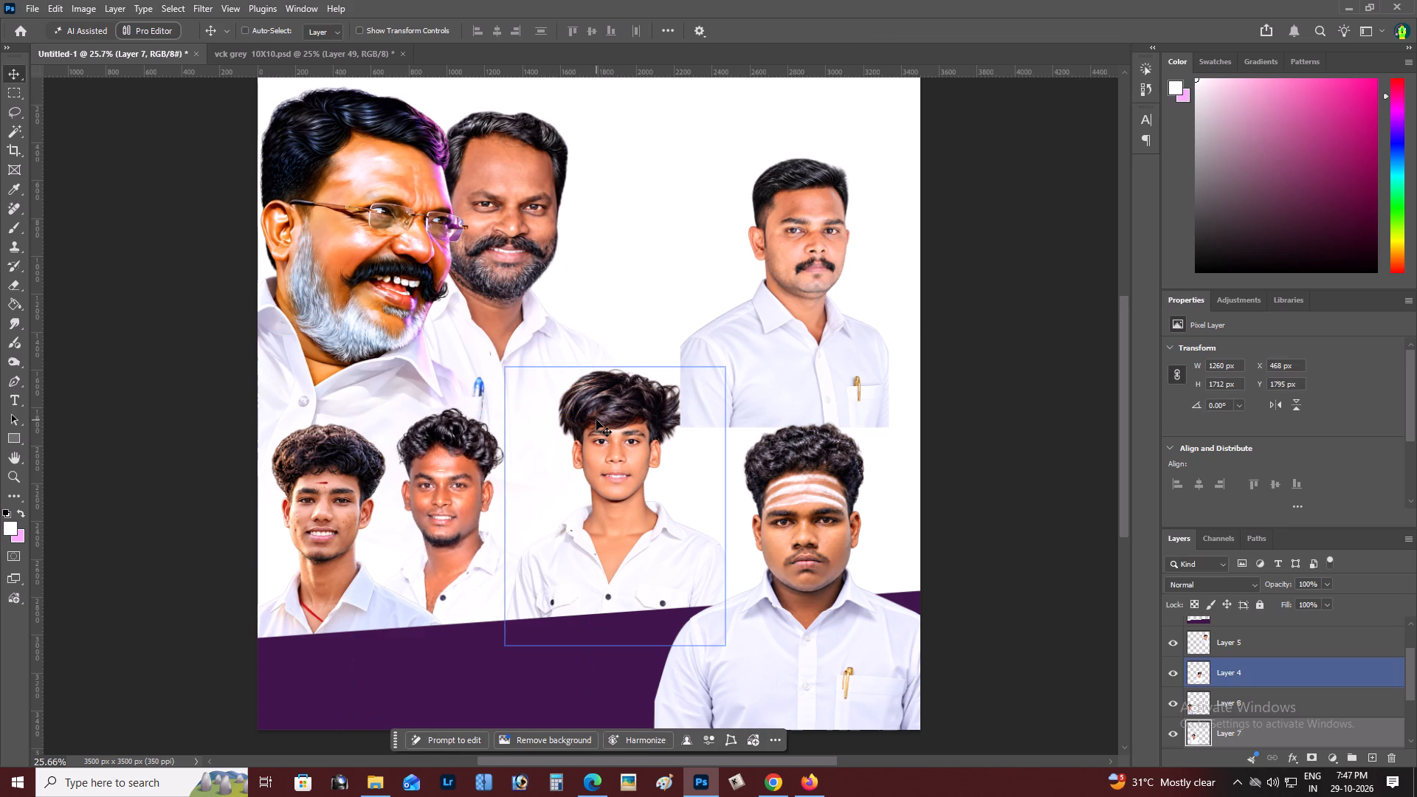
key(shift+Left)
key(shift+Left)
Move the tousled-haired man next to the curly-haired man, at X 971, Y 1720 px, and layer him directly behind that portrait.
key(z)
double_click(475, 516)
key(space)
key(space)
key(space)
key(space)
key(space)
drag(476, 511, 501, 482)
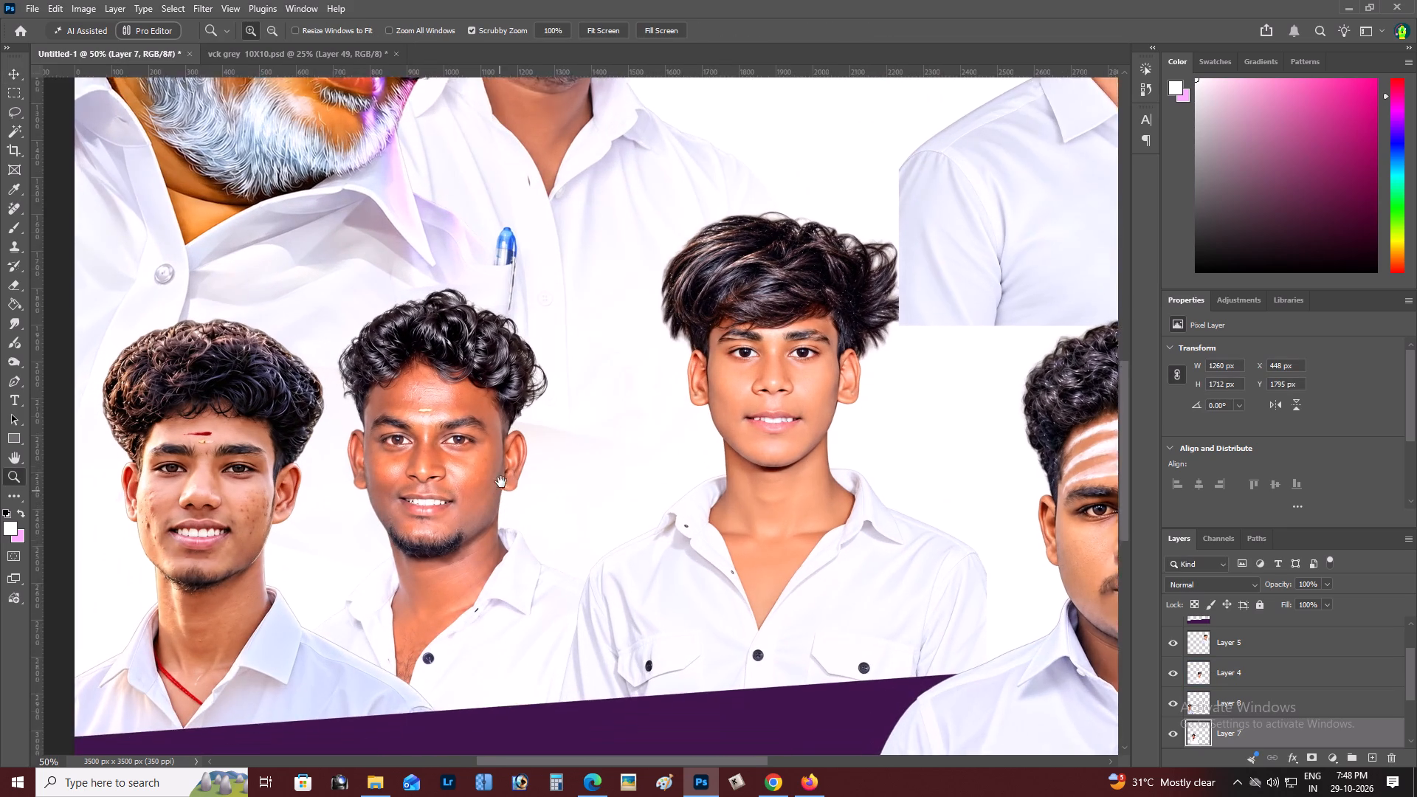
drag(501, 482, 510, 466)
alt+click(506, 441)
key(space)
drag(506, 441, 506, 429)
key(v)
right_click(712, 364)
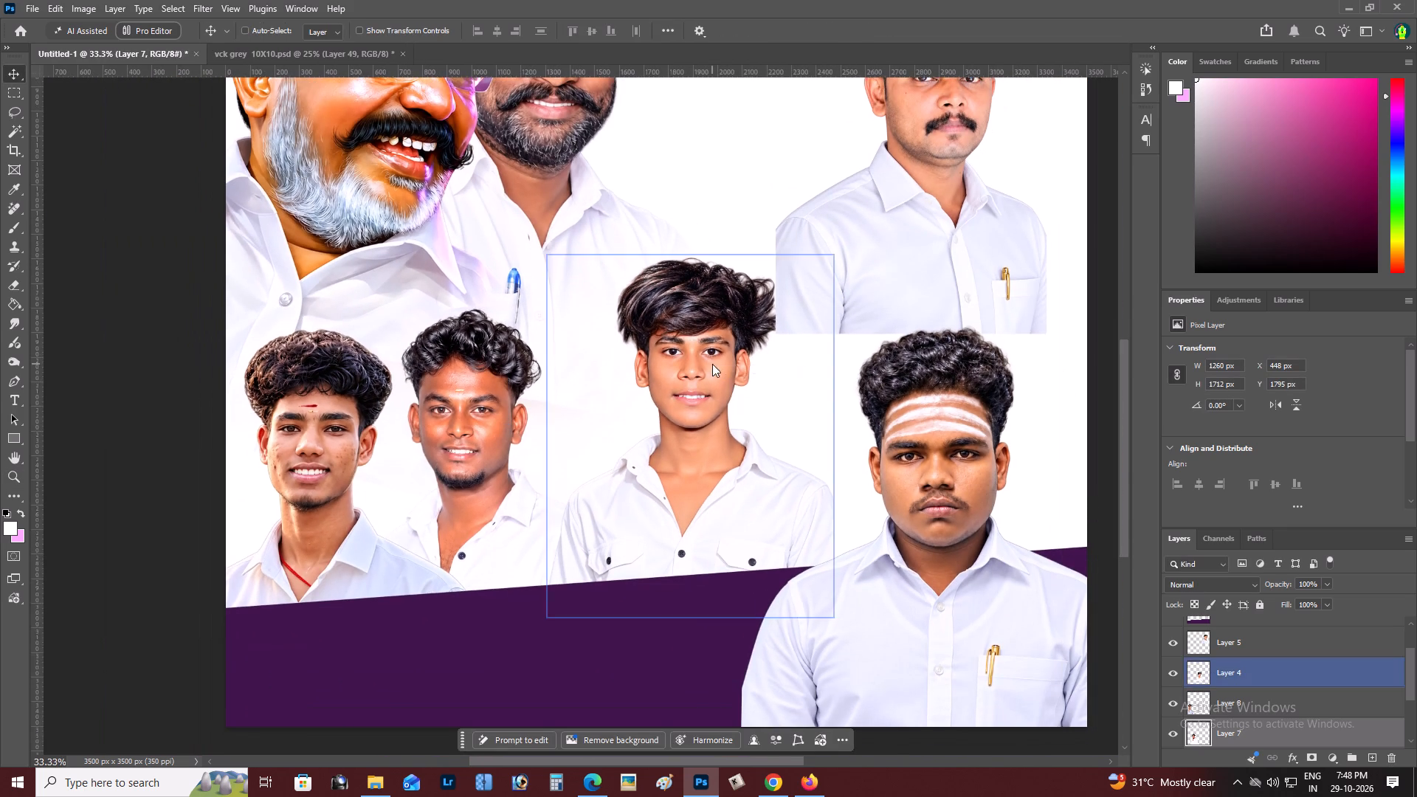
click(728, 374)
drag(724, 375, 637, 409)
key(ctrl+bracketleft)
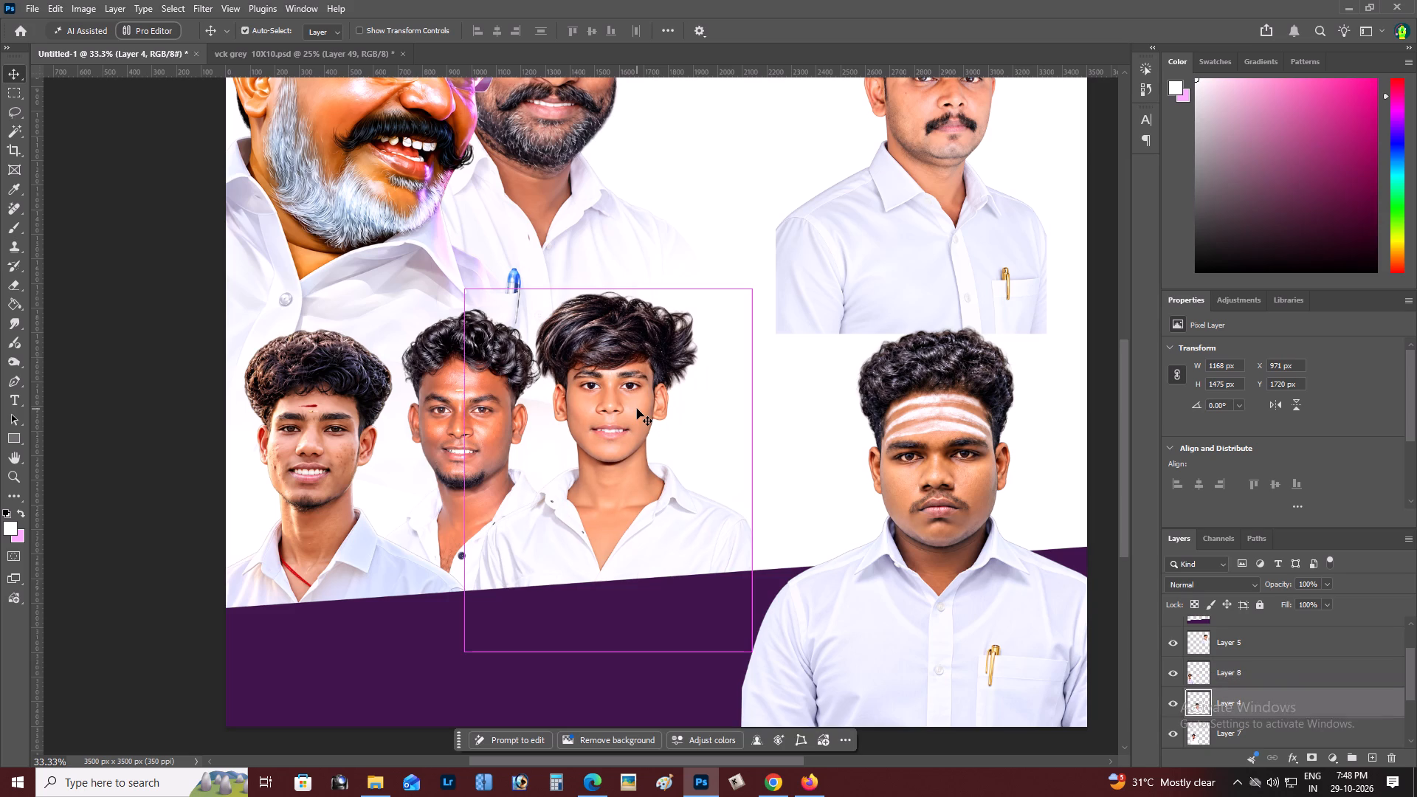
key(ctrl+bracketleft)
key(ctrl+bracketleft)
key(ctrl+bracketright)
Scale the tousled-haired man to 91.84% (1072 × 1355 px) and place him at X 1052, Y 1745 px.
key(ctrl+t)
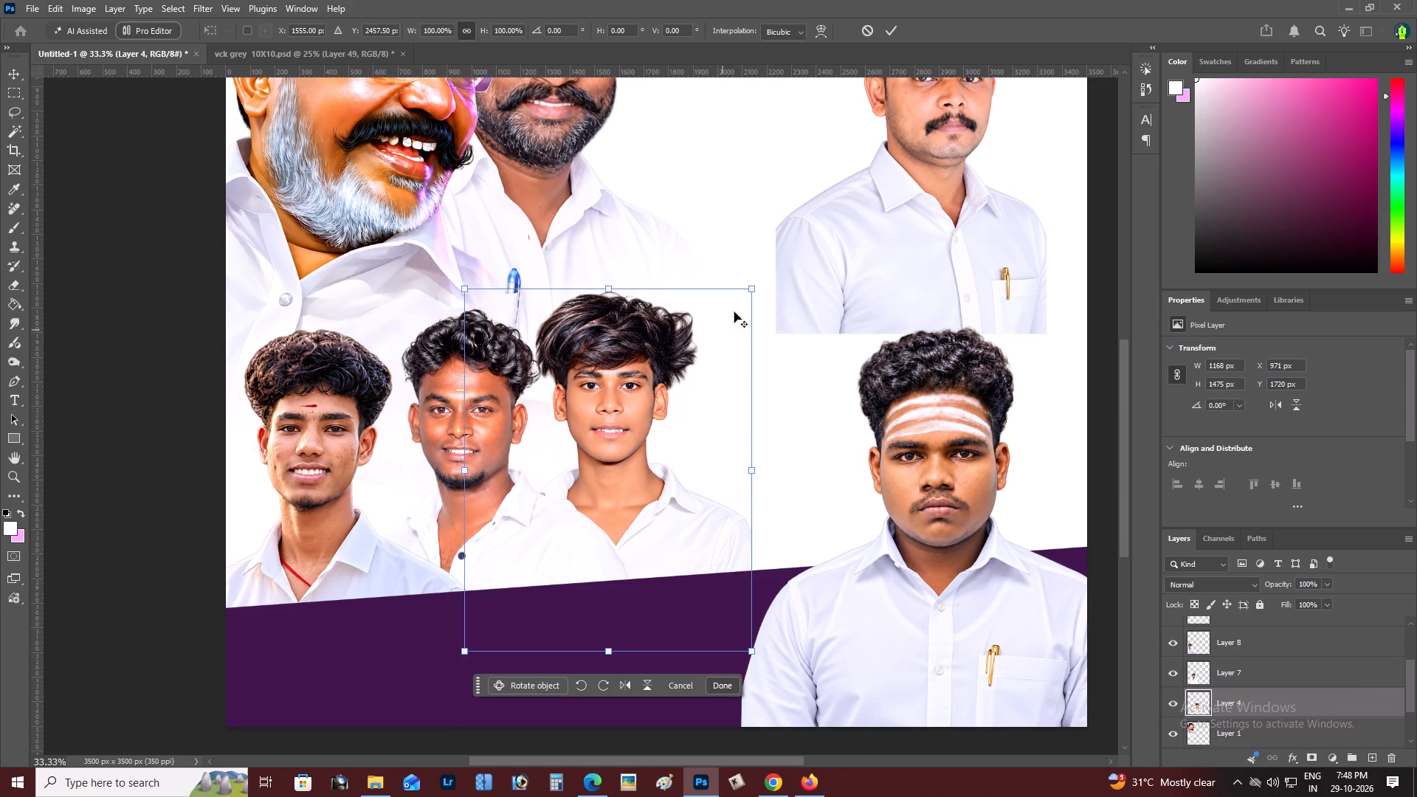
alt+drag(754, 289, 729, 303)
drag(667, 432, 694, 421)
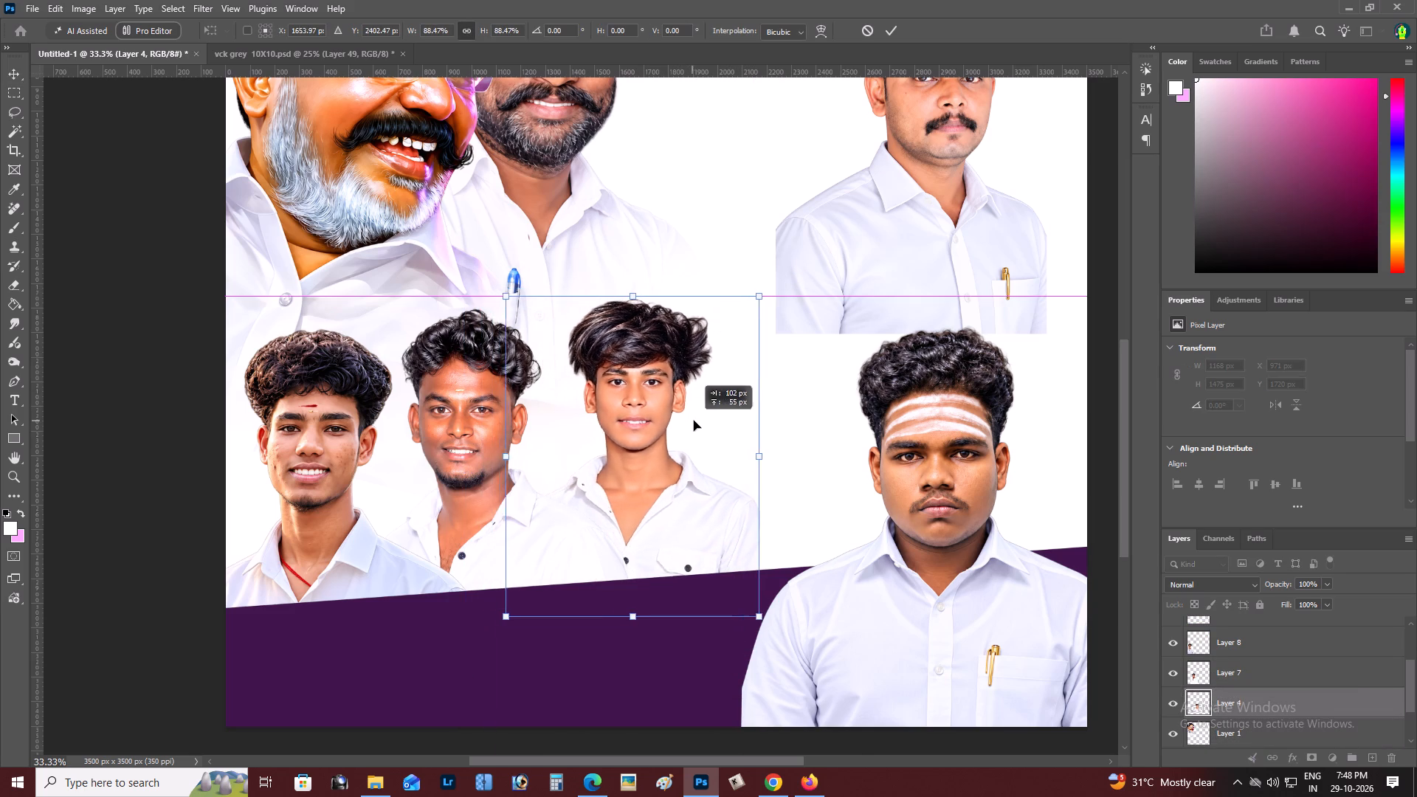
drag(694, 421, 697, 421)
alt+drag(767, 303, 776, 300)
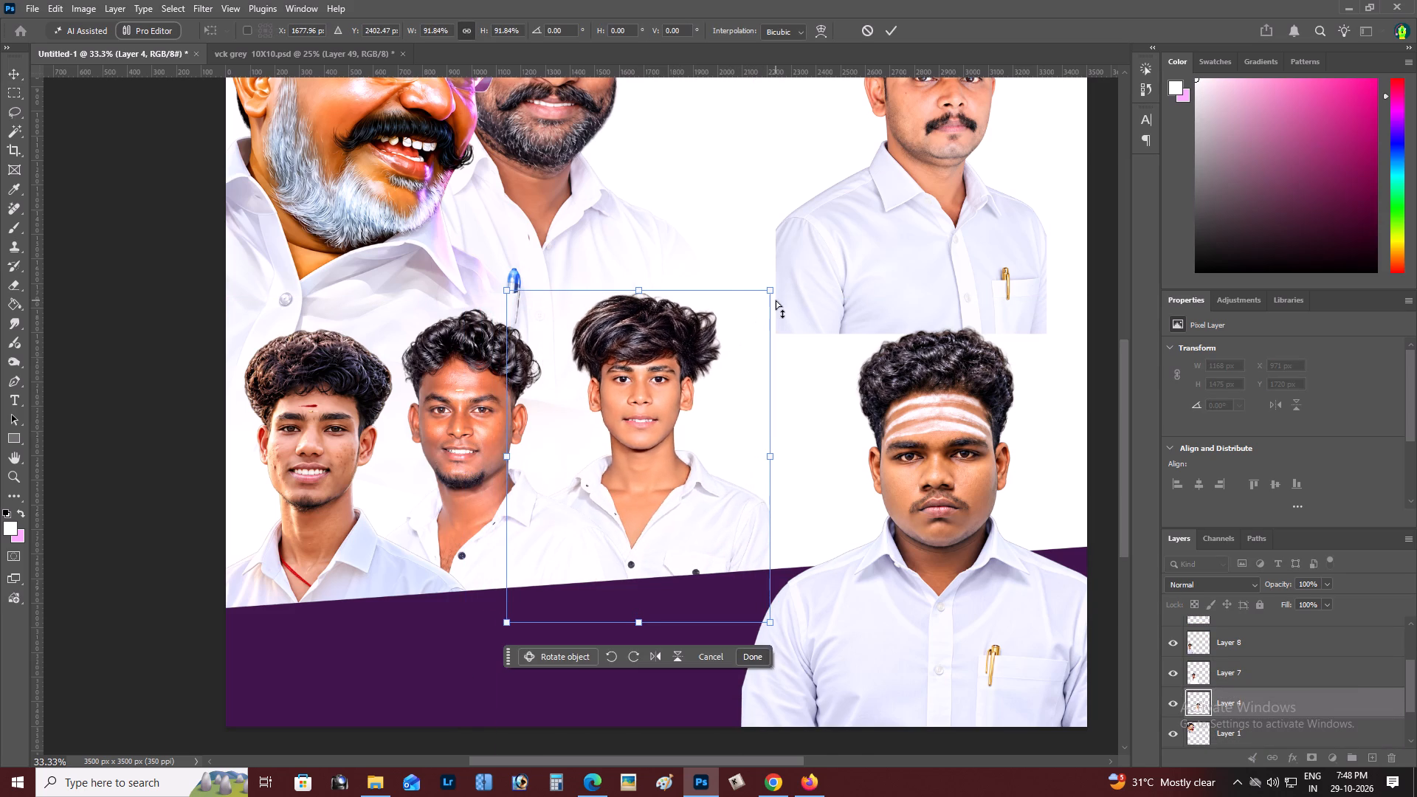
key(ctrl+Return)
key(v)
key(shift+Left)
key(shift+Left)
key(shift+Left)
key(shift+Left)
key(shift+Left)
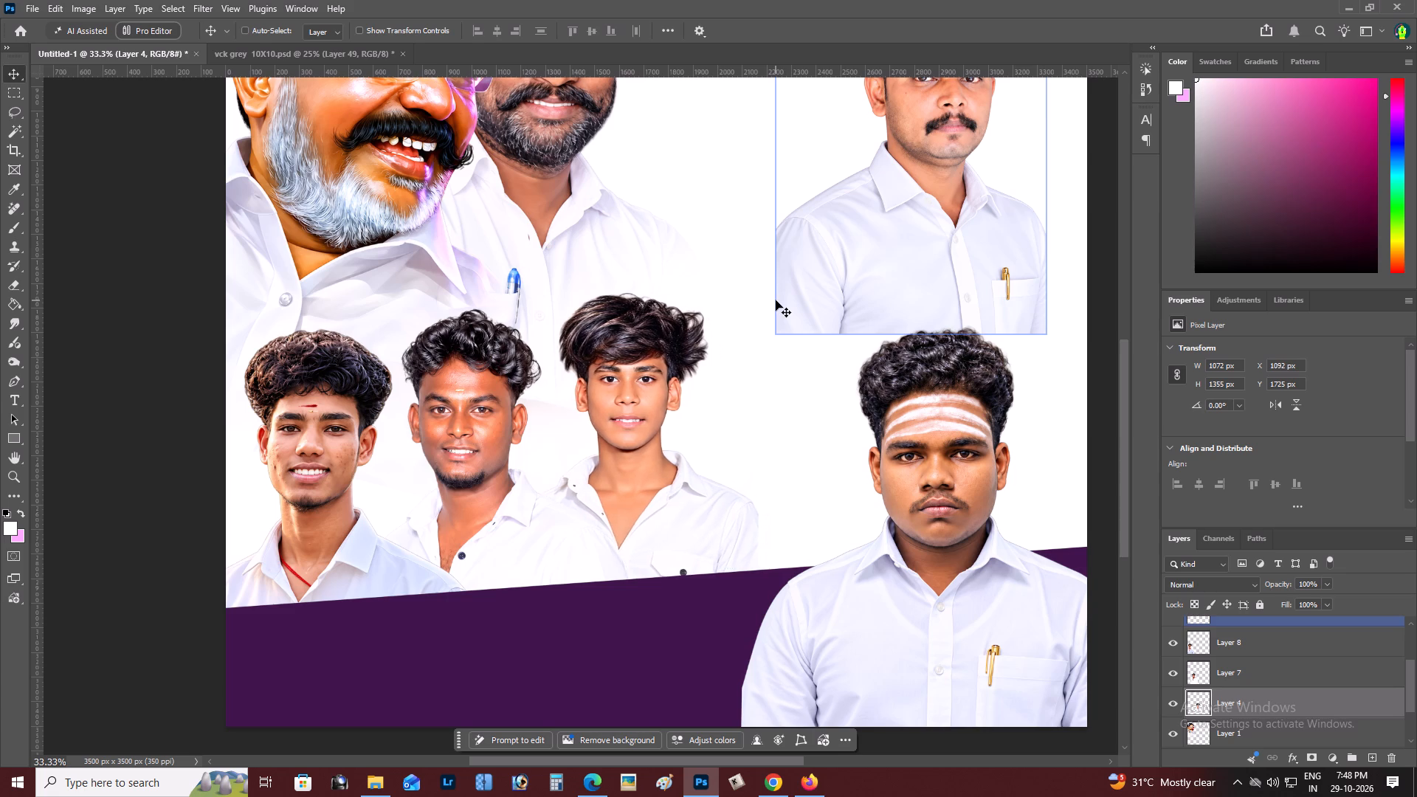
key(shift+Left)
key(shift+Left)
key(shift+Left)
key(shift+Down)
key(shift+Left)
key(shift+Down)
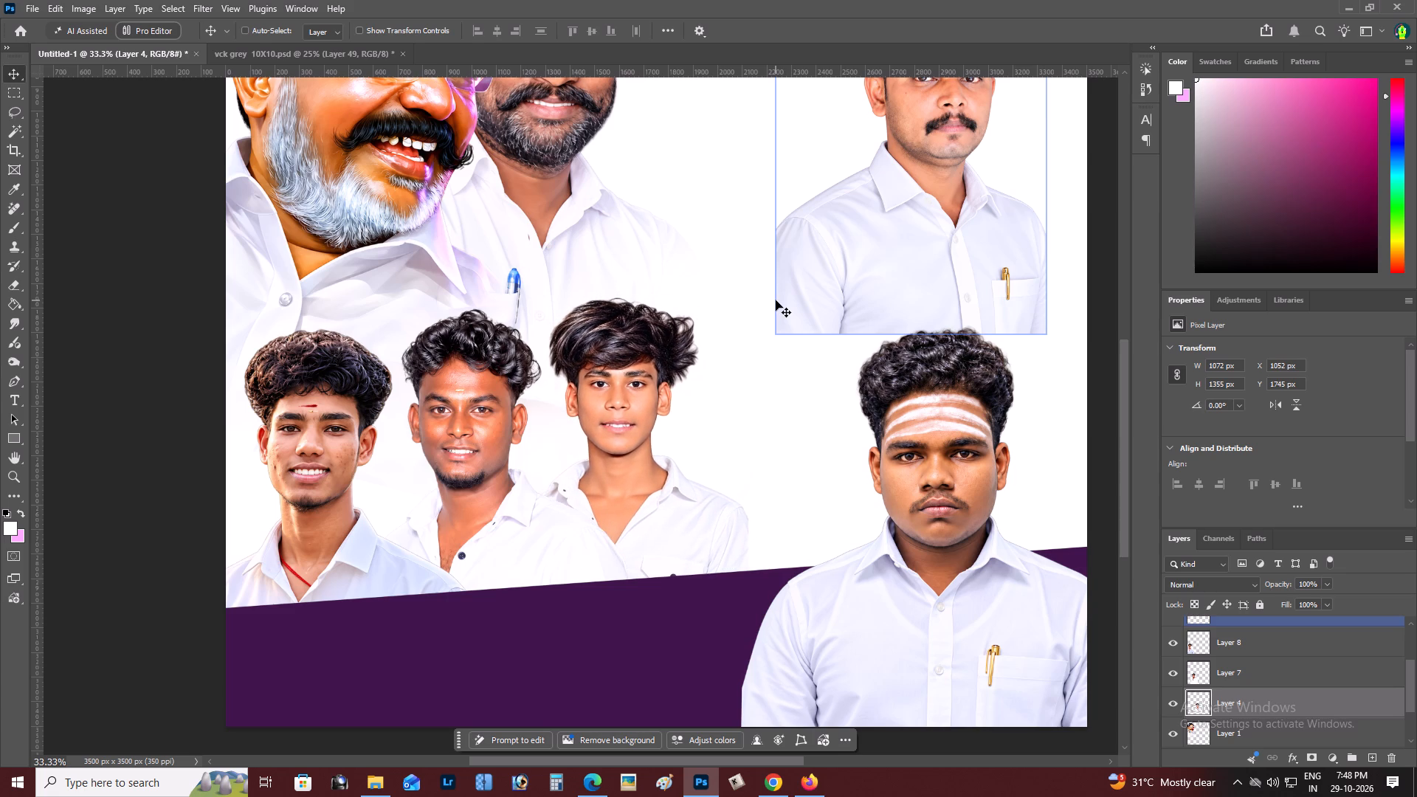
Scale the short-haired man with the moustache to 1036 × 1343 px and place him beside the tousled-haired man, at X 1628, Y 1381 px.
key(z)
alt+click(776, 300)
right_click(775, 300)
click(792, 303)
key(space)
key(space)
key(space)
key(space)
key(space)
key(space)
key(space)
key(space)
key(space)
key(space)
key(space)
key(space)
key(space)
drag(793, 303, 814, 244)
key(z)
alt+click(783, 343)
key(space)
click(782, 358)
key(v)
right_click(790, 334)
click(809, 342)
drag(803, 339, 697, 436)
key(ctrl+t)
alt+drag(791, 224, 781, 229)
drag(730, 336, 720, 403)
key(ctrl+Return)
Send the short-haired moustached man behind all the other portraits and nudge him to X 1618, Y 1361 px.
key(ctrl+bracketleft)
key(ctrl+bracketleft)
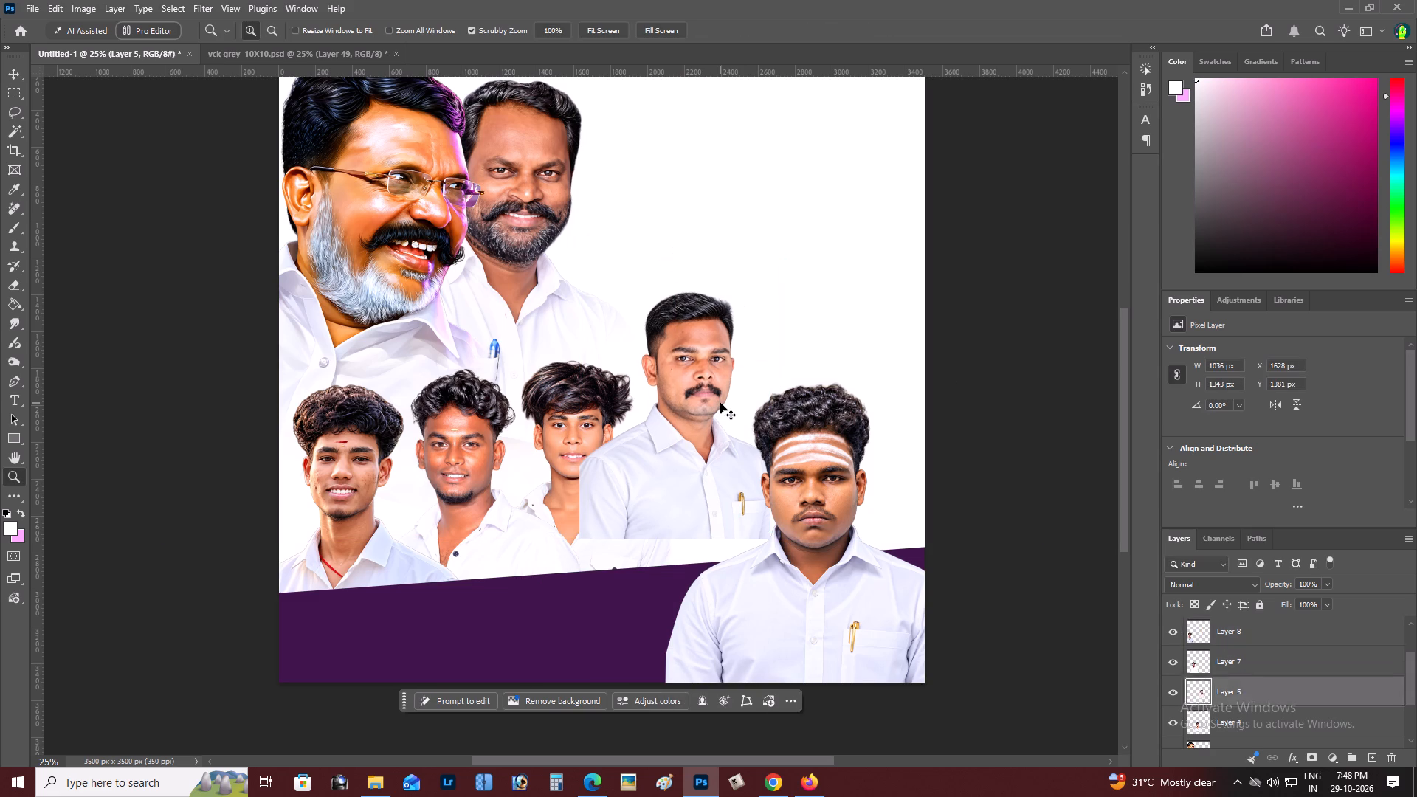
key(ctrl+bracketleft)
key(ctrl+bracketleft)
key(ctrl+bracketleft)
key(space)
drag(720, 403, 703, 353)
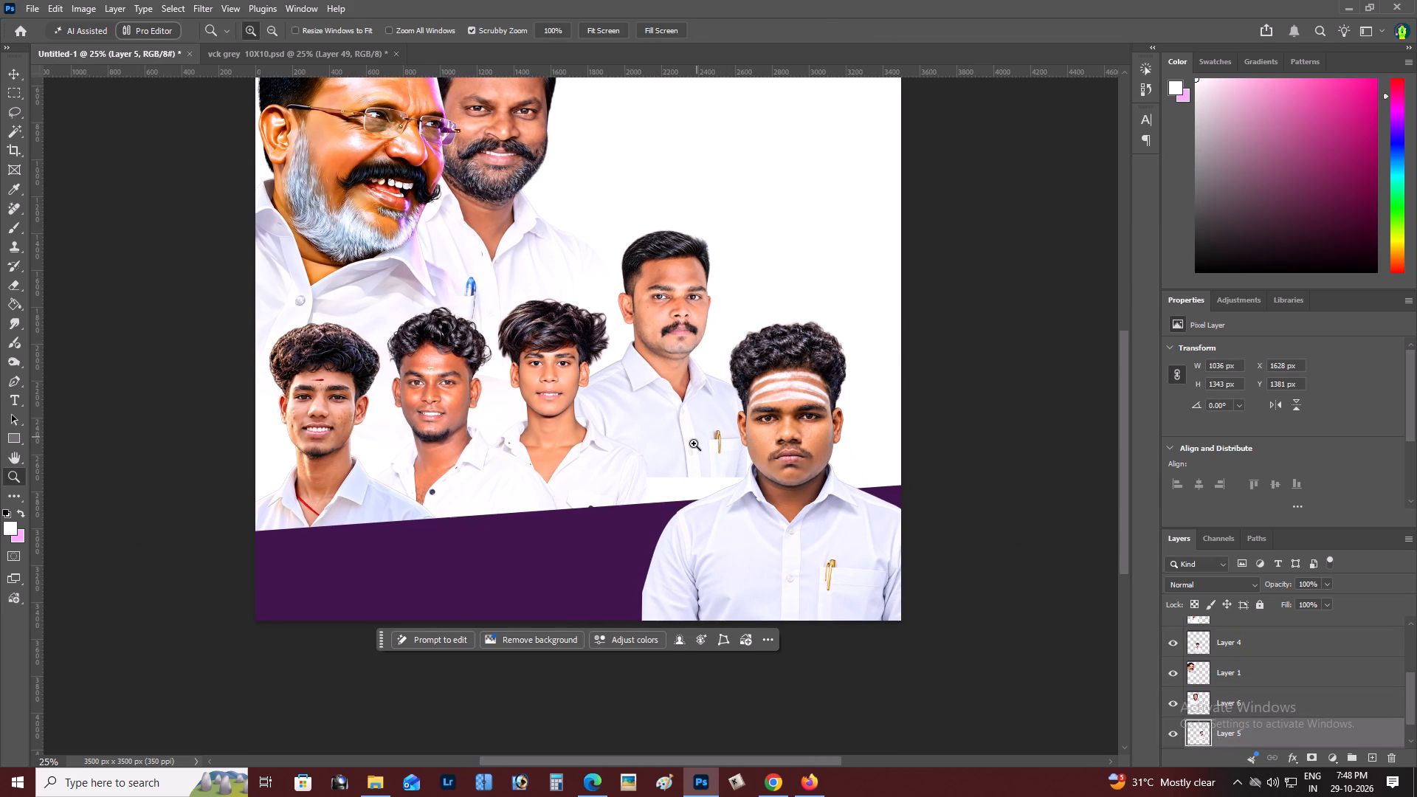
key(v)
key(shift+Up)
key(shift+Up)
key(shift+Left)
Fade out the lower part and side edges of the short-haired moustached man's shirt with the Eraser.
key(e)
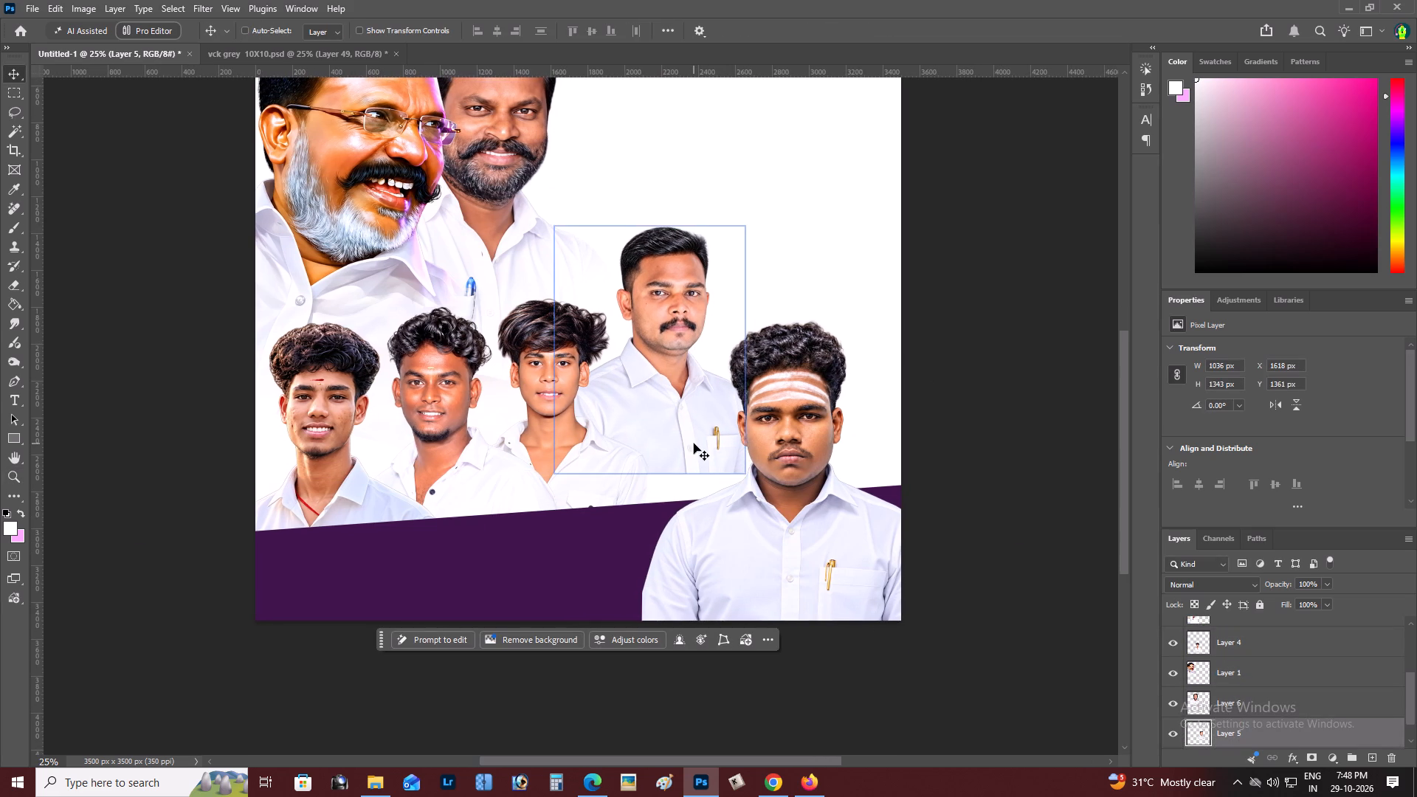
drag(739, 452, 672, 539)
drag(525, 464, 568, 534)
drag(551, 470, 566, 499)
drag(559, 469, 576, 488)
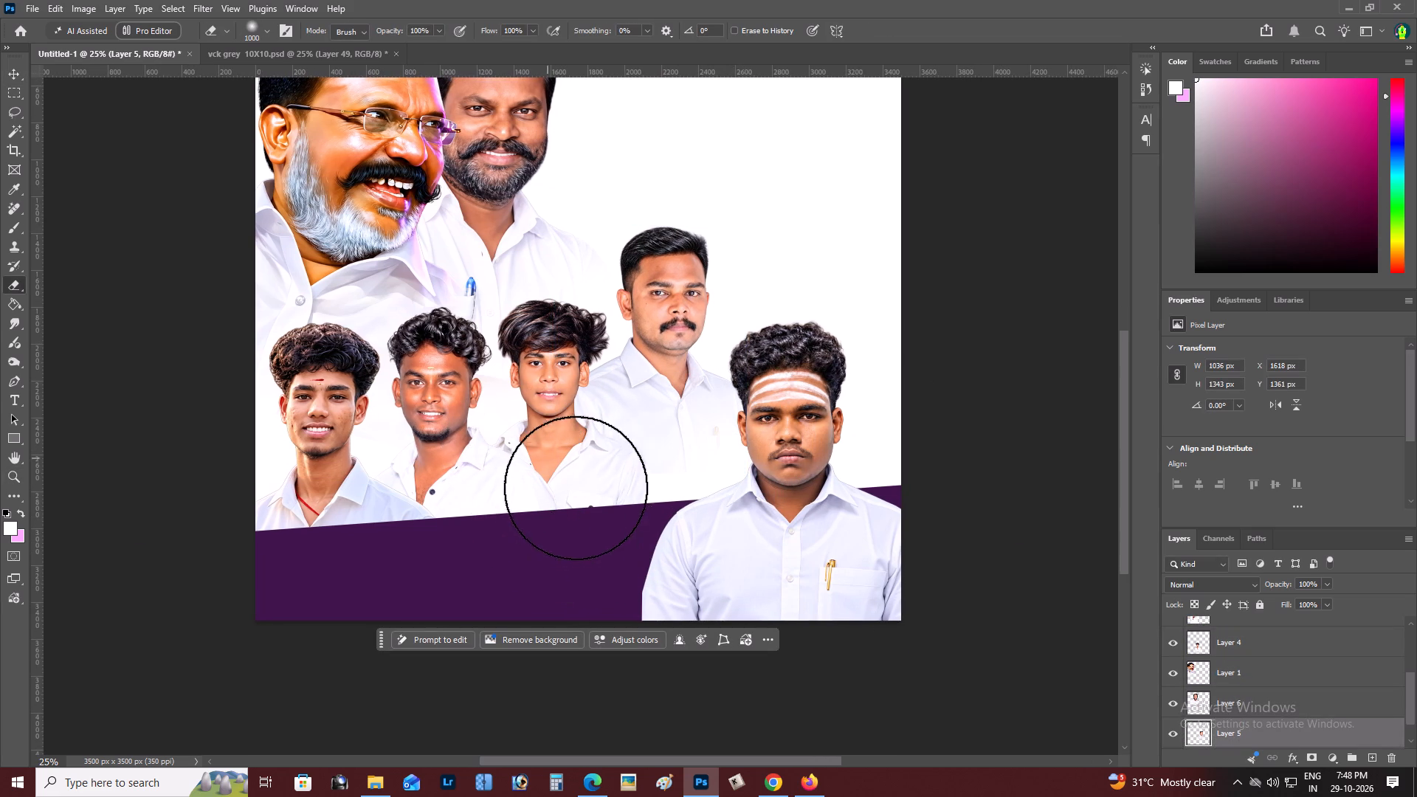
drag(576, 488, 577, 491)
drag(562, 472, 576, 501)
drag(565, 483, 576, 527)
drag(564, 494, 572, 531)
drag(601, 533, 694, 534)
drag(760, 466, 767, 498)
drag(792, 460, 747, 551)
drag(685, 519, 673, 549)
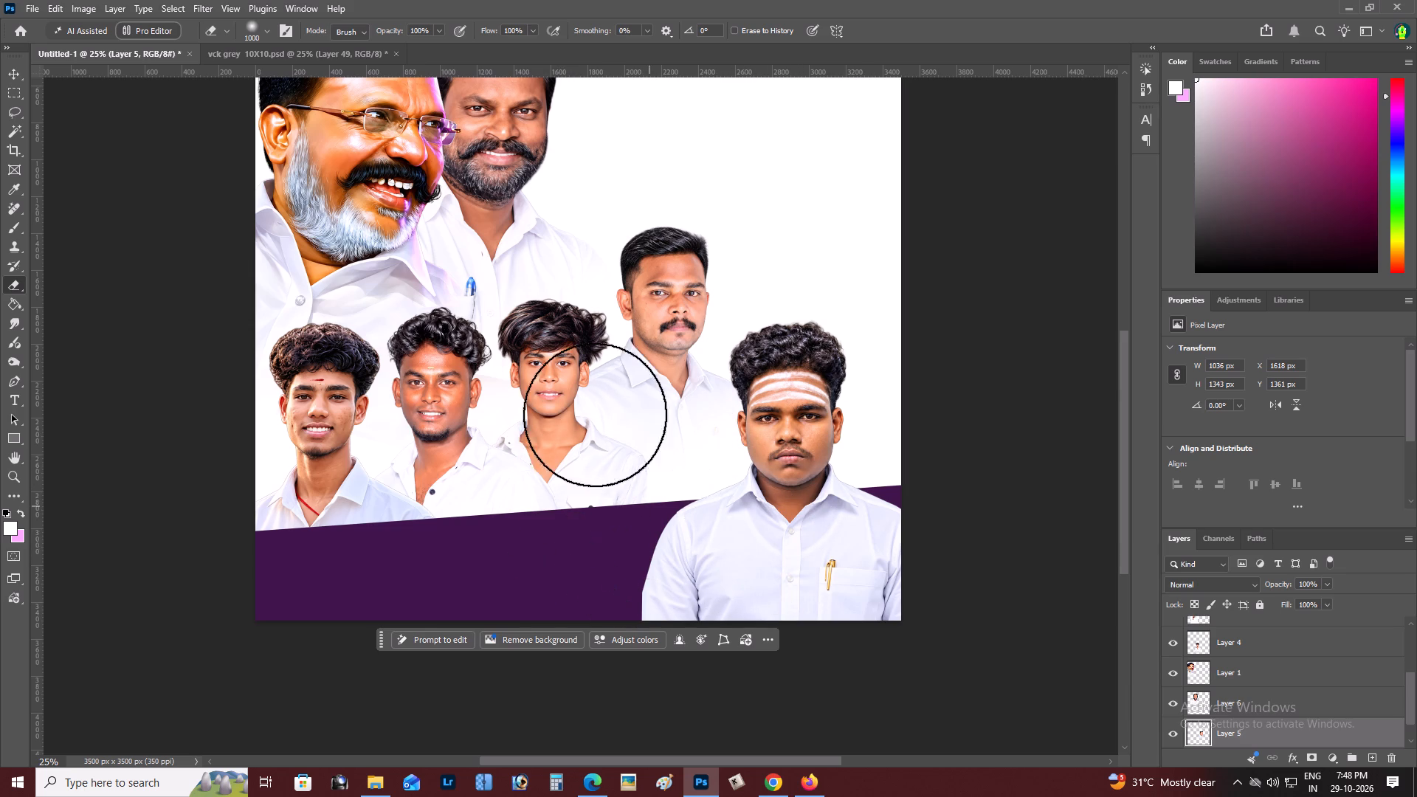
Lower the short-haired moustached man by 30 px to Y 1391 px.
key(z)
alt+click(577, 365)
right_click(577, 365)
click(599, 370)
key(space)
drag(599, 370, 588, 373)
key(z)
alt+click(612, 499)
right_click(627, 479)
click(655, 491)
key(space)
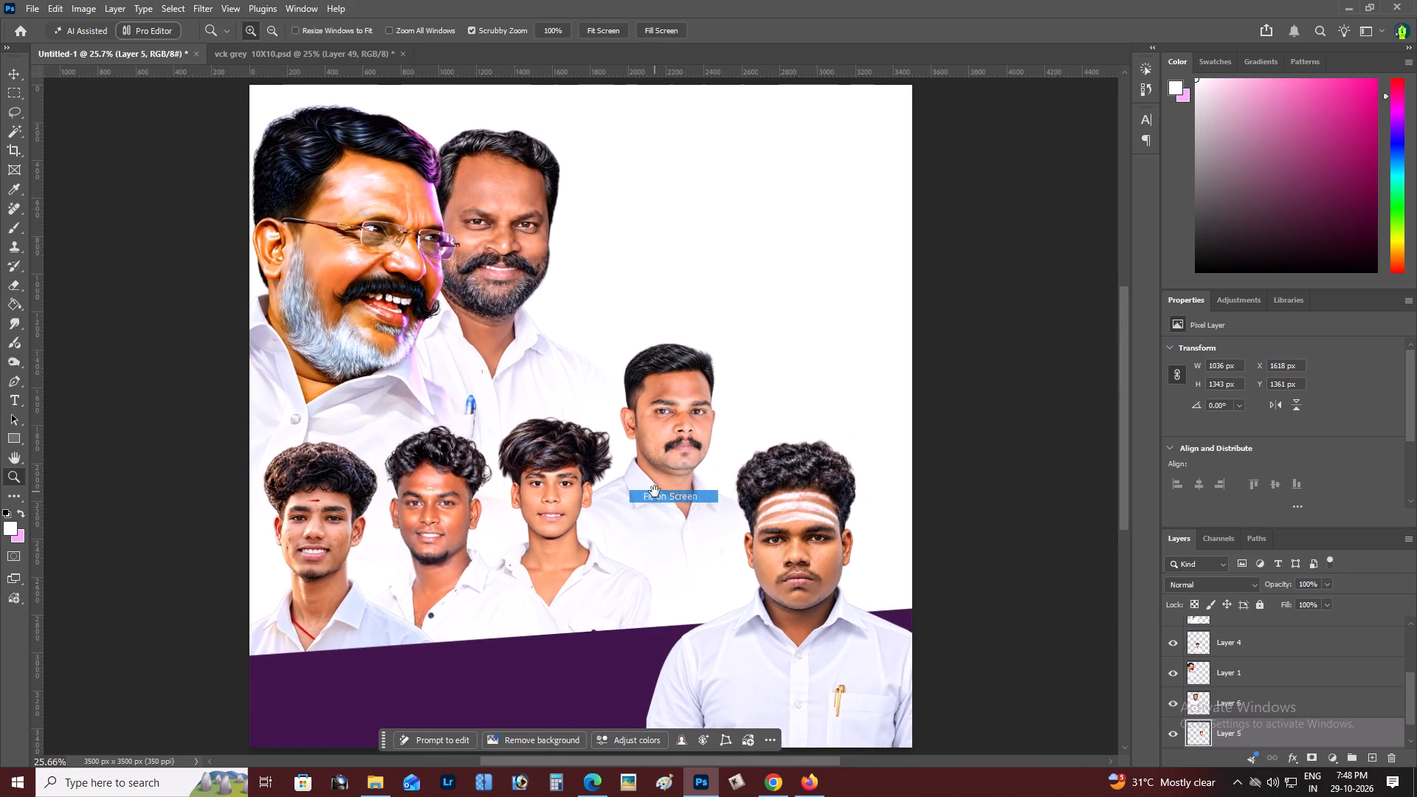
click(653, 491)
key(v)
key(shift+Down)
key(shift+Down)
key(shift+Down)
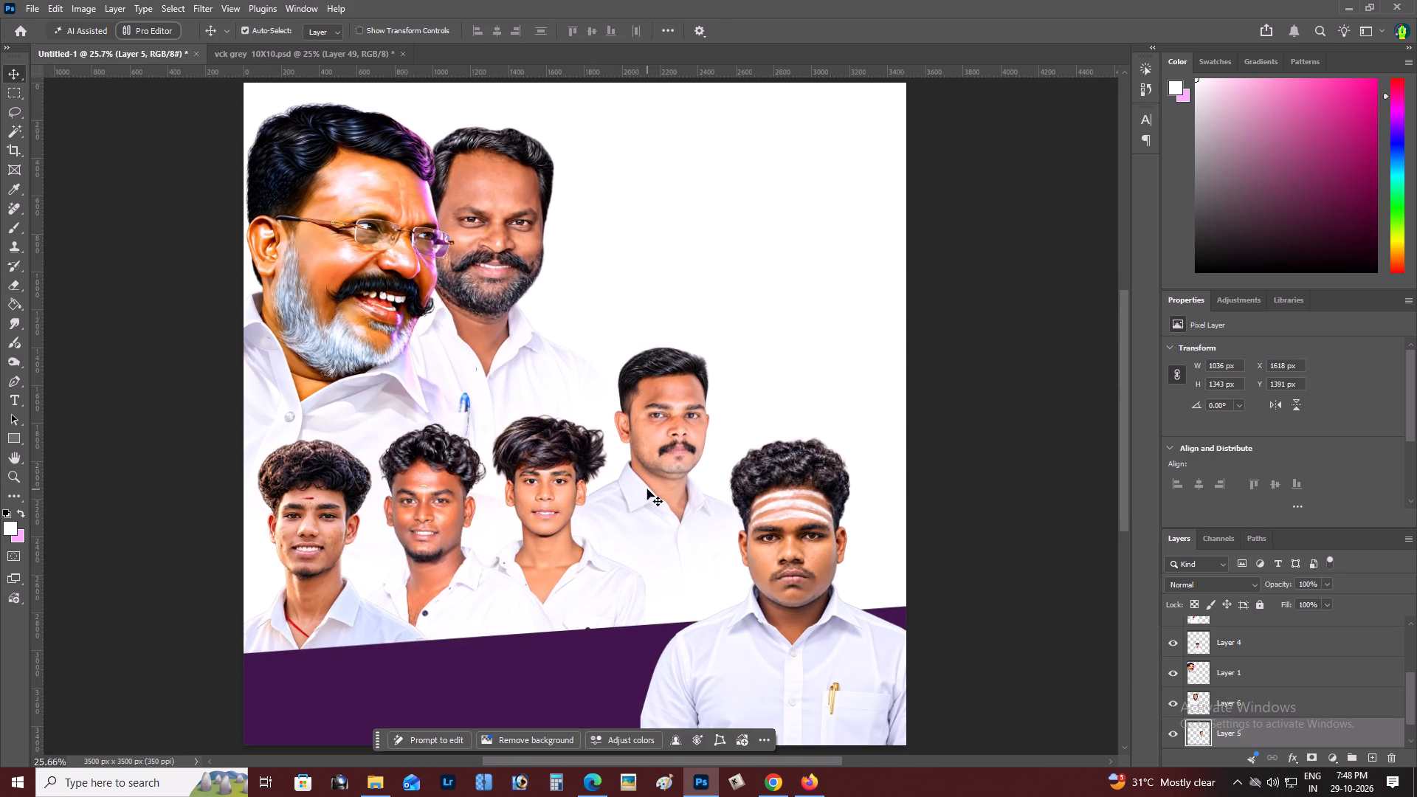
Save the poster as the Photoshop file "vck new 10X10" in the 10 OCTOBER folder's subfolder 26.
key(ctrl+shift+s)
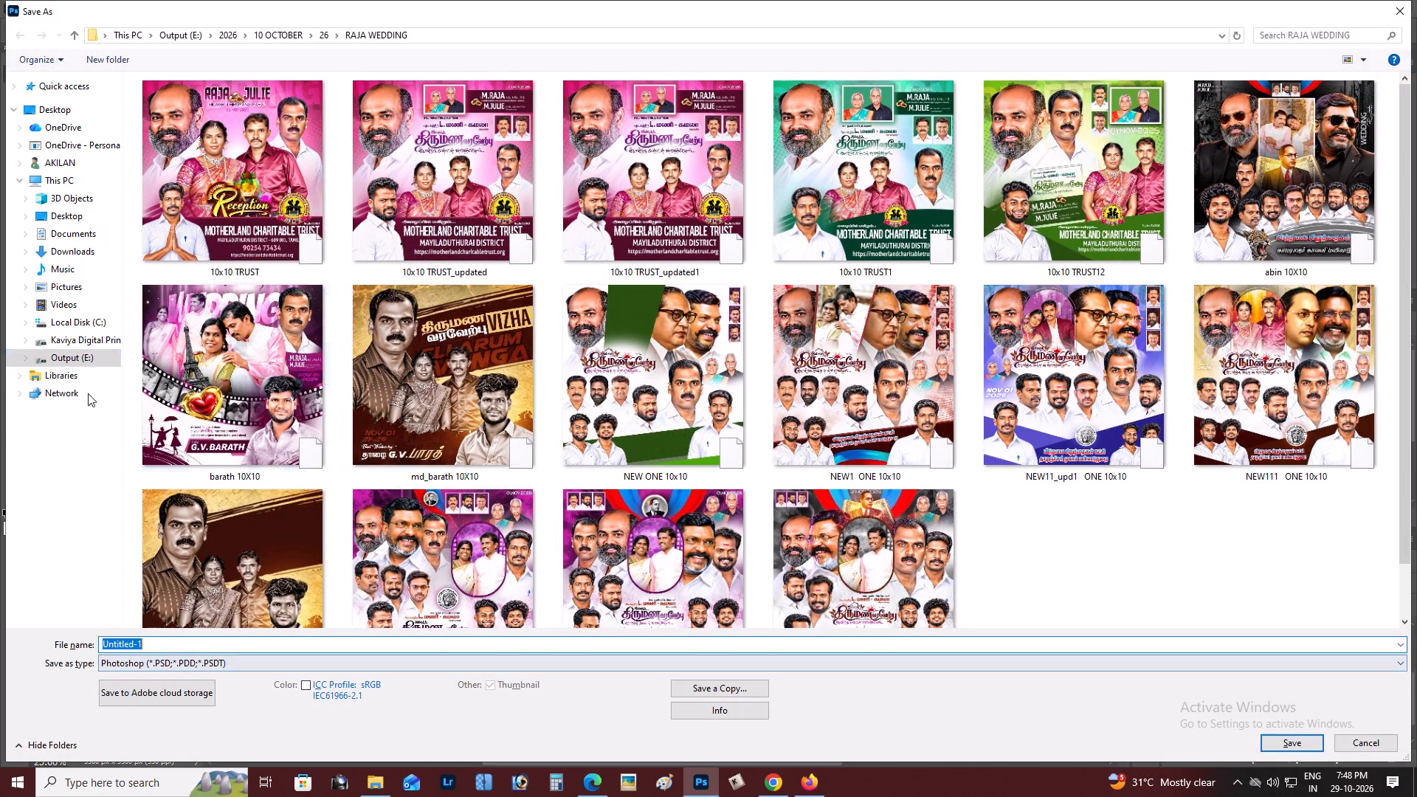
click(304, 35)
scroll(801, 497, down, 3)
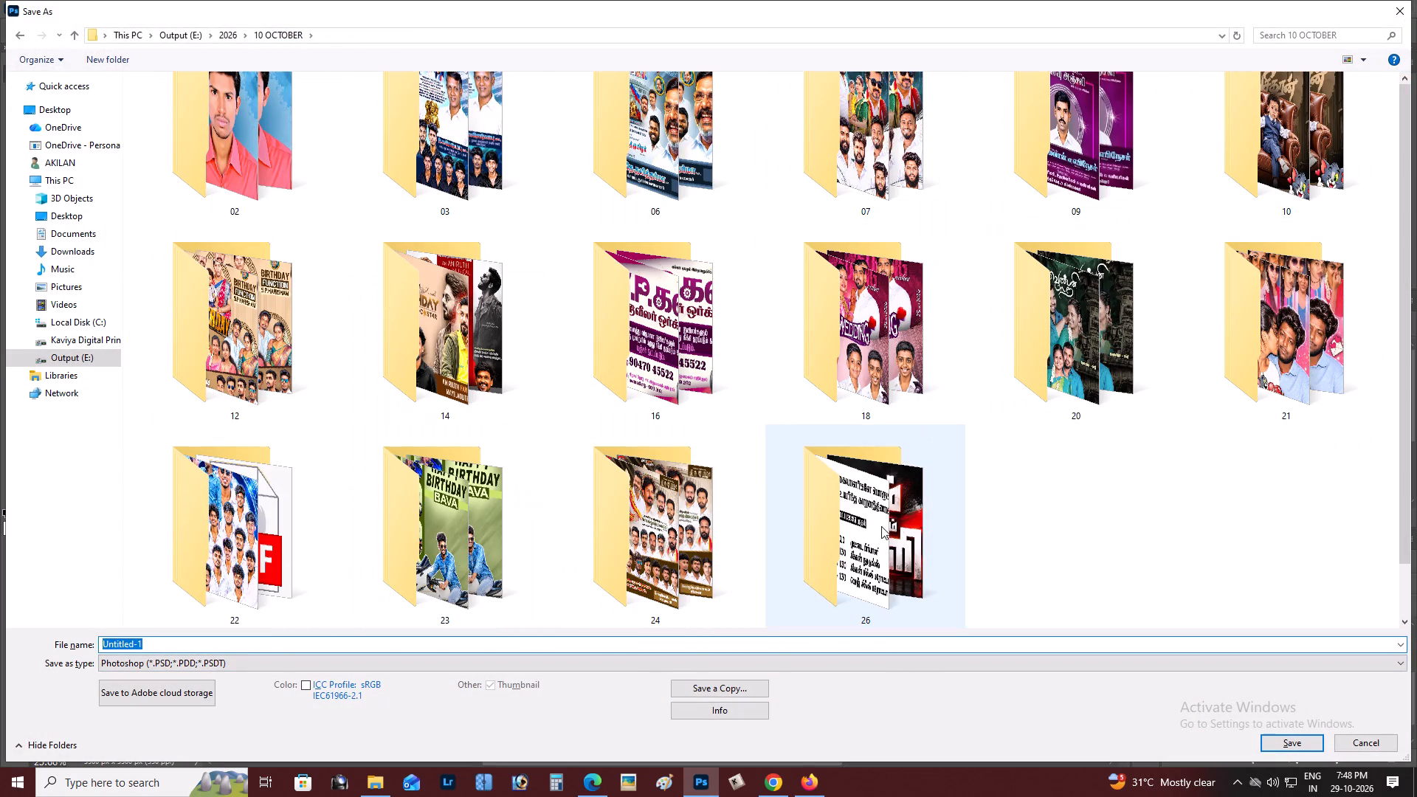
double_click(891, 530)
click(305, 640)
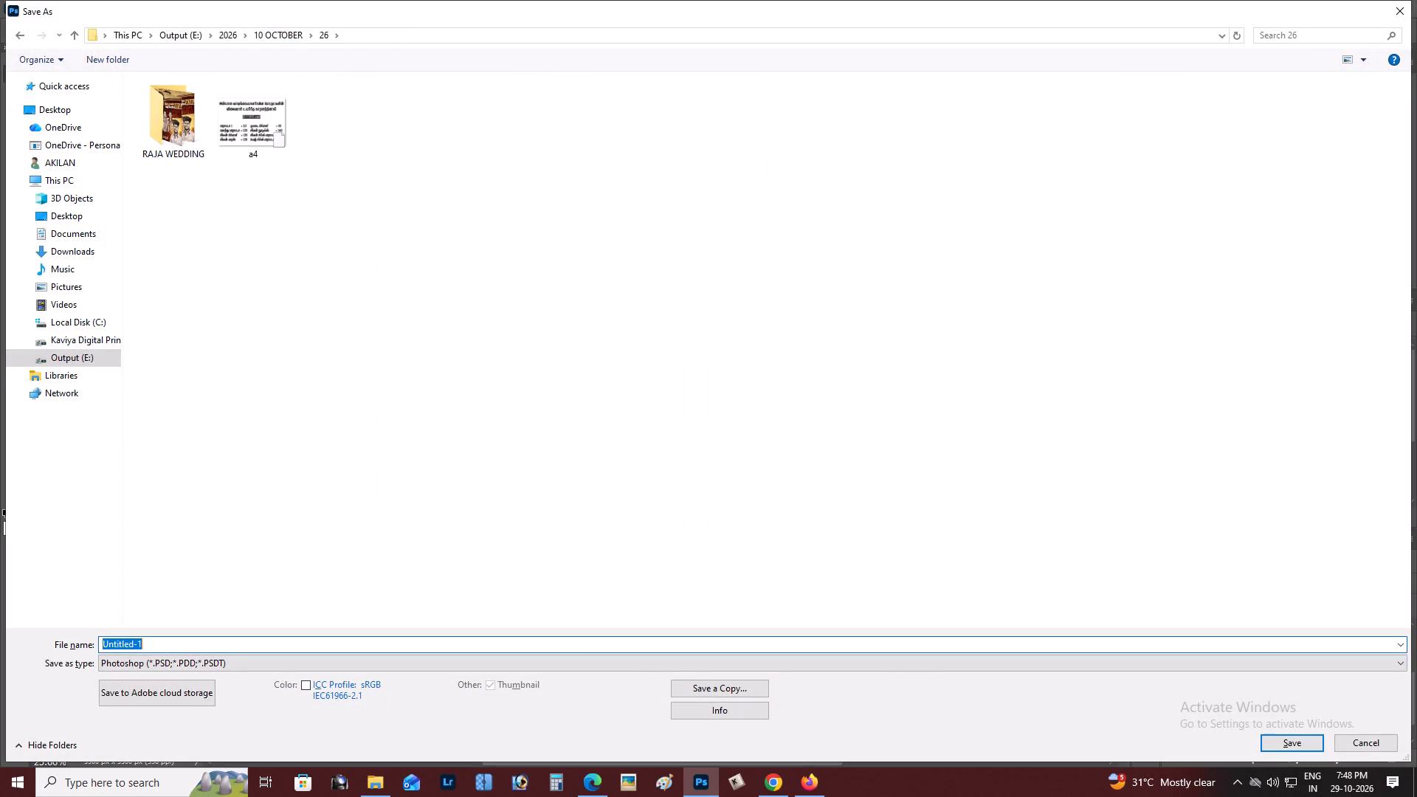
text(vck new 10X10)
key(Return)
key(Return)
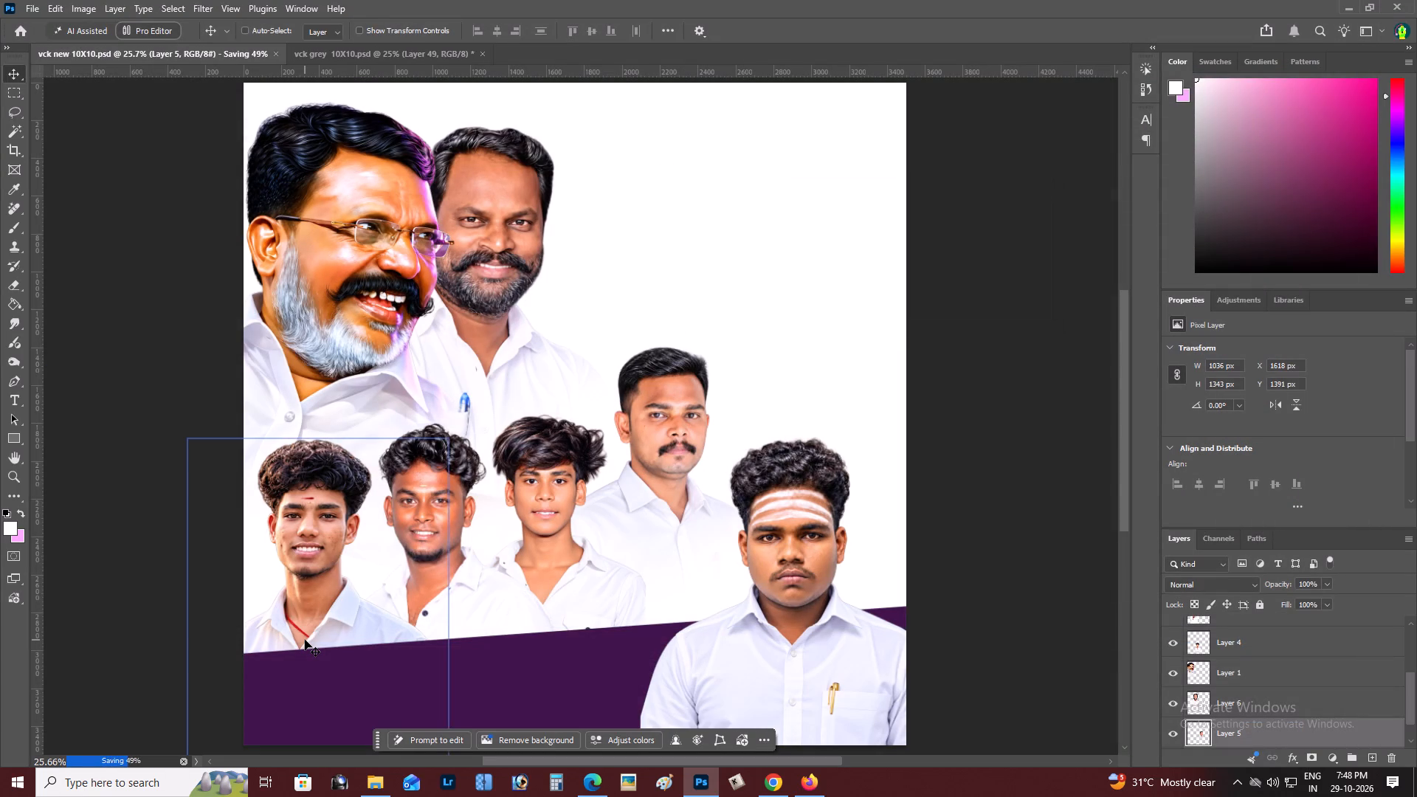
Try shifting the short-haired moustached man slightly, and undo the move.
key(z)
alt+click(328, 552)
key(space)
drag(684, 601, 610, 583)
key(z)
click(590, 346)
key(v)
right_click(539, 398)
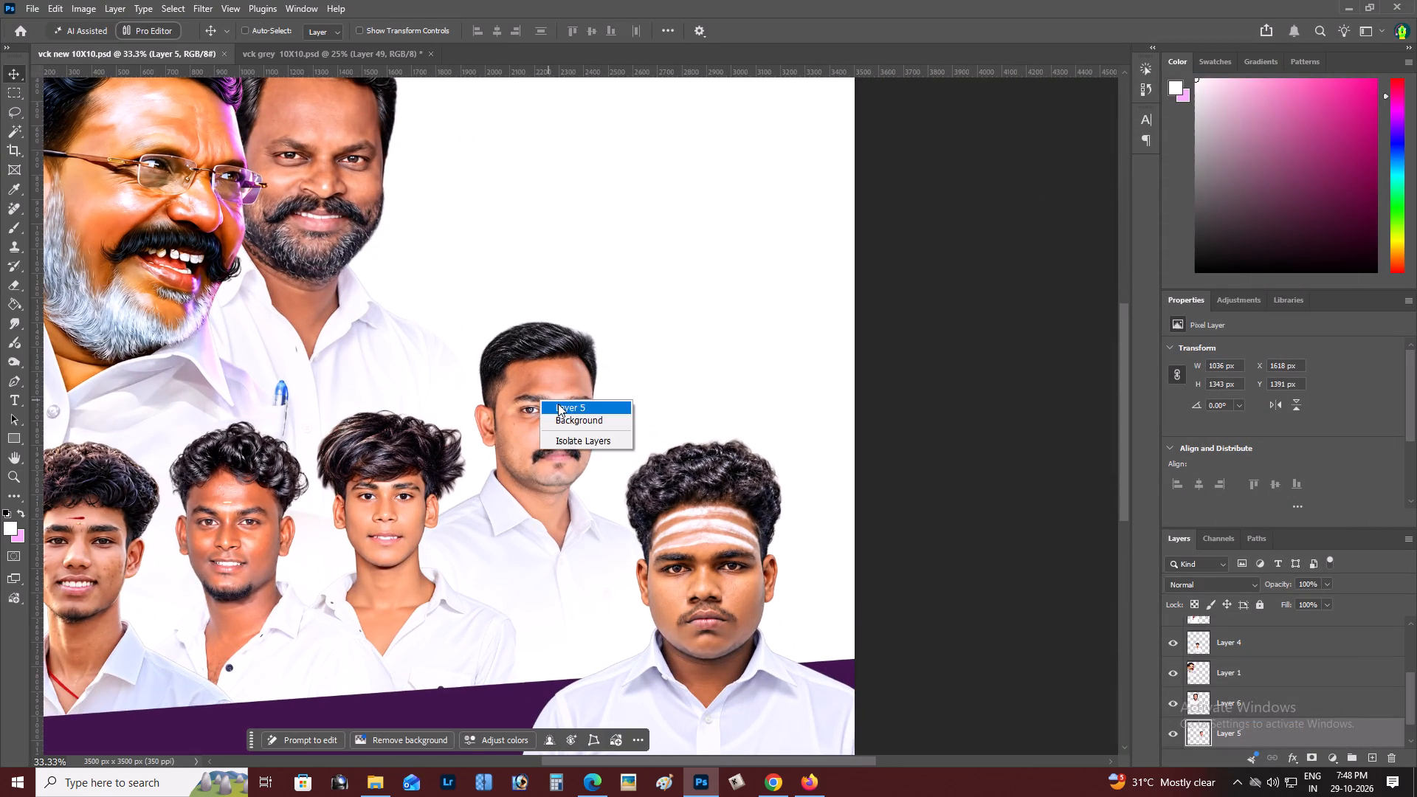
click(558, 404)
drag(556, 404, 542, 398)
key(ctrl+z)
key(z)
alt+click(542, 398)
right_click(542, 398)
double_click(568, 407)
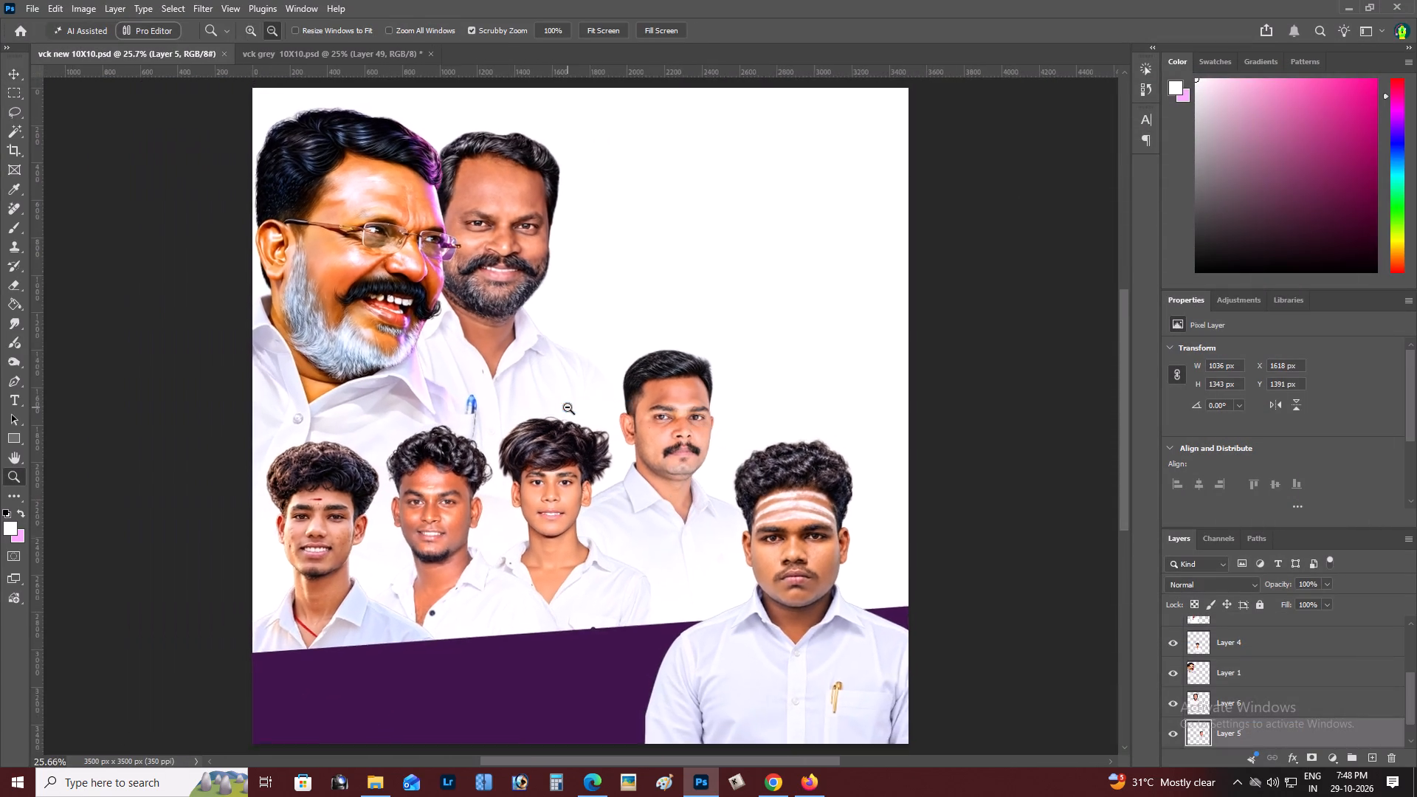
Switch to Microsoft Edge and check the open ChatGPT portrait tabs.
key(alt+Tab)
click(813, 0)
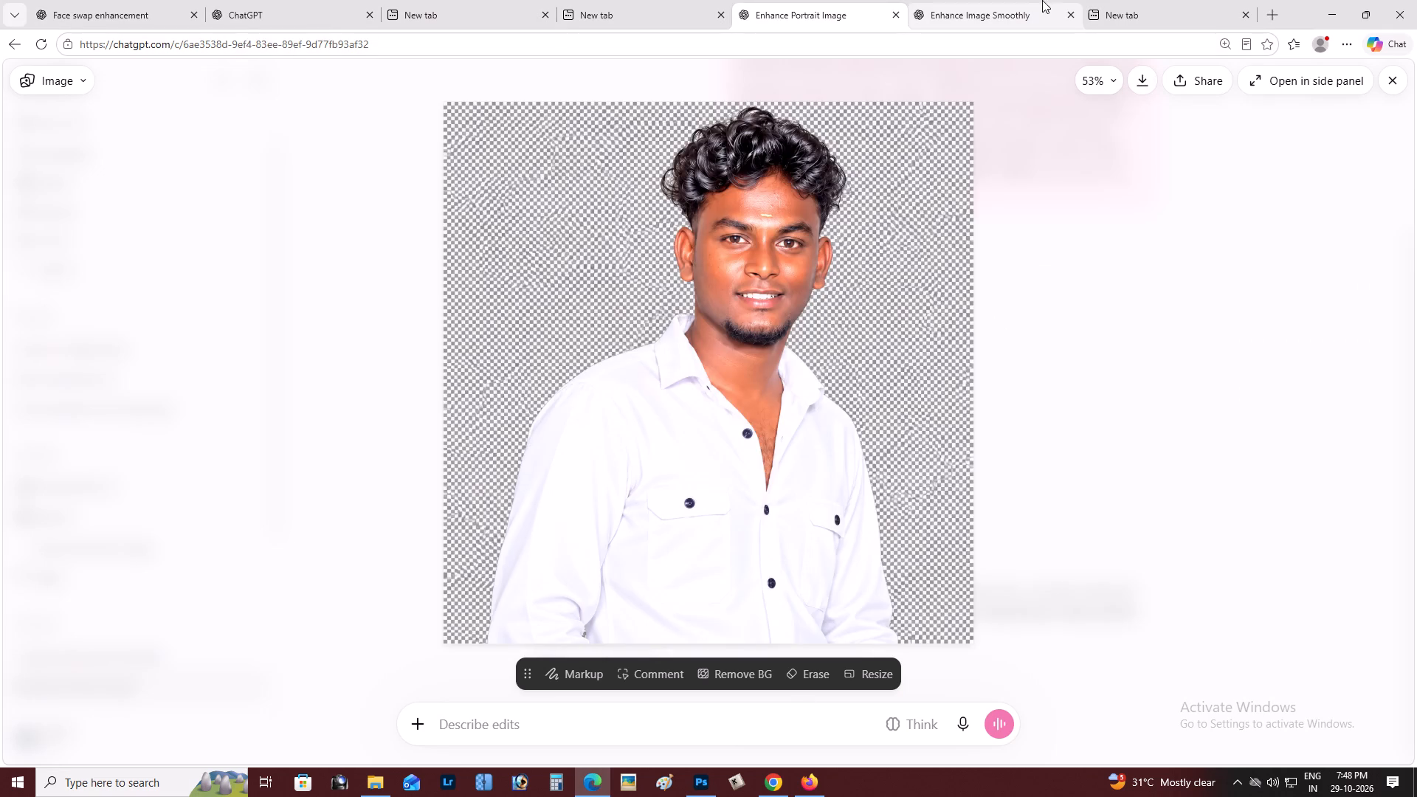
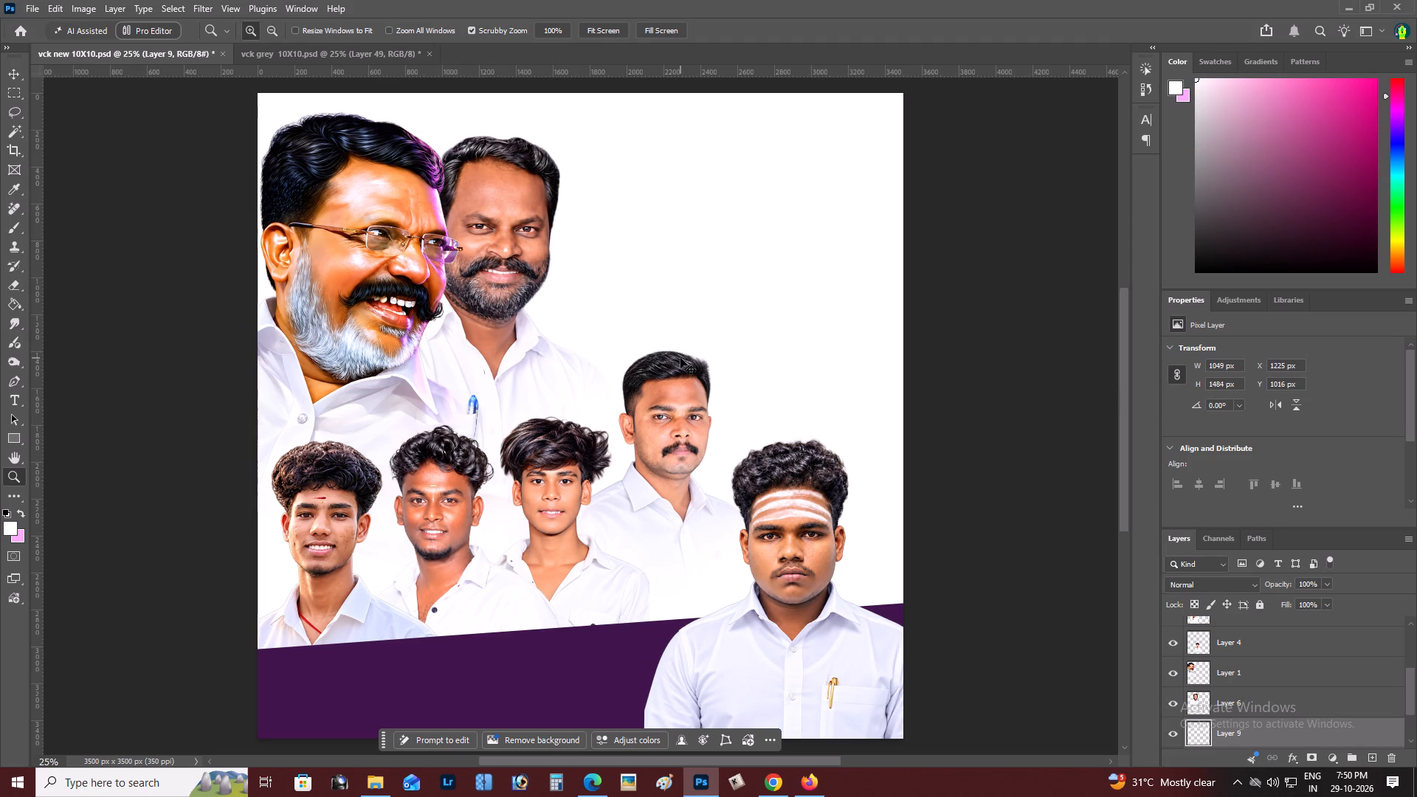
key(v)
drag(600, 373, 645, 226)
key(ctrl+t)
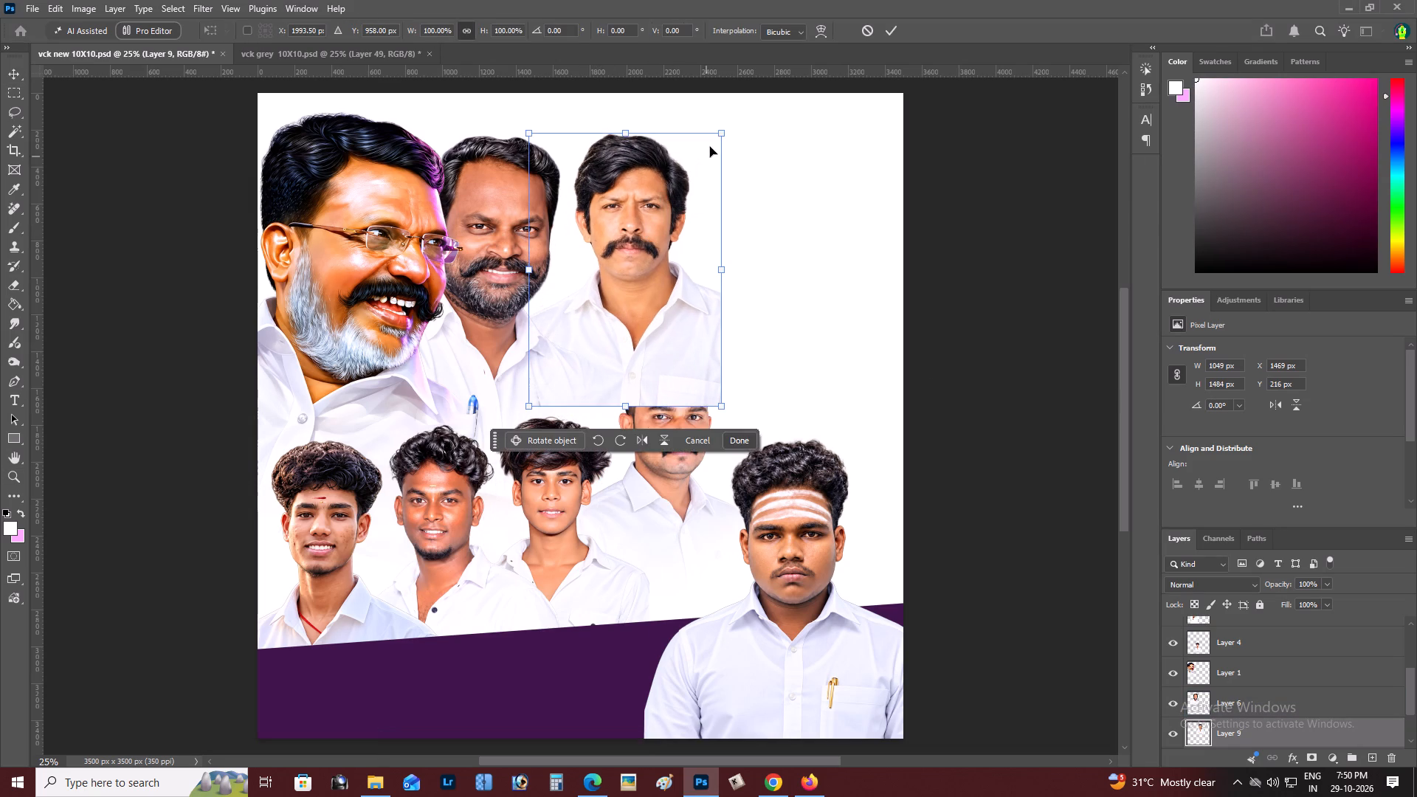
alt+drag(725, 133, 657, 164)
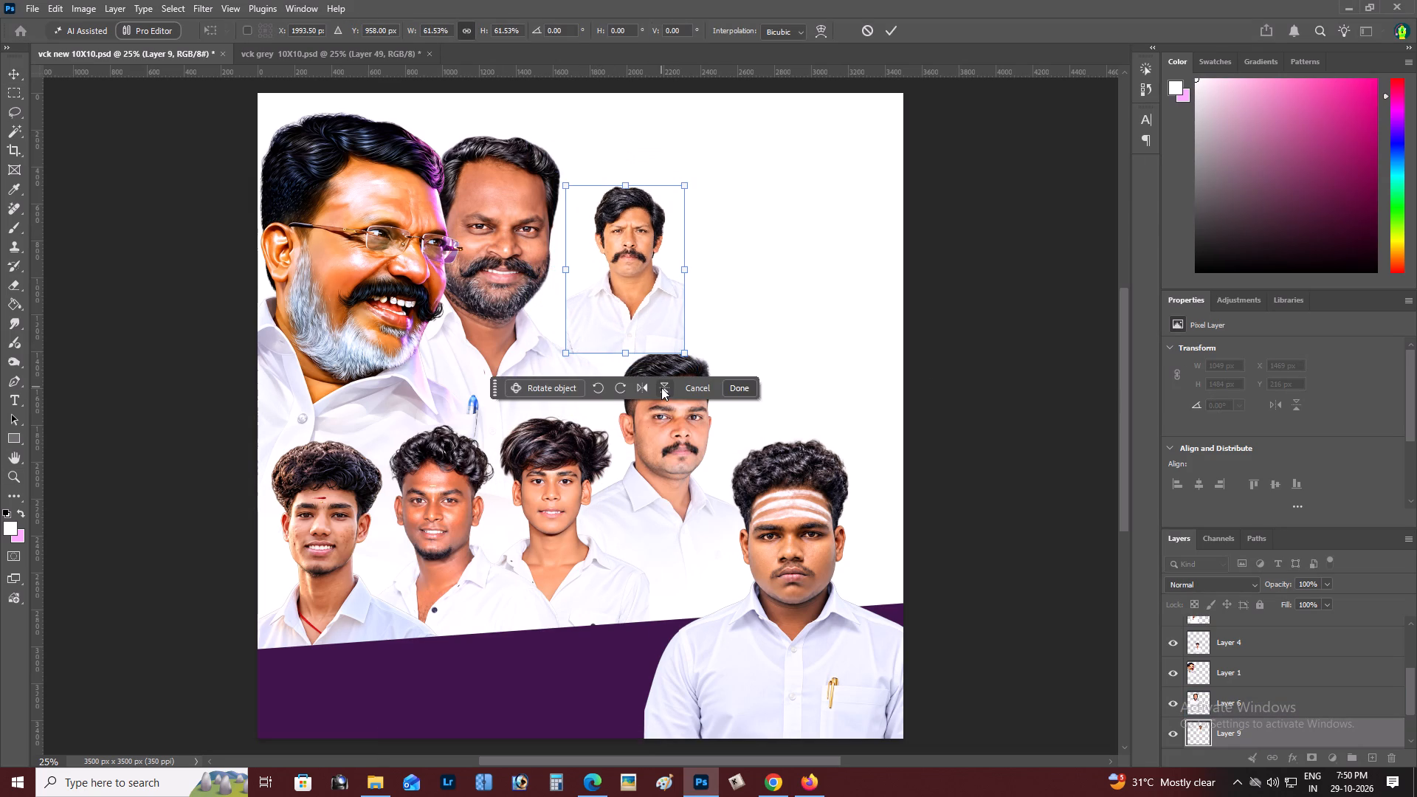
key(ctrl+Return)
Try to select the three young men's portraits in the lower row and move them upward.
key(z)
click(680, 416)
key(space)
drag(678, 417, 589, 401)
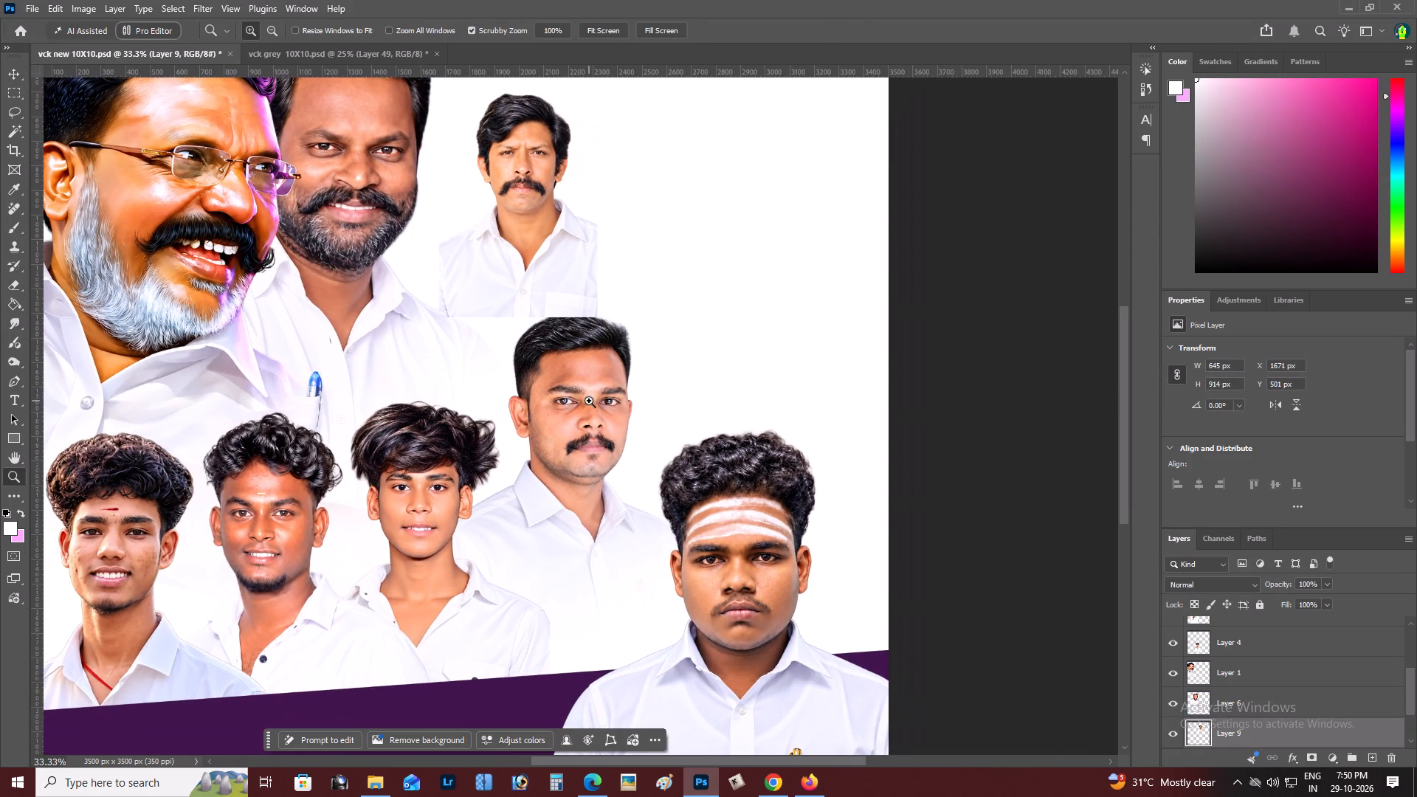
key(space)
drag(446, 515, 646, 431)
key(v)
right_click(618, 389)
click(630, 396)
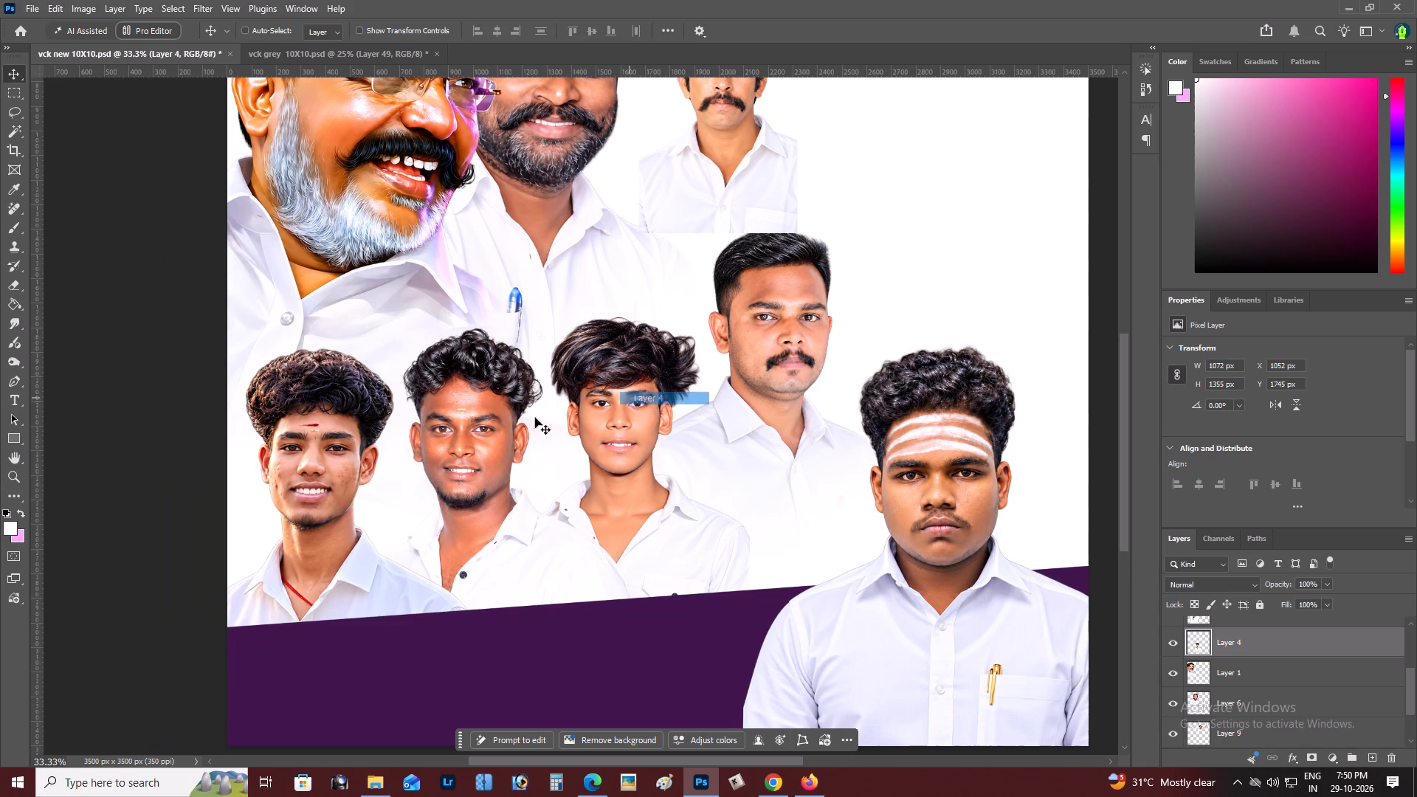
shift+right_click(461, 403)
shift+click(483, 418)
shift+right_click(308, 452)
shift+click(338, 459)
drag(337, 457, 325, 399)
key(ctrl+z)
Select the three young men's portraits above the purple band and move them together about 120 px down and 30 px left.
key(v)
right_click(625, 378)
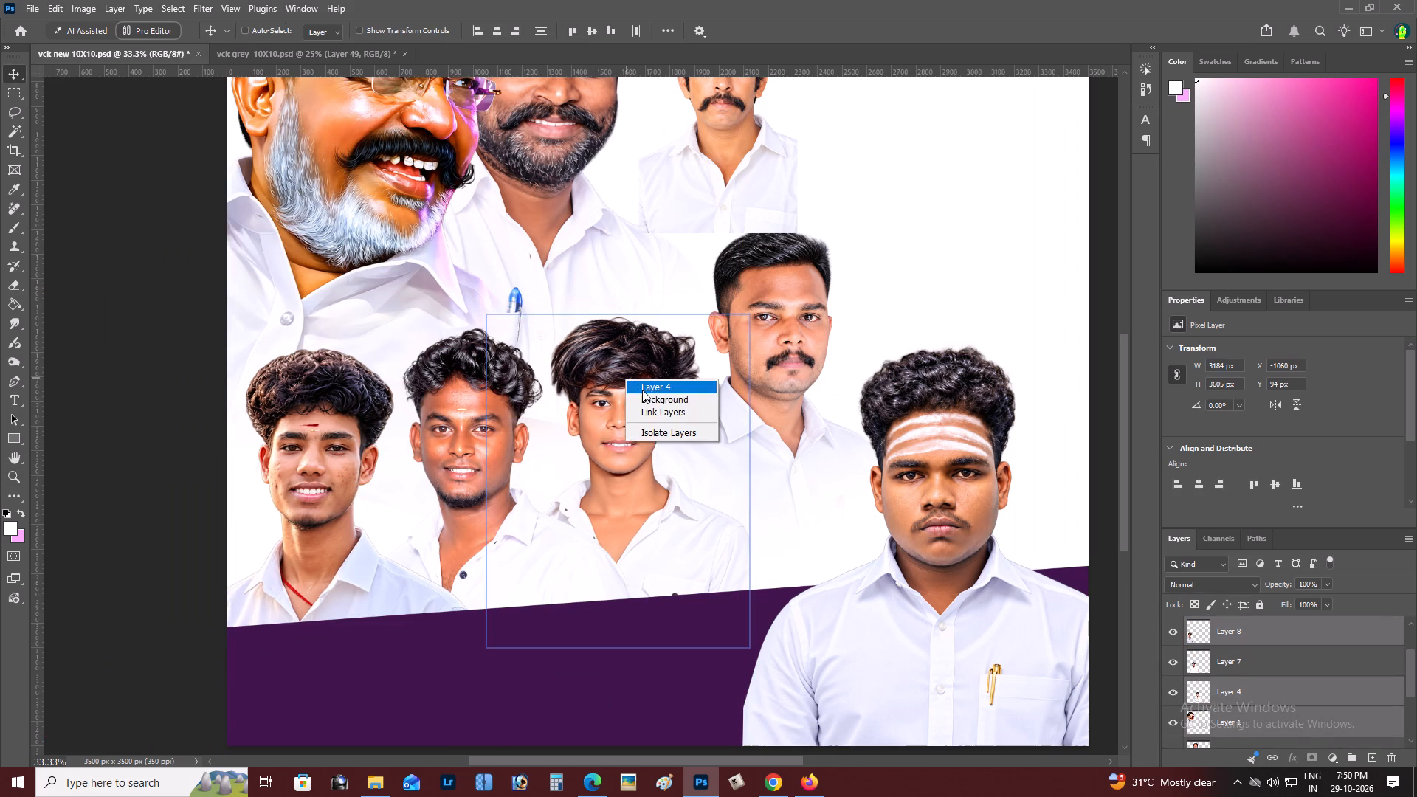
click(642, 390)
shift+right_click(480, 404)
shift+click(494, 412)
shift+right_click(323, 433)
shift+click(338, 438)
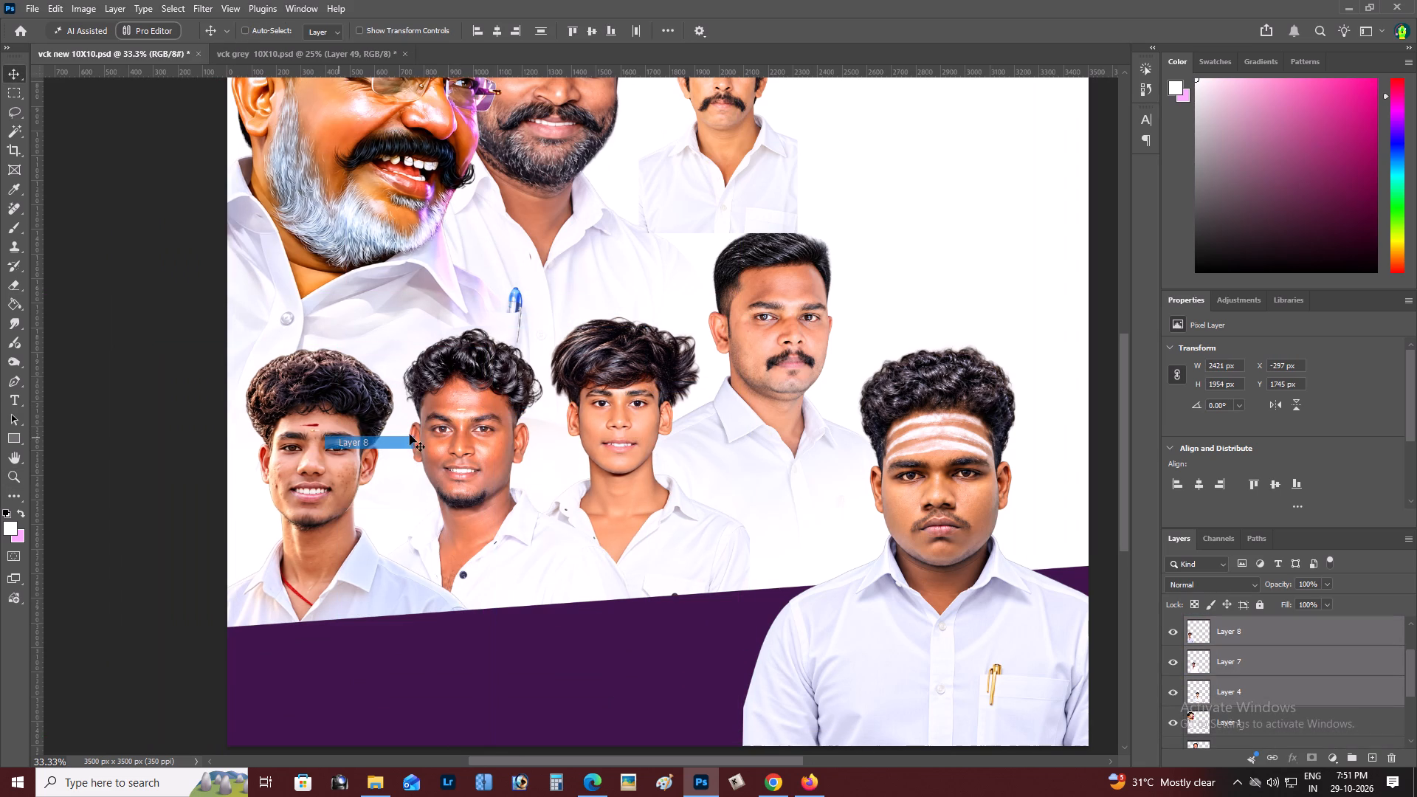
drag(565, 407, 559, 439)
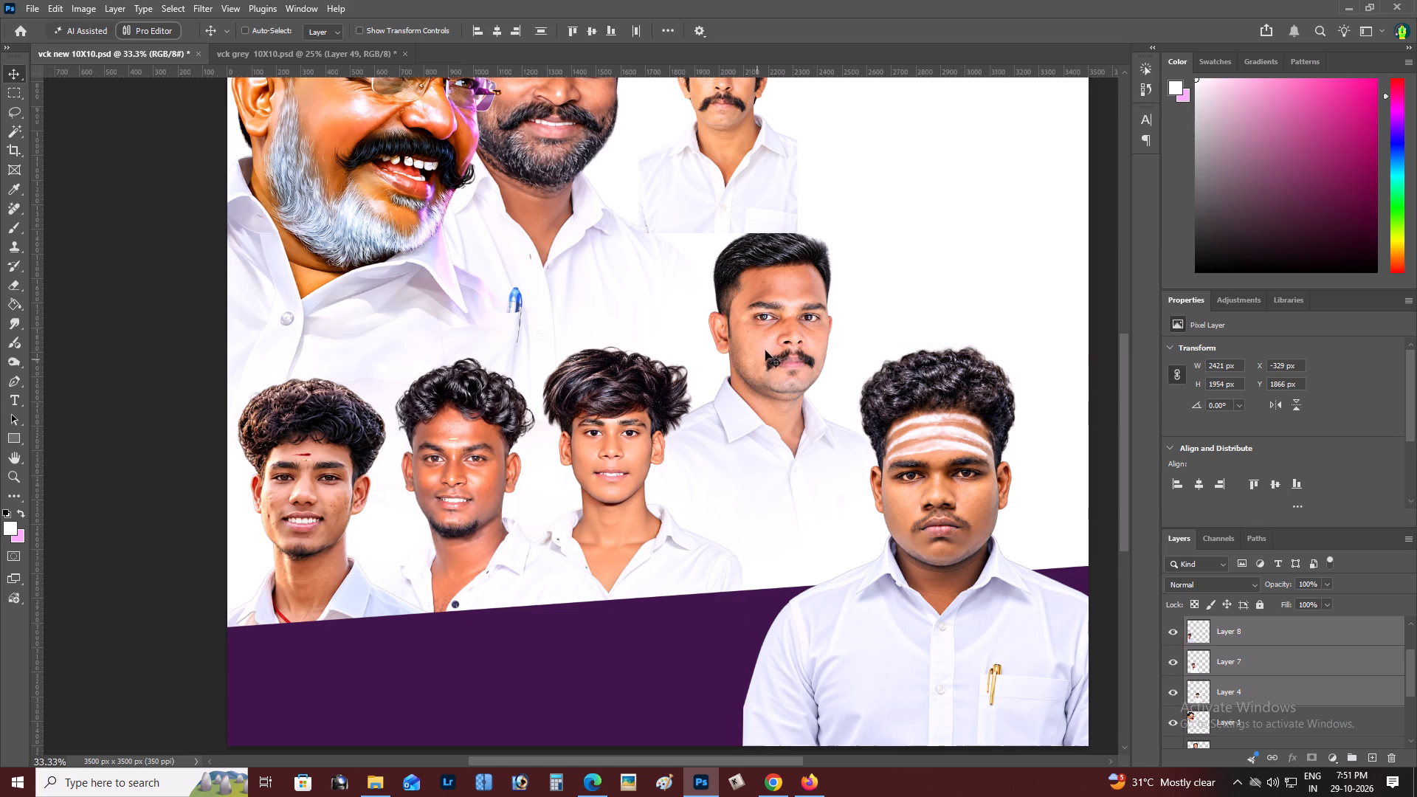
Shift the short-haired man's portrait down toward the man with forehead stripes and scale it to about 89.5%.
right_click(768, 338)
click(782, 344)
drag(784, 348, 796, 376)
key(ctrl+t)
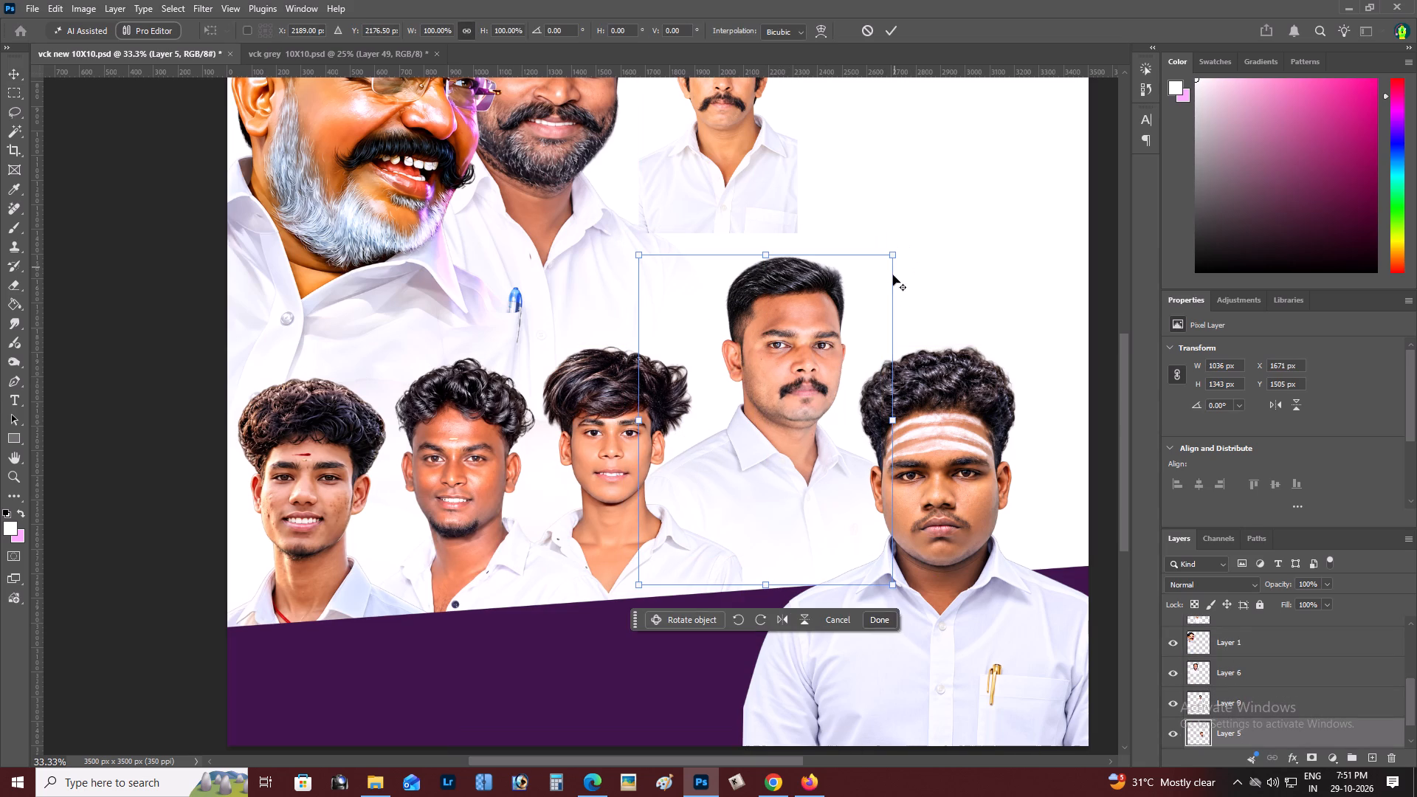
alt+drag(899, 257, 878, 268)
drag(837, 359, 852, 373)
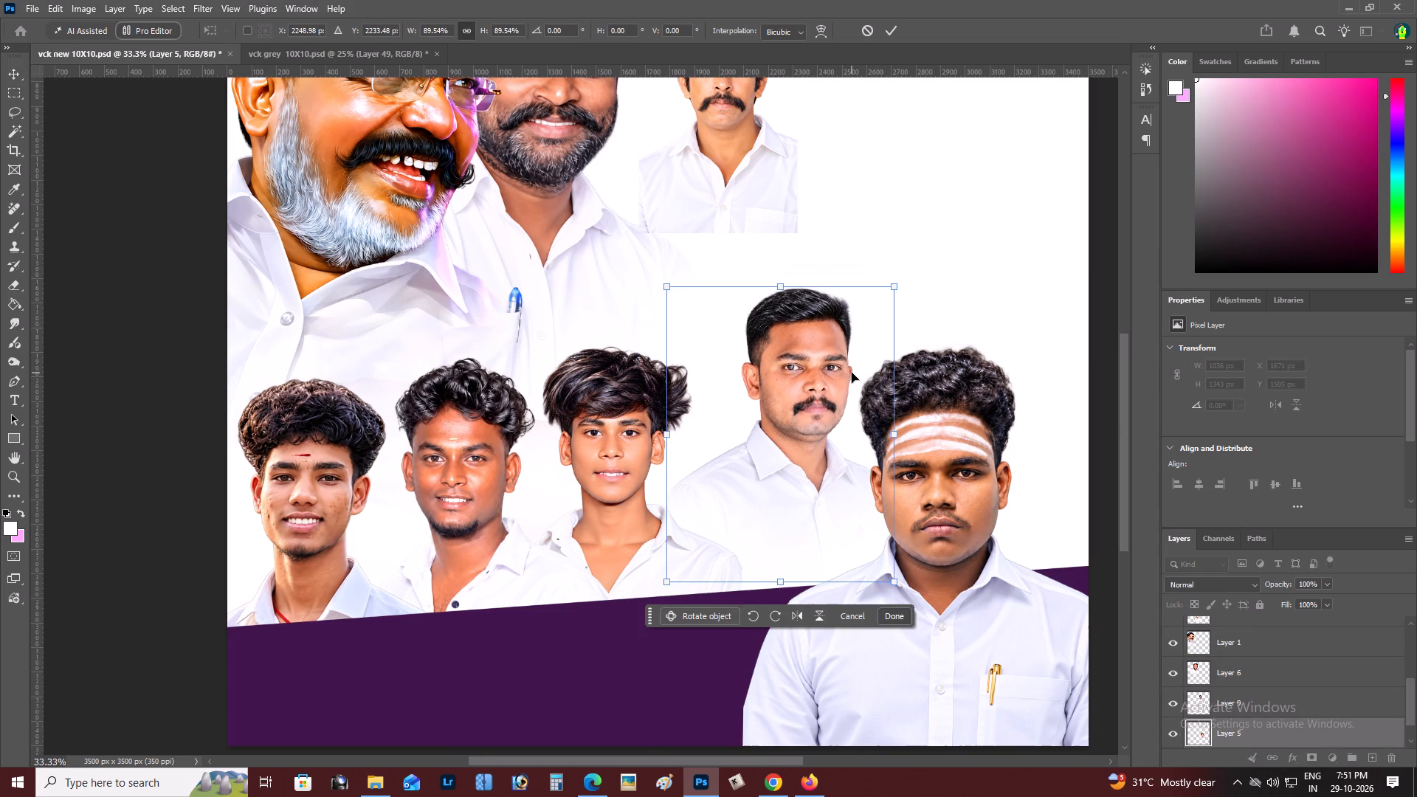
key(ctrl+Return)
Move the new moustached man's portrait above the tousled-hair youth and enlarge it to about 721 x 1022 px.
right_click(750, 184)
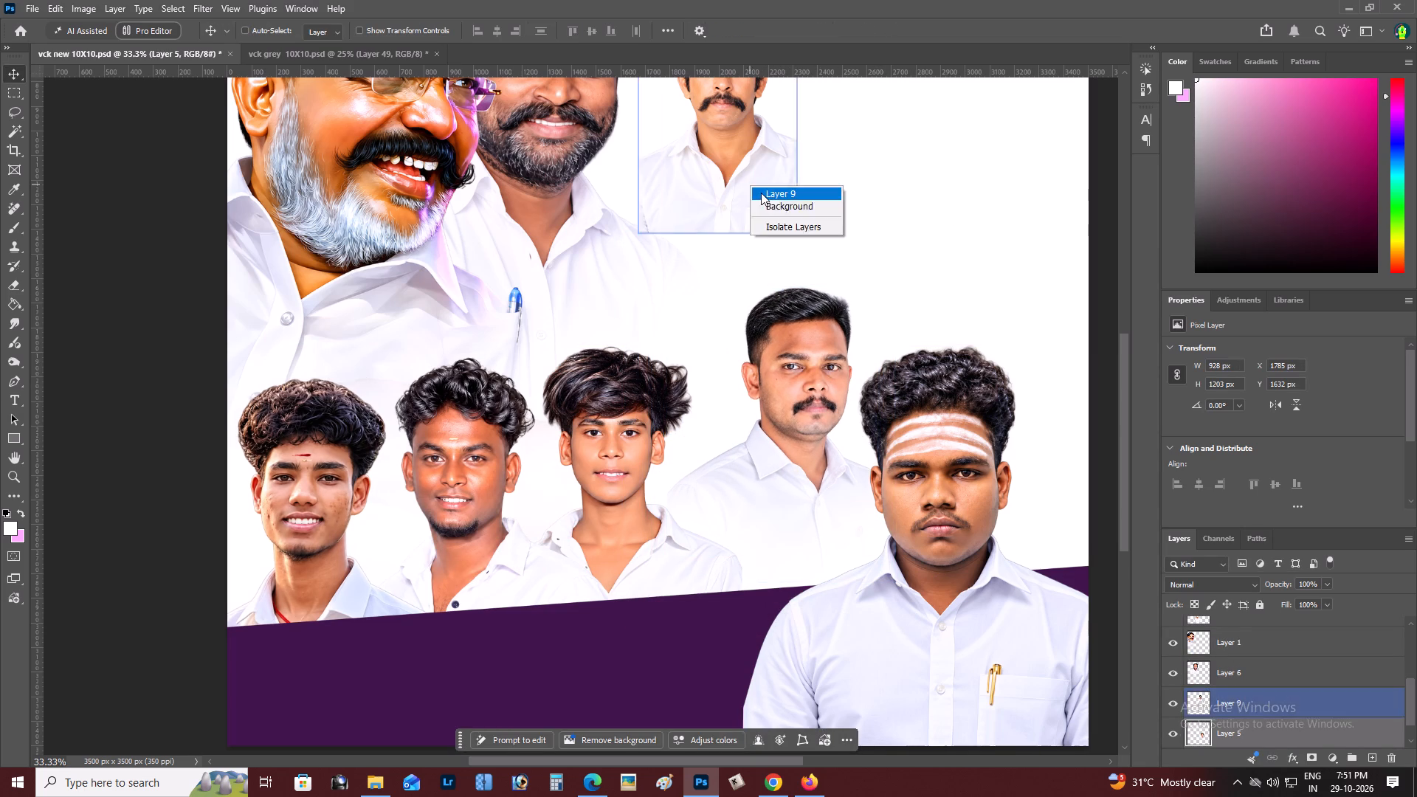
click(761, 193)
drag(761, 193, 728, 374)
key(ctrl+t)
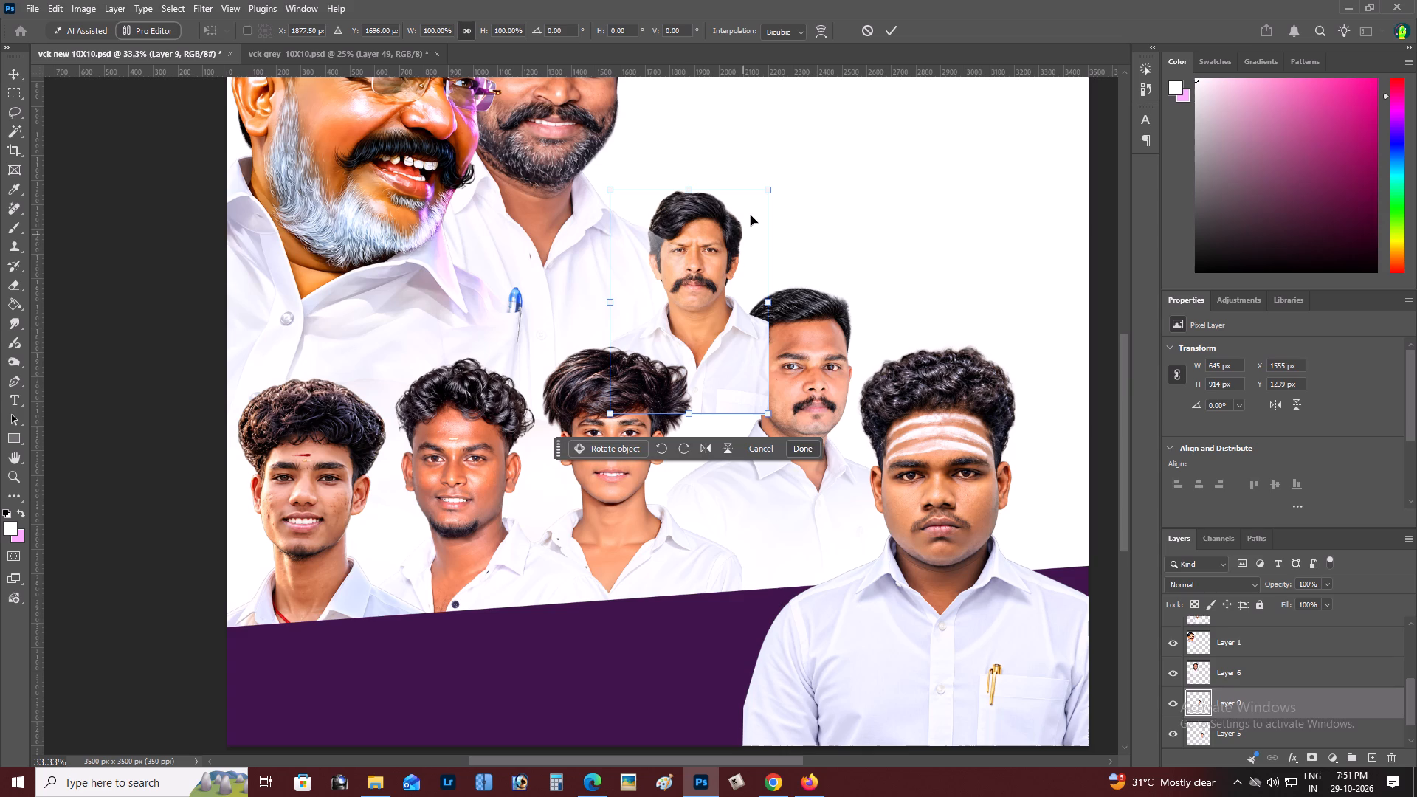
alt+drag(765, 187, 790, 184)
key(ctrl+Return)
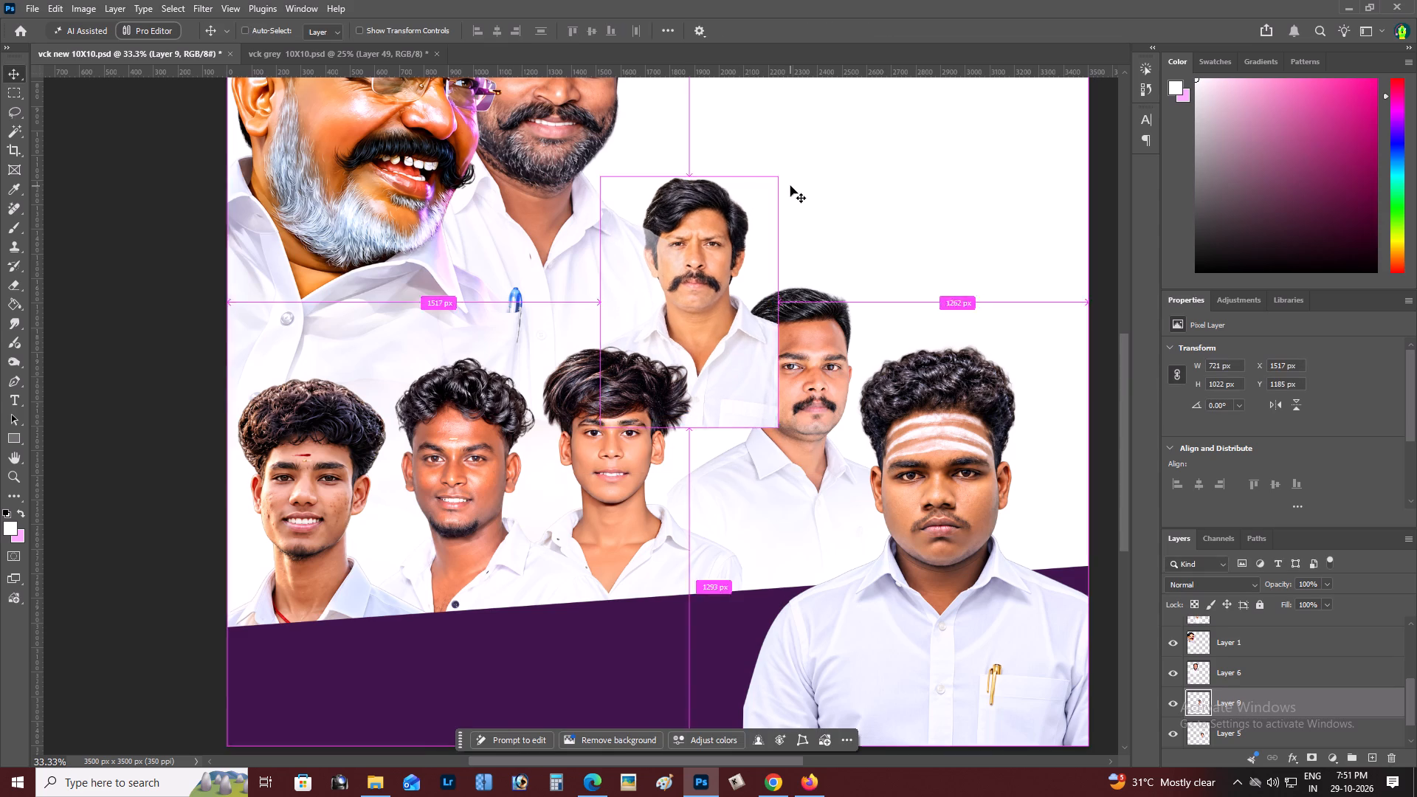
Restack the moustached man's portrait through the layer order, placing it directly above Layer 4.
key(ctrl+bracketleft)
key(ctrl+bracketleft)
key(ctrl+bracketleft)
key(ctrl+bracketleft)
key(ctrl+bracketleft)
key(ctrl+bracketleft)
key(ctrl+bracketleft)
key(ctrl+bracketleft)
key(ctrl+bracketleft)
key(ctrl+bracketleft)
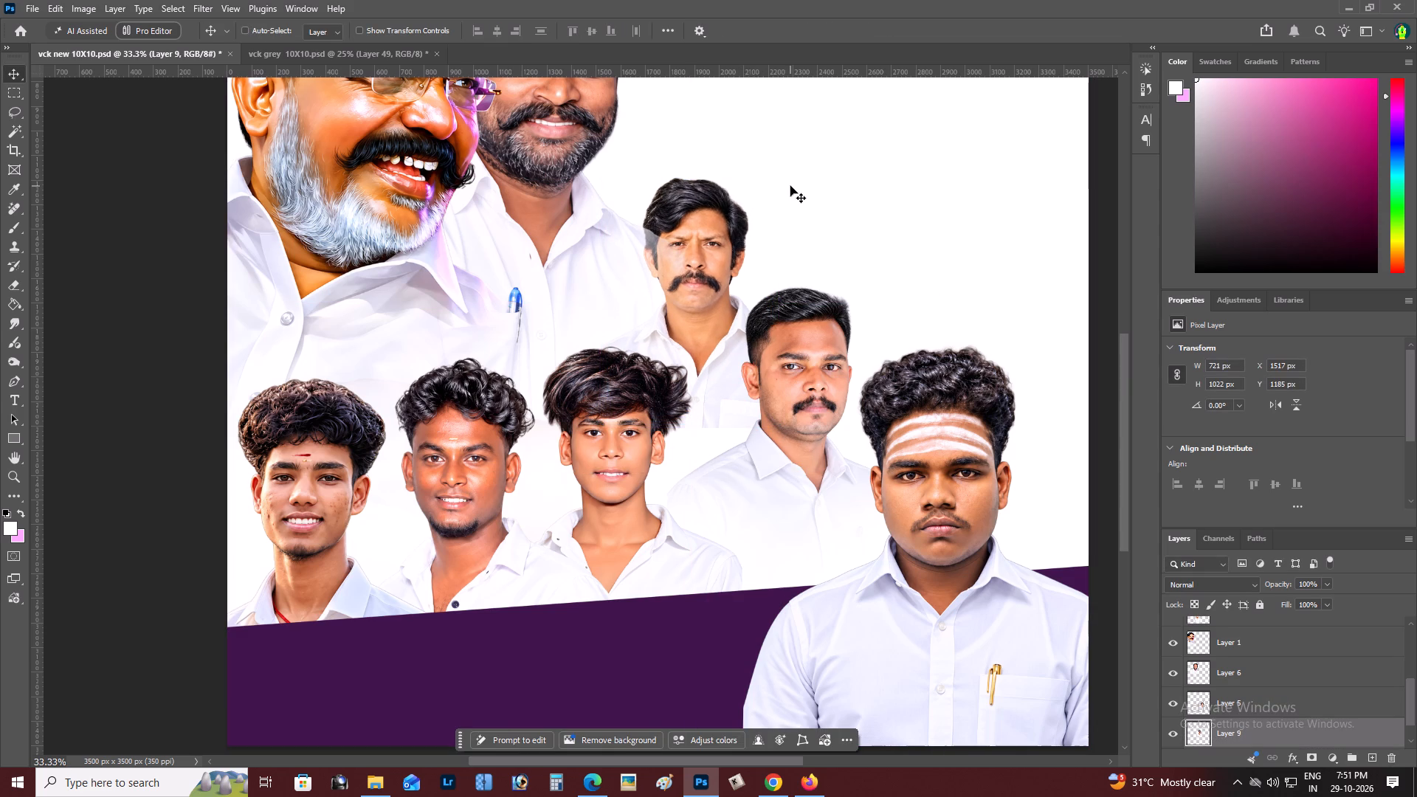
key(ctrl+bracketleft)
key(ctrl+bracketleft)
key(ctrl+bracketleft)
key(ctrl+bracketleft)
key(ctrl+bracketleft)
key(ctrl+bracketleft)
key(ctrl+bracketleft)
key(ctrl+bracketleft)
key(ctrl+bracketleft)
key(ctrl+bracketleft)
key(ctrl+bracketleft)
key(ctrl+bracketleft)
key(ctrl+bracketleft)
key(ctrl+bracketleft)
key(ctrl+bracketleft)
key(ctrl+bracketleft)
key(ctrl+bracketright)
key(ctrl+bracketright)
key(ctrl+bracketright)
key(ctrl+bracketright)
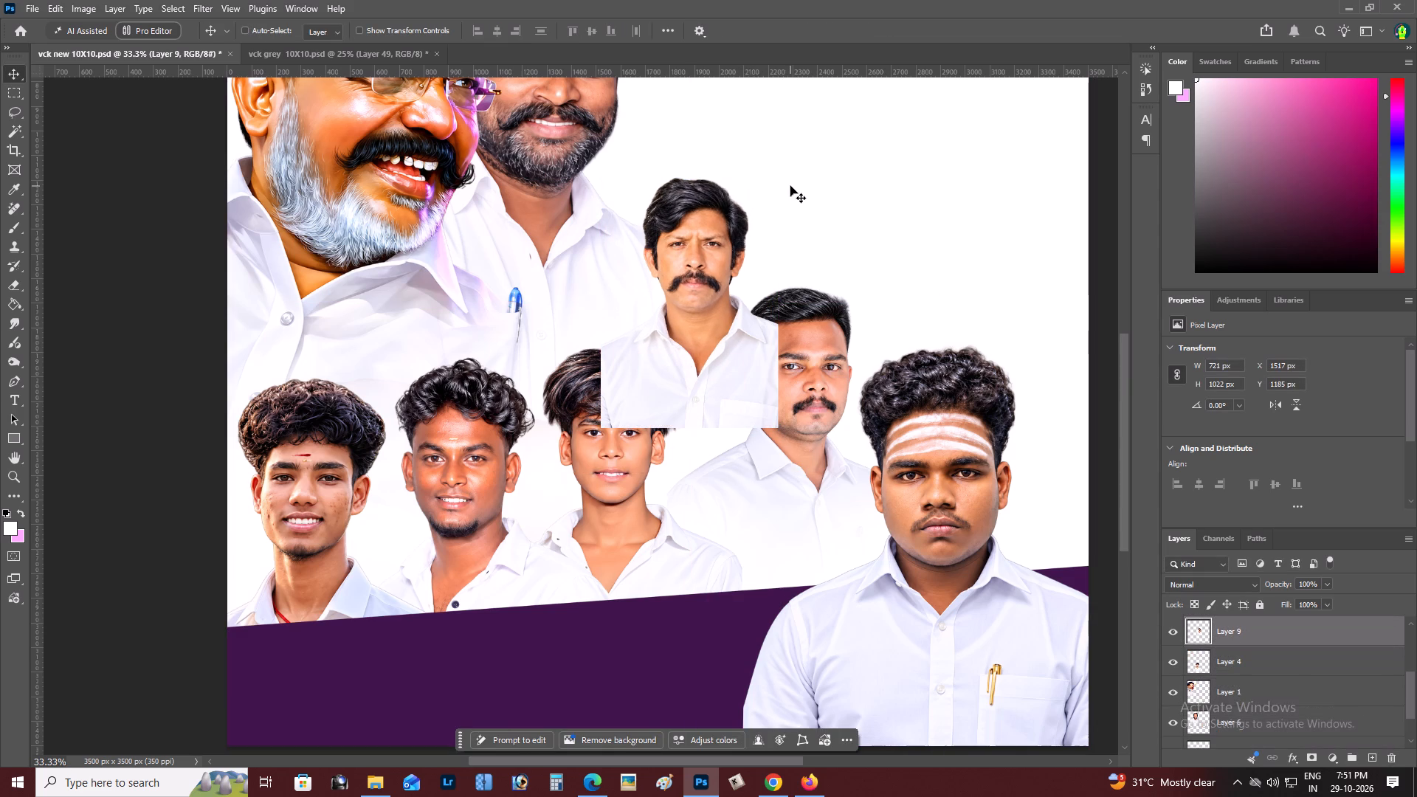
Erase the moustached man's shirt where it covers the tousled-hair youth, using a 700 px Eraser brush.
key(e)
text([[)
key(bracketleft)
drag(560, 357, 614, 449)
drag(590, 398, 616, 452)
drag(626, 456, 644, 488)
drag(626, 451, 643, 492)
drag(699, 487, 750, 460)
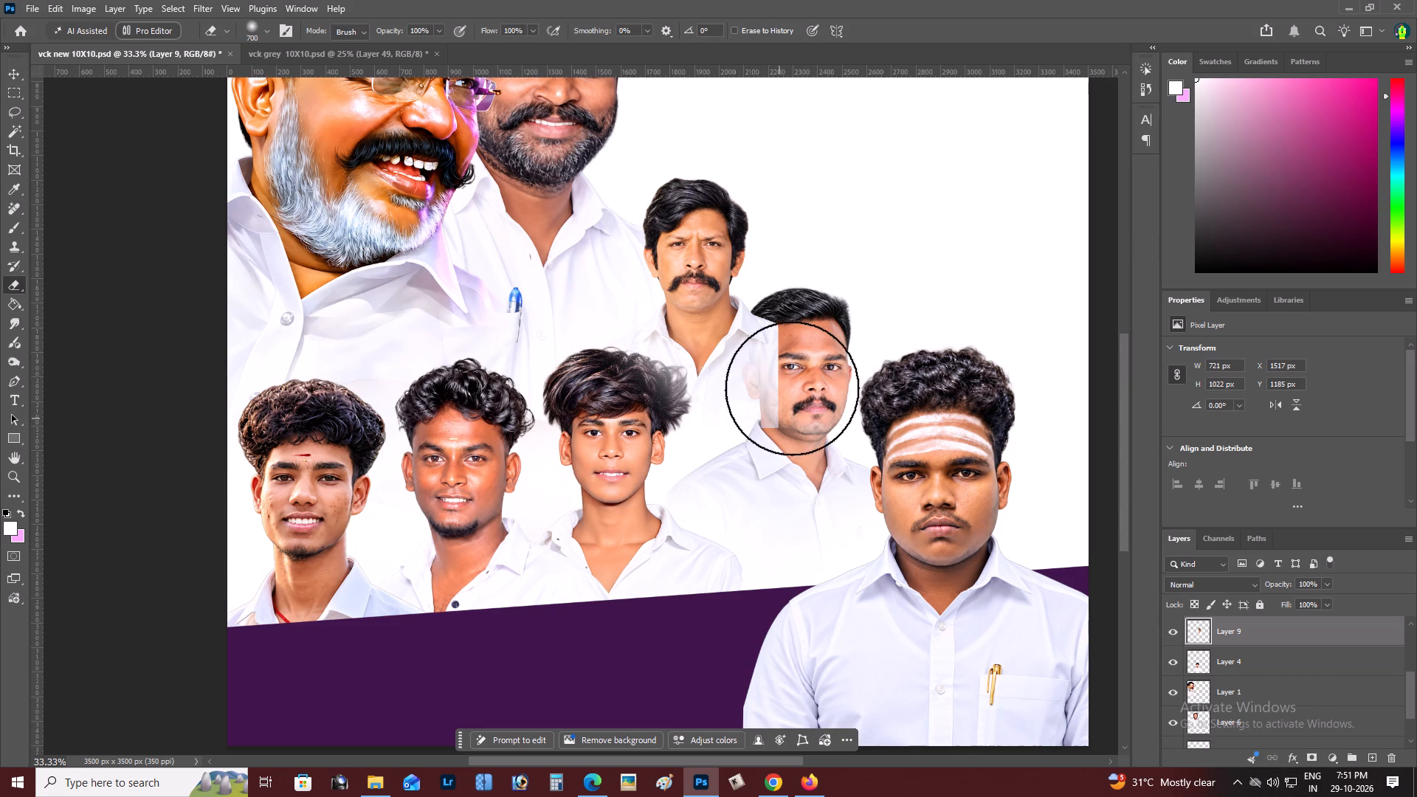
Erase the rest of the moustached man's shirt over the short-haired man's face with a 500 px Eraser brush.
key(bracketleft)
key(bracketleft)
drag(806, 337, 801, 350)
double_click(801, 350)
drag(801, 350, 754, 505)
drag(778, 439, 776, 475)
drag(777, 433, 779, 442)
drag(781, 364, 801, 385)
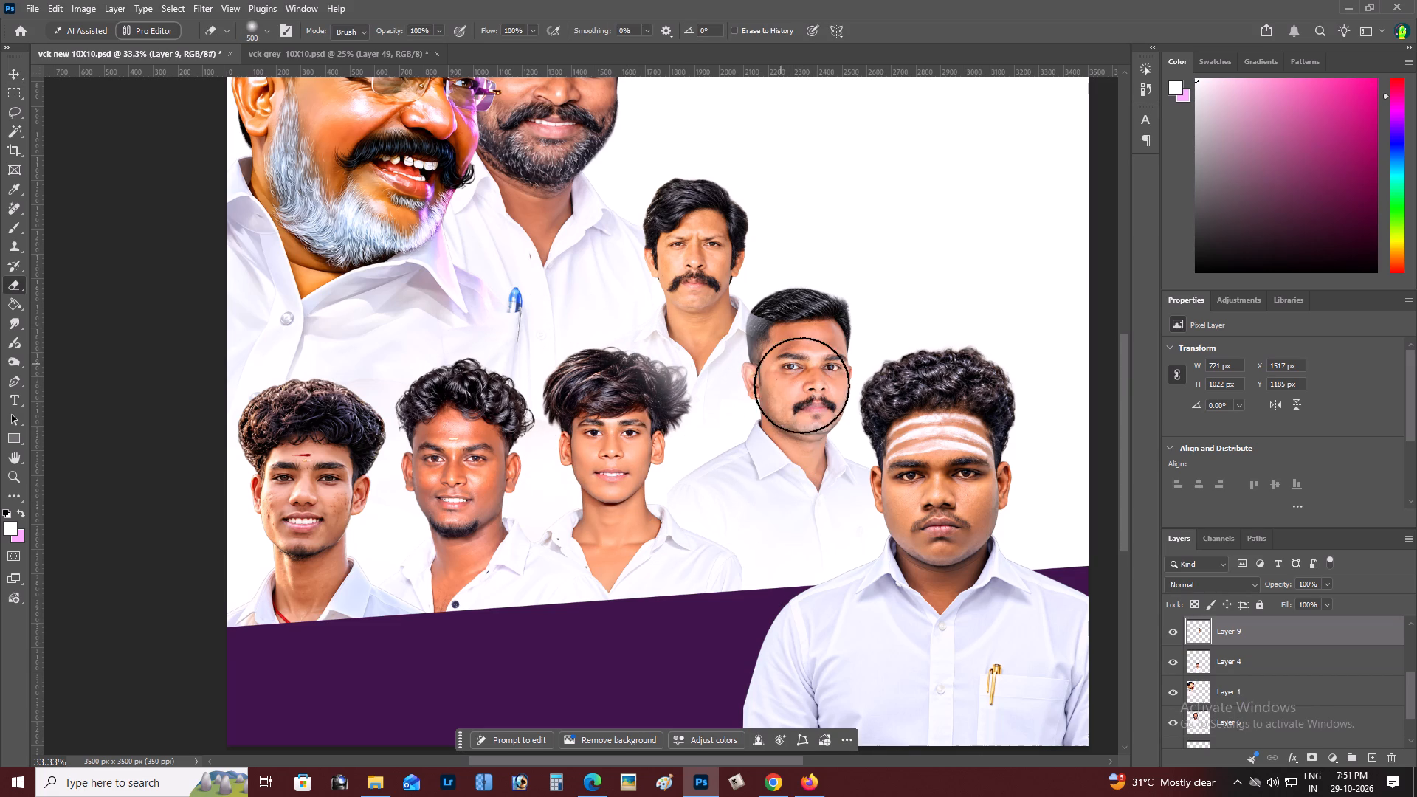
drag(801, 385, 807, 392)
Bring the short-haired man's portrait forward in the layer order to directly above the purple band's Layer 2.
key(v)
right_click(808, 331)
click(822, 337)
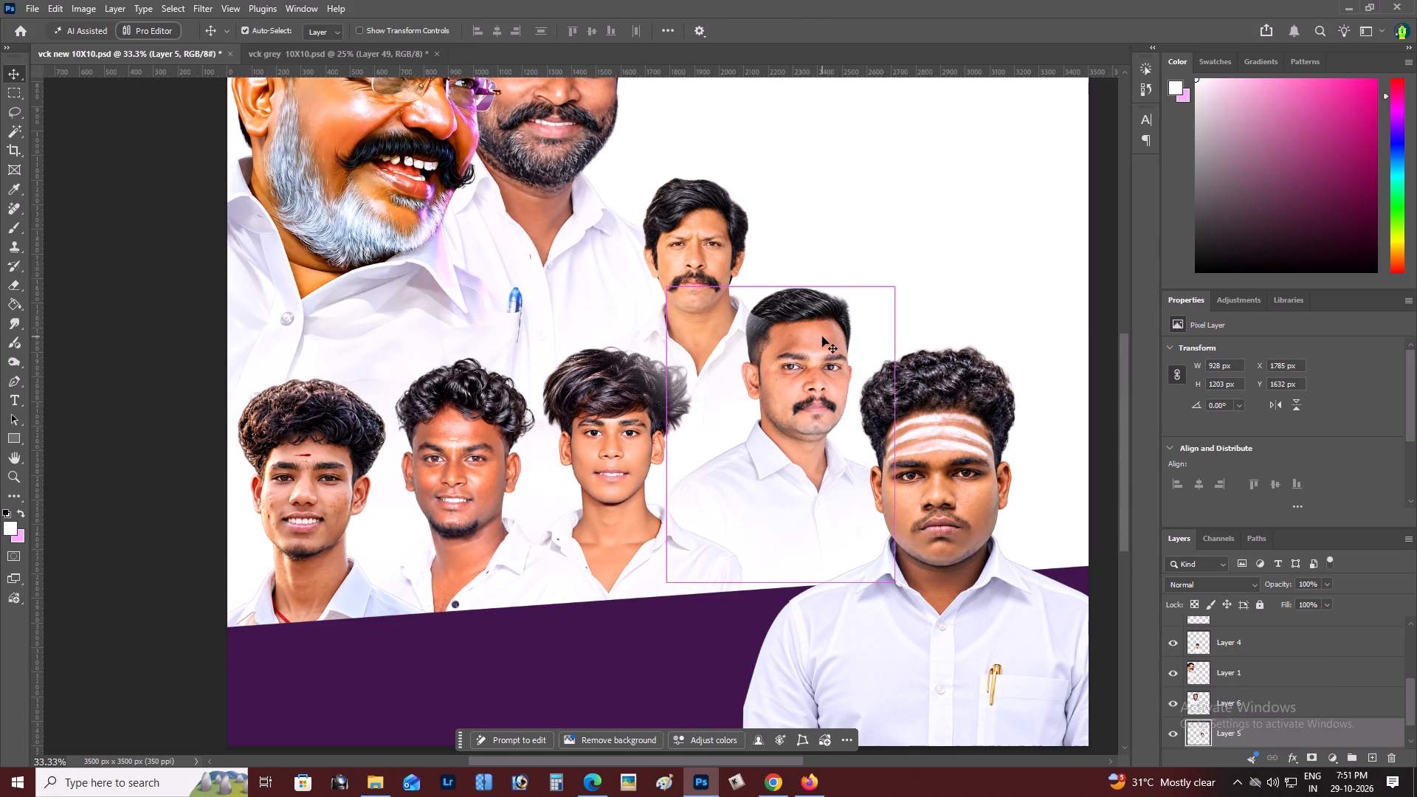
key(ctrl+bracketright)
key(ctrl+bracketright)
key(ctrl+bracketright)
key(ctrl+bracketright)
key(ctrl+bracketright)
key(ctrl+bracketright)
key(ctrl+bracketright)
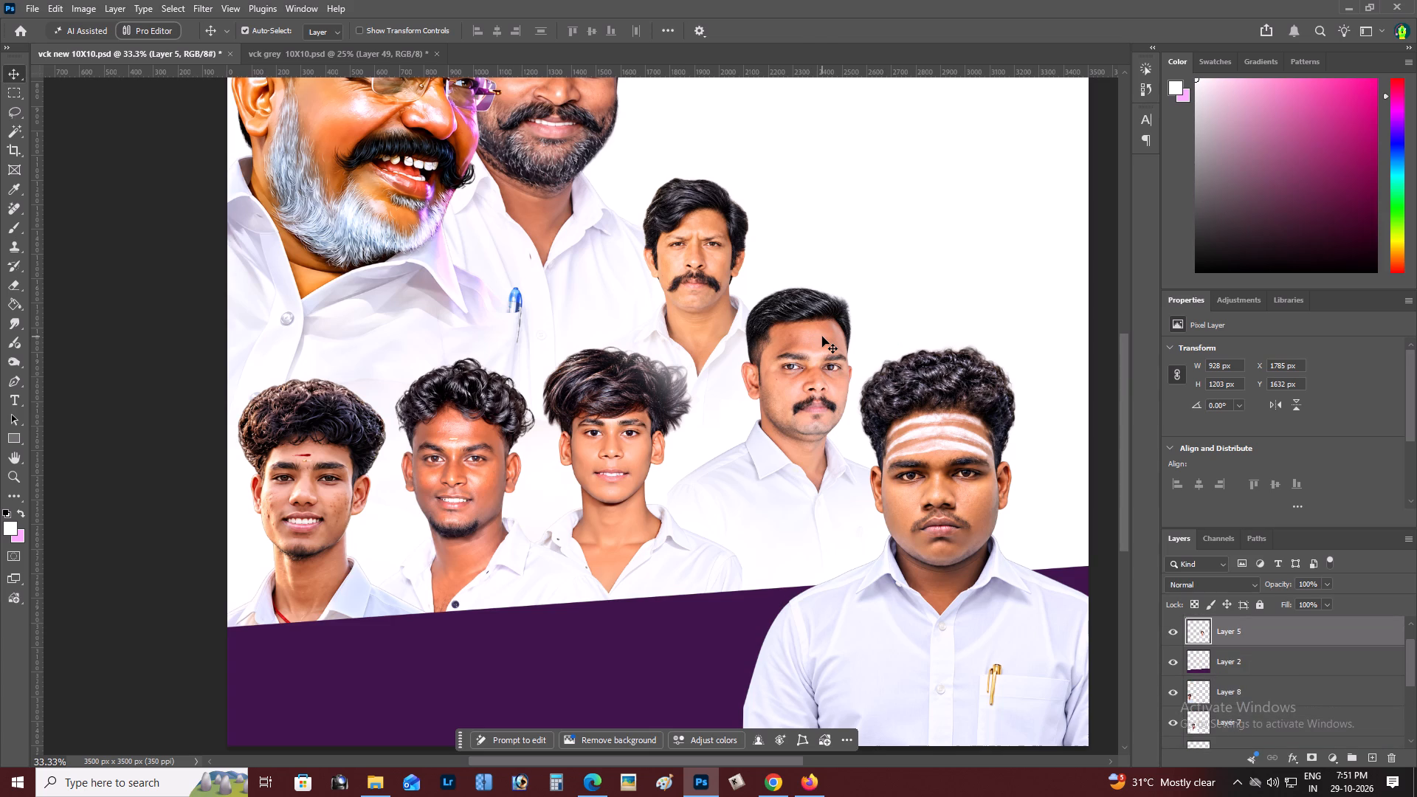
Scale the short-haired man's portrait to about 89.5% and move it up beside the moustached man's shoulder.
key(ctrl+t)
alt+drag(891, 285, 867, 314)
drag(833, 408, 832, 390)
alt+drag(867, 297, 880, 285)
drag(857, 368, 855, 347)
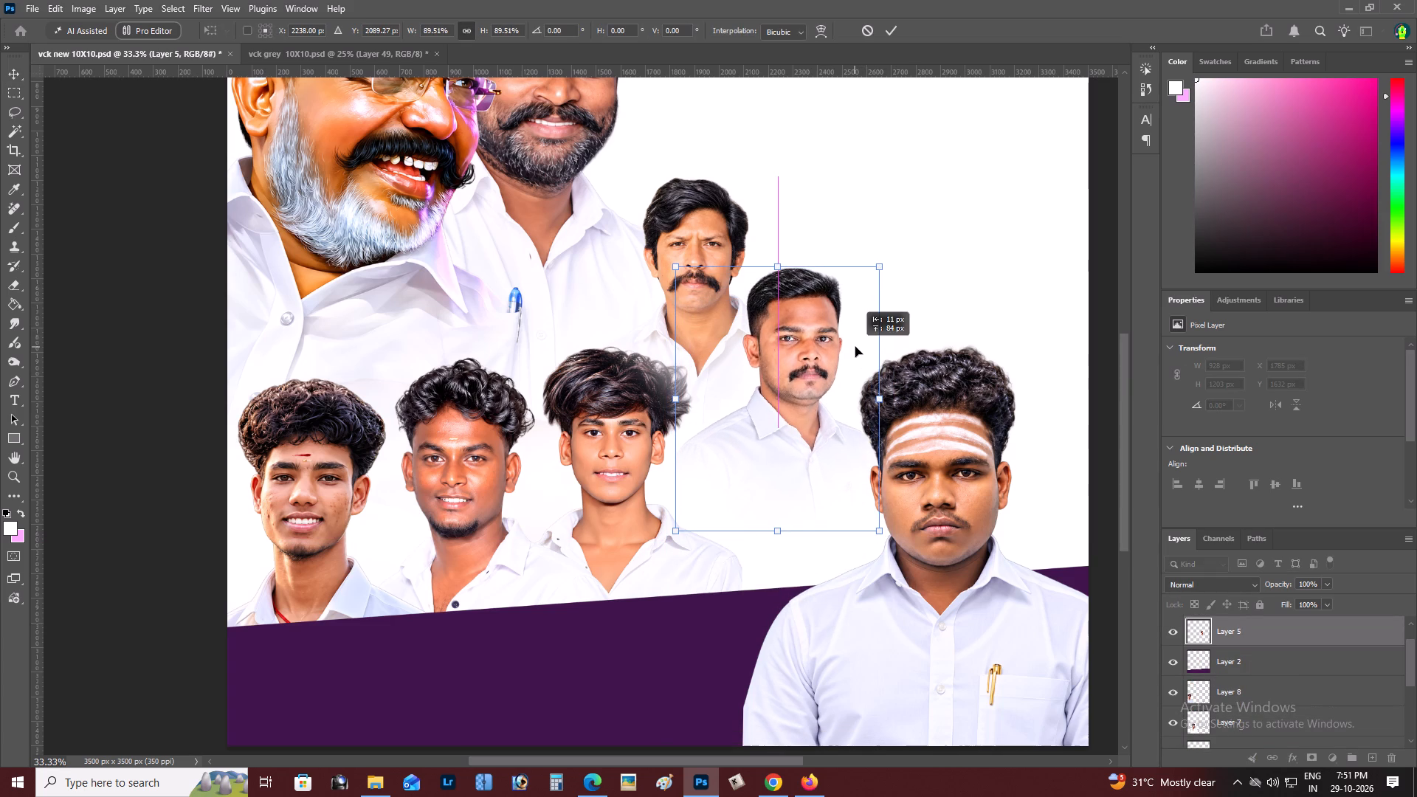
drag(855, 347, 858, 347)
key(ctrl+Return)
key(v)
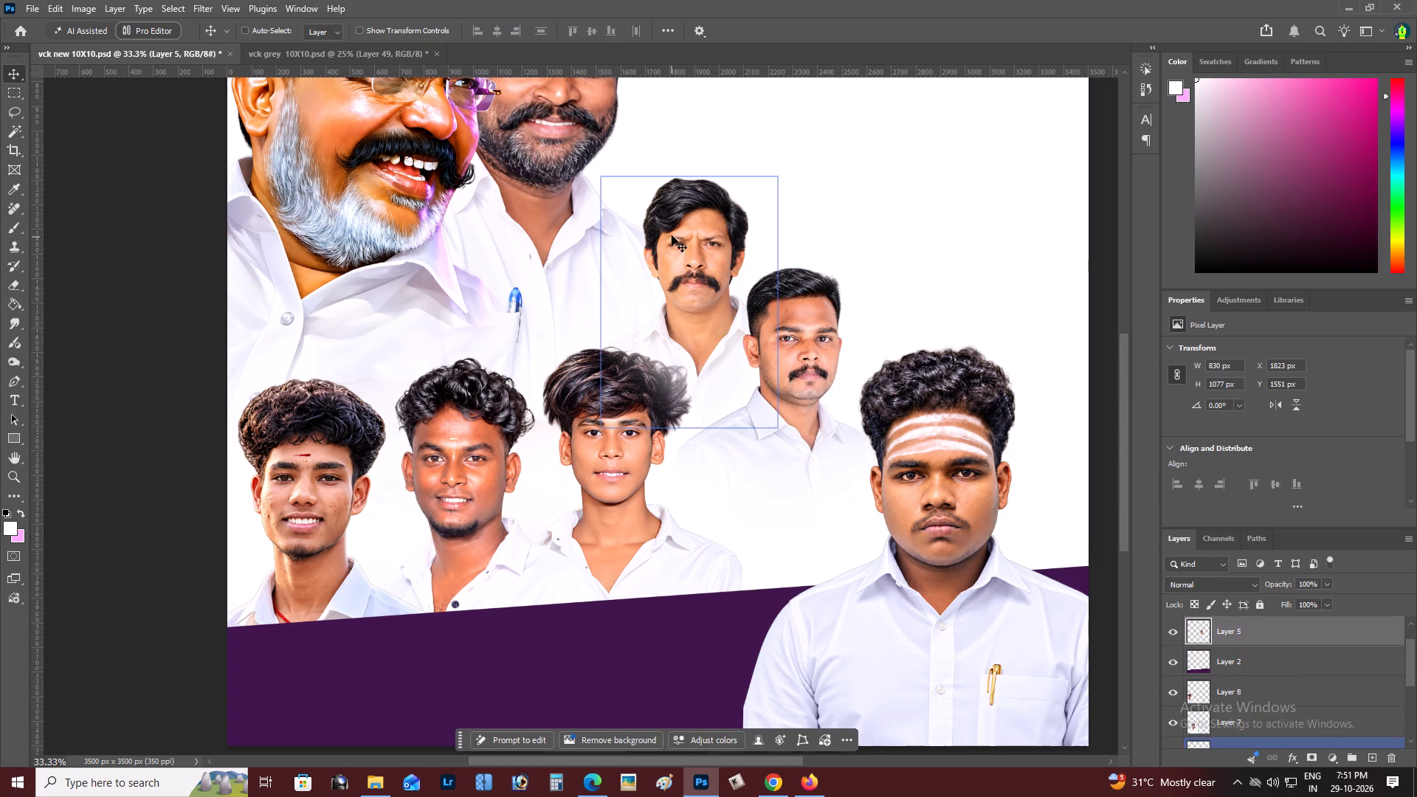
Nudge the moustached man's portrait 30 px down.
right_click(672, 235)
click(698, 244)
key(shift+Down)
key(shift+Down)
key(shift+Down)
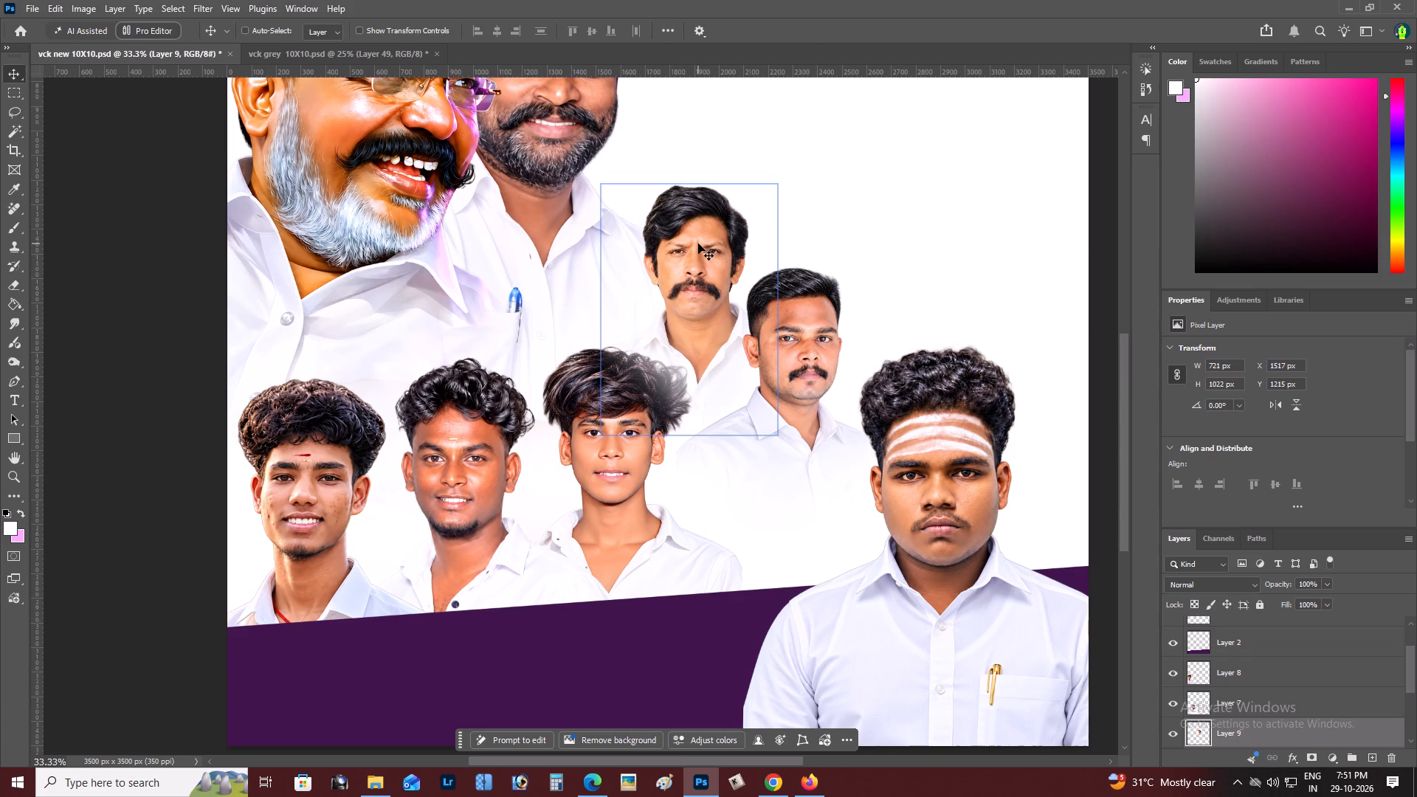
Erase the leftover bits of the moustached man's shirt over the tousled-hair youth's hair.
key(e)
drag(642, 413, 652, 418)
drag(639, 401, 644, 413)
drag(647, 410, 656, 425)
Inspect the blending around the tousled-hair youth and the moustached man up close and within the whole poster.
key(z)
alt+click(655, 358)
right_click(683, 331)
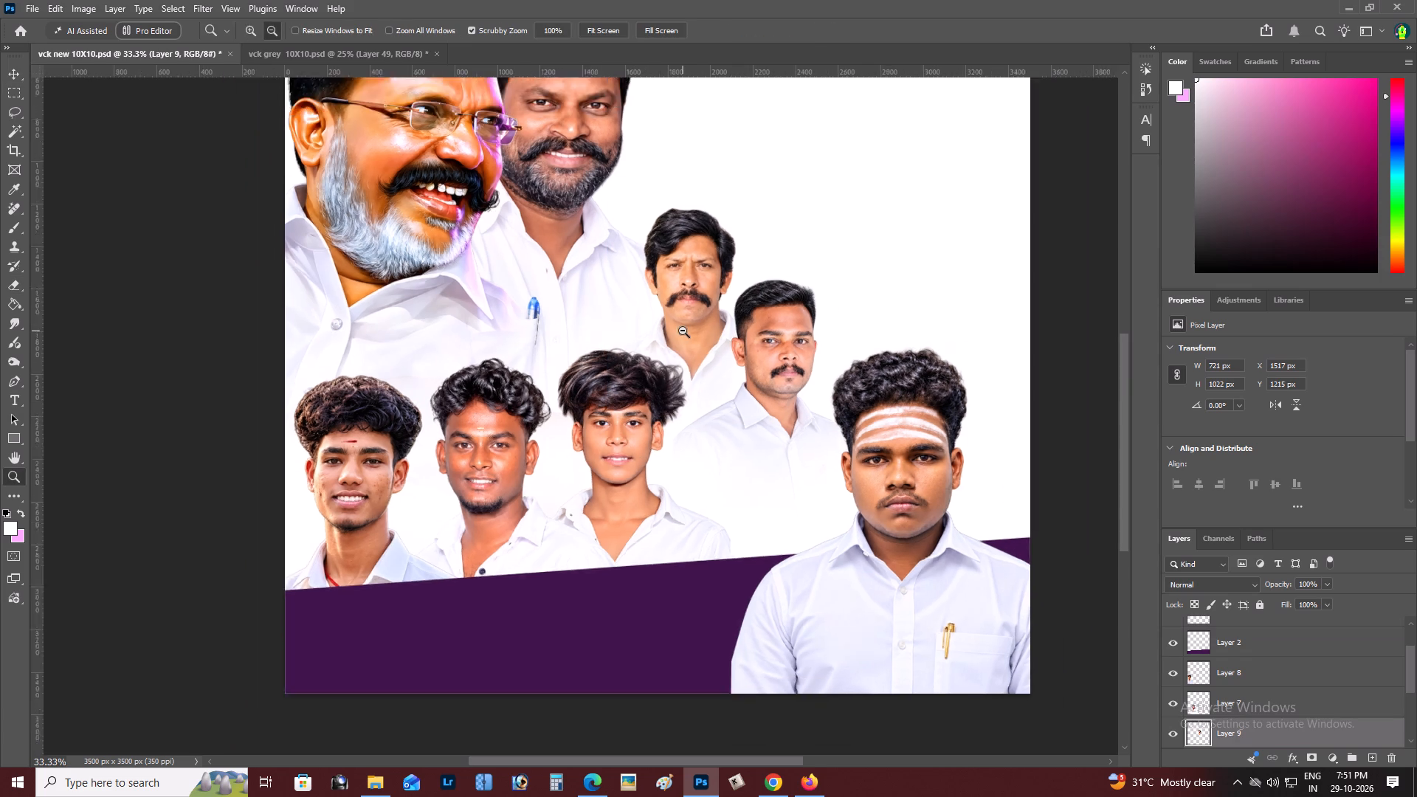
click(709, 351)
key(space)
drag(708, 351, 577, 307)
key(z)
alt+click(644, 297)
right_click(662, 294)
click(682, 300)
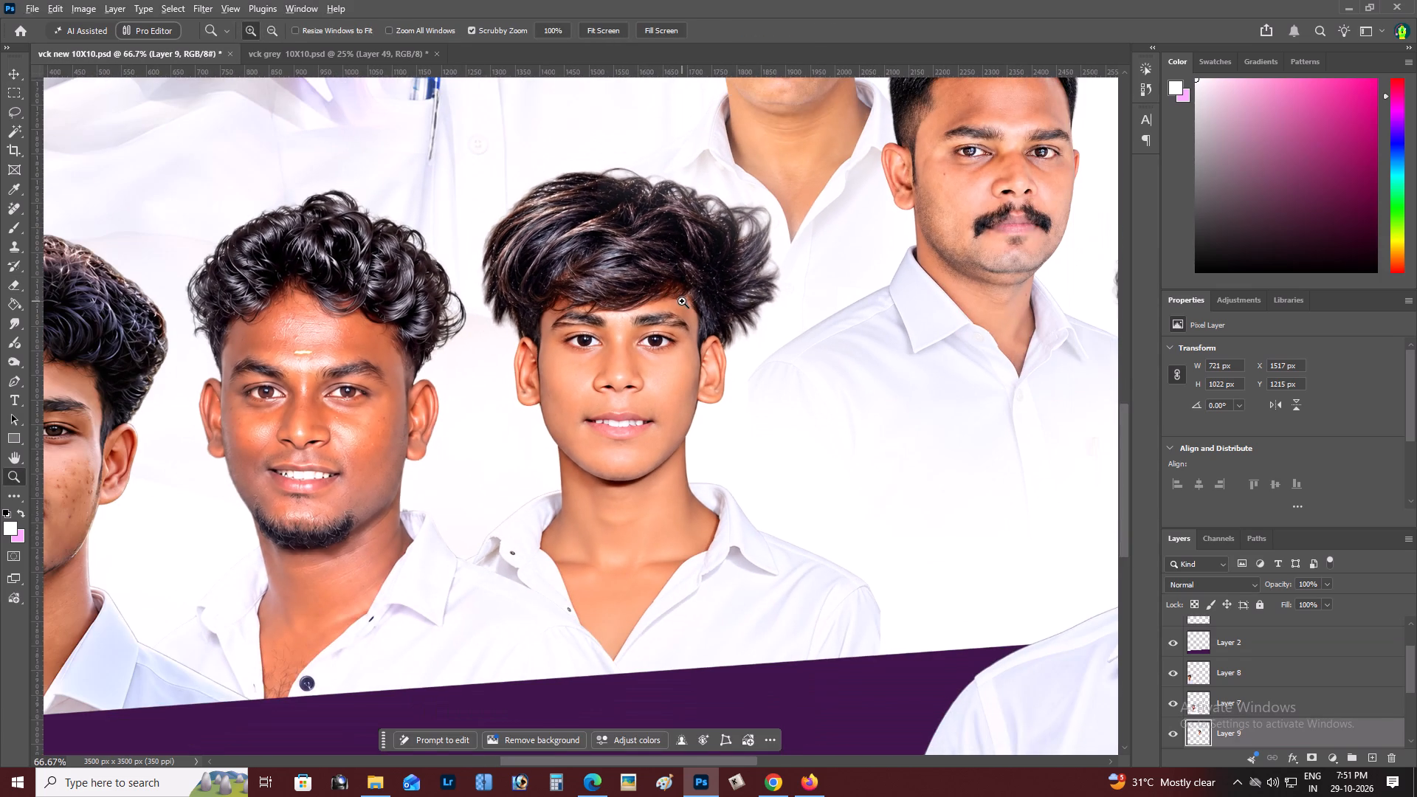
alt+click(682, 301)
right_click(683, 301)
alt+click(704, 311)
alt+click(716, 319)
key(space)
drag(715, 319, 680, 314)
Select the short-haired man's portrait and soften the lower edge of his shirt with the Eraser.
key(v)
right_click(655, 421)
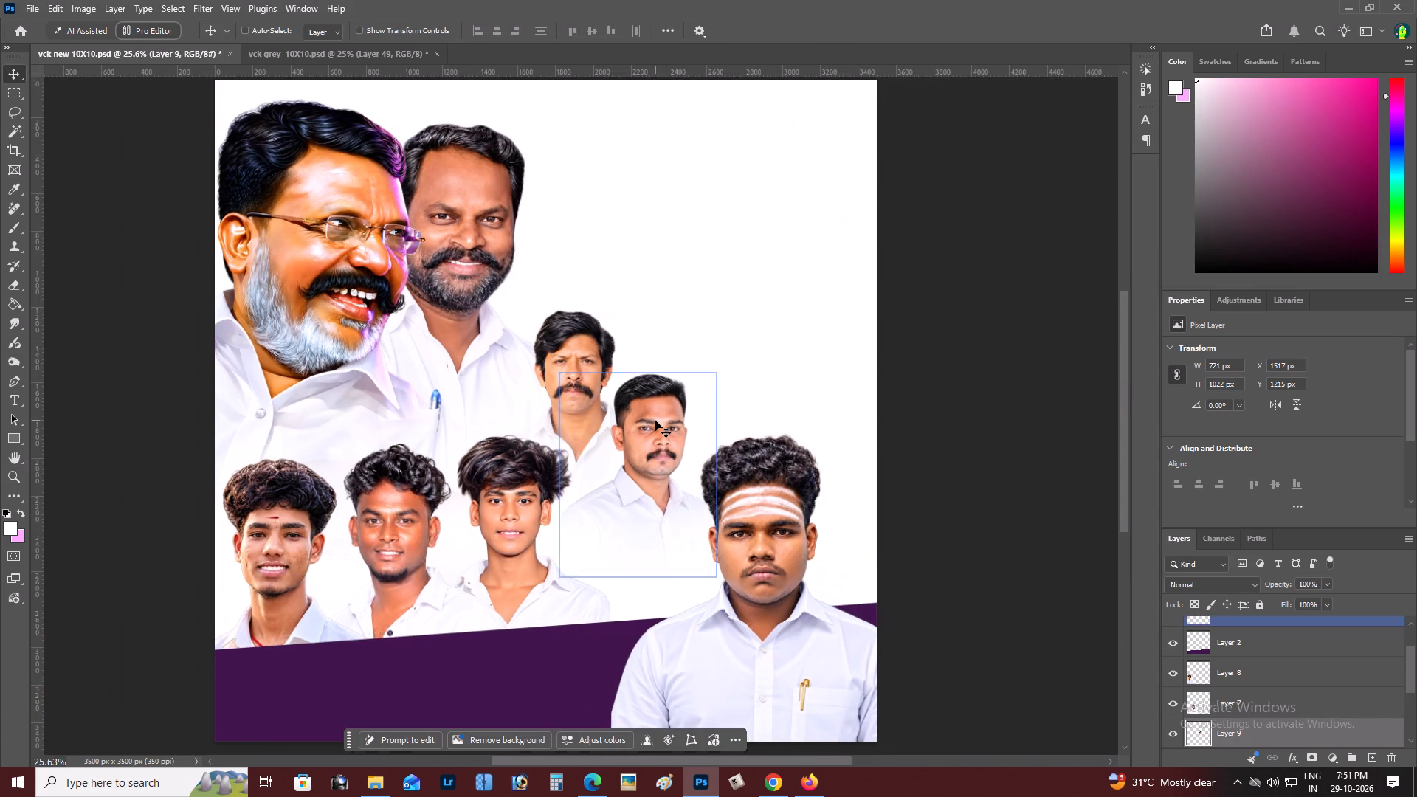
click(668, 426)
click(661, 425)
key(ctrl+z)
key(e)
drag(579, 544, 570, 584)
Examine the arrangement of all the portraits across the whole poster.
key(z)
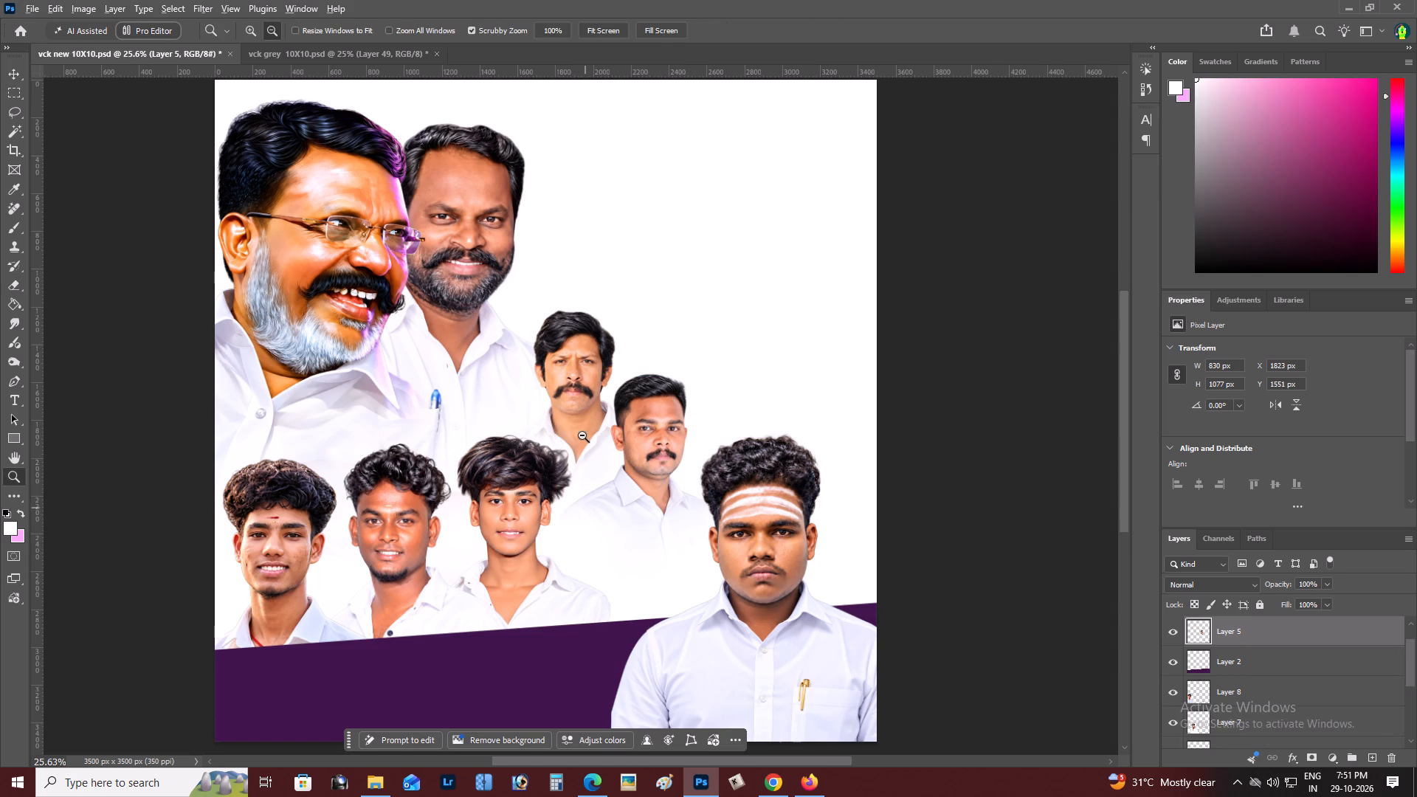
alt+click(582, 435)
right_click(585, 433)
click(605, 444)
key(space)
drag(601, 452, 576, 464)
key(z)
alt+click(694, 320)
alt+click(753, 295)
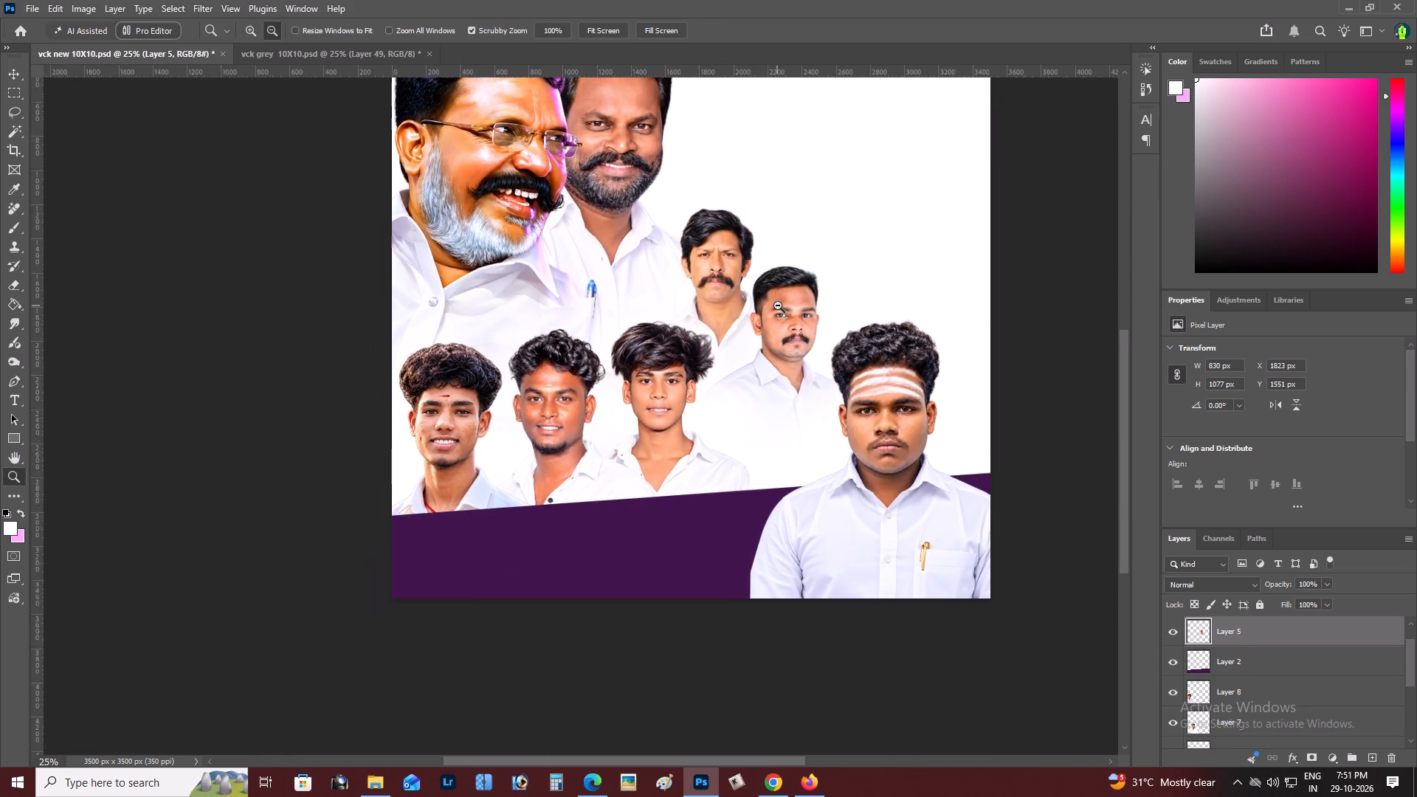
right_click(778, 306)
click(793, 316)
key(space)
drag(796, 331, 801, 342)
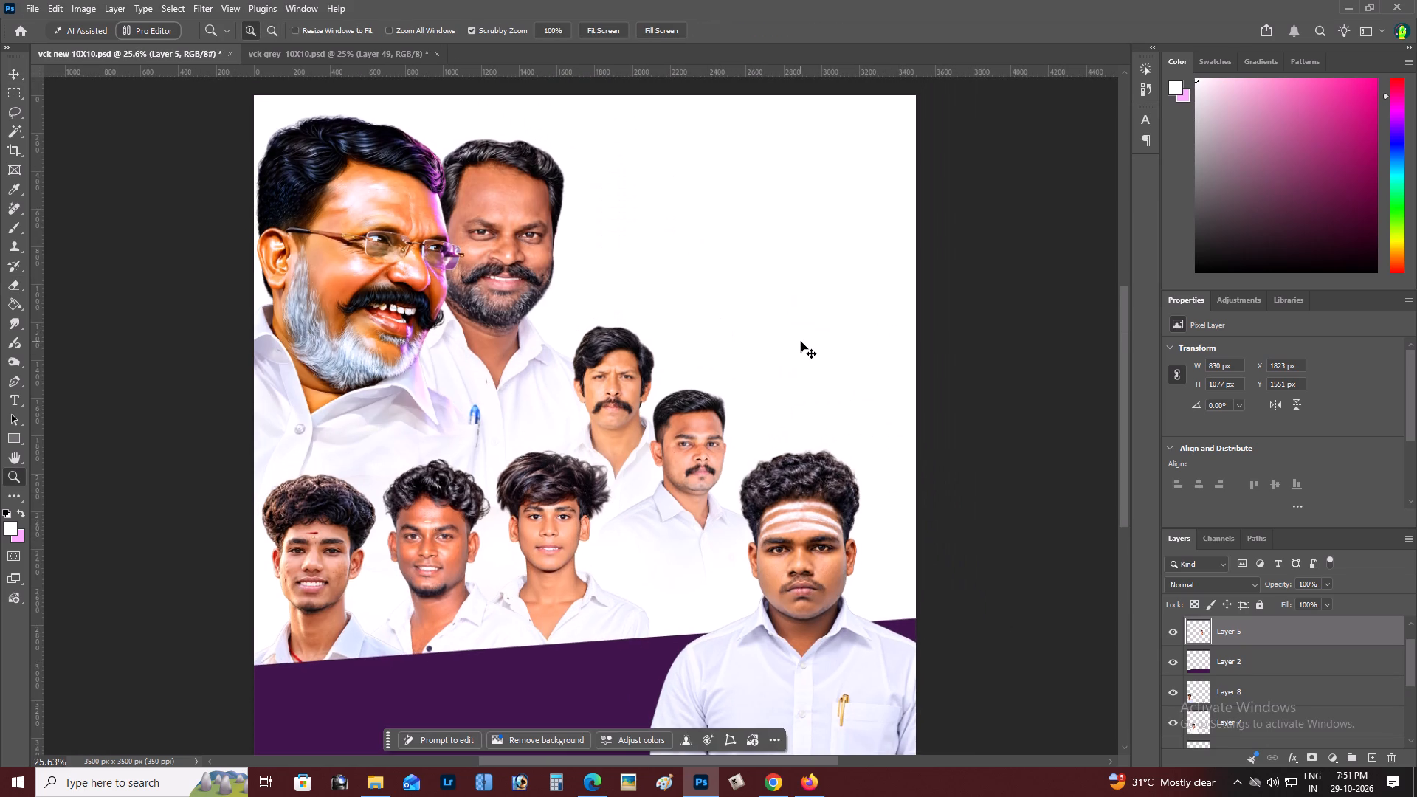
Open the "8X20 vck" design from the 2026 > 10 OCTOBER > 24 folder on the Output (E:) drive.
key(ctrl+o)
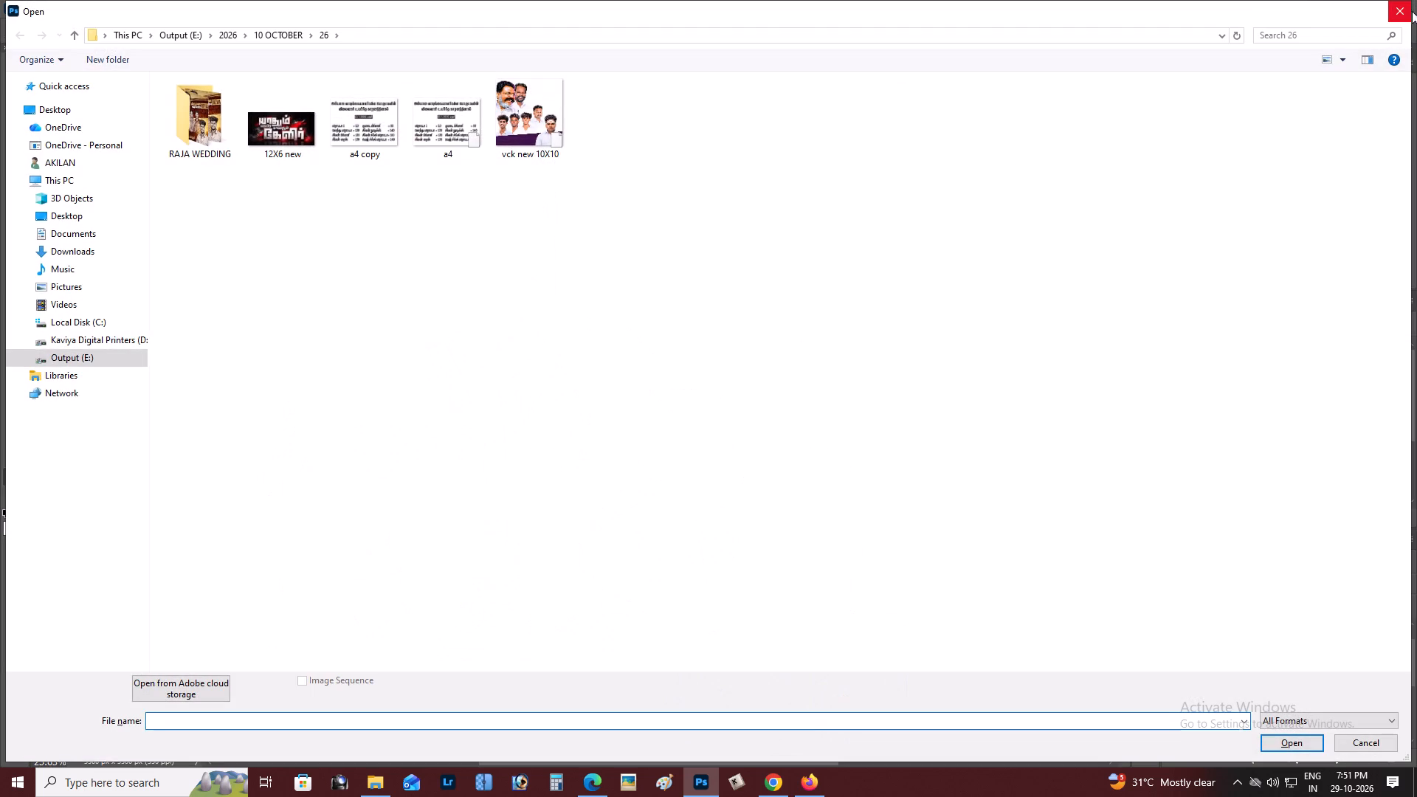
click(44, 360)
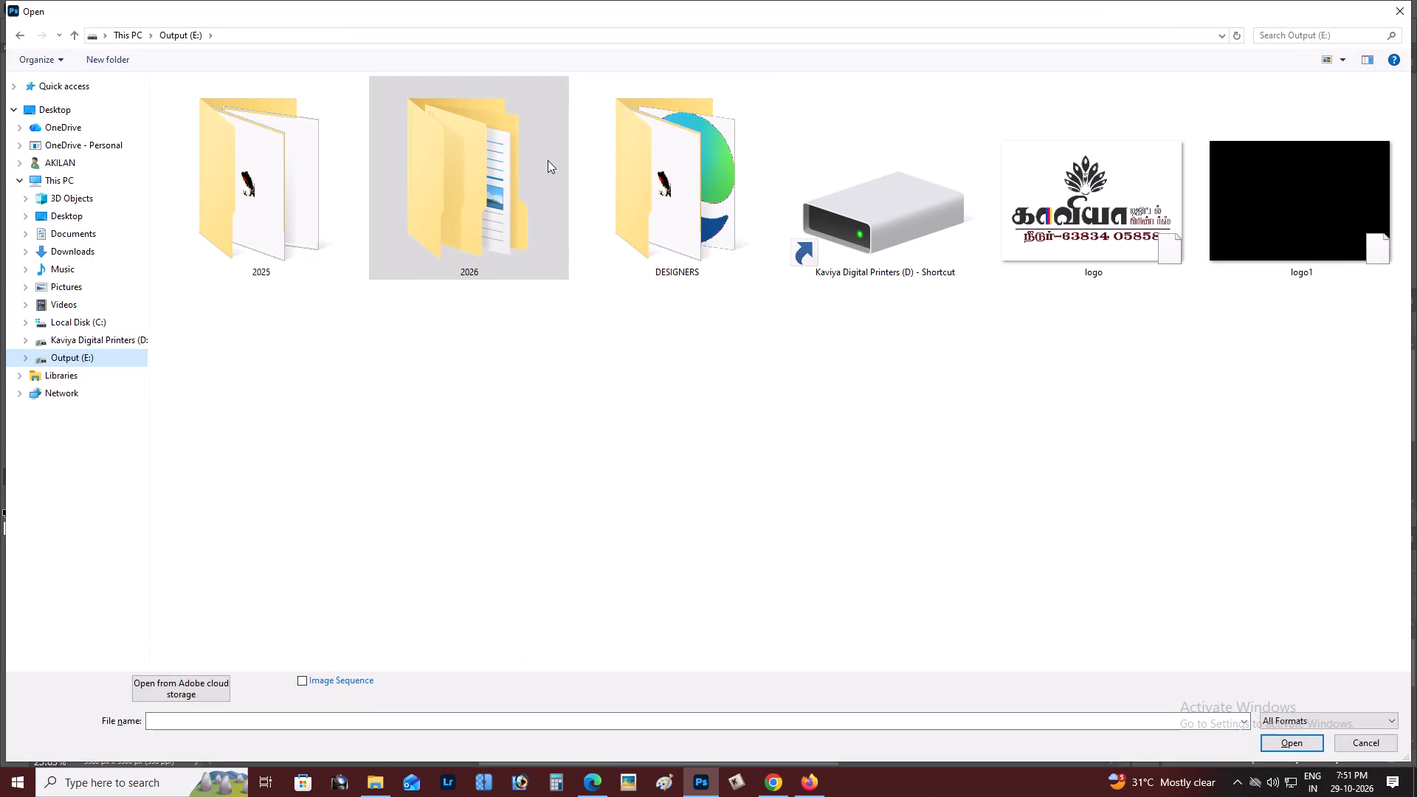
double_click(548, 160)
double_click(948, 118)
scroll(837, 475, down, 3)
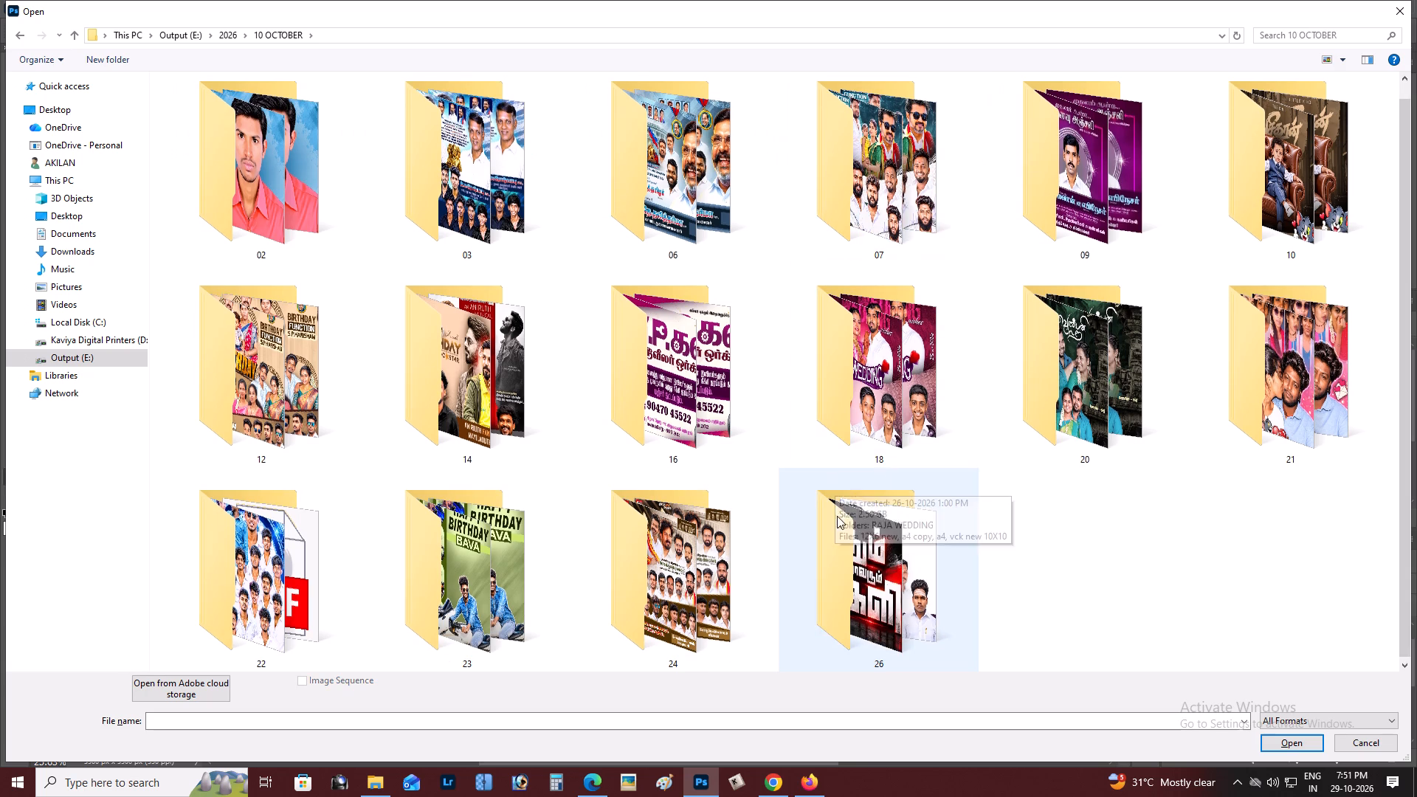
double_click(661, 556)
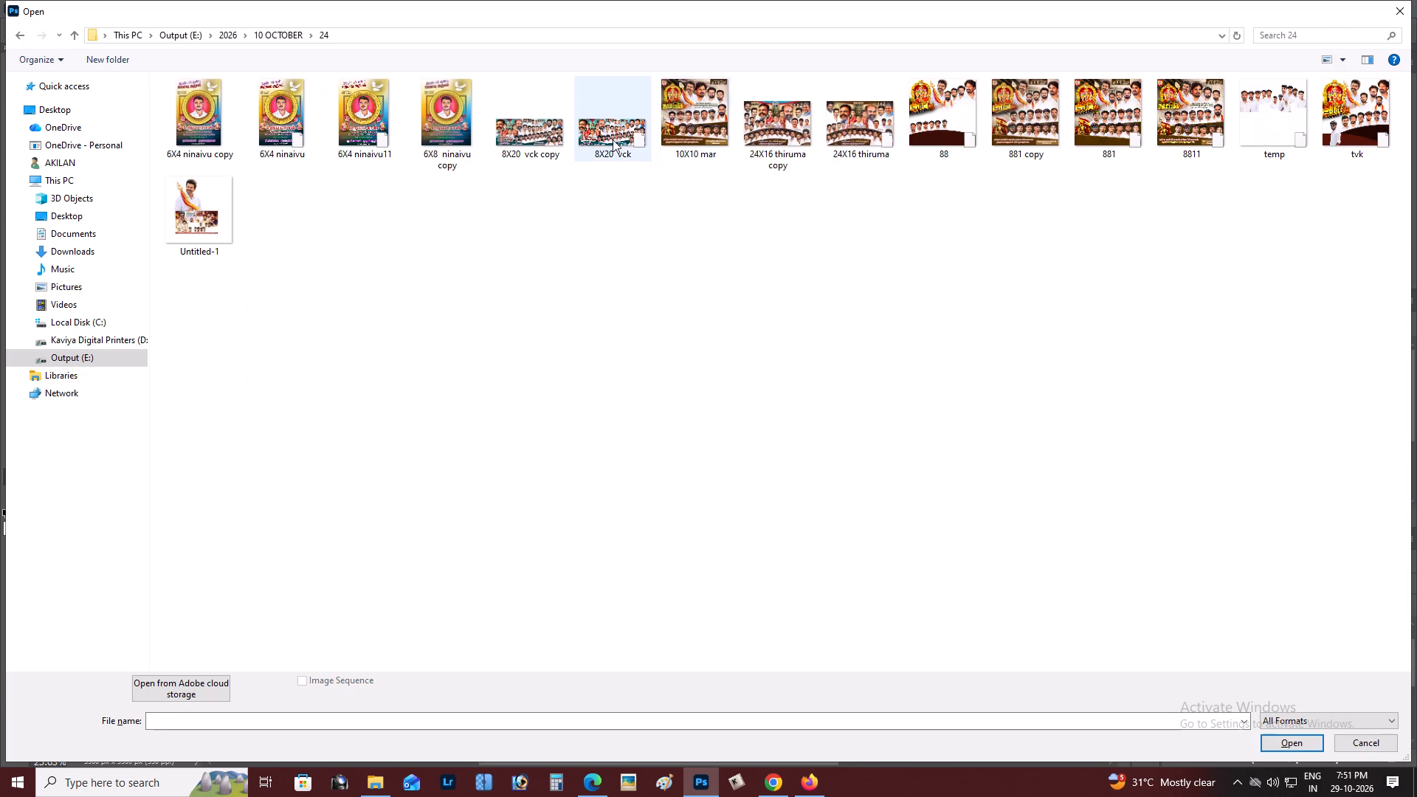
double_click(596, 134)
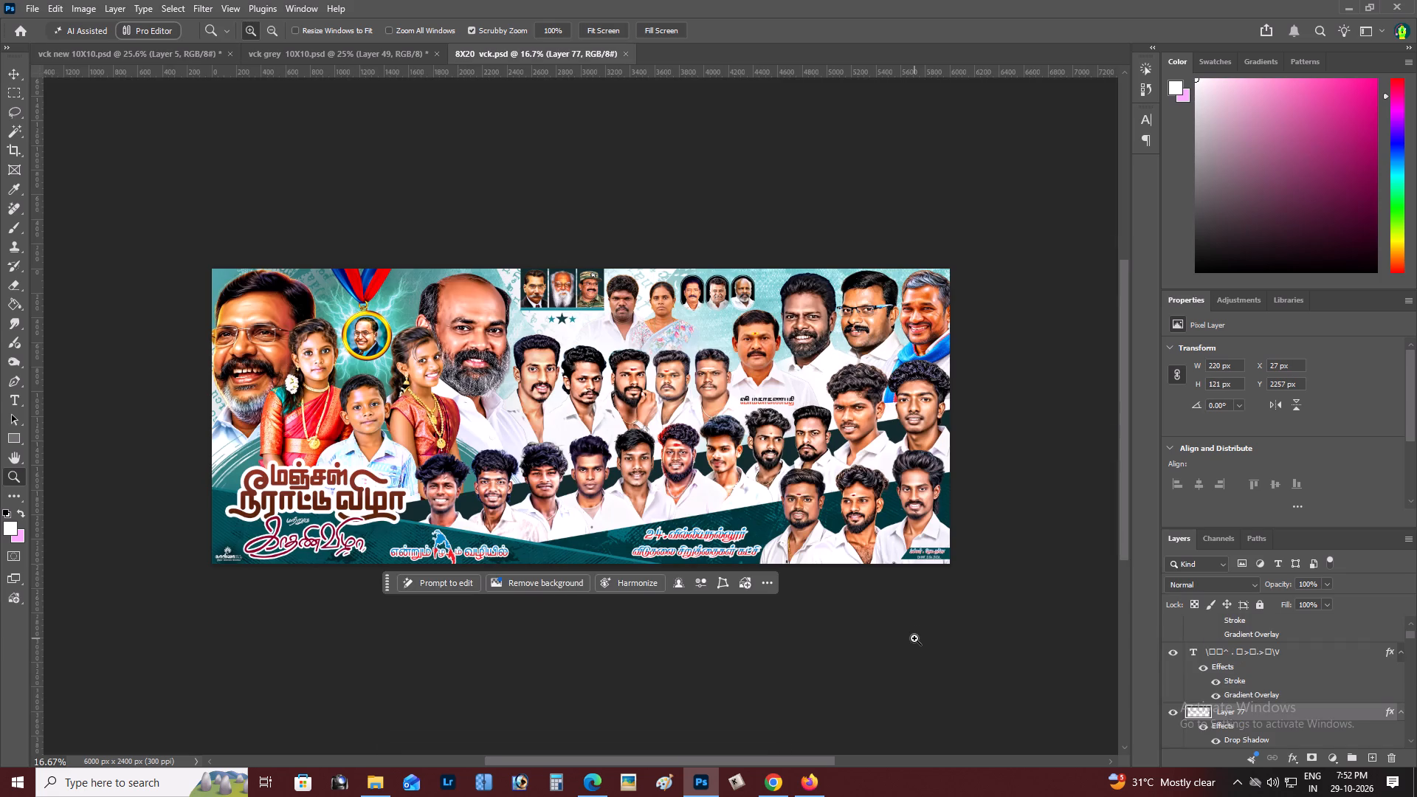
Copy the bespectacled man's portrait from "8X20 vck" into "vck new 10X10" and place it near the poster's upper-right corner.
double_click(920, 312)
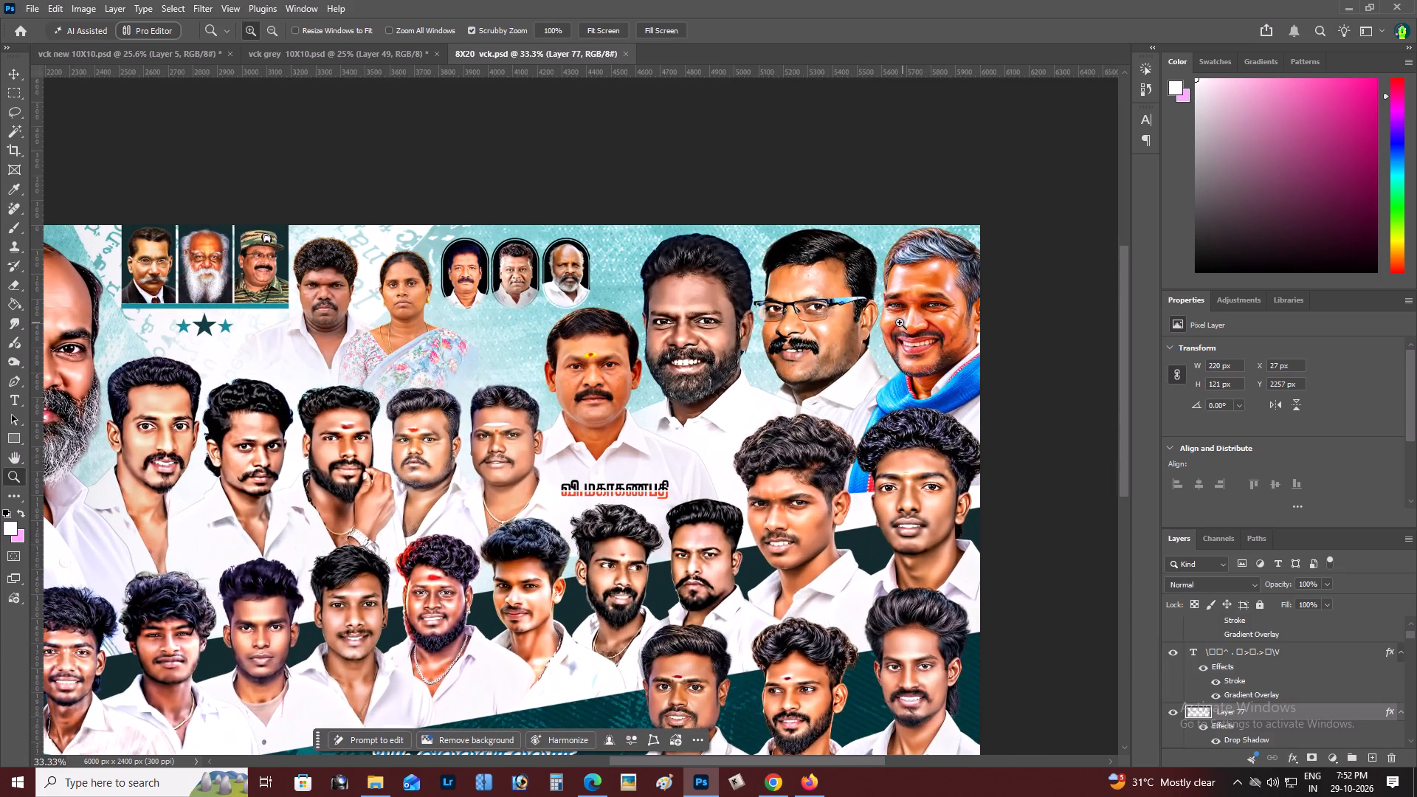
key(v)
right_click(800, 282)
click(818, 290)
drag(799, 283, 308, 106)
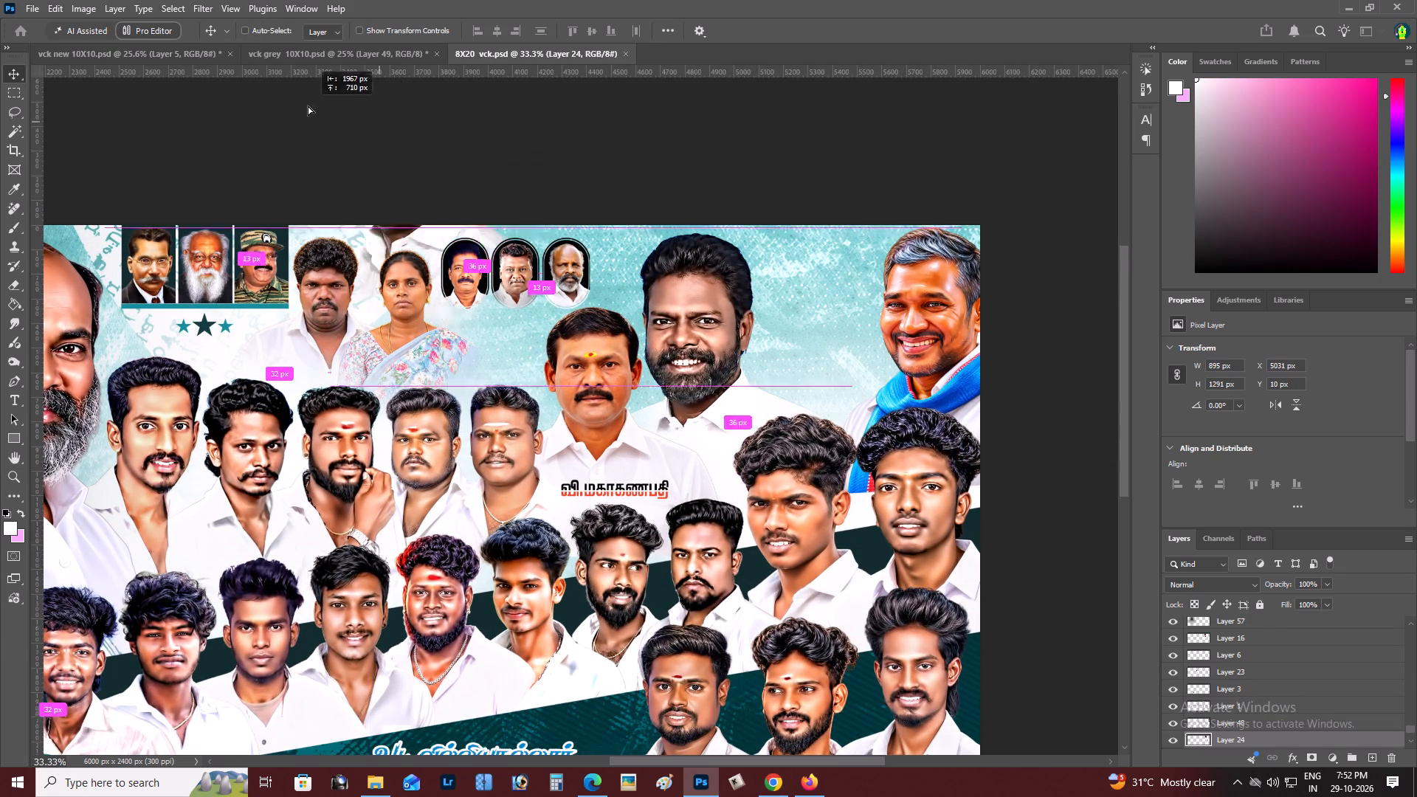
drag(308, 106, 131, 46)
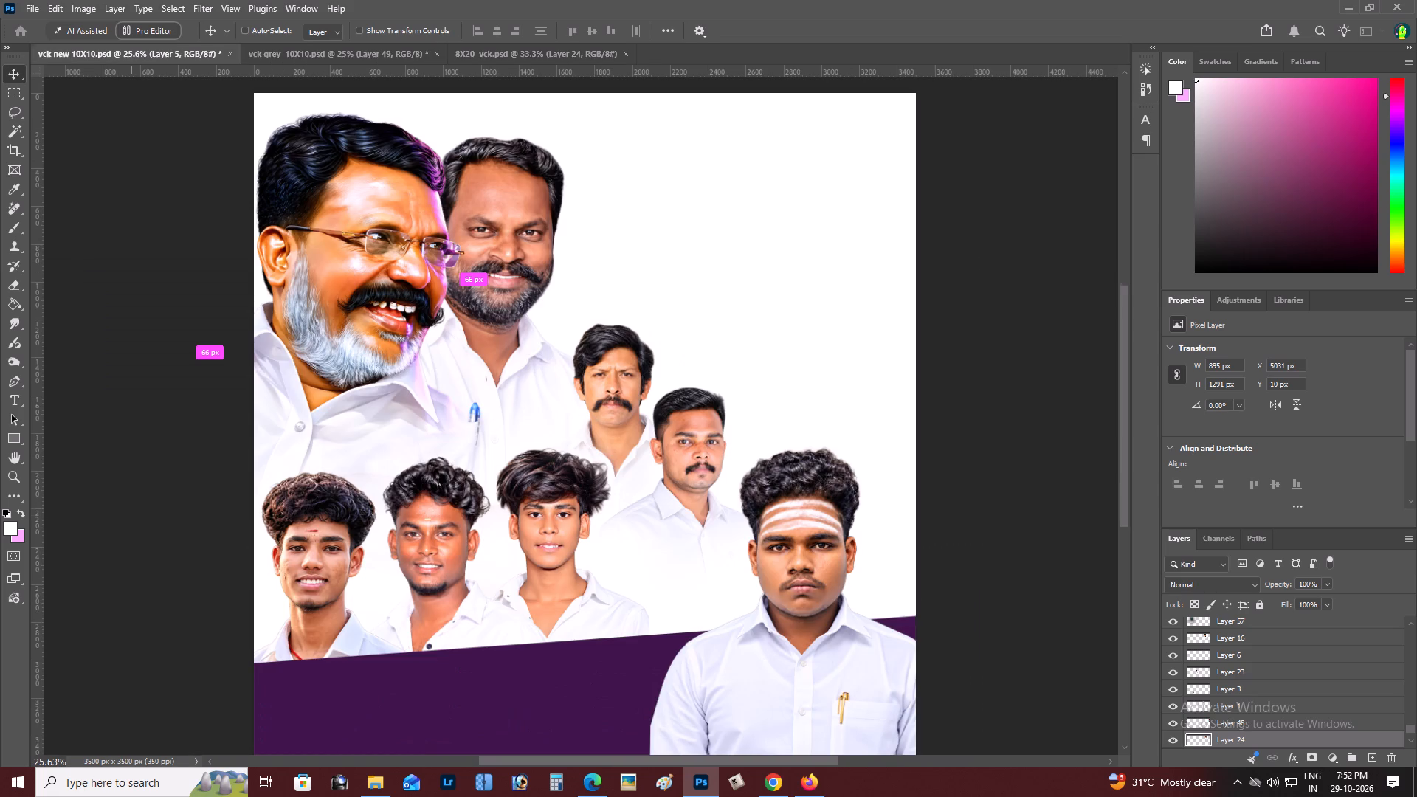
drag(131, 46, 844, 189)
drag(875, 216, 891, 256)
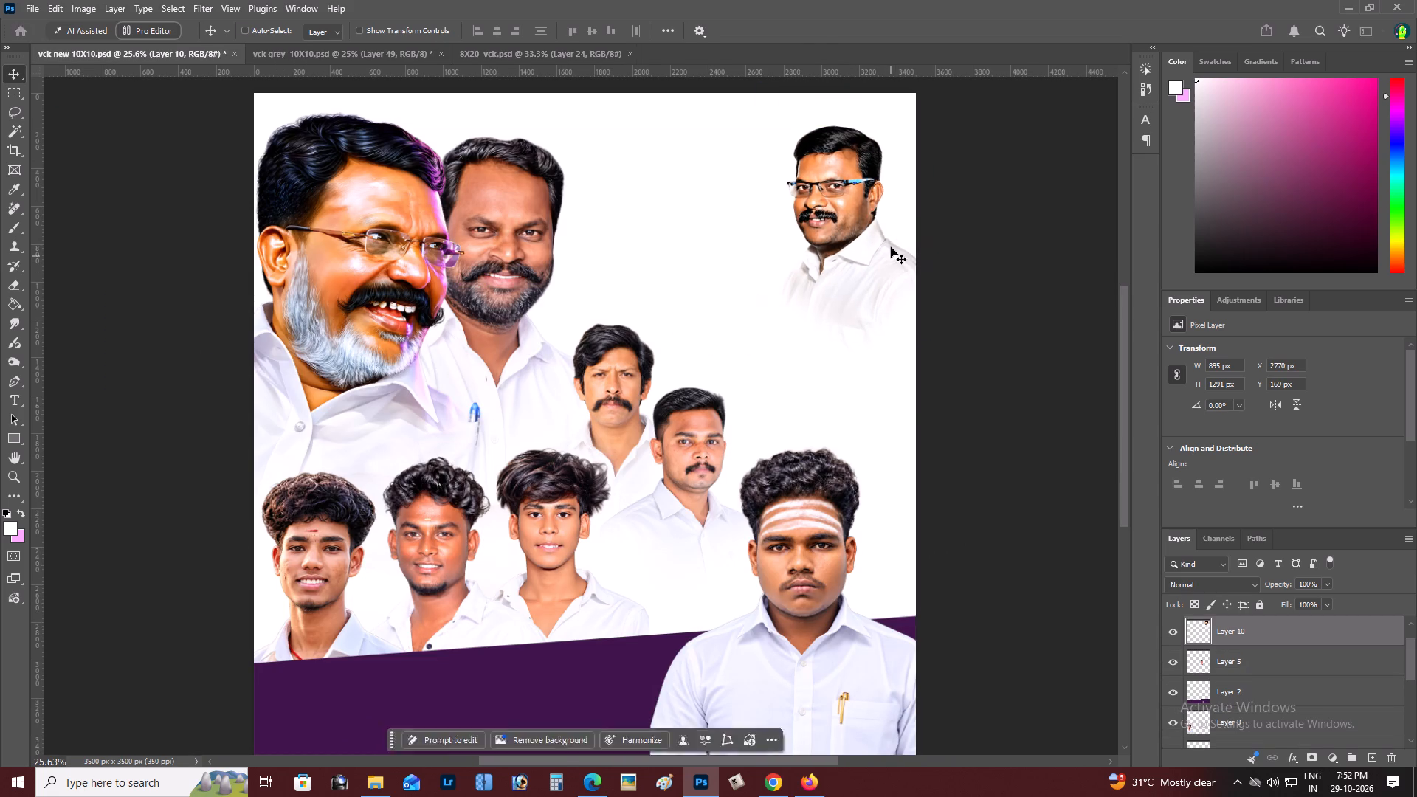
Scale the bespectacled man's portrait to about 109% and nudge it closer to the poster's upper-right corner.
ctrl+click(891, 246)
key(ctrl+t)
drag(950, 123, 985, 113)
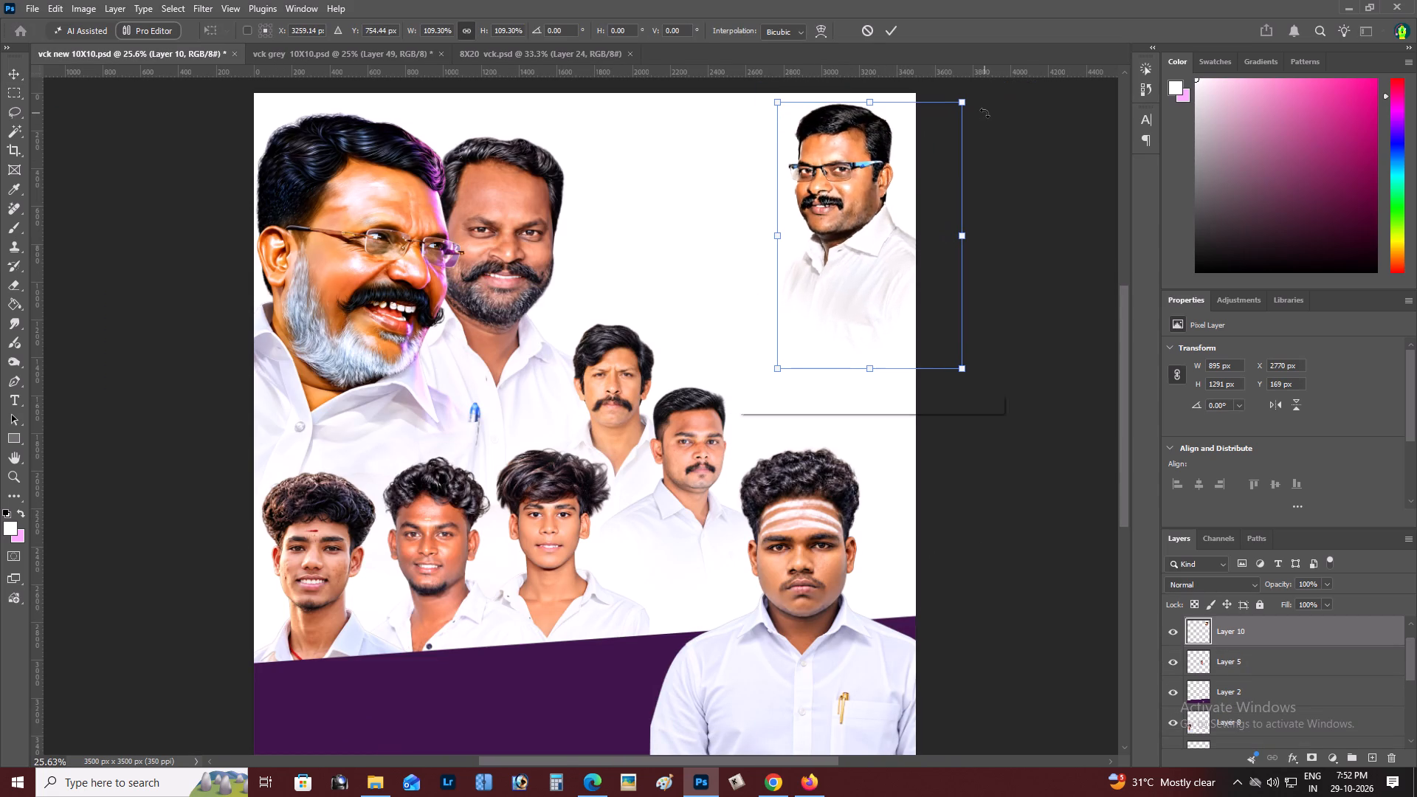
key(ctrl+Return)
key(v)
key(shift+Up)
key(shift+Up)
key(shift+Up)
key(shift+Right)
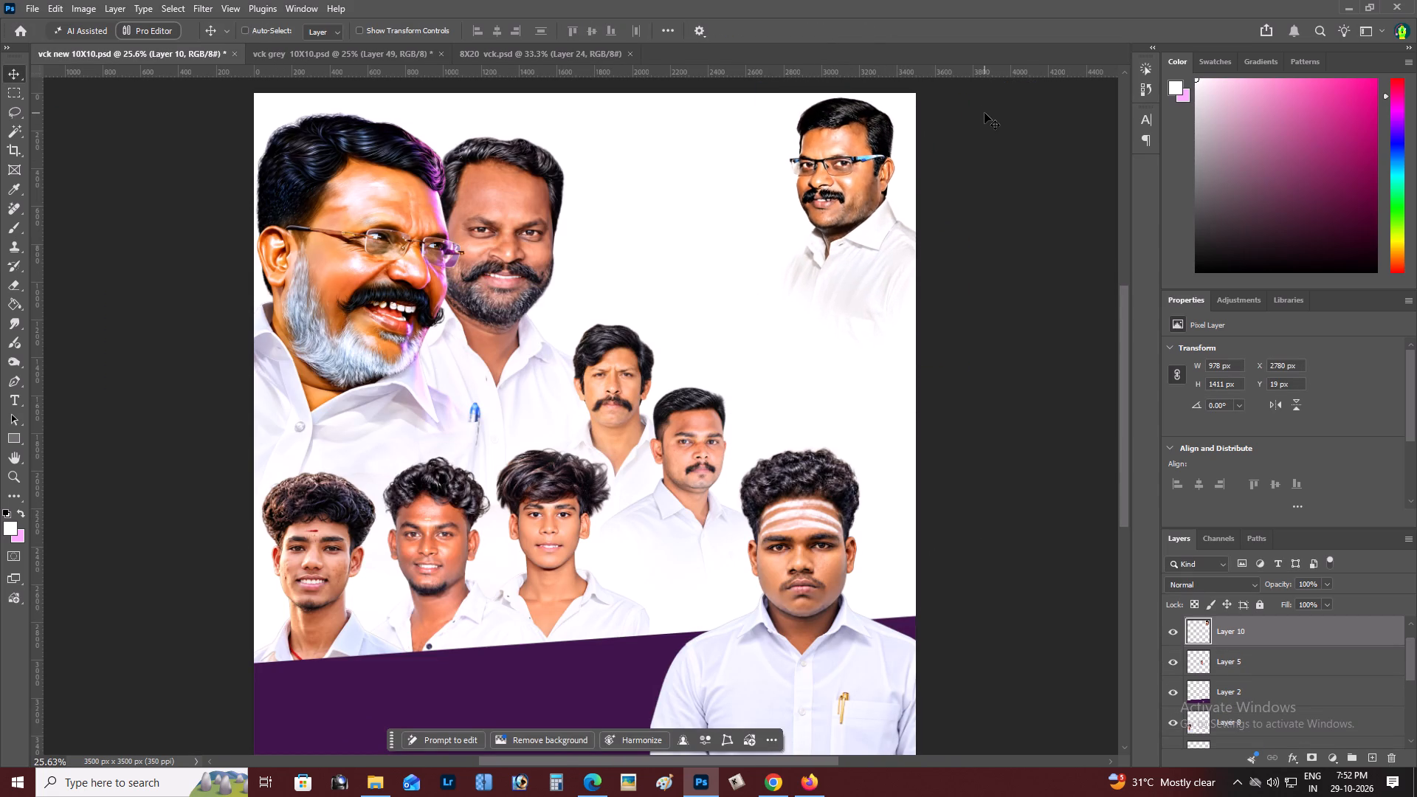
key(shift+Right)
key(shift+Right)
key(shift+Right)
key(shift+Right)
key(shift+Down)
Fade out the lower part of the bespectacled man's shirt with the Eraser, enlarging the brush to 1200 px.
key(e)
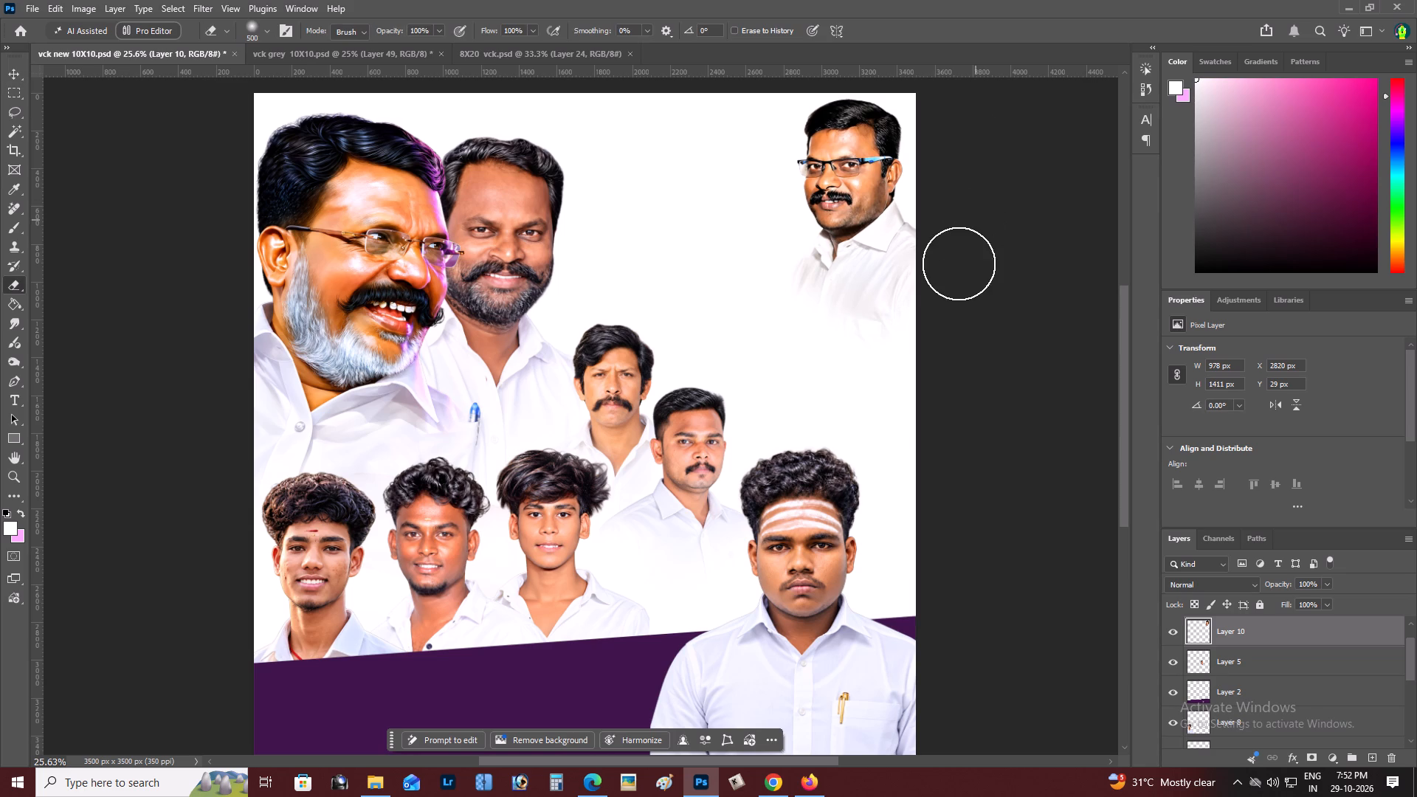
key(bracketright)
key(bracketright)
key(bracketright)
drag(959, 283, 876, 376)
text(]])
key(bracketright)
key(bracketright)
drag(993, 314, 784, 458)
drag(764, 359, 807, 401)
drag(878, 371, 857, 477)
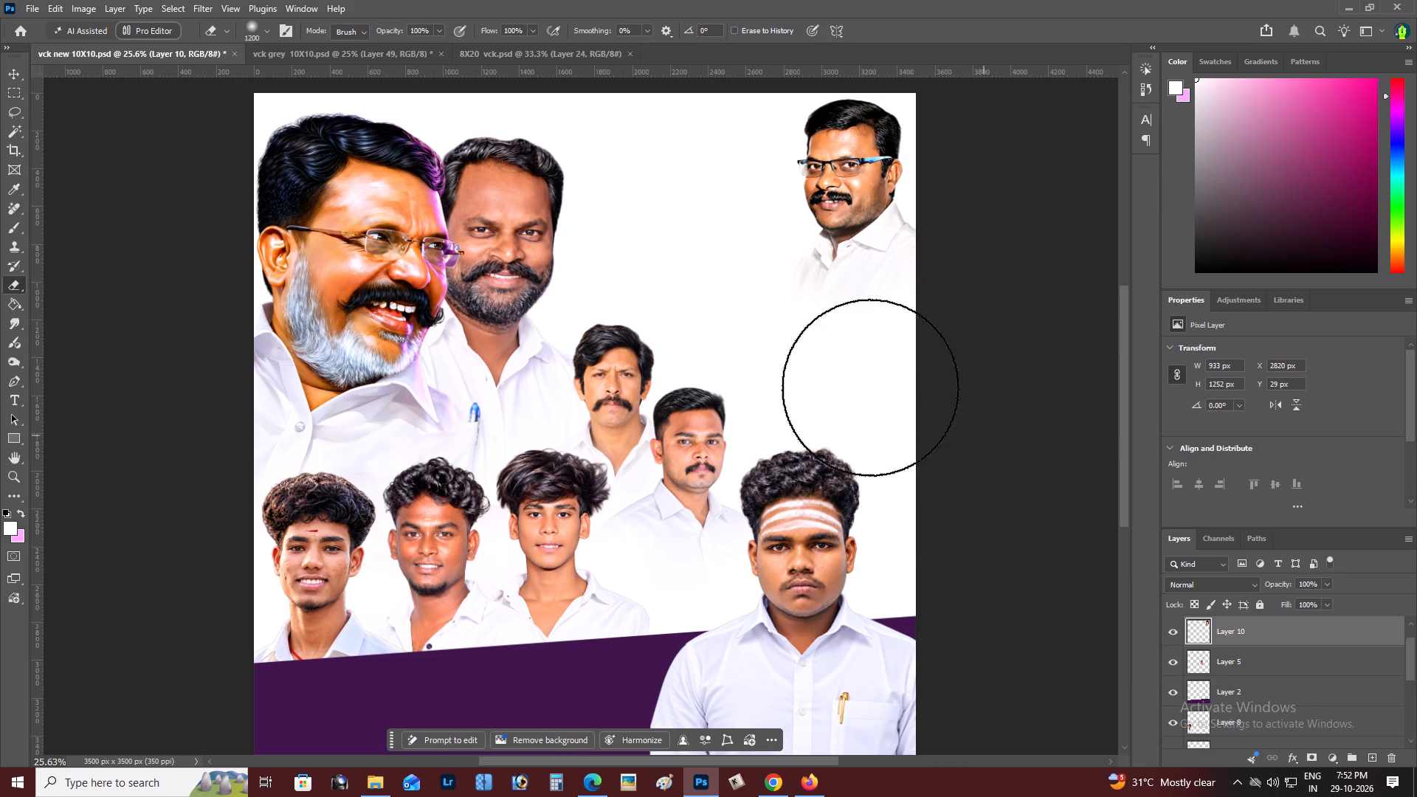
Nudge the bespectacled man's portrait 30 px right and 20 px down at the poster's upper-right corner.
key(z)
alt+click(779, 335)
right_click(779, 335)
click(799, 339)
key(space)
drag(799, 339, 799, 377)
key(v)
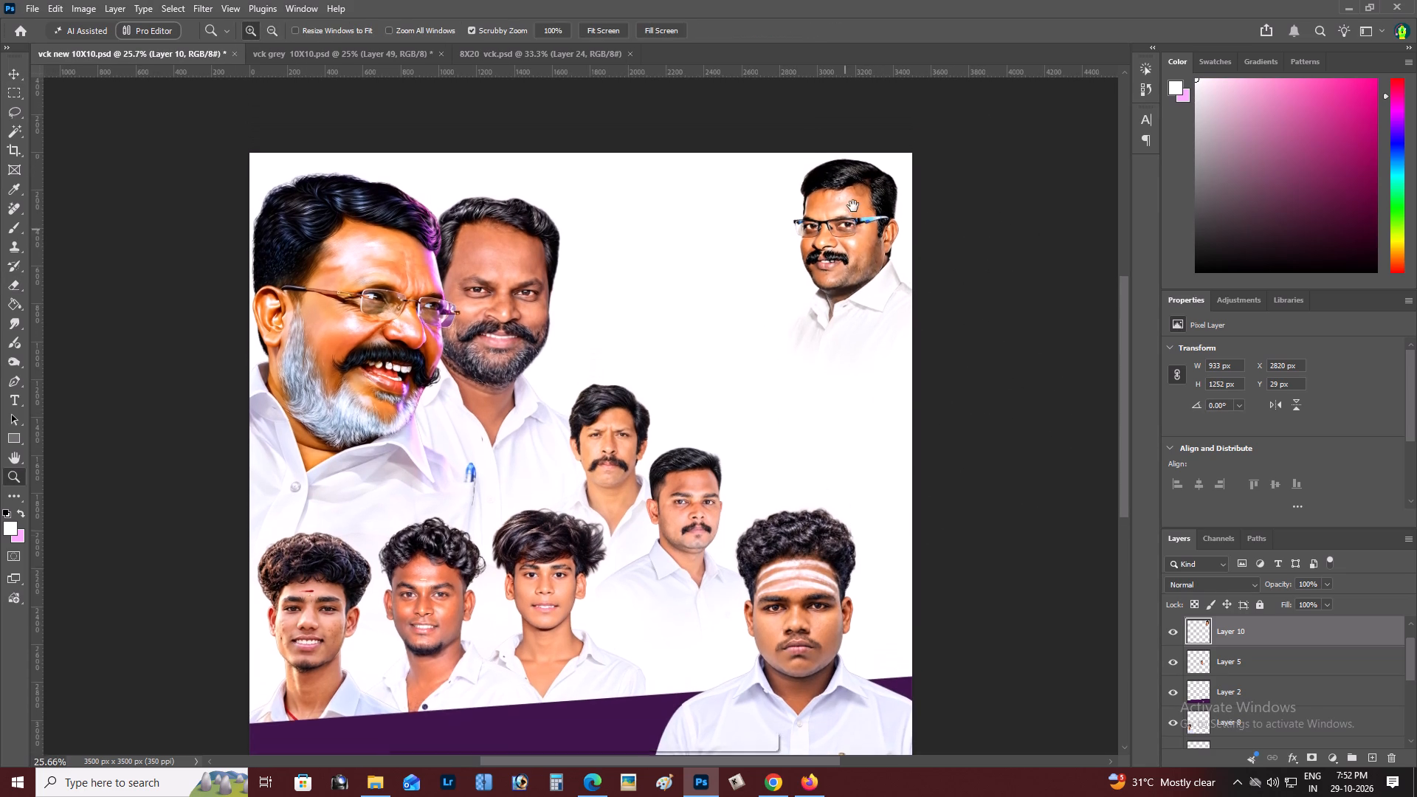
right_click(849, 214)
click(862, 219)
key(shift+Right)
key(shift+Right)
key(shift+Right)
key(shift+Down)
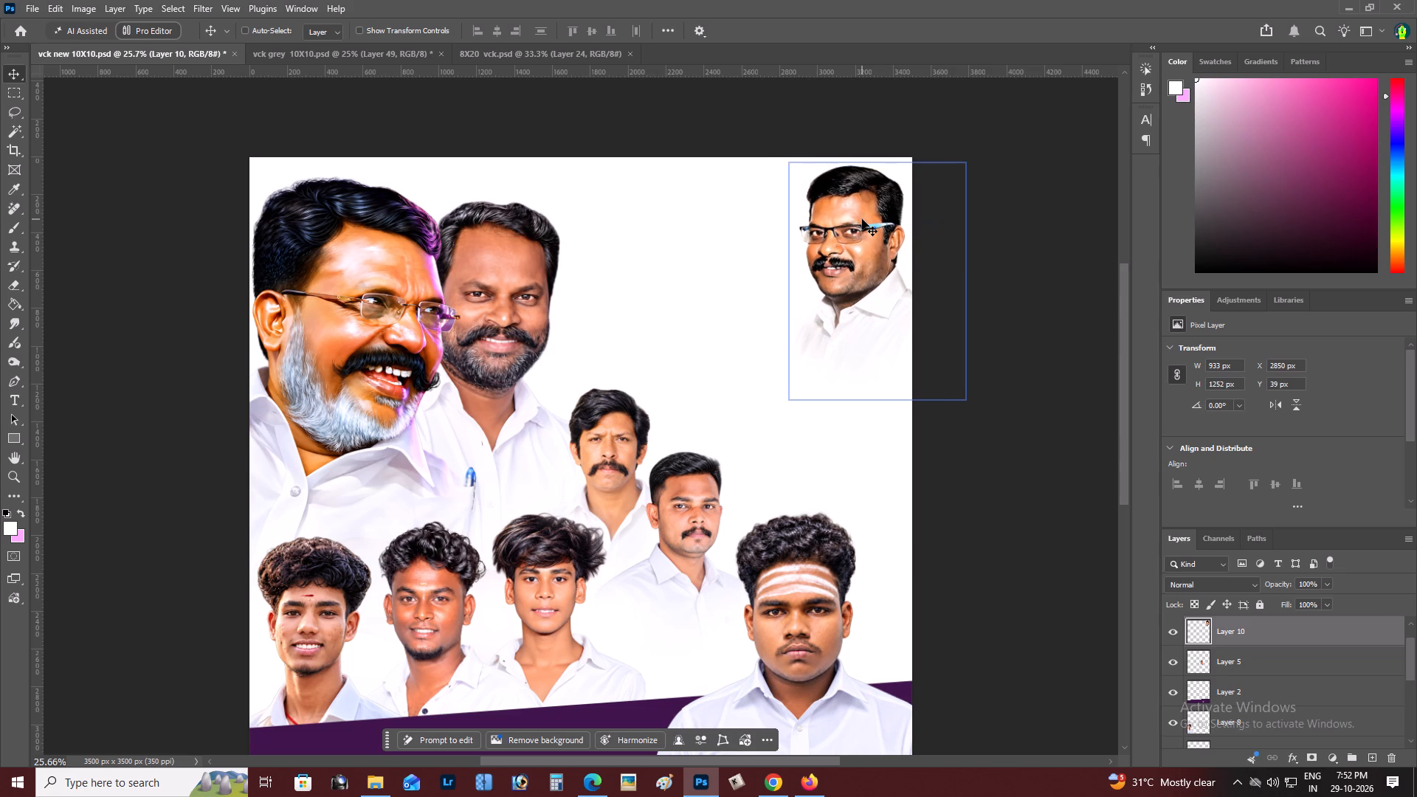
key(shift+Down)
Examine the placement of the bespectacled man's portrait within the whole poster.
key(z)
alt+click(739, 356)
right_click(739, 356)
double_click(751, 359)
right_click(752, 359)
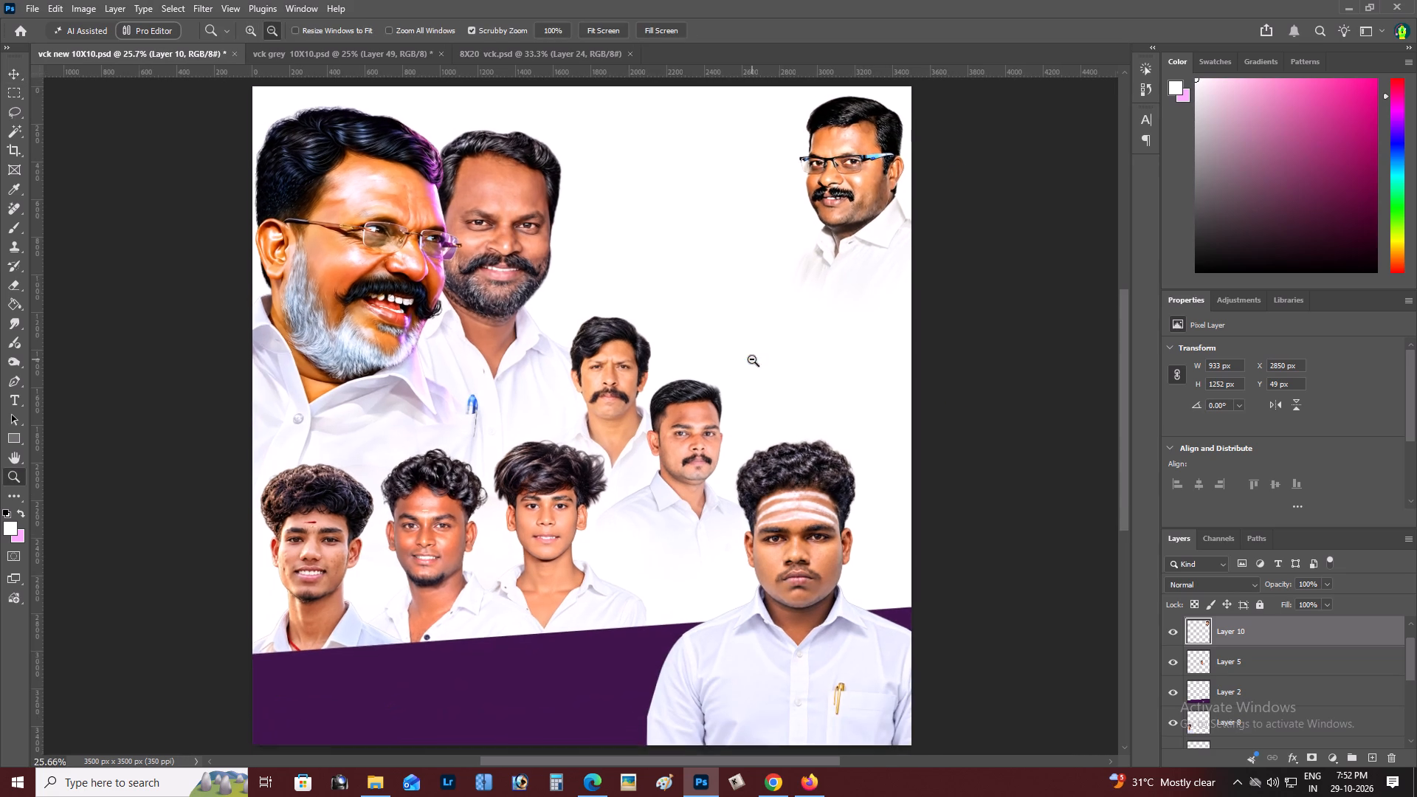
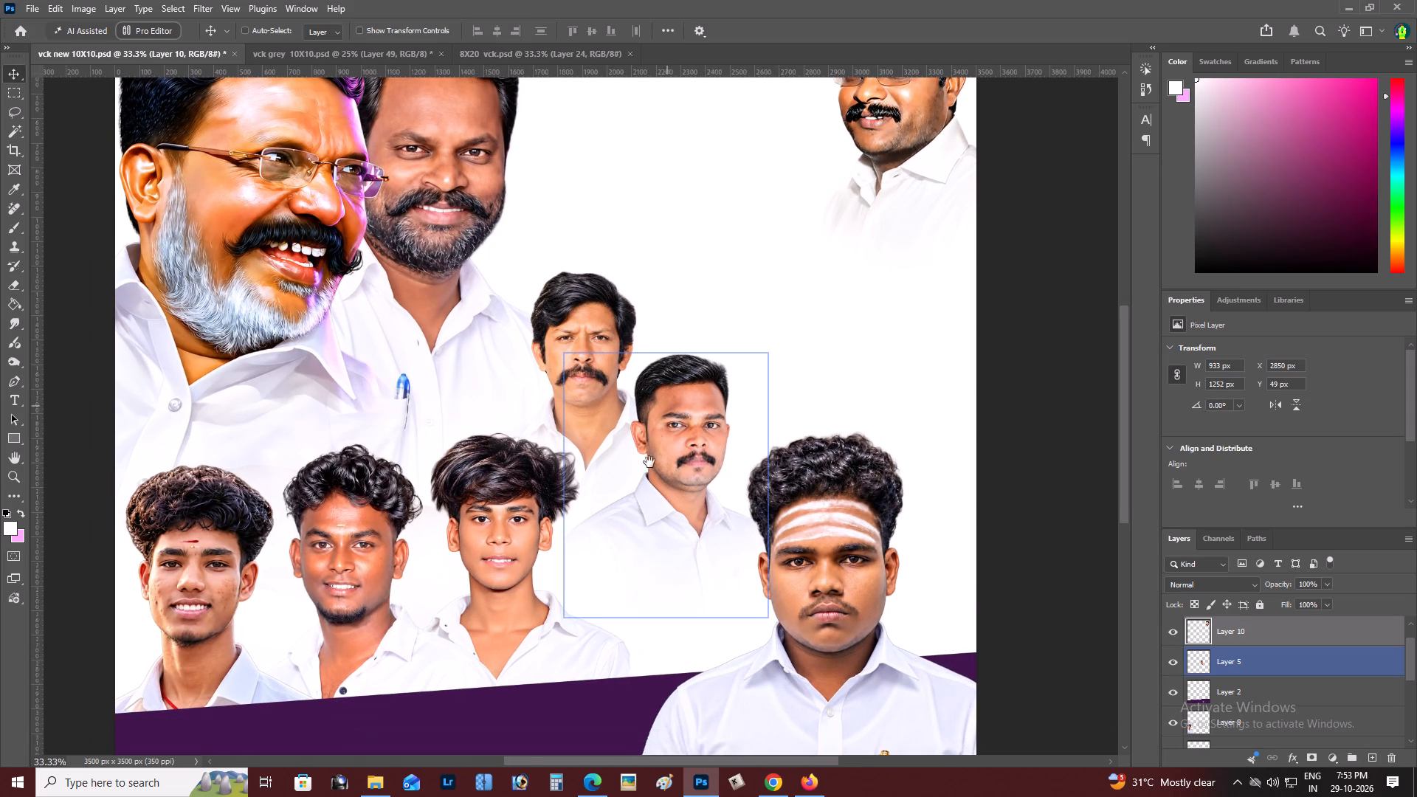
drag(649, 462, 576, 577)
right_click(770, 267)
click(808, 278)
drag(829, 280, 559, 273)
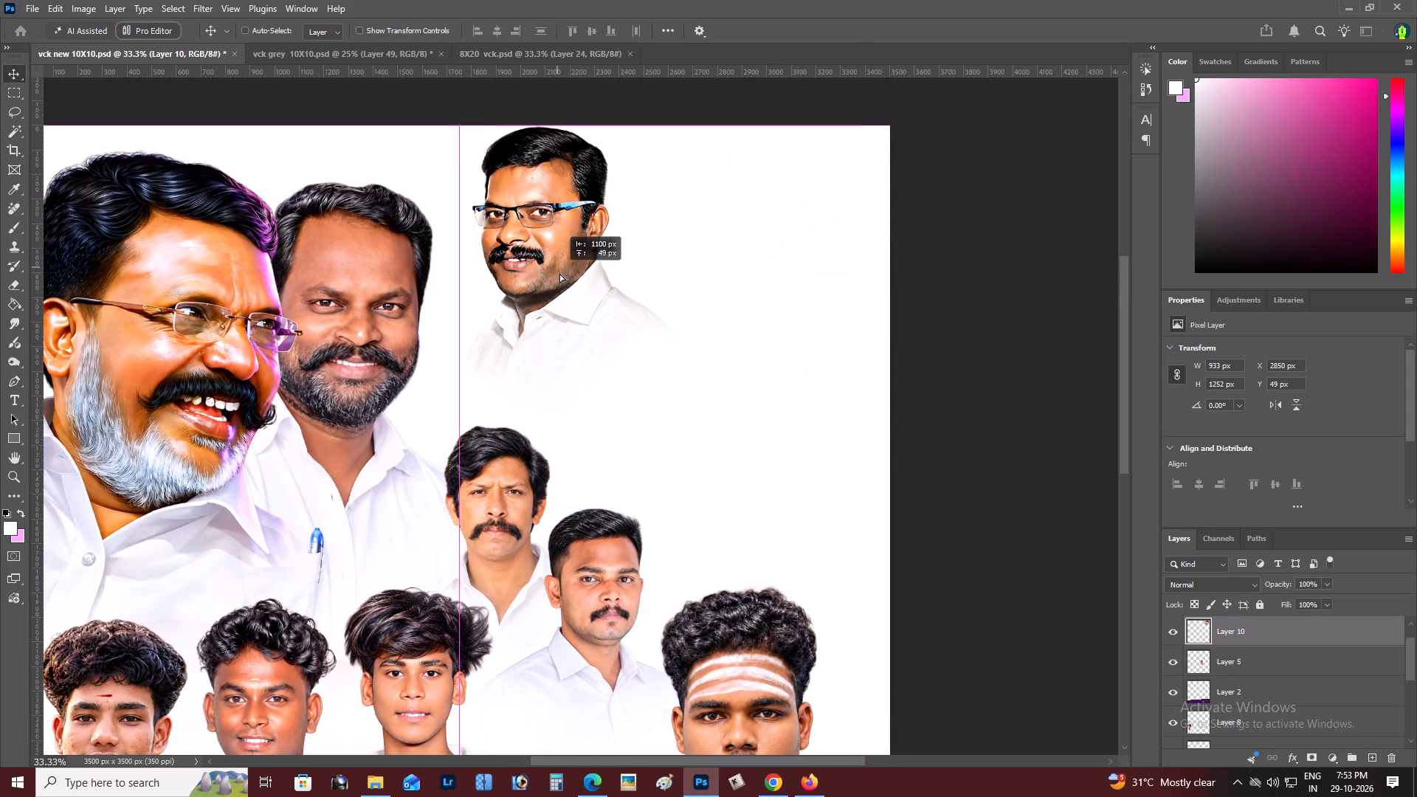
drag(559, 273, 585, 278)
Nudge the short-haired man's portrait on Layer 5 slightly down, to about X 1823 px, Y 1582 px.
key(space)
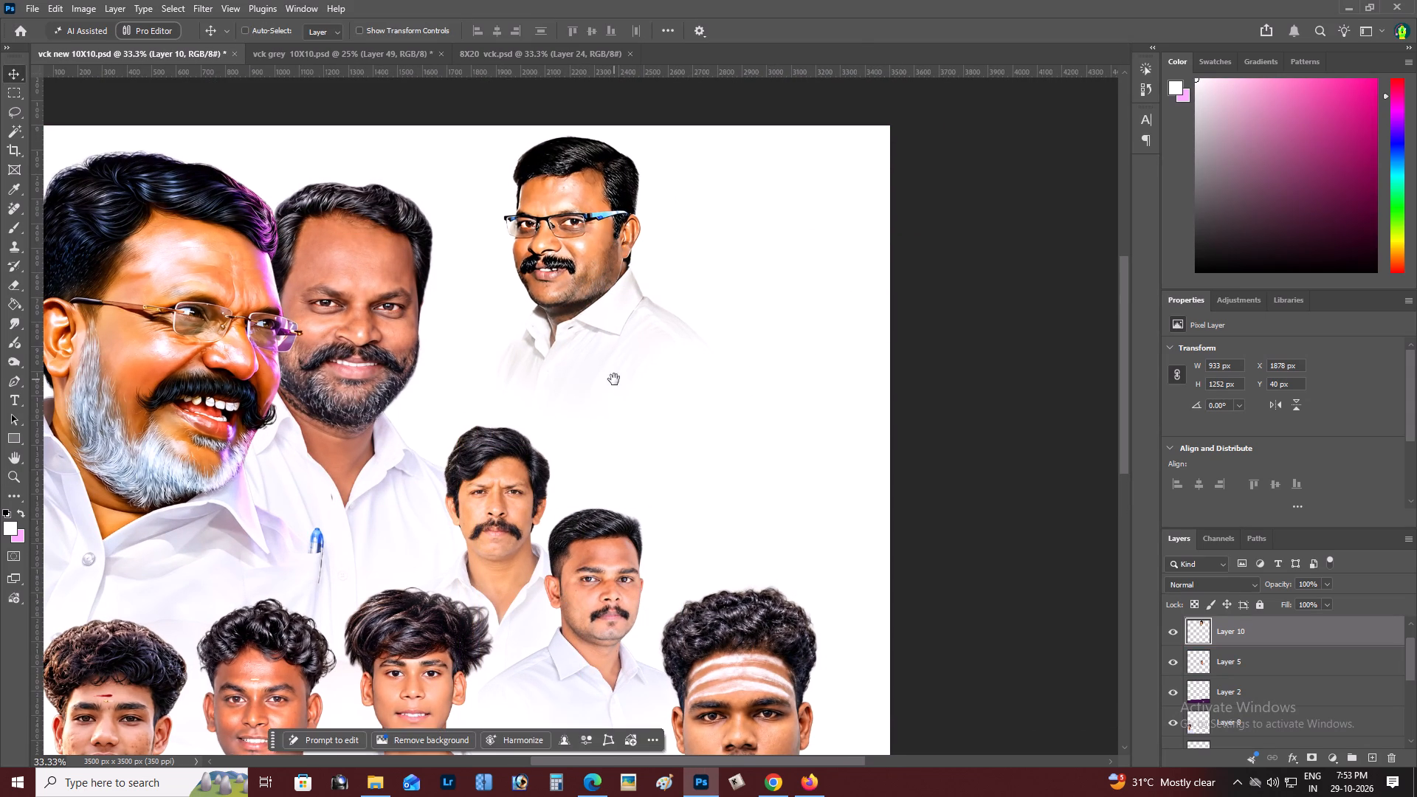
drag(613, 378, 590, 362)
right_click(568, 536)
click(581, 545)
drag(585, 552, 587, 564)
key(space)
key(space)
key(space)
key(space)
key(space)
key(space)
key(space)
key(space)
key(space)
key(space)
key(space)
key(space)
key(space)
key(space)
drag(579, 573, 570, 453)
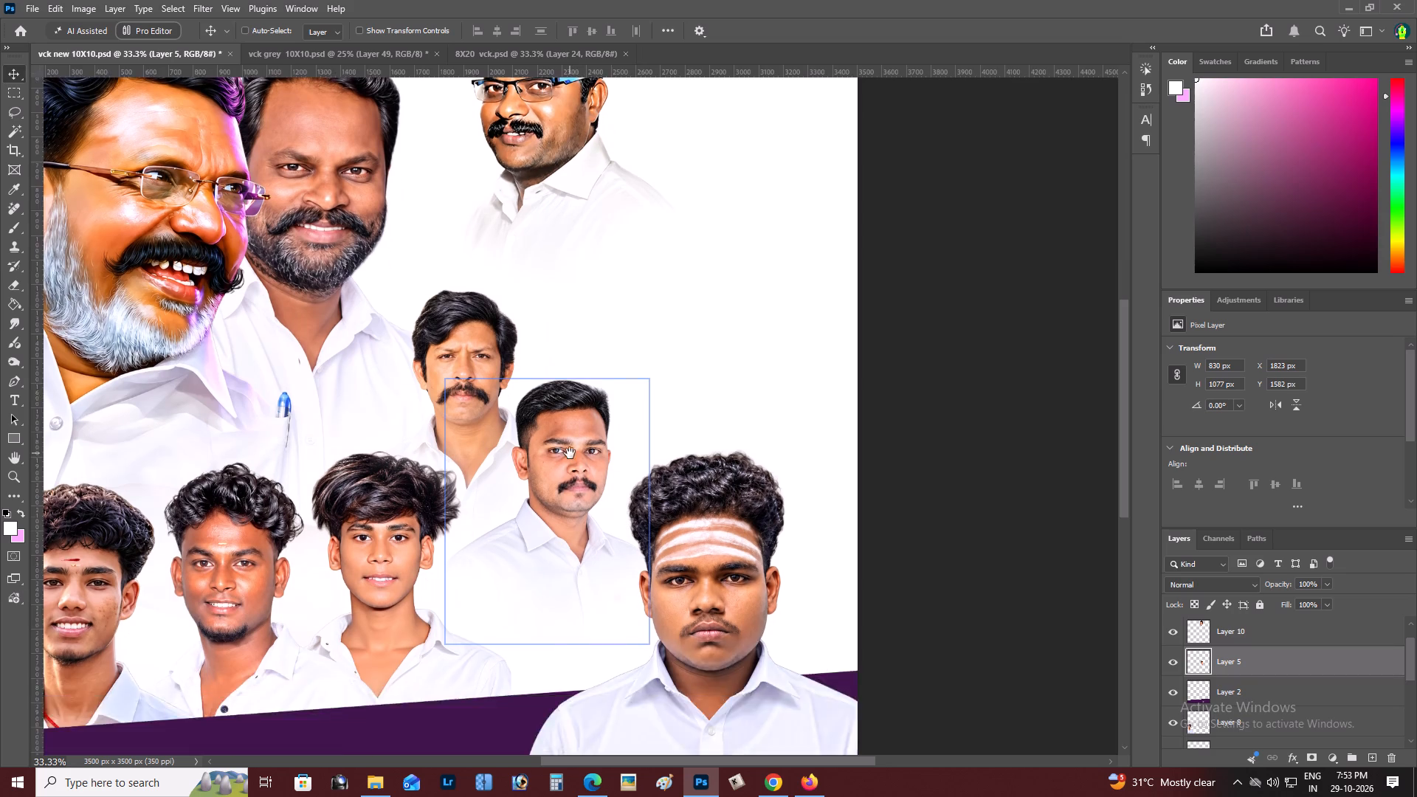
drag(570, 453, 561, 536)
Scale the bespectacled man's portrait to about 89% and shift it up and right to about X 2054 px, Y 34 px.
right_click(542, 186)
click(556, 195)
key(space)
drag(554, 209, 496, 306)
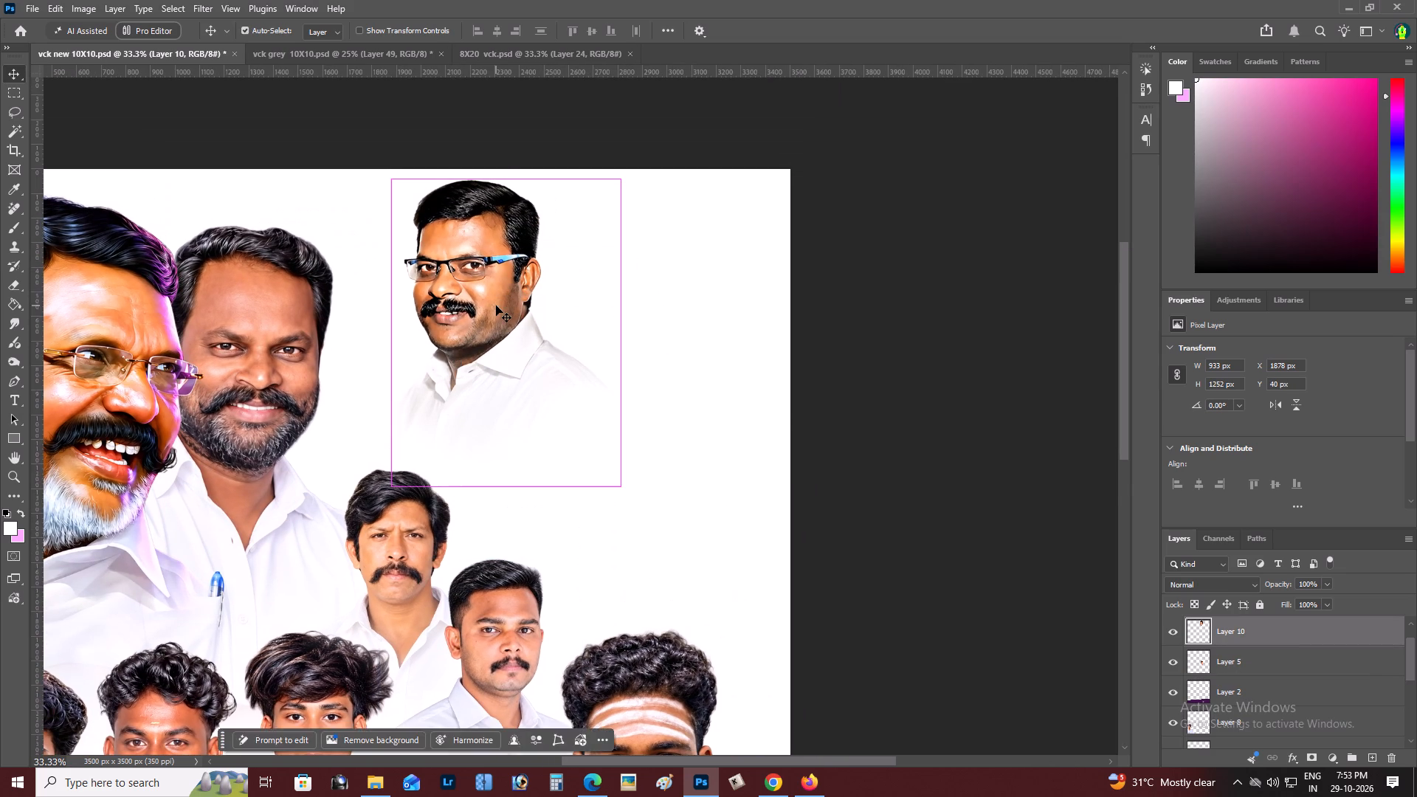
key(ctrl+t)
alt+drag(620, 173, 596, 182)
drag(569, 282, 599, 256)
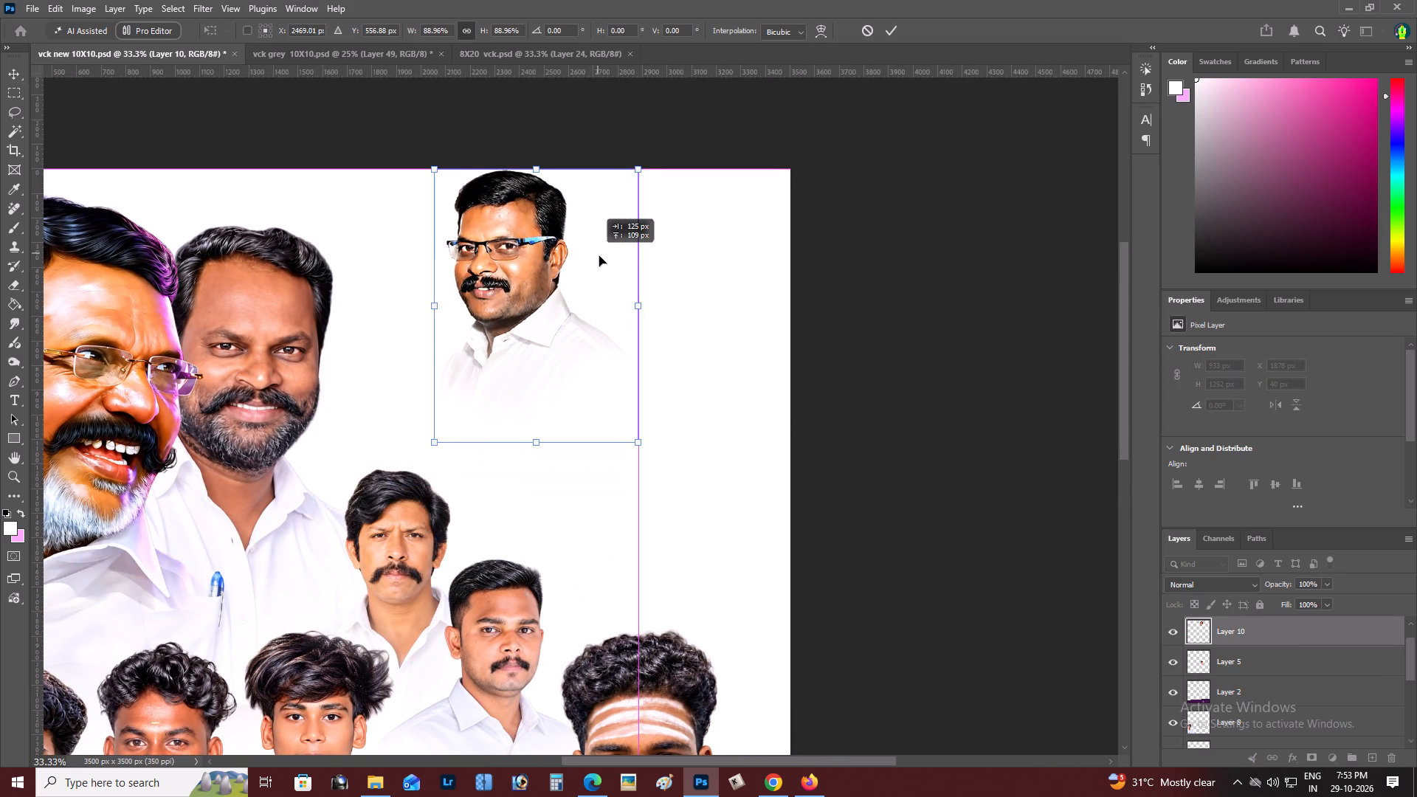
drag(599, 256, 600, 263)
key(ctrl+Return)
key(ctrl+backslash)
Examine the portrait arrangement across the whole poster, fitted on screen.
key(z)
alt+click(600, 263)
right_click(600, 263)
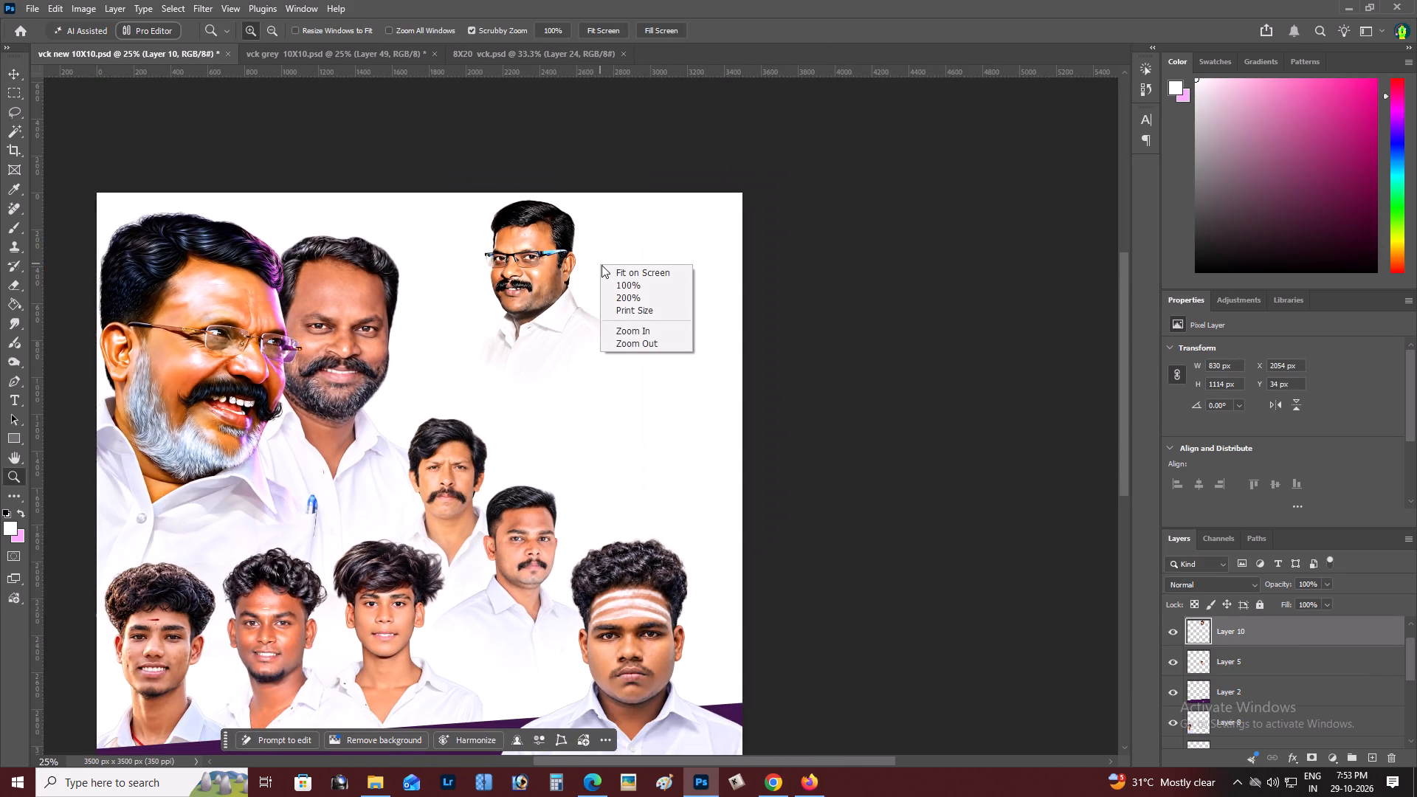
click(601, 265)
key(space)
key(space)
key(space)
key(space)
key(space)
key(space)
key(space)
key(space)
key(space)
key(space)
key(space)
key(space)
key(space)
key(space)
click(608, 269)
drag(608, 269, 590, 221)
key(z)
alt+click(605, 298)
right_click(662, 294)
click(685, 306)
key(space)
key(space)
key(space)
key(space)
key(space)
key(space)
key(space)
key(space)
key(space)
key(space)
key(space)
key(space)
key(space)
key(space)
key(space)
key(space)
key(space)
drag(685, 306, 643, 298)
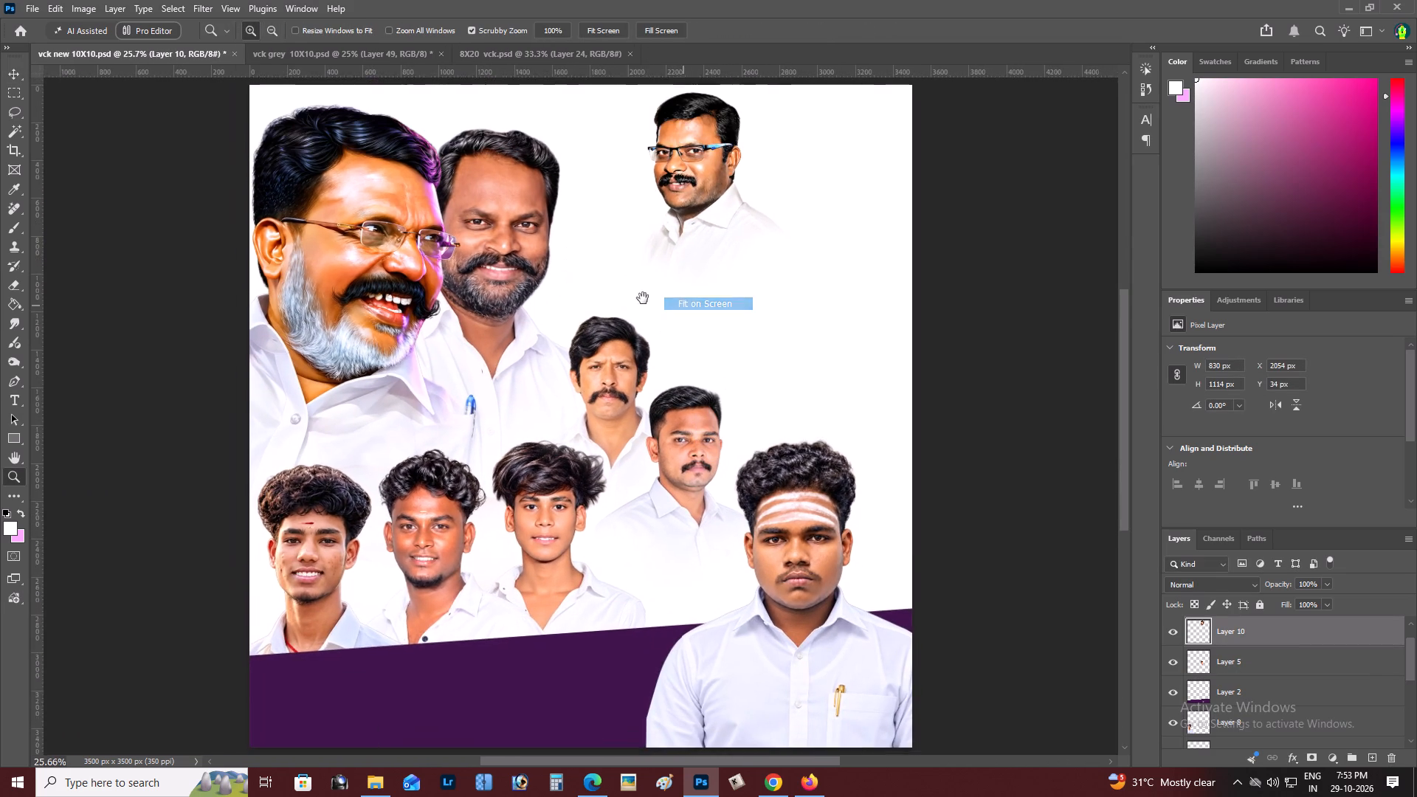
drag(643, 298, 558, 347)
Move the bespectacled man's portrait to the poster's upper-right corner, shrink it to about 726 × 974 px and nudge it 20 px down.
key(v)
right_click(588, 265)
click(606, 274)
drag(606, 274, 787, 275)
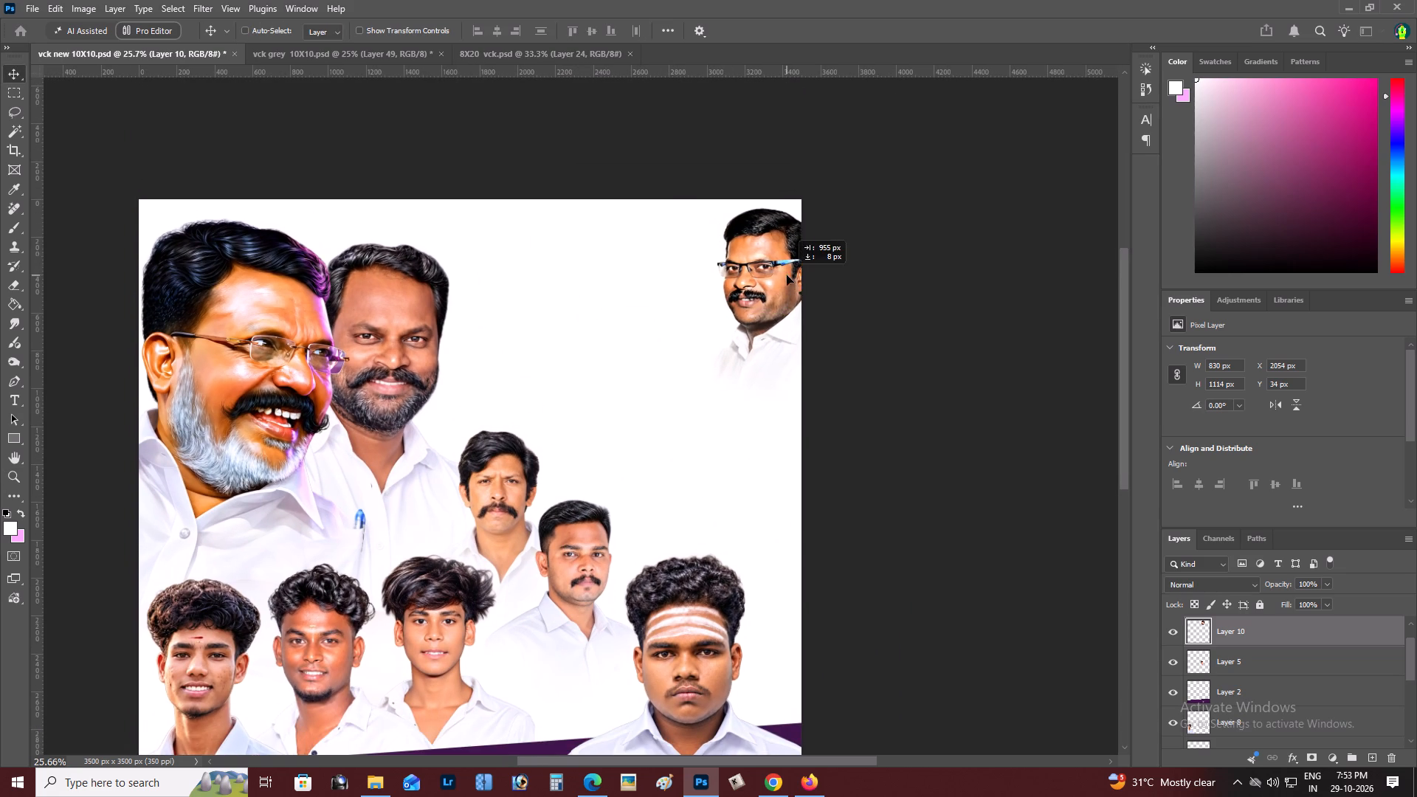
drag(787, 275, 756, 277)
key(ctrl+t)
alt+drag(832, 208, 818, 218)
drag(807, 274, 811, 258)
key(ctrl+shift+Return)
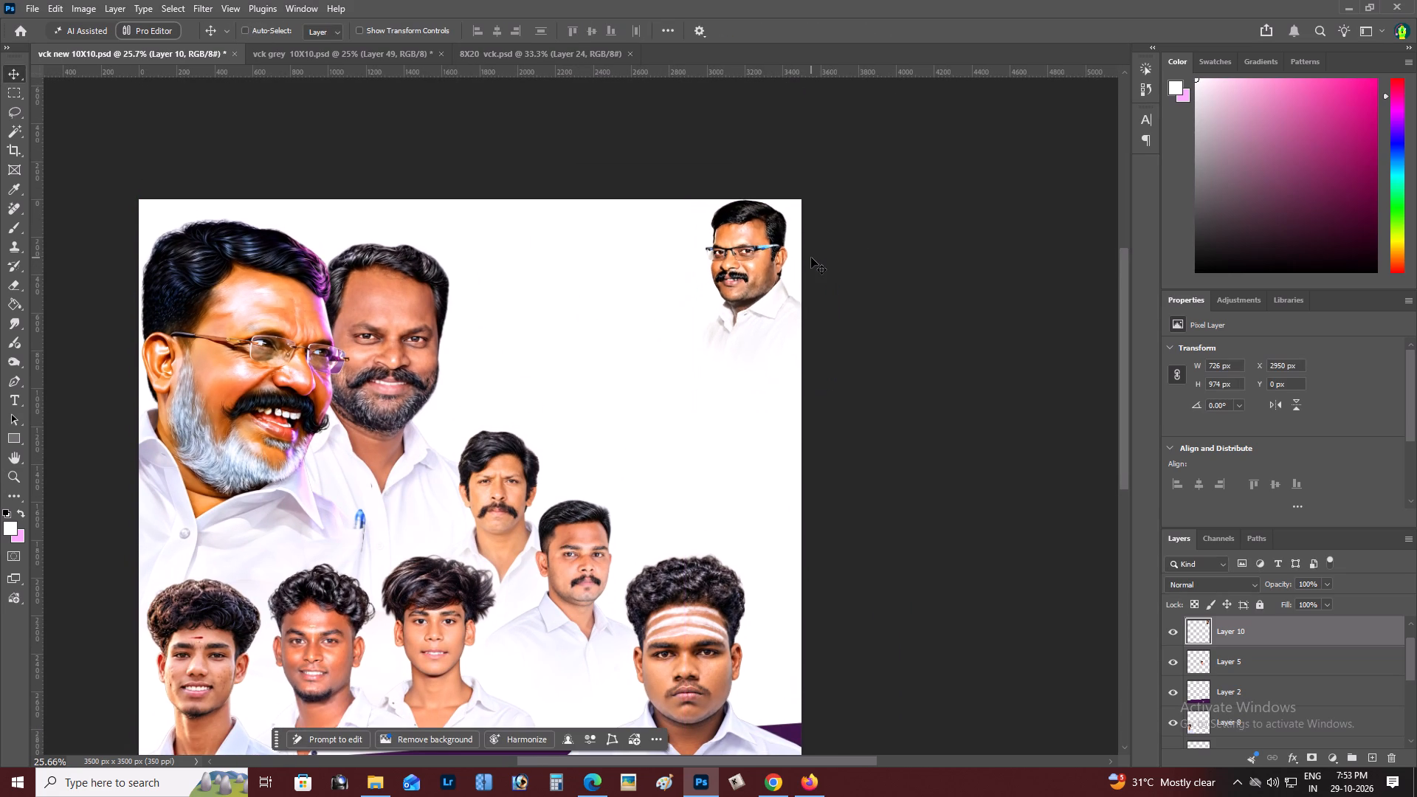
key(v)
key(shift+Down)
key(shift+Down)
Resize the bespectacled man's portrait to about 803 × 1077 px near the upper-right corner, at about X 2856 px, Y 82 px, and nudge it 10 px down.
drag(739, 300, 761, 438)
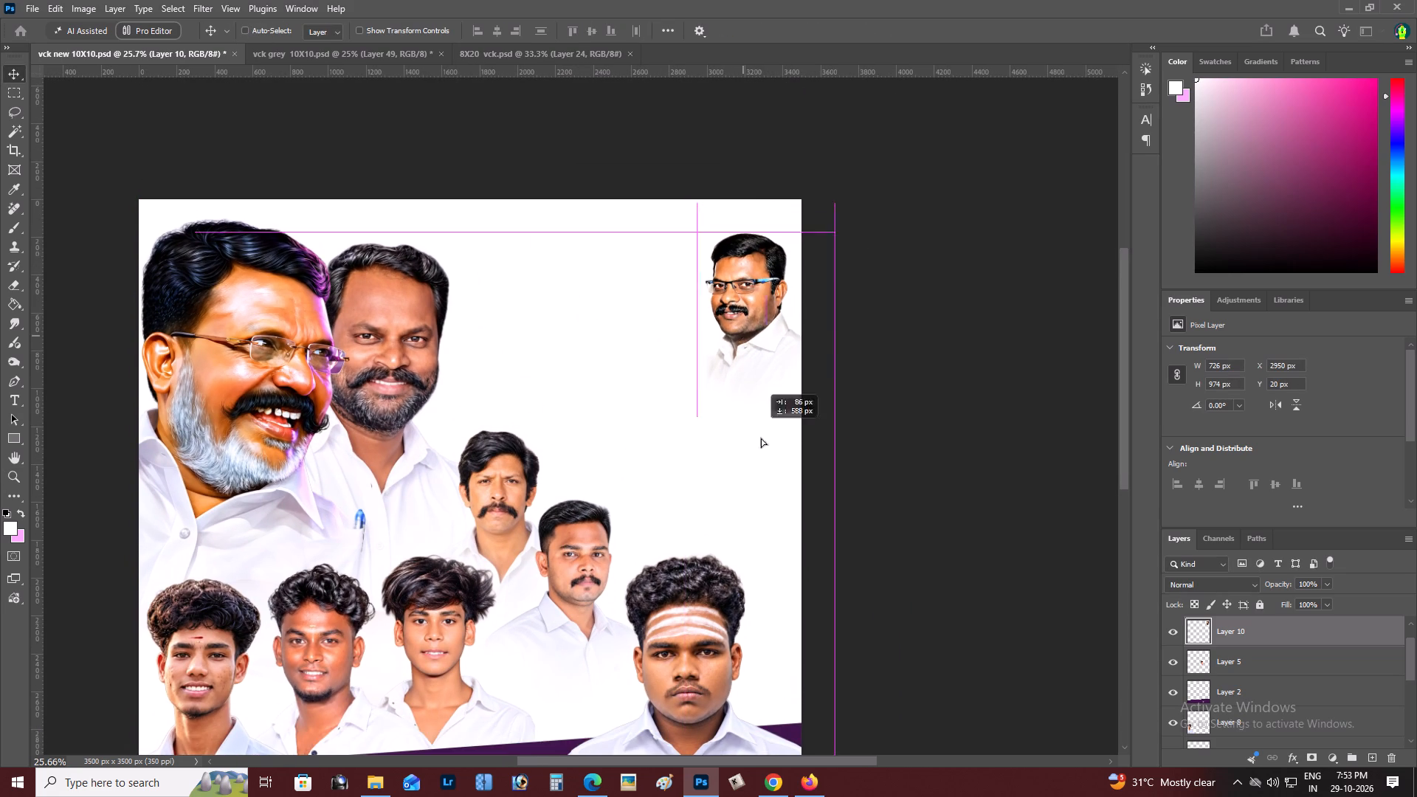
drag(761, 438, 742, 489)
key(ctrl+t)
drag(795, 431, 790, 422)
key(ctrl+z)
drag(795, 430, 779, 289)
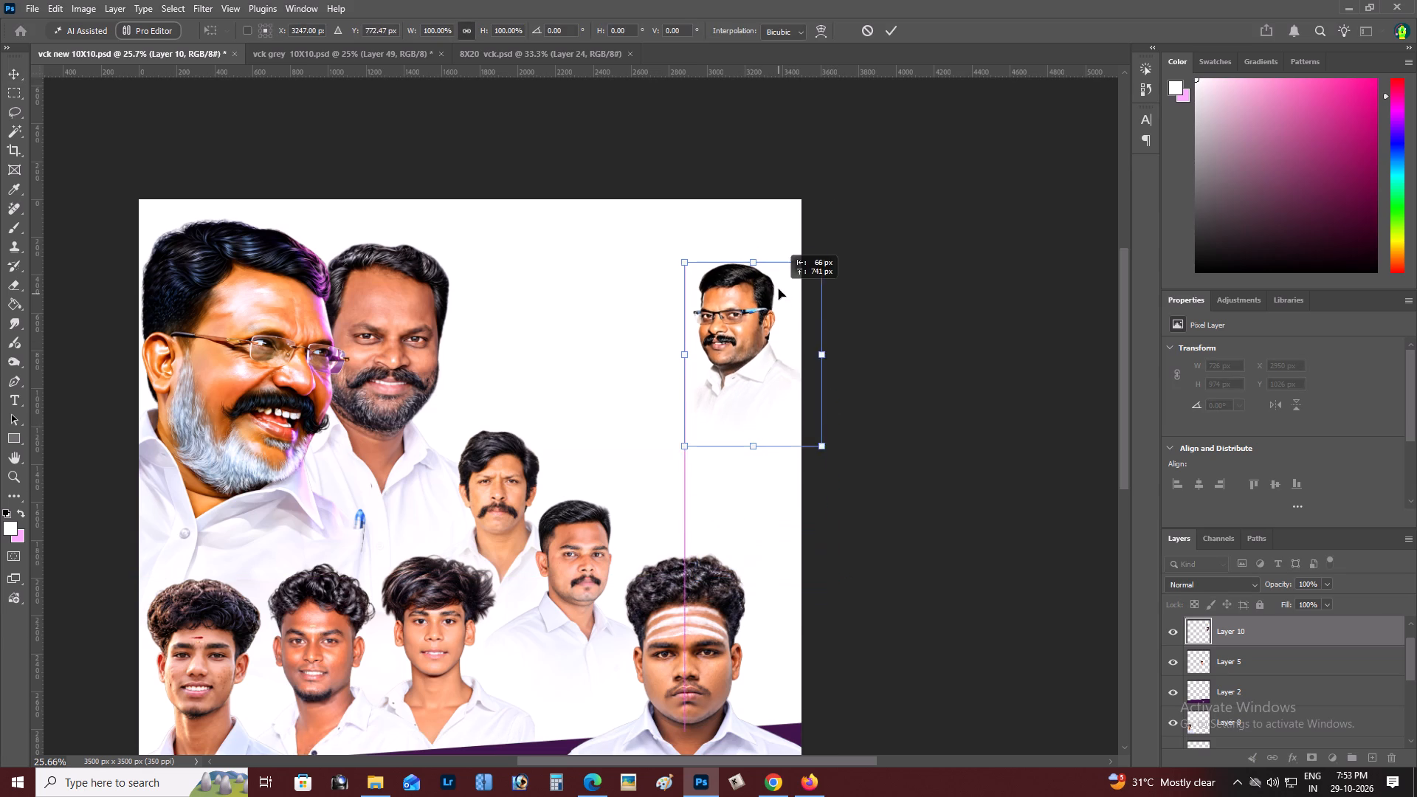
drag(779, 289, 790, 266)
click(846, 230)
drag(839, 241, 859, 227)
drag(824, 263, 807, 263)
key(ctrl+Return)
key(v)
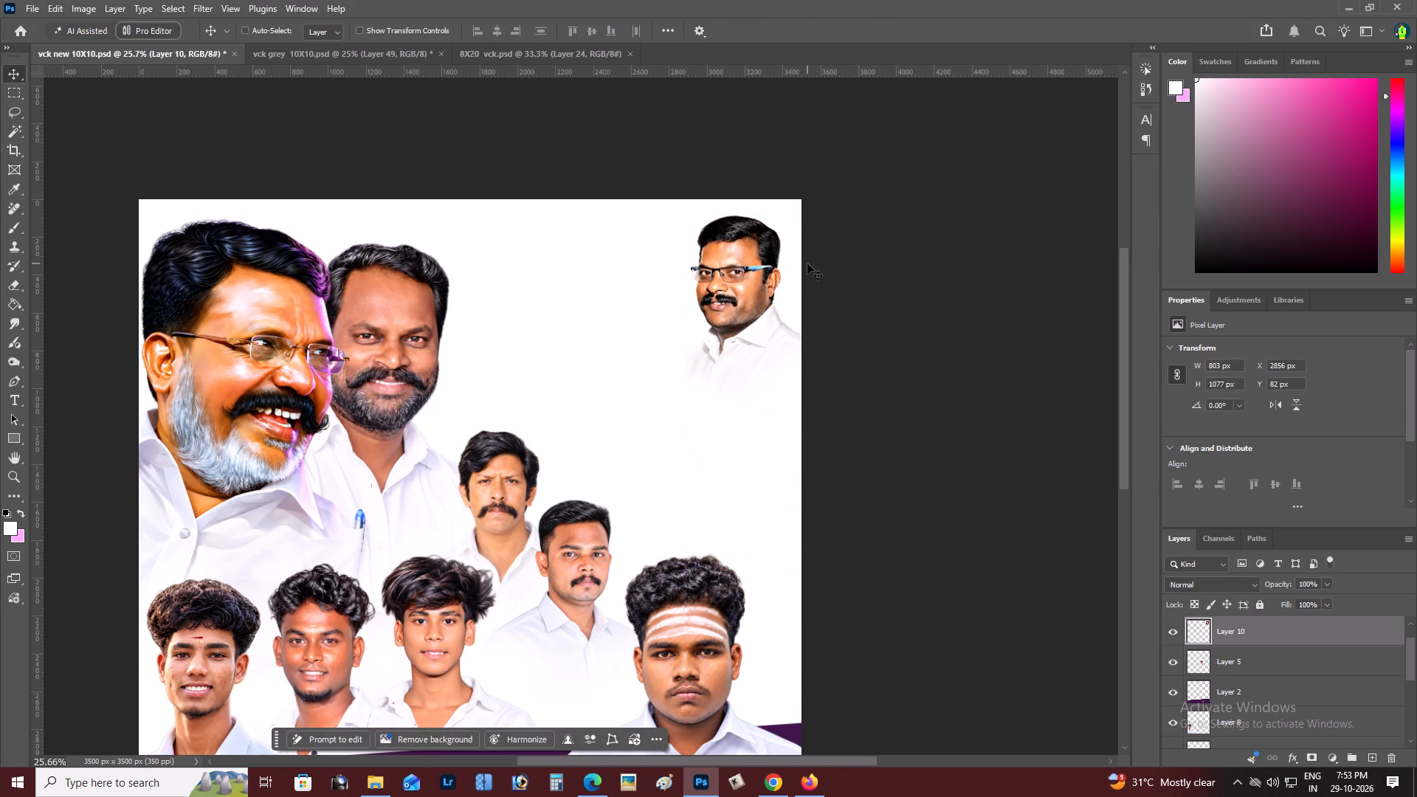
key(shift+Down)
Paste the converted Tamil line as new point text in the poster's upper middle, level with the bespectacled man's face.
key(t)
click(507, 264)
key(ctrl+v)
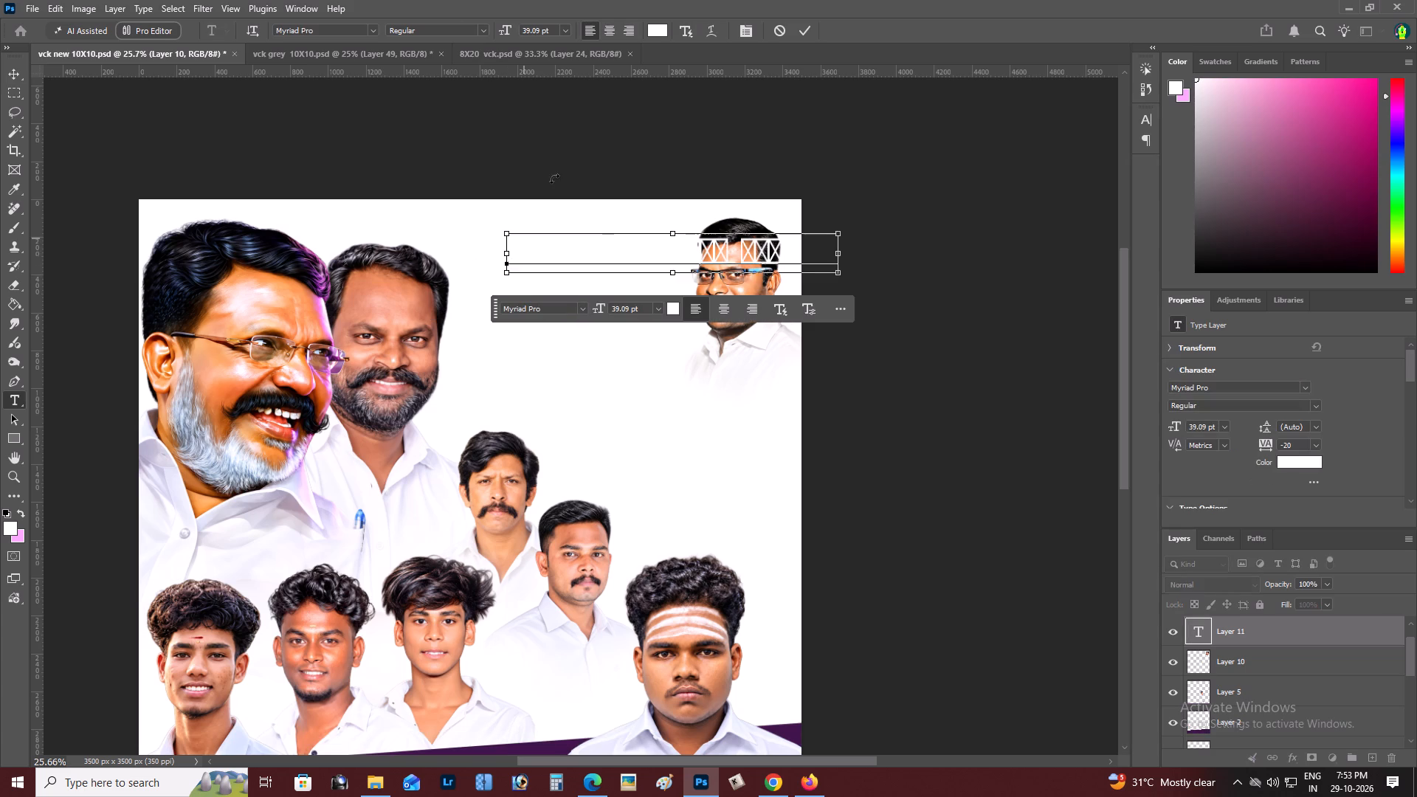
Set the colour of the whole pasted Tamil line to black.
click(657, 30)
drag(1105, 418, 1181, 502)
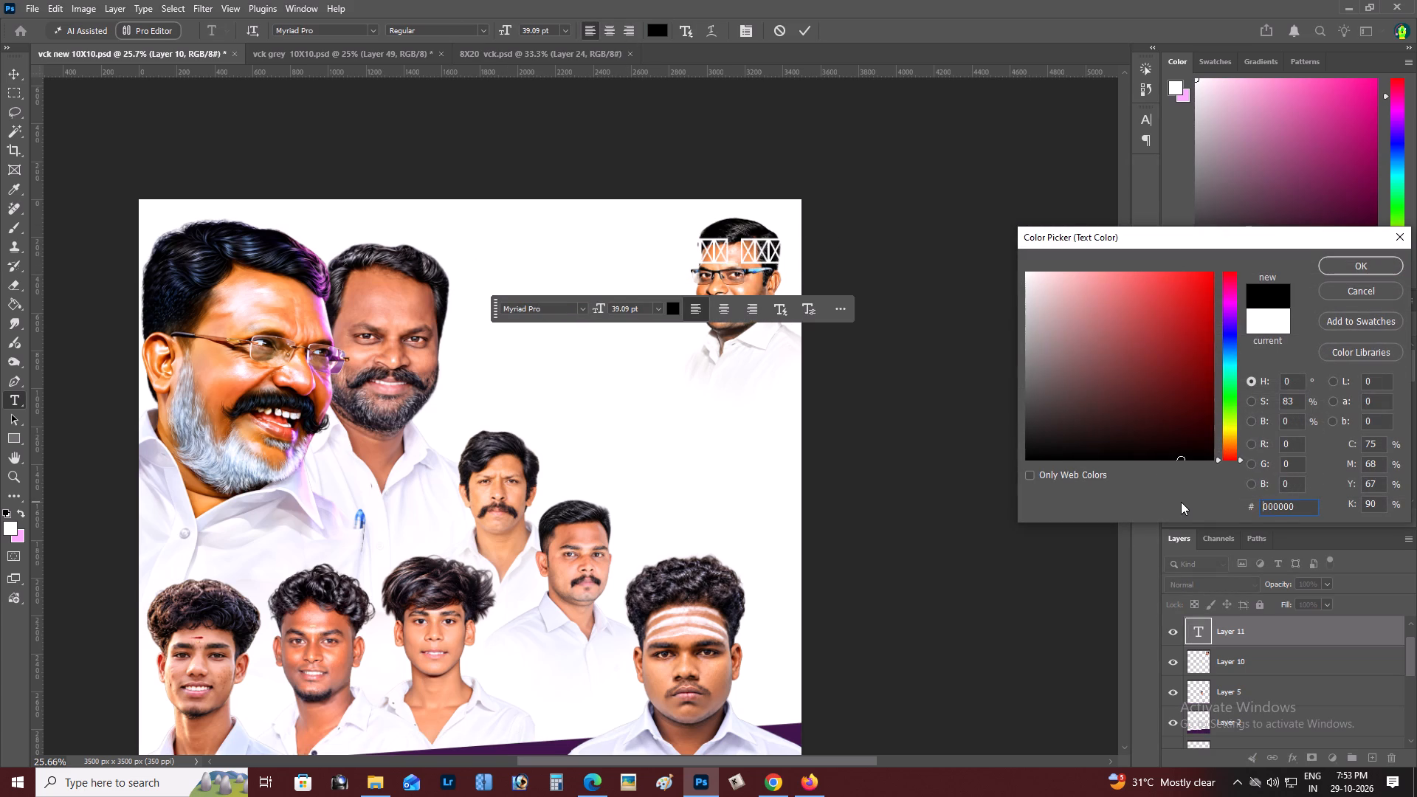
key(Return)
key(ctrl+a)
click(652, 27)
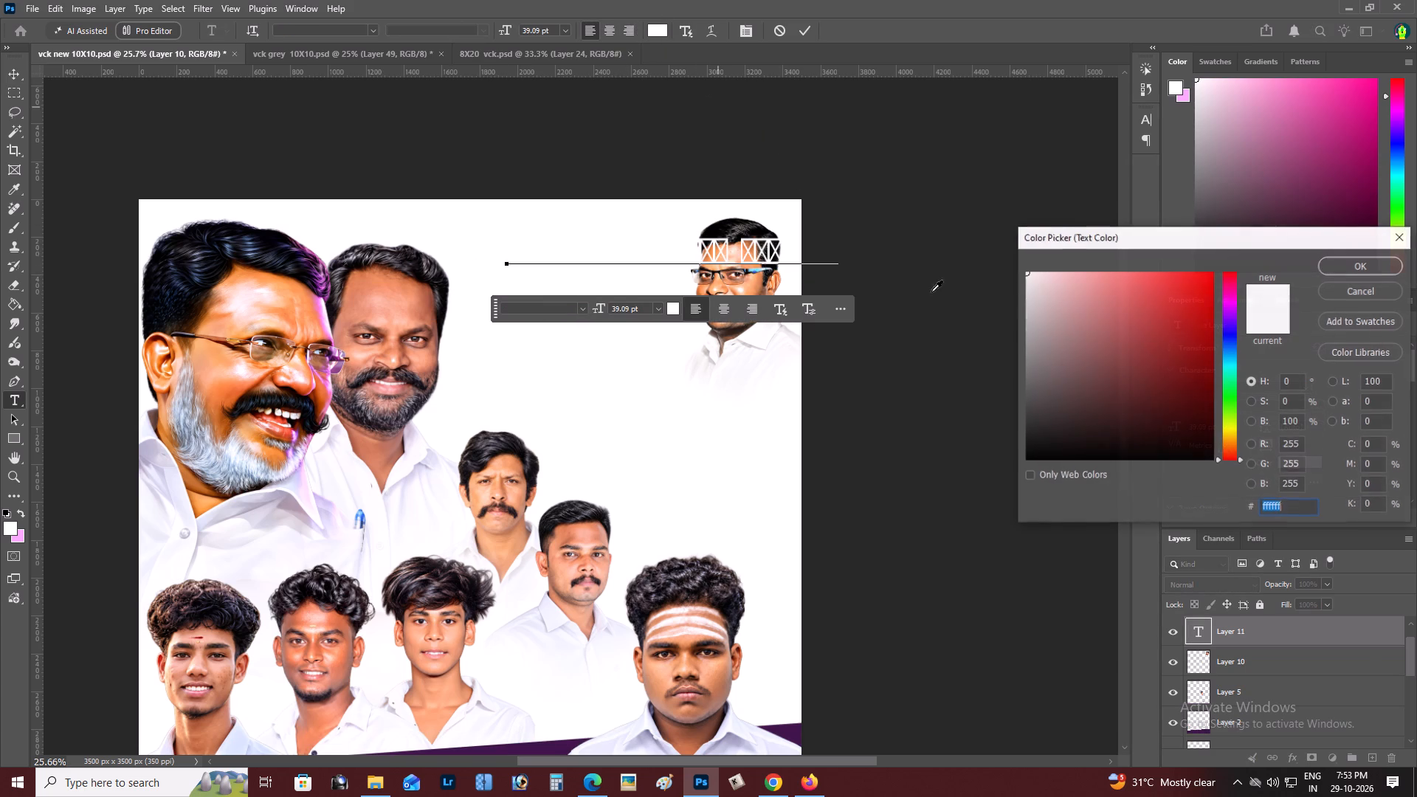
drag(1113, 382, 1229, 463)
key(Return)
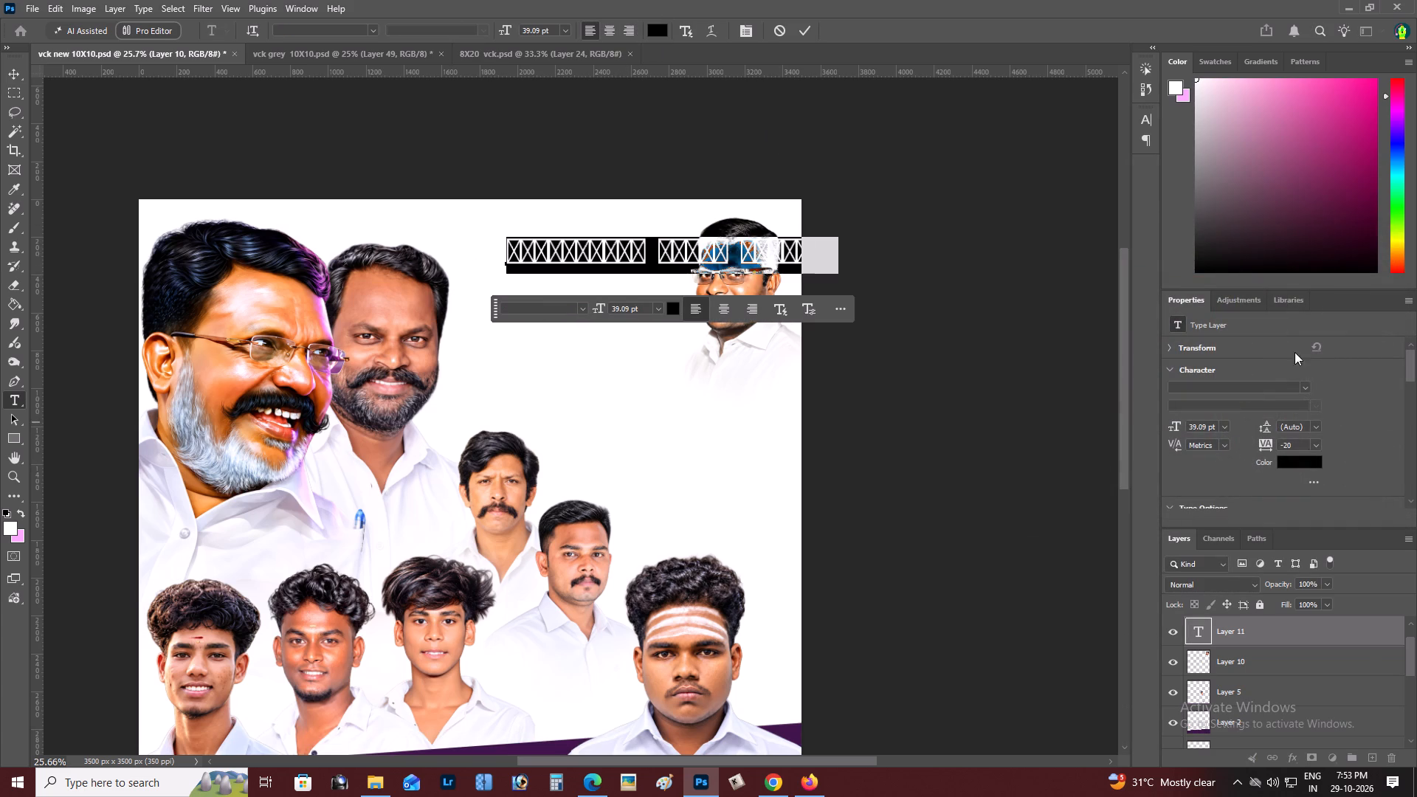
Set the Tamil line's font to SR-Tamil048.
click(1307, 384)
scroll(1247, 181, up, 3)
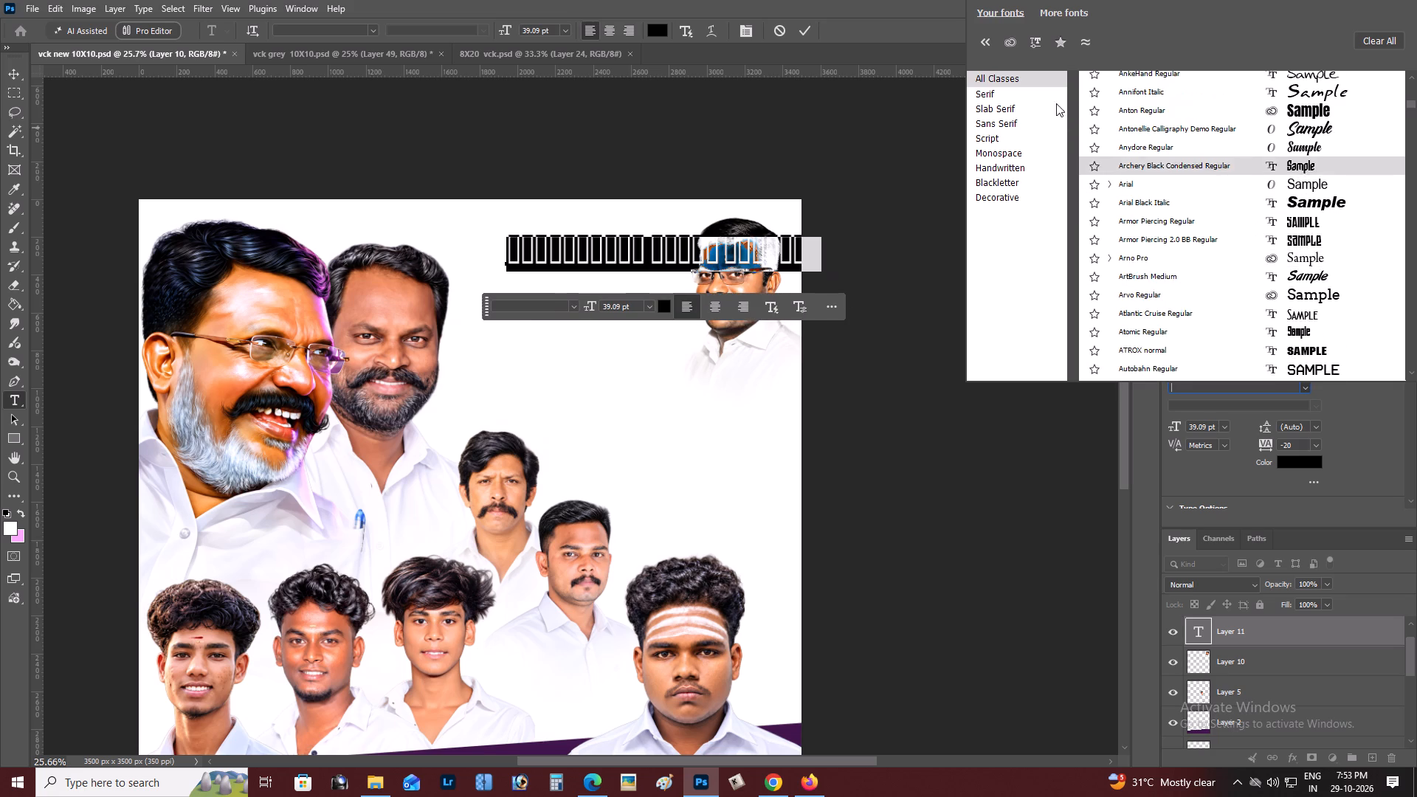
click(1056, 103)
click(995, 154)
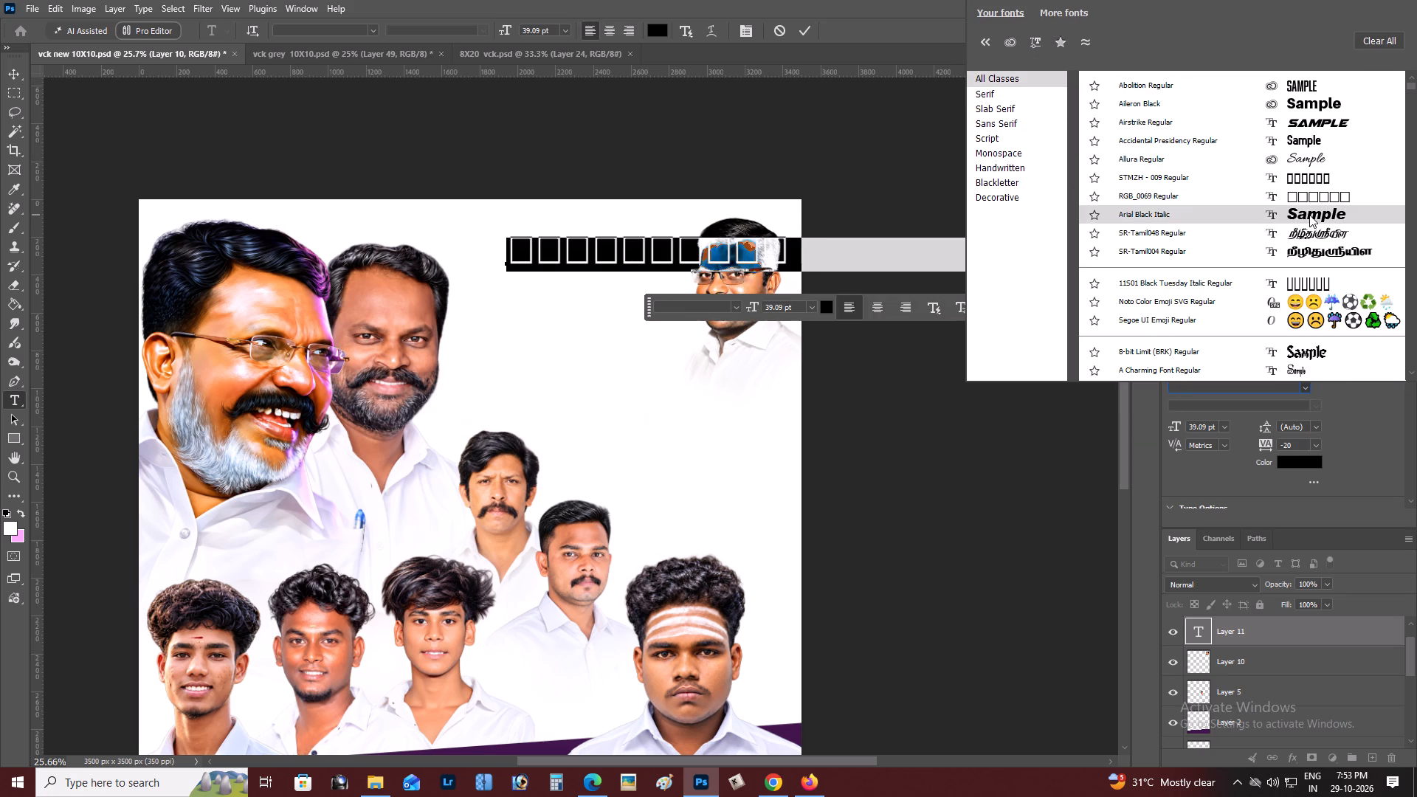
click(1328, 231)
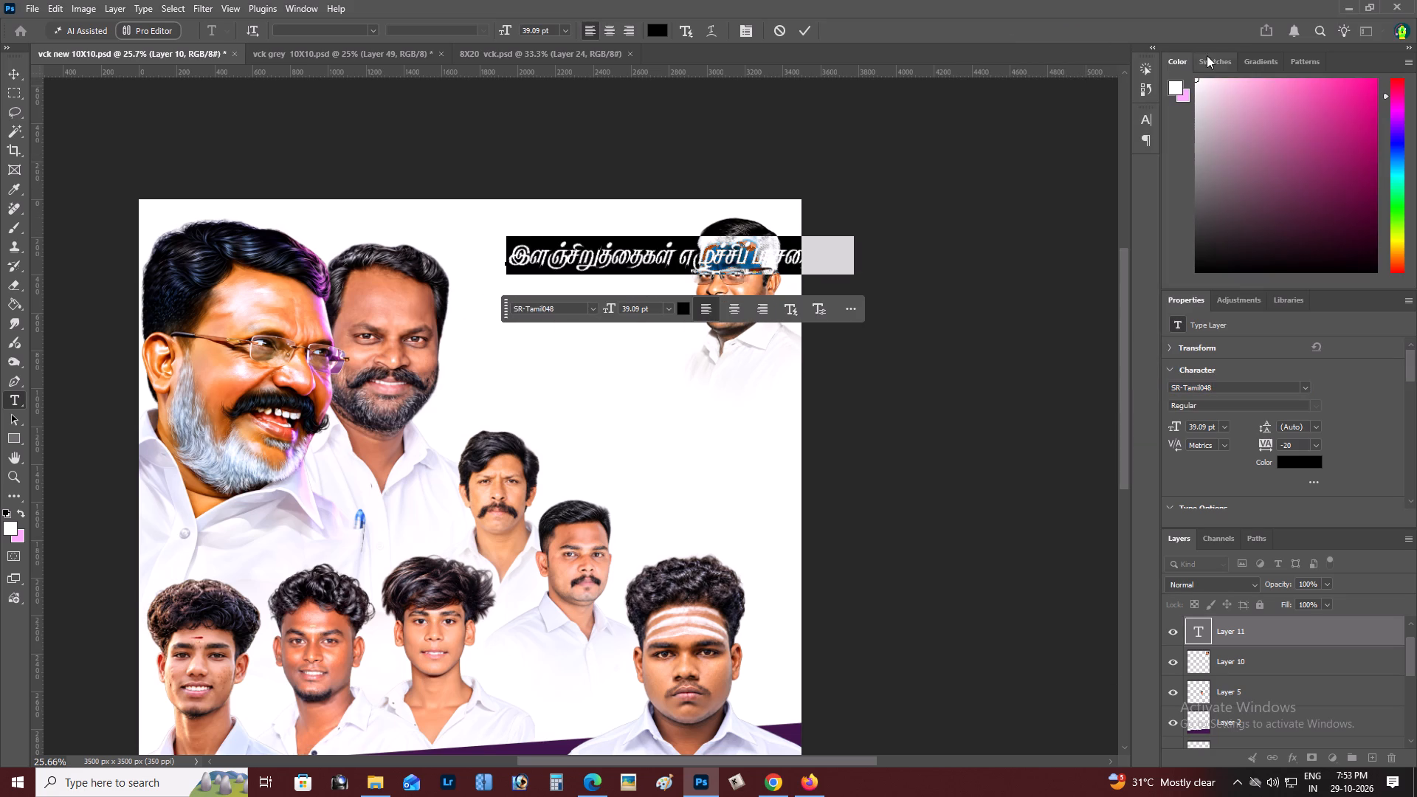
Browse the Tamil fonts for the heading line, set it to SR-Tamil004 Regular and commit the text.
click(1307, 385)
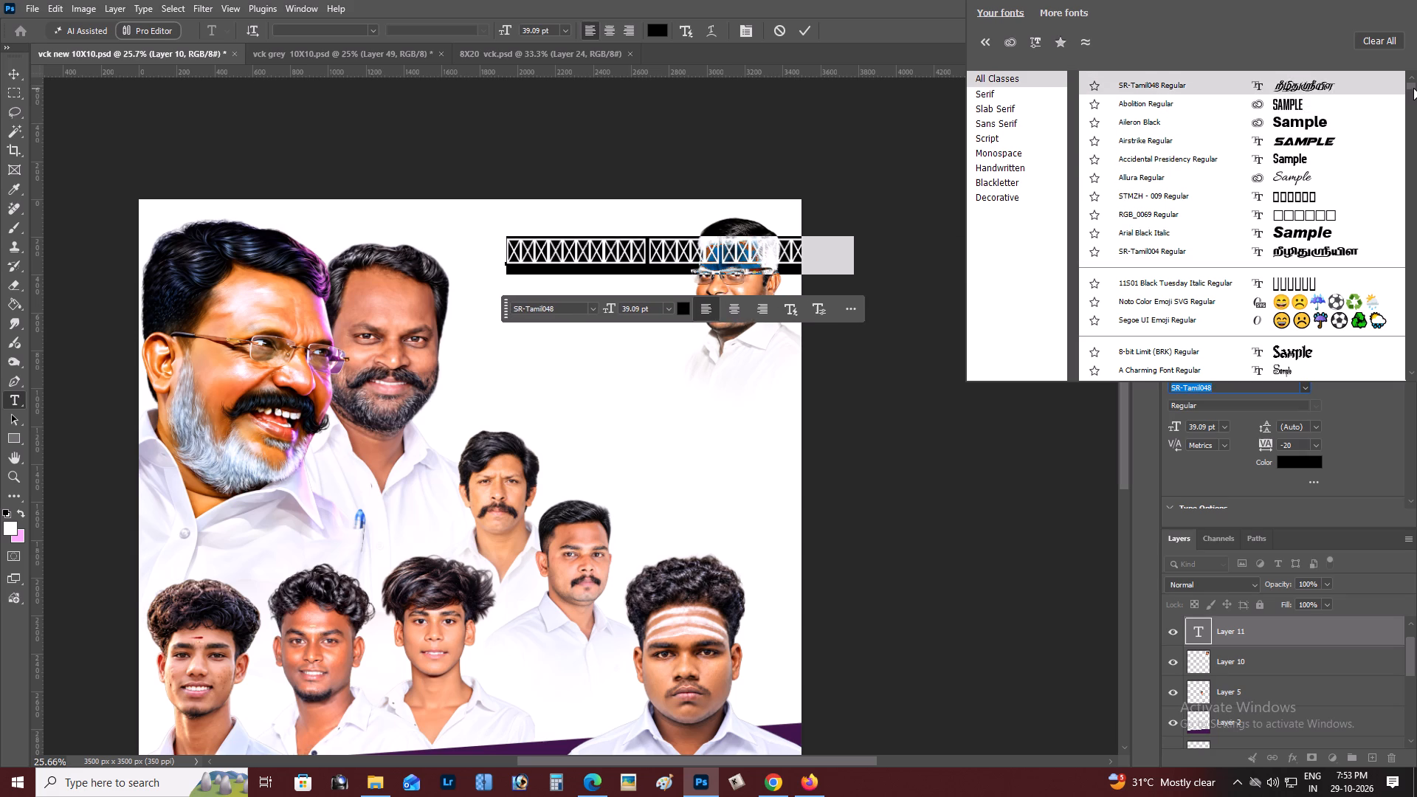
drag(1413, 88, 1408, 353)
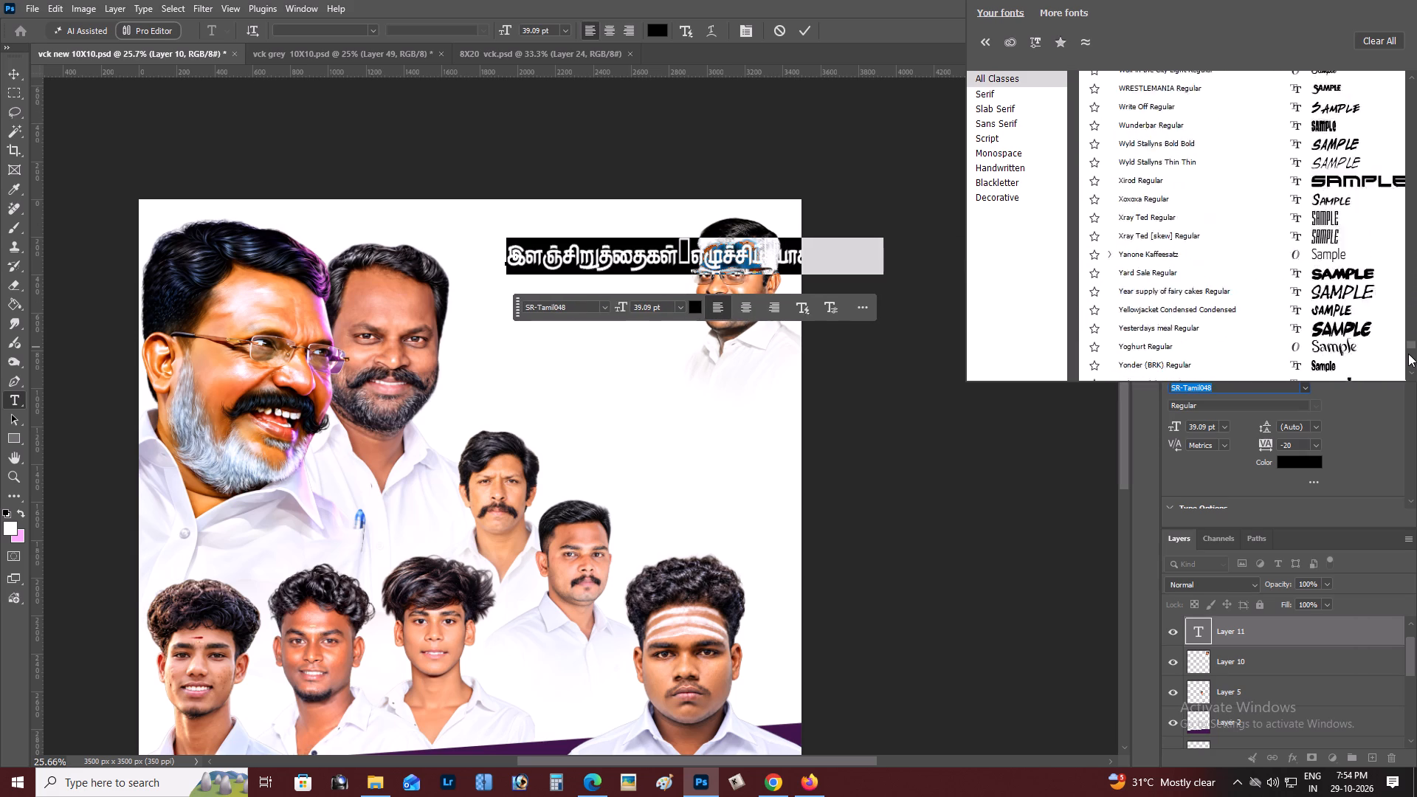
drag(1408, 353, 1416, 282)
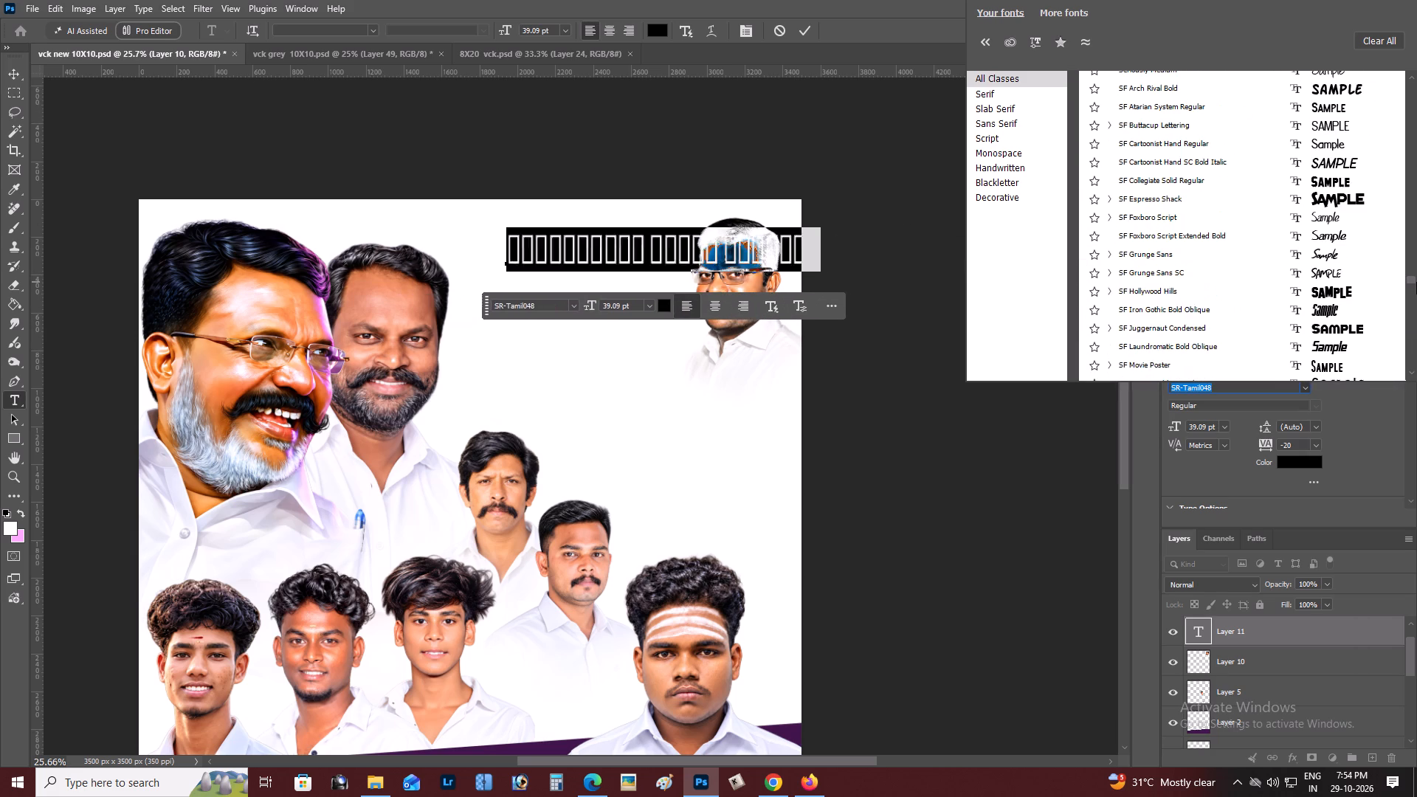
drag(1416, 282, 1416, 286)
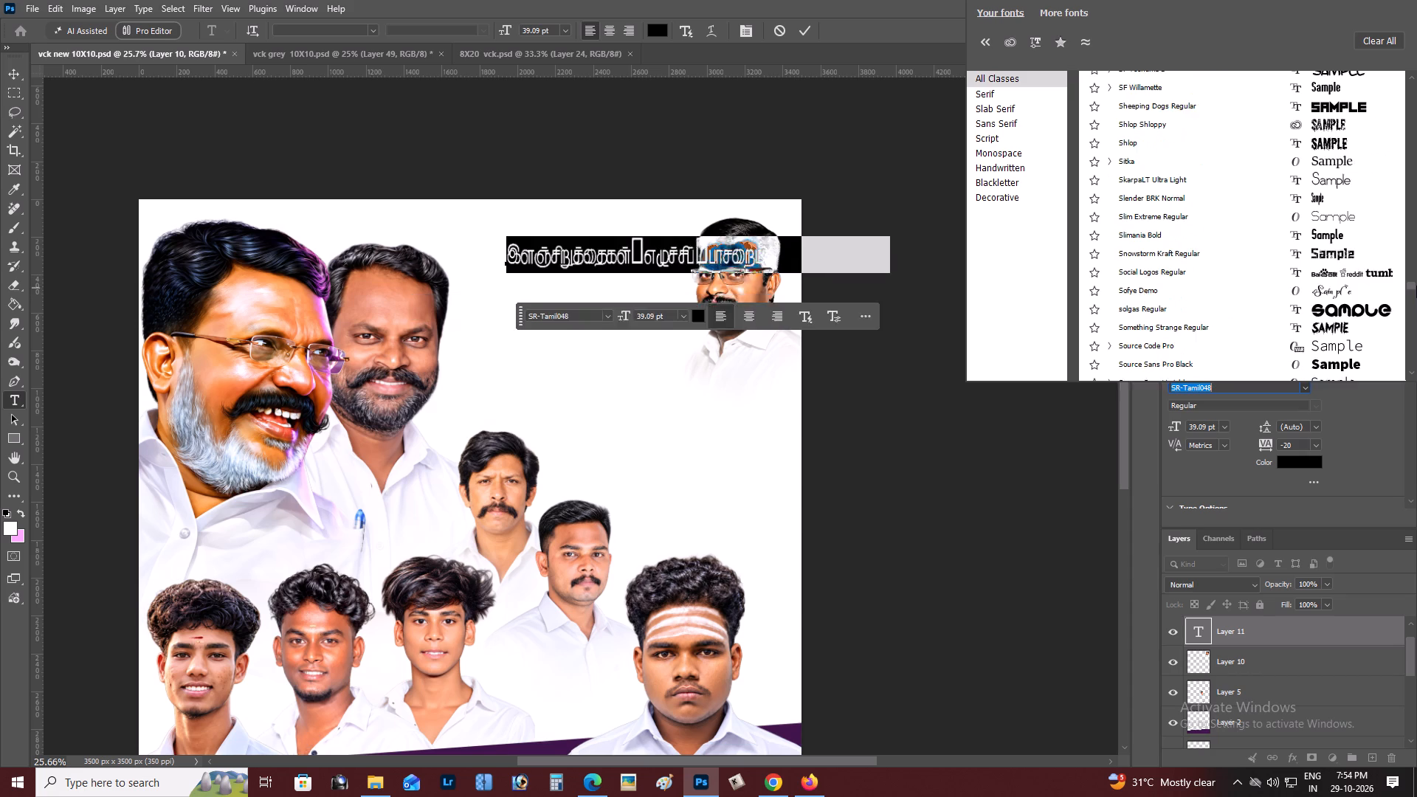
drag(1416, 286, 1416, 301)
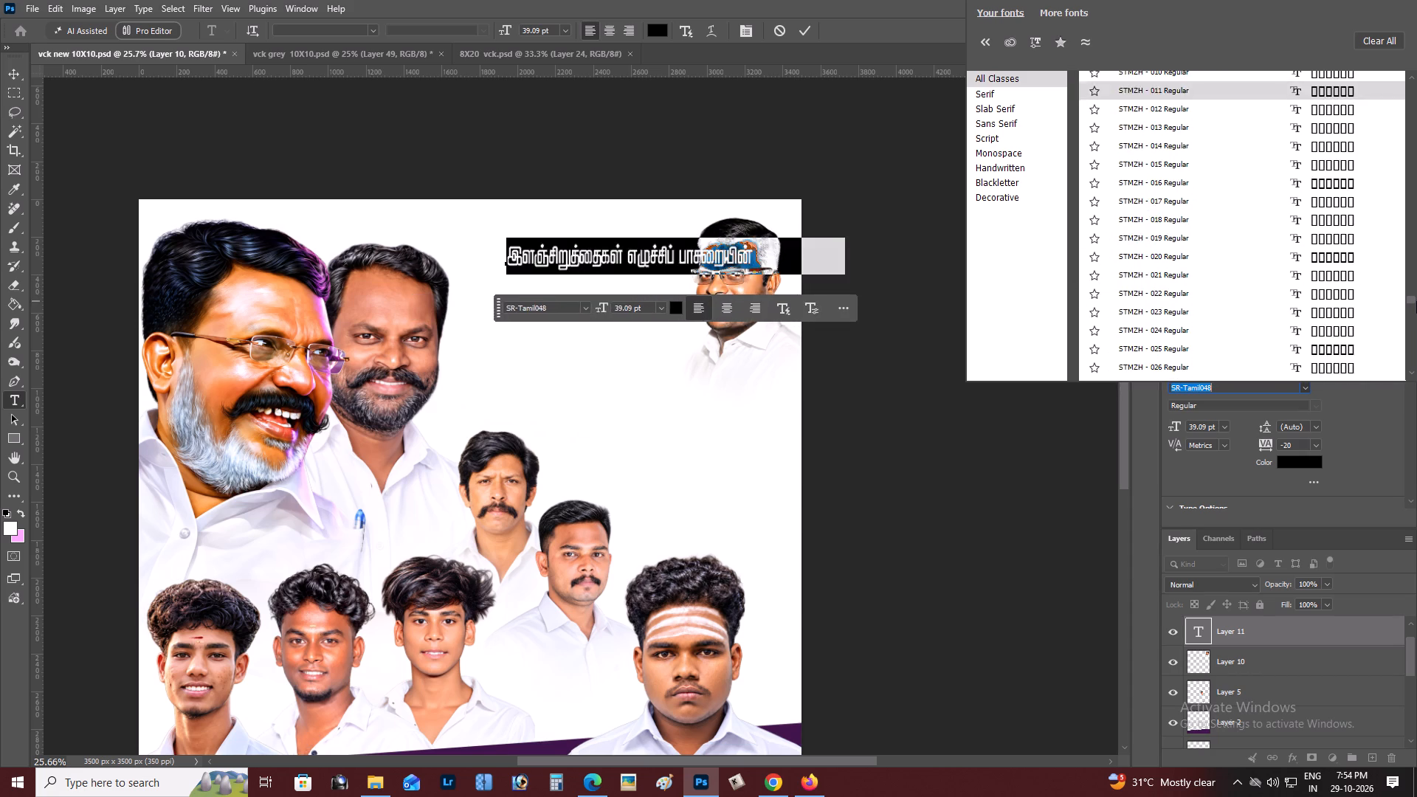
drag(1416, 301, 1416, 294)
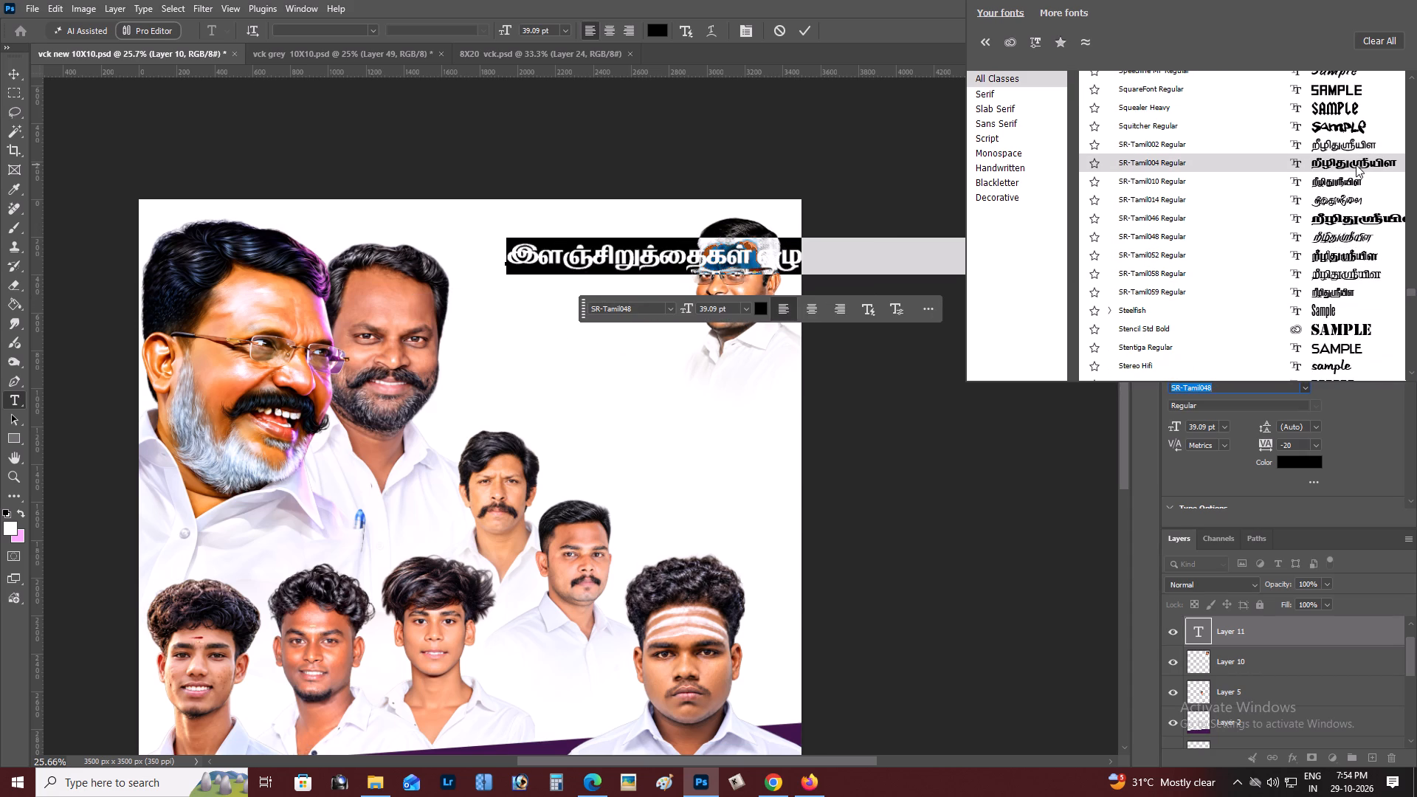
click(1357, 165)
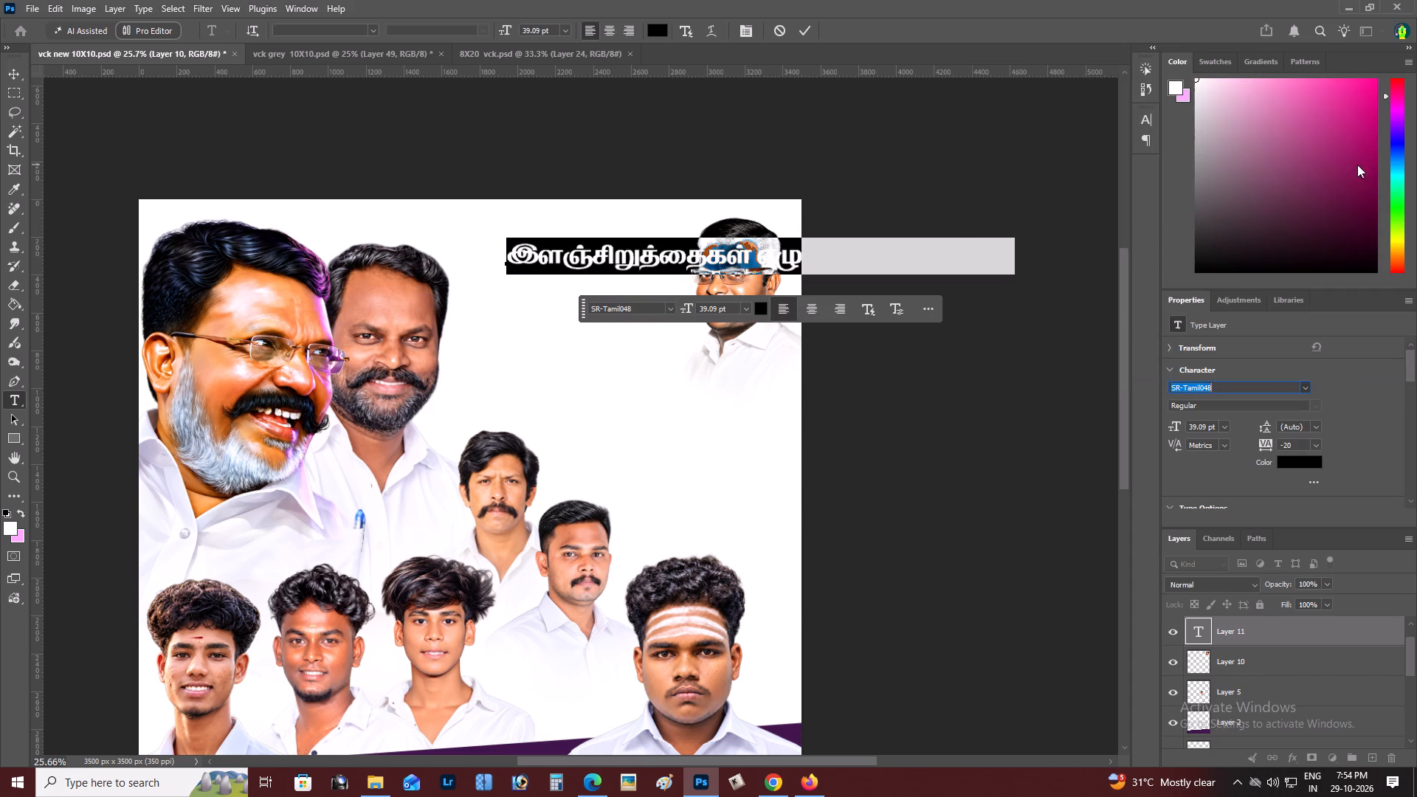
click(802, 26)
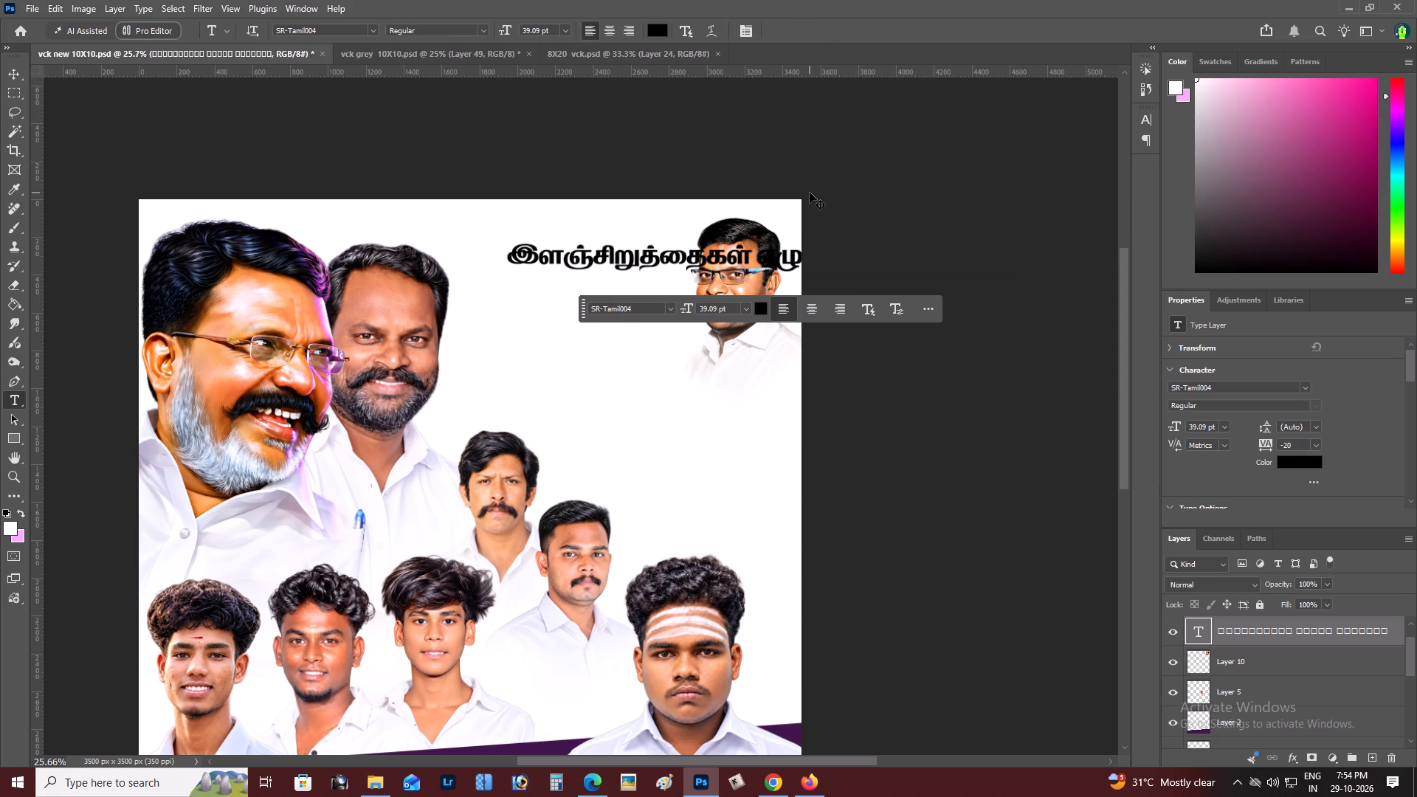
Scale the black Tamil heading line down proportionally to about 20 pt.
key(ctrl+t)
alt+drag(1016, 236, 892, 236)
key(ctrl+Return)
Move the Tamil heading line into the white space between the upper portraits, just overlapping the bespectacled man's face.
key(z)
click(756, 231)
key(v)
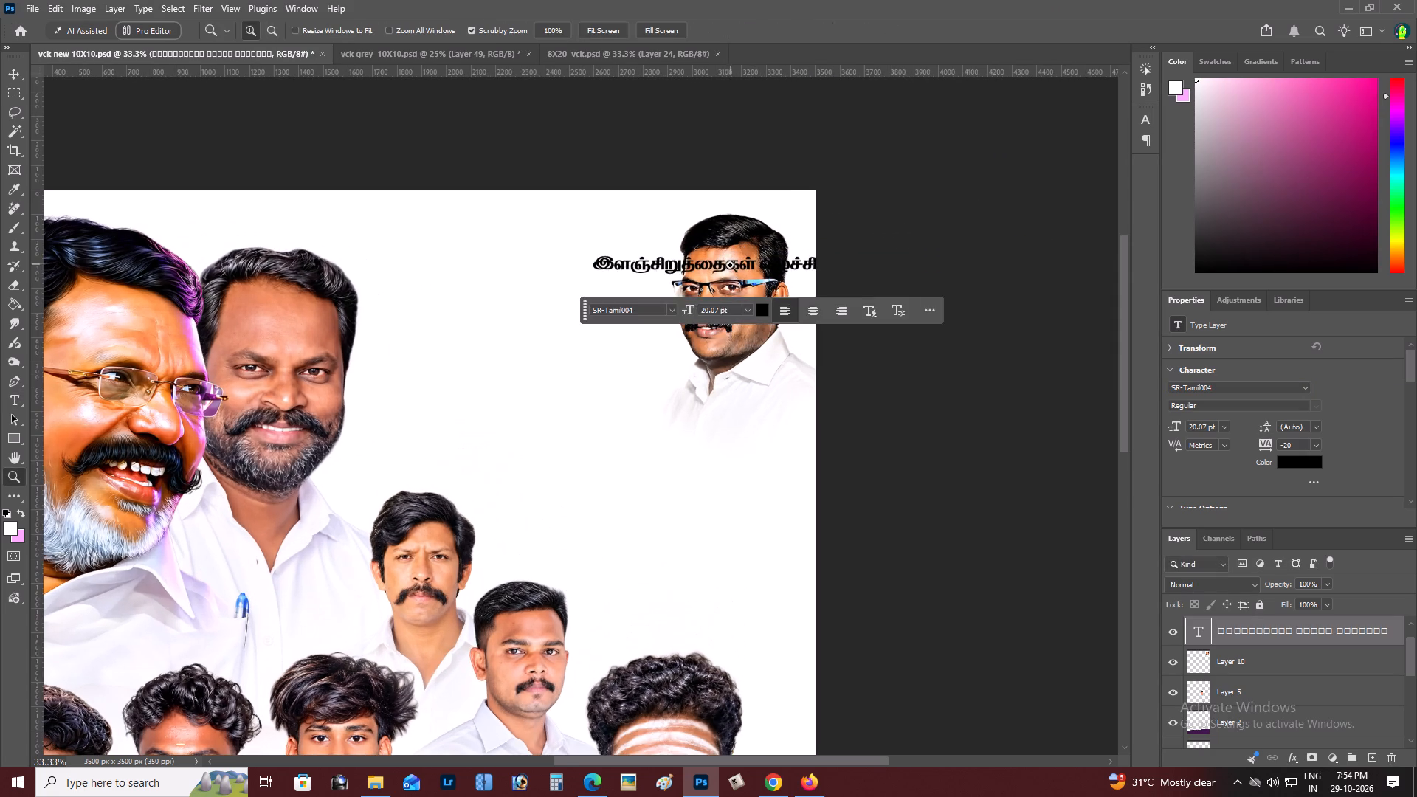
drag(728, 265, 503, 288)
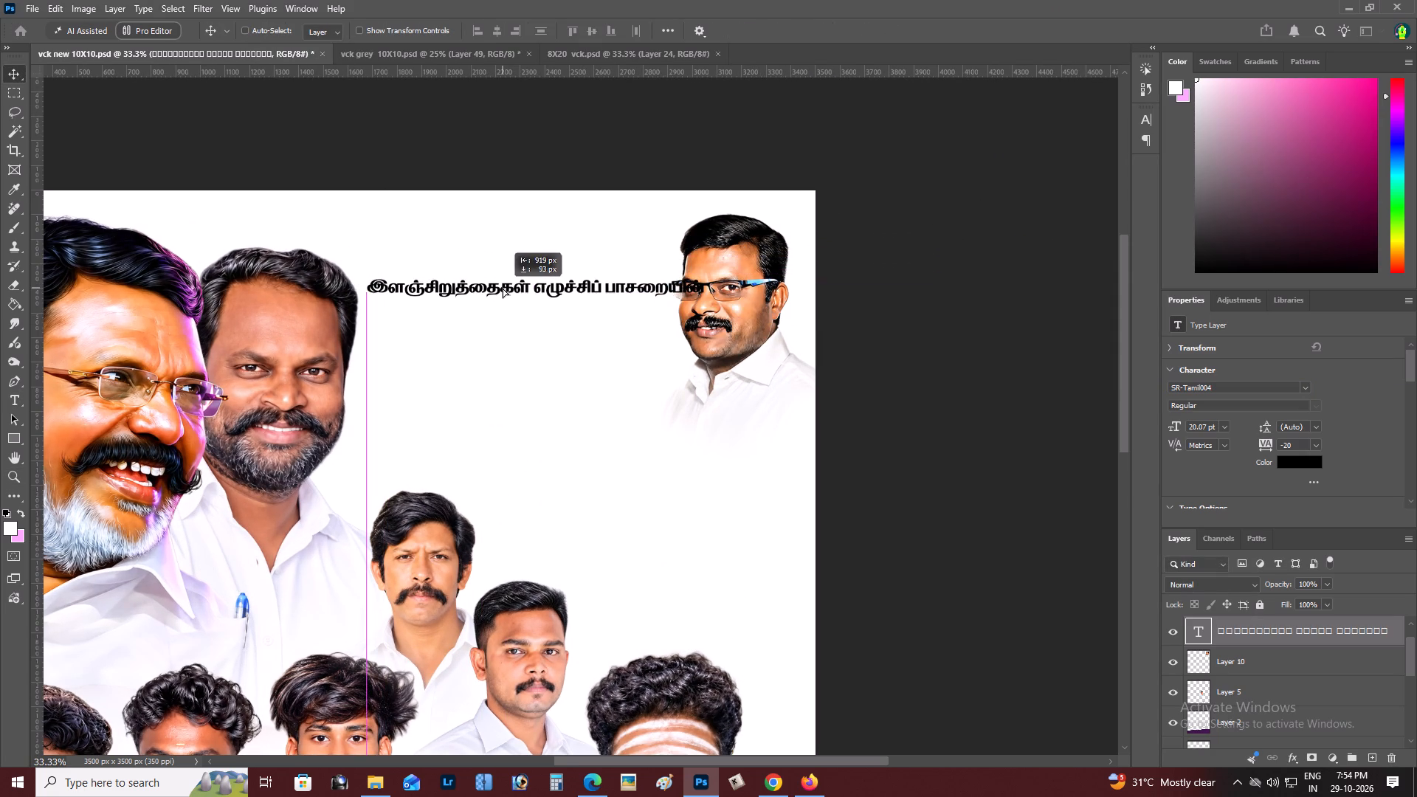
drag(503, 288, 518, 309)
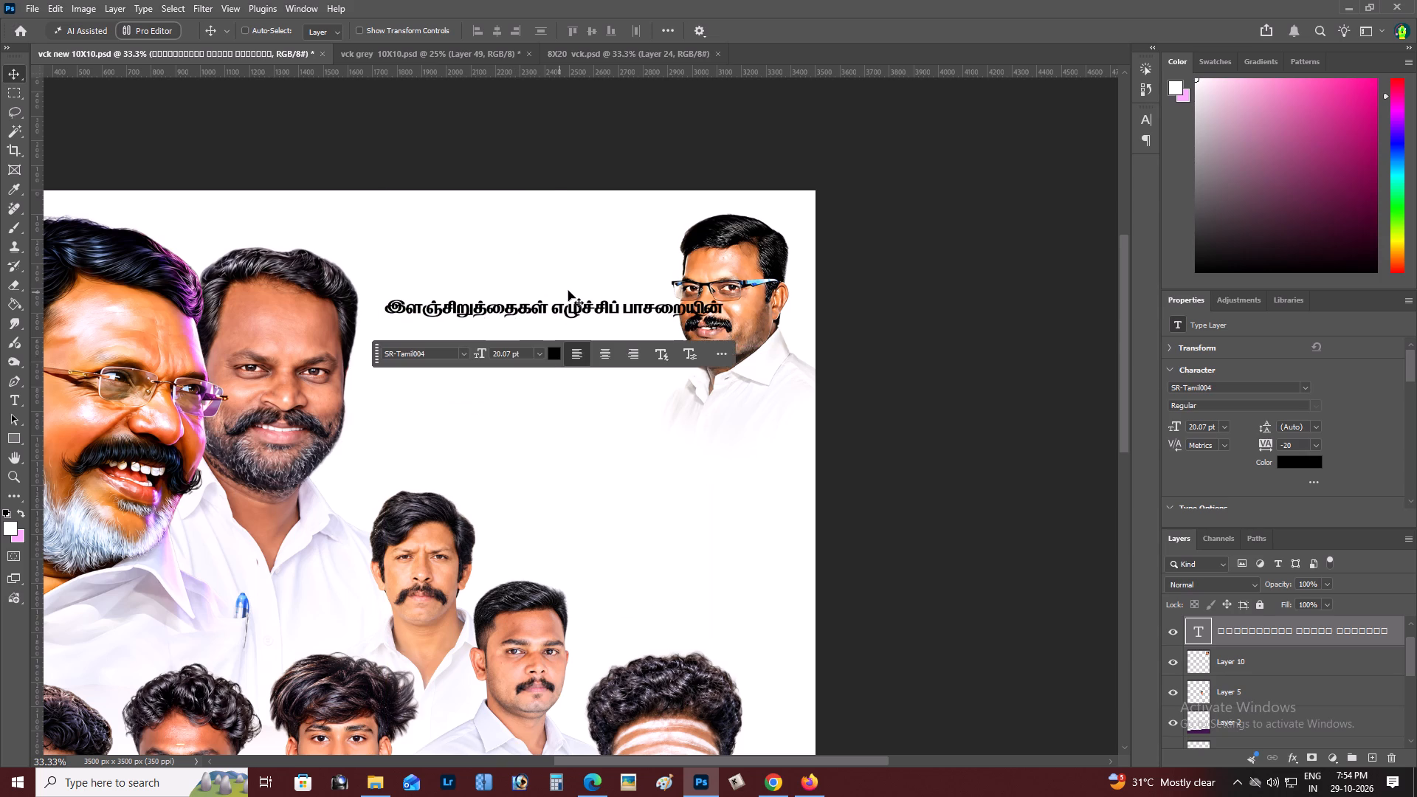
Condense the Tamil heading to about 76% width and stretch its height to about 143% so it clears the bespectacled man's face.
key(ctrl+t)
shift+drag(720, 297, 672, 297)
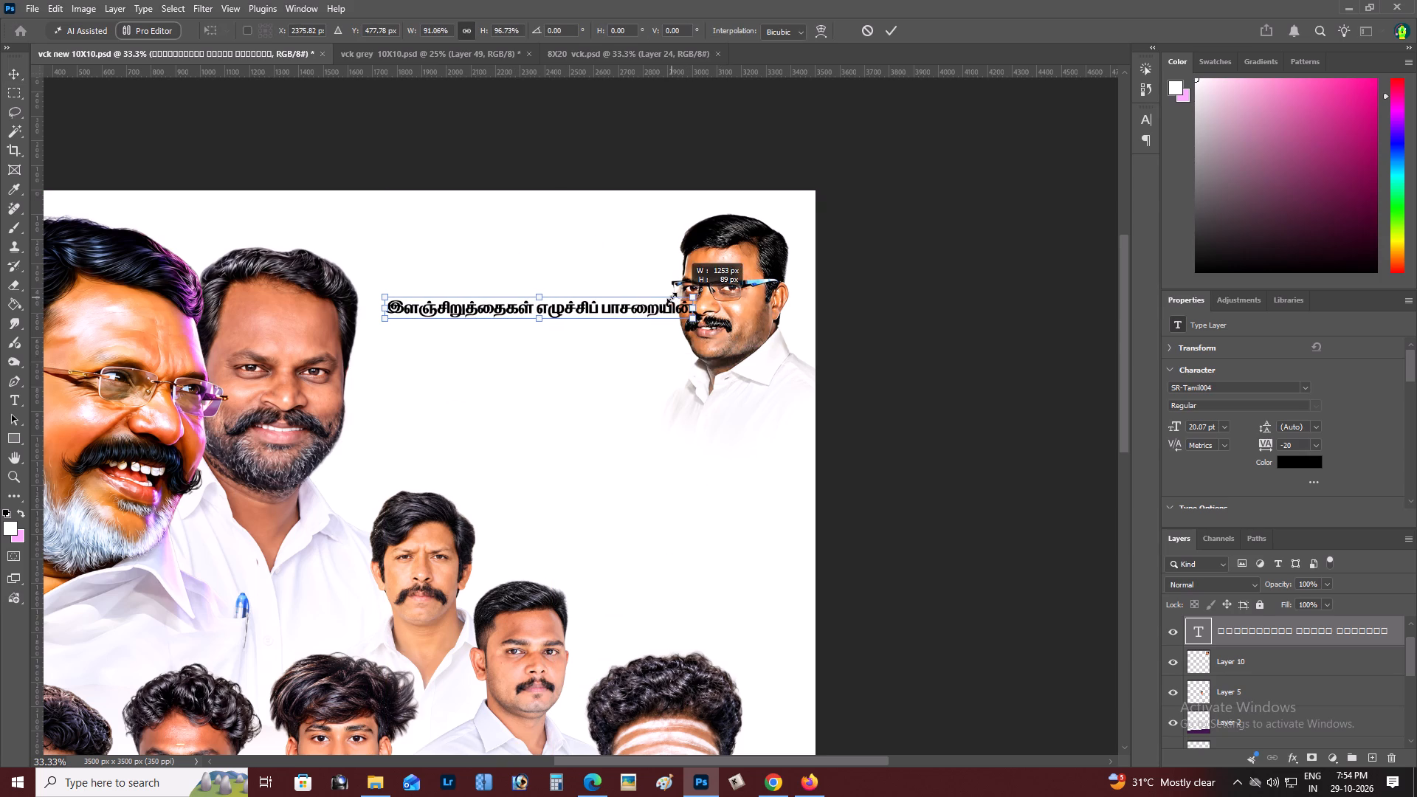
shift+drag(672, 297, 641, 294)
shift+click(529, 320)
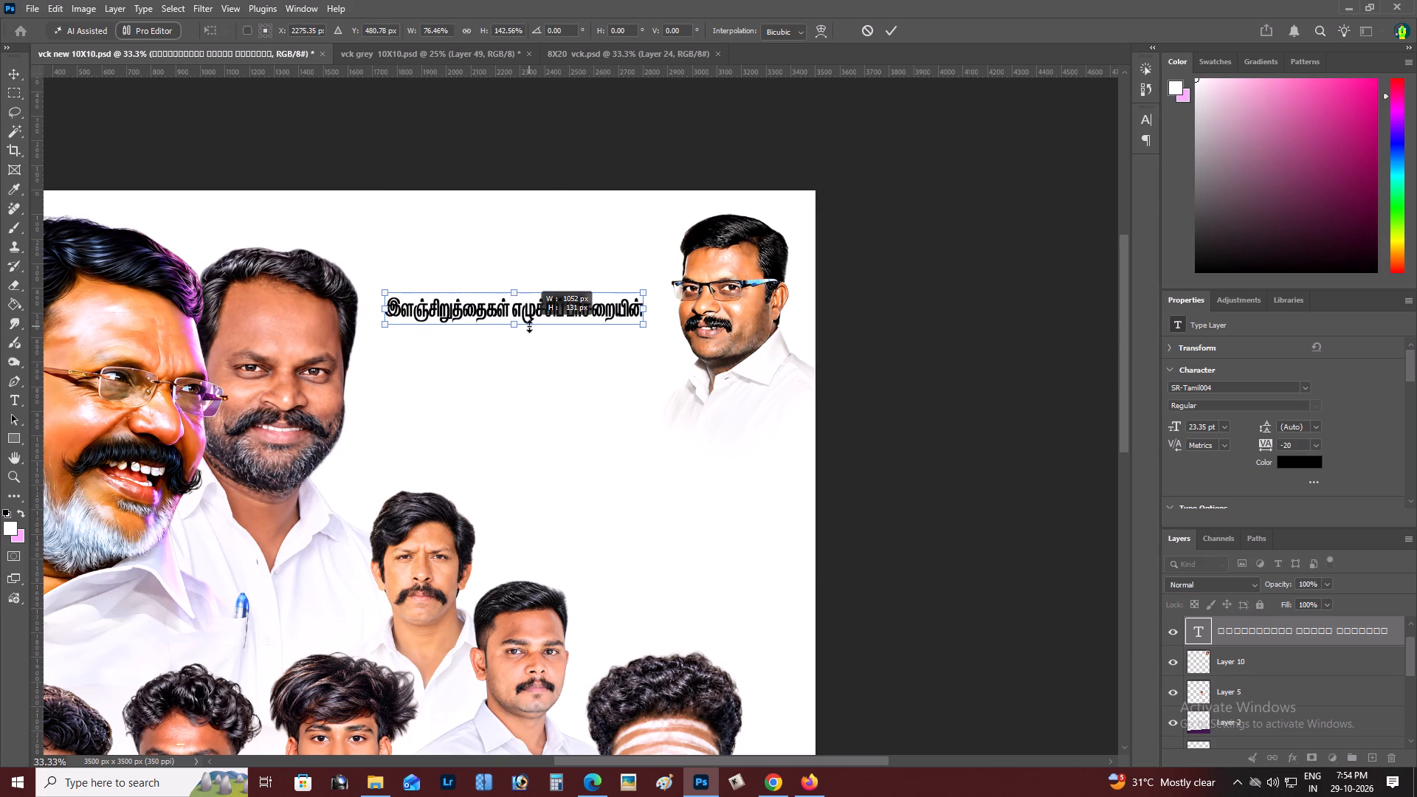
key(ctrl+Return)
Reposition the Tamil heading between the two upper portraits, centred at about X 2310 px, Y 481 px.
key(z)
double_click(560, 270)
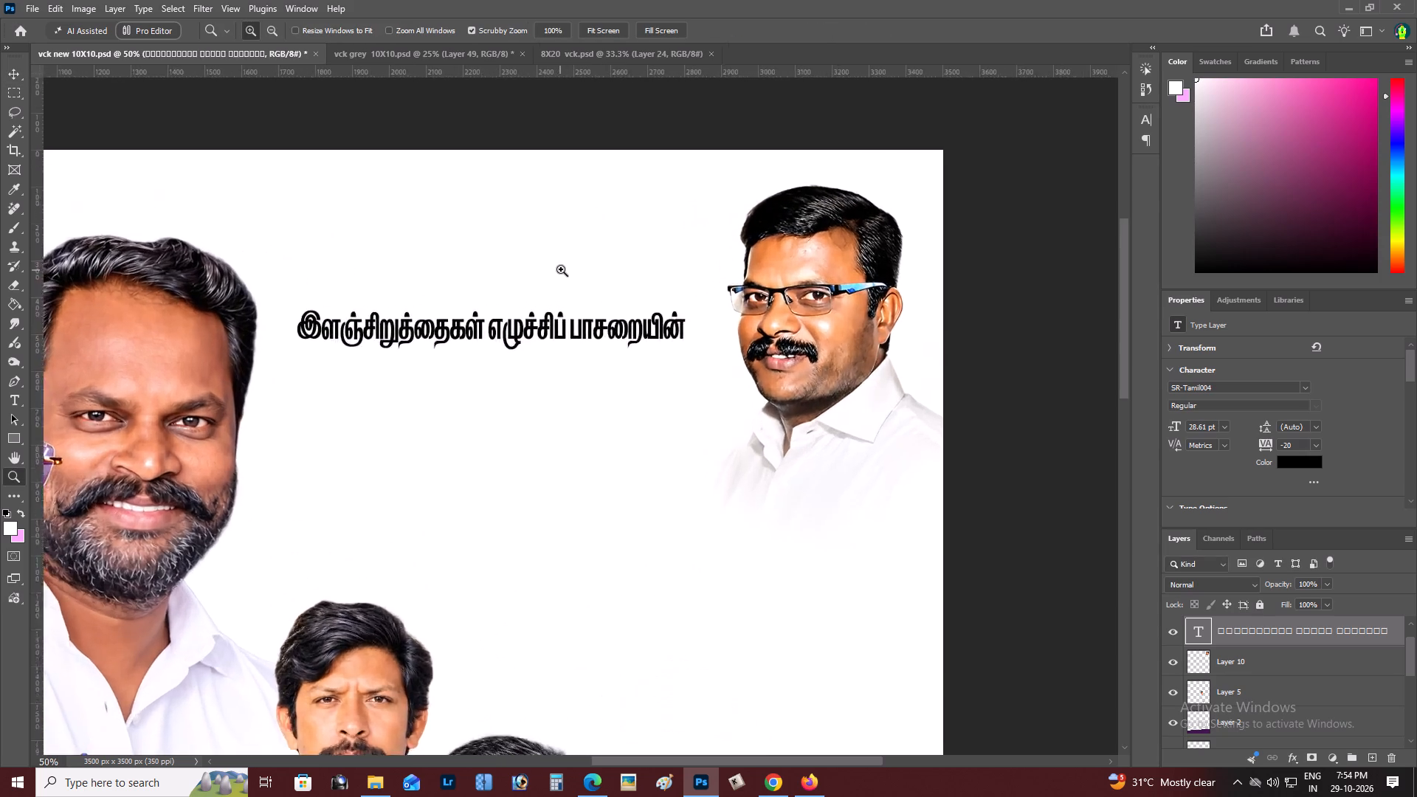
key(space)
key(space)
drag(573, 275, 654, 232)
key(v)
right_click(614, 289)
click(620, 291)
drag(621, 291, 630, 294)
drag(631, 294, 663, 294)
drag(663, 294, 680, 299)
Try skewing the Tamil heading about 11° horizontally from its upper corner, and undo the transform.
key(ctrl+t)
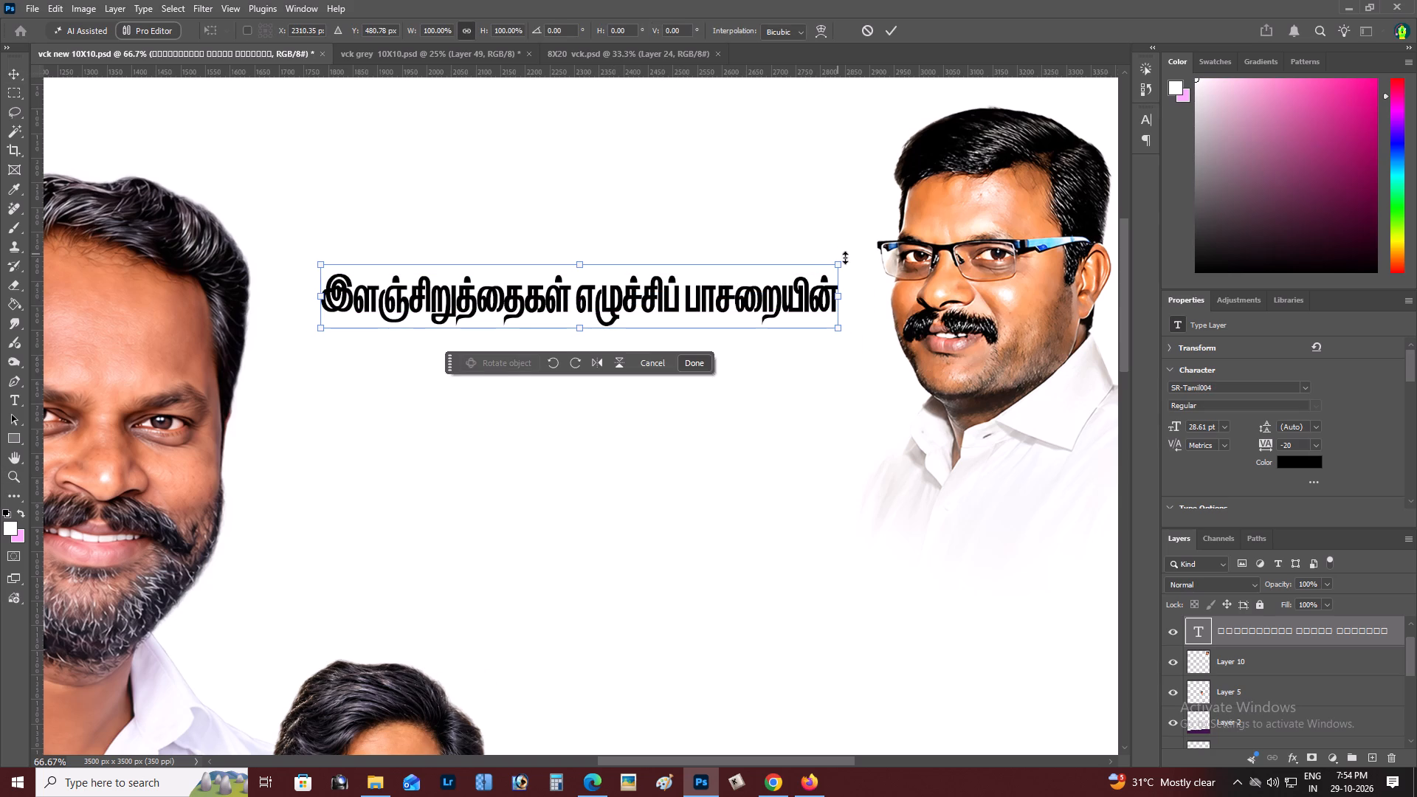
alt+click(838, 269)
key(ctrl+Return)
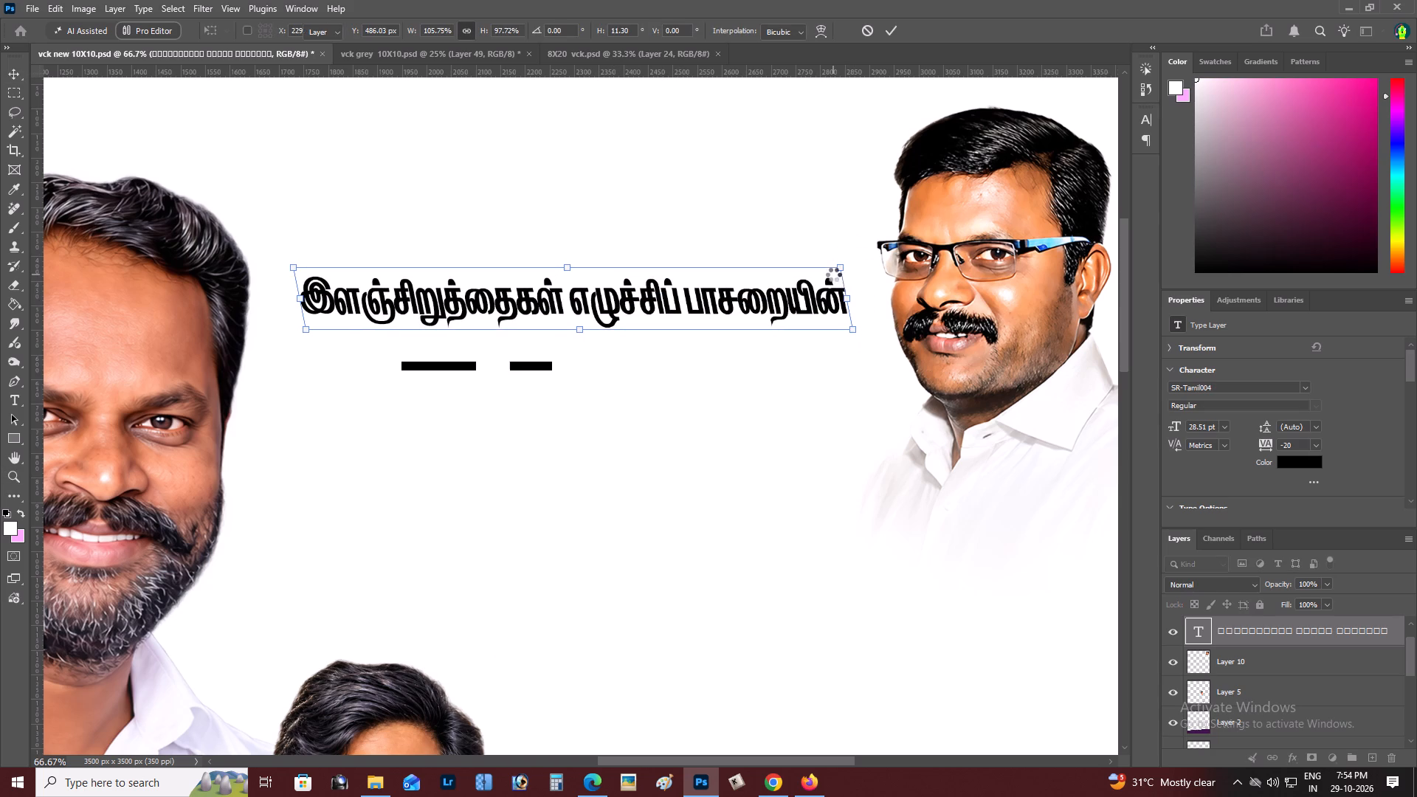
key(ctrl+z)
Enlarge the Tamil heading proportionally from its centre to about 109%, giving 31.25 pt text.
key(z)
alt+click(634, 308)
right_click(634, 308)
click(652, 316)
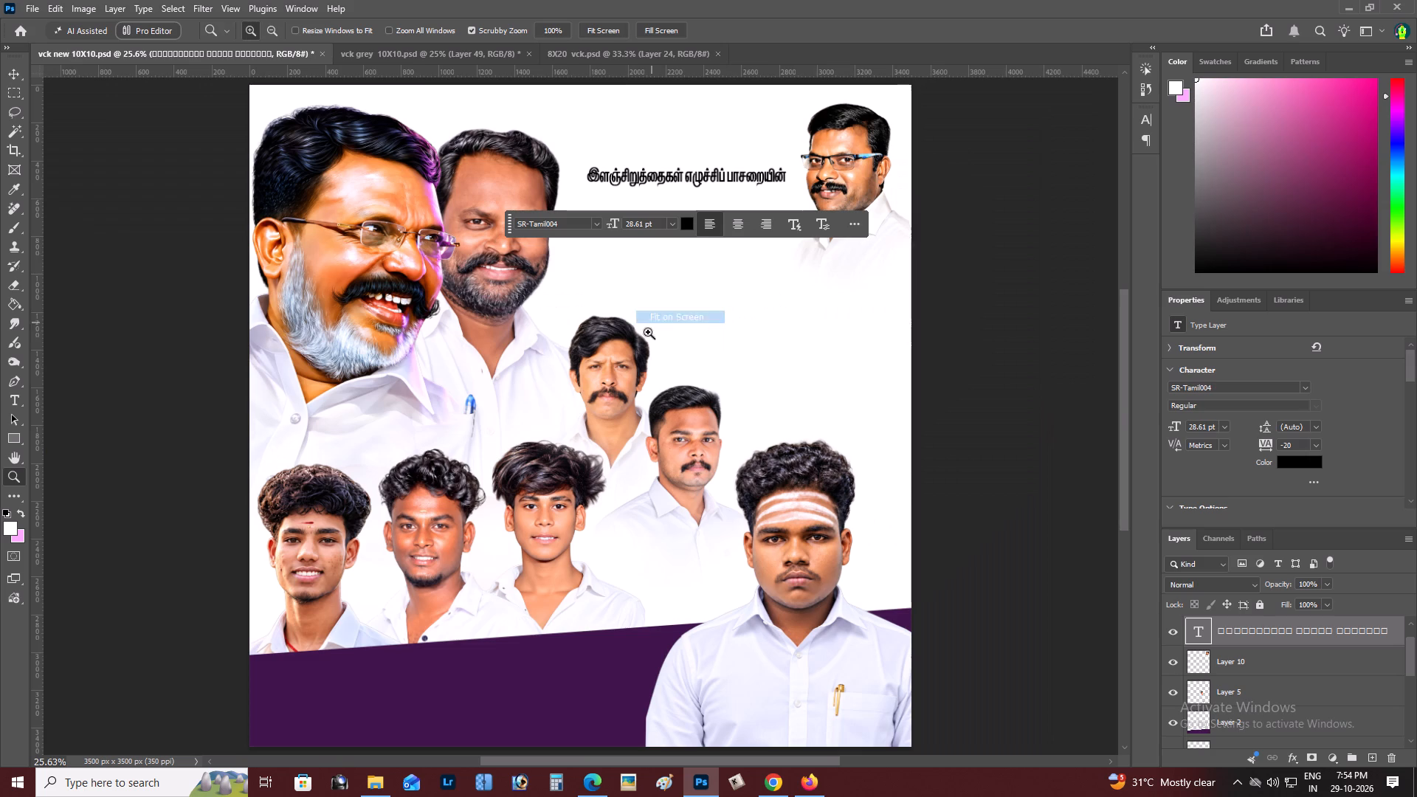
drag(510, 229, 850, 297)
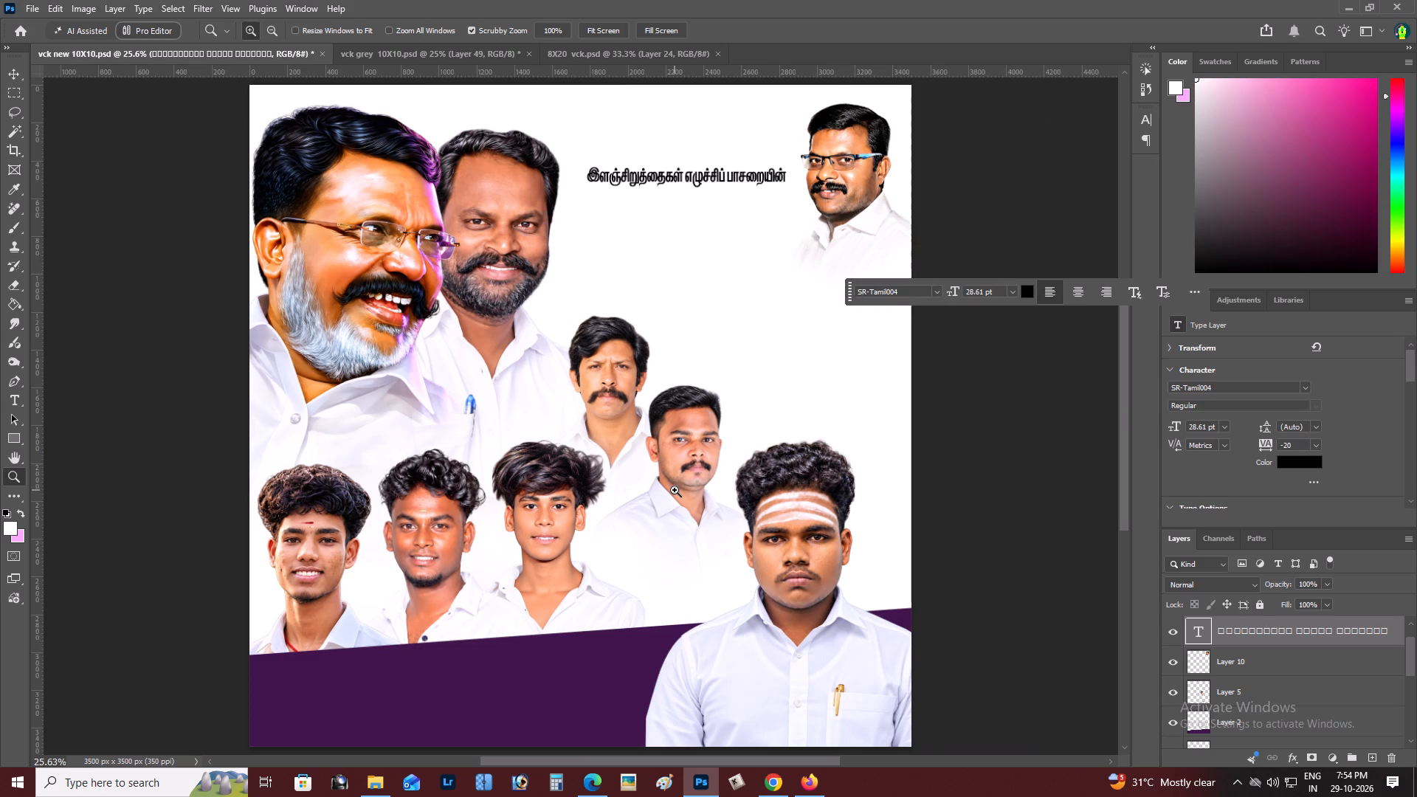
key(space)
drag(599, 341, 599, 421)
double_click(723, 202)
key(z)
triple_click(694, 251)
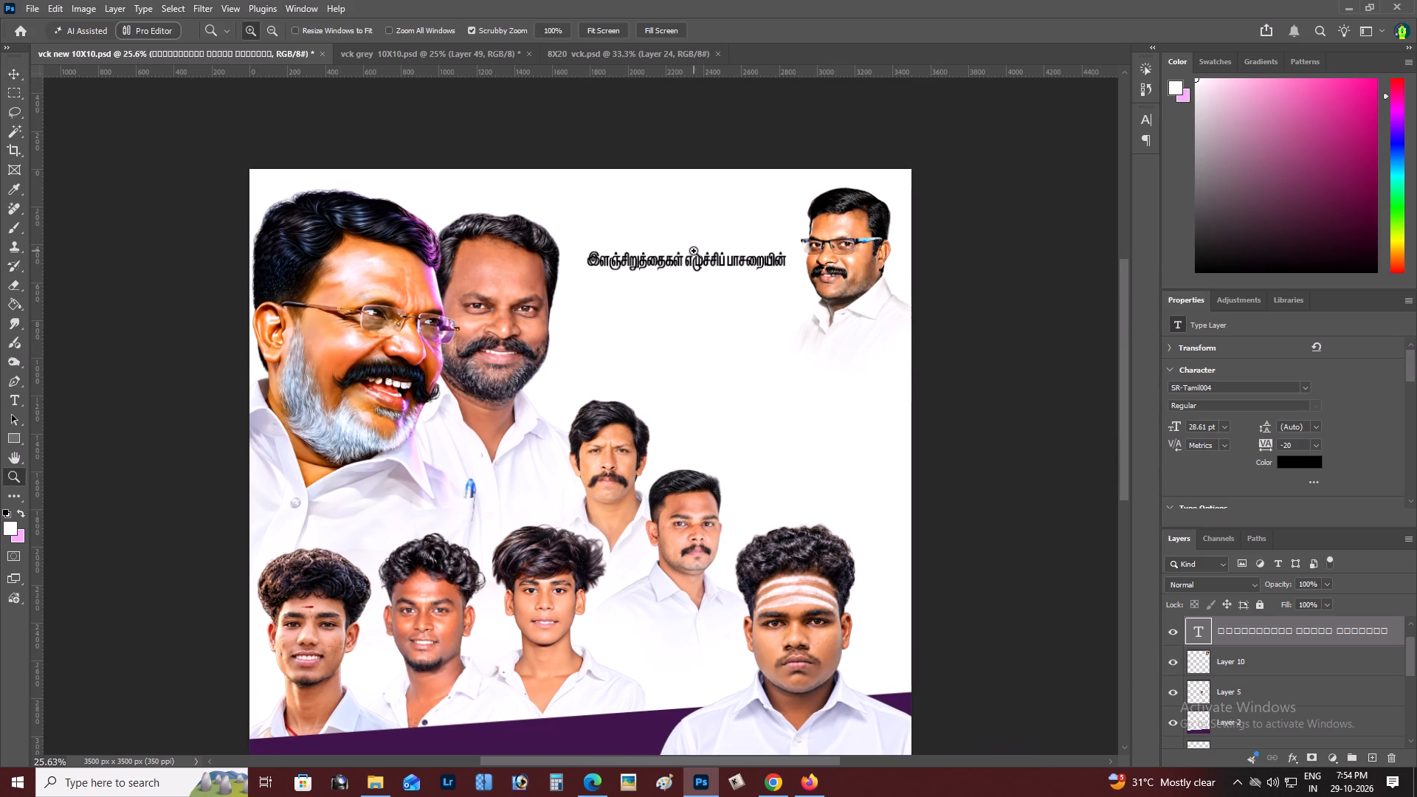
key(ctrl+t)
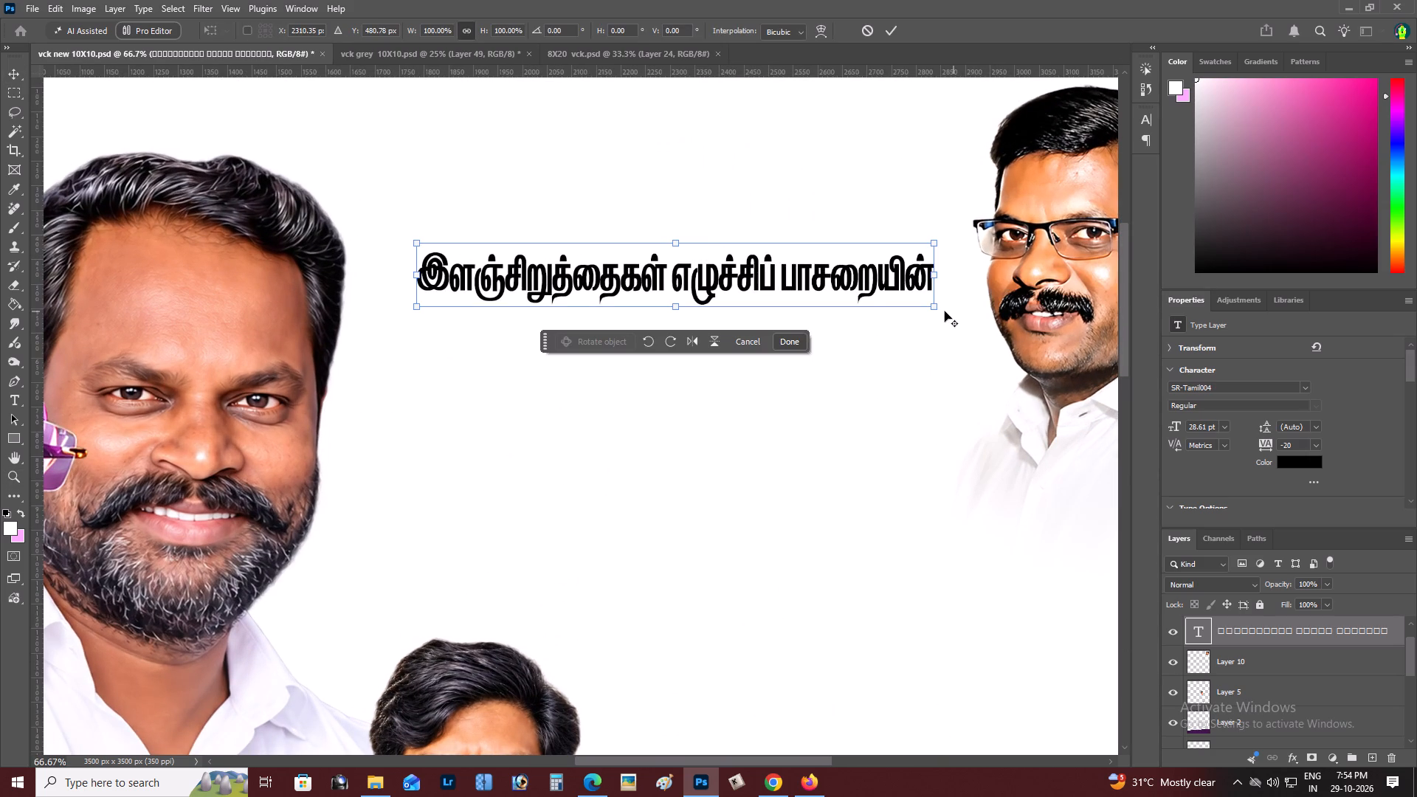
alt+drag(939, 310, 962, 321)
key(ctrl+Return)
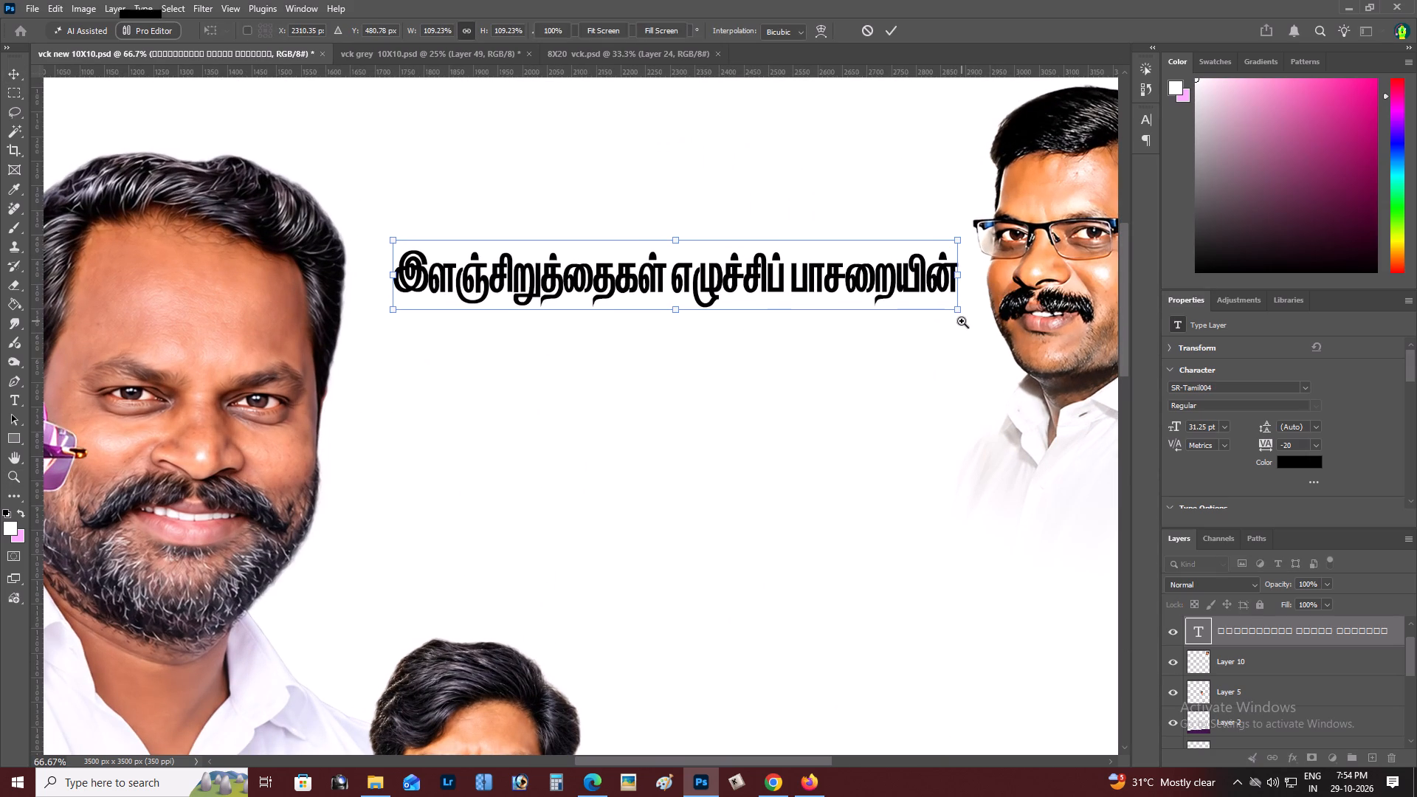
Move the Tamil heading lower in the white space between the upper portraits, centred at about X 2309 px, Y 610 px.
key(v)
drag(835, 276, 836, 327)
key(space)
key(space)
key(space)
key(space)
key(space)
key(space)
drag(825, 345, 810, 80)
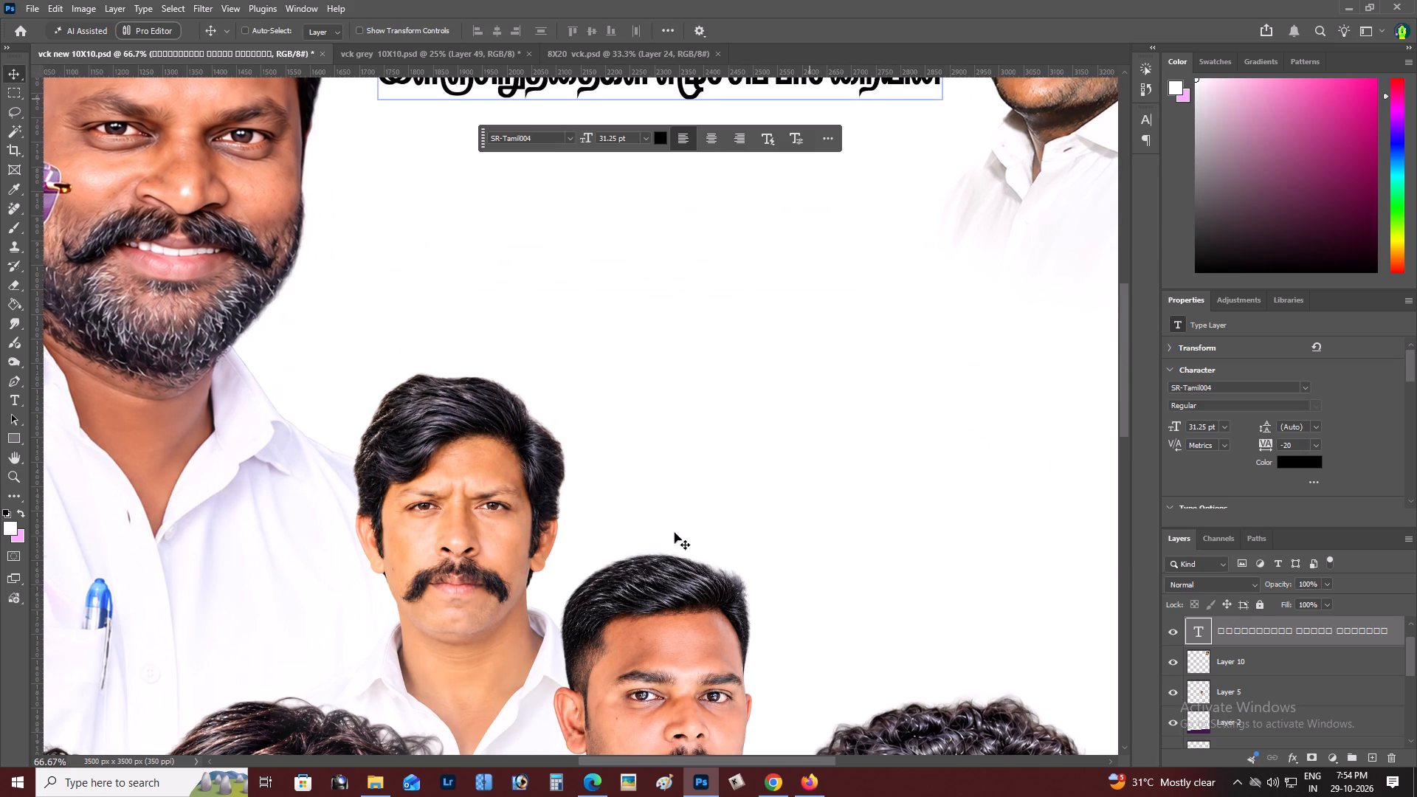
key(space)
key(space)
key(space)
key(space)
key(space)
key(space)
key(space)
key(space)
key(space)
drag(652, 590, 669, 561)
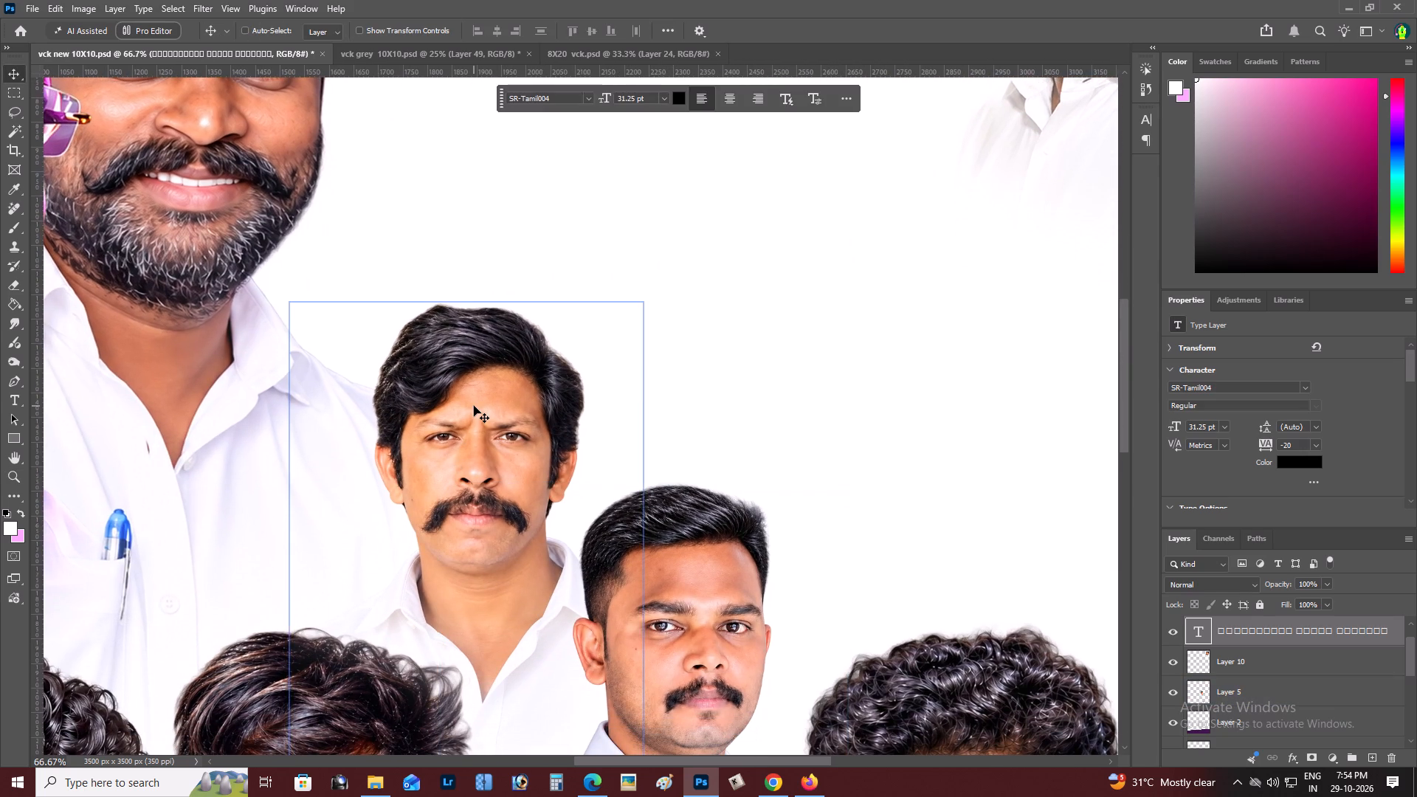
key(space)
key(space)
key(space)
key(space)
key(space)
key(space)
drag(482, 404, 476, 320)
key(space)
key(space)
key(space)
key(space)
key(space)
key(space)
key(space)
key(space)
key(space)
key(space)
key(space)
key(space)
key(space)
key(space)
key(space)
key(space)
key(space)
key(space)
key(space)
key(space)
drag(694, 459, 675, 627)
drag(696, 438, 670, 545)
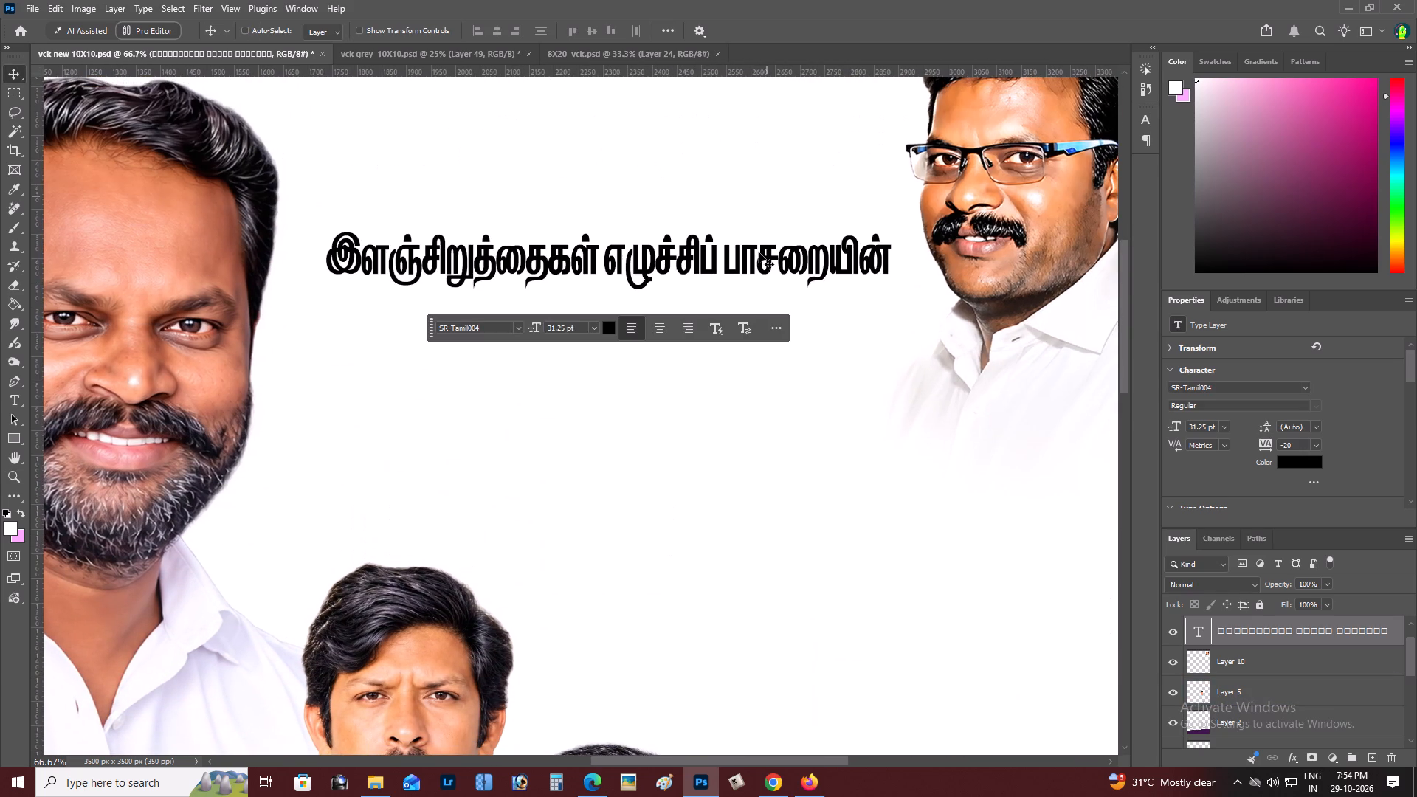
right_click(759, 254)
click(769, 261)
drag(769, 261, 766, 267)
key(z)
alt+click(671, 235)
right_click(671, 235)
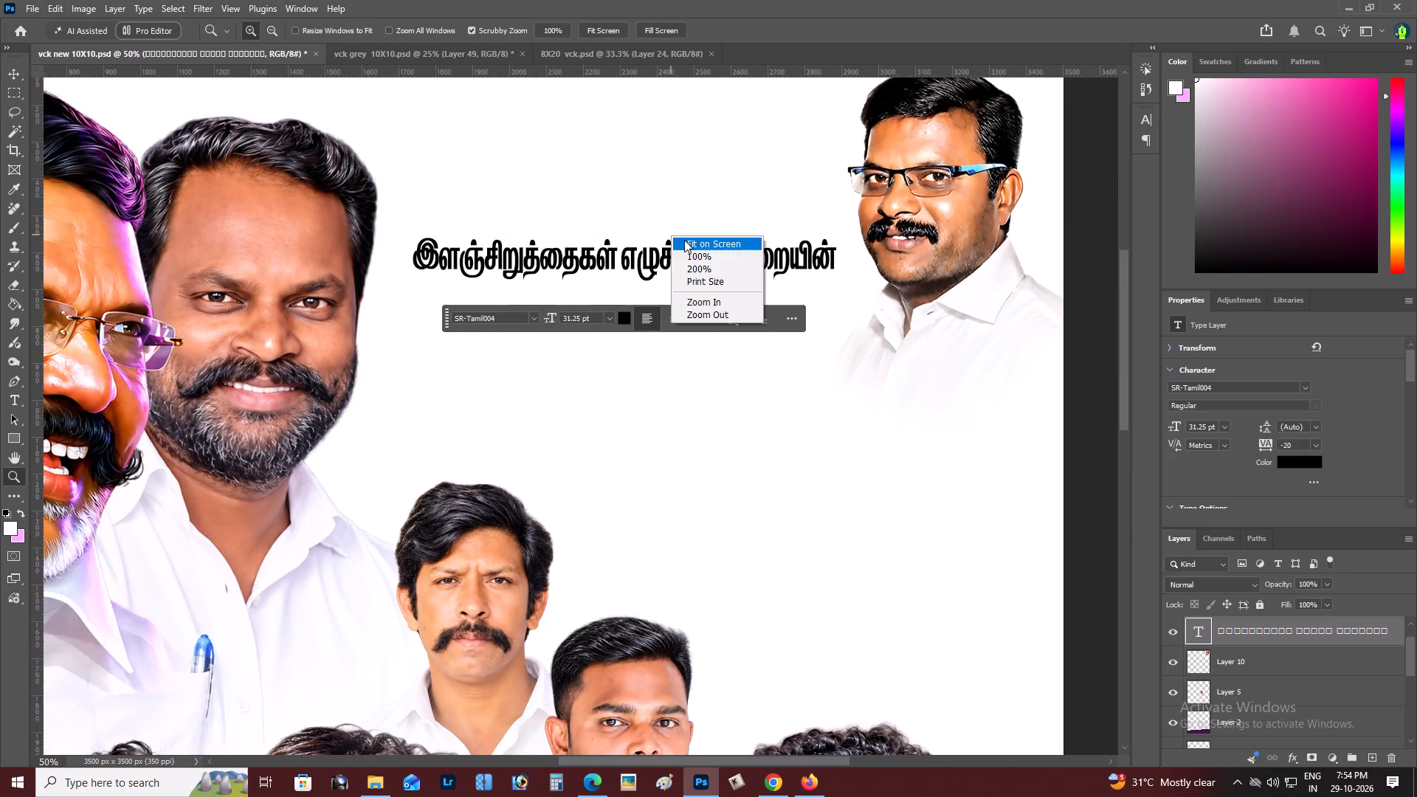
click(684, 240)
drag(508, 249, 852, 266)
key(z)
click(697, 219)
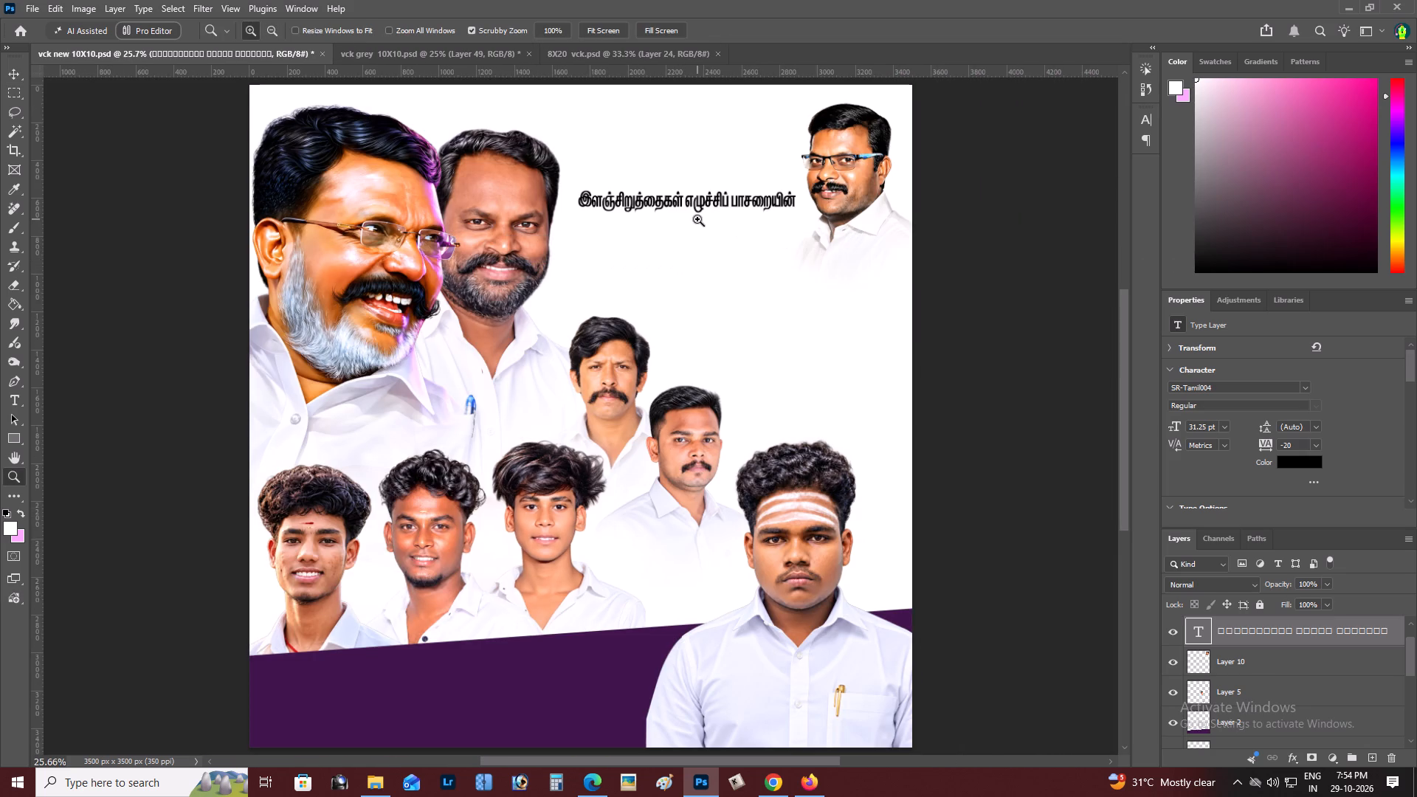
key(space)
drag(697, 222, 673, 277)
key(ctrl+t)
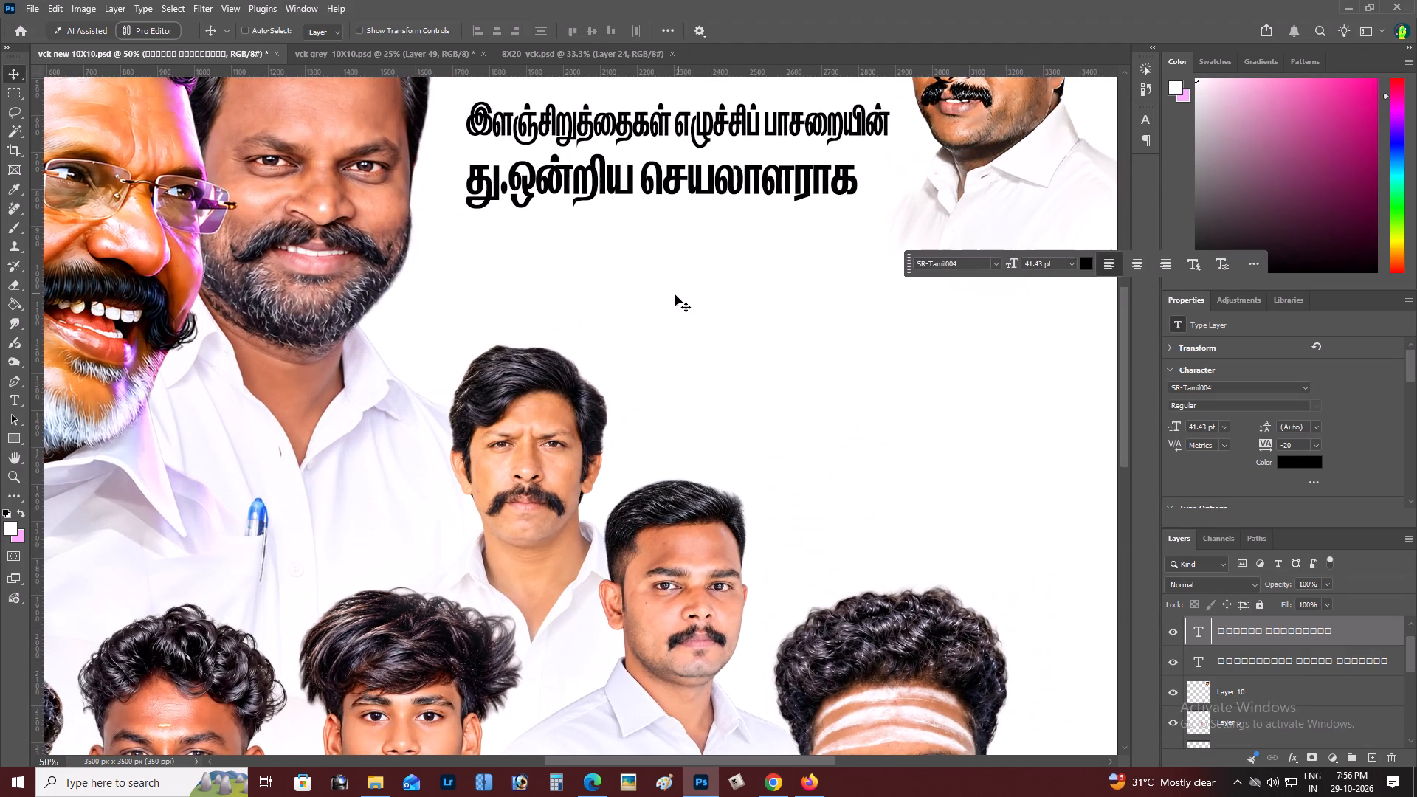
key(t)
click(749, 348)
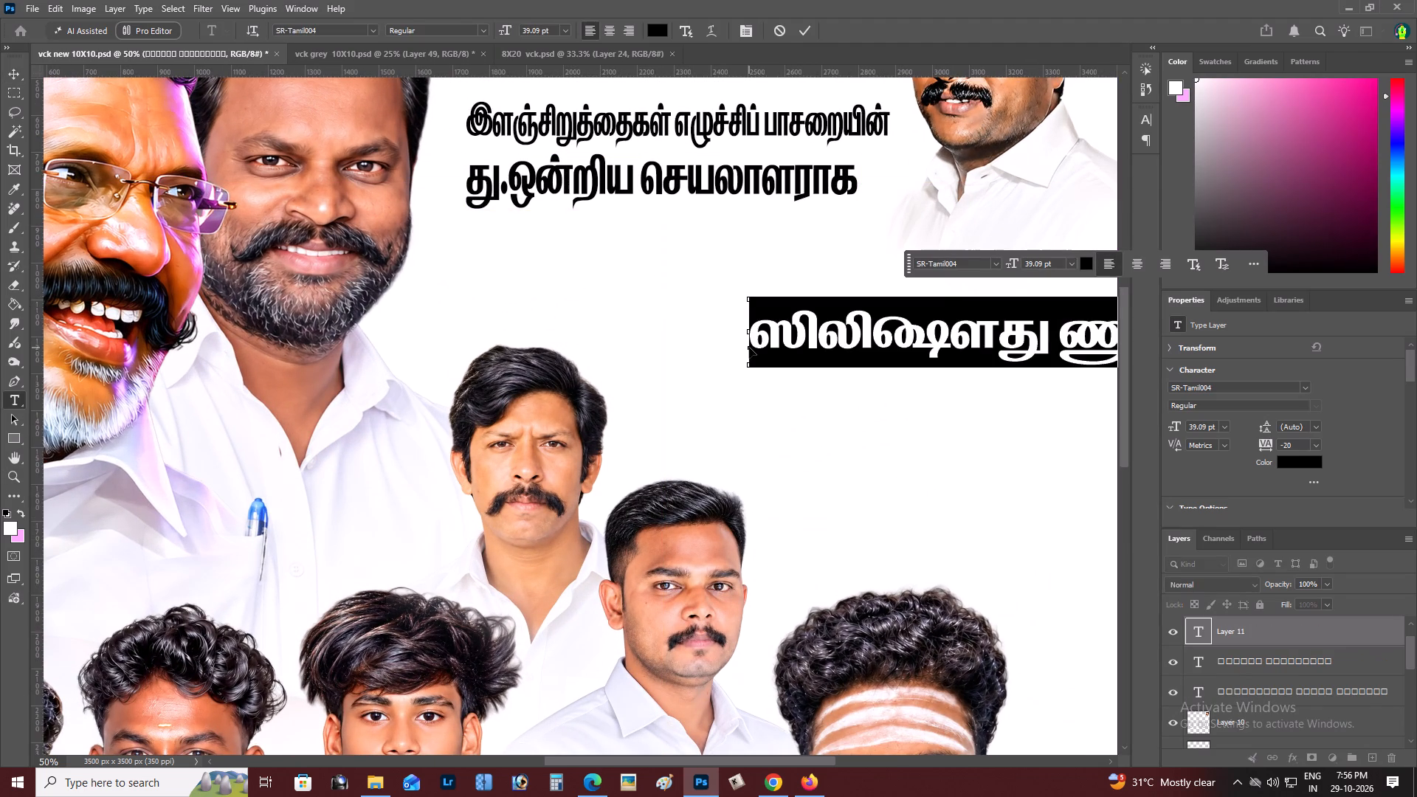
key(ctrl+v)
key(ctrl+a)
Set the new text line's font to SR-Tamil002 Regular.
click(993, 265)
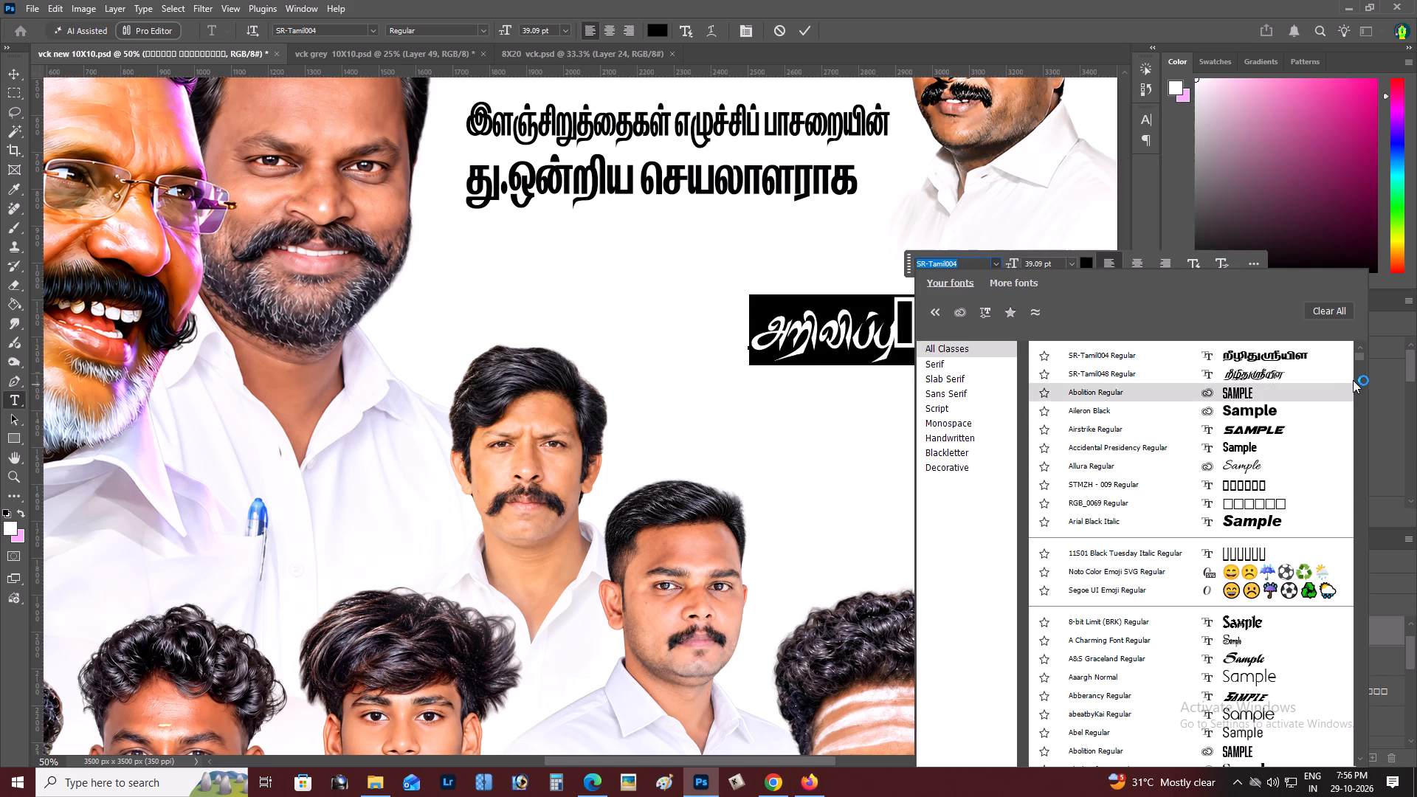
drag(1357, 356, 1355, 597)
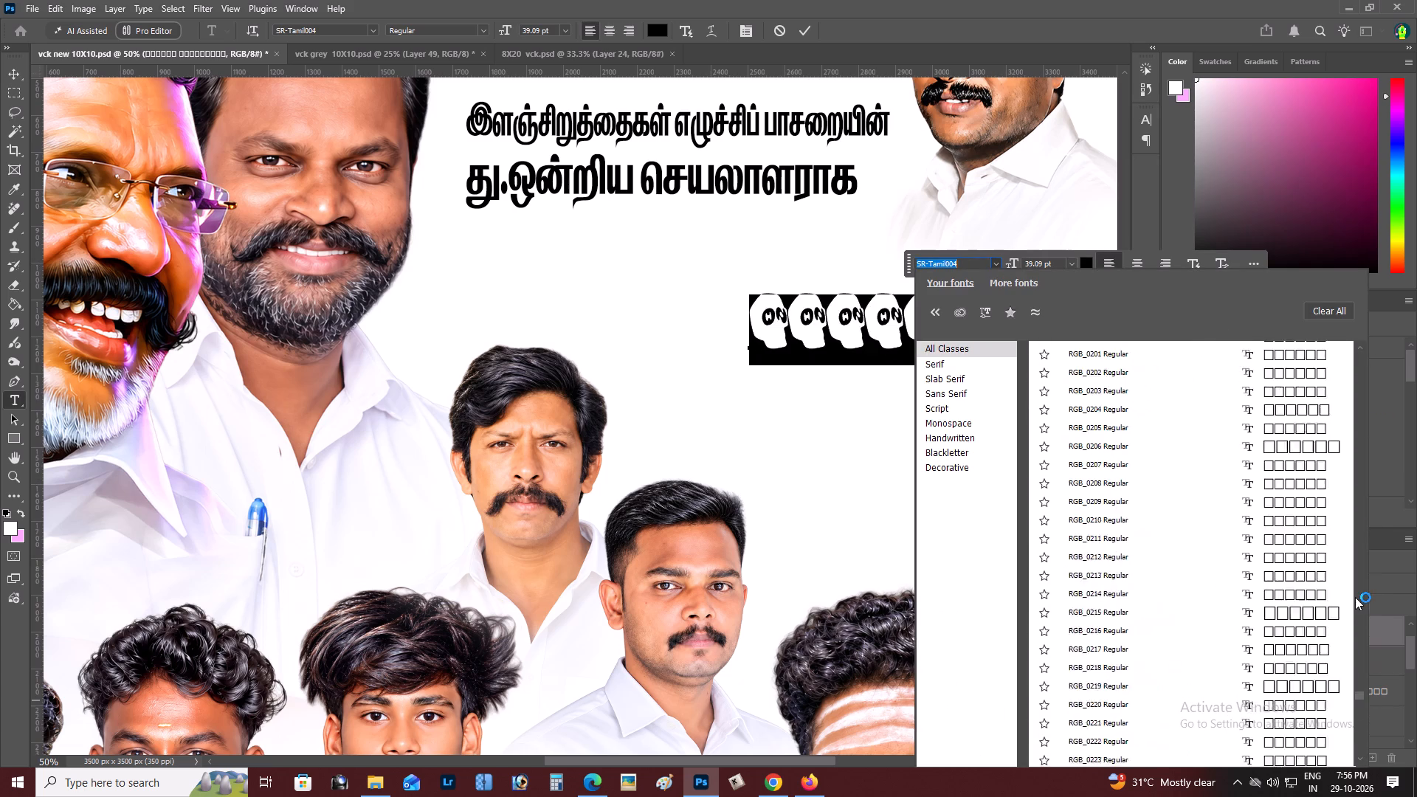
drag(1355, 597, 1366, 735)
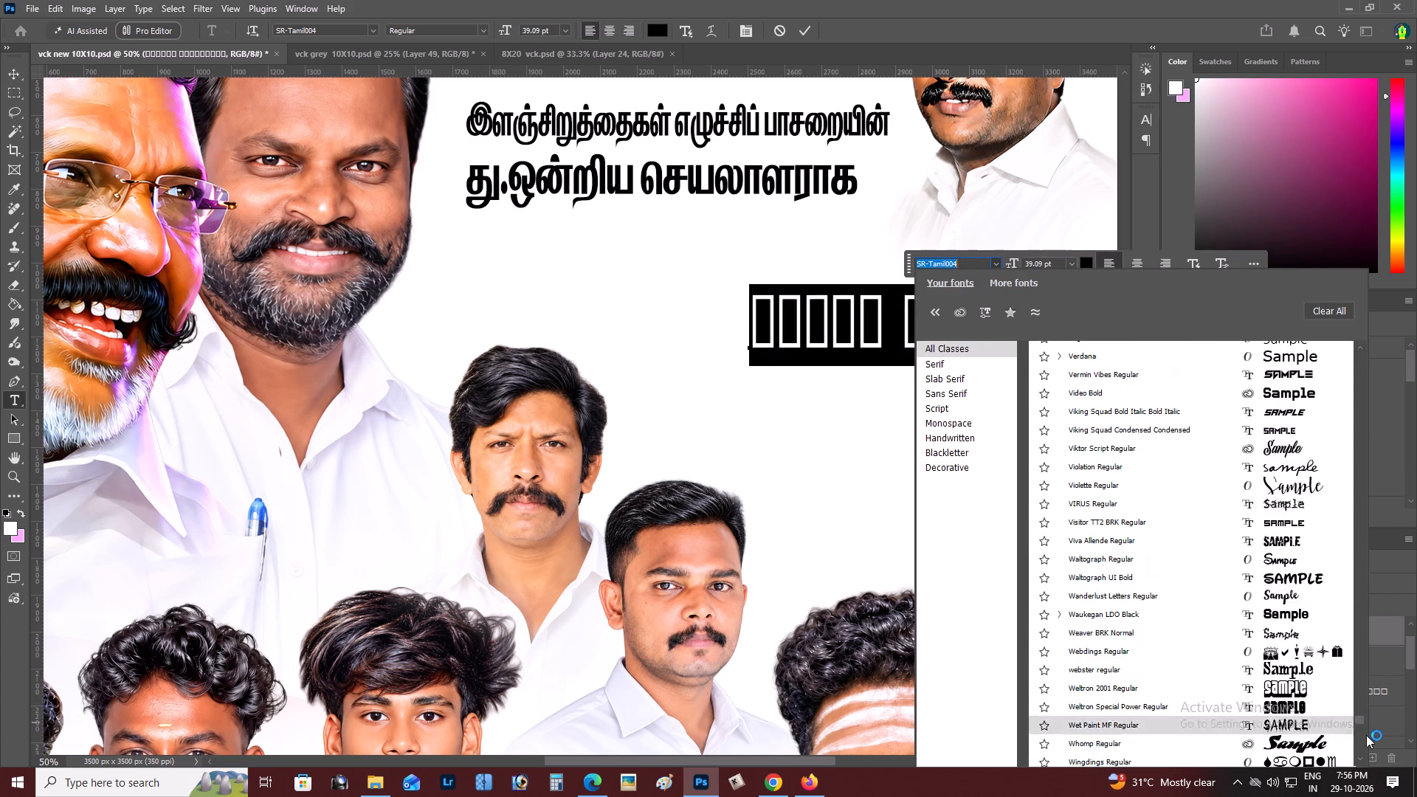
drag(1366, 735, 1379, 673)
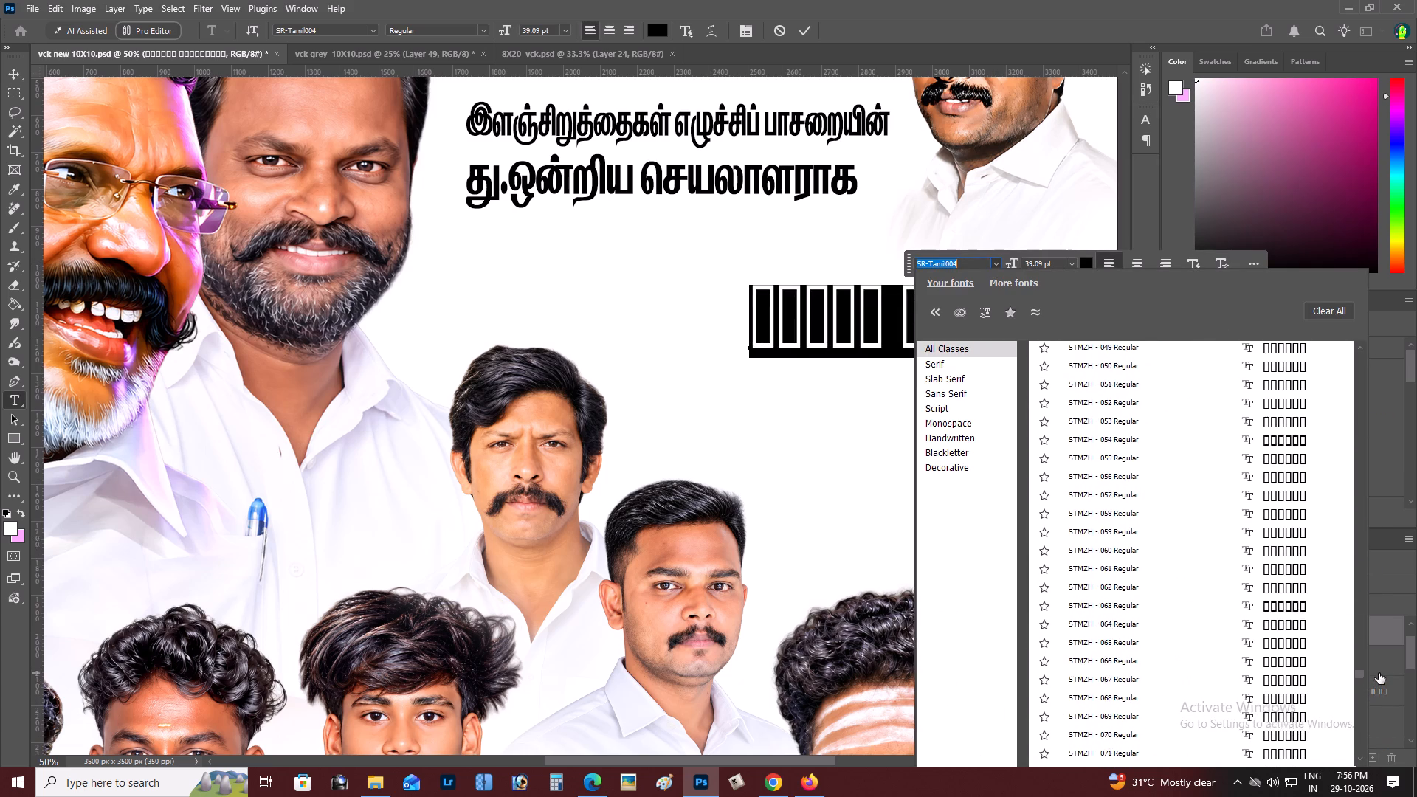
drag(1379, 673, 1382, 644)
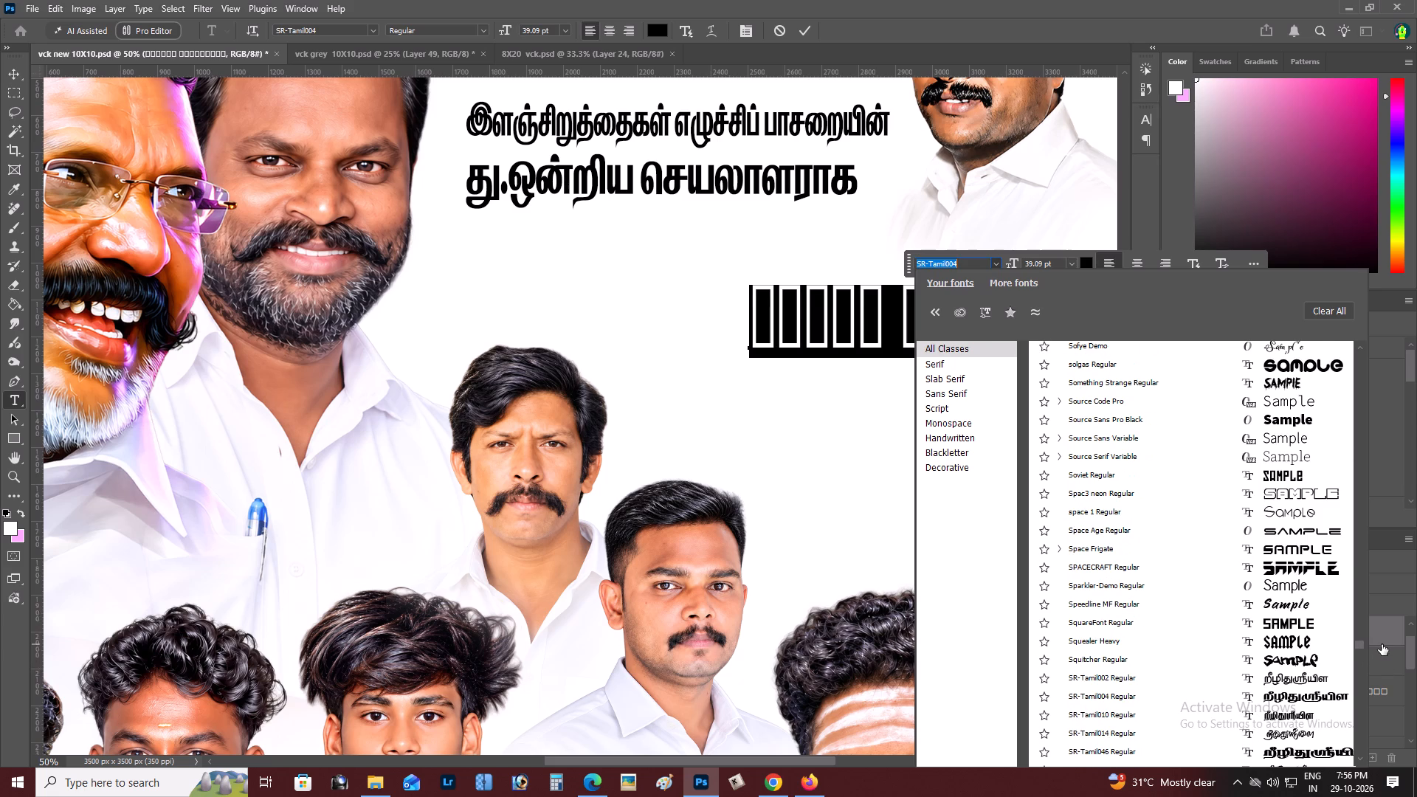
click(1328, 677)
click(807, 24)
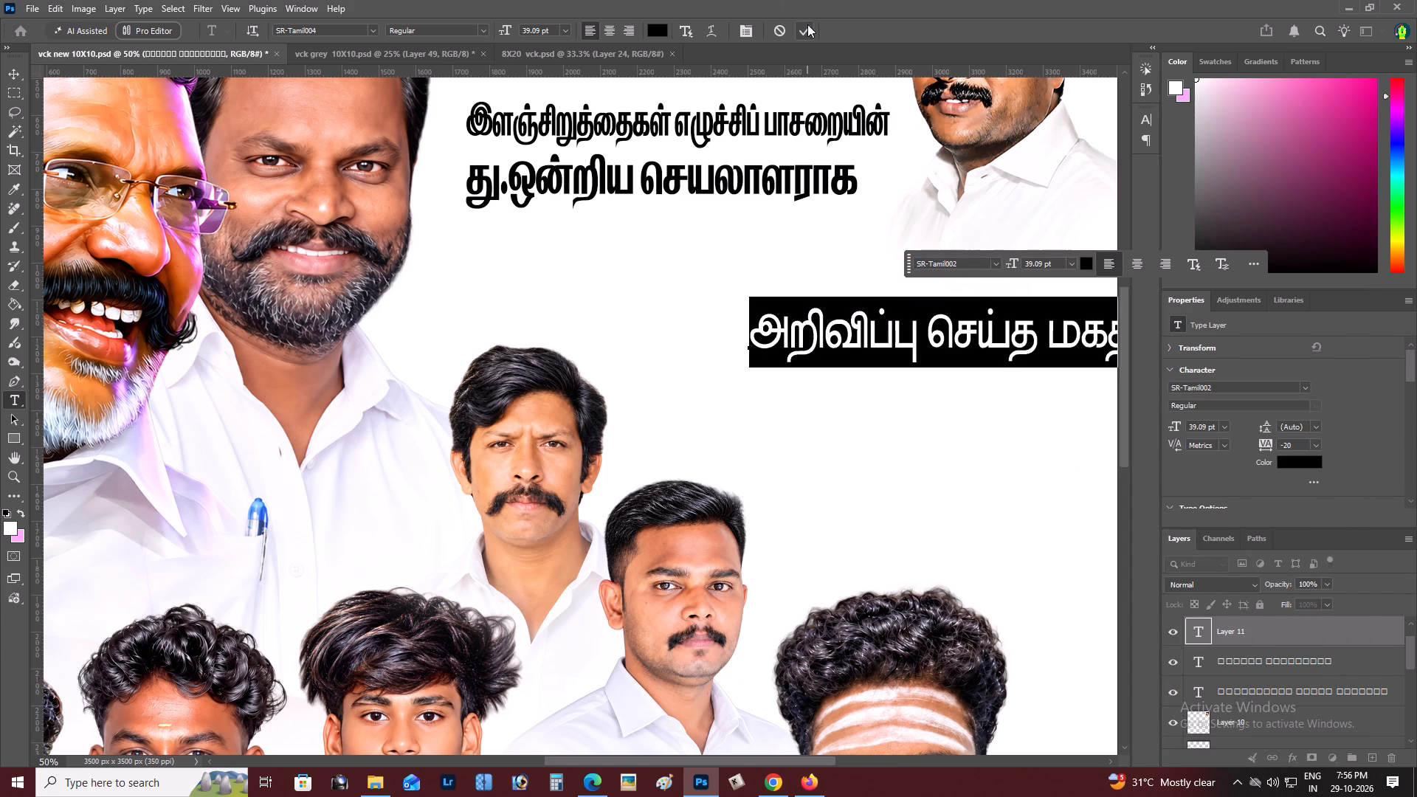
Scale the "அறிவிப்பு செய்த மகத்தான மக்கள் தலைவர்" line down to about 16.9 pt and move it beneath the second heading line.
key(ctrl+t)
alt+drag(746, 299, 965, 363)
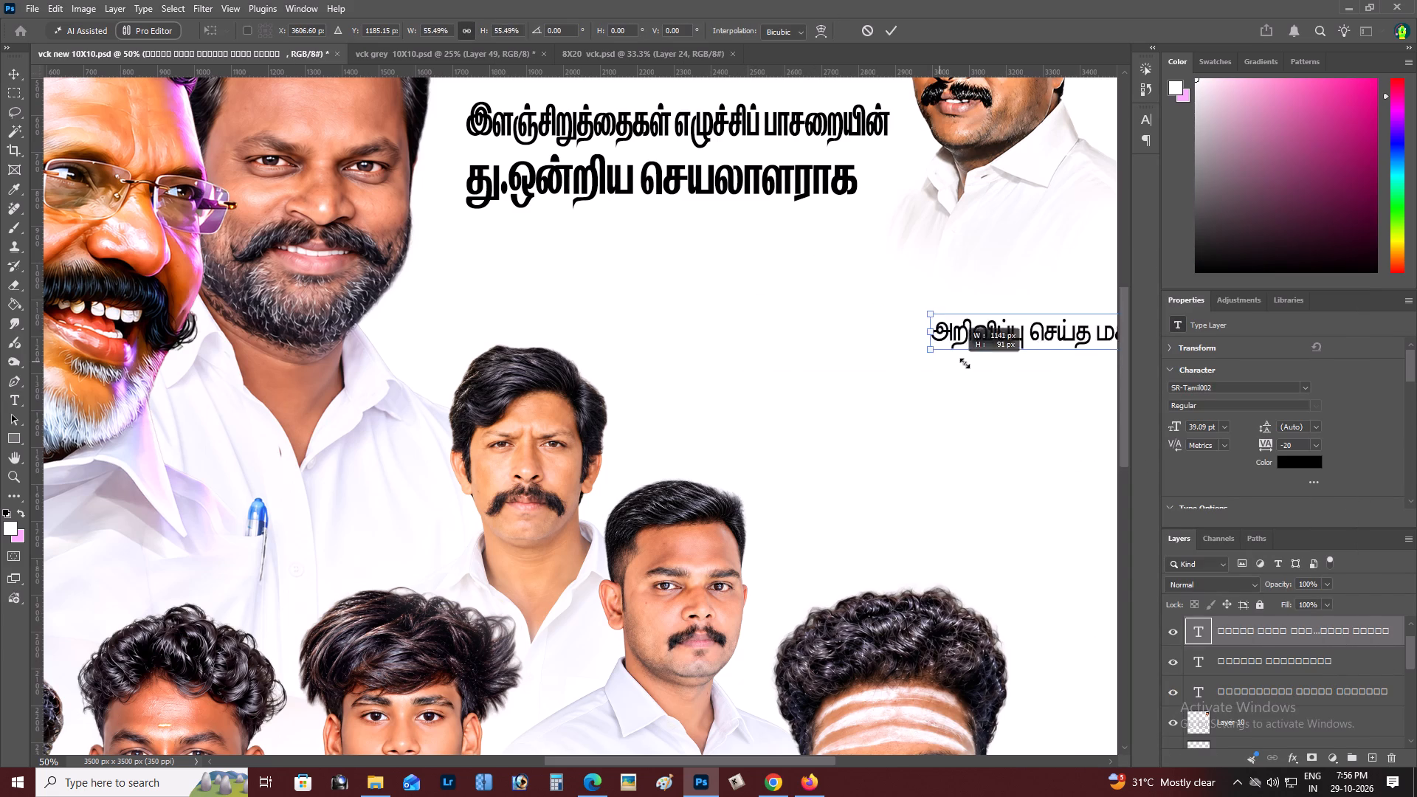
alt+drag(965, 363, 974, 359)
key(ctrl+Return)
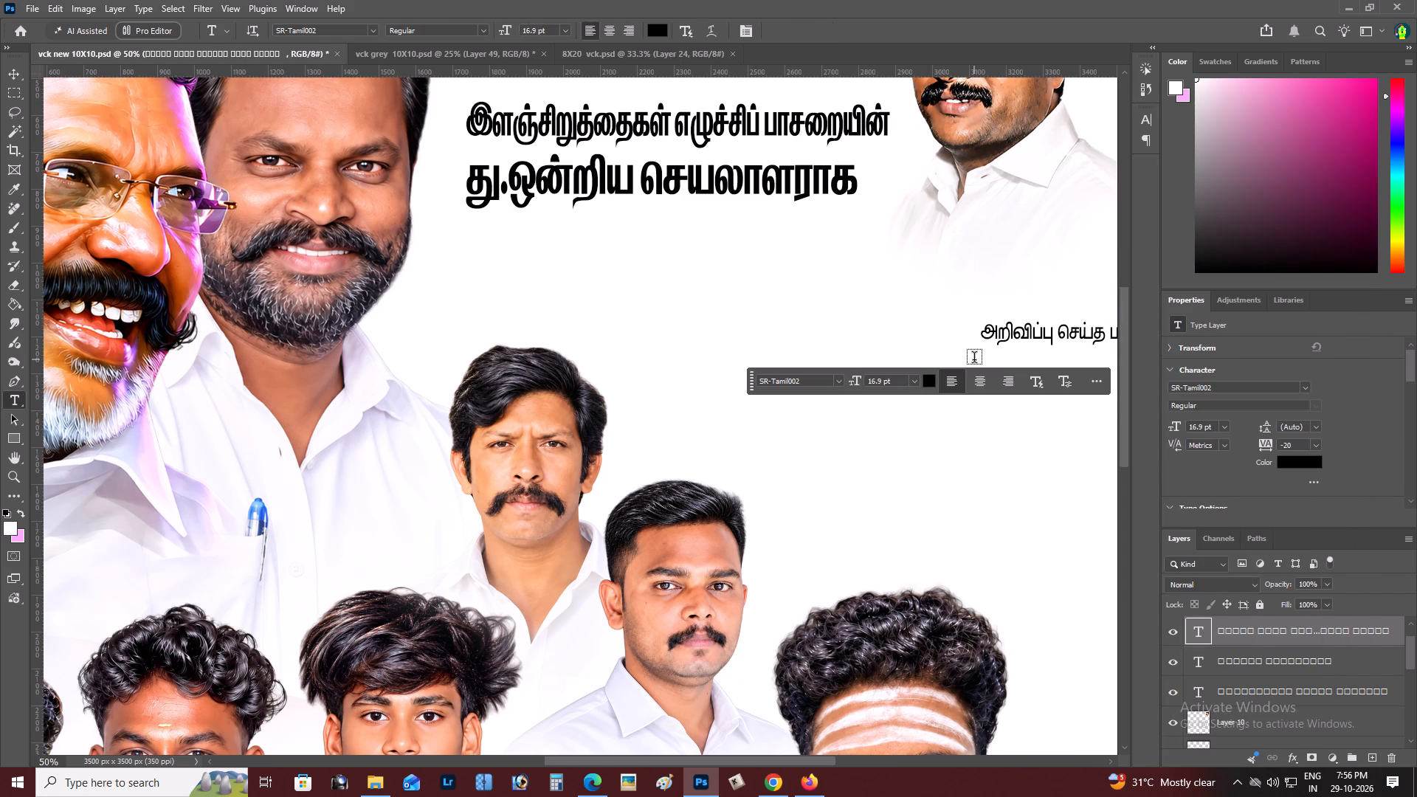
key(v)
drag(1032, 339, 520, 235)
Enlarge the "அறிவிப்பு செய்த மகத்தான மக்கள் தலைவர்" line slightly to about 18.19 pt.
key(z)
click(484, 199)
key(space)
drag(484, 199, 432, 228)
key(z)
click(493, 257)
key(space)
key(space)
drag(493, 257, 499, 286)
key(ctrl+t)
alt+drag(1055, 281, 1072, 283)
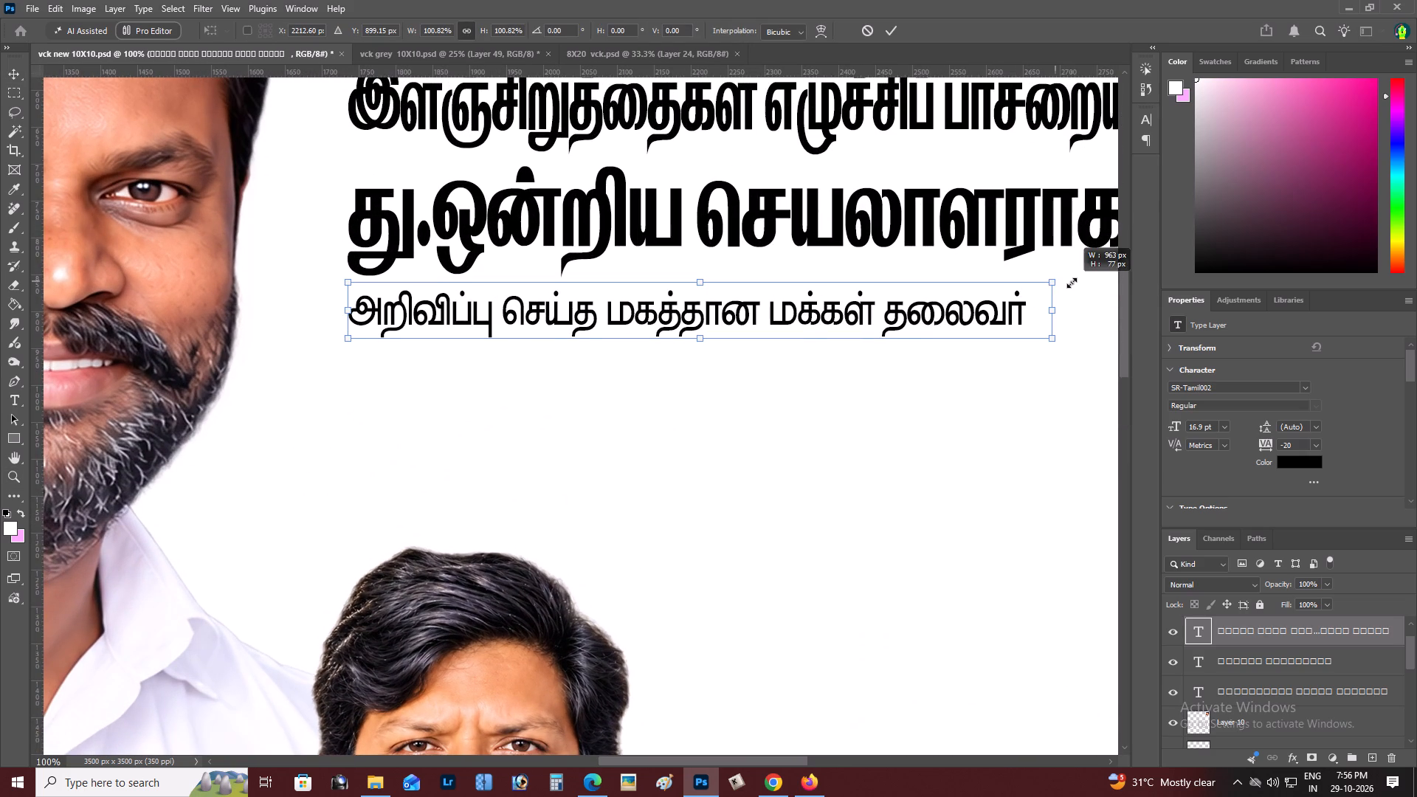
alt+drag(1072, 283, 1083, 283)
key(ctrl+Return)
Shift the third text line slightly right so its left edge lines up closely with the two heading lines.
key(z)
alt+click(996, 272)
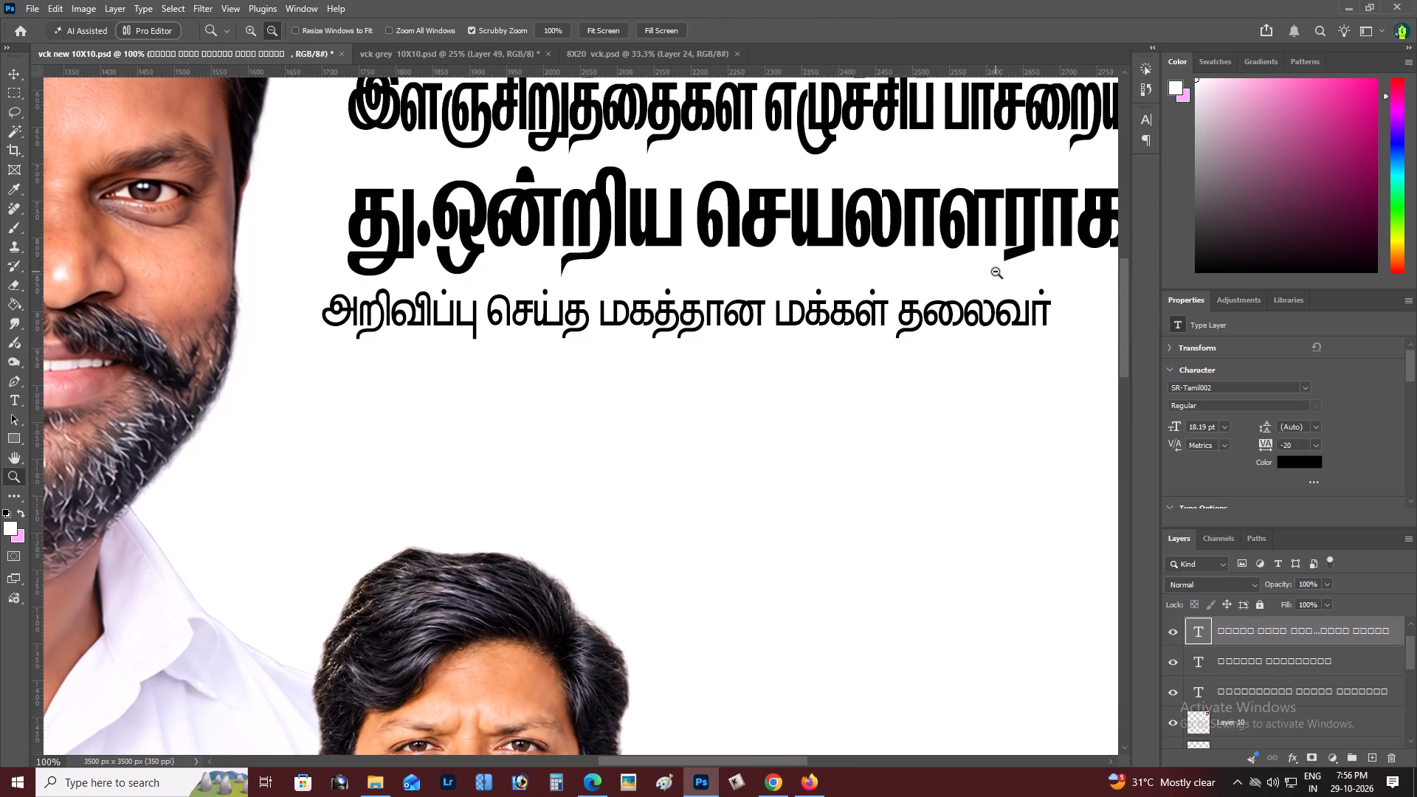
key(space)
key(space)
key(space)
key(space)
key(space)
key(space)
key(space)
key(space)
key(space)
key(space)
drag(983, 272, 825, 325)
key(z)
click(521, 307)
key(space)
drag(521, 307, 509, 300)
key(v)
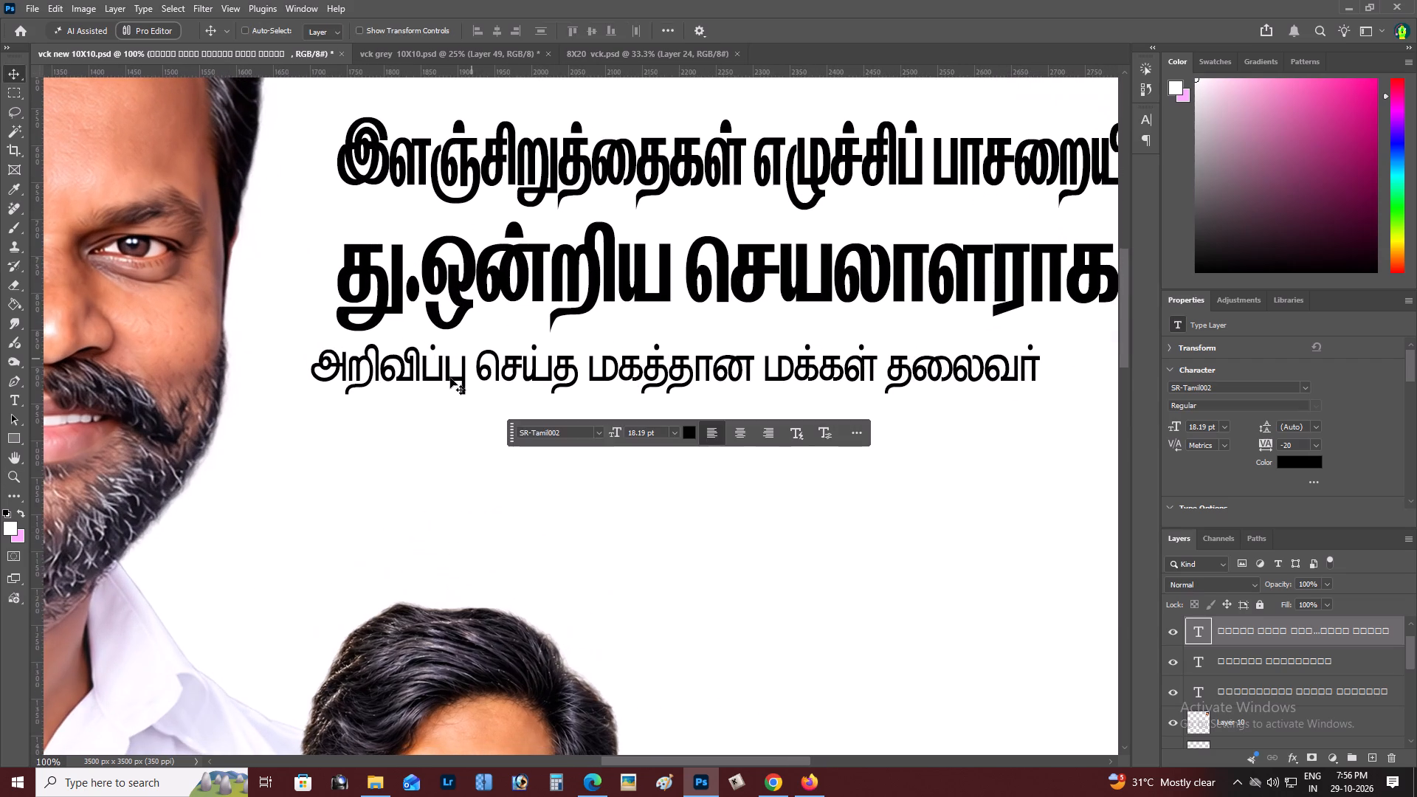
drag(450, 378, 463, 384)
Examine the three Tamil text lines against the whole poster layout and up close.
key(z)
alt+click(562, 231)
right_click(562, 231)
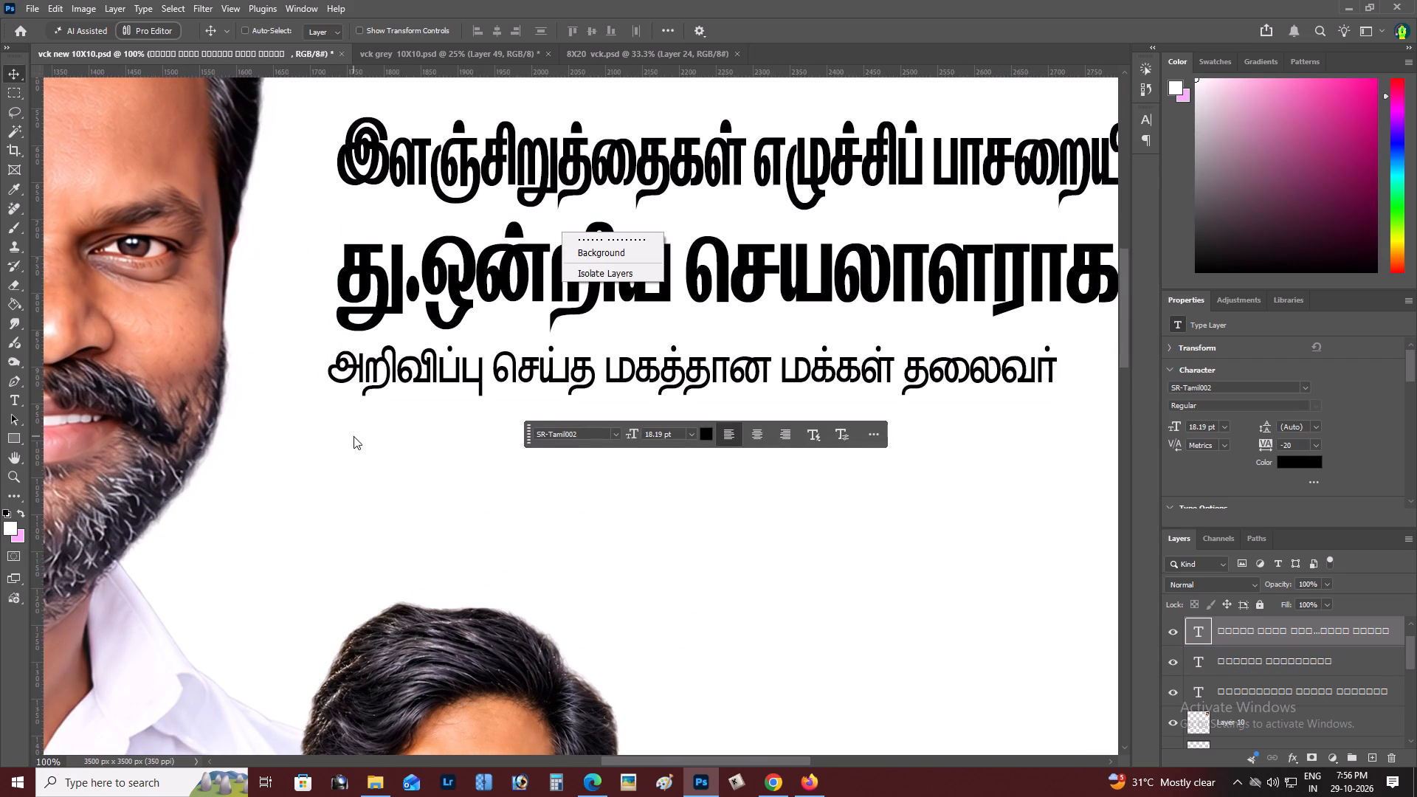
click(354, 436)
key(z)
alt+click(369, 435)
right_click(369, 435)
double_click(379, 439)
key(space)
key(space)
key(space)
key(space)
key(space)
key(space)
key(space)
key(space)
key(space)
key(space)
key(space)
key(space)
key(space)
key(space)
key(space)
key(space)
key(space)
key(space)
key(space)
key(space)
drag(379, 439, 323, 472)
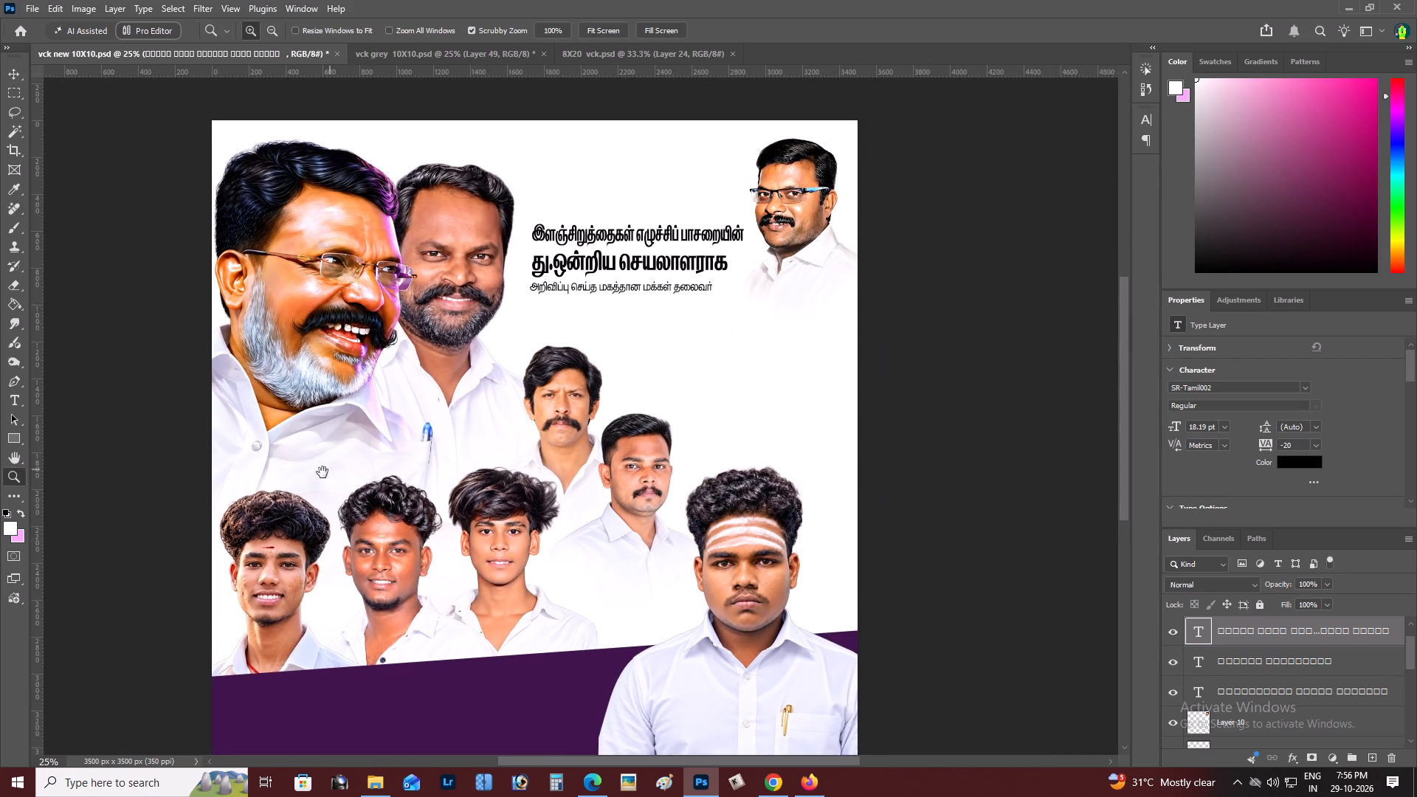
drag(323, 472, 286, 488)
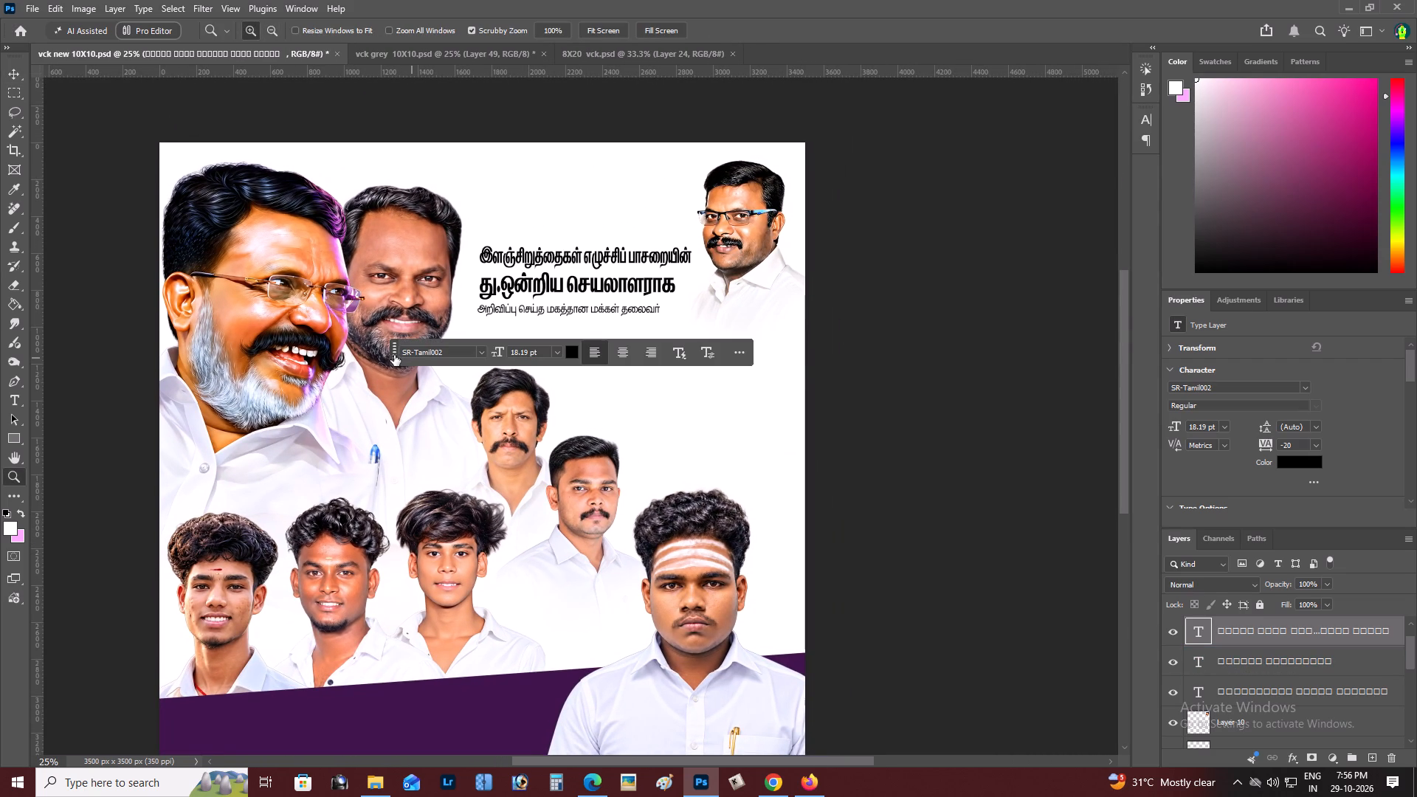
drag(394, 355, 1076, 314)
key(z)
click(730, 382)
key(space)
drag(730, 382, 692, 382)
click(425, 340)
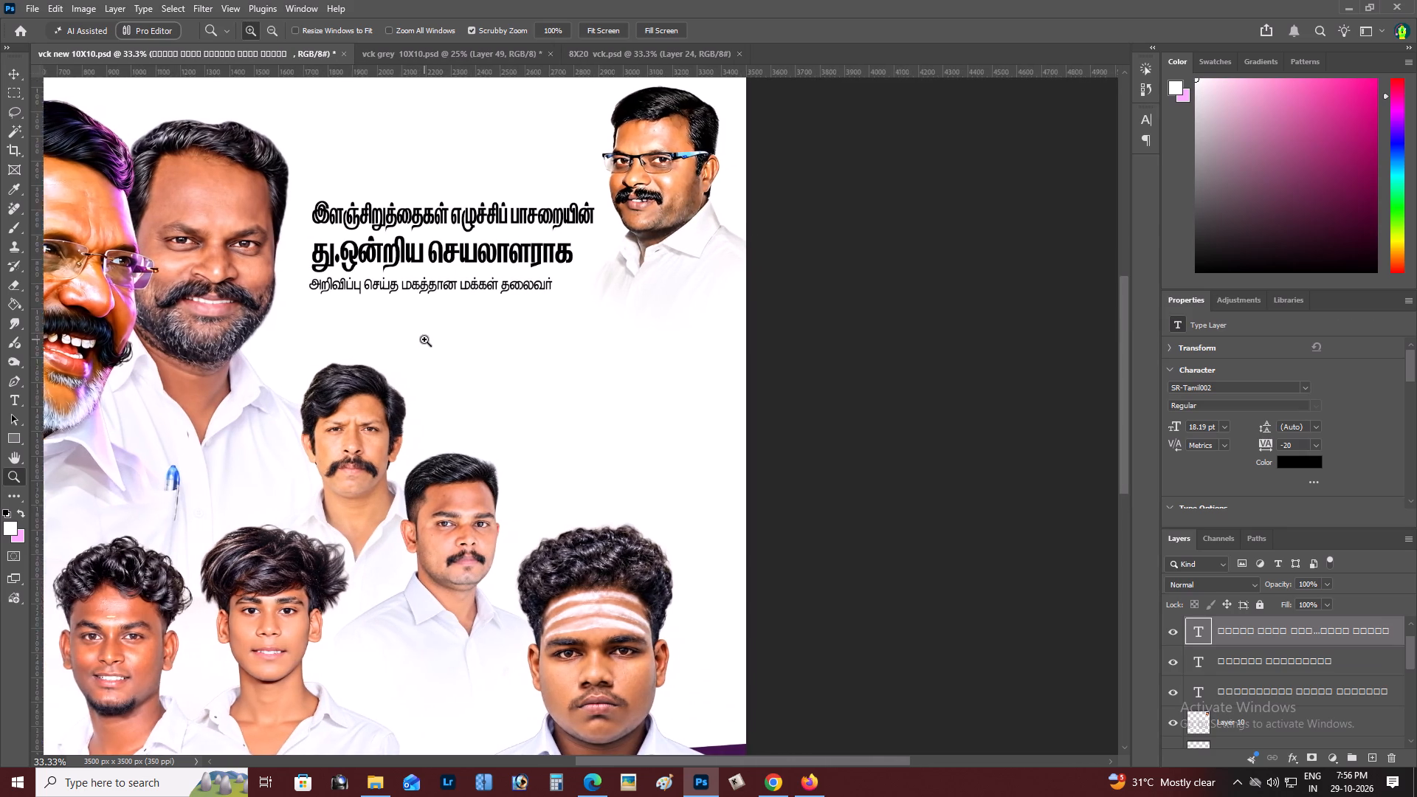
key(space)
key(space)
key(space)
key(space)
key(space)
key(space)
drag(424, 339, 453, 387)
click(423, 368)
key(space)
key(space)
key(space)
key(space)
key(space)
key(space)
key(space)
drag(423, 368, 441, 390)
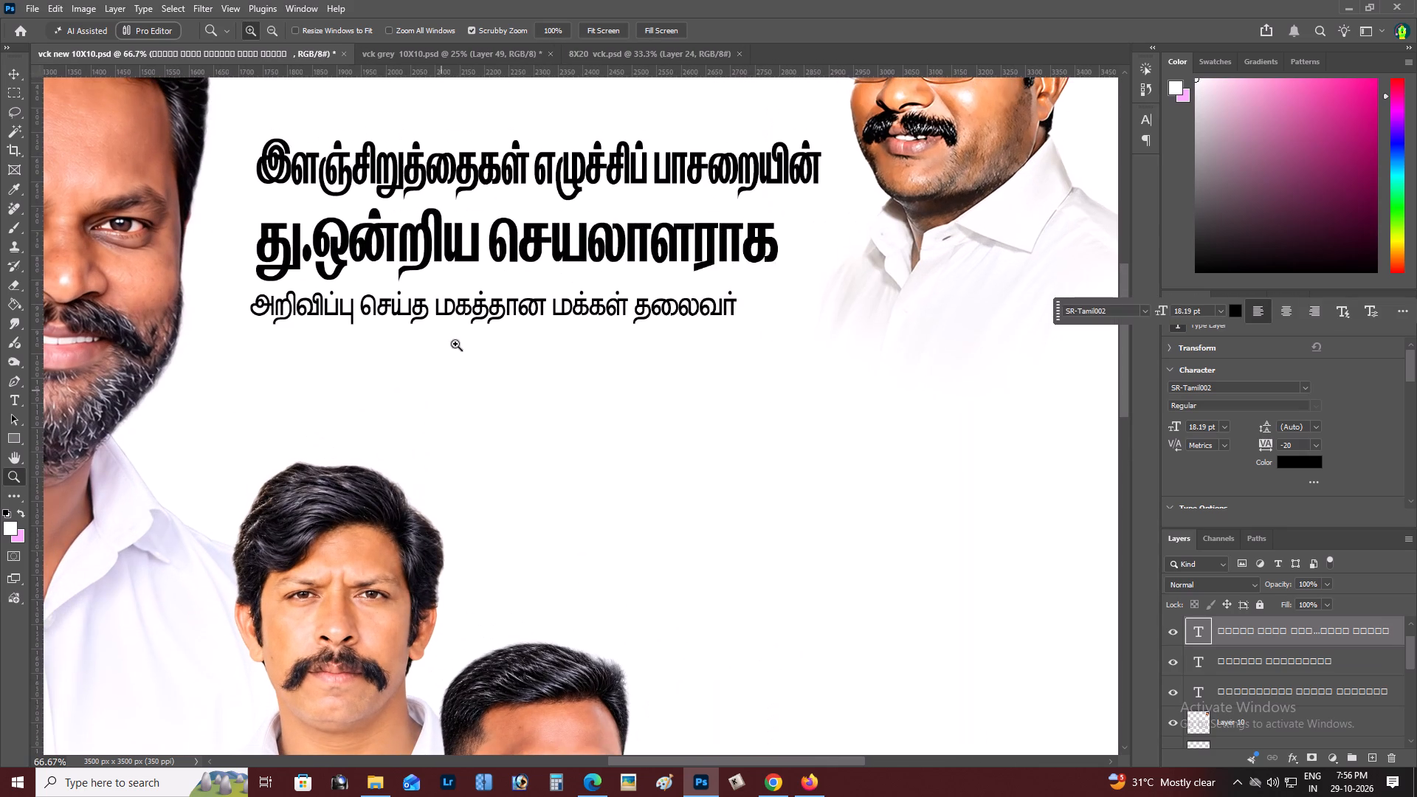
Move the "அறிவிப்பு செய்த மகத்தான மக்கள் தலைவர்" line right beneath the second heading and scale it down to about 15.61 pt.
key(v)
right_click(449, 304)
click(476, 311)
drag(478, 311, 585, 299)
key(ctrl+t)
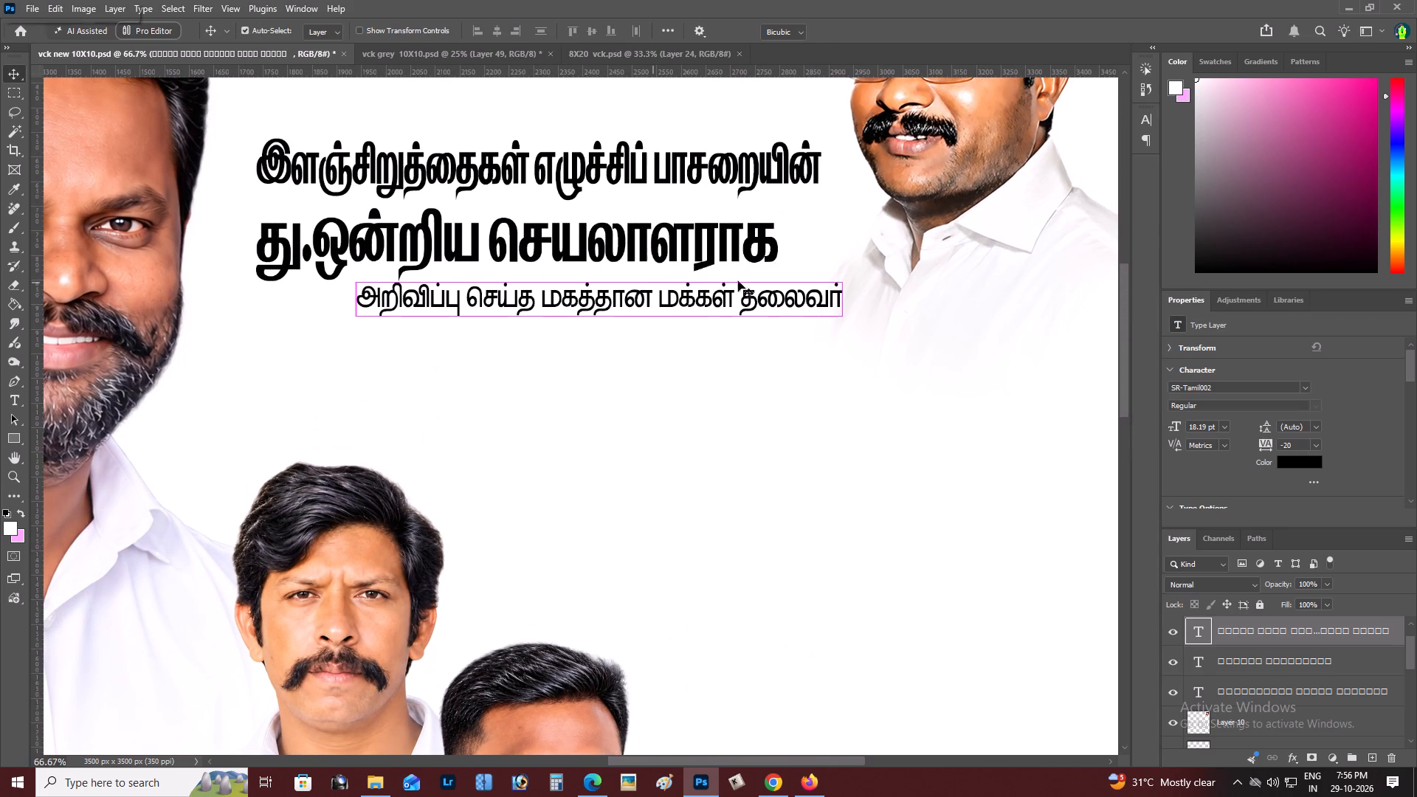
alt+drag(860, 283, 824, 282)
drag(703, 298, 686, 297)
key(ctrl+Return)
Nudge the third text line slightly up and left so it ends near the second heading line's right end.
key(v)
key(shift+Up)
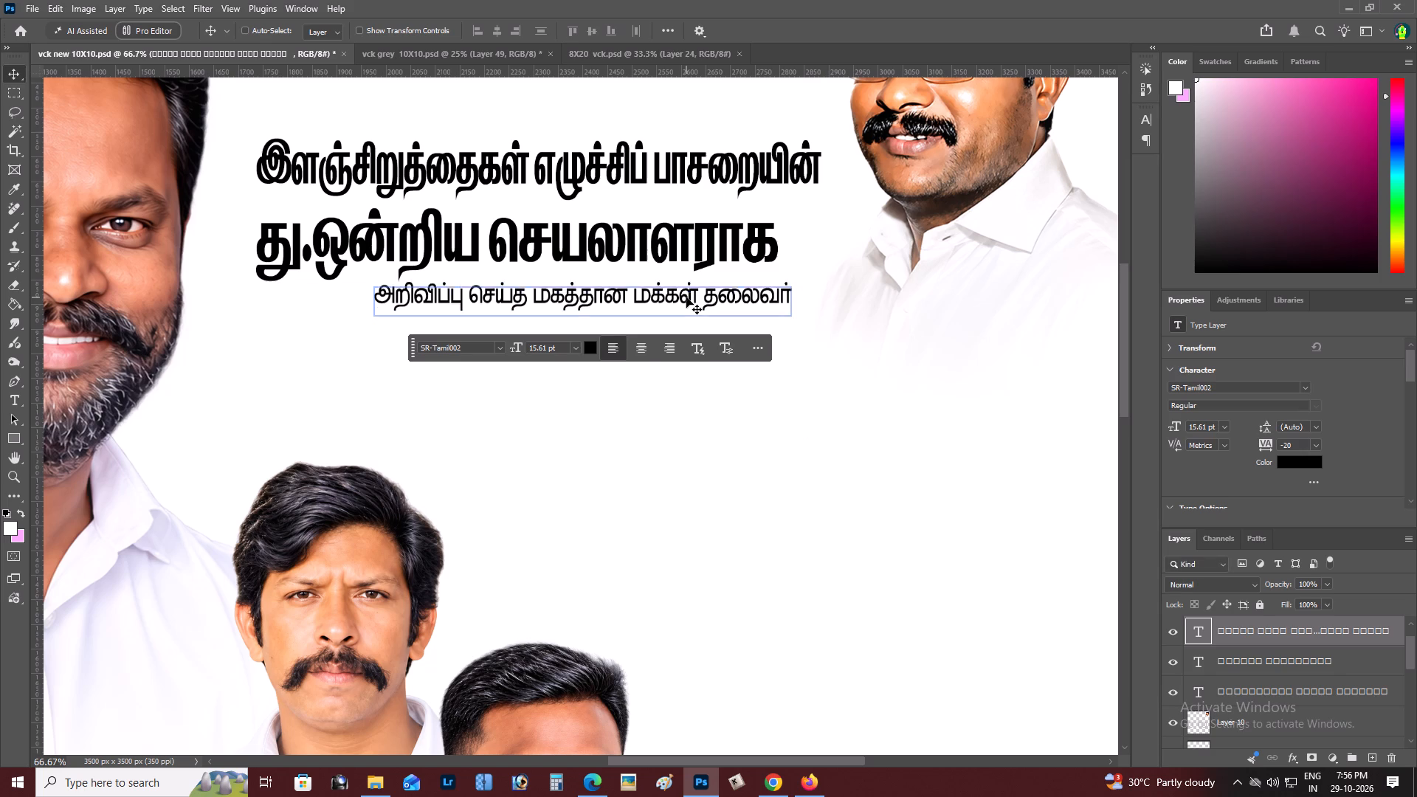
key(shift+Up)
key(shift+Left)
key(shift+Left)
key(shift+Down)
Move the third text line left beneath the second heading so its left edge aligns with both heading lines.
key(z)
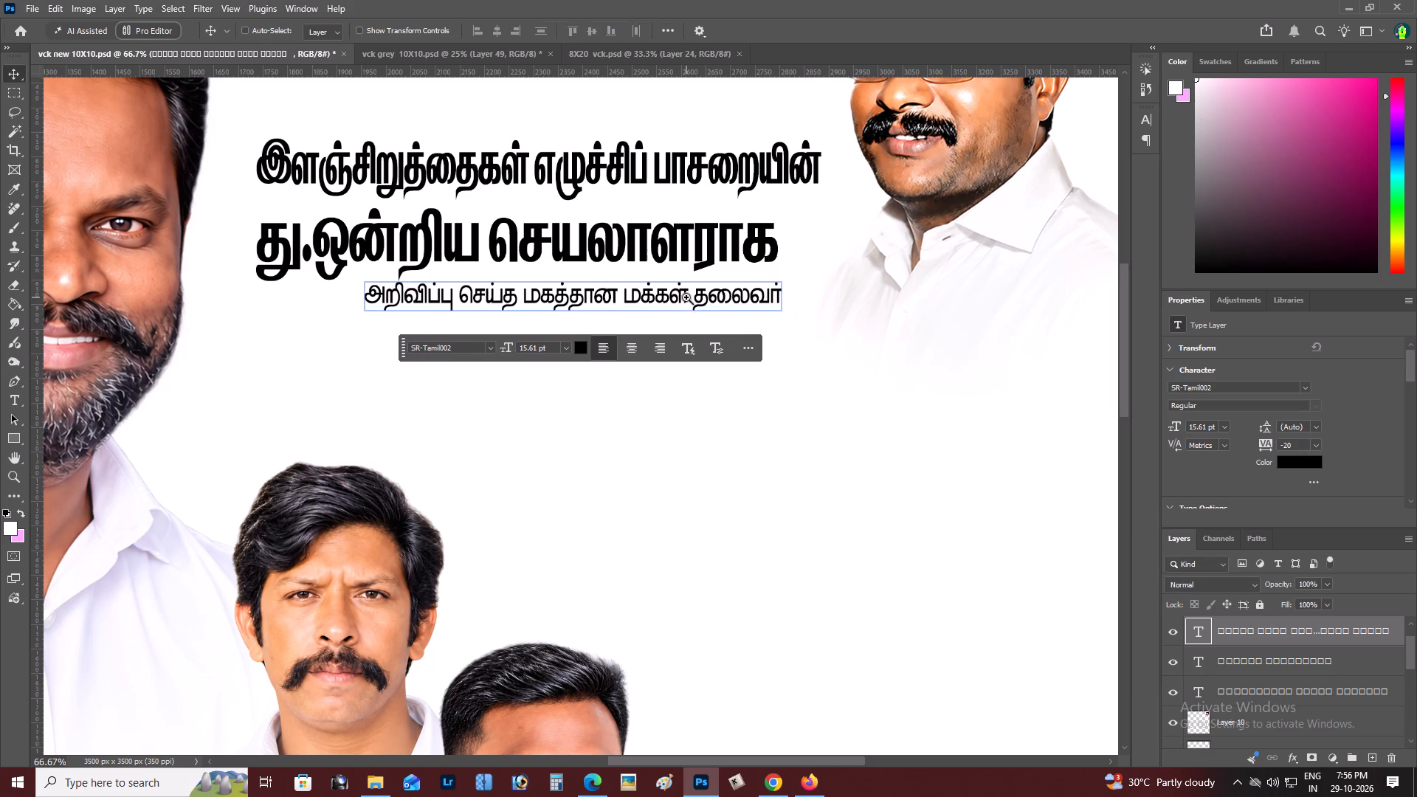
alt+click(667, 289)
right_click(667, 289)
click(683, 296)
key(space)
key(space)
key(space)
key(space)
key(space)
key(space)
key(space)
key(space)
key(space)
key(space)
key(space)
key(space)
drag(642, 397, 604, 462)
key(z)
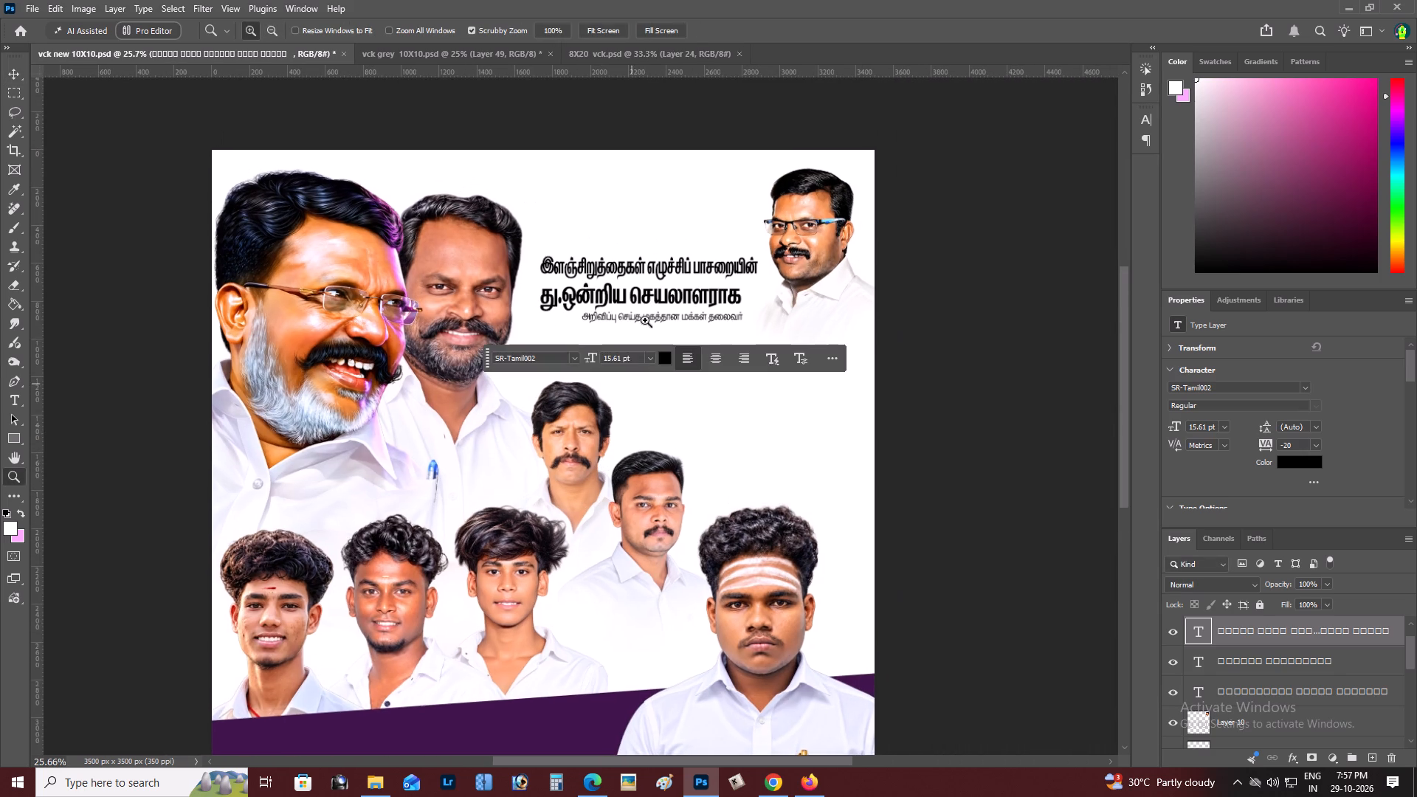
triple_click(648, 297)
alt+click(644, 317)
key(v)
drag(633, 341, 510, 355)
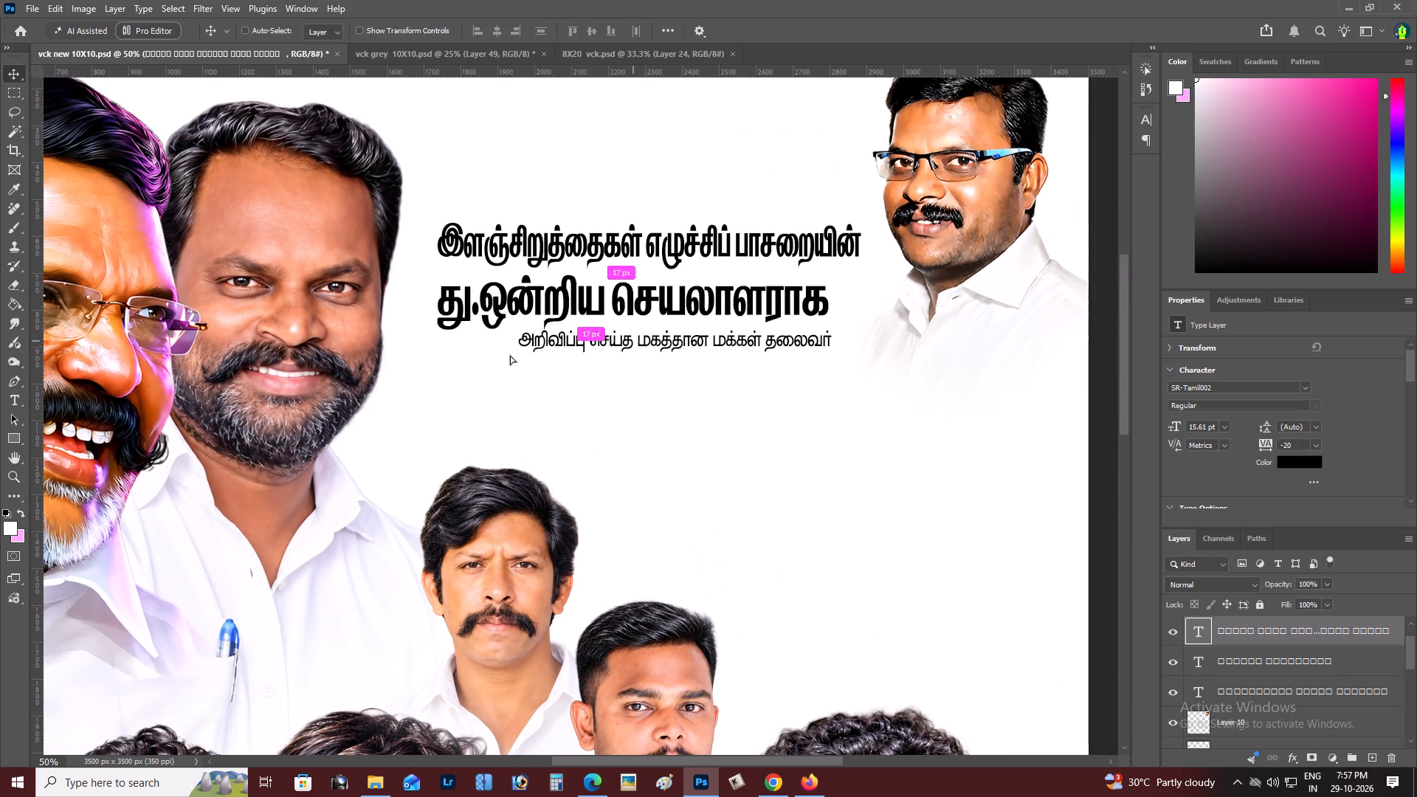
drag(510, 355, 550, 350)
Enlarge the third text line very slightly, keeping it beneath the second heading line.
key(ctrl+t)
drag(765, 332, 766, 332)
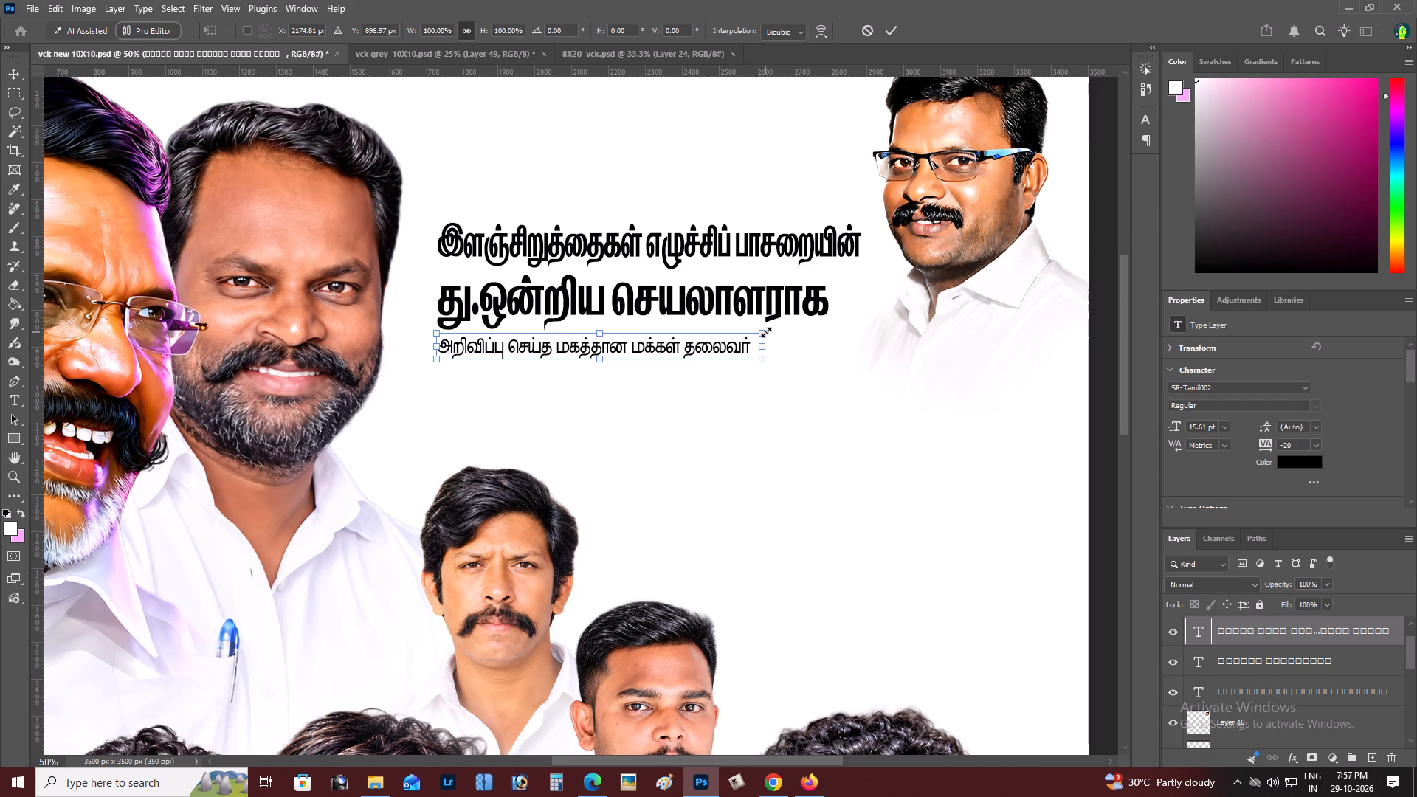
drag(766, 332, 773, 334)
key(ctrl+Return)
Switch to the Unicode to Stmzh Tamil Font Converter page in Chrome.
key(alt+Tab)
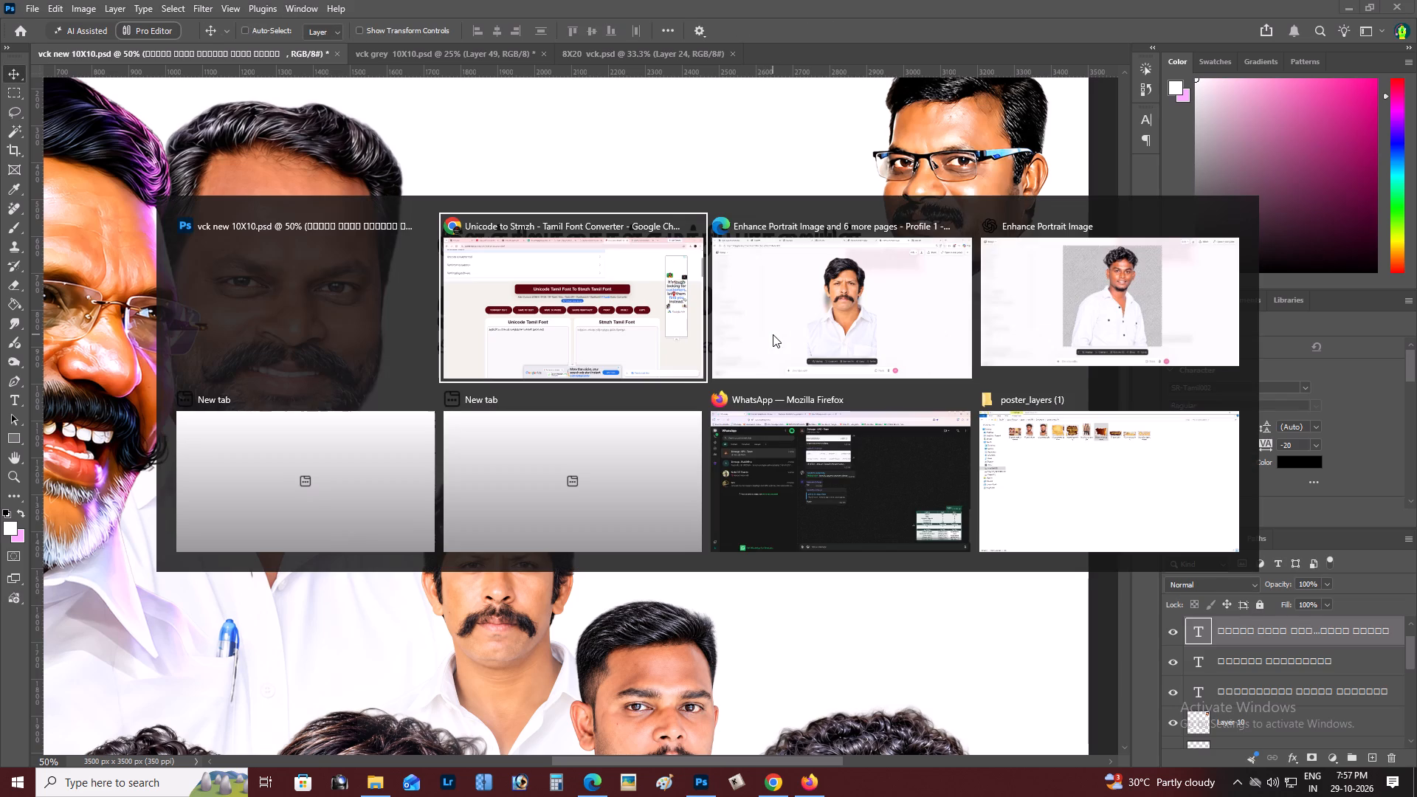
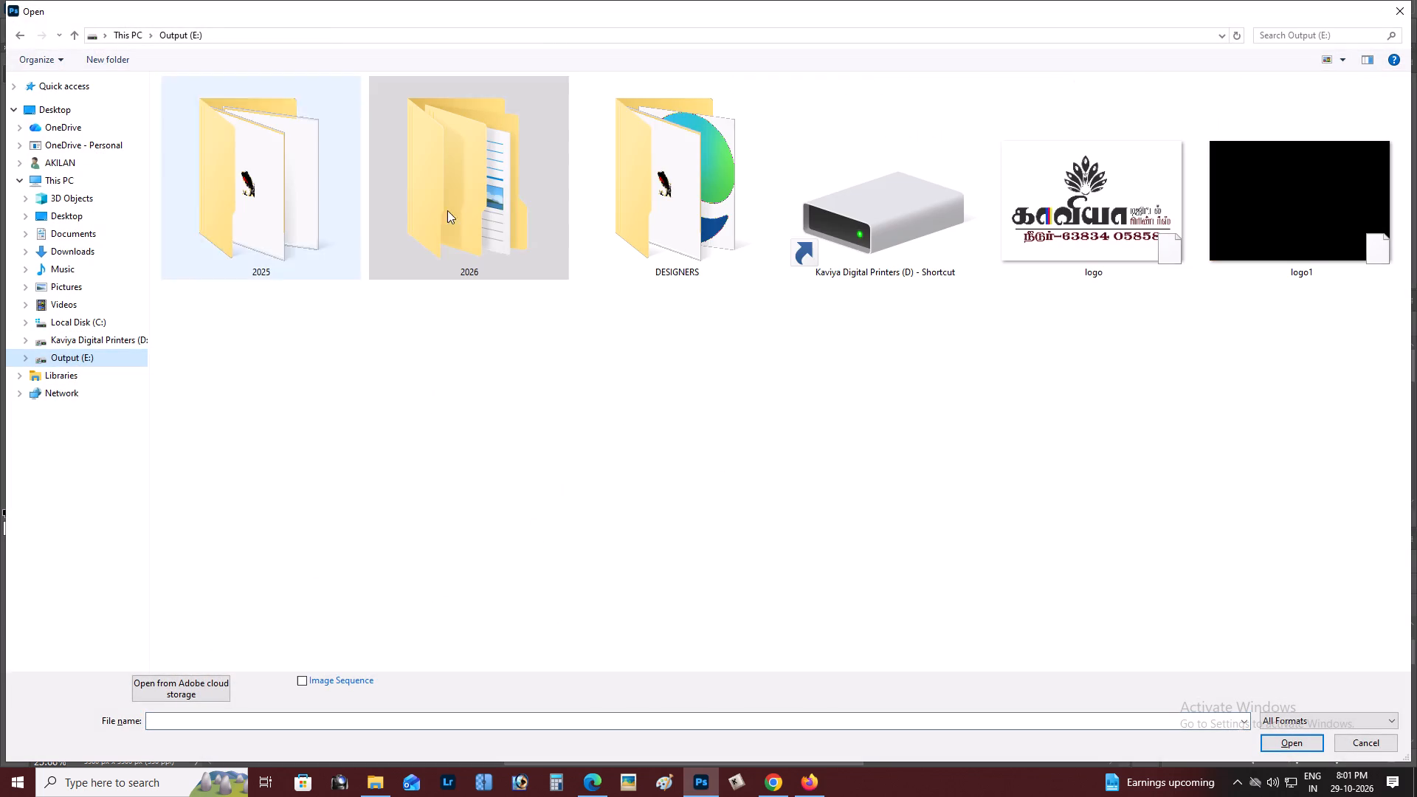
double_click(470, 197)
click(847, 103)
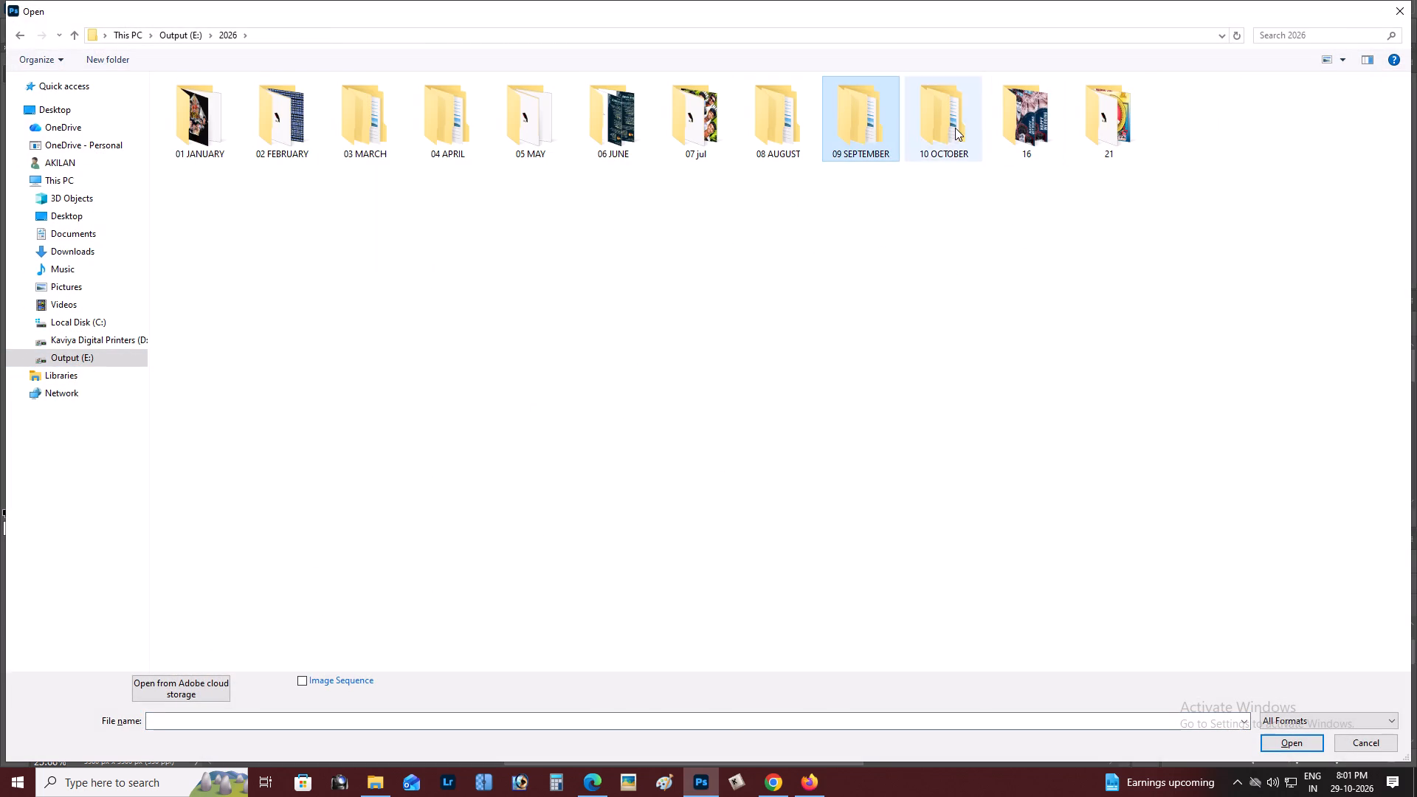
double_click(955, 128)
Look through the 02 and 03 day folders in 10 OCTOBER for an earlier poster to reuse.
double_click(509, 191)
key(BackSpace)
key(Right)
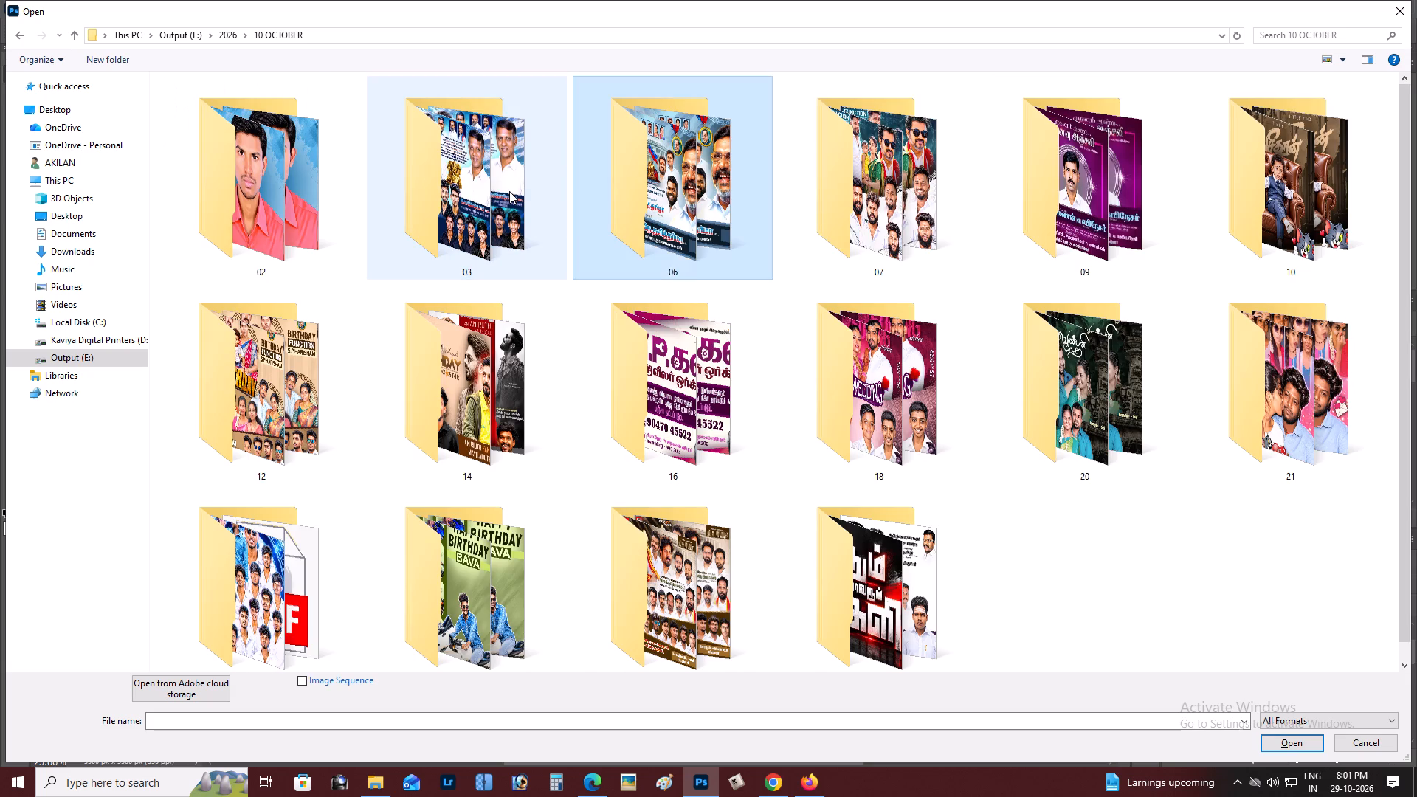
key(Right)
key(Down)
key(Up)
key(backslash)
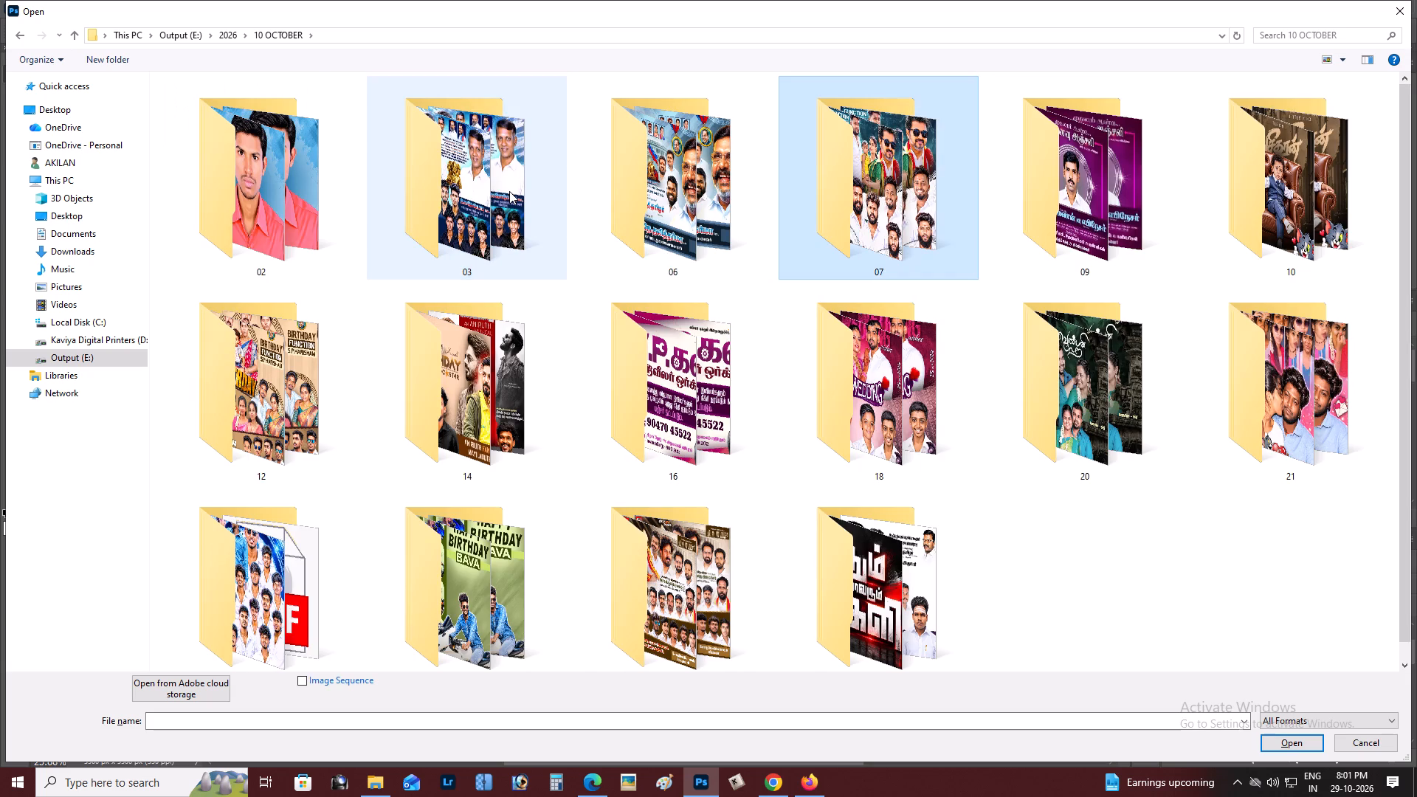
key(Down)
key(Left)
key(Up)
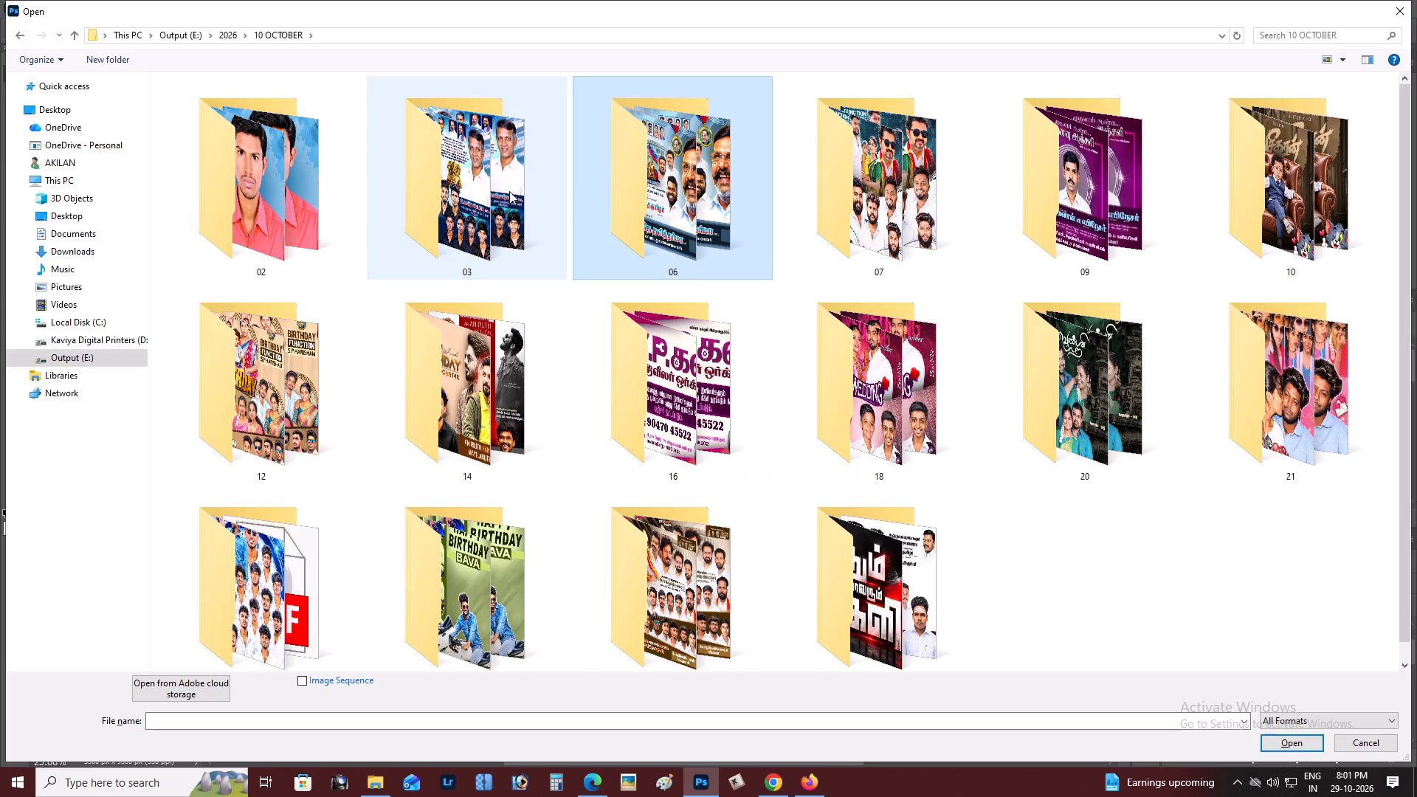
key(Left)
key(Left)
key(Return)
key(BackSpace)
key(Right)
key(Return)
key(BackSpace)
Open the vck12 36X50 poster file from the 06 folder.
key(Right)
key(Return)
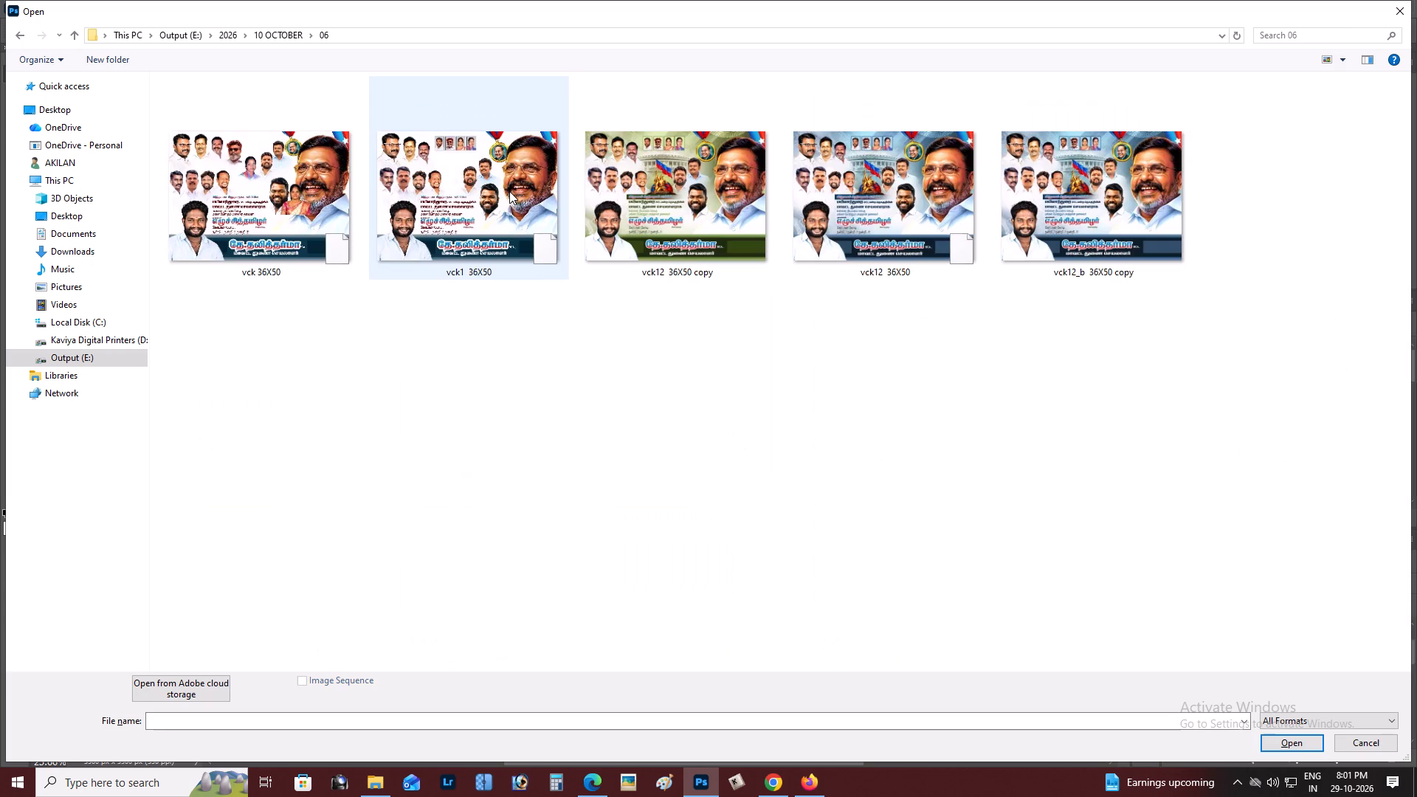
key(Right)
key(Right)
key(Right)
key(Right)
key(Left)
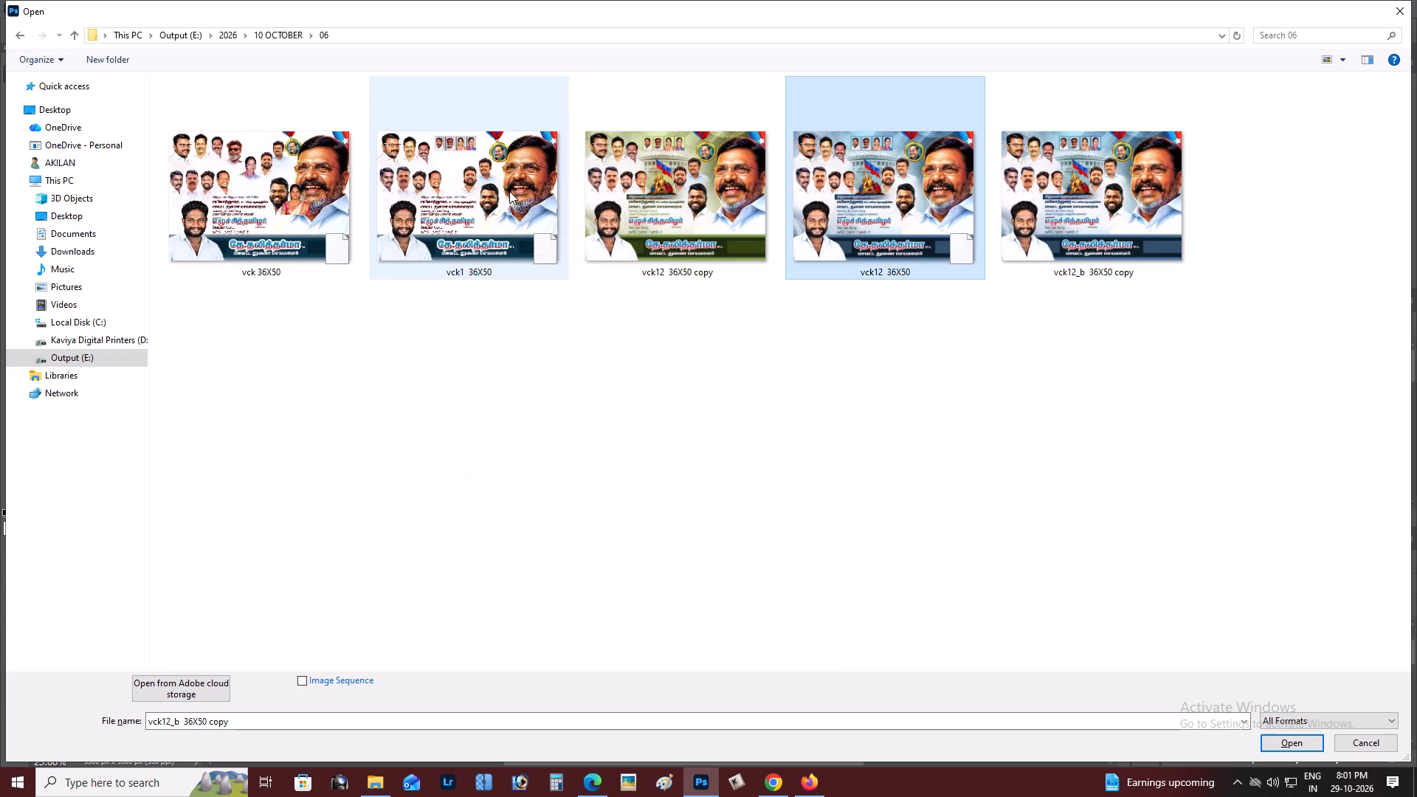
key(Return)
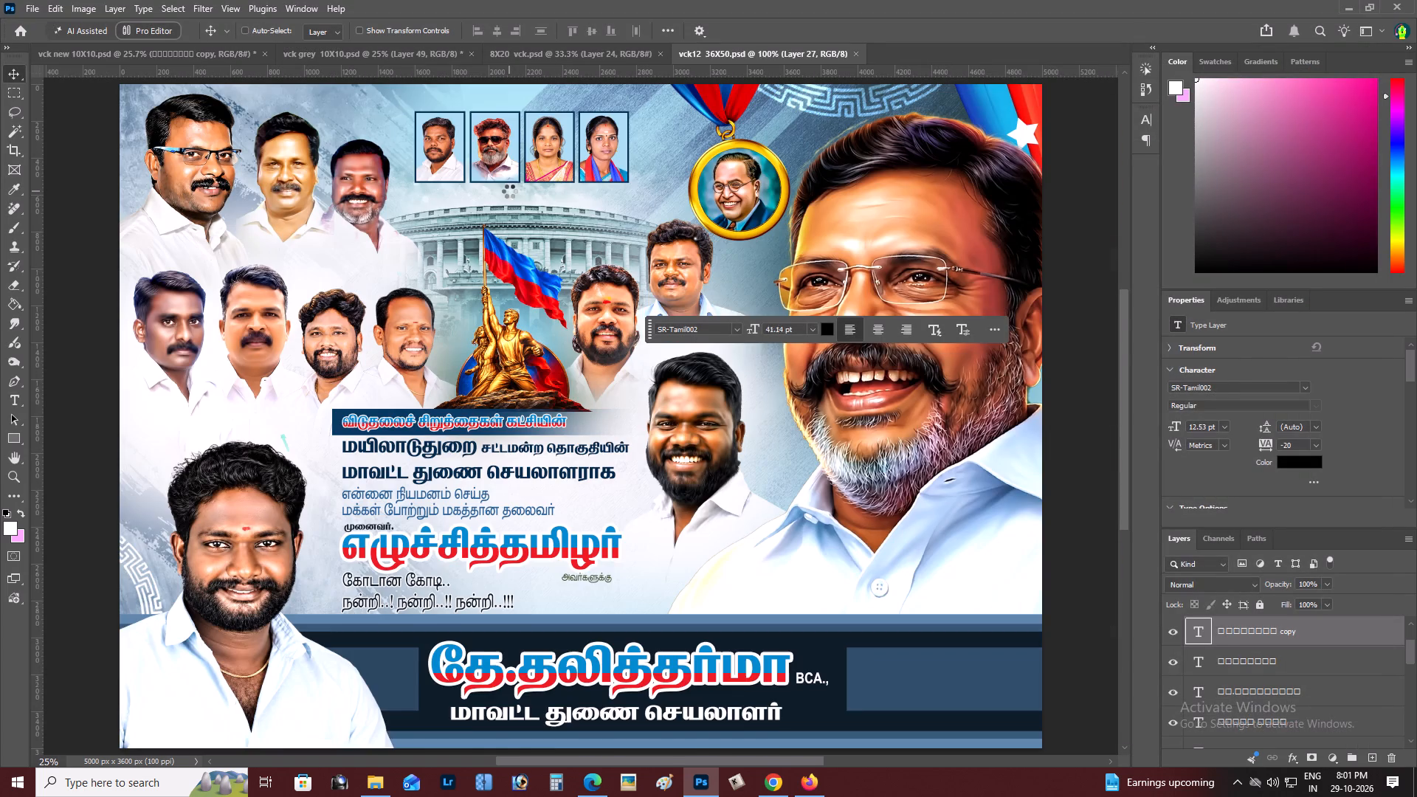
Copy the கோடான கோடி.. நன்றி..! text layer from vck12 36X50 into vck new 10X10, placing it below the last name line.
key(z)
click(451, 580)
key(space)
drag(451, 580, 463, 551)
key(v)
right_click(416, 548)
click(445, 559)
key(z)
alt+click(433, 492)
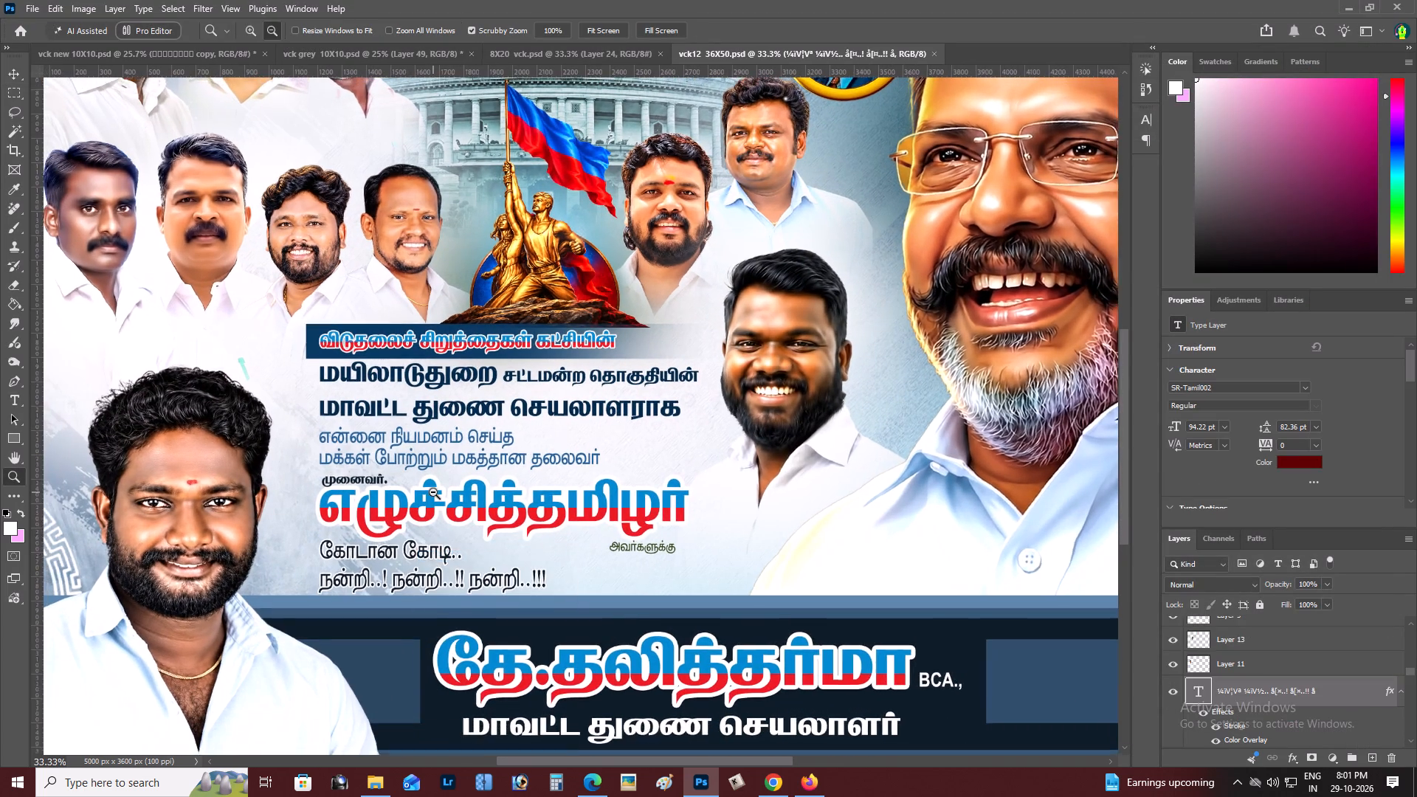
right_click(433, 492)
double_click(452, 499)
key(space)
drag(450, 497, 442, 493)
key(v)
drag(435, 536, 561, 509)
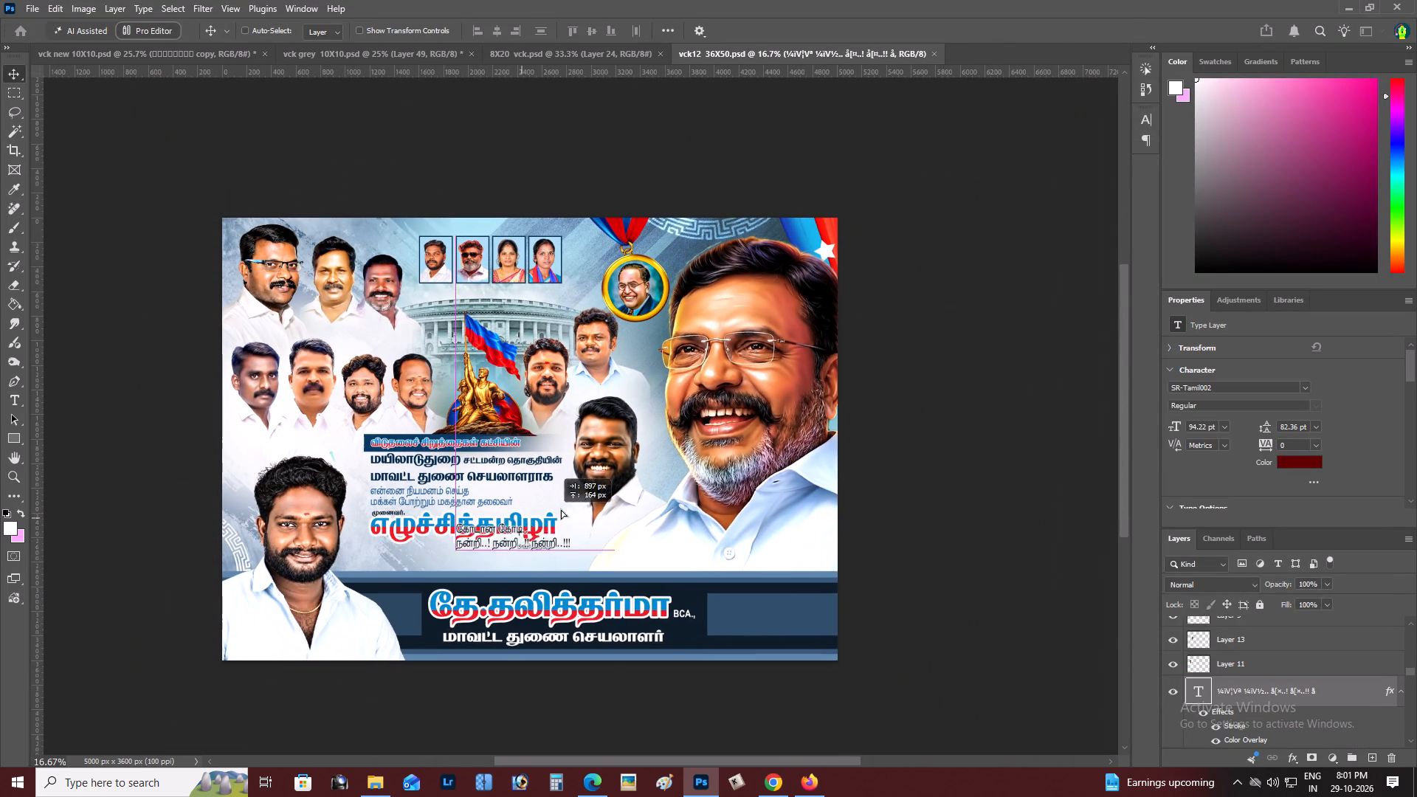
drag(561, 509, 190, 53)
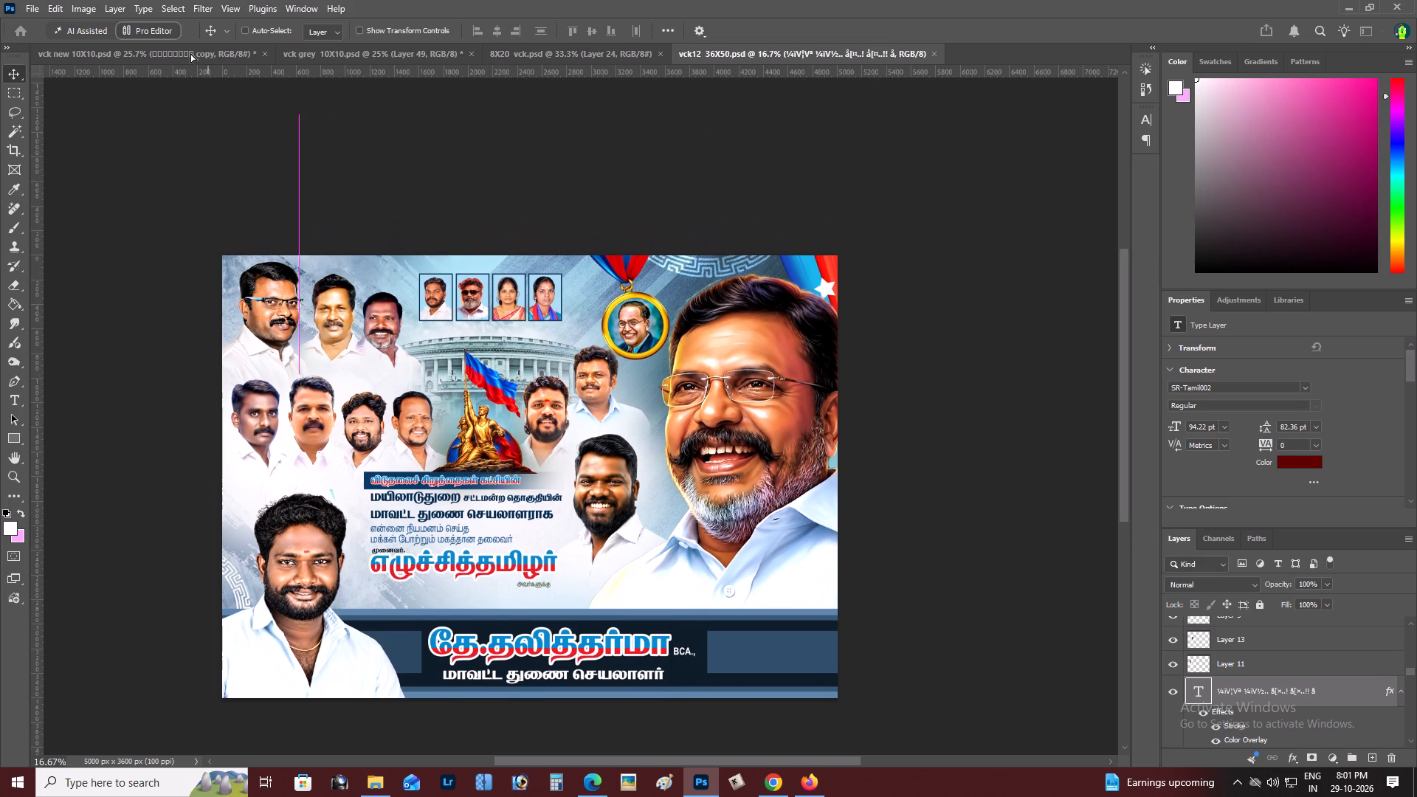
drag(190, 53, 534, 294)
drag(545, 294, 564, 325)
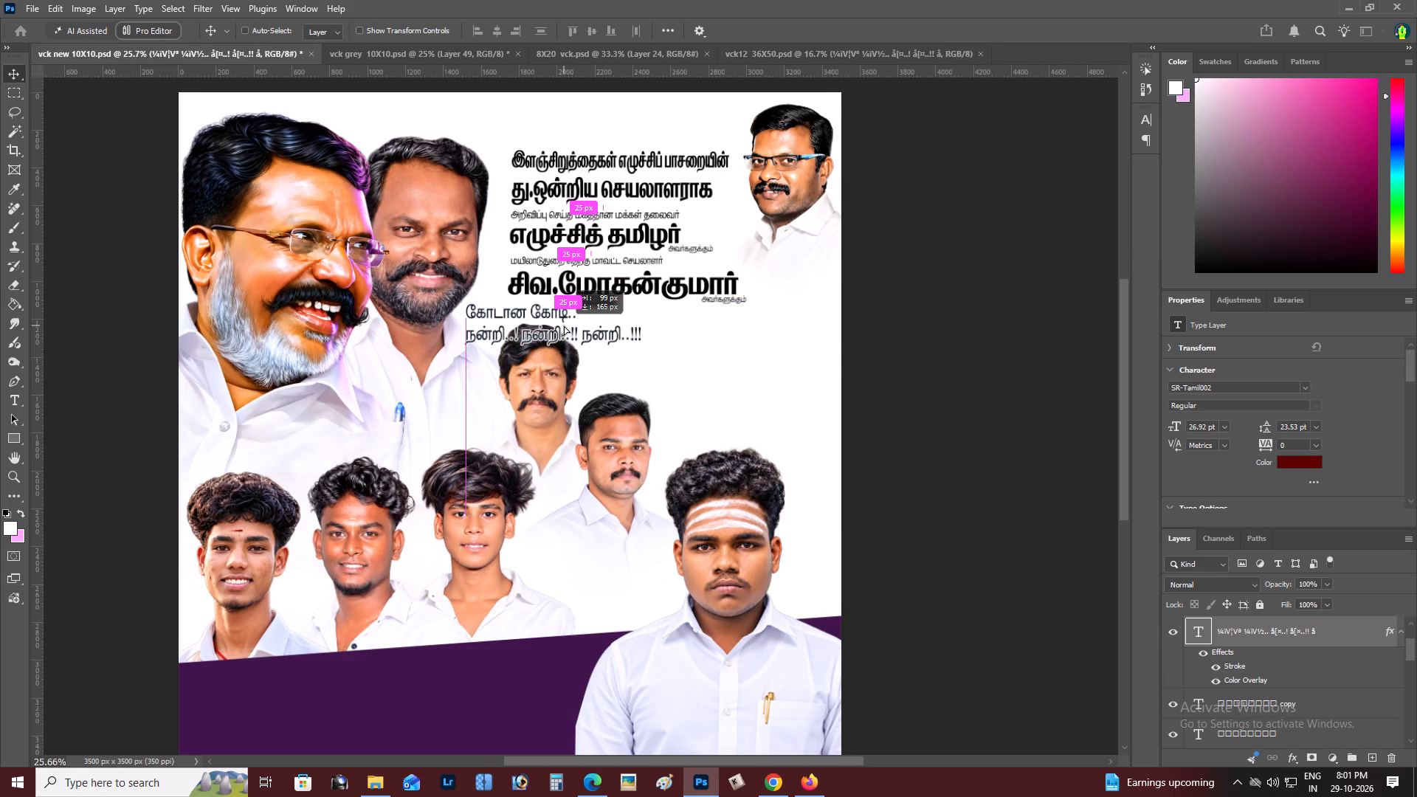
drag(564, 325, 565, 326)
Join the two lines of the copied கோடான கோடி.. நன்றி..! text into a single line.
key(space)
drag(589, 337, 617, 342)
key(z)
triple_click(573, 329)
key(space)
drag(567, 329, 511, 337)
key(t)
click(325, 362)
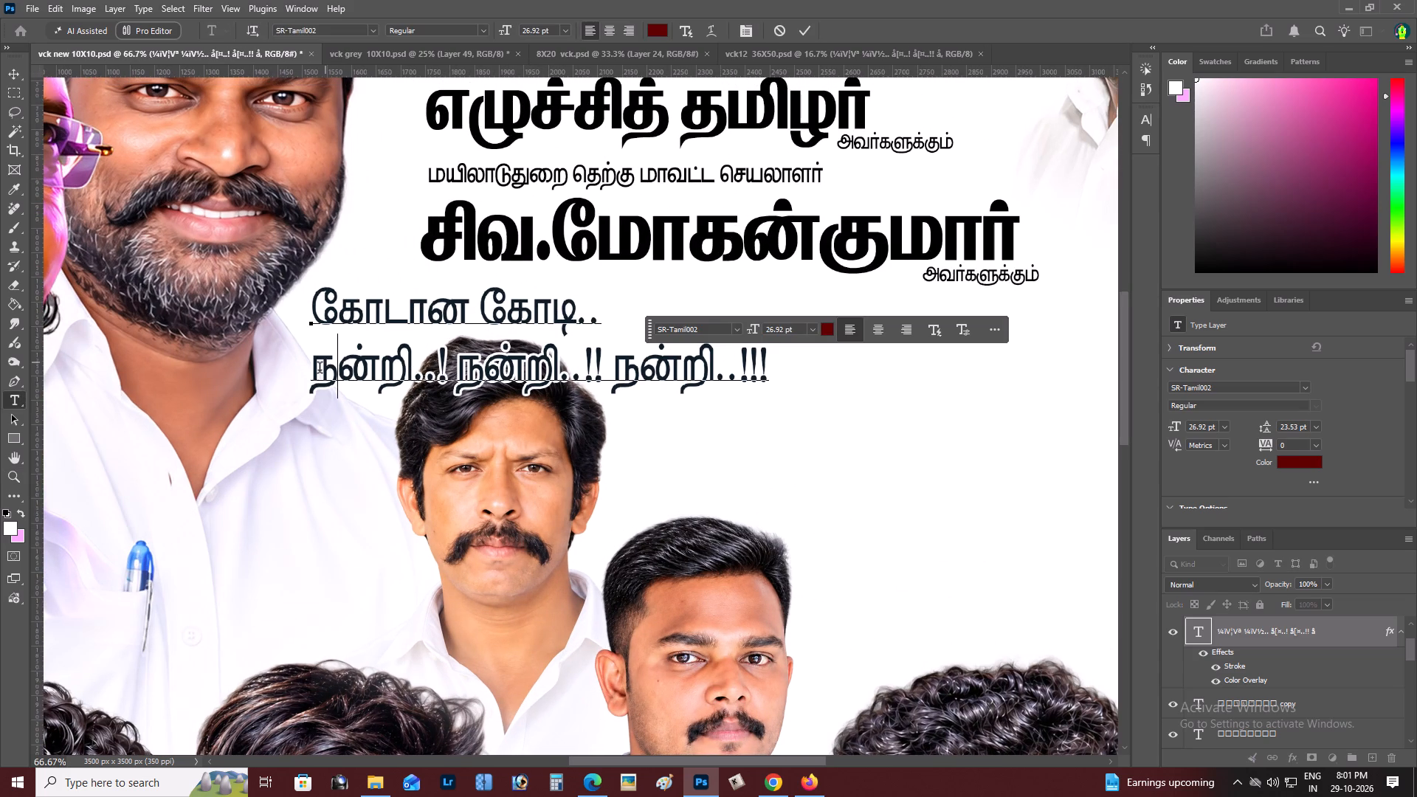
click(315, 370)
key(BackSpace)
key(ctrl+Return)
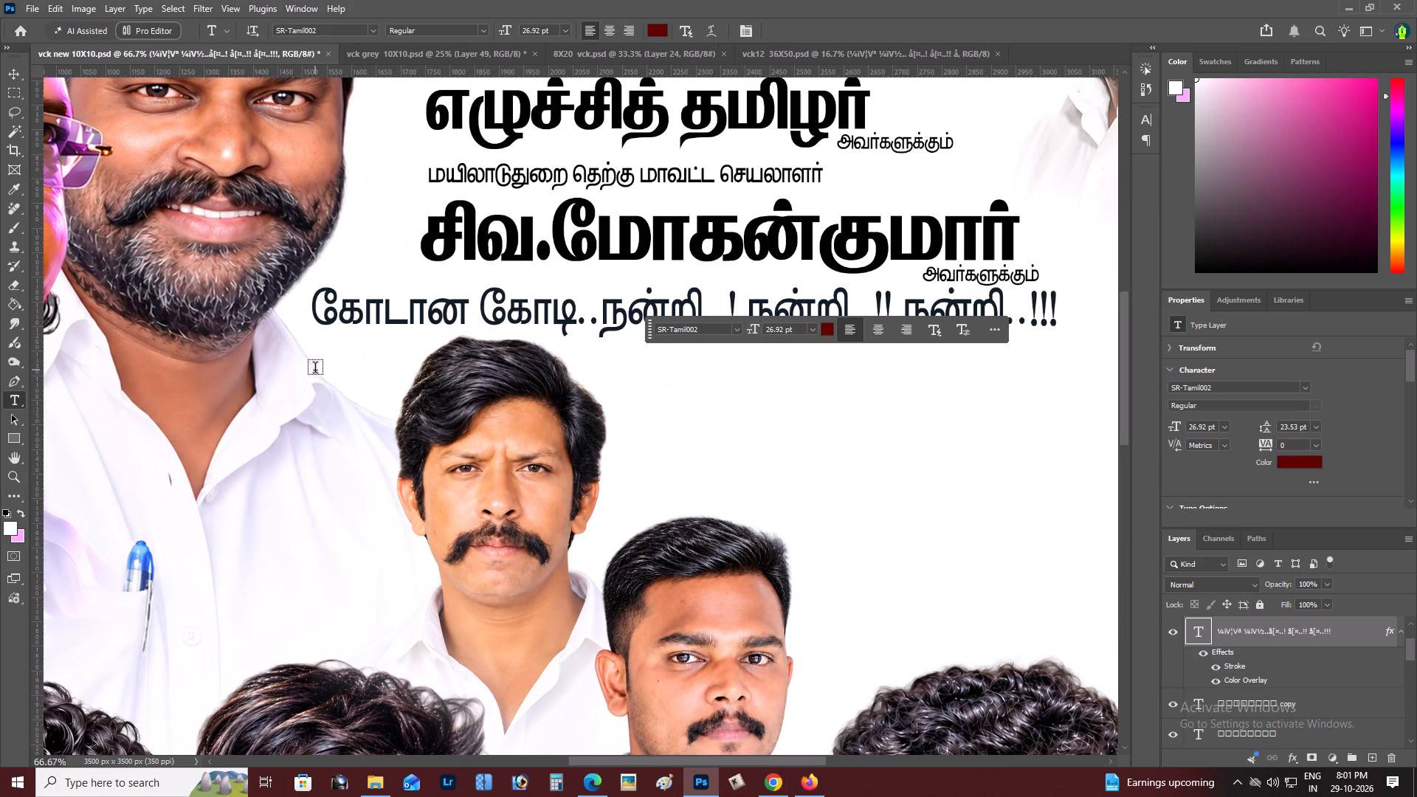
Scale the thank-you line down to about 22.27 pt and align its left edge with the text lines above.
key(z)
alt+click(315, 370)
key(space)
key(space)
drag(315, 370, 207, 434)
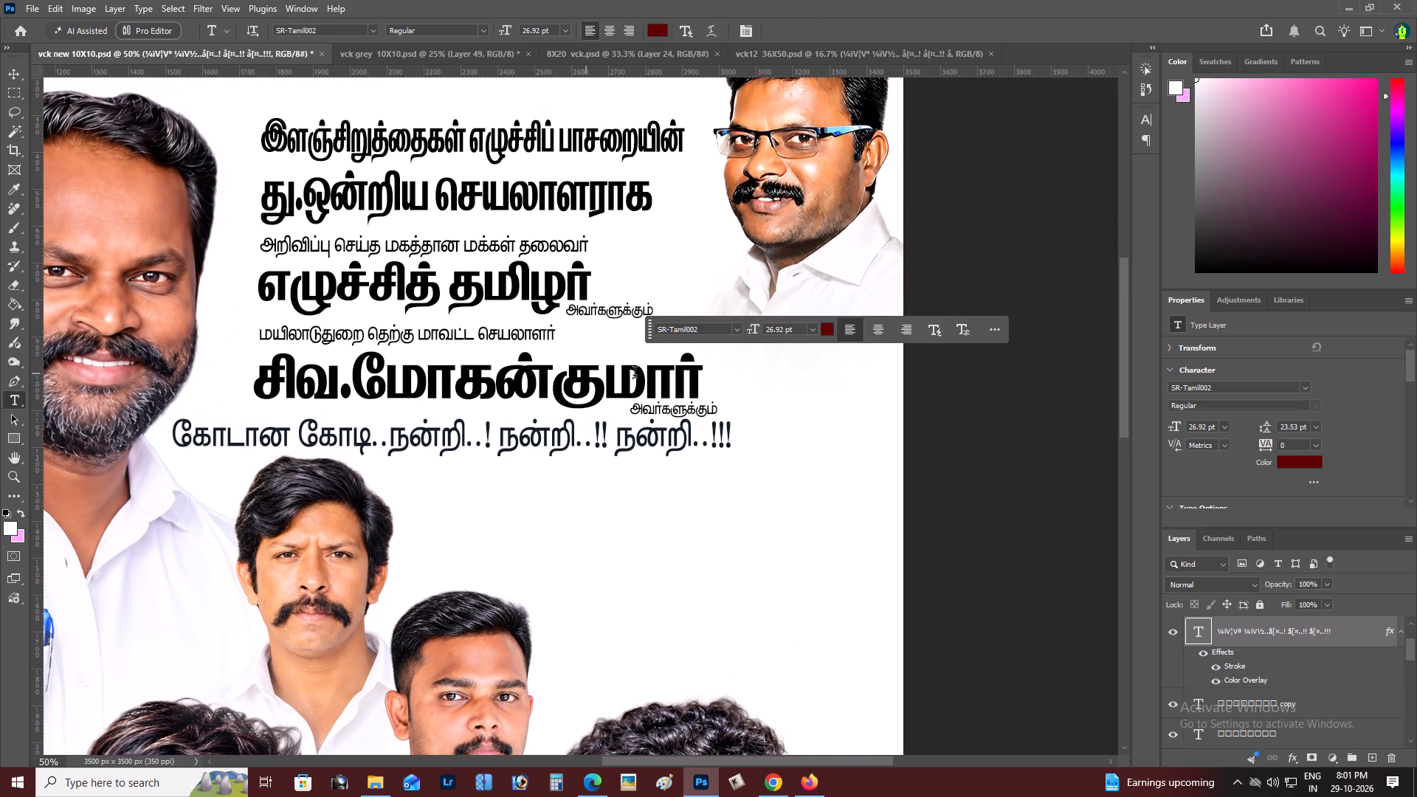
key(ctrl+t)
alt+drag(739, 415, 693, 415)
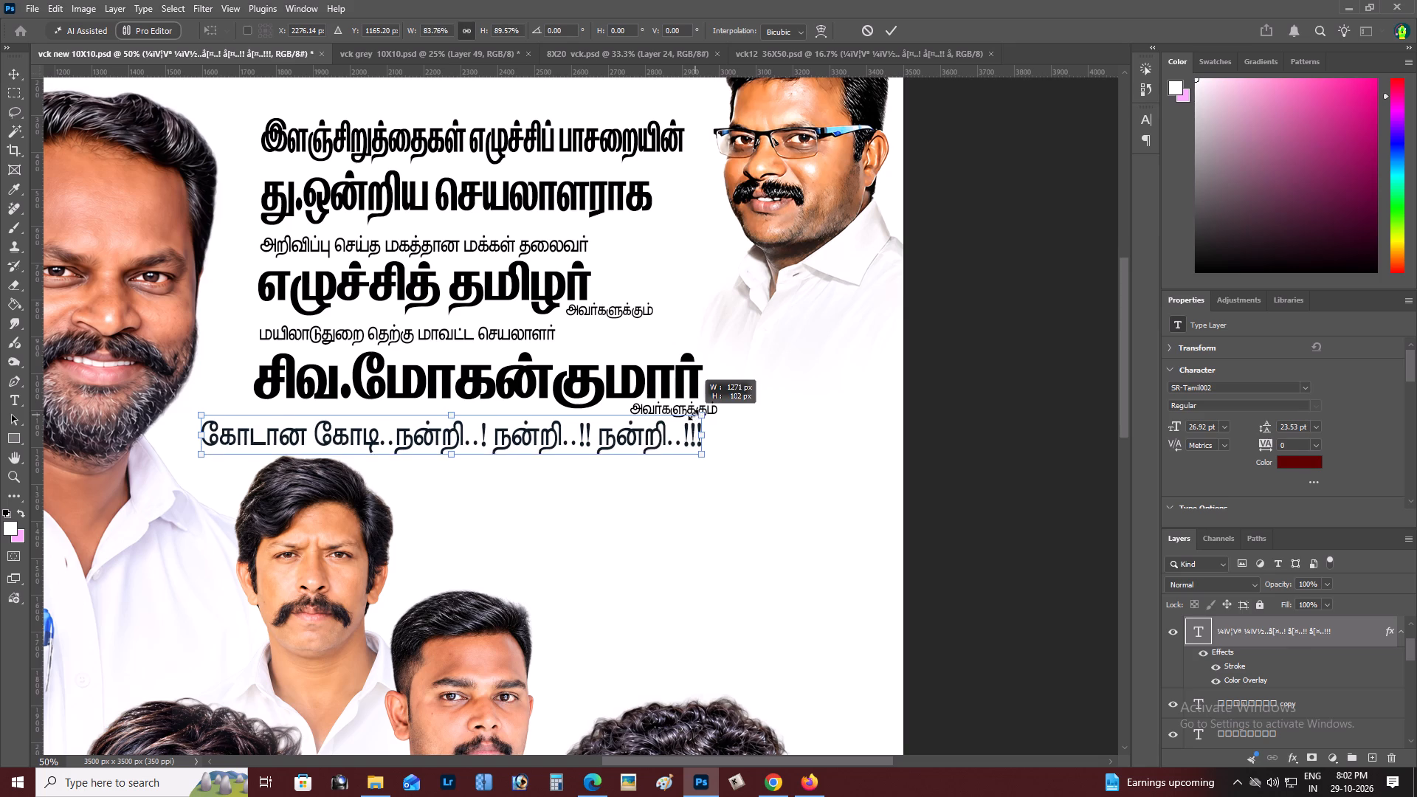
alt+drag(693, 415, 691, 415)
key(ctrl+Return)
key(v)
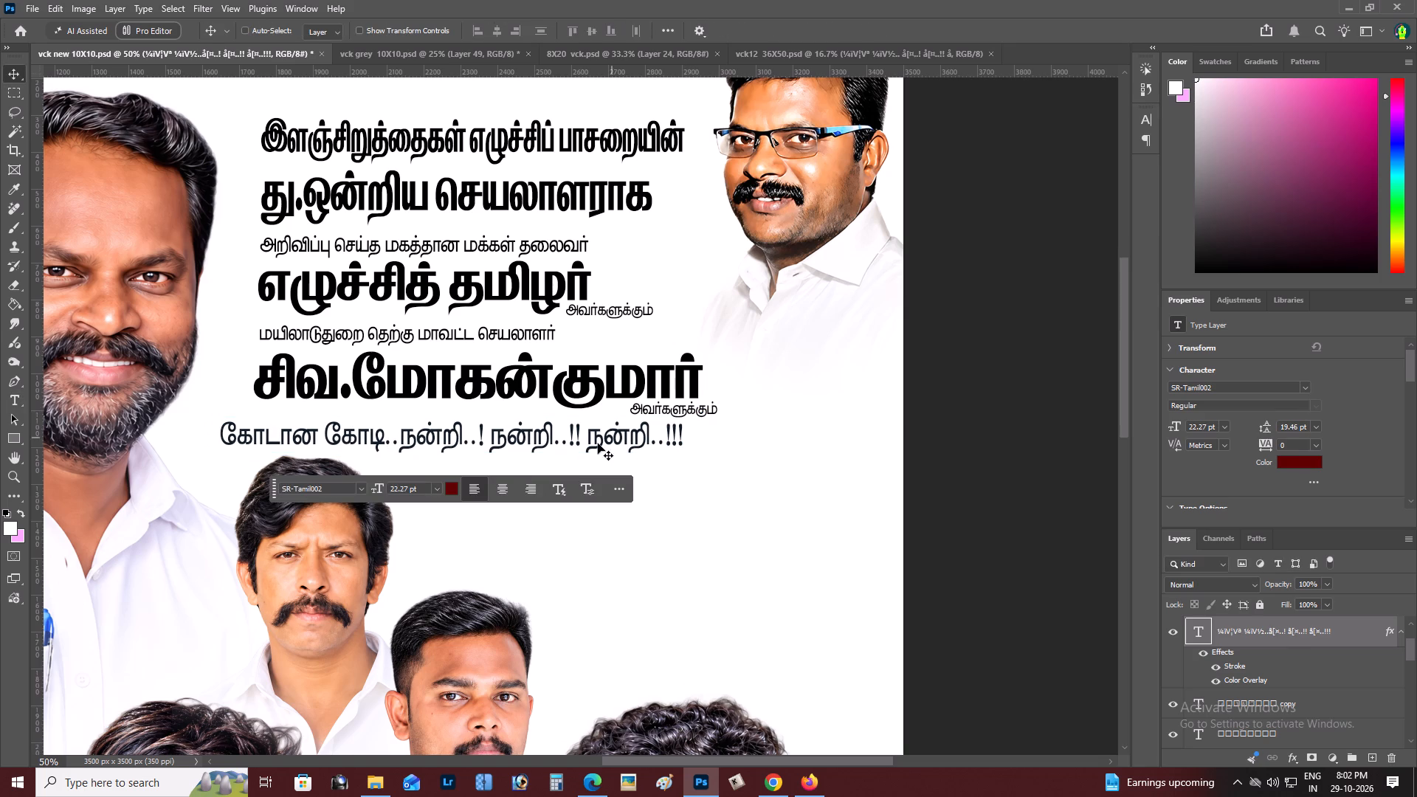
drag(598, 444, 637, 442)
Select all the Tamil text lines together and nudge the block slightly up and left.
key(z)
alt+click(587, 413)
right_click(587, 407)
click(601, 414)
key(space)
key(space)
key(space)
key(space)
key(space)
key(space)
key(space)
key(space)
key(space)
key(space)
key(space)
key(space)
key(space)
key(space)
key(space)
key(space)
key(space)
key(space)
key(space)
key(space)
drag(601, 415, 506, 508)
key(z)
double_click(610, 350)
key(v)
shift+right_click(649, 383)
shift+click(672, 392)
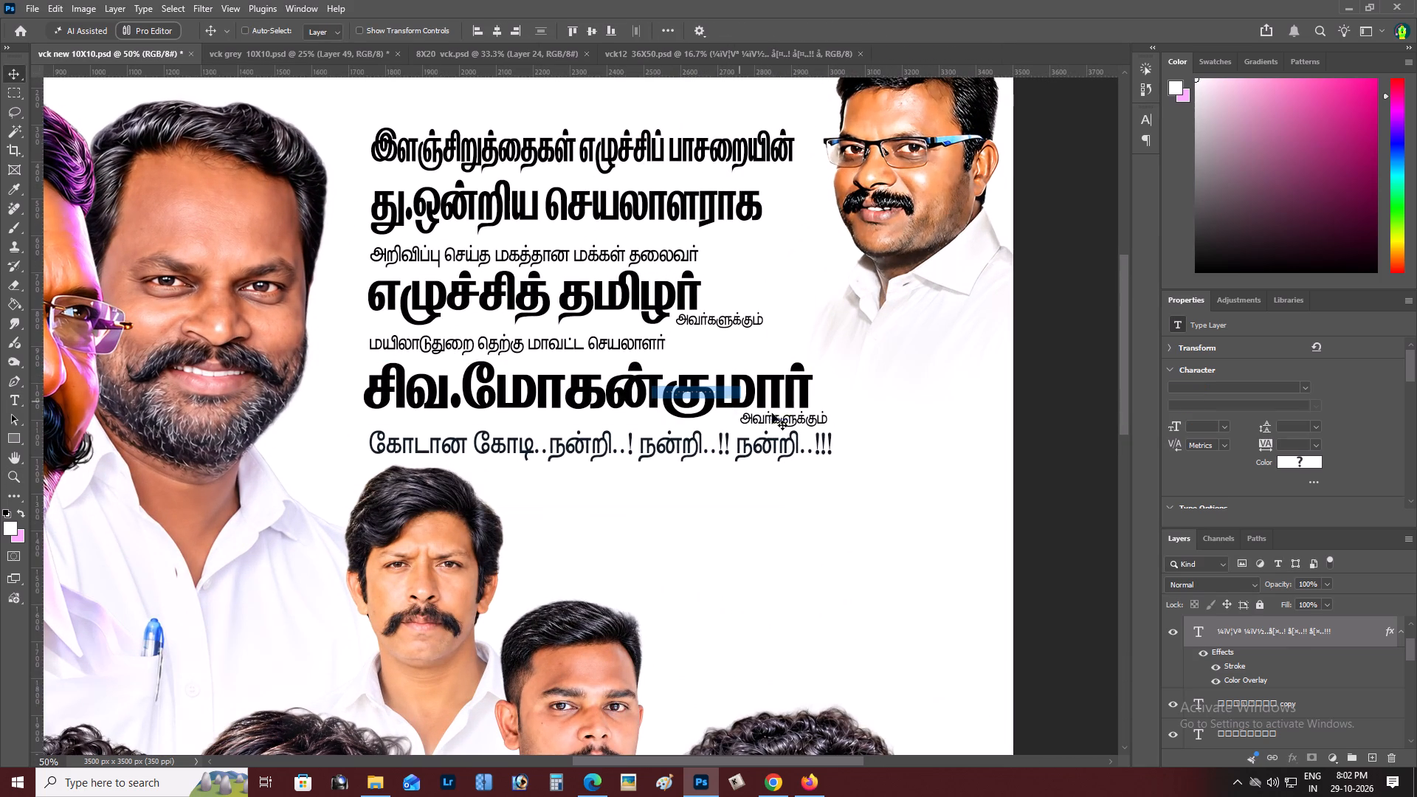
shift+right_click(777, 418)
shift+click(789, 424)
shift+right_click(603, 349)
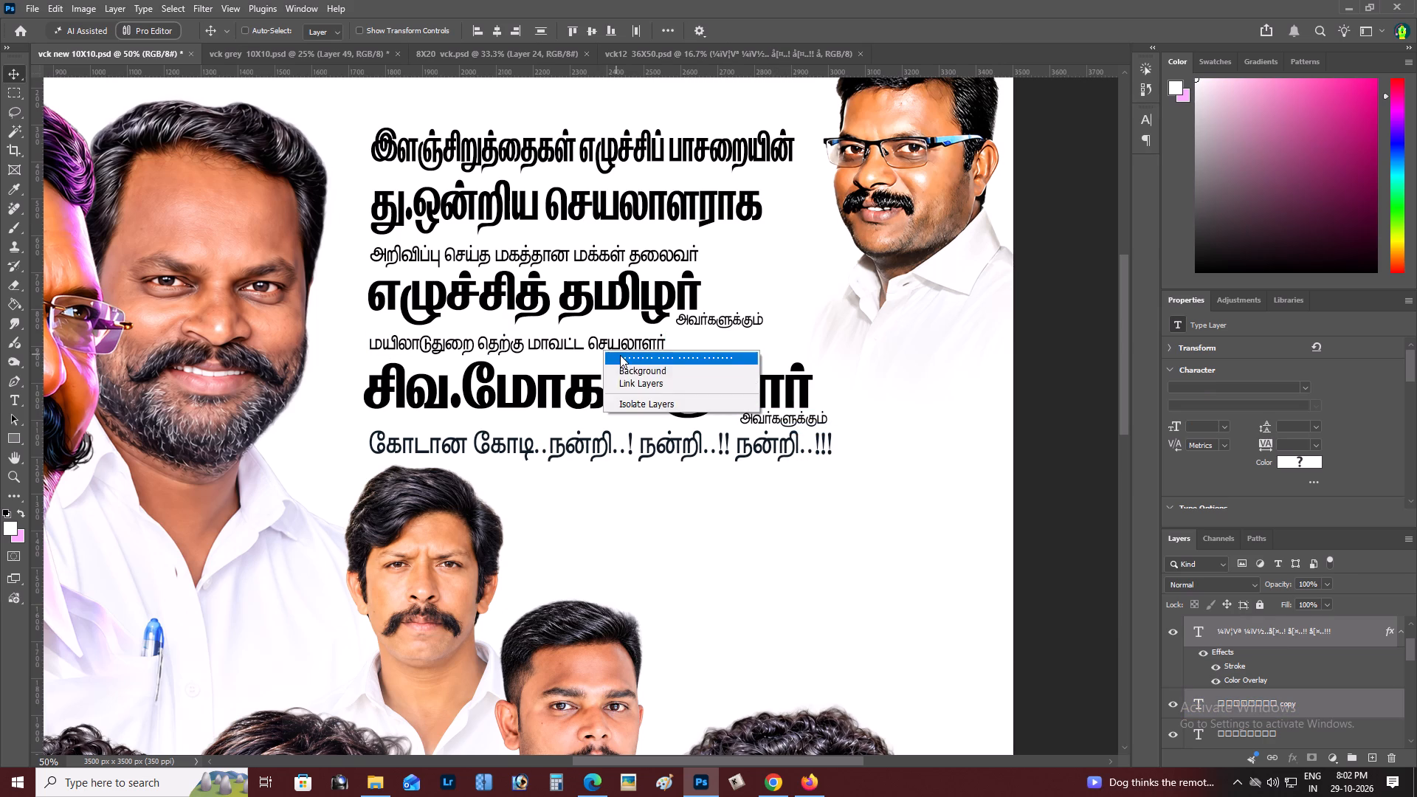
shift+click(622, 355)
shift+right_click(690, 316)
shift+click(702, 322)
shift+right_click(597, 297)
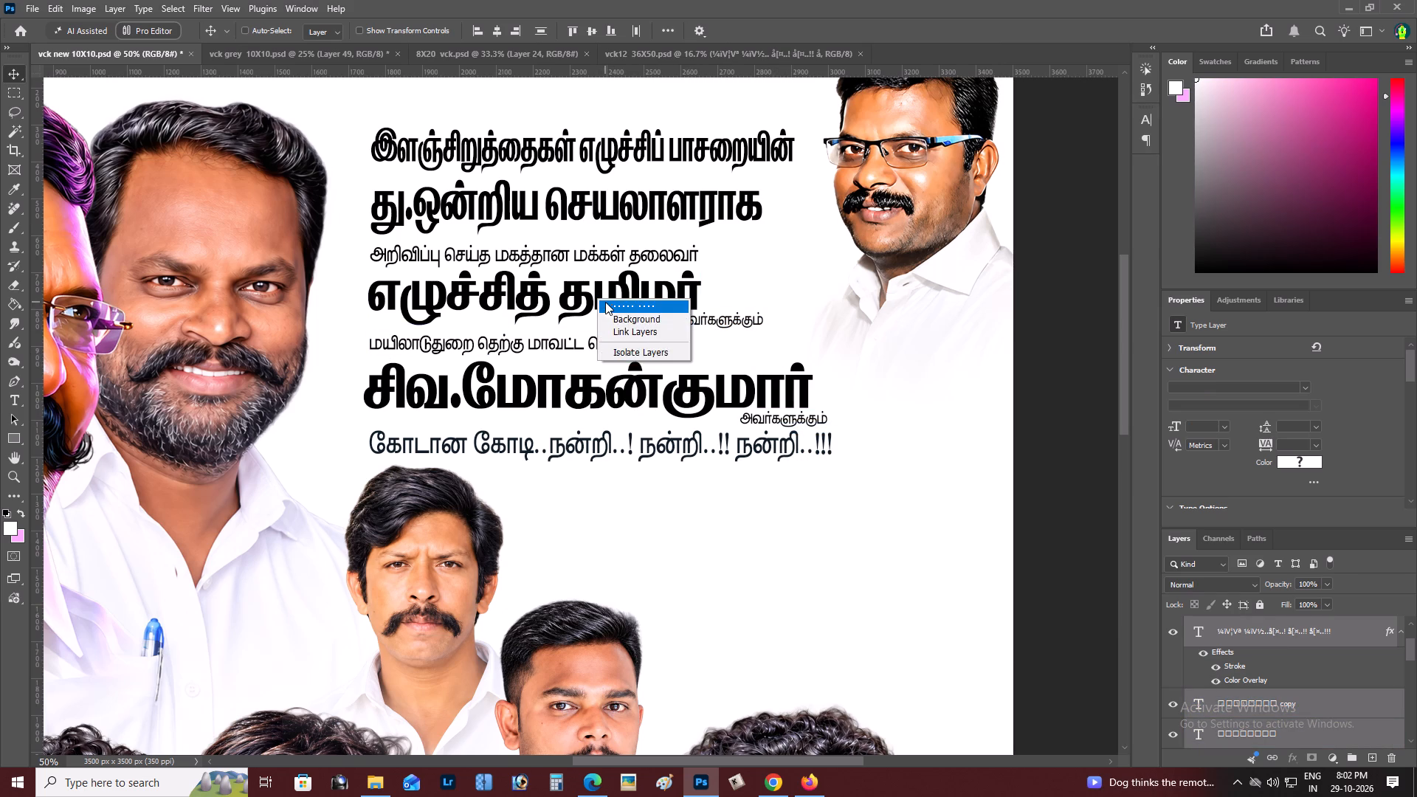
shift+drag(607, 303, 614, 307)
shift+right_click(592, 256)
shift+click(610, 265)
shift+right_click(599, 201)
shift+click(617, 213)
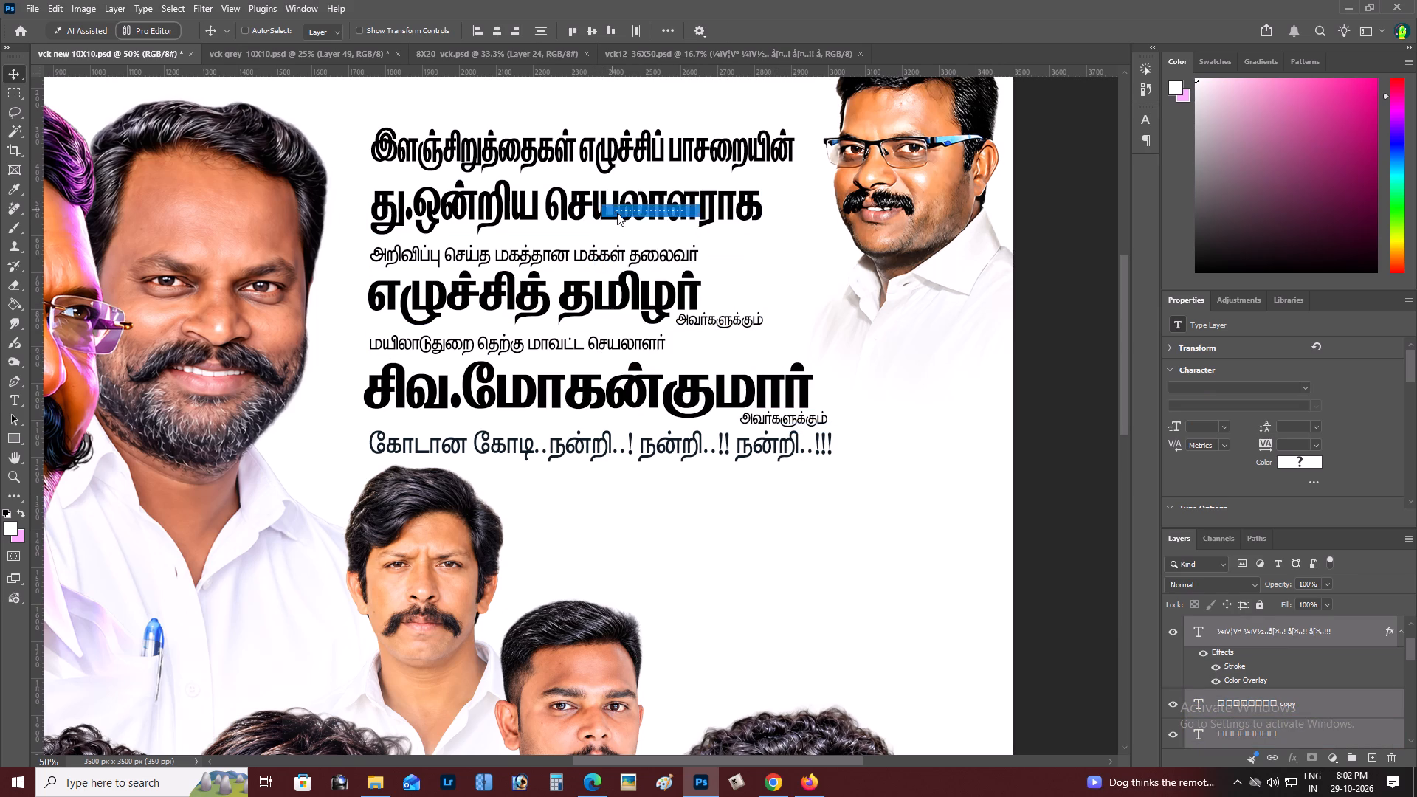
shift+right_click(607, 143)
shift+click(627, 152)
key(shift+Up)
key(shift+Up)
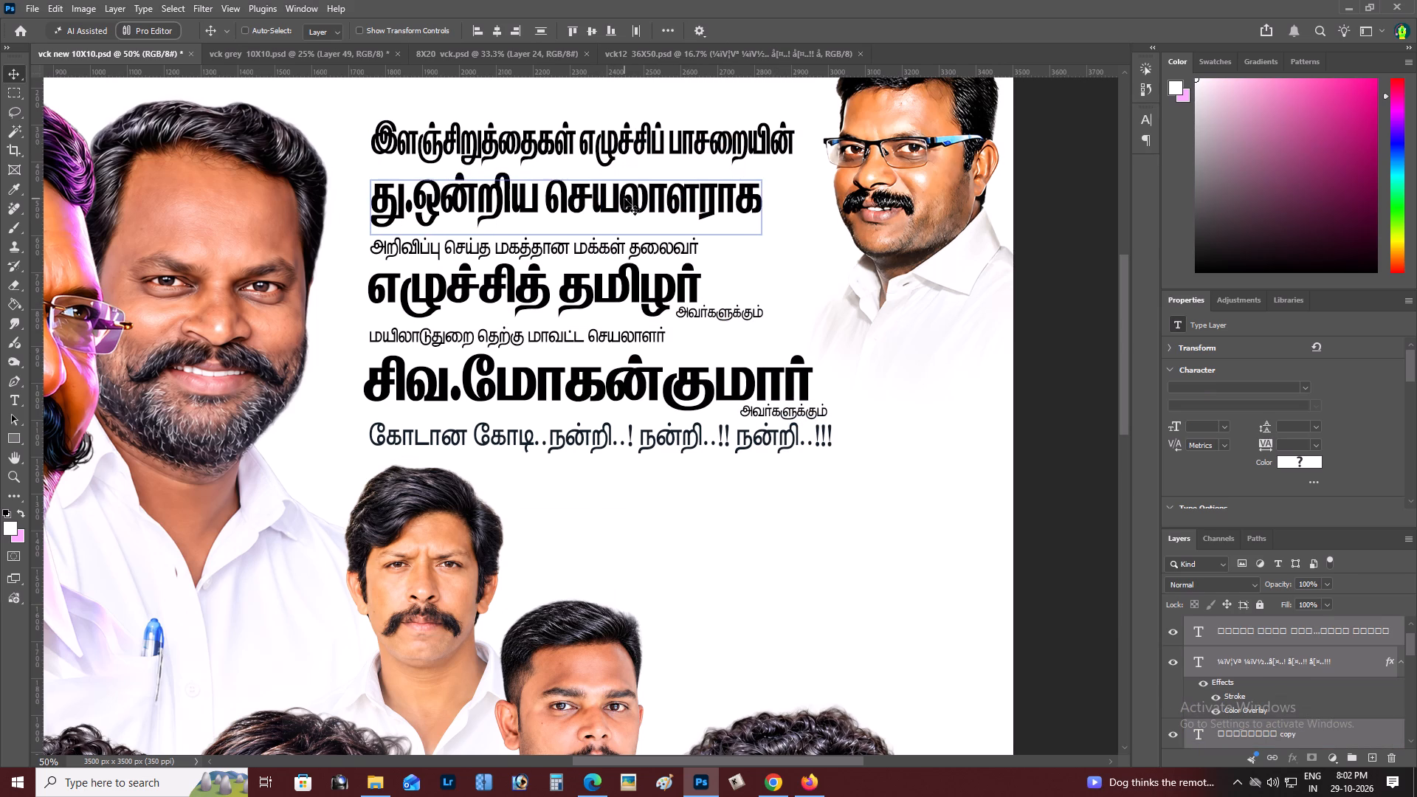
key(shift+Up)
key(shift+Left)
Fine-tune the vertical position of the selected text block beside the upper-right portrait, leaving it slightly higher.
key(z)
alt+click(624, 199)
right_click(624, 199)
click(626, 197)
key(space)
drag(632, 199, 610, 199)
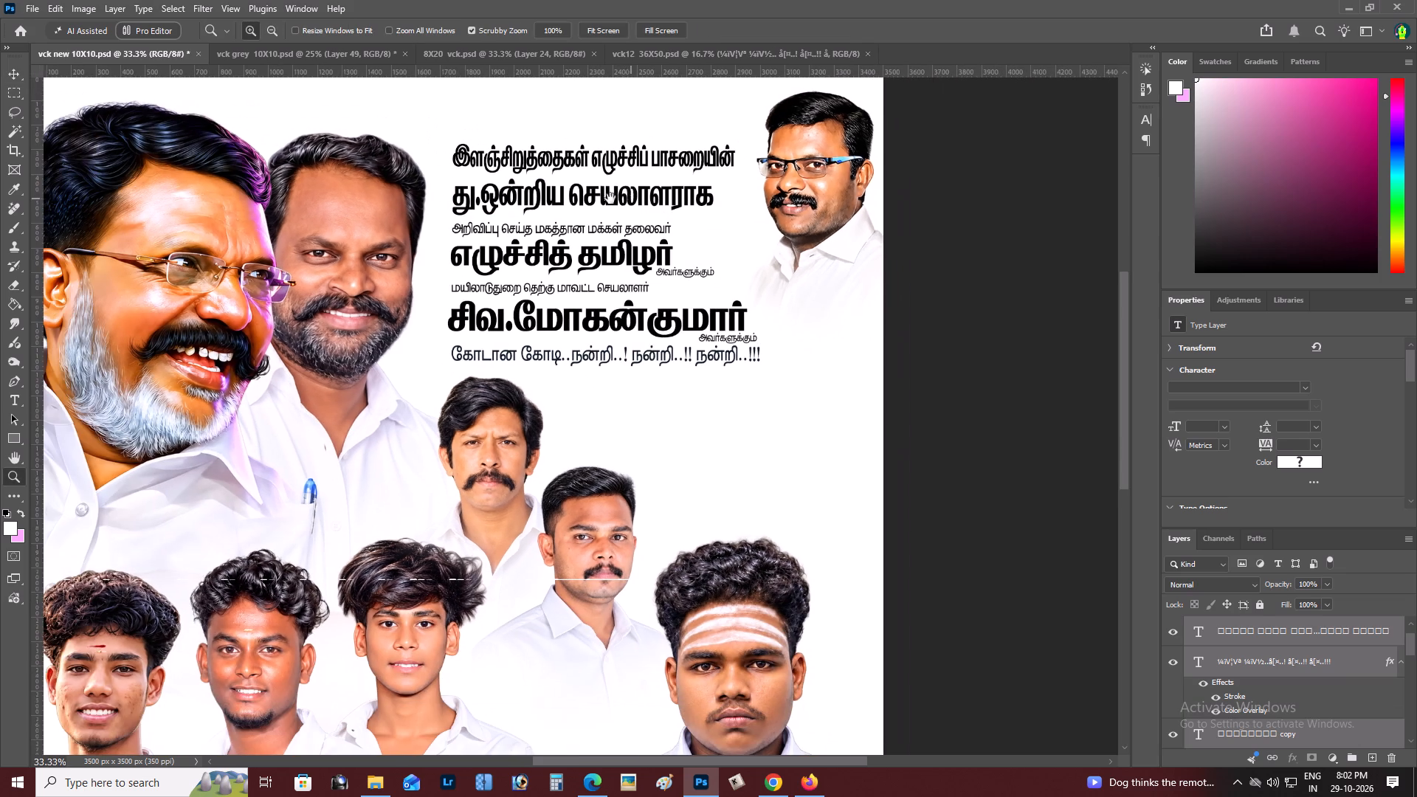
drag(610, 199, 596, 199)
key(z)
alt+click(603, 229)
right_click(672, 244)
double_click(686, 252)
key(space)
drag(686, 255, 679, 277)
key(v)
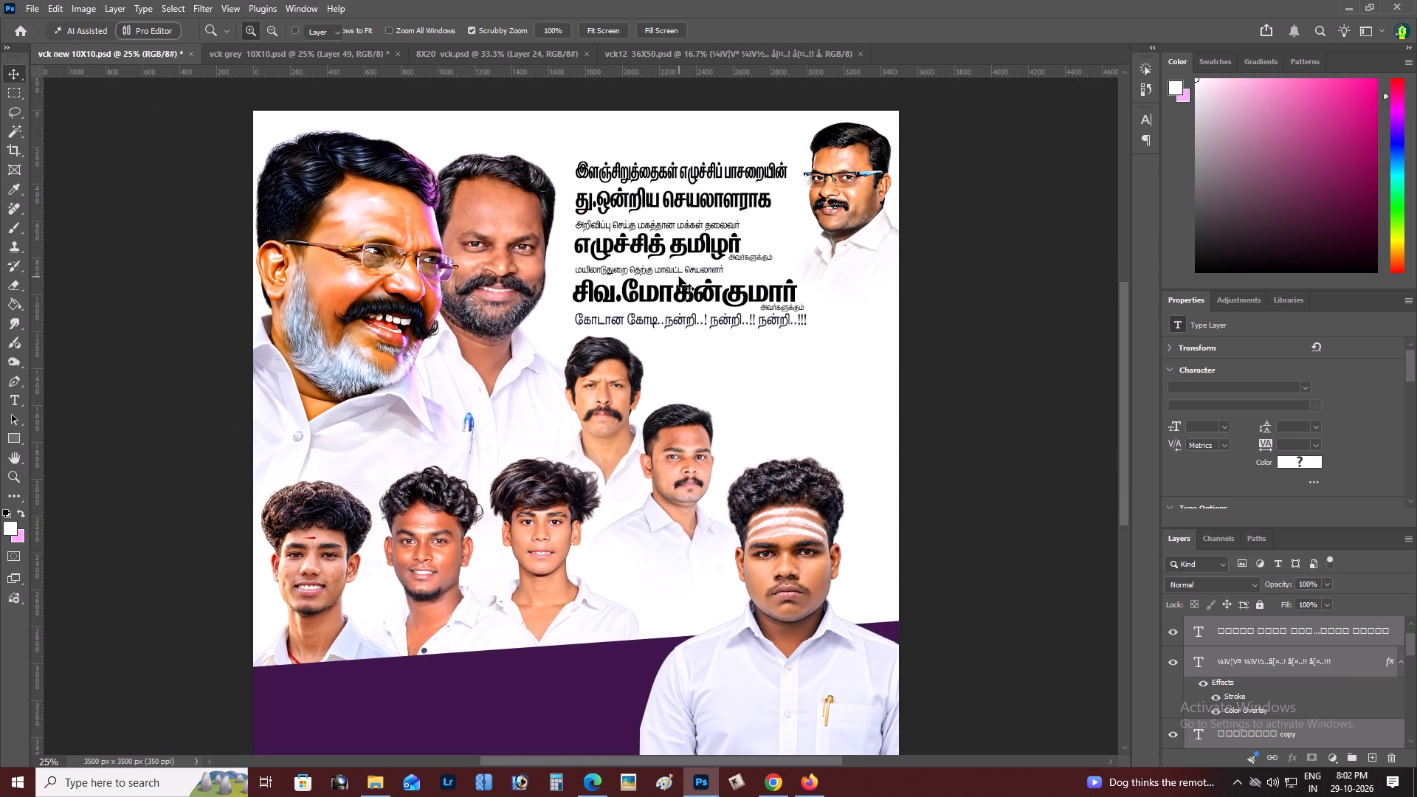
key(shift+Up)
key(shift+Up)
key(shift+Up)
key(shift+Up)
key(shift+Up)
key(shift+Up)
key(shift+Up)
key(shift+Up)
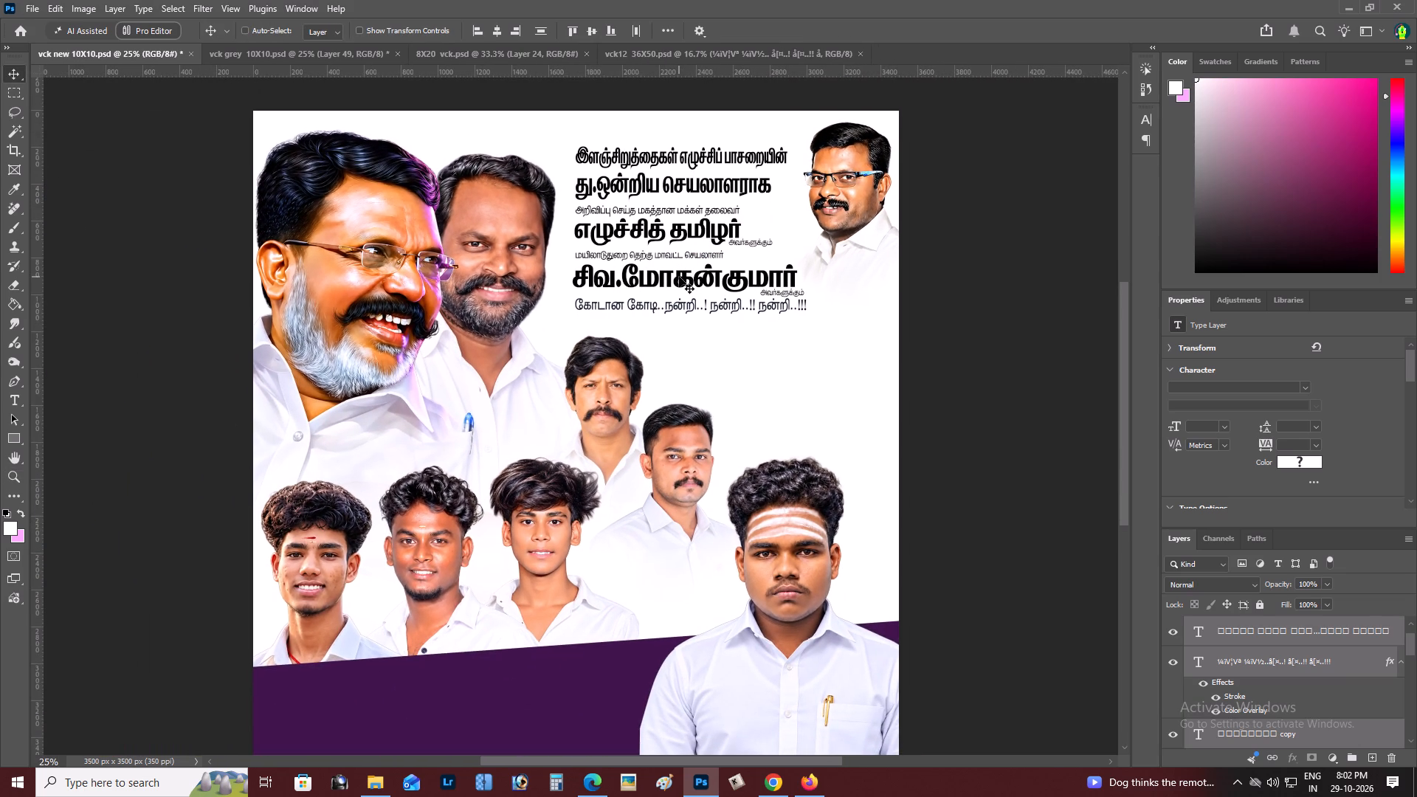
key(shift+Up)
key(shift+Up)
key(shift+Up)
key(shift+Down)
key(shift+Down)
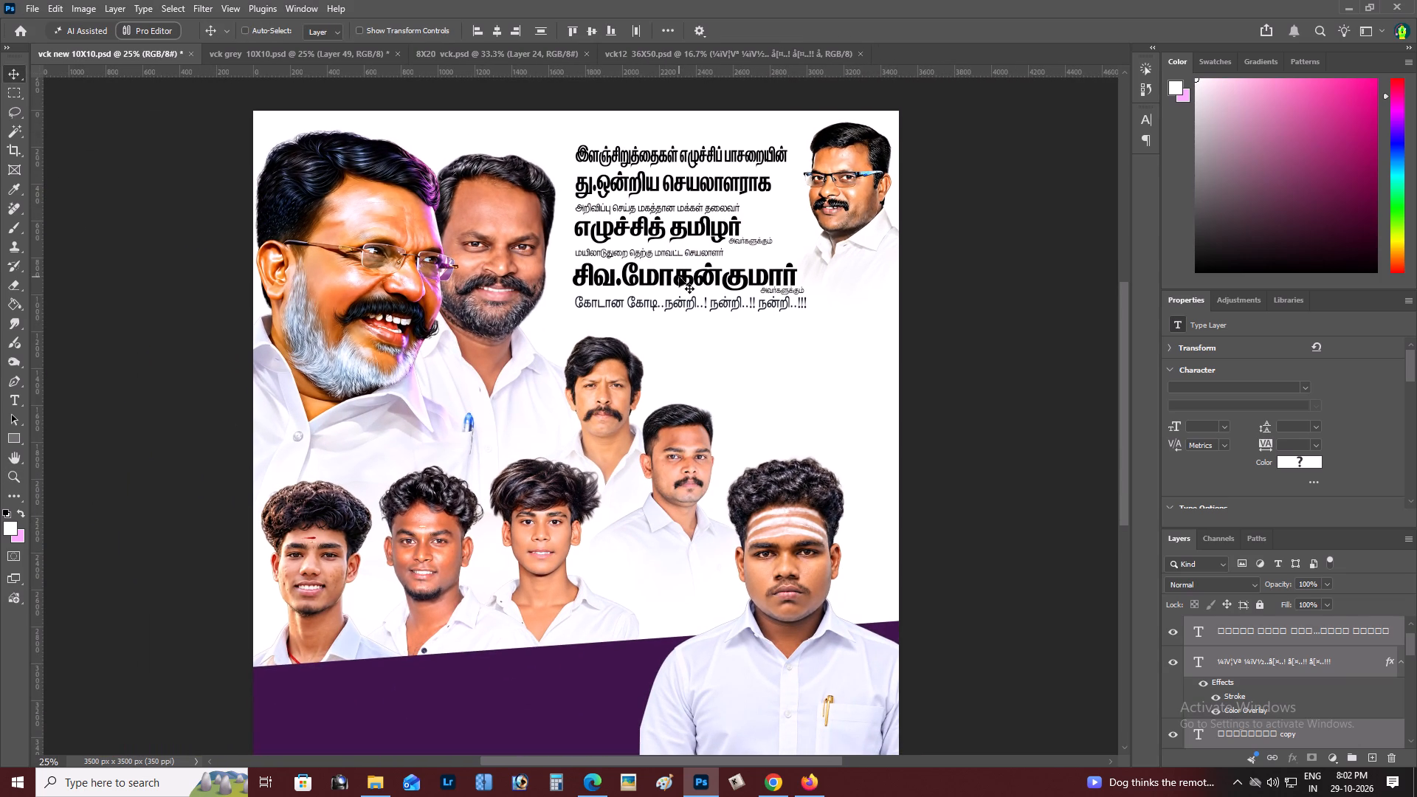
key(shift+Down)
key(shift+Down)
key(shift+Down)
key(shift+Down)
key(shift+Down)
key(shift+Down)
key(shift+Down)
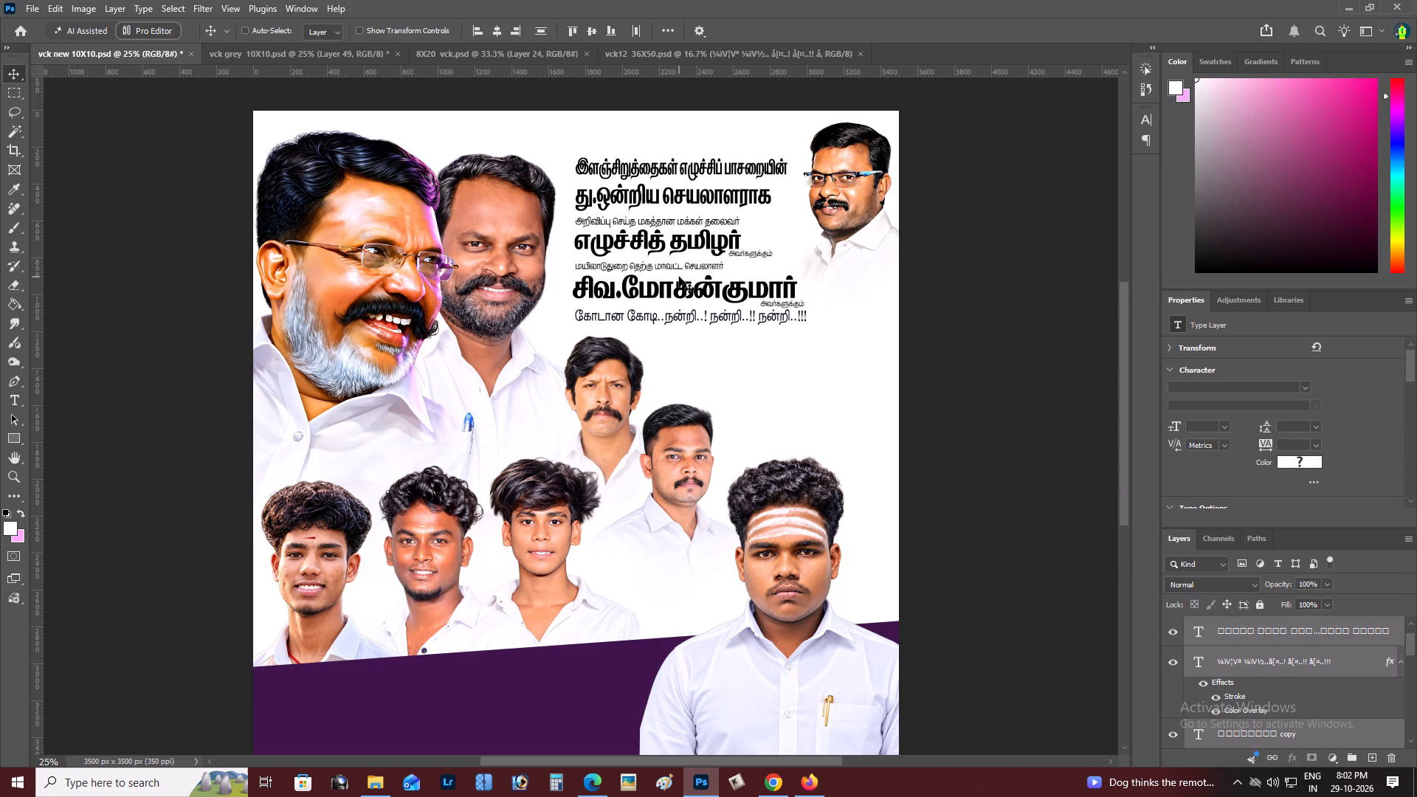
key(shift+Down)
Move the upper-right portrait of the man with glasses across the poster, over the second large portrait.
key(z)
alt+click(661, 367)
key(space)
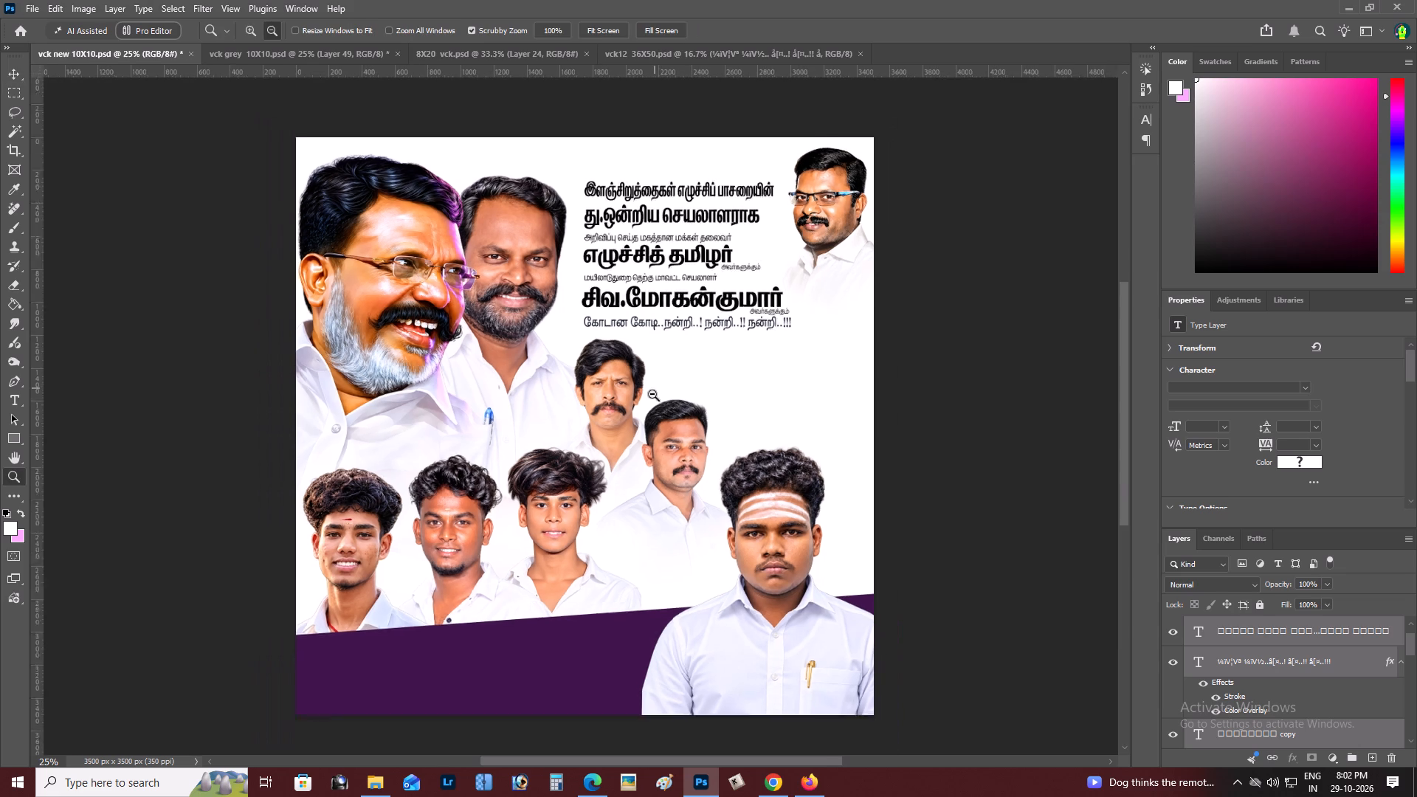
drag(652, 394, 639, 390)
click(784, 282)
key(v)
right_click(768, 244)
click(779, 251)
drag(780, 252, 430, 260)
Select all the Tamil text lines together and move the block down and right, beside the small middle portraits.
right_click(608, 207)
click(630, 217)
shift+right_click(614, 239)
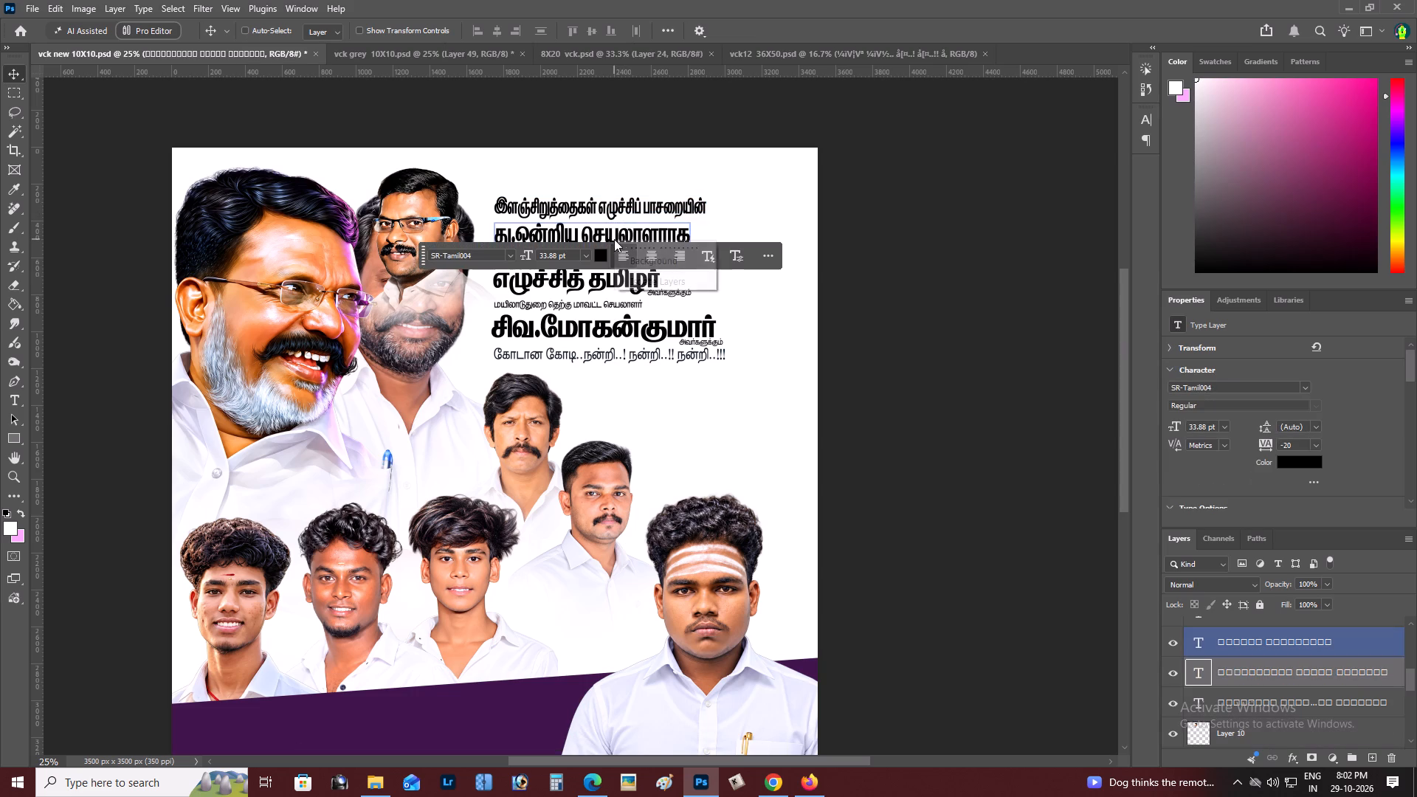
shift+click(640, 246)
shift+right_click(528, 255)
shift+click(548, 263)
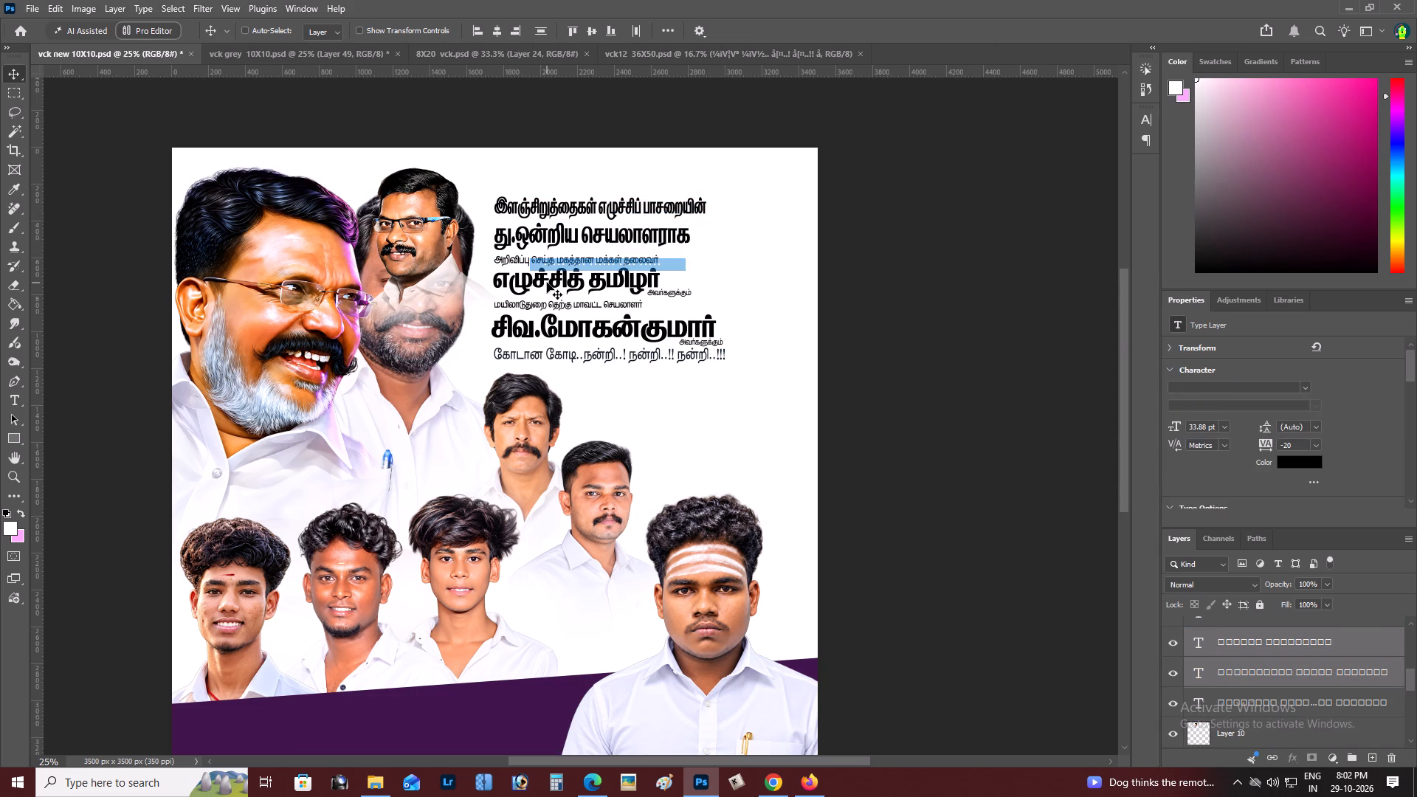
shift+right_click(542, 280)
shift+click(554, 284)
shift+right_click(673, 289)
shift+click(686, 298)
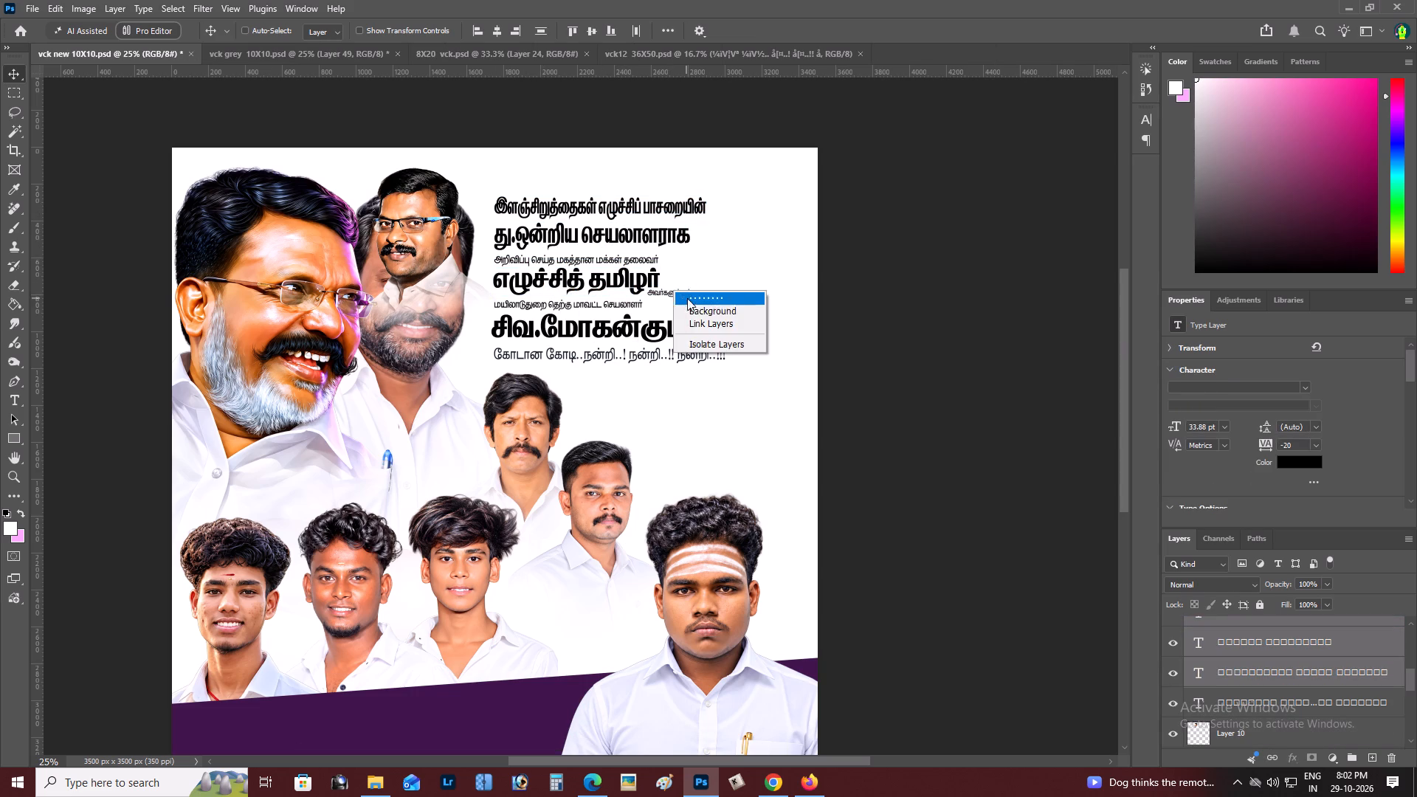
shift+right_click(657, 325)
shift+click(666, 331)
shift+right_click(609, 353)
shift+click(629, 362)
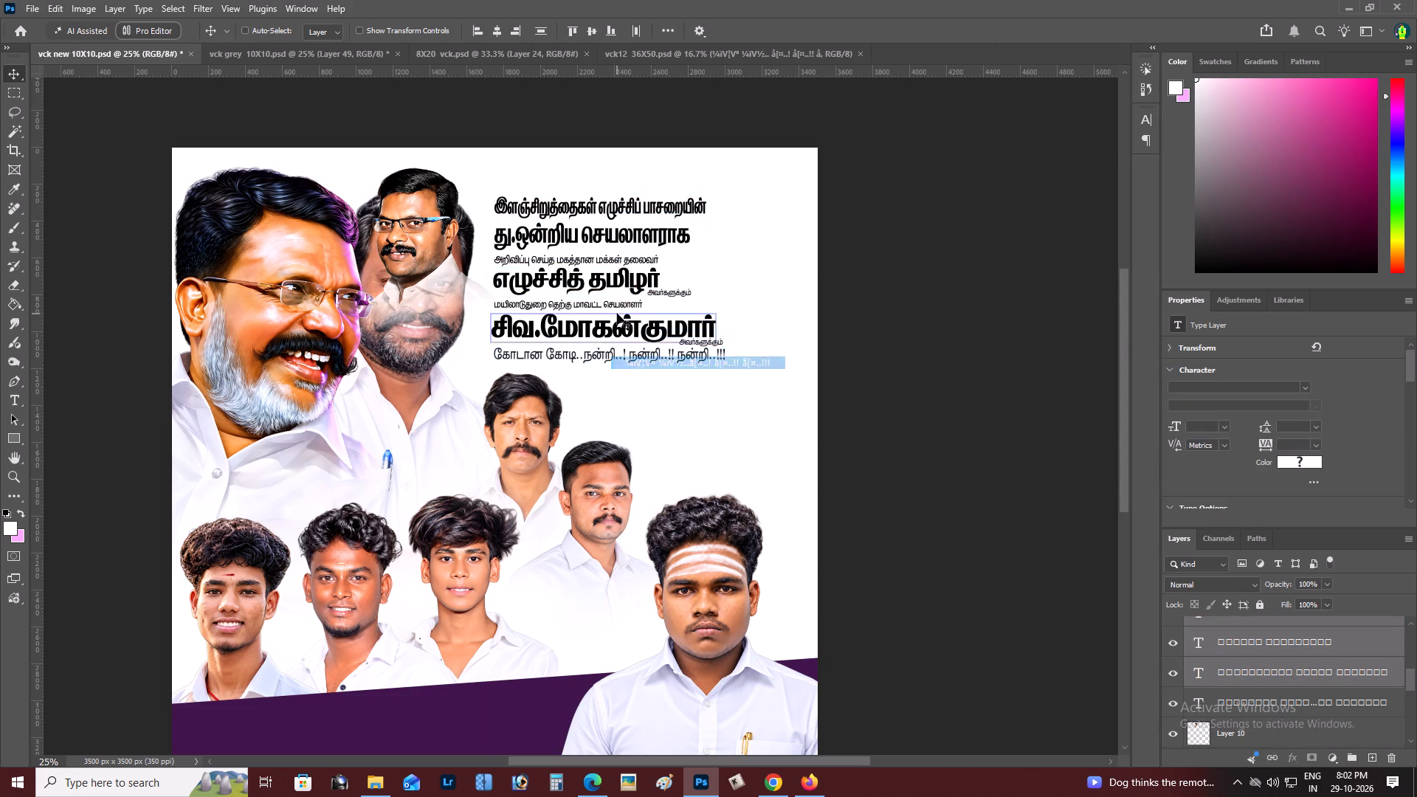
drag(617, 314, 695, 382)
key(ctrl+z)
shift+right_click(591, 300)
shift+click(611, 307)
drag(617, 297, 630, 297)
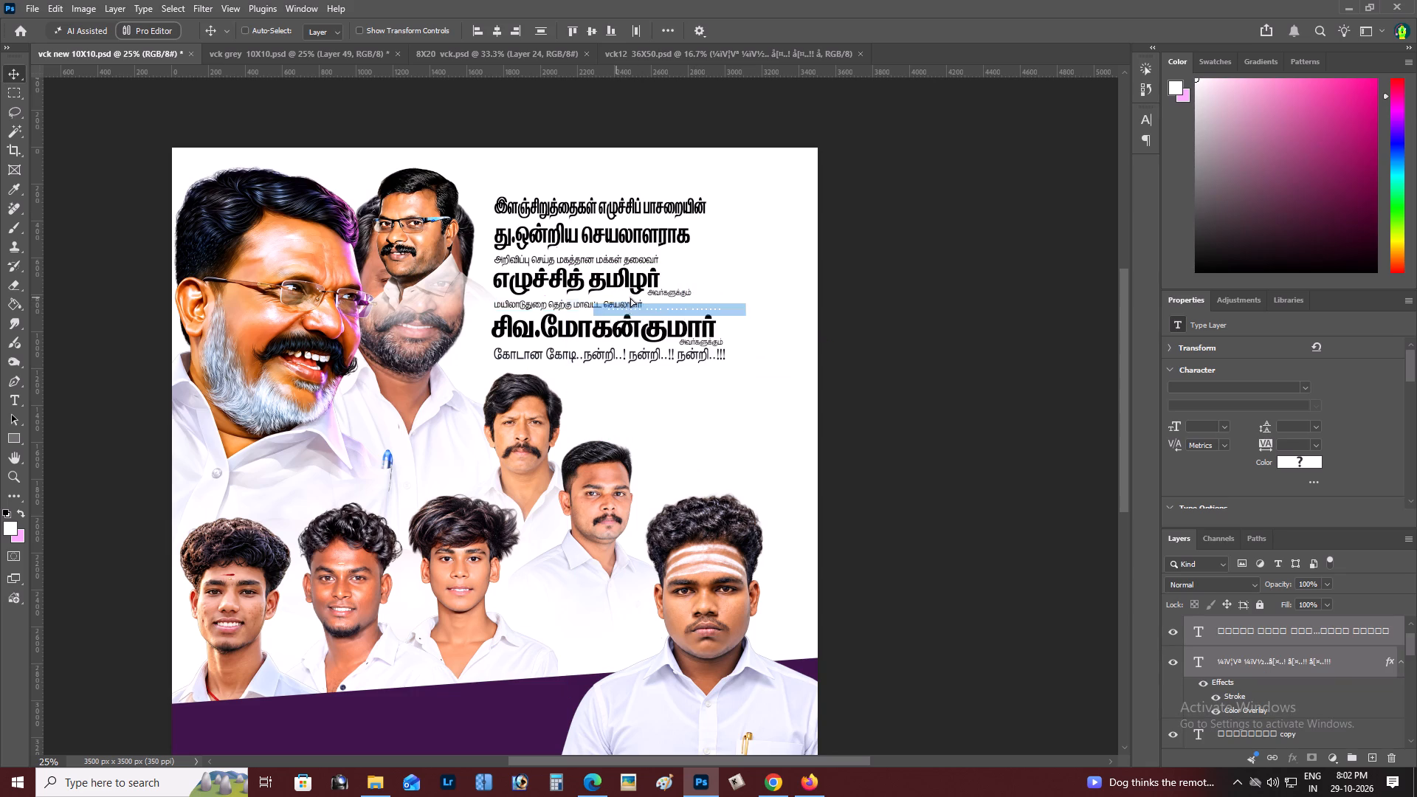
drag(630, 297, 697, 360)
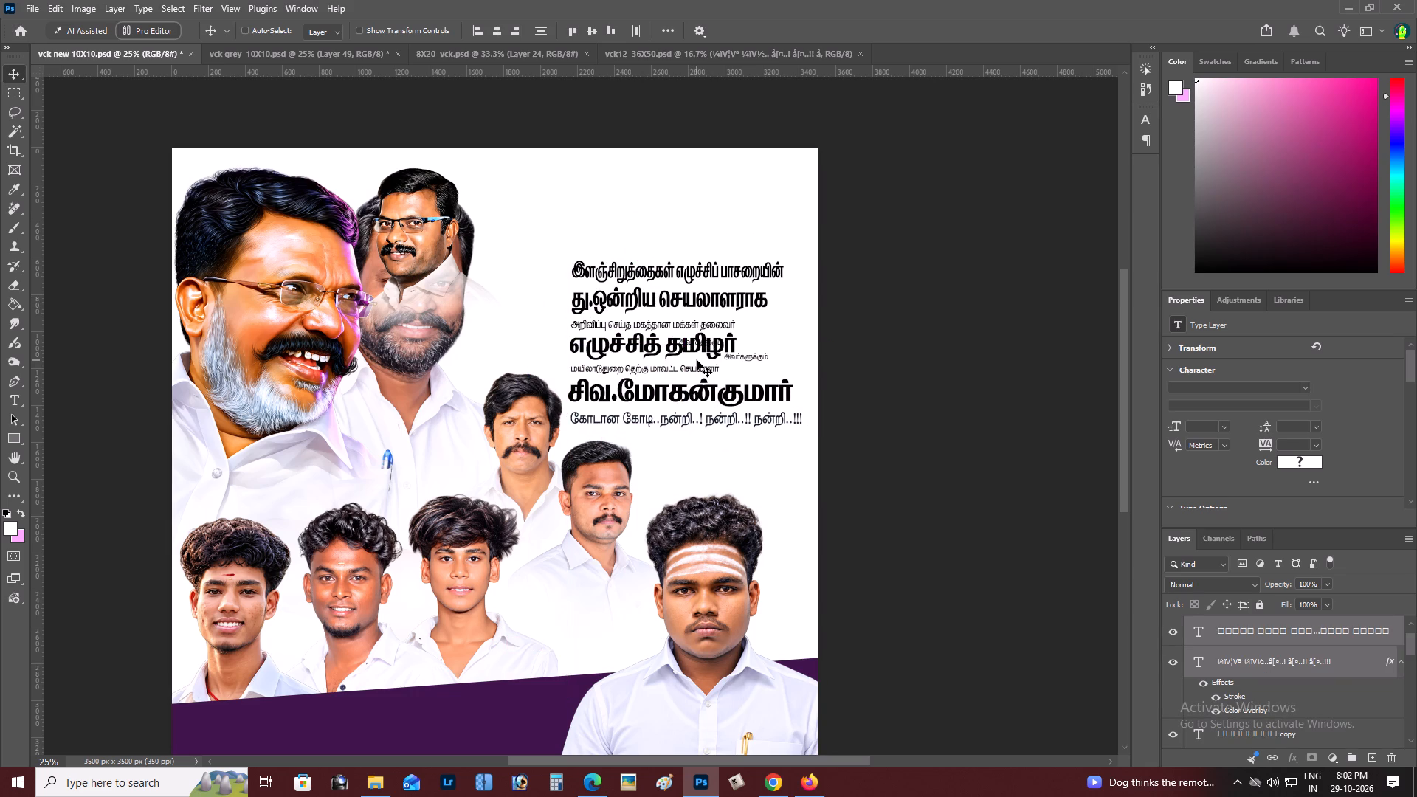
key(shift+Right)
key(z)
alt+click(697, 360)
right_click(697, 360)
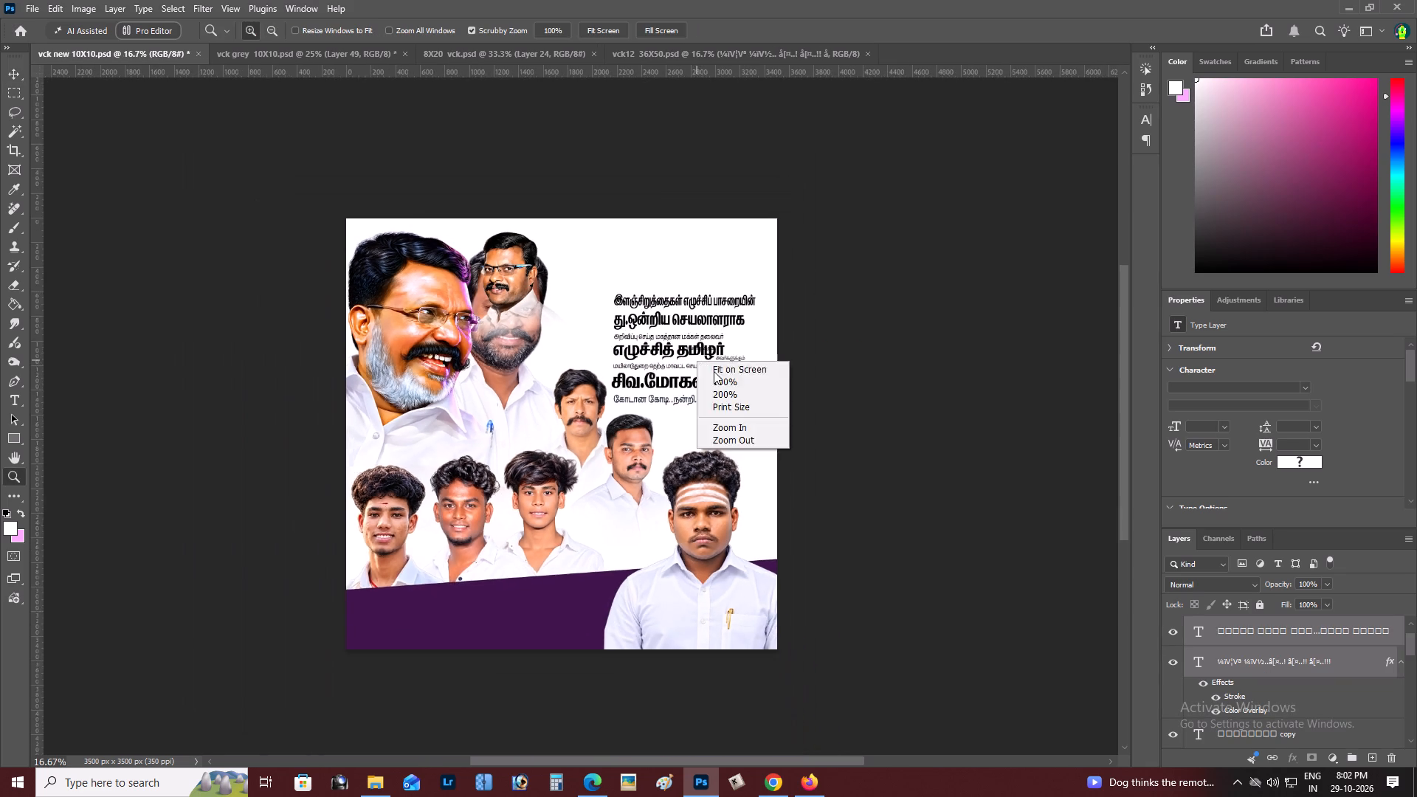
Move the duplicate small "அவர்களுக்கும்" text beneath the end of the large name line, just above the thank-you line.
click(714, 371)
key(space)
drag(703, 376, 611, 398)
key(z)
triple_click(705, 352)
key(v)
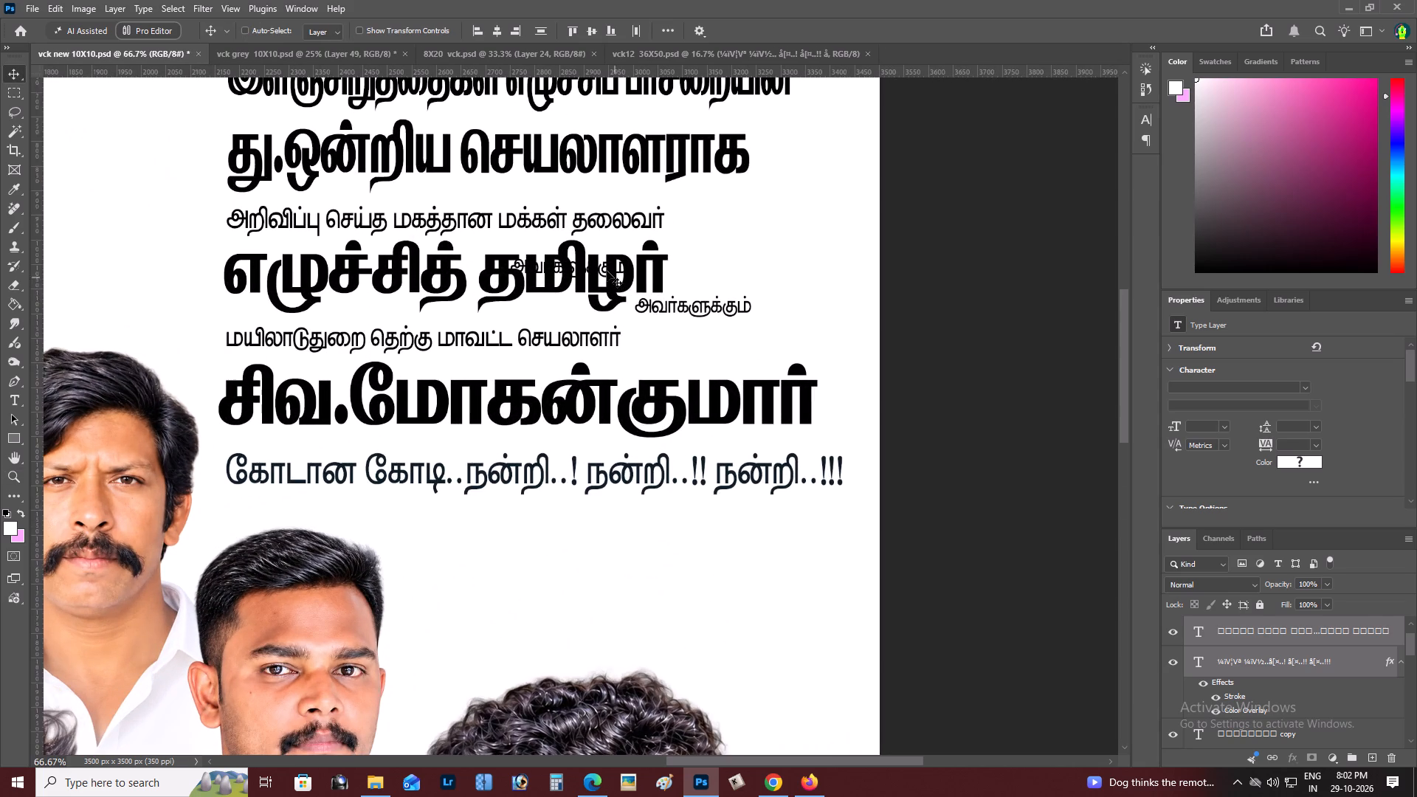
right_click(603, 268)
click(622, 277)
drag(623, 277, 818, 449)
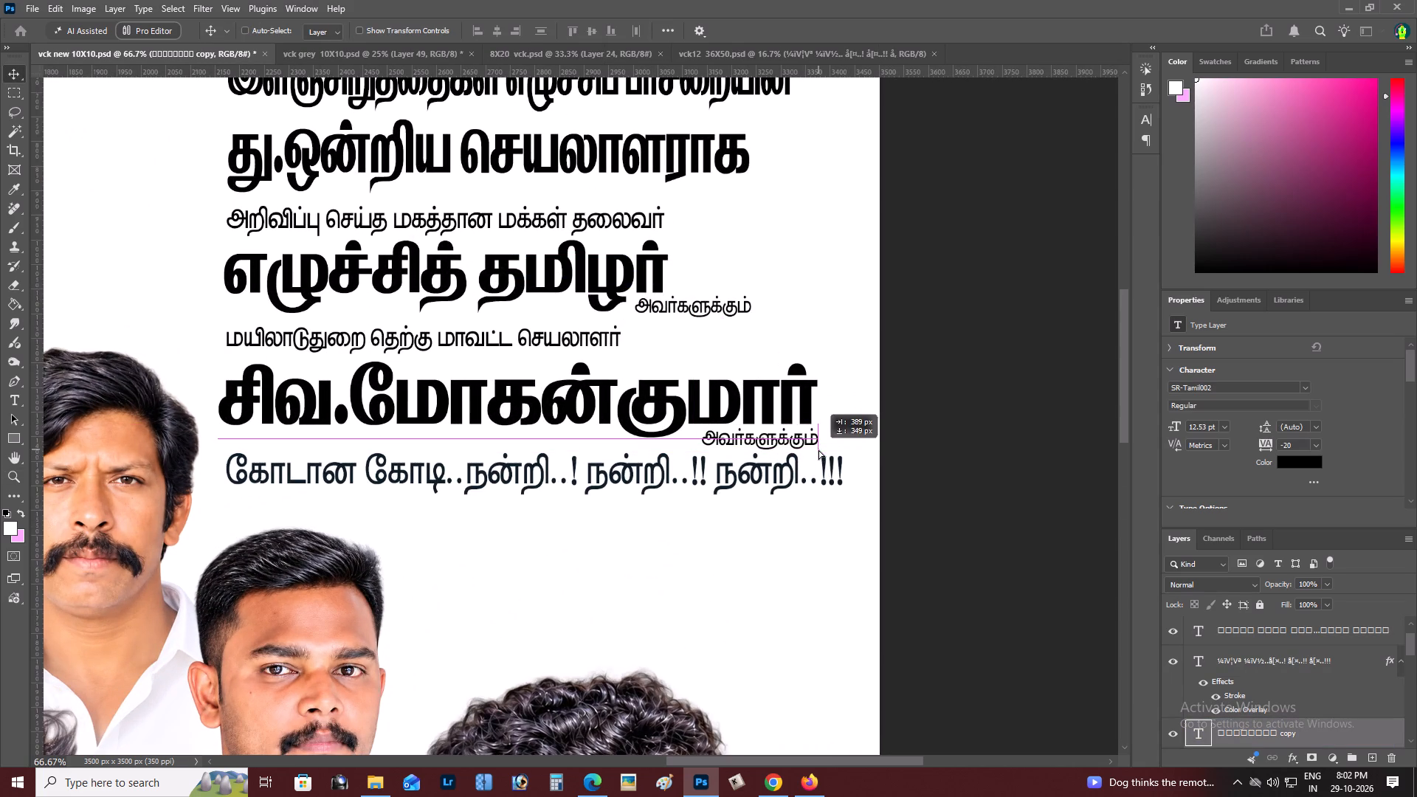
drag(818, 449, 826, 446)
Stretch the "எழுச்சித் தமிழர்" line horizontally so it is slightly wider, keeping its left edge in place.
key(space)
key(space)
drag(548, 378, 590, 394)
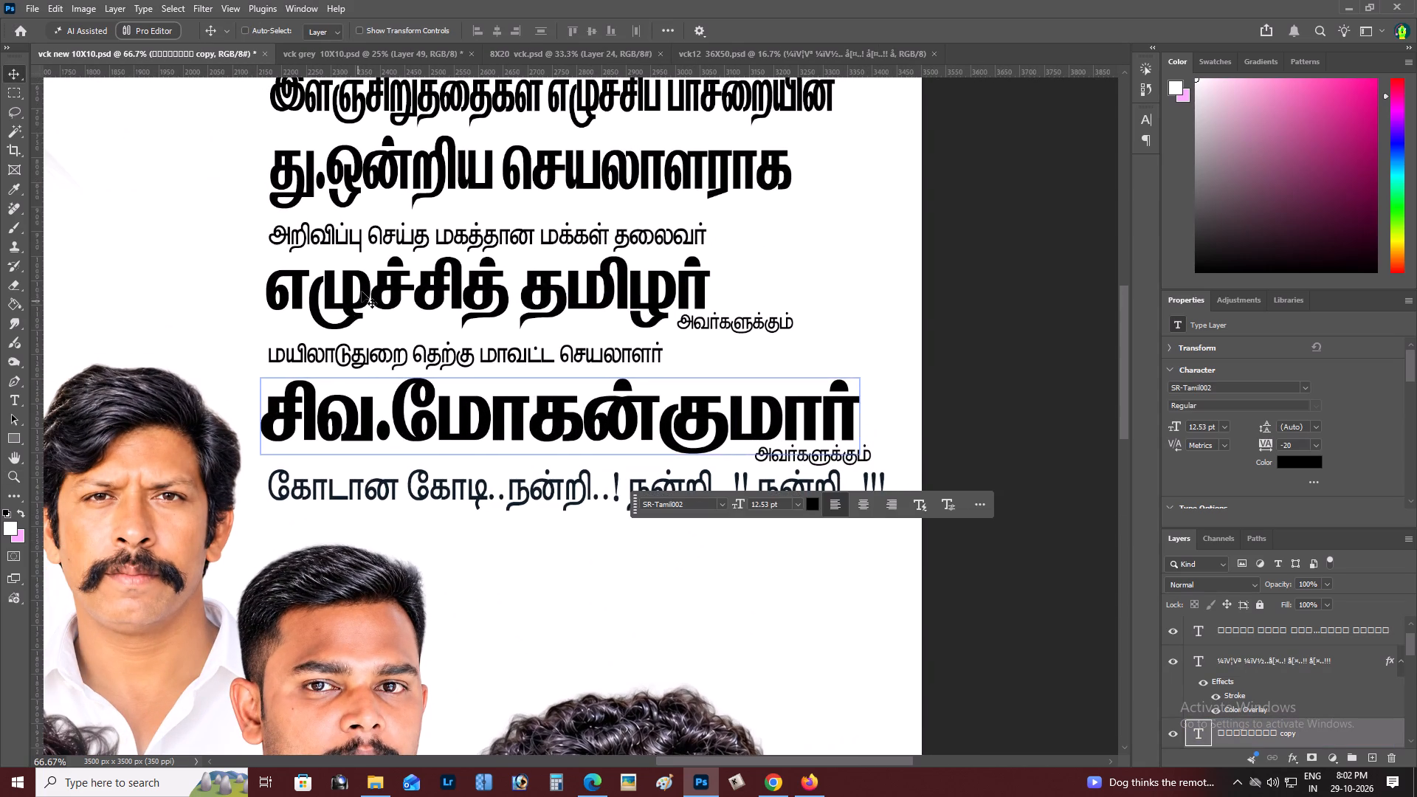
right_click(362, 291)
click(390, 301)
key(ctrl+t)
shift+drag(747, 286, 788, 292)
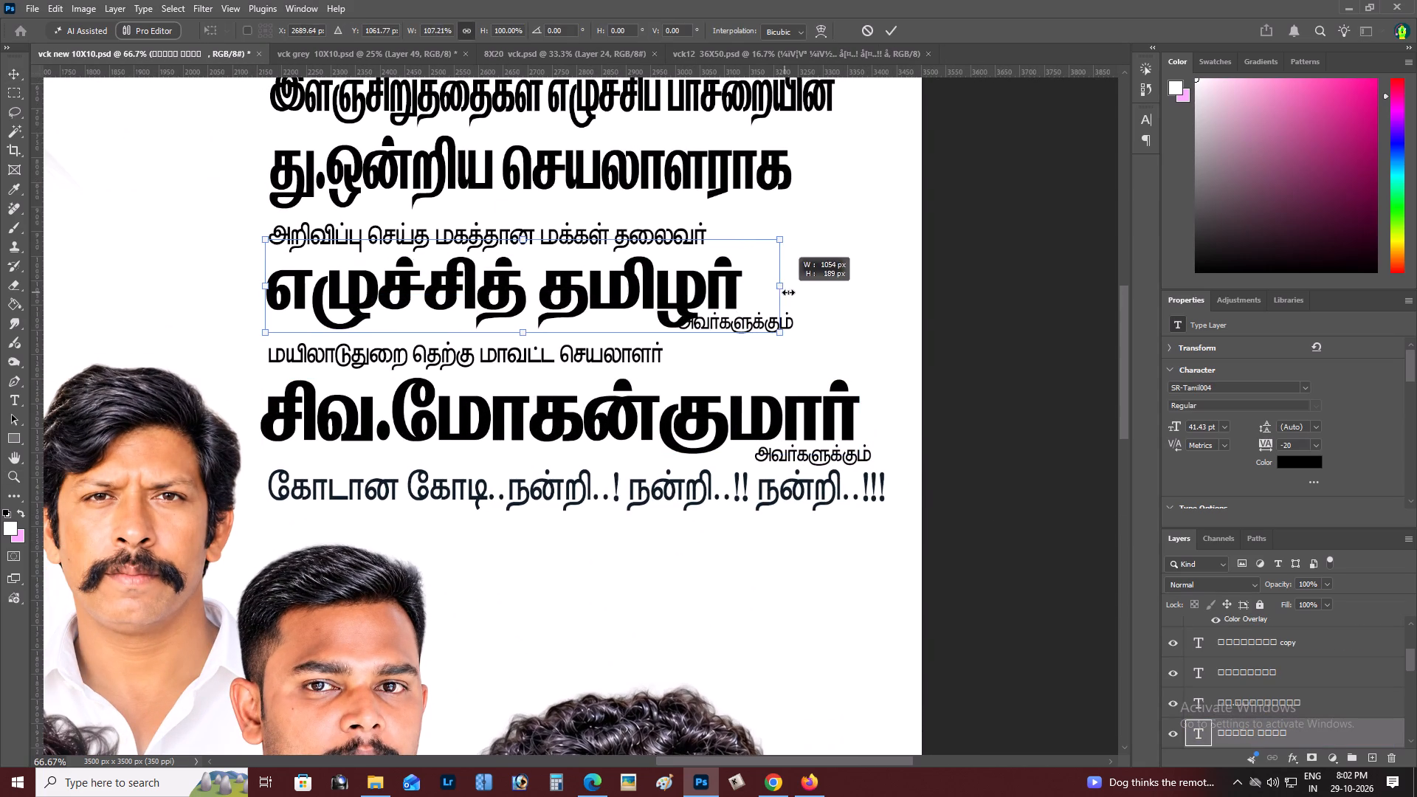
shift+drag(788, 292, 796, 292)
key(ctrl+Return)
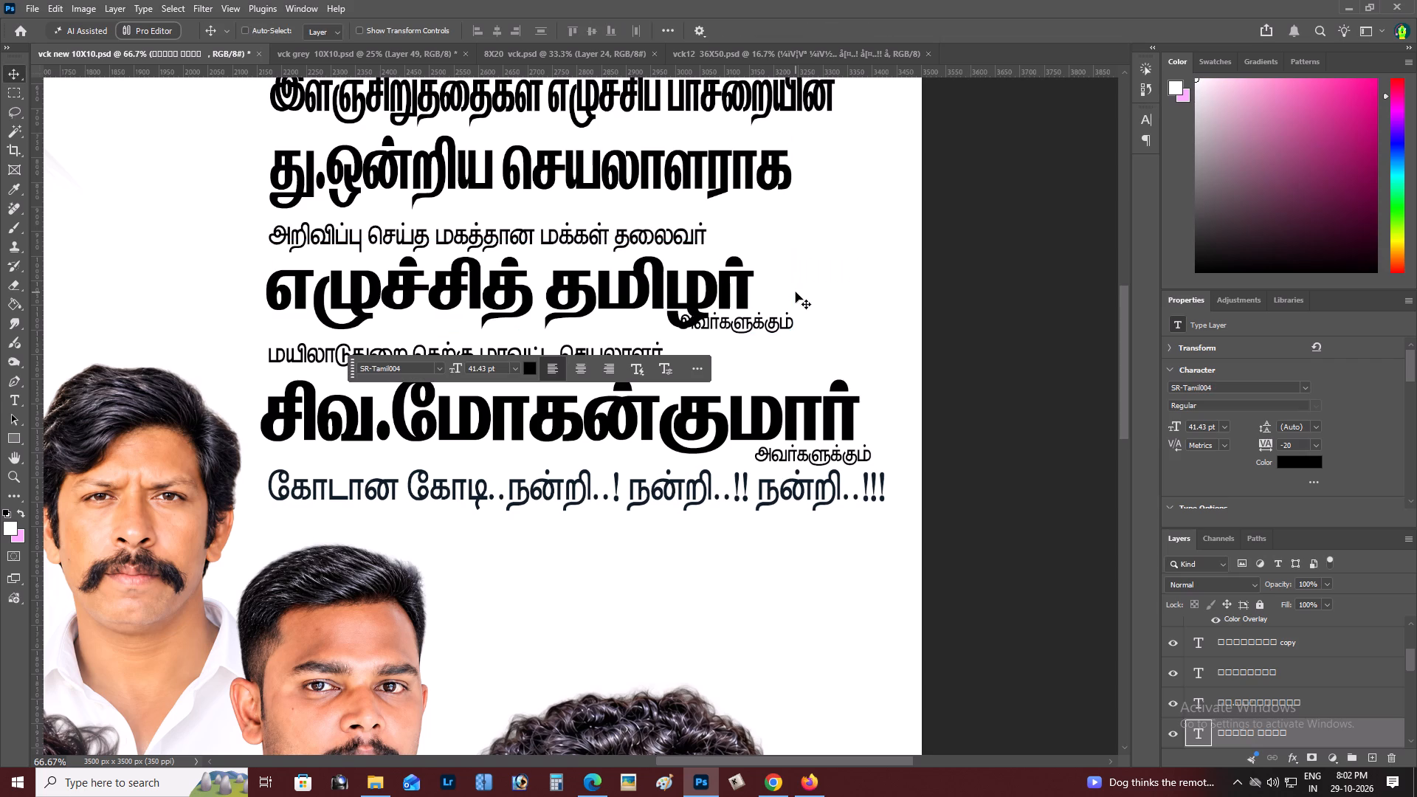
Shift the small "அவர்களுக்கும்" text under "எழுச்சித் தமிழர்" to the right, past the end of the widened line.
right_click(756, 324)
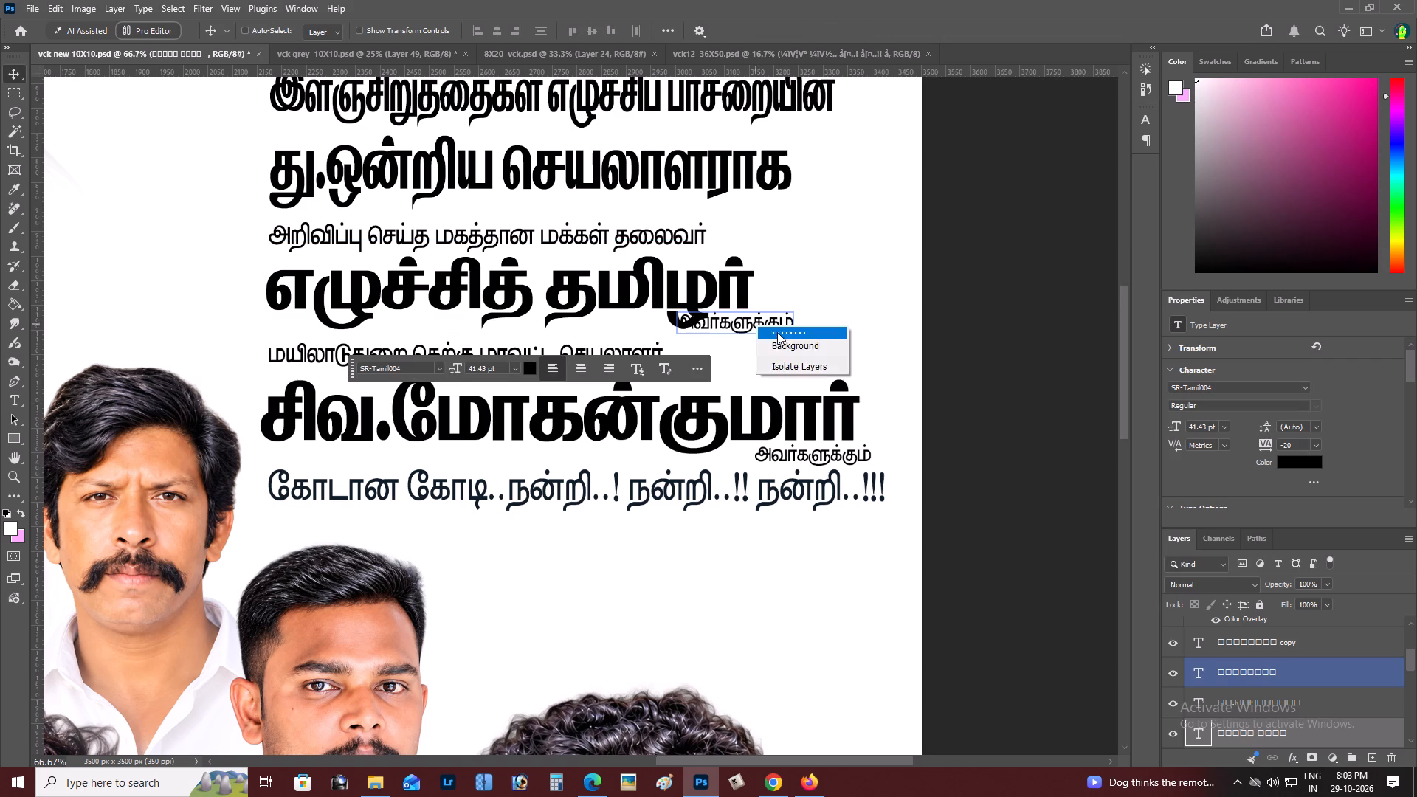
click(781, 334)
drag(781, 334, 817, 334)
Examine the adjusted Tamil text block and its spacing against the portraits, both close up and across the poster.
click(19, 472)
right_click(354, 336)
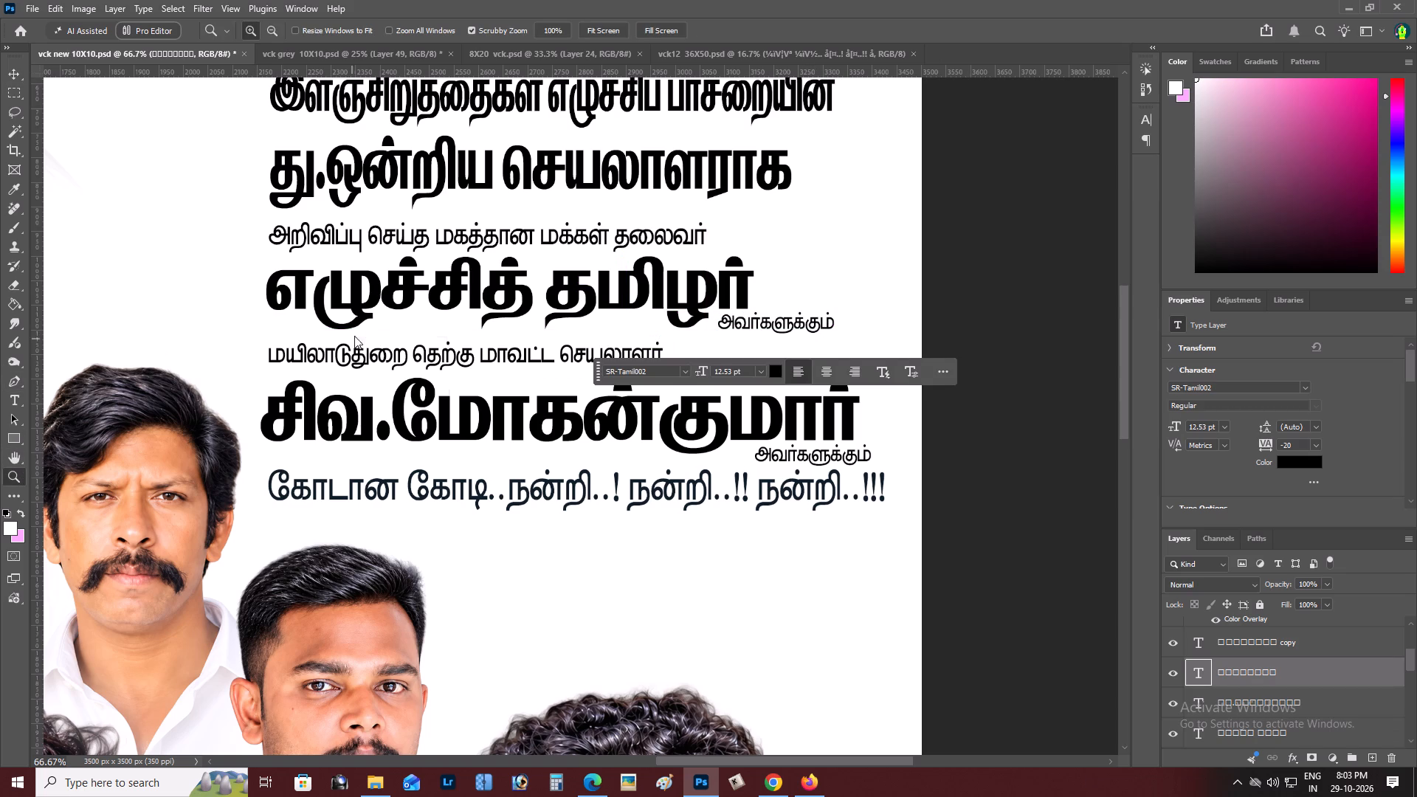
click(373, 341)
alt+click(538, 334)
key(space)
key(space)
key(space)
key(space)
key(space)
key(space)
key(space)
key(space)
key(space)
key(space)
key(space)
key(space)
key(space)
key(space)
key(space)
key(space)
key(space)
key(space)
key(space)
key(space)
drag(537, 335, 356, 407)
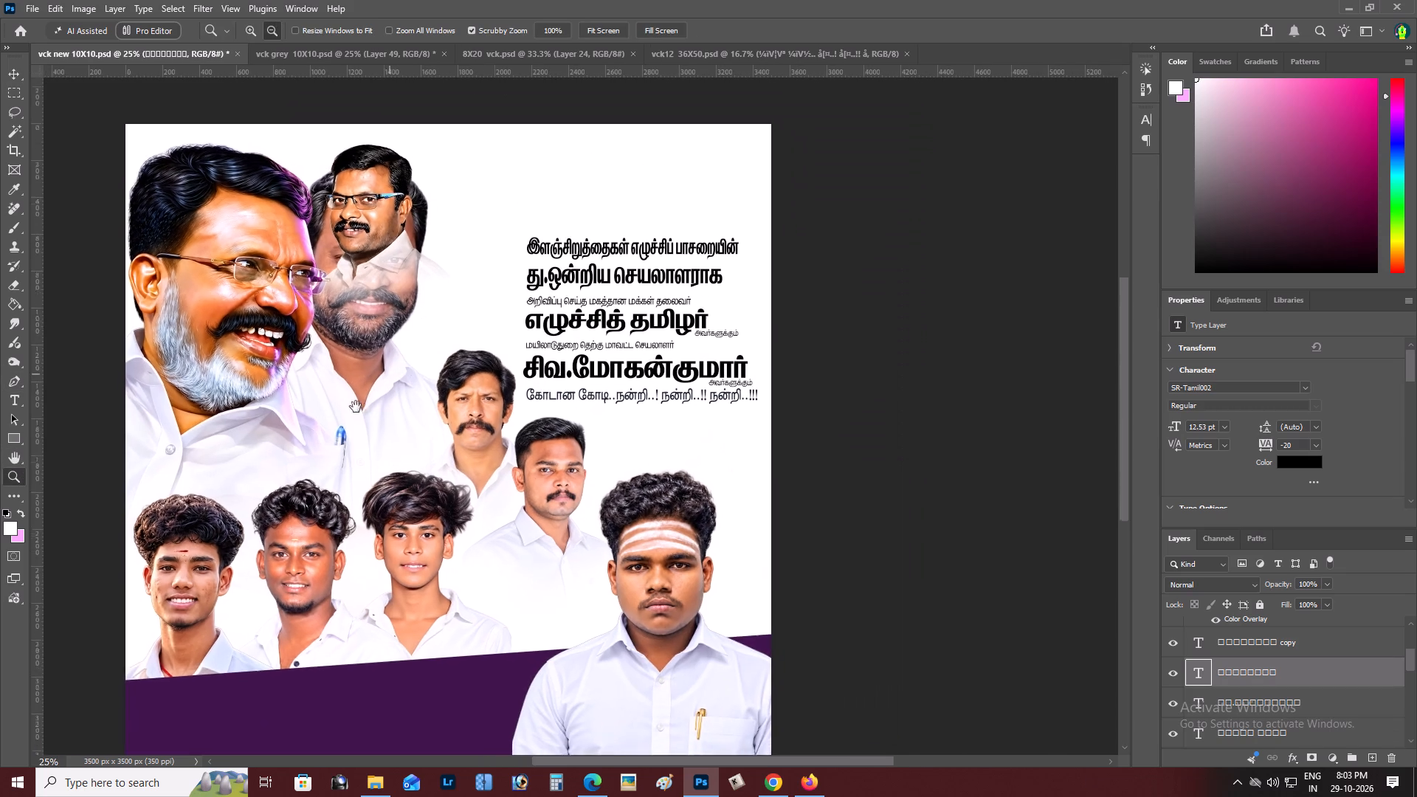
drag(356, 407, 348, 424)
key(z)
double_click(522, 328)
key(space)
drag(522, 328, 499, 317)
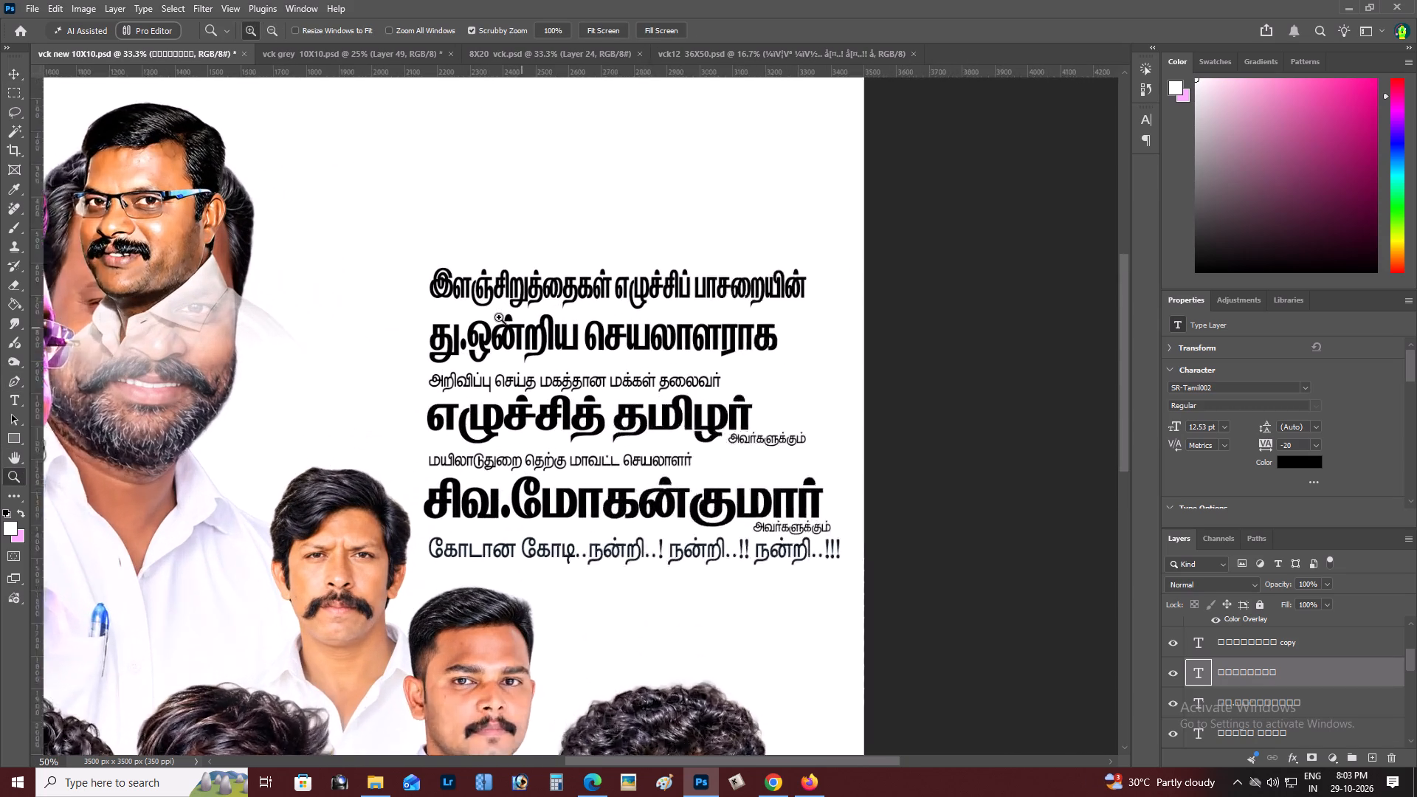
drag(499, 317, 497, 317)
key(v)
right_click(473, 421)
click(498, 429)
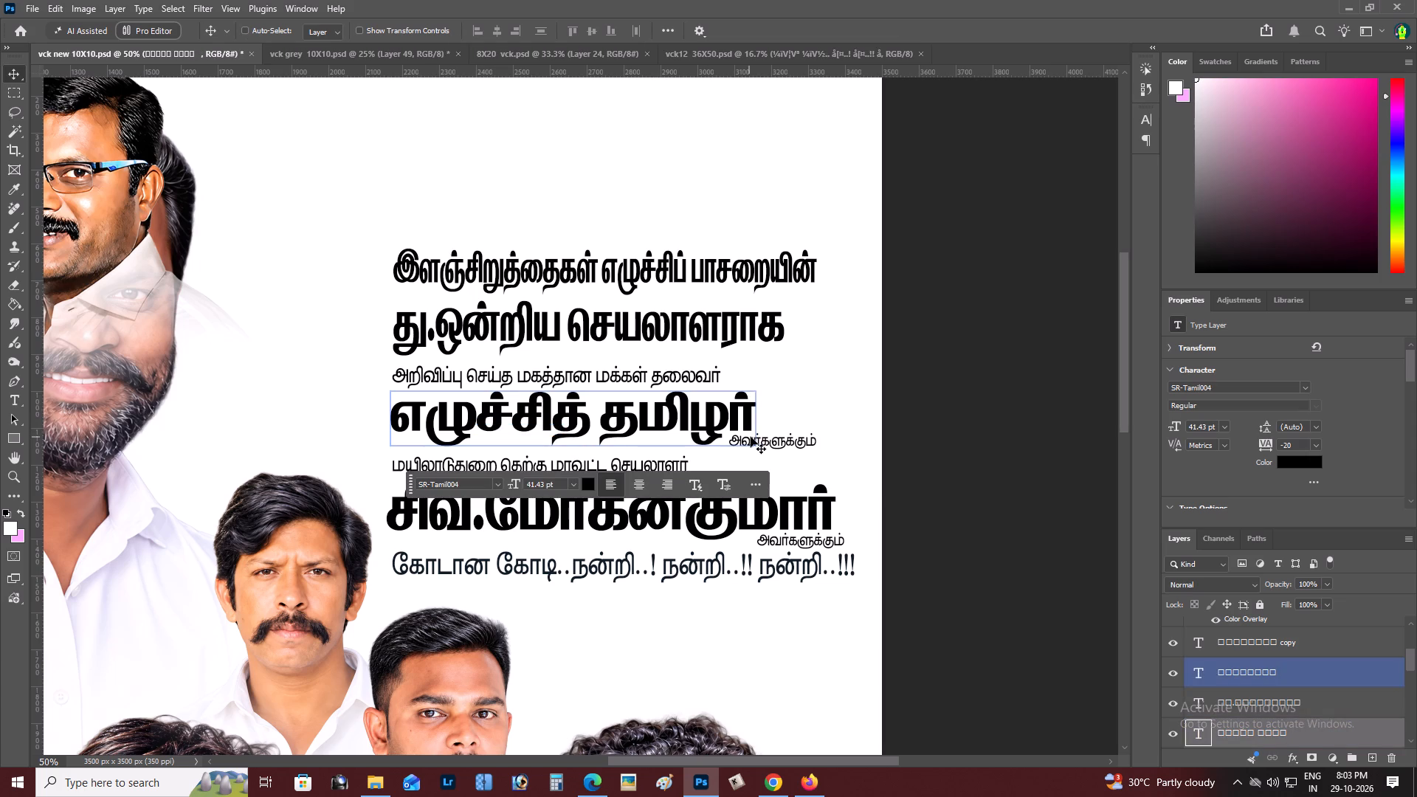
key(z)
alt+click(432, 362)
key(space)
drag(329, 365, 332, 373)
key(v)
Move the portrait of the man with glasses off the second large portrait and scale it down to about 91.65%.
right_click(215, 255)
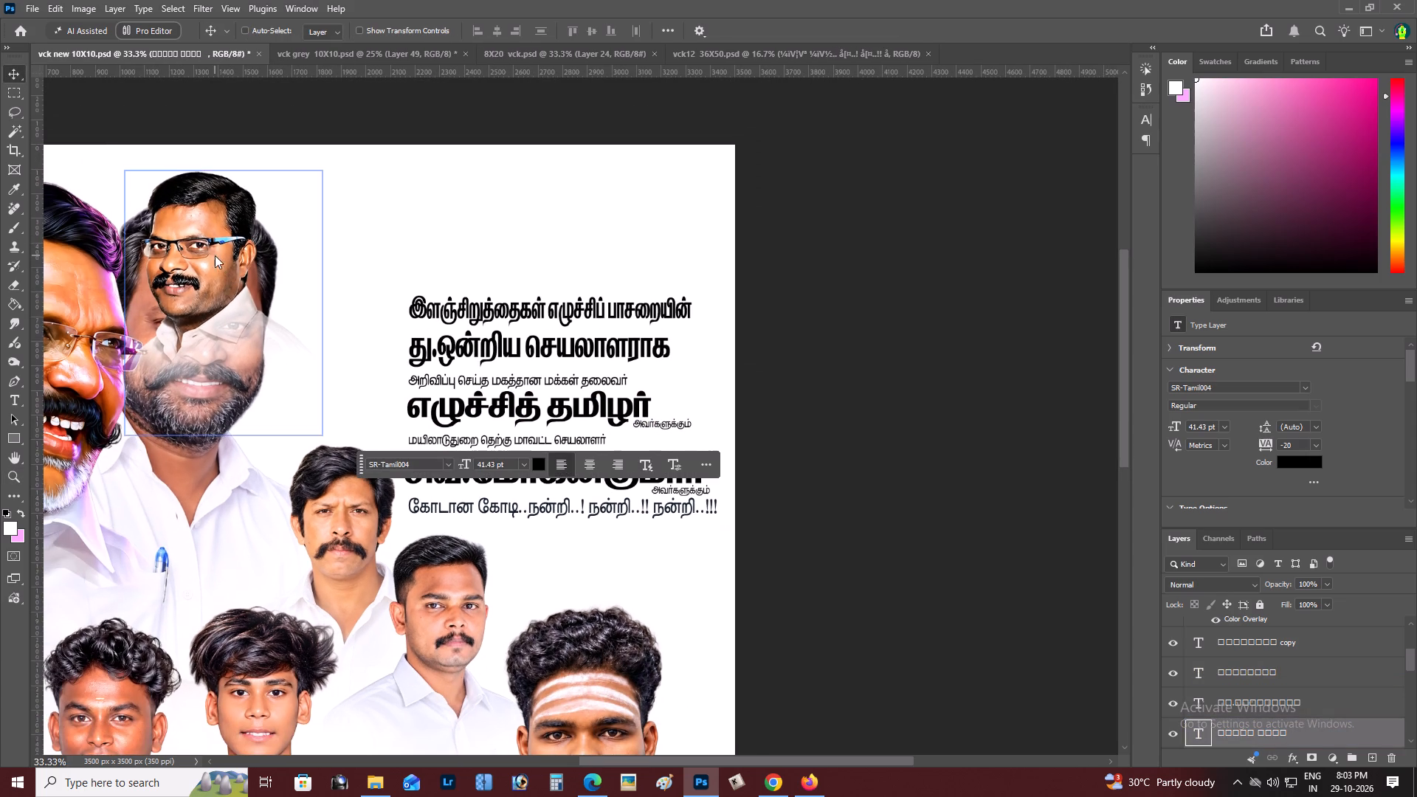
click(238, 264)
drag(238, 264, 718, 236)
key(ctrl+t)
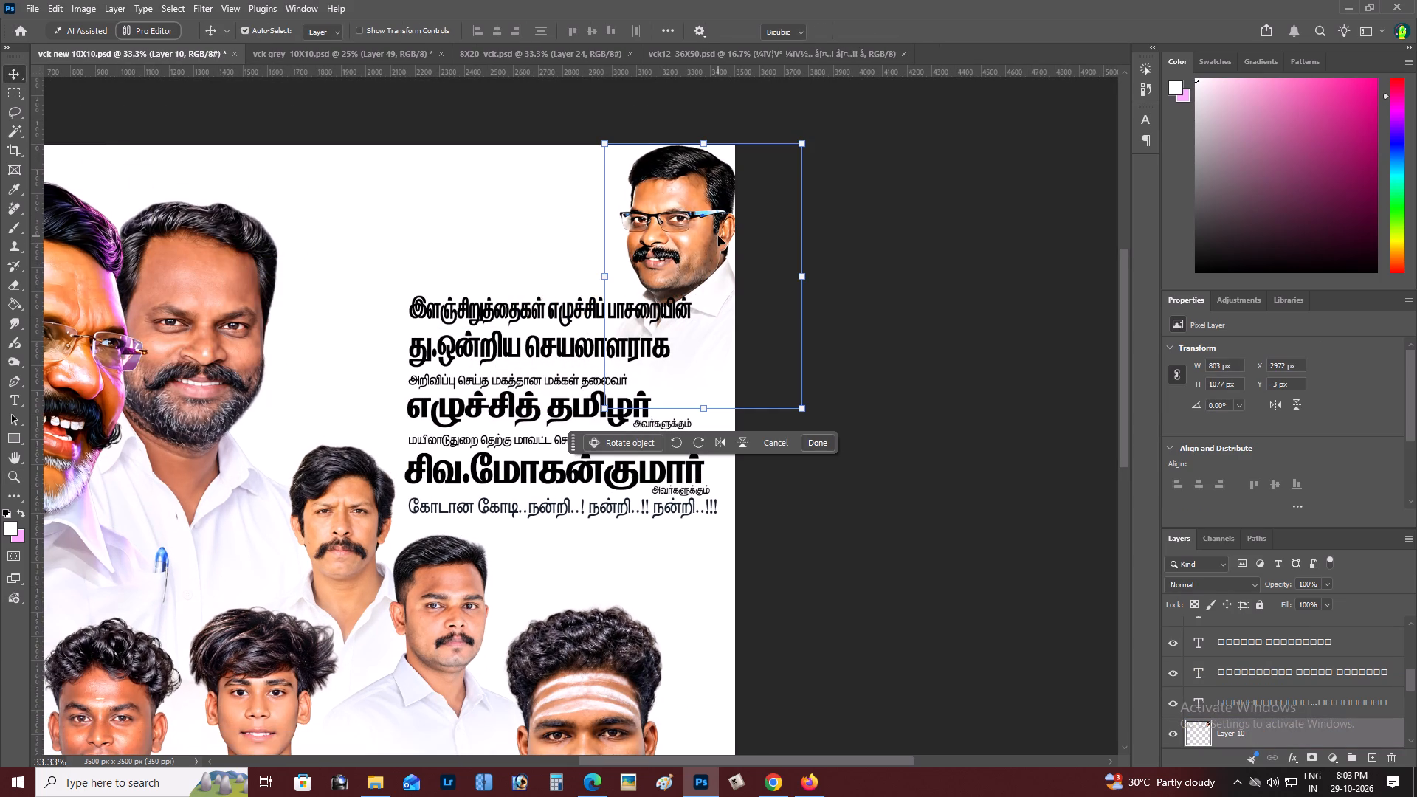
alt+drag(811, 142, 790, 153)
drag(733, 216, 401, 266)
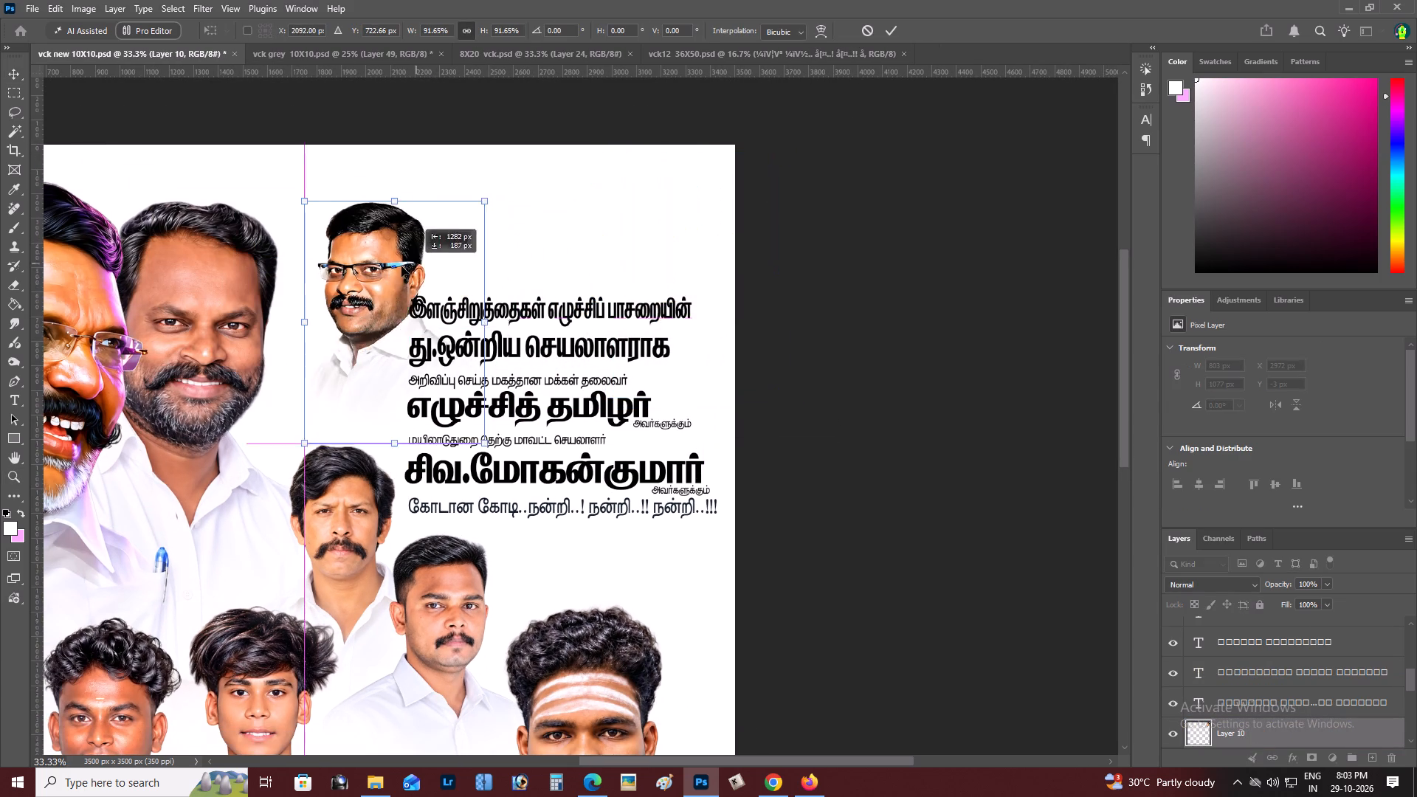
drag(401, 266, 394, 269)
Flip the portrait of the man with glasses horizontally and position it between the second large portrait and the Tamil text.
right_click(323, 339)
click(425, 654)
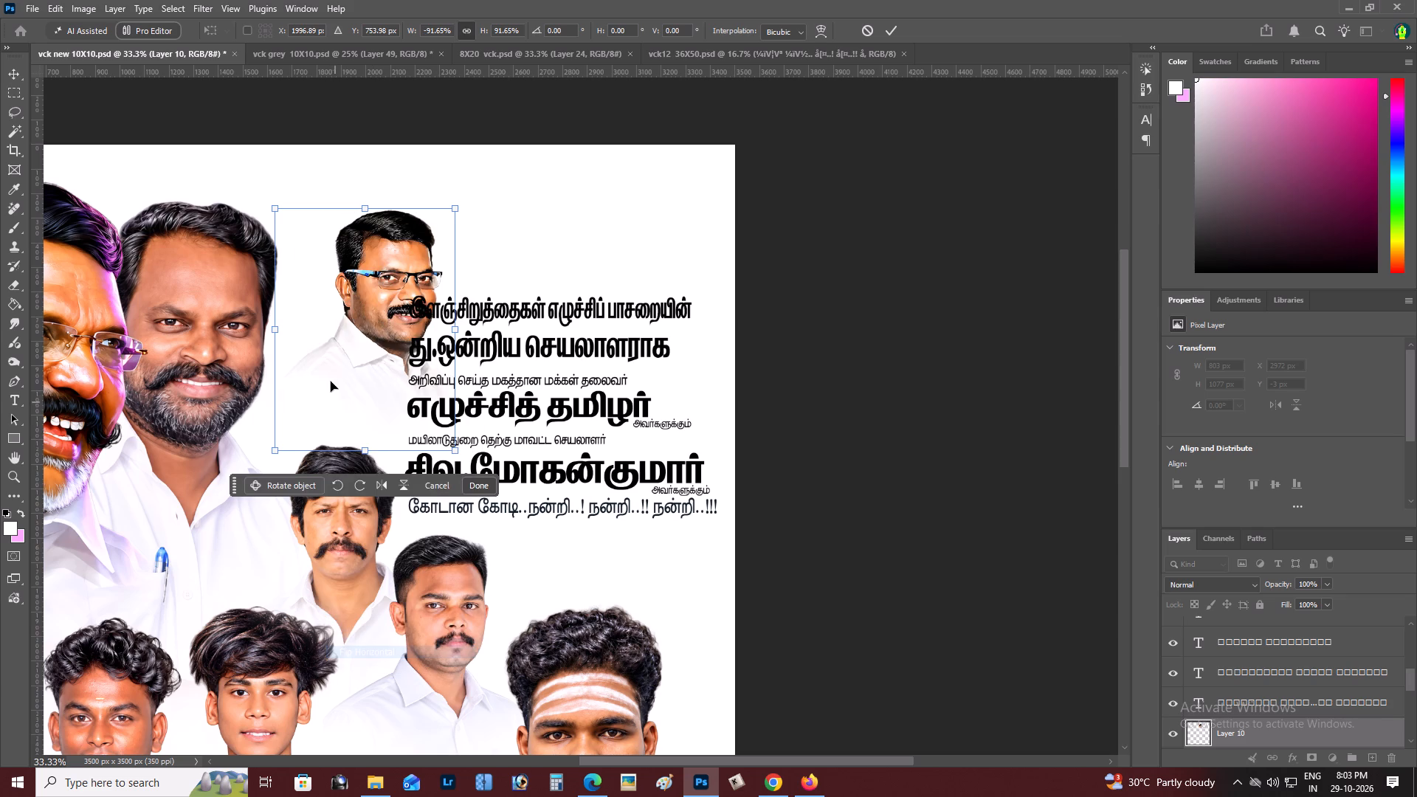
drag(331, 382, 266, 415)
drag(355, 290, 370, 293)
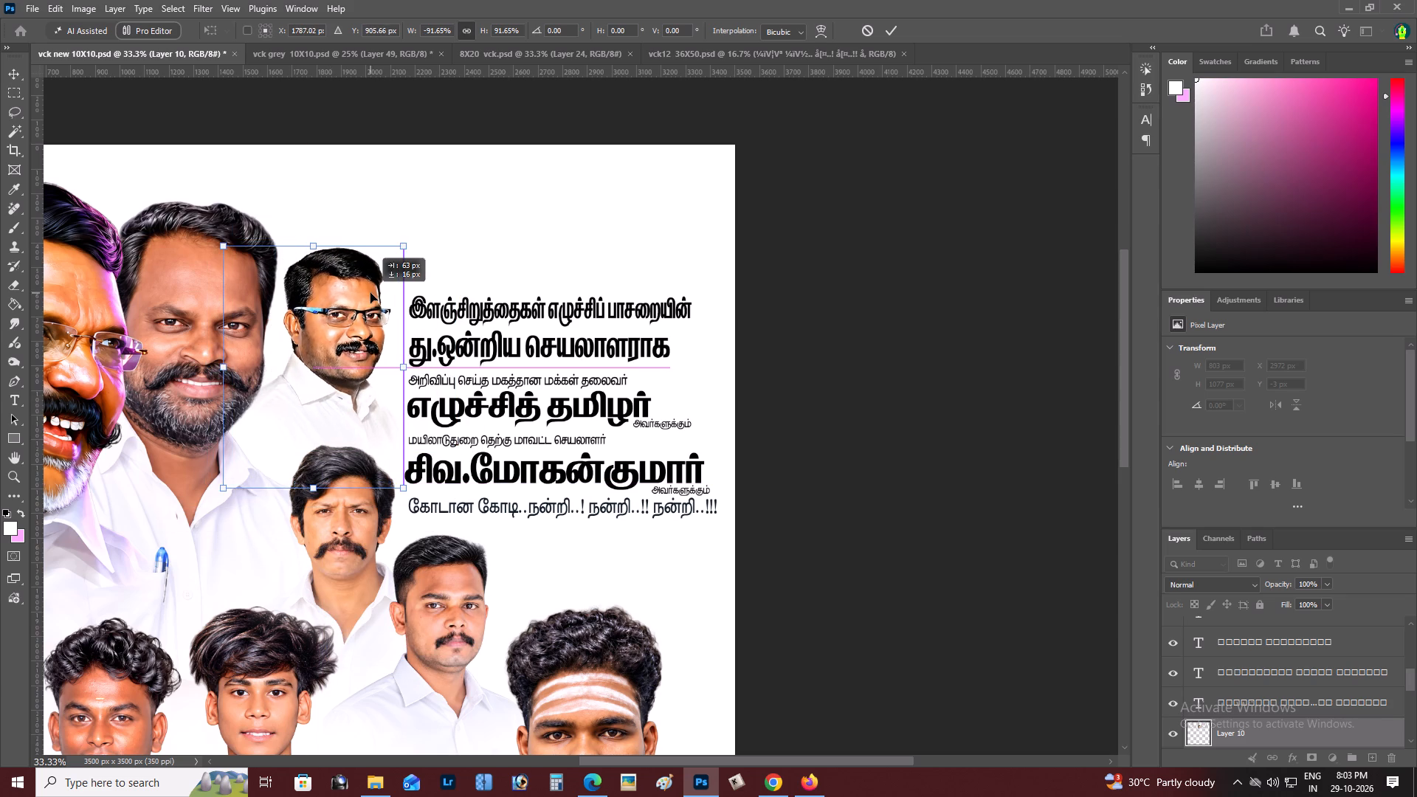
drag(370, 293, 372, 278)
key(ctrl+Return)
Send the layer of the man with glasses backward, below the other large portrait layers.
key(ctrl+bracketleft)
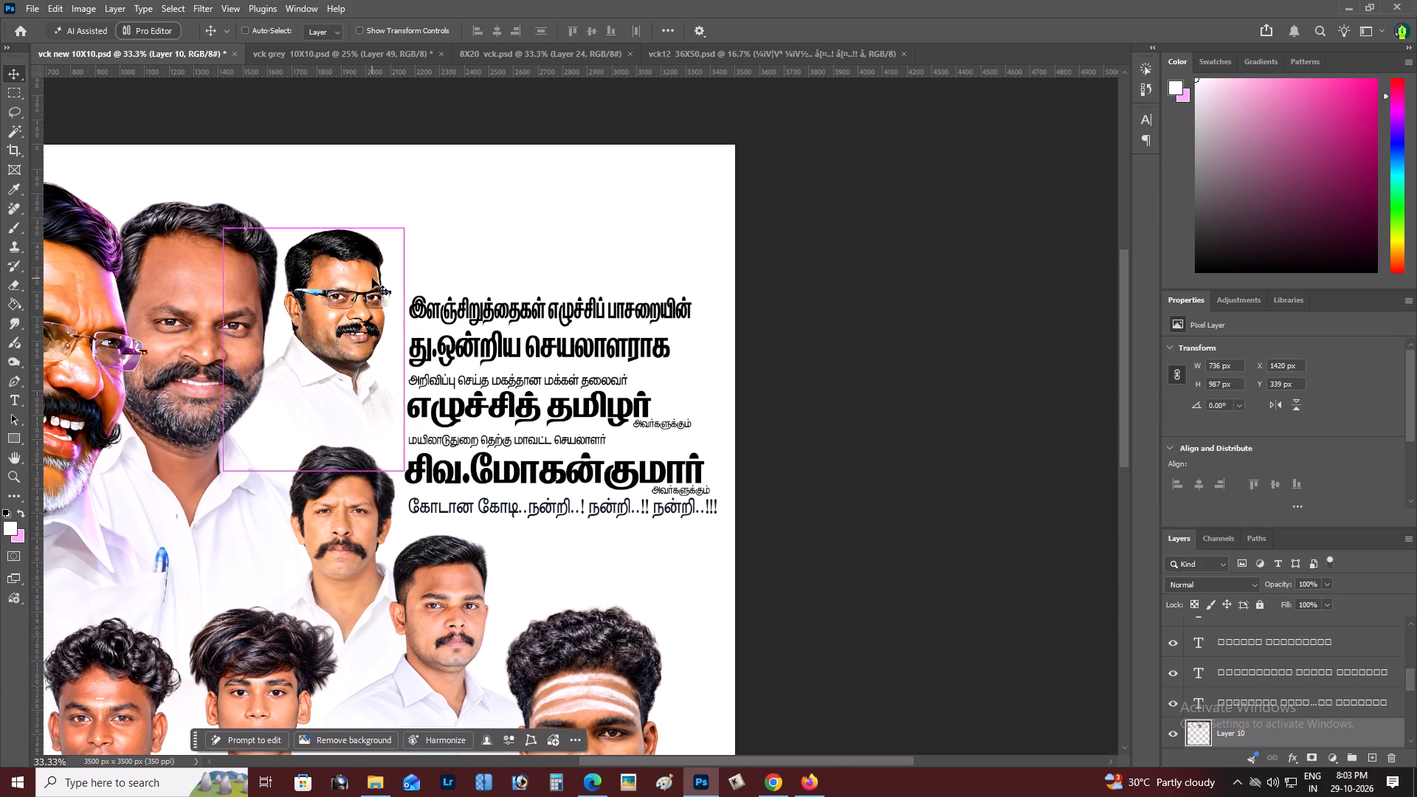
key(ctrl+bracketleft)
key(ctrl+bracketleft)
key(ctrl+bracketleft)
key(ctrl+bracketleft)
key(ctrl+bracketleft)
key(ctrl+bracketleft)
key(ctrl+bracketleft)
key(ctrl+bracketleft)
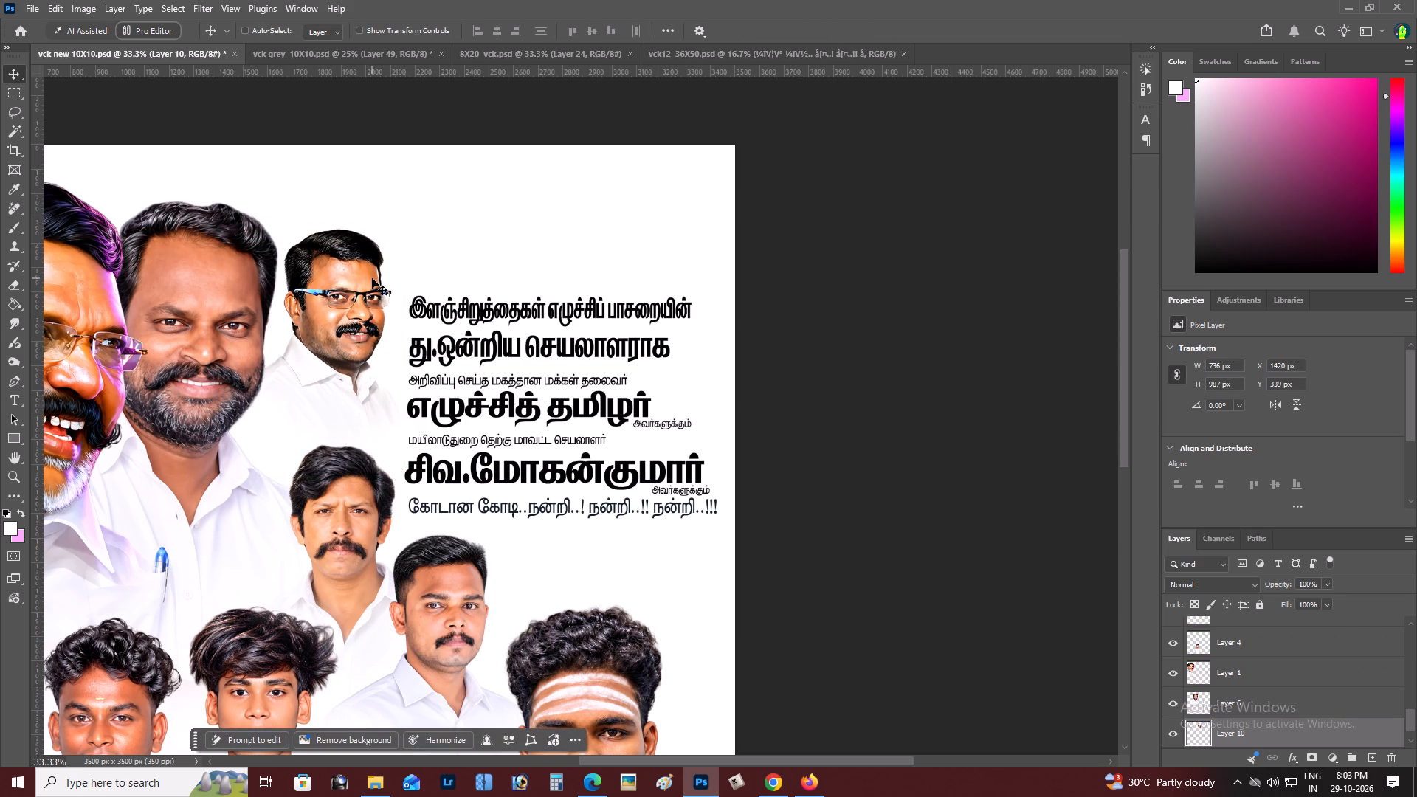
Nudge the portrait of the man with glasses up by 20 px.
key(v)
key(shift+Up)
key(shift+Up)
Examine the placement of the man with glasses beside the text and within the whole poster.
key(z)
alt+click(372, 278)
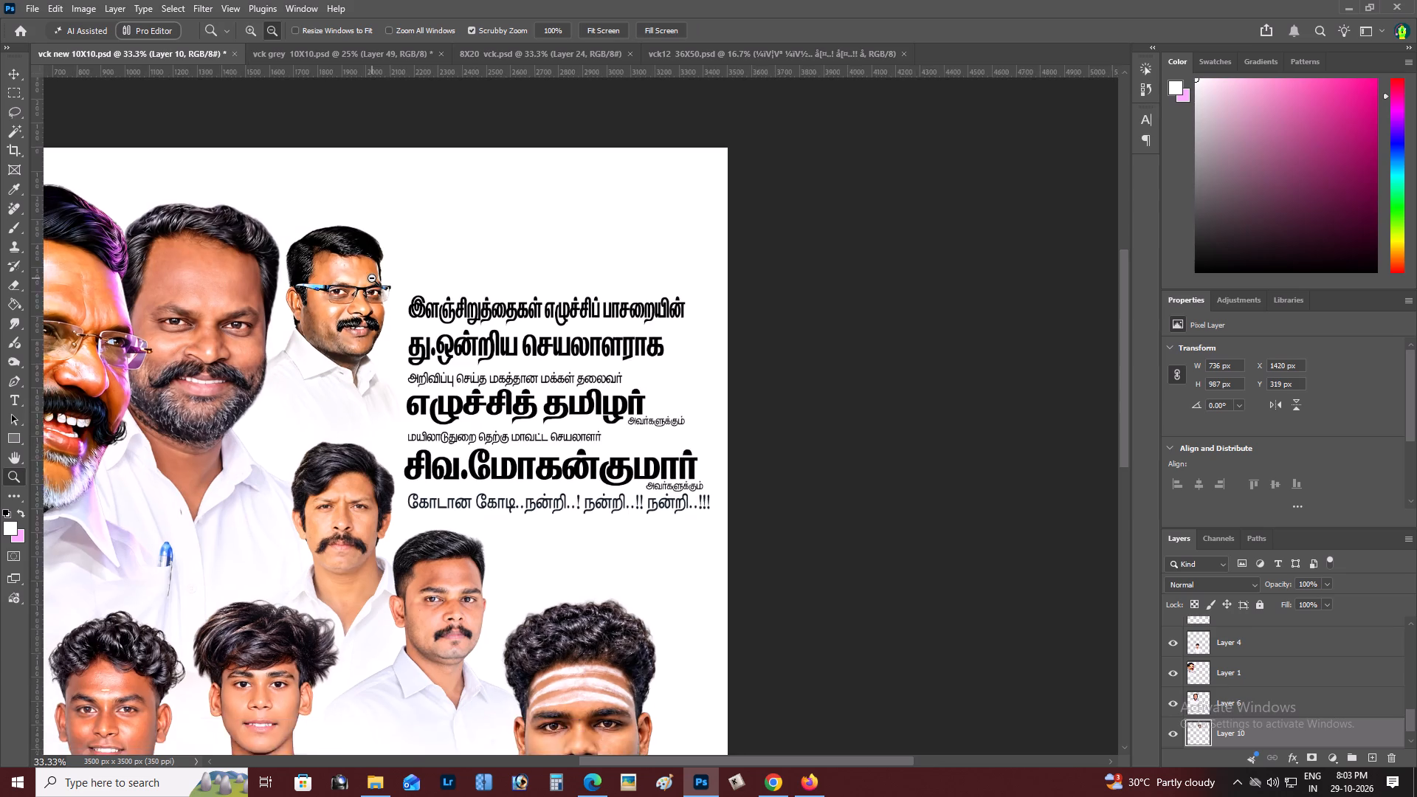
right_click(372, 278)
click(382, 277)
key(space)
drag(359, 323, 368, 335)
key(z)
alt+click(368, 335)
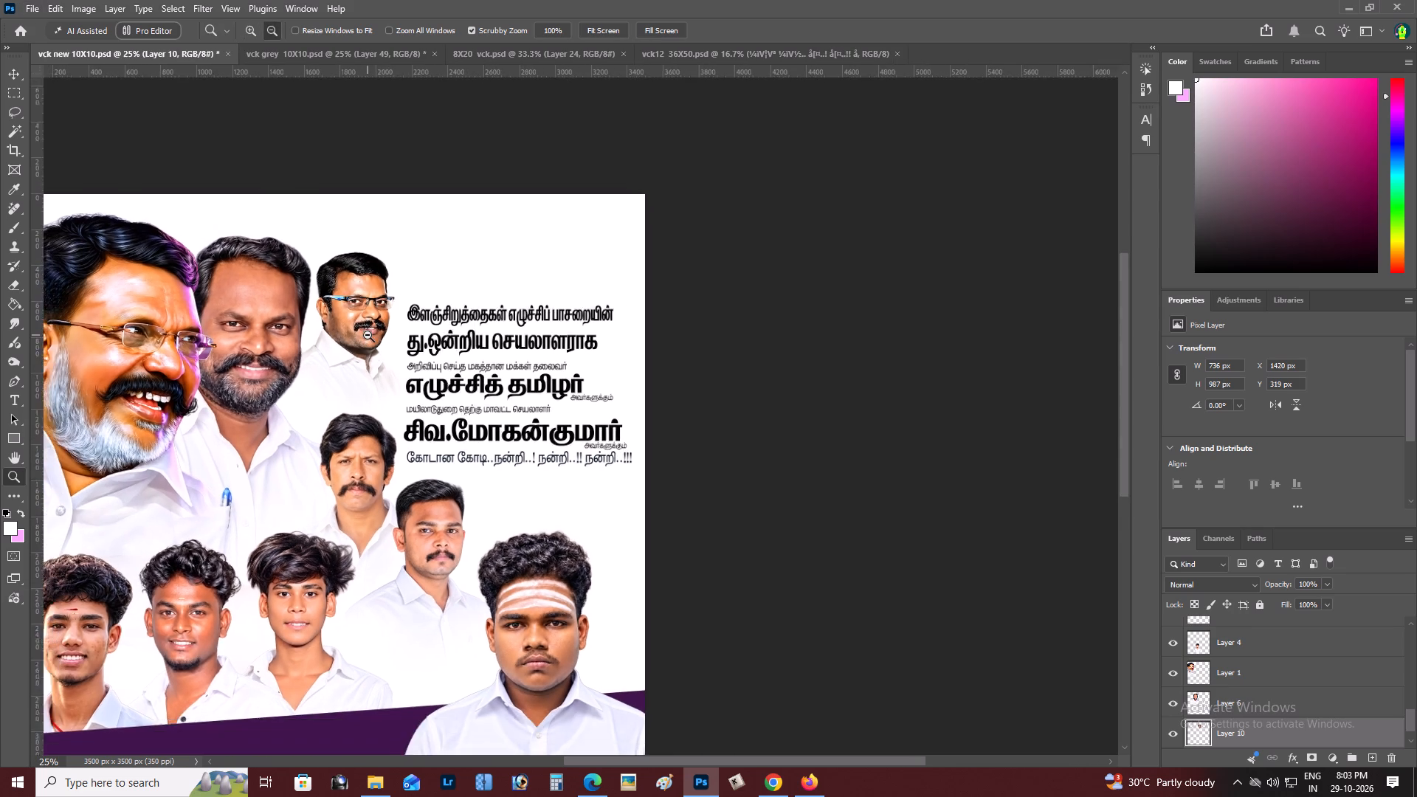
right_click(368, 335)
click(390, 342)
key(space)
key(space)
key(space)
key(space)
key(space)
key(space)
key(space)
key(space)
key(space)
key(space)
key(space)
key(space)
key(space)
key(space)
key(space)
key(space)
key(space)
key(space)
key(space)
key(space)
drag(390, 342, 364, 345)
drag(524, 341, 512, 342)
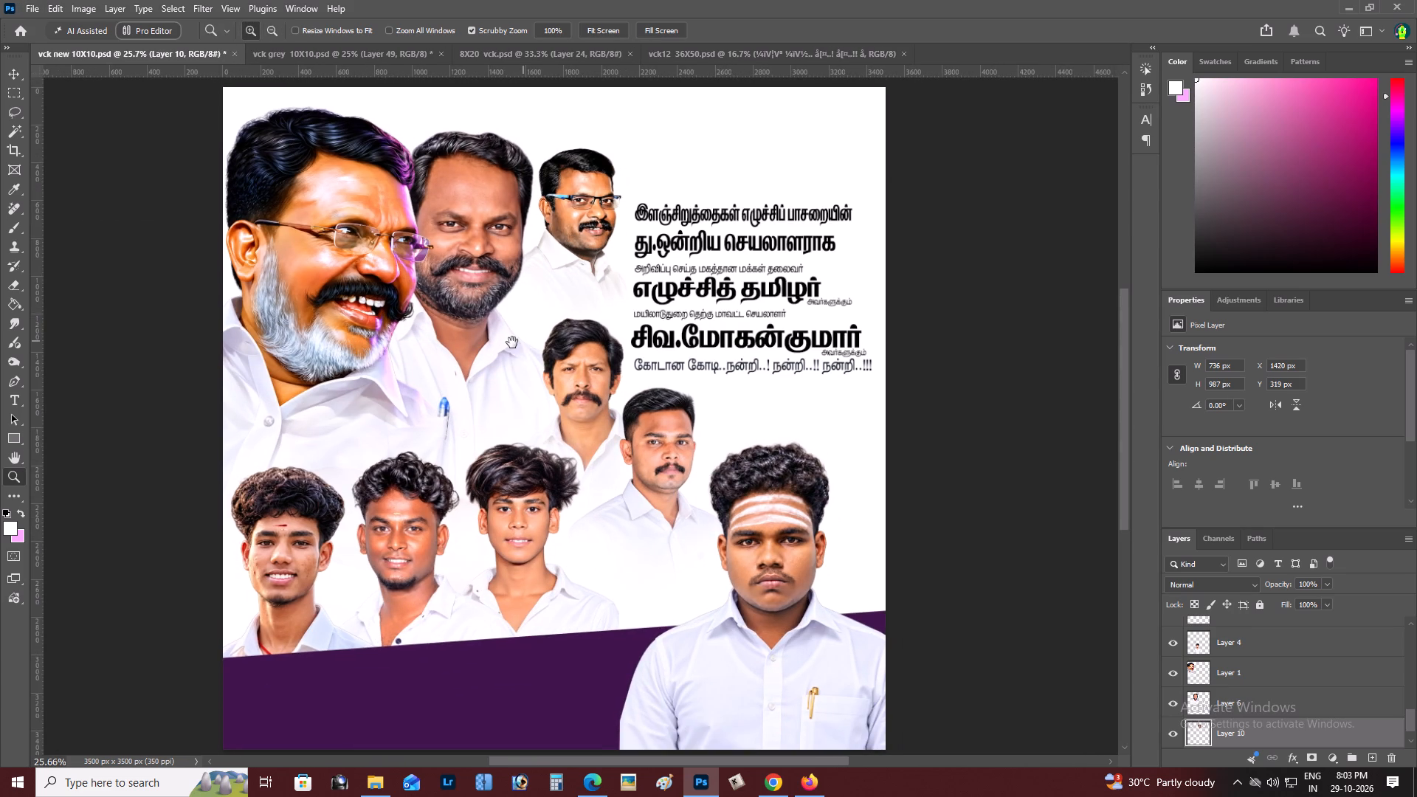
drag(512, 342, 506, 343)
Enlarge the portrait of the man with glasses to 764 × 1025 px and nudge it slightly right and down.
key(ctrl+t)
alt+drag(612, 146, 621, 148)
key(ctrl+Return)
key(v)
key(shift+Right)
key(shift+Down)
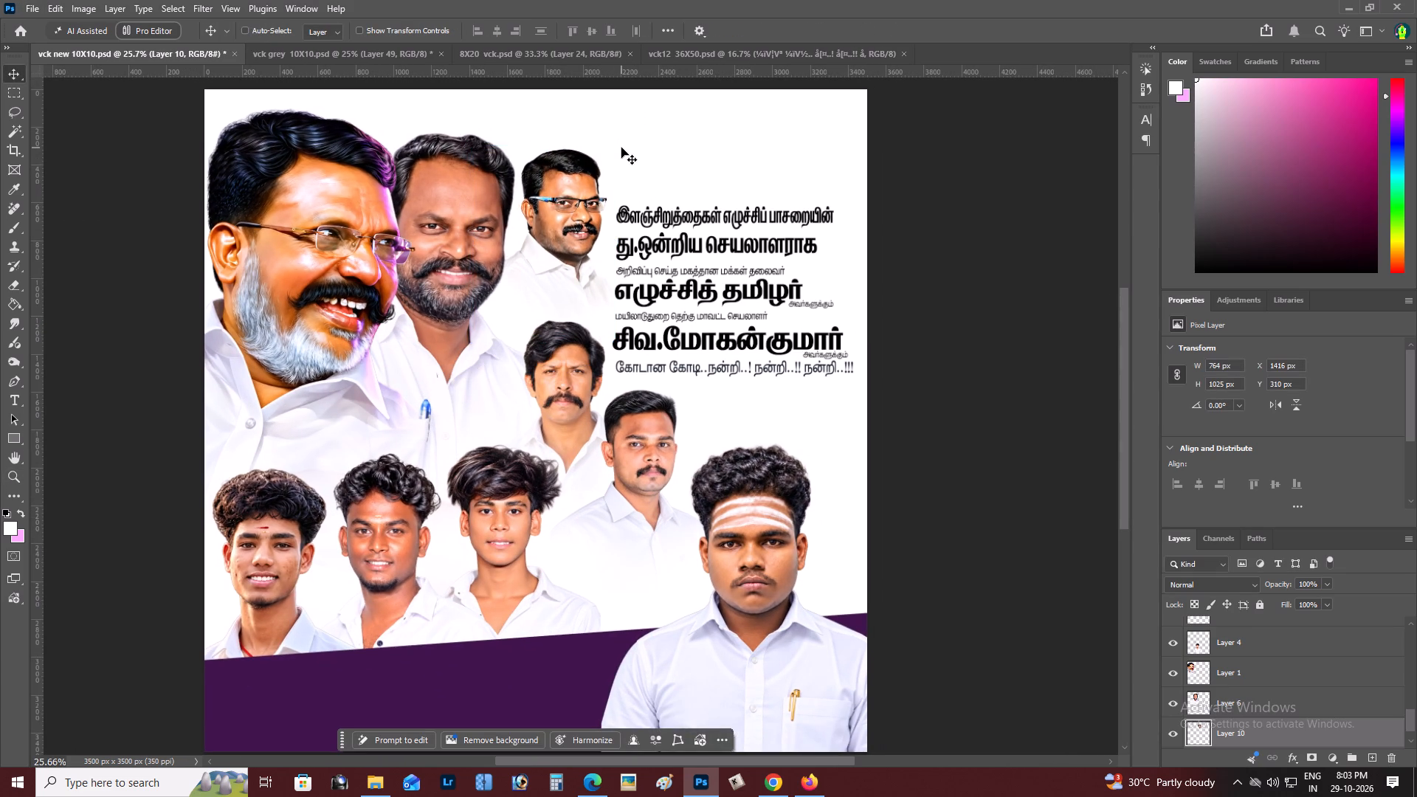
key(shift+Down)
Check the overall poster composition, including the spacing between the small portraits and the text block.
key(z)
alt+click(621, 148)
right_click(621, 148)
click(597, 173)
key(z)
alt+click(574, 181)
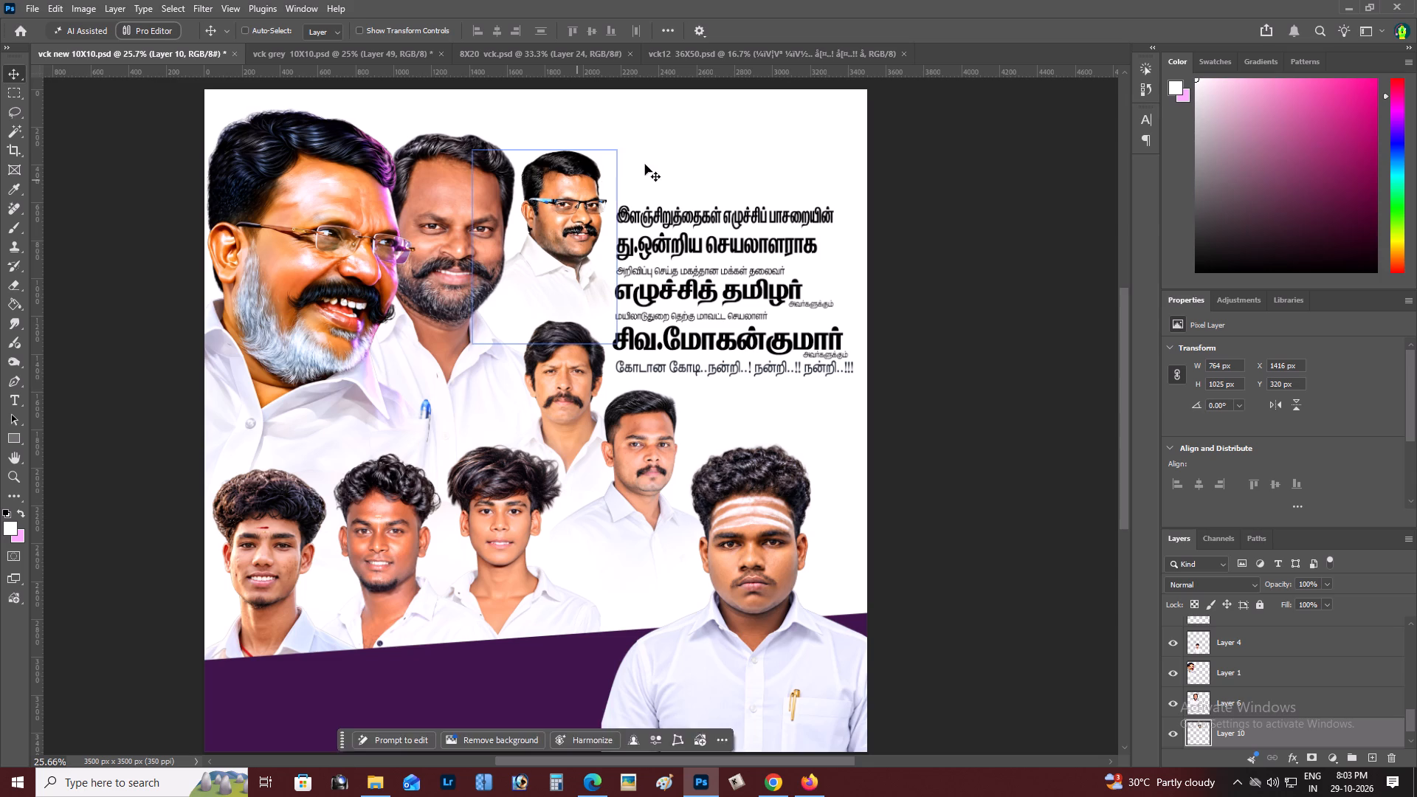
click(720, 146)
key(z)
alt+click(720, 146)
right_click(720, 146)
click(745, 155)
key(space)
drag(745, 155, 607, 124)
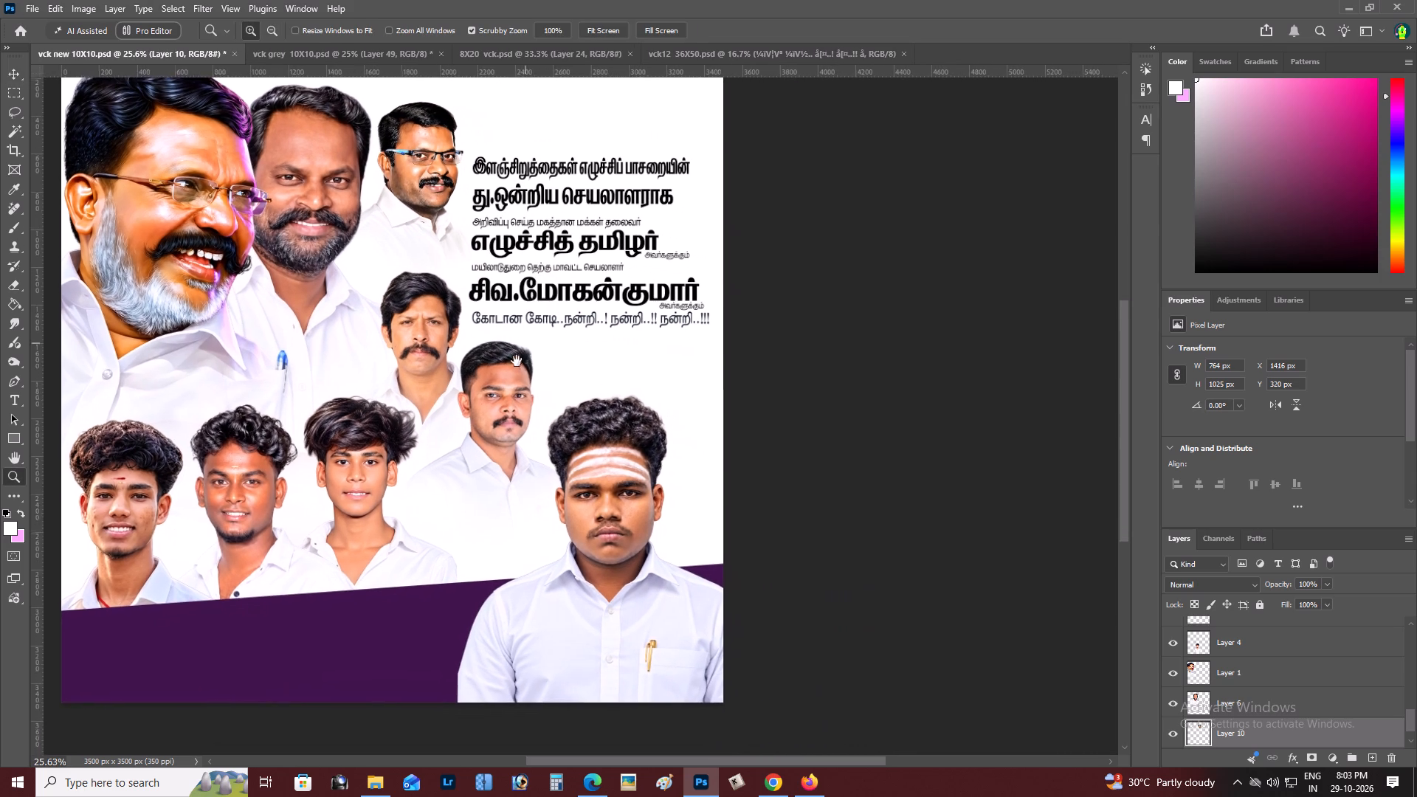
Nudge the small portrait of the short-haired man beside the foreground figure 30 px right and 20 px down.
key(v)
right_click(497, 370)
click(506, 376)
key(shift+Right)
key(shift+Right)
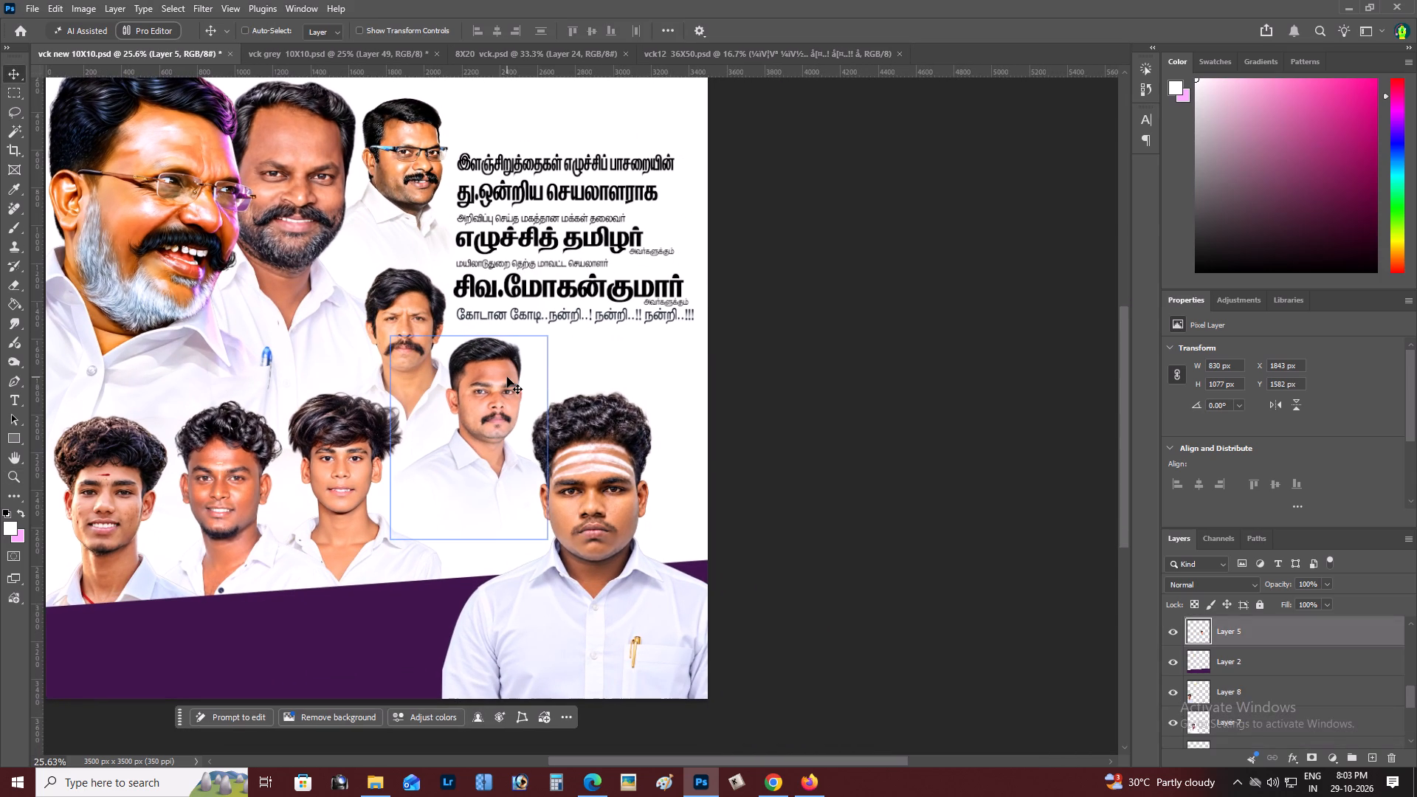
key(shift+Right)
key(shift+Down)
key(shift+Down)
Nudge the small portrait of the man with a thick moustache below the text's left edge 30 px right and 20 px down.
right_click(405, 351)
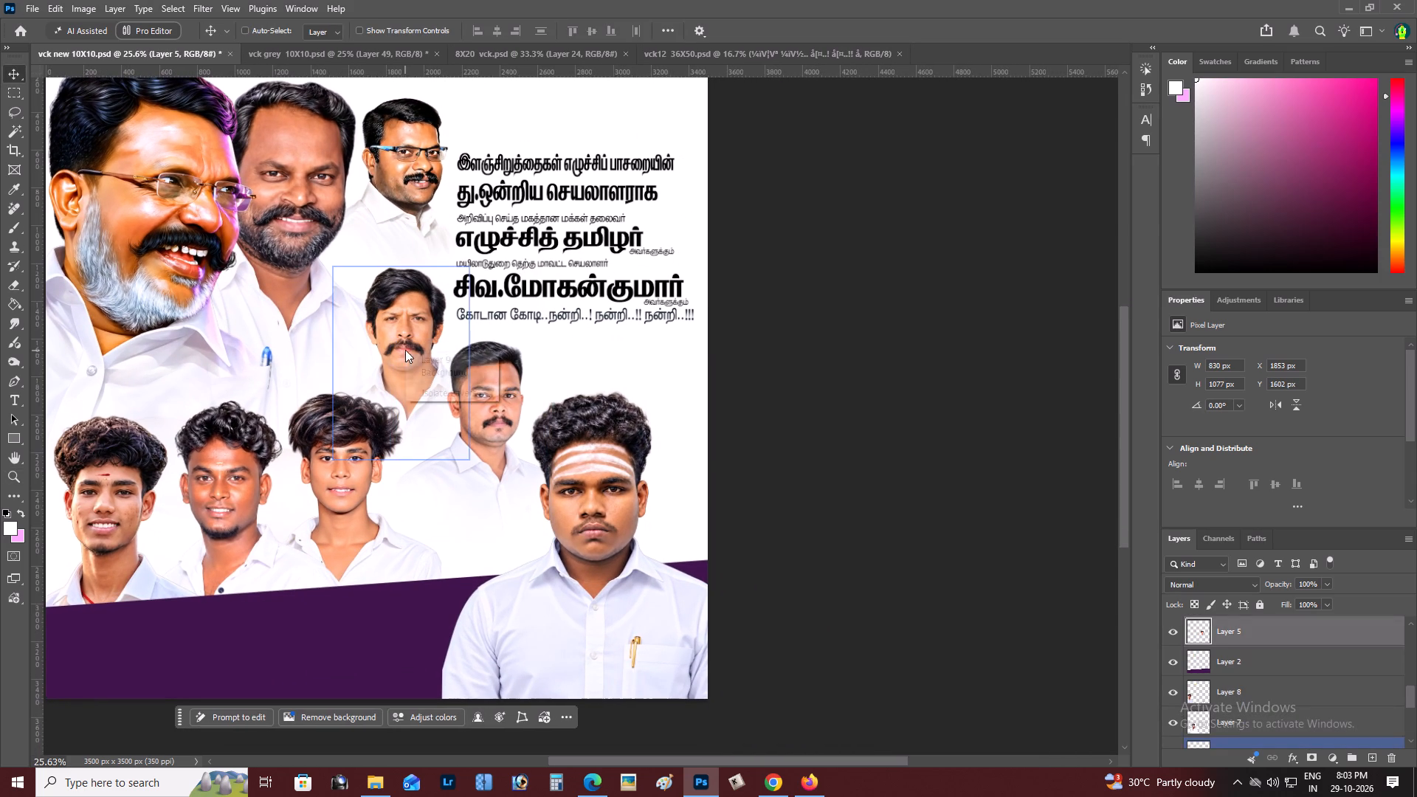
click(424, 361)
key(shift+Right)
key(shift+Right)
key(shift+Right)
key(shift+Down)
key(shift+Down)
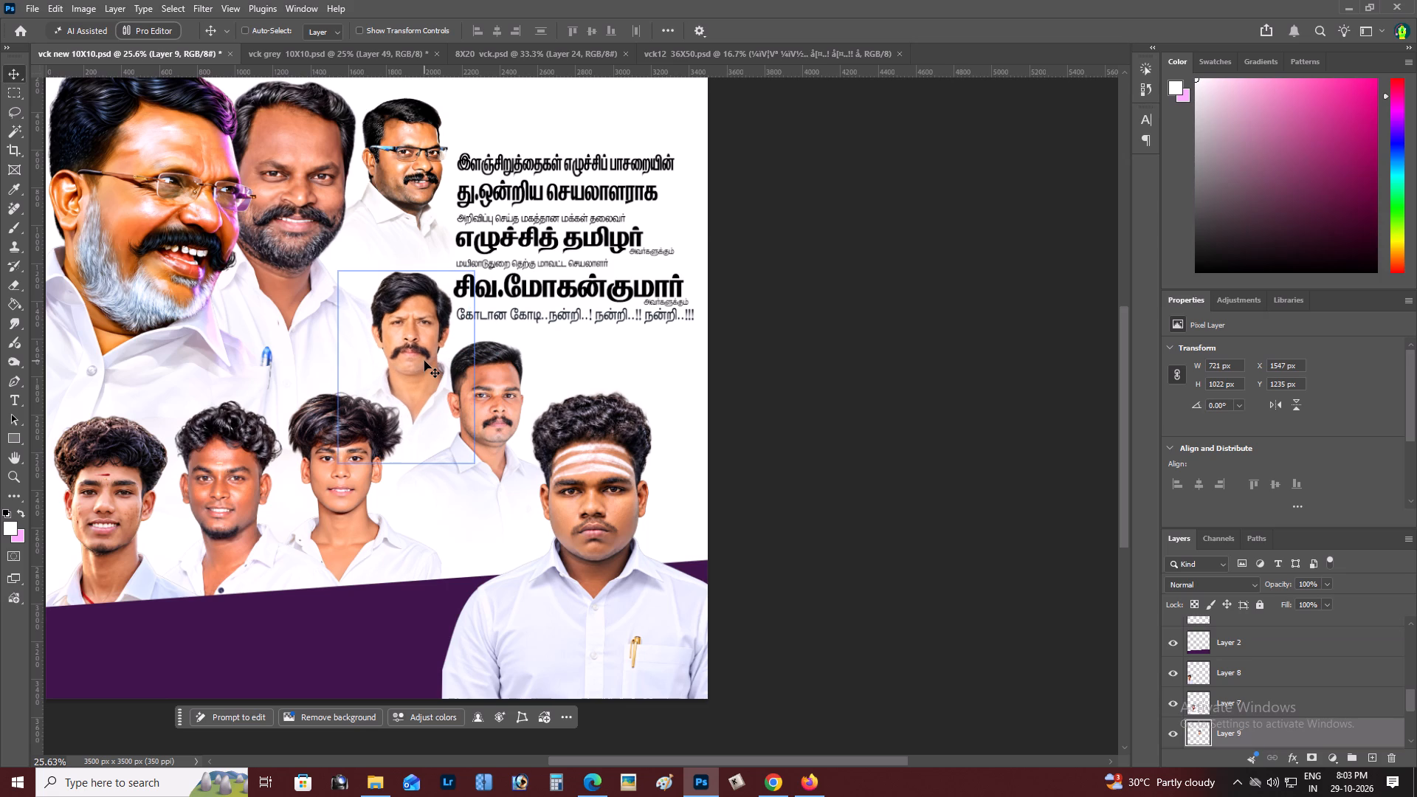
Nudge the small portrait of the man with a thick moustache below the text's left edge 10 px left.
key(shift+Left)
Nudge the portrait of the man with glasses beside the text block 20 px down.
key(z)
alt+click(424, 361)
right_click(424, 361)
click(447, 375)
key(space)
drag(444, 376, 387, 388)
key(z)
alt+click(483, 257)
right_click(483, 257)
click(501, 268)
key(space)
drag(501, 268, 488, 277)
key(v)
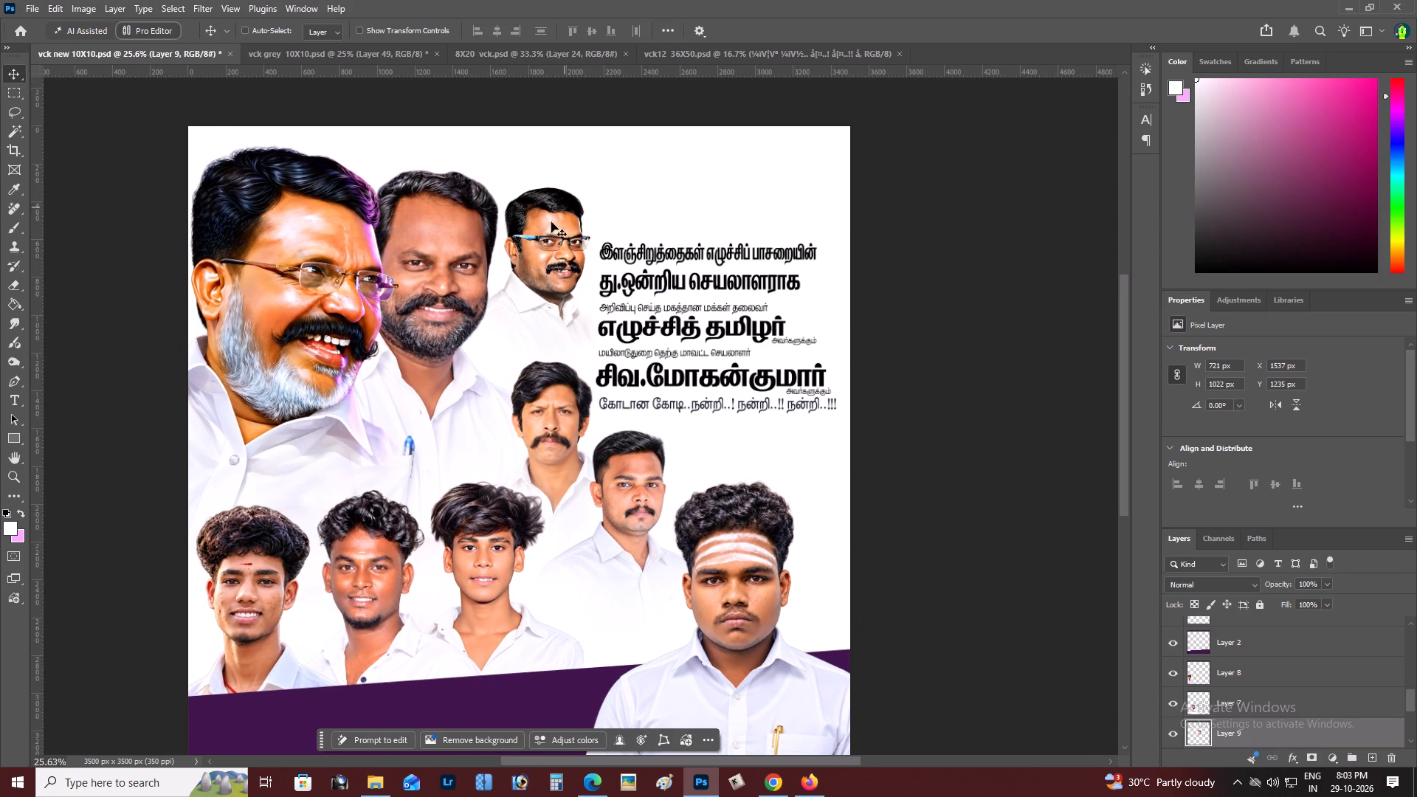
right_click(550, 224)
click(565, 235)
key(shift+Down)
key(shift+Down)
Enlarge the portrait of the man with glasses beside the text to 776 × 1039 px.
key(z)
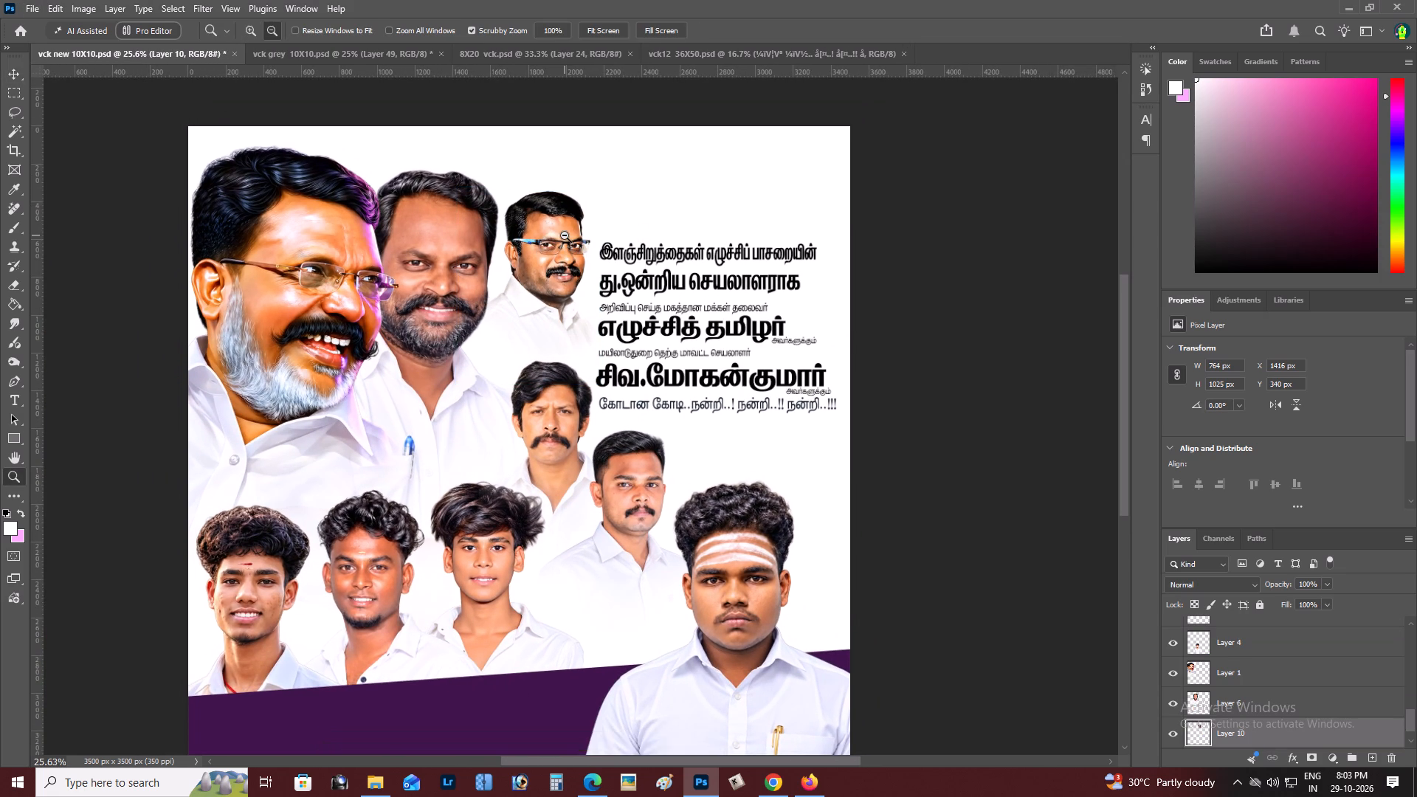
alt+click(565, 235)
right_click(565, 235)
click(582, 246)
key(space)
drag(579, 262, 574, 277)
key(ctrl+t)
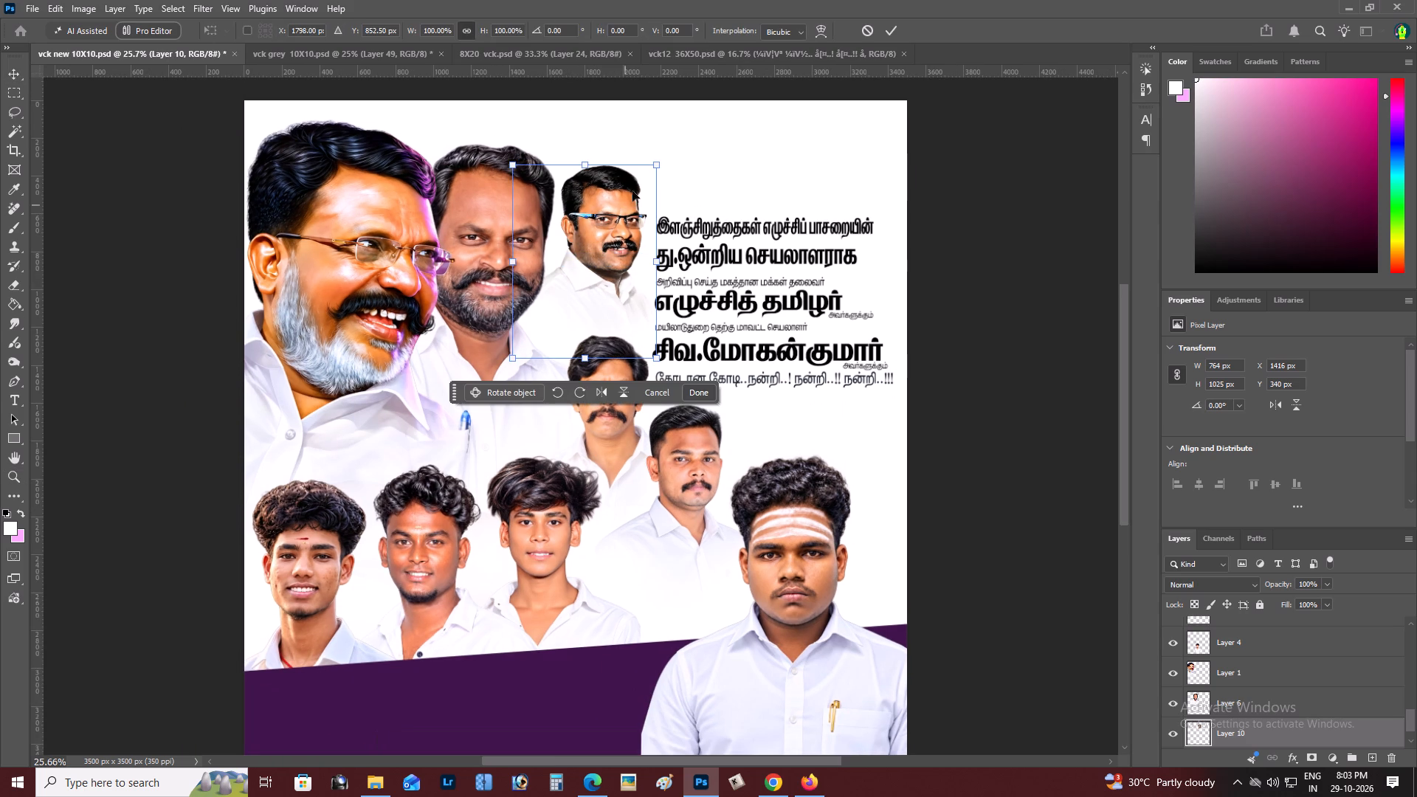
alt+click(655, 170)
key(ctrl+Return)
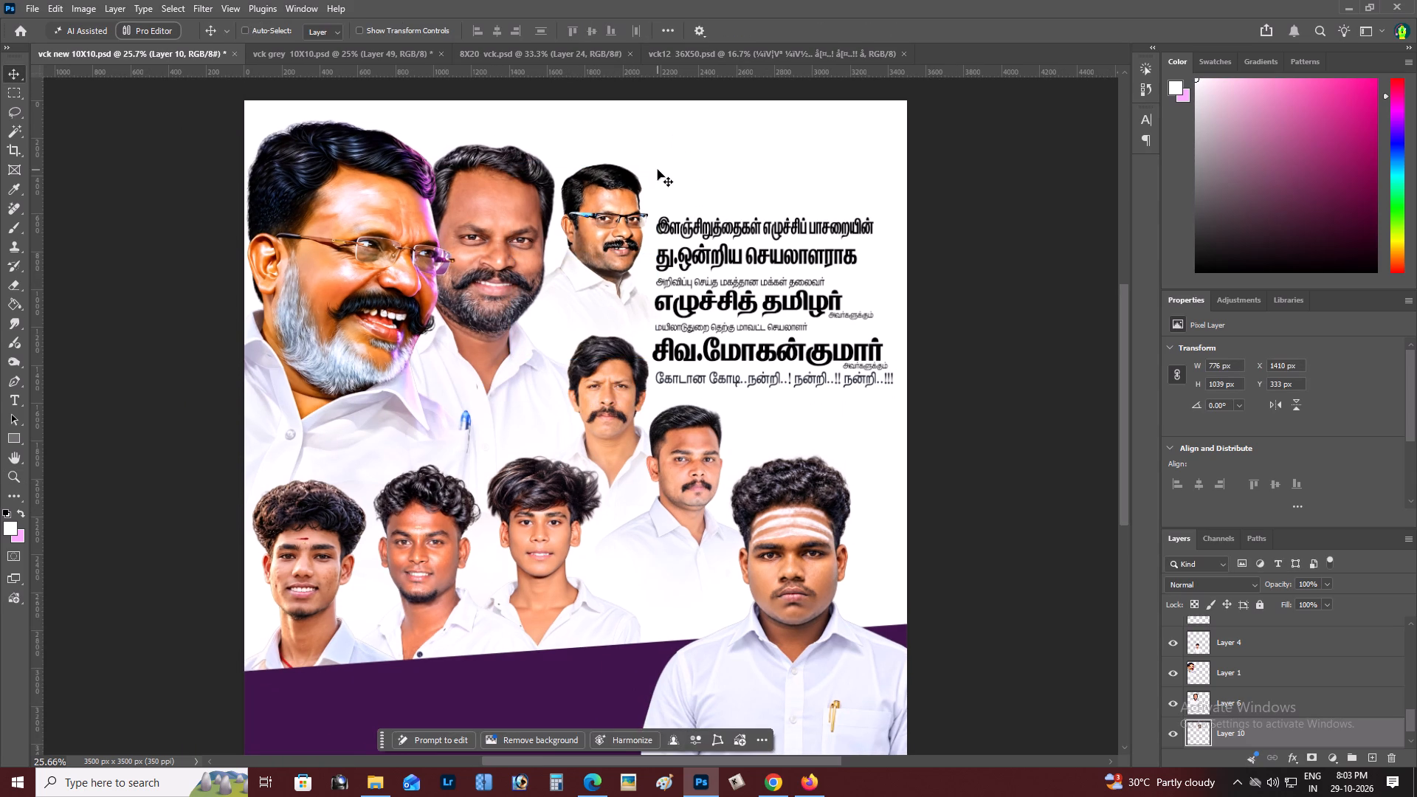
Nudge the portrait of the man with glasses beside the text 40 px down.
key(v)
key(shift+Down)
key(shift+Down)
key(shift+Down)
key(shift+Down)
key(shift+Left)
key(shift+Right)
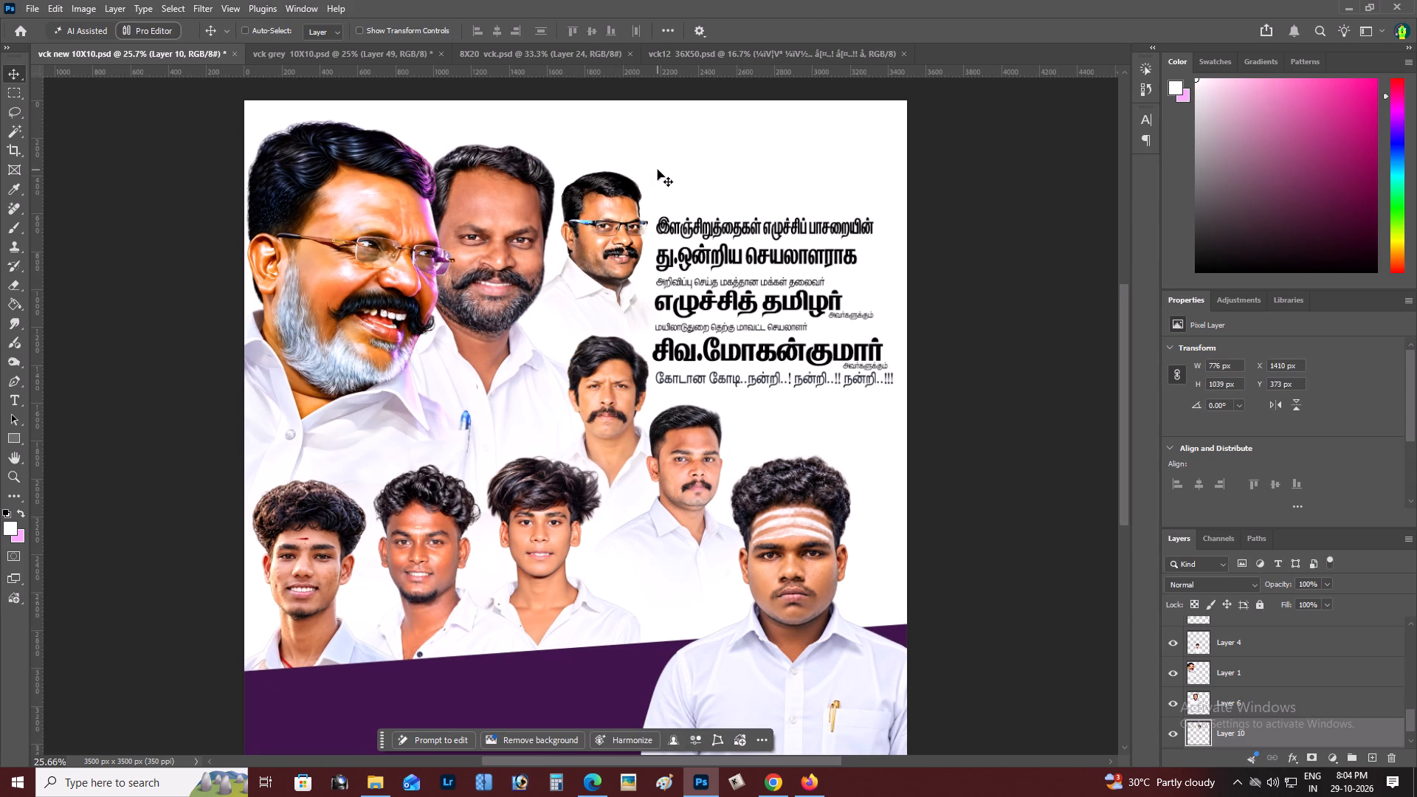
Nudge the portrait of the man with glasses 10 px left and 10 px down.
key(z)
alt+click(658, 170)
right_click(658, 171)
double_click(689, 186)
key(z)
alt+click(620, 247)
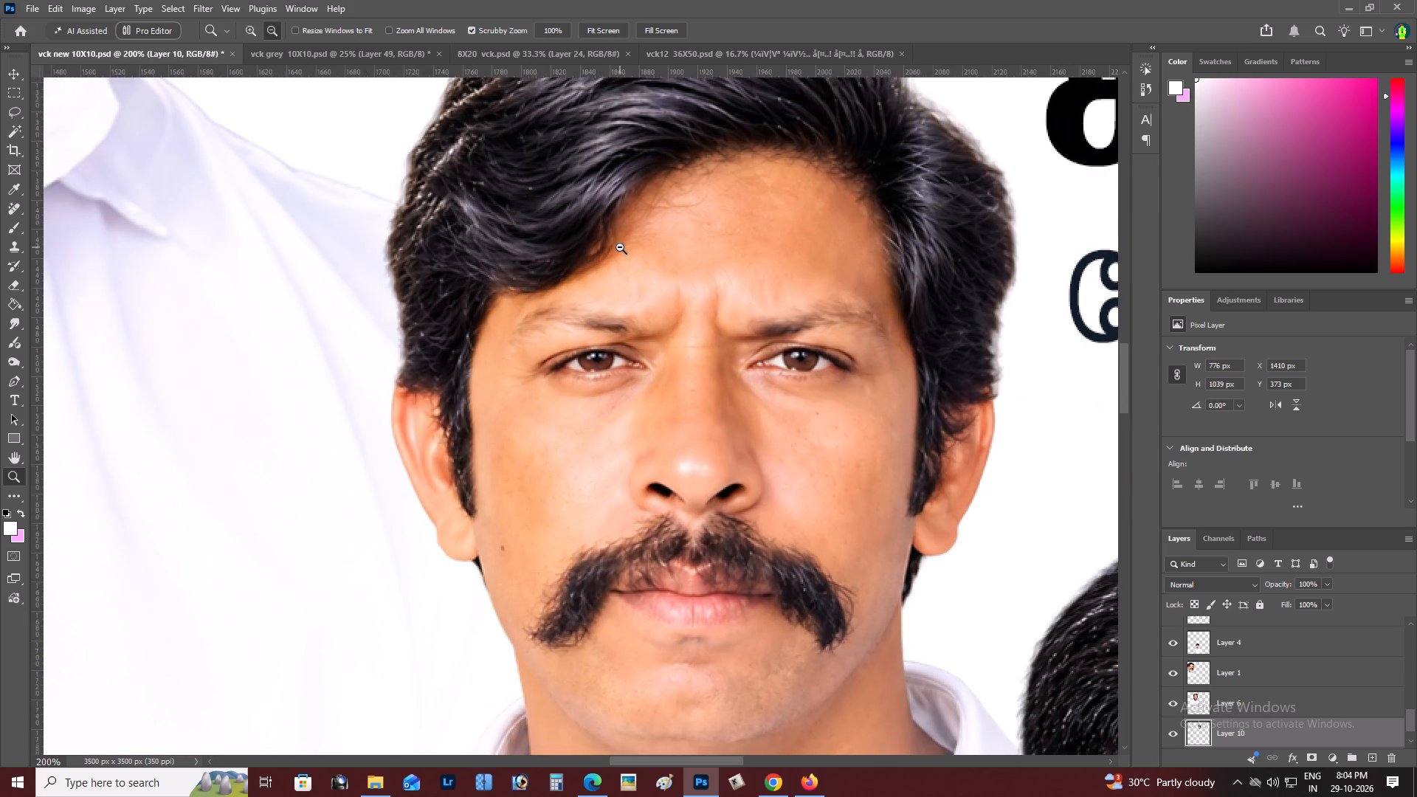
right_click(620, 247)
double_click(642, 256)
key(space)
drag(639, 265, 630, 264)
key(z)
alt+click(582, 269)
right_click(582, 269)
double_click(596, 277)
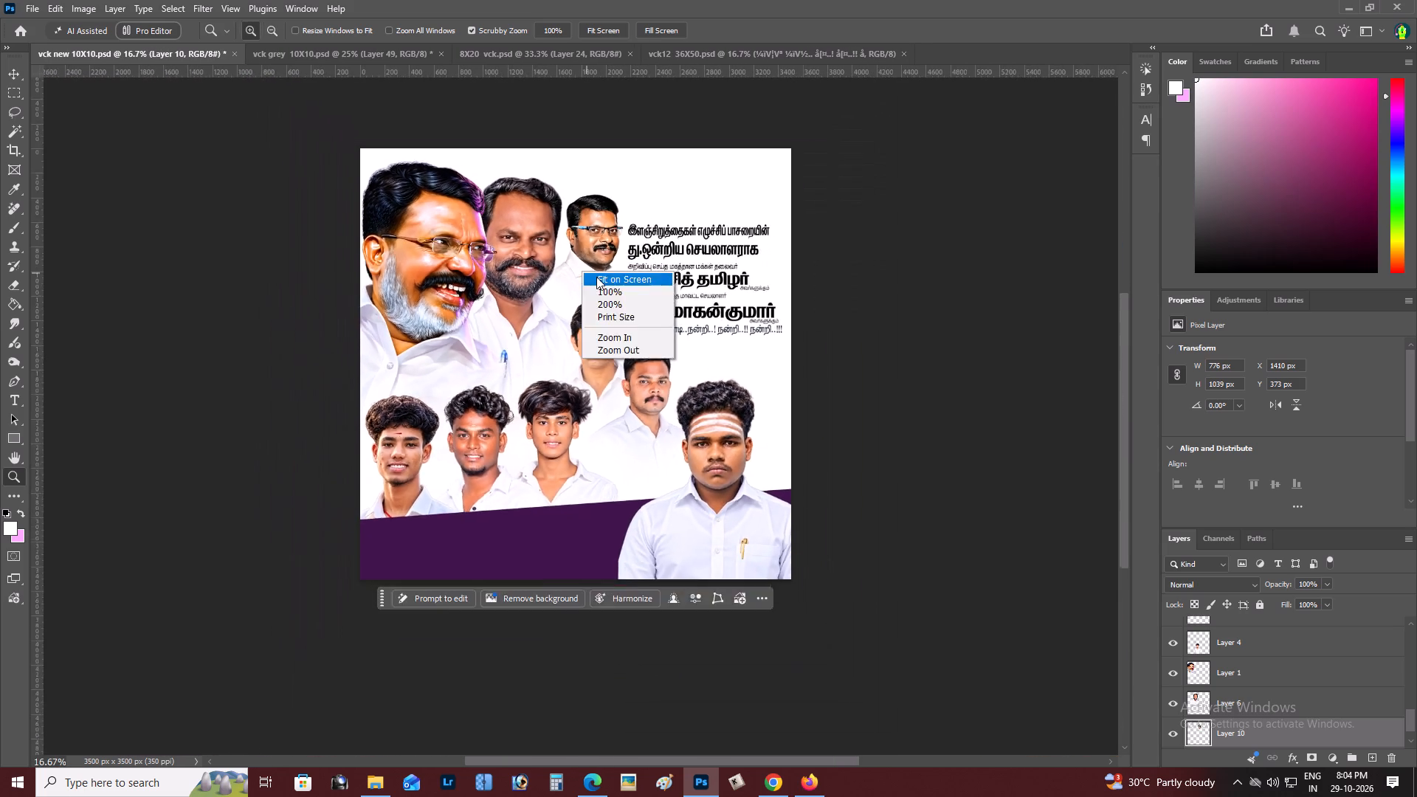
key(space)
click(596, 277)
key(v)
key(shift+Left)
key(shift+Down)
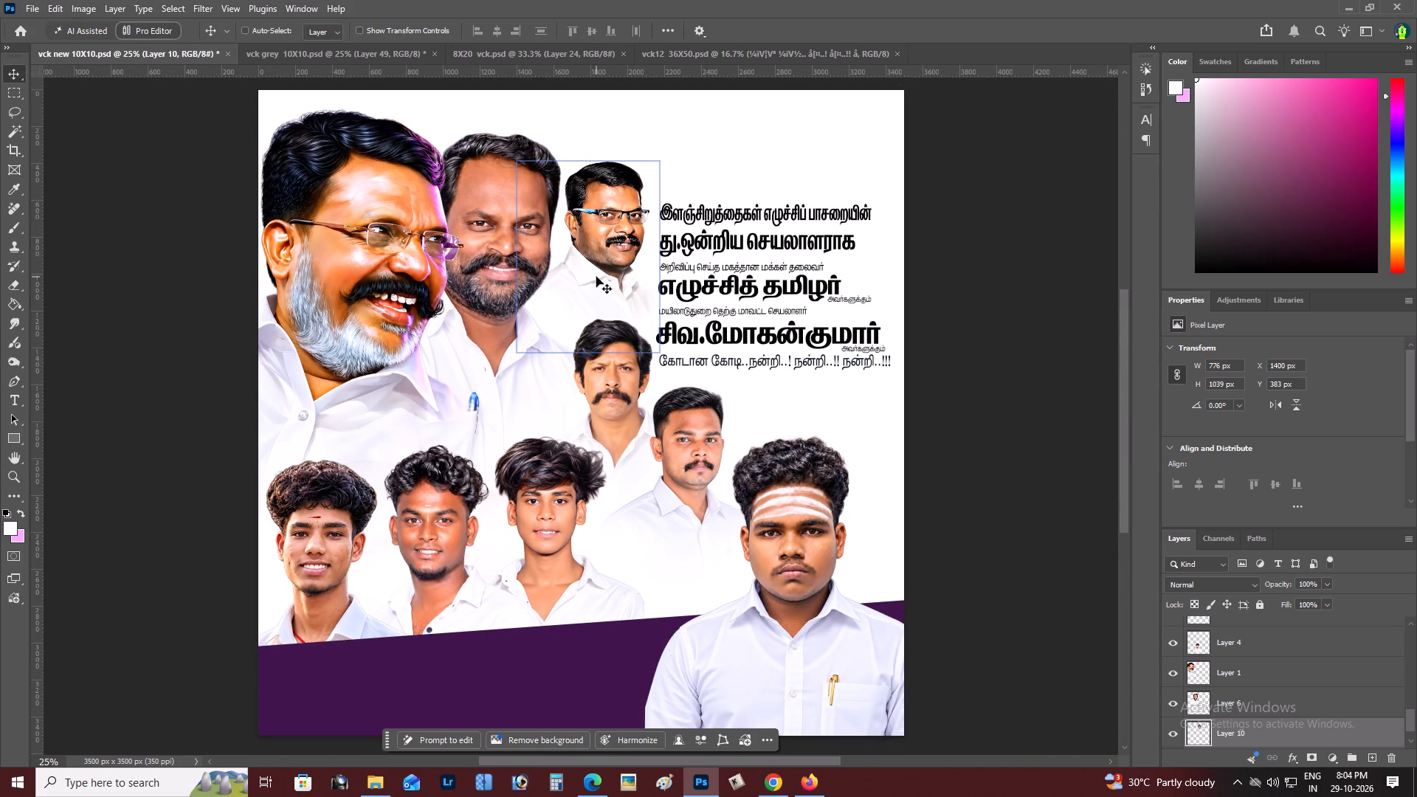
Check the overall poster composition, including the spacing between the upper portraits and the text block.
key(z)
alt+click(596, 277)
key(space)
drag(596, 281, 559, 277)
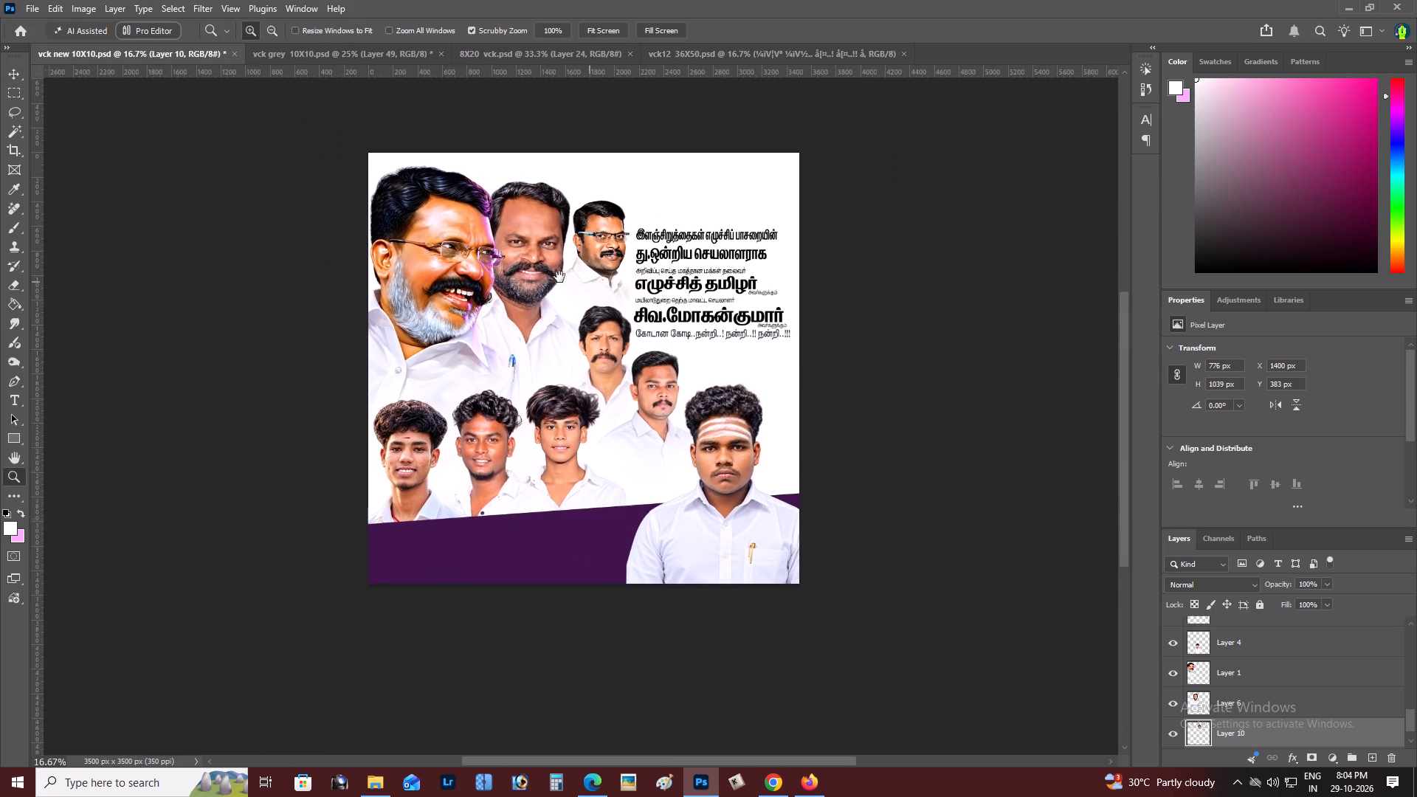
drag(559, 277, 556, 277)
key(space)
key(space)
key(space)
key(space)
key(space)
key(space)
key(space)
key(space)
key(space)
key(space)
drag(573, 293, 565, 298)
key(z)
alt+click(676, 200)
right_click(676, 200)
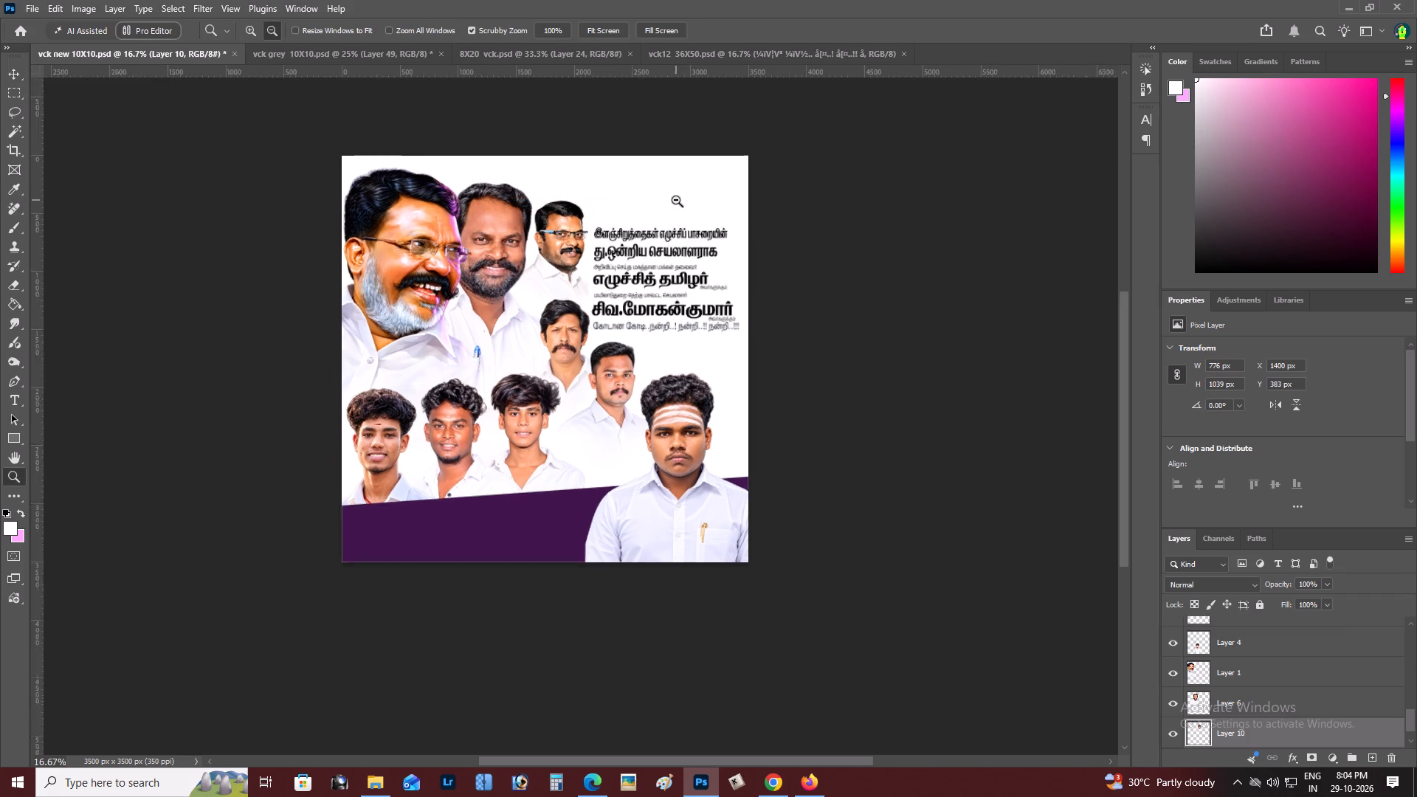
click(700, 207)
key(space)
drag(699, 209, 660, 225)
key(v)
Select the Background layer, and open the earlier poster "vck1 36X50" from the 10 OCTOBER\06 folder.
right_click(700, 153)
click(722, 160)
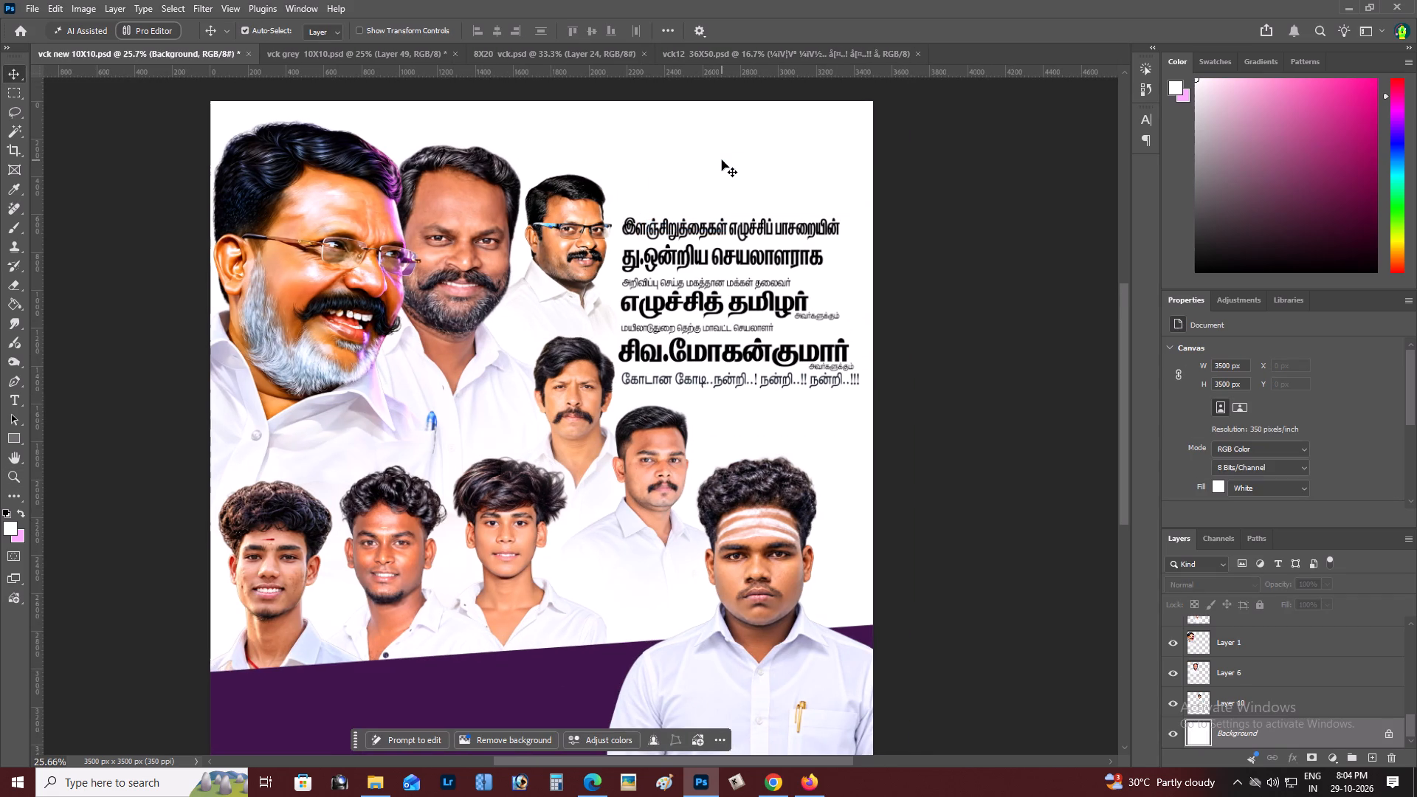
key(ctrl+o)
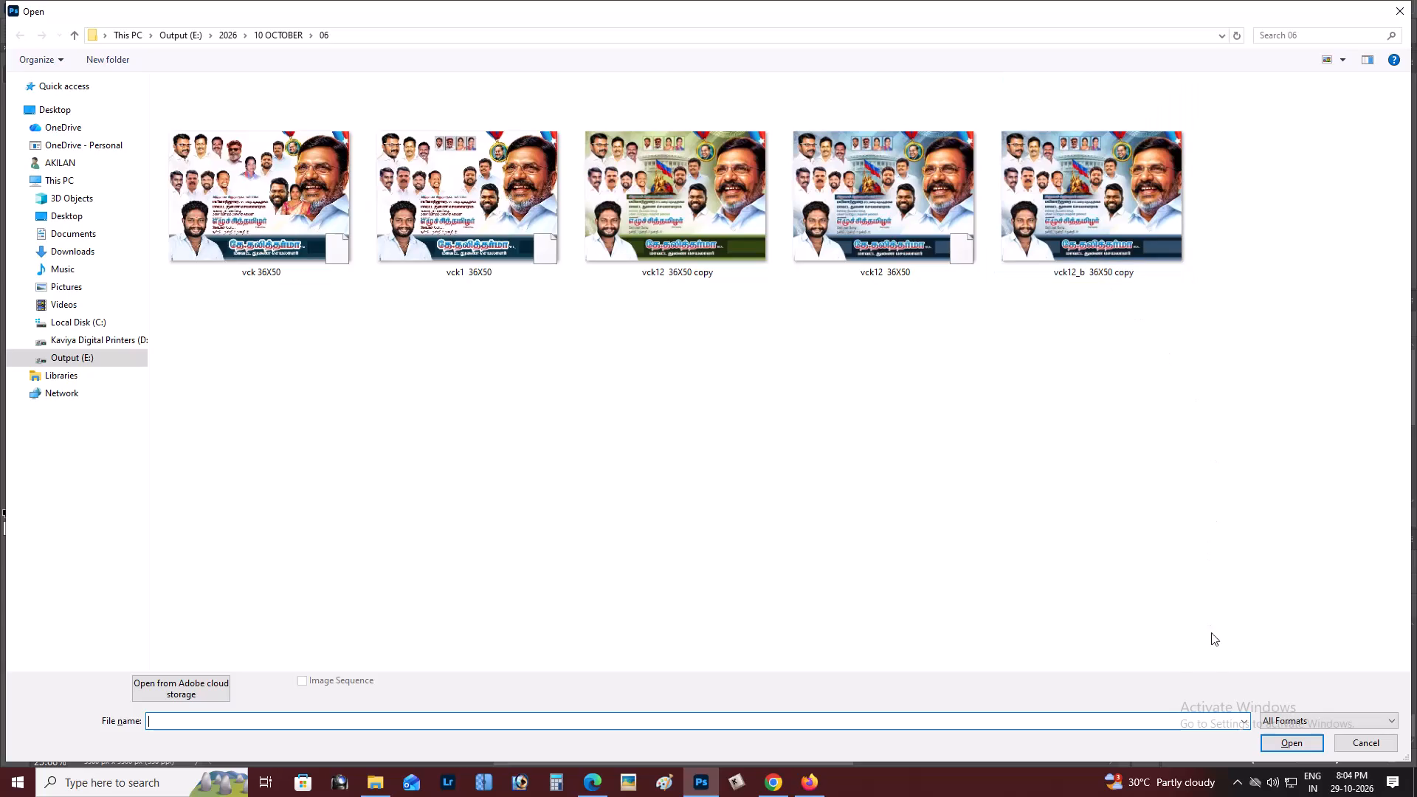
double_click(531, 190)
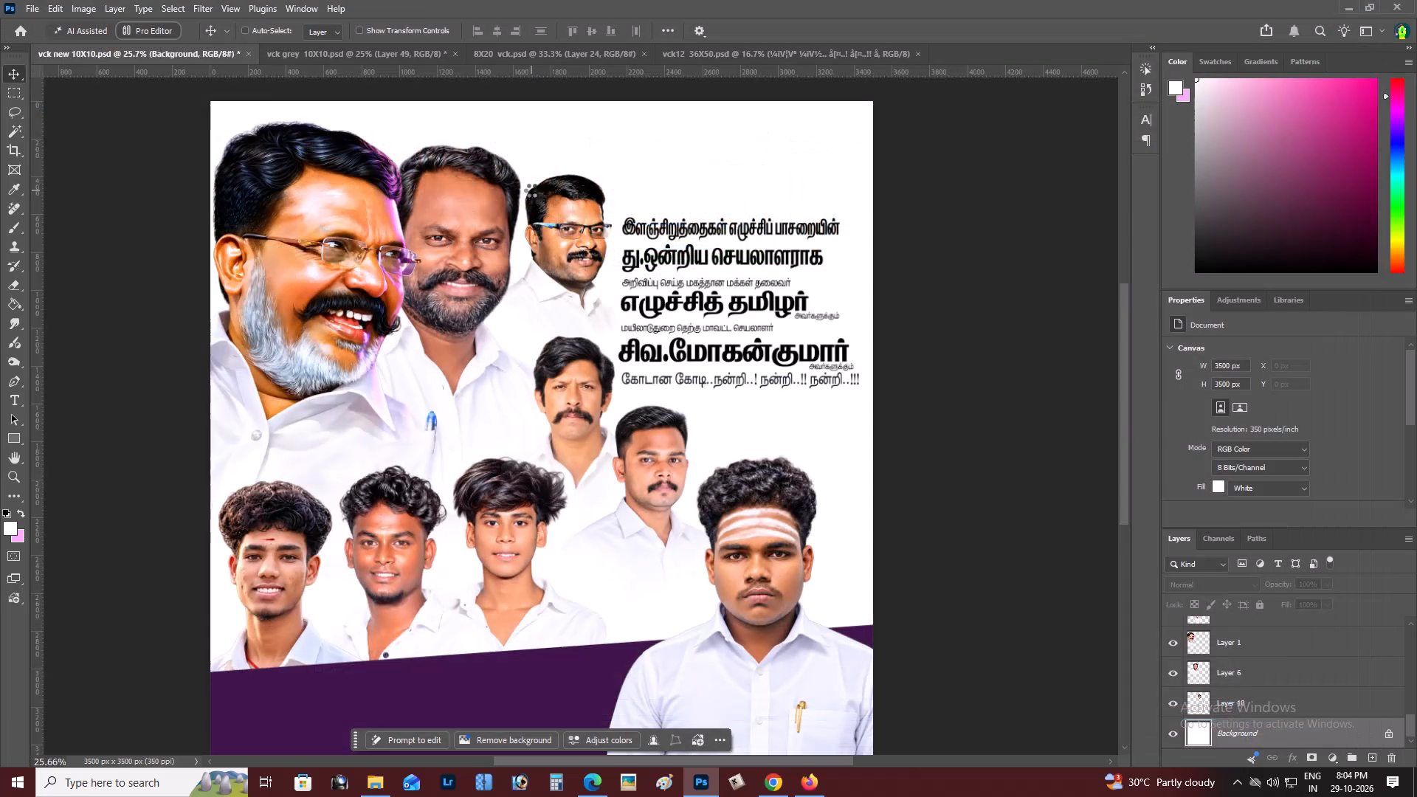
Bring the linked ribbon-and-medal layers from vck1 36X50 into the vck new 10X10 poster, hanging from its upper edge above the text.
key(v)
right_click(718, 104)
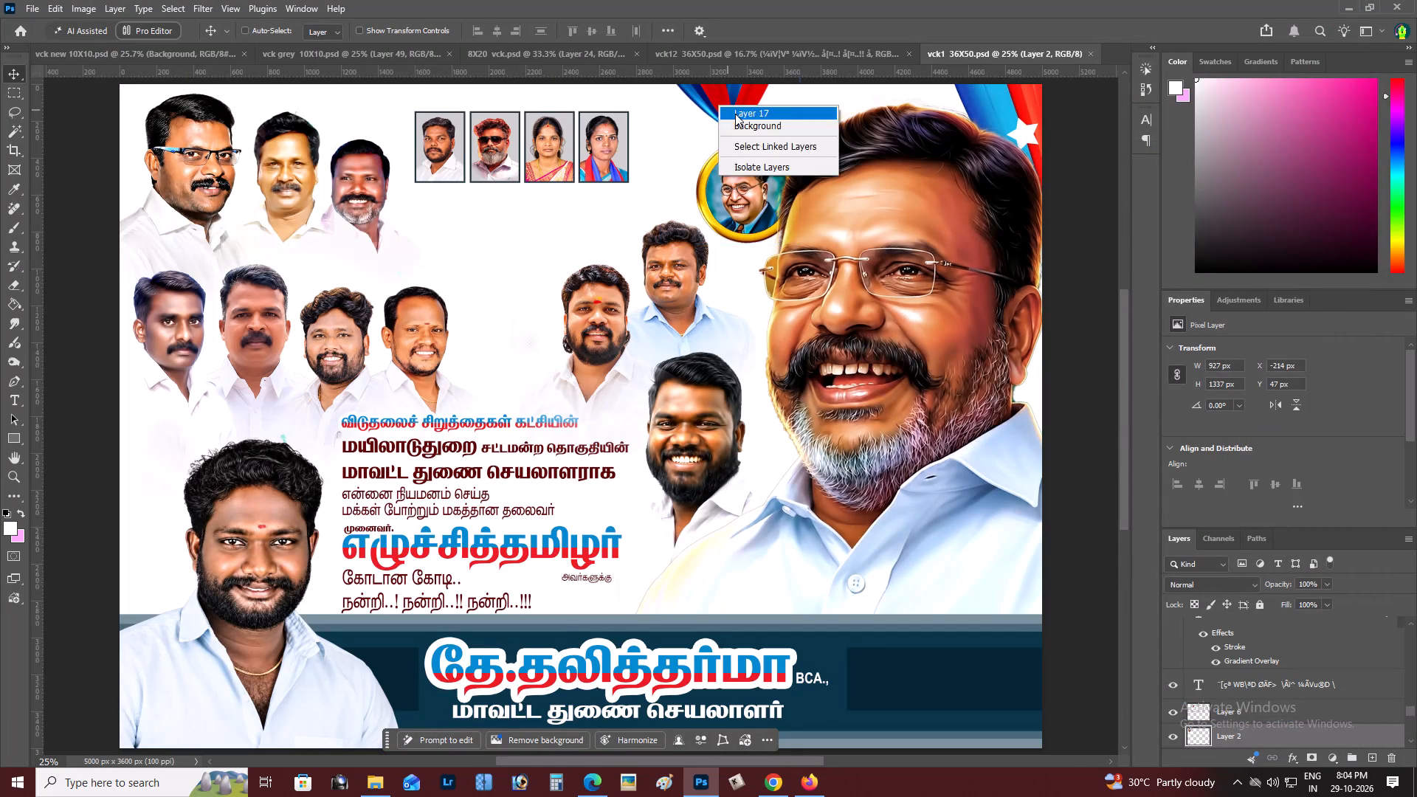
click(735, 114)
drag(735, 114, 711, 58)
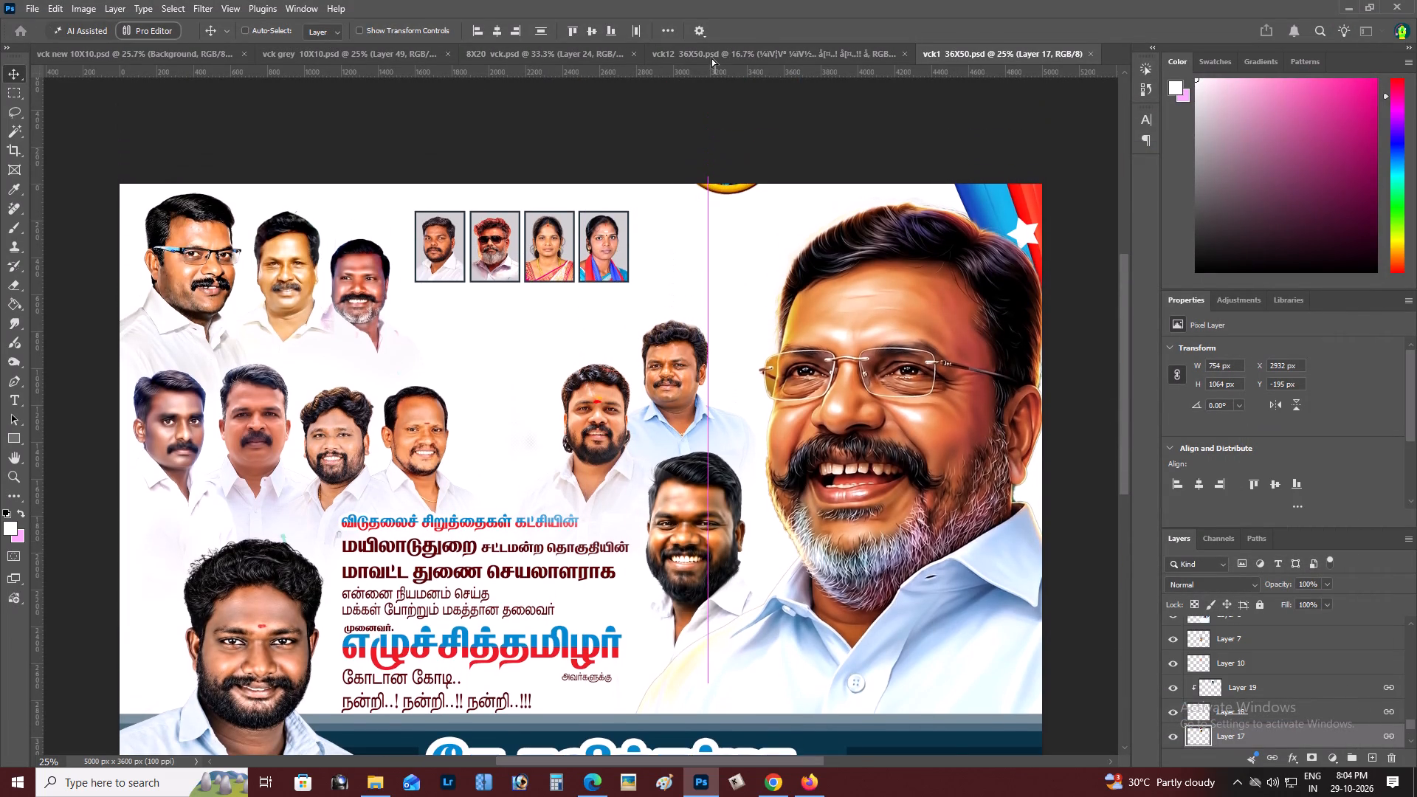
drag(711, 58, 608, 113)
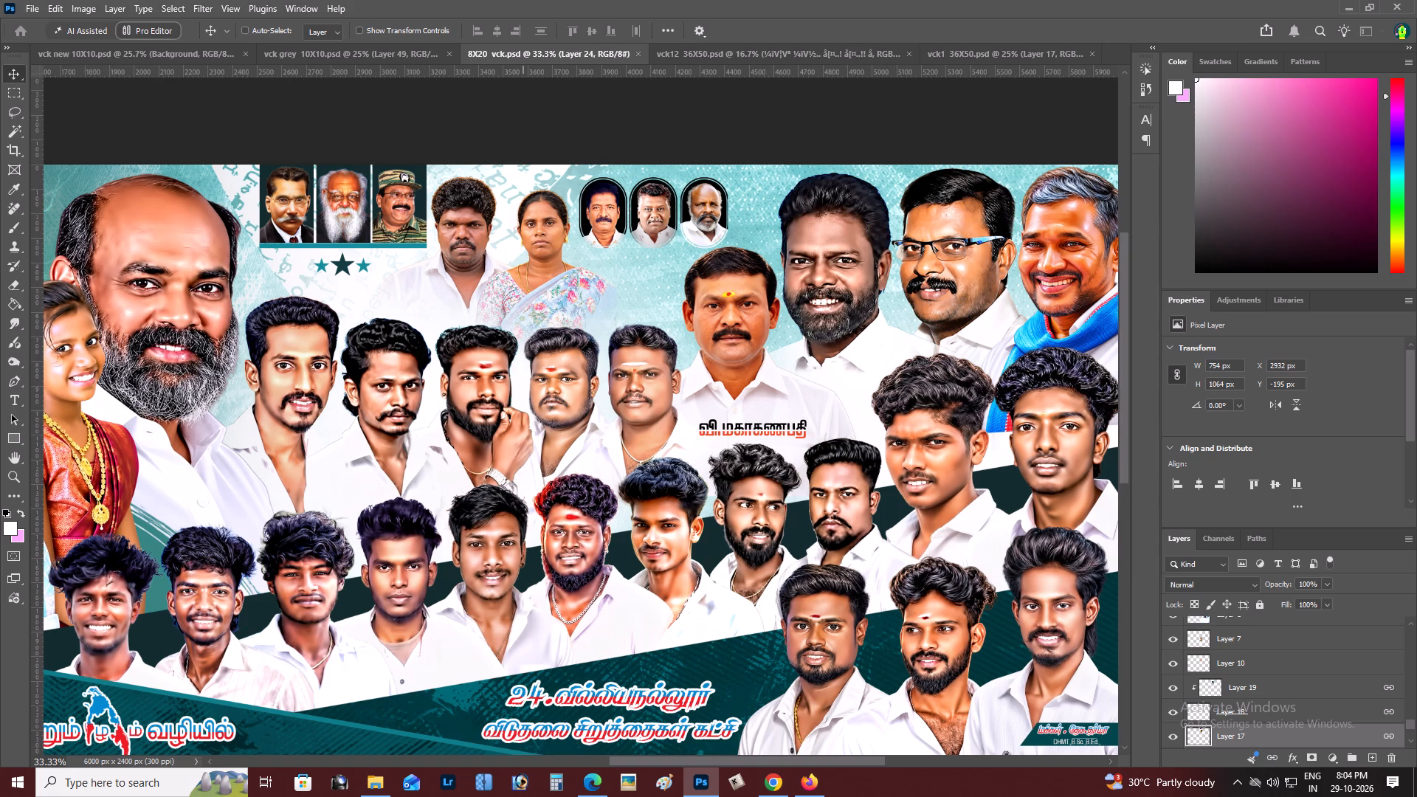
drag(608, 113, 220, 52)
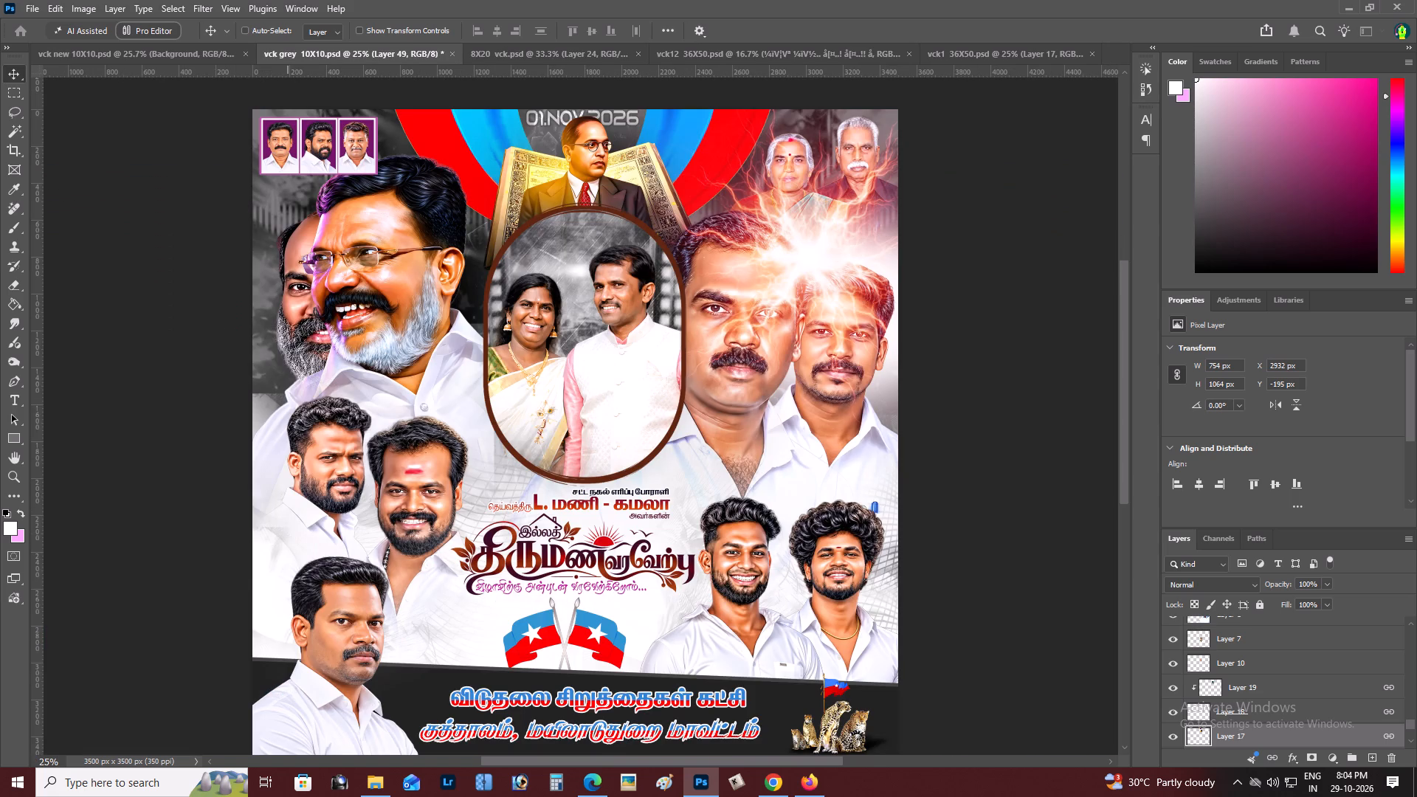
drag(220, 52, 671, 137)
drag(664, 135, 503, 188)
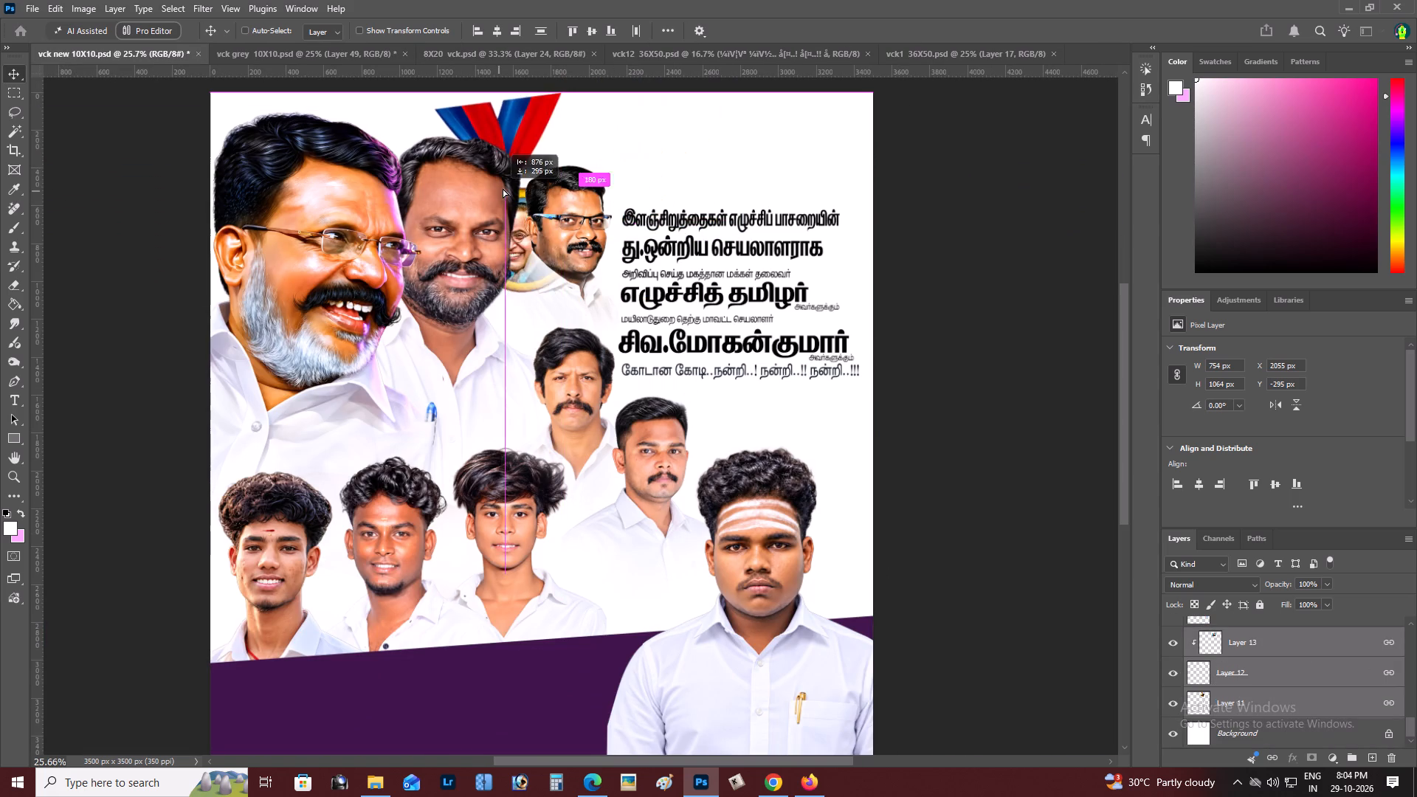
drag(503, 188, 641, 108)
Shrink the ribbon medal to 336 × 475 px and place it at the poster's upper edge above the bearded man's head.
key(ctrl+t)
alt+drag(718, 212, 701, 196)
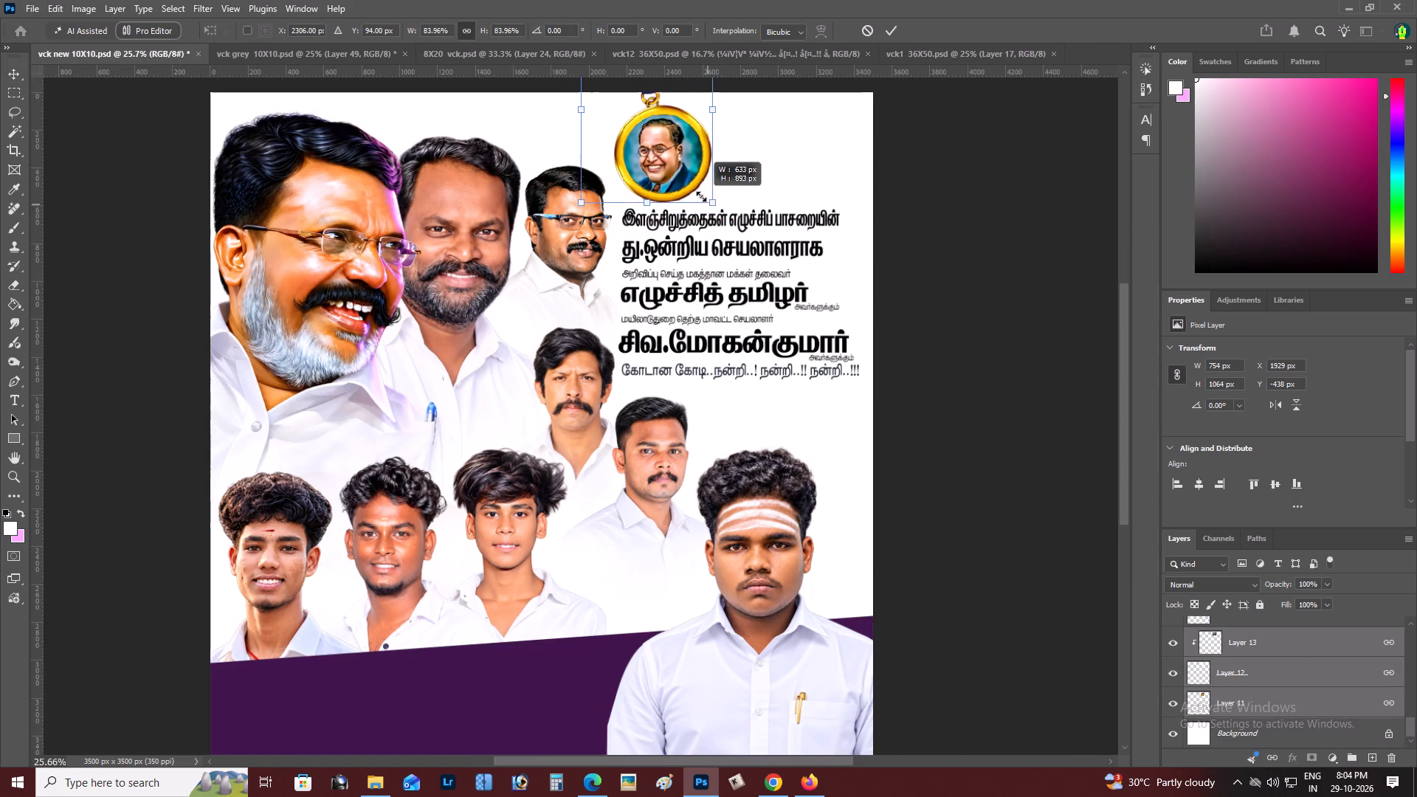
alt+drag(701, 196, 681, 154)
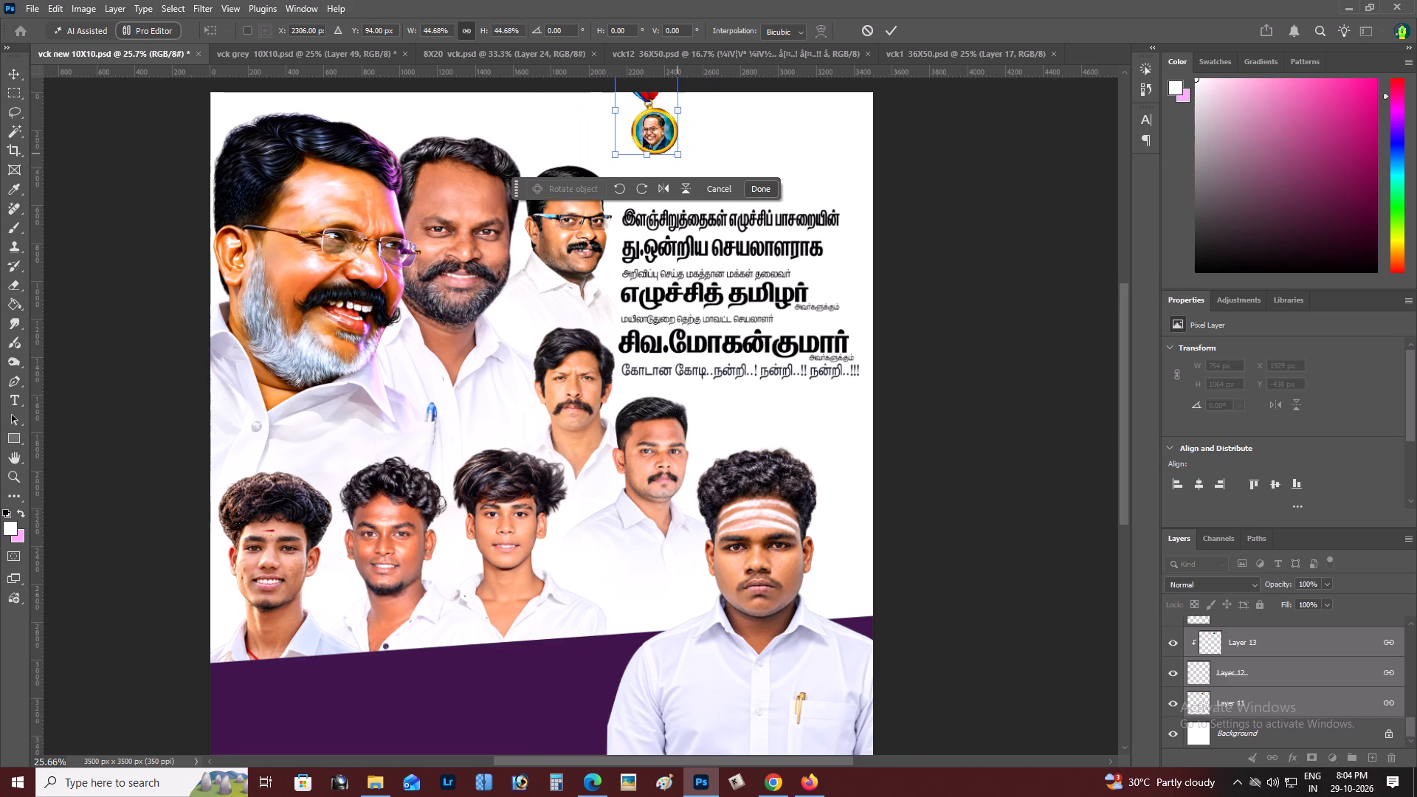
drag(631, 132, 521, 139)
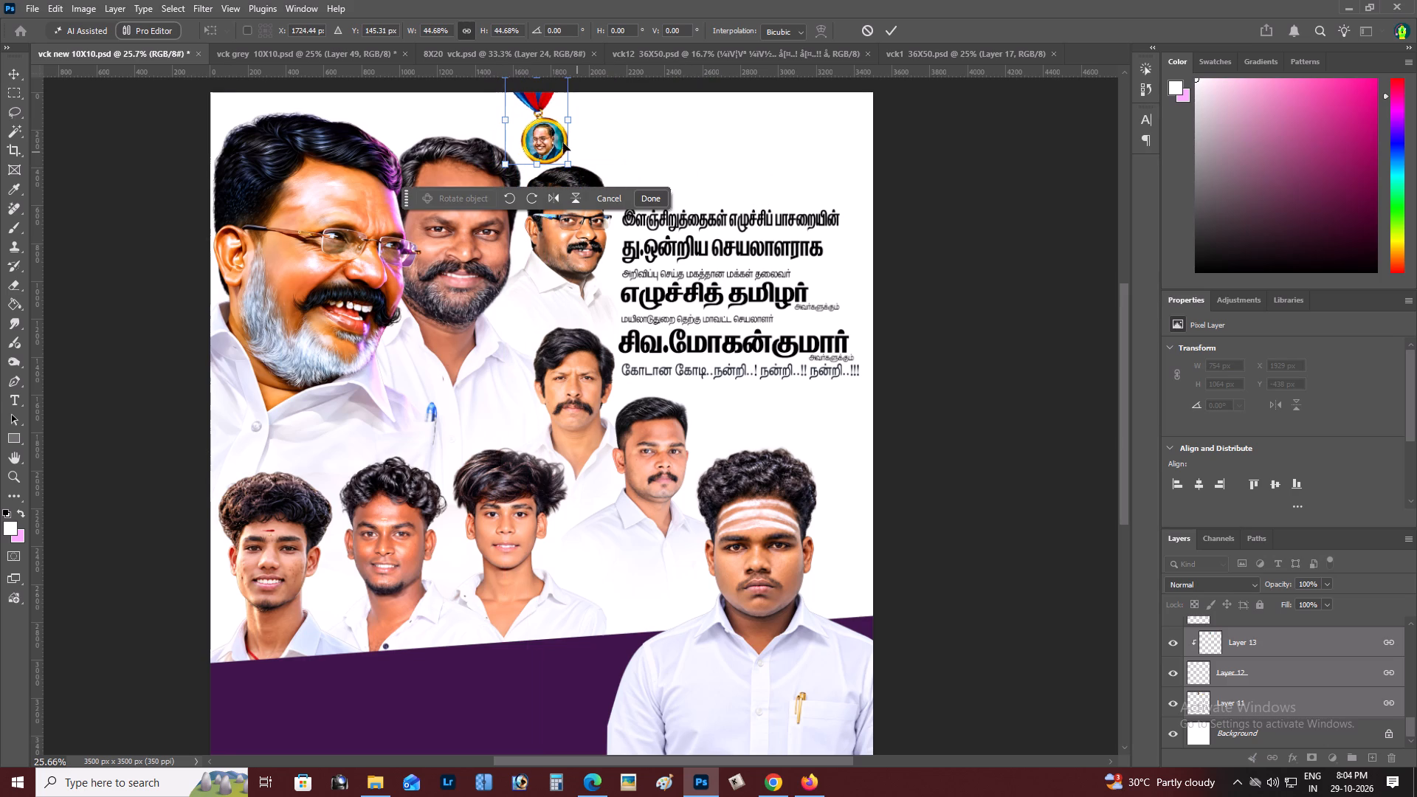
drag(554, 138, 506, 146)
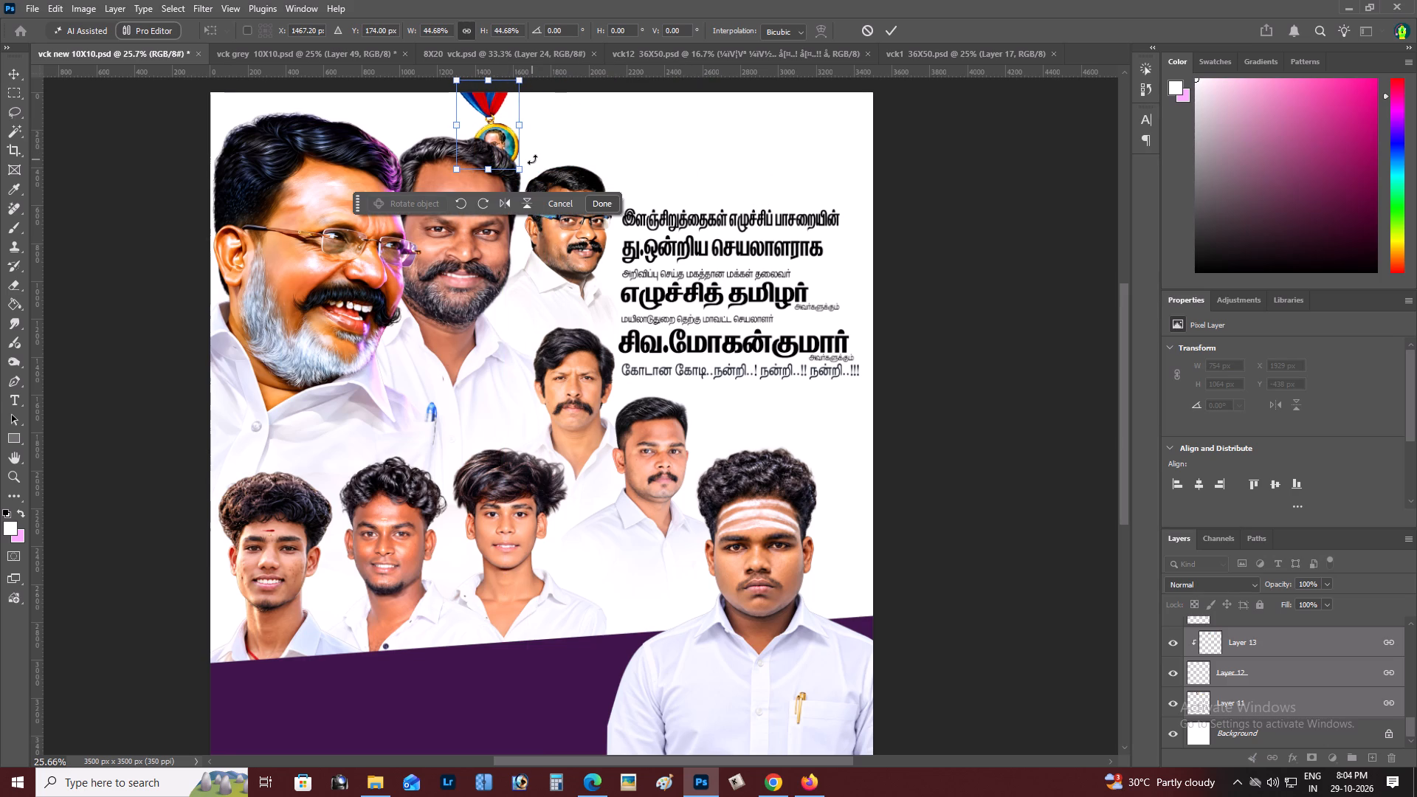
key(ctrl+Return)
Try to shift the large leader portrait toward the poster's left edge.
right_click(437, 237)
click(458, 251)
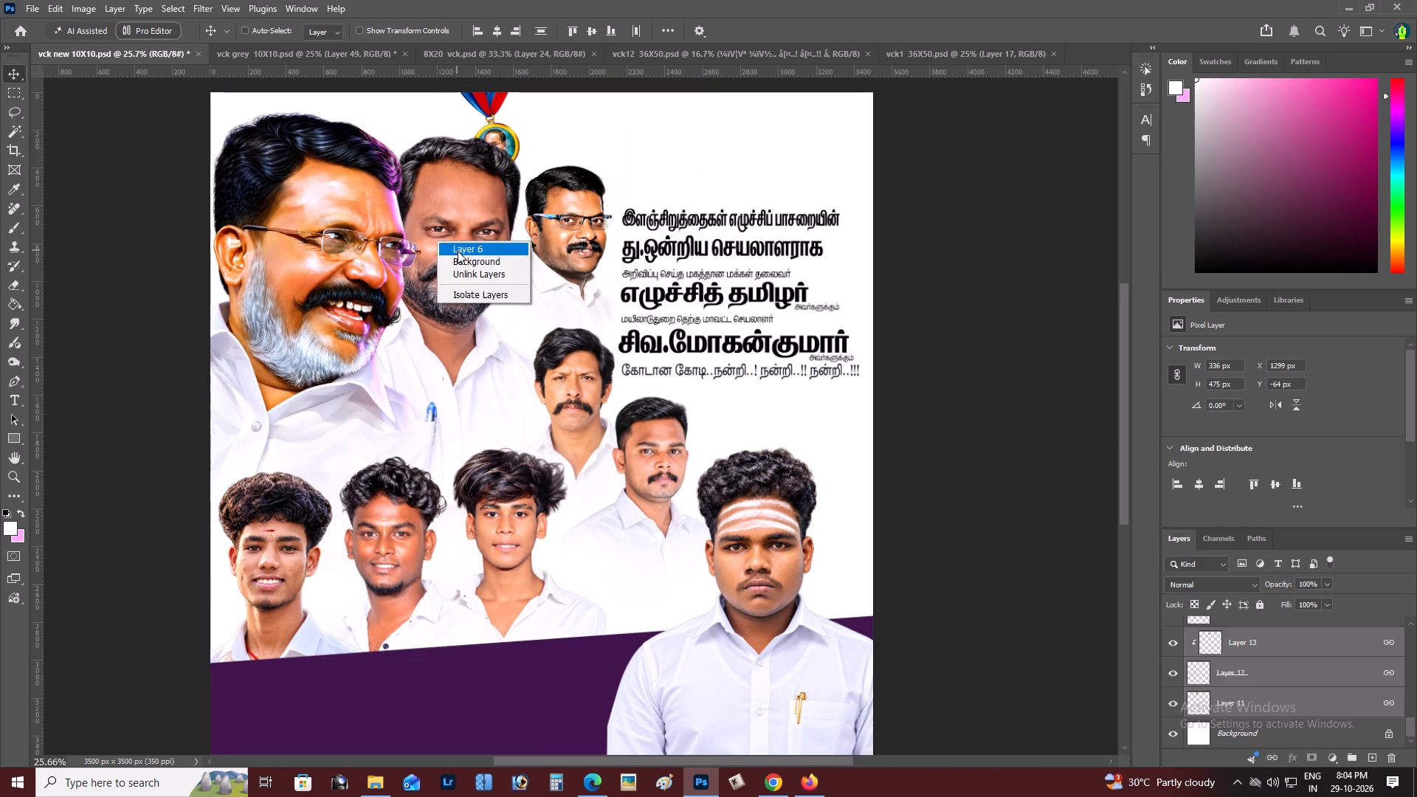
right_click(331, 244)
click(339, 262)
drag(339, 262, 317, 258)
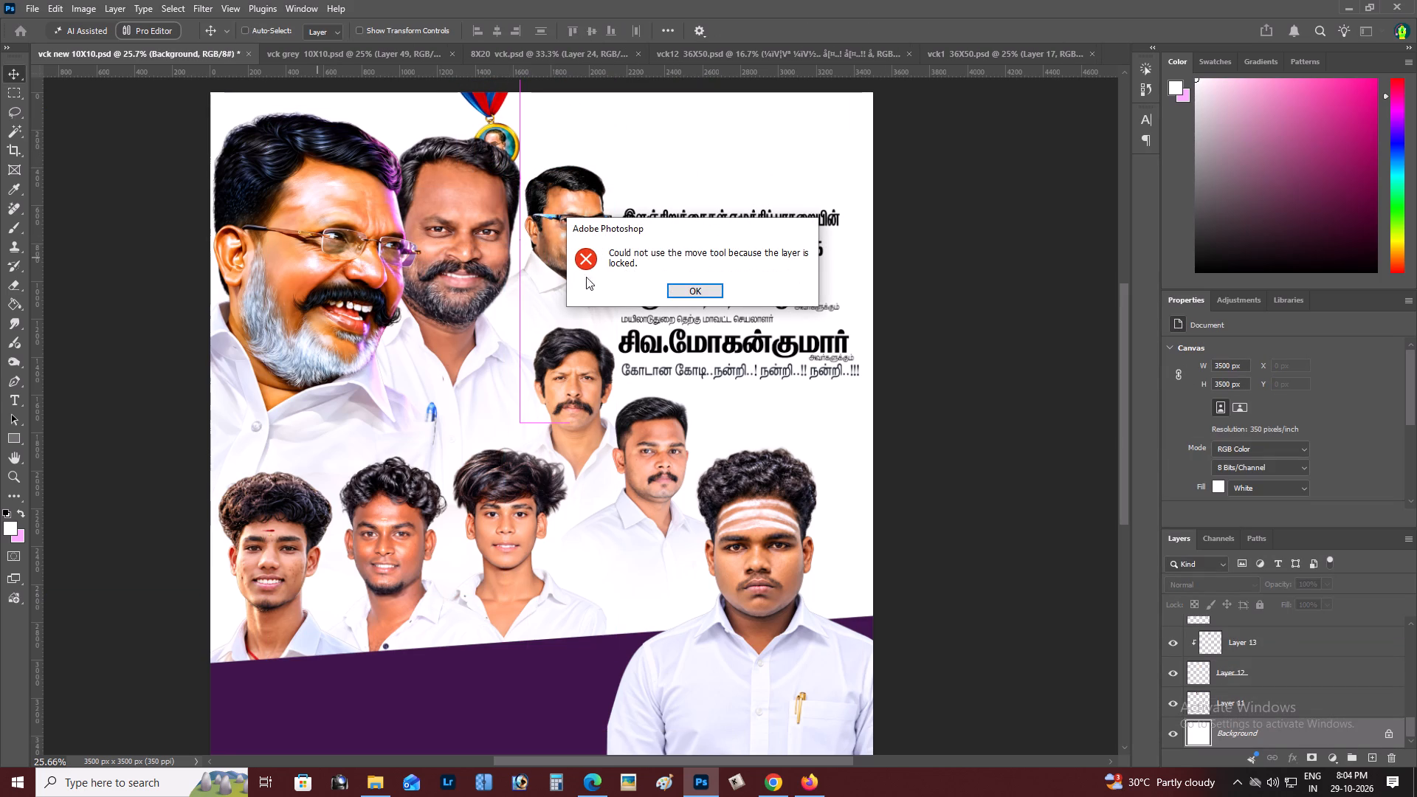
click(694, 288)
Shift the three upper portraits left, moving the large leader portrait by about 195 px and keeping the other two beside it.
right_click(318, 184)
click(341, 197)
drag(341, 197, 304, 195)
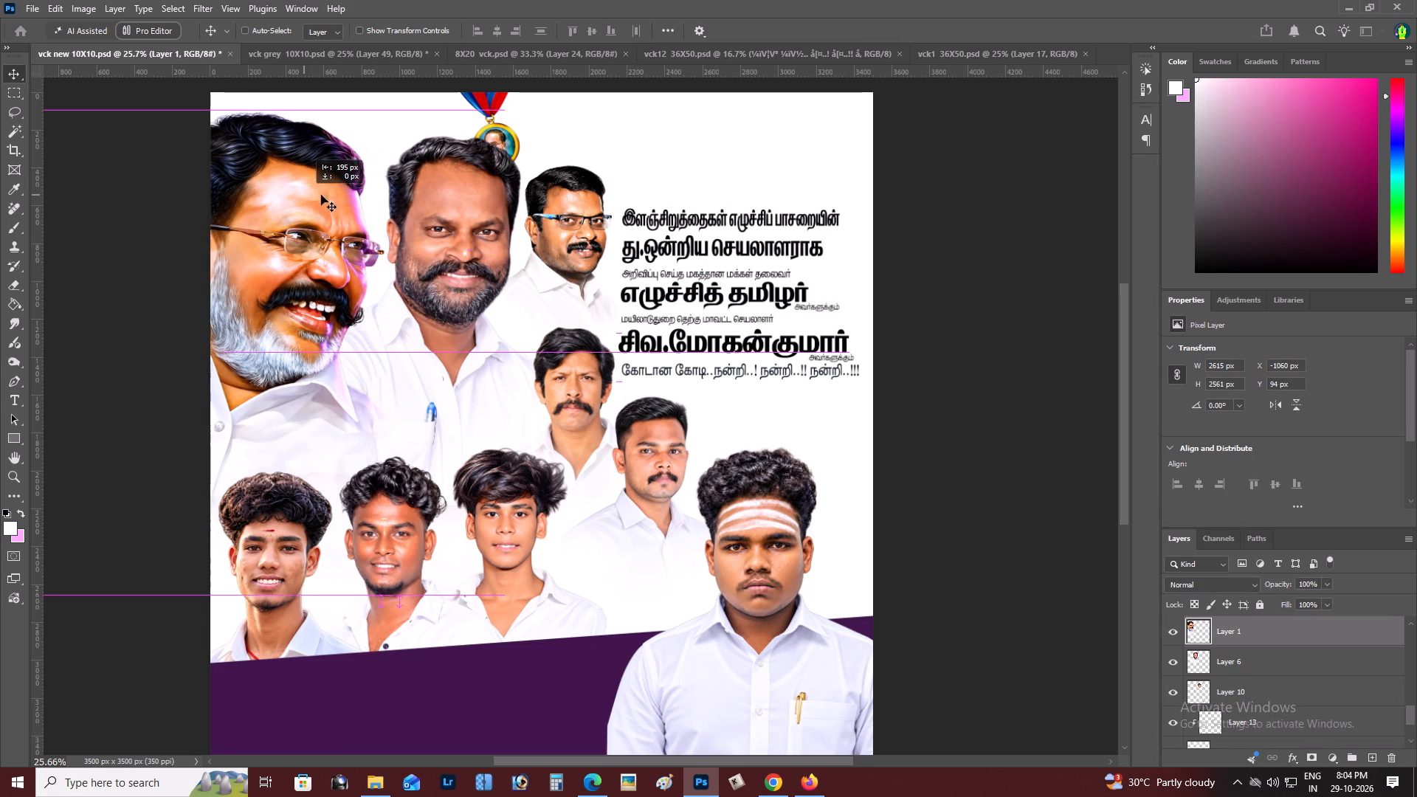
right_click(462, 200)
click(471, 207)
drag(471, 207, 421, 219)
right_click(545, 221)
click(560, 229)
drag(560, 229, 524, 232)
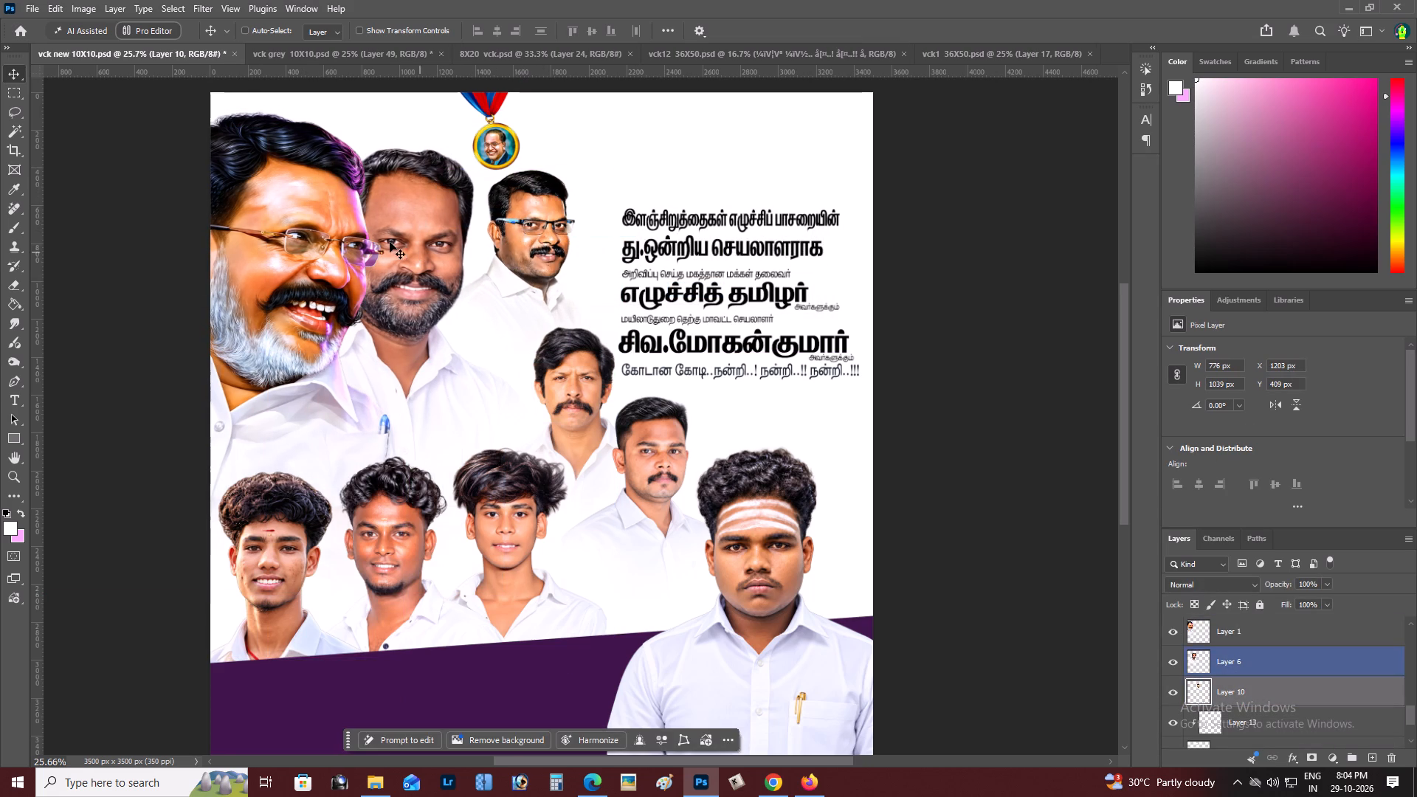
Move the bearded man's portrait slightly right and down to X 96 px, Y 252 px.
right_click(387, 241)
right_click(409, 221)
click(424, 228)
drag(430, 230, 440, 232)
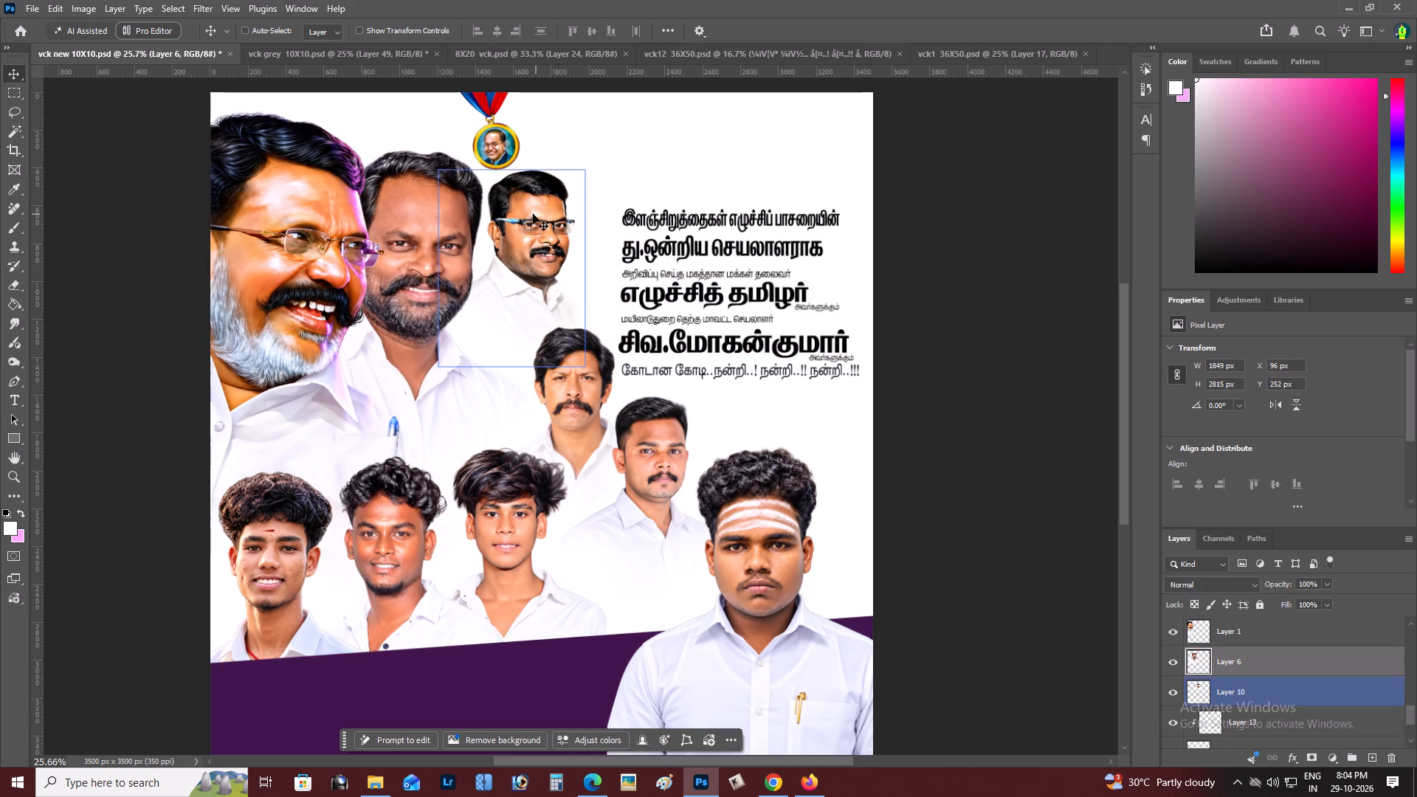
Enlarge the portrait of the man with glasses to 895 × 1198 px and place it beside the text at X 1299 px, Y 401 px.
right_click(533, 214)
click(545, 223)
drag(544, 227, 514, 262)
key(ctrl+t)
alt+drag(551, 207, 559, 206)
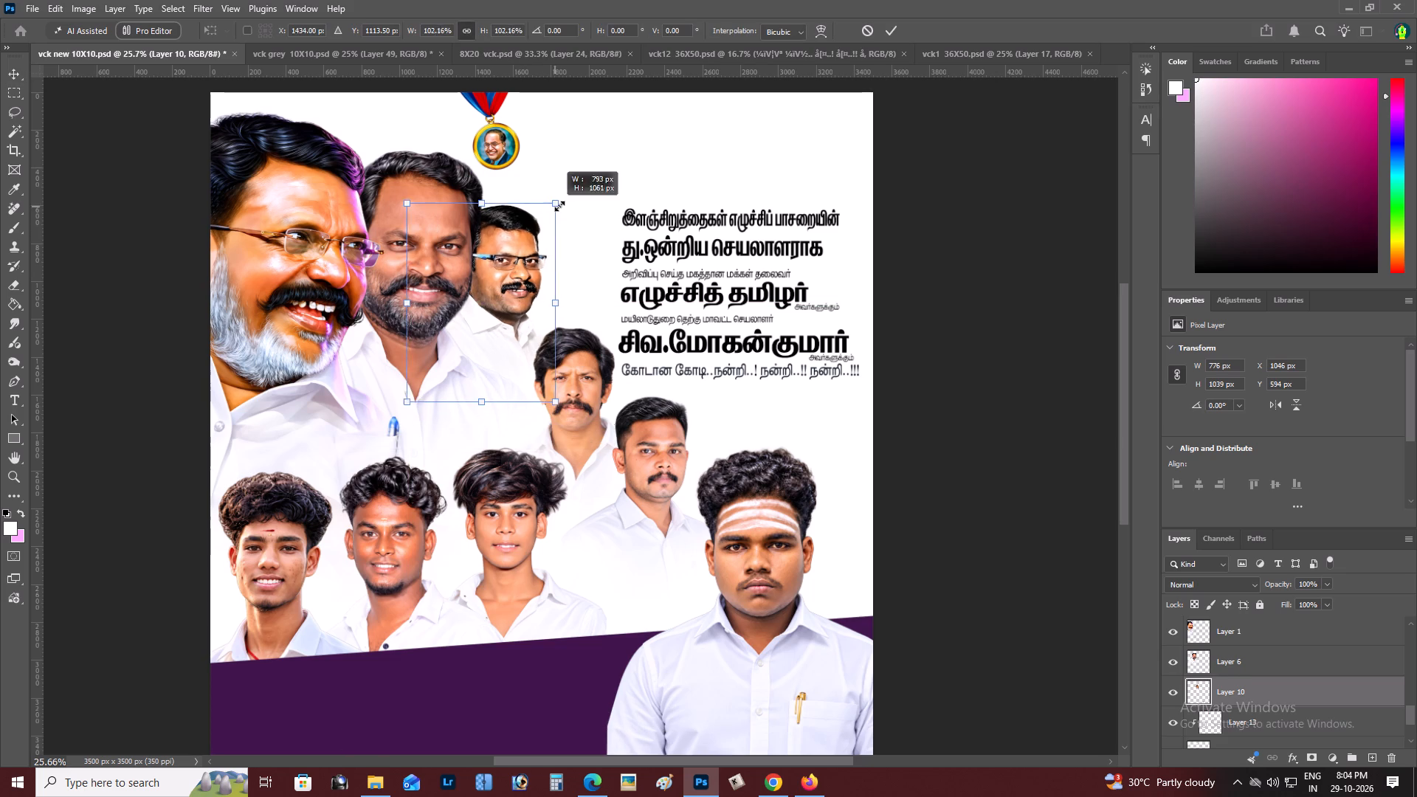
alt+drag(559, 206, 574, 201)
click(532, 224)
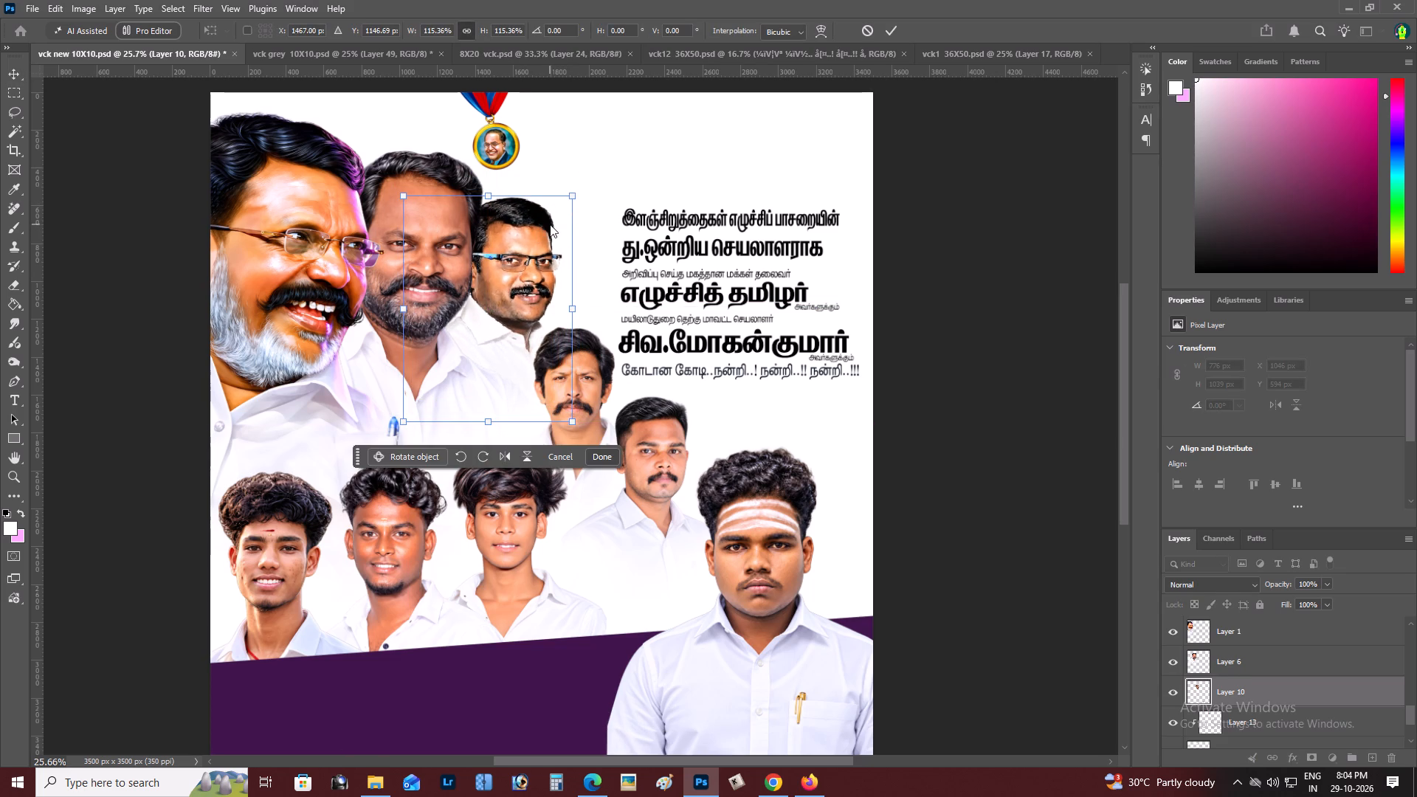
drag(550, 224, 562, 210)
drag(528, 244, 566, 224)
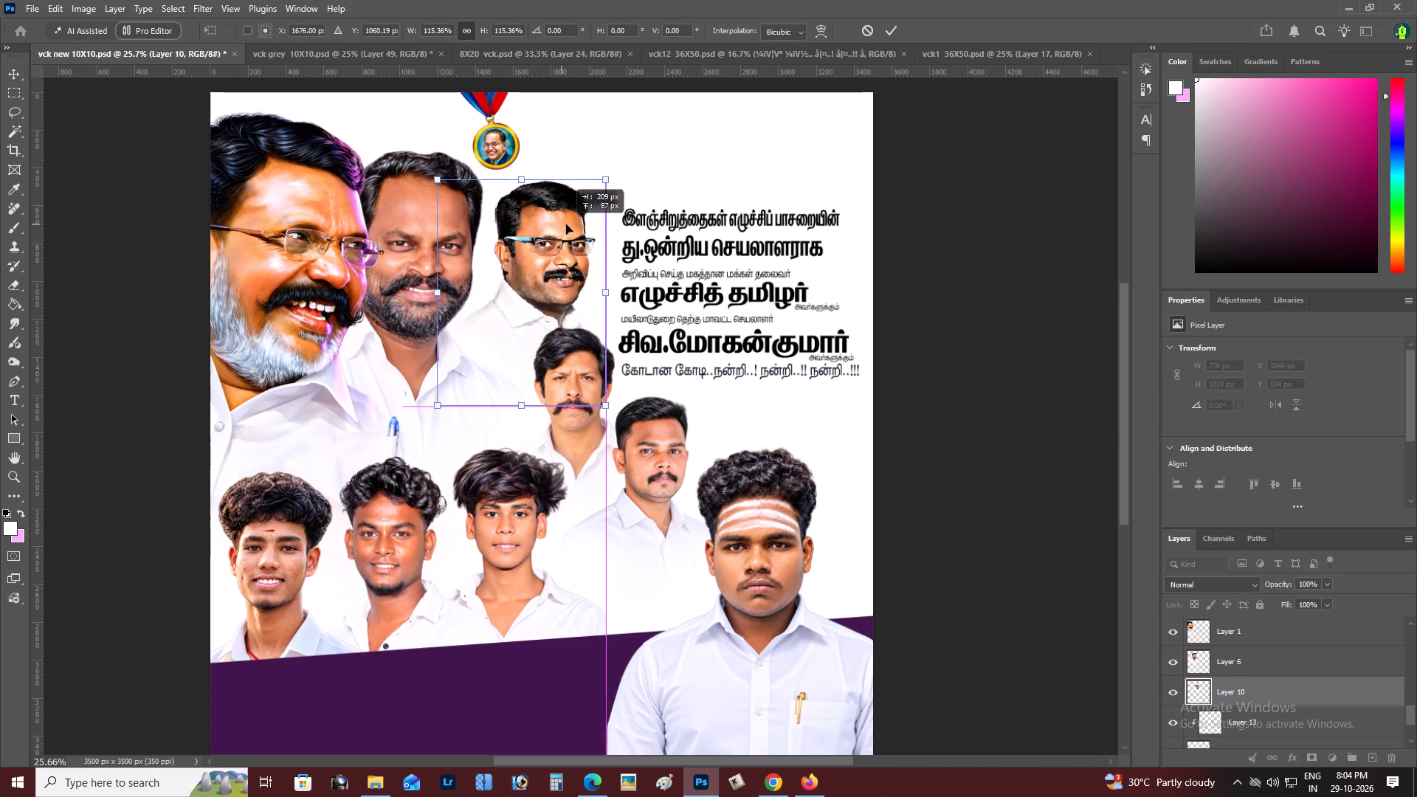
drag(566, 224, 581, 216)
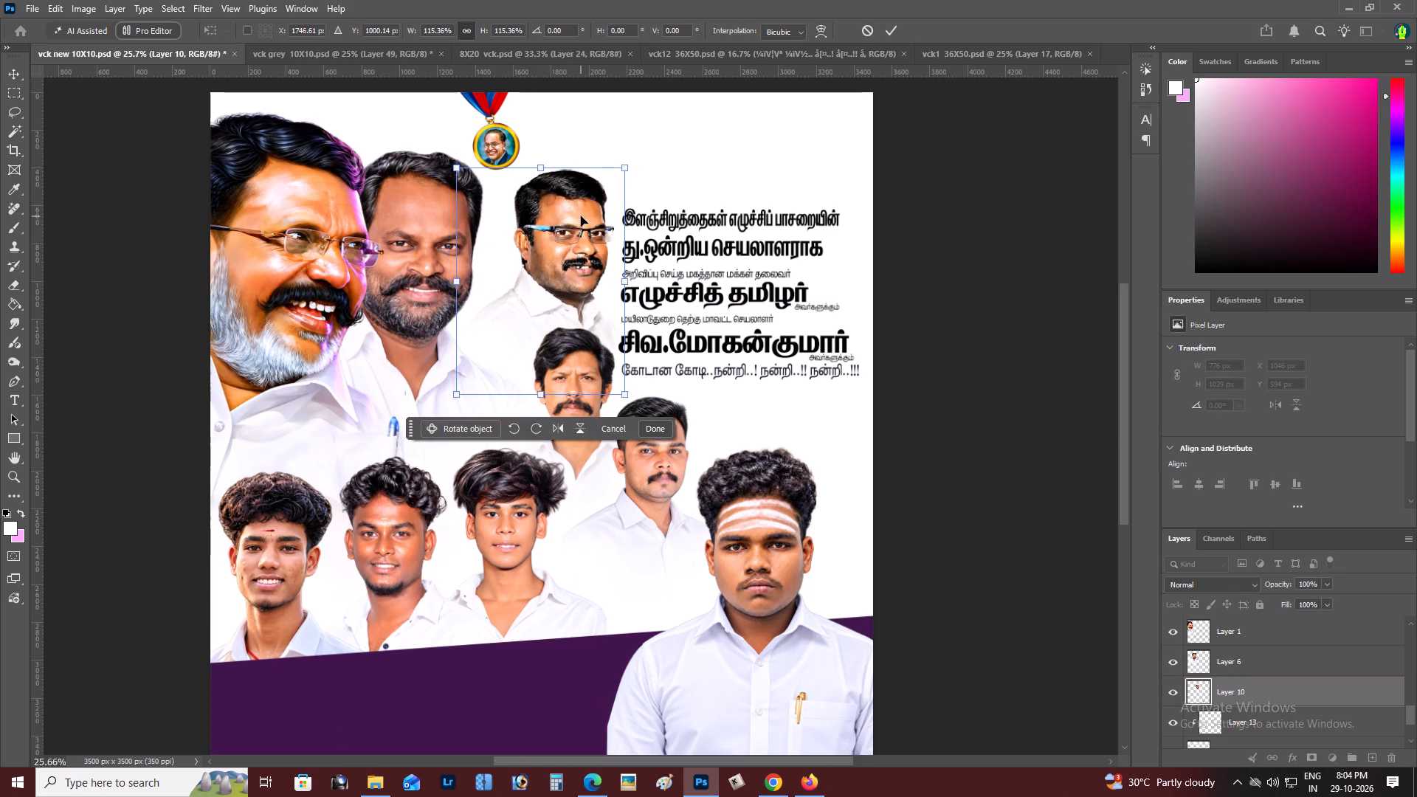
key(ctrl+Return)
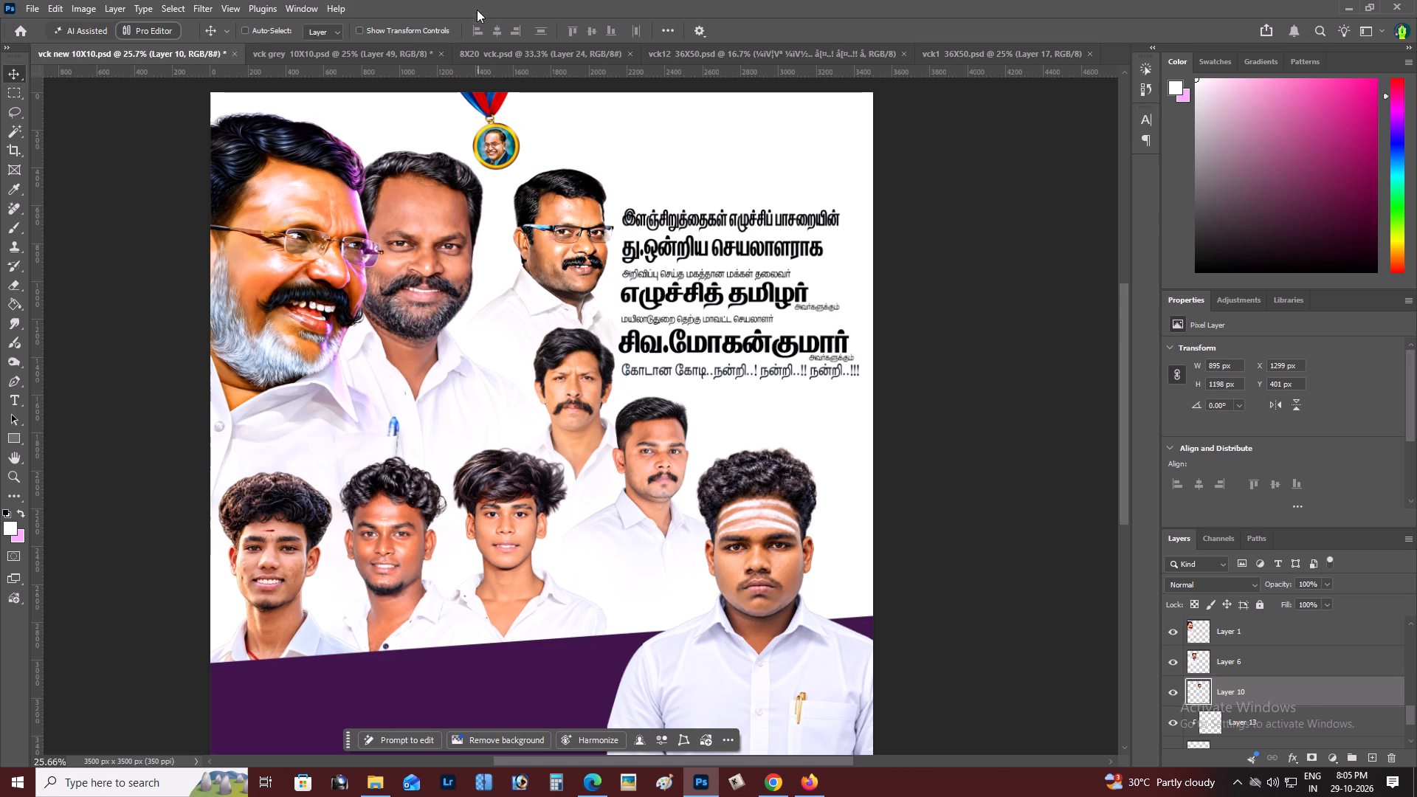
Enlarge the ribbon medal to 566 × 800 px and place it between the bearded man and the man with glasses.
right_click(495, 144)
click(526, 158)
drag(531, 159, 551, 162)
key(ctrl+t)
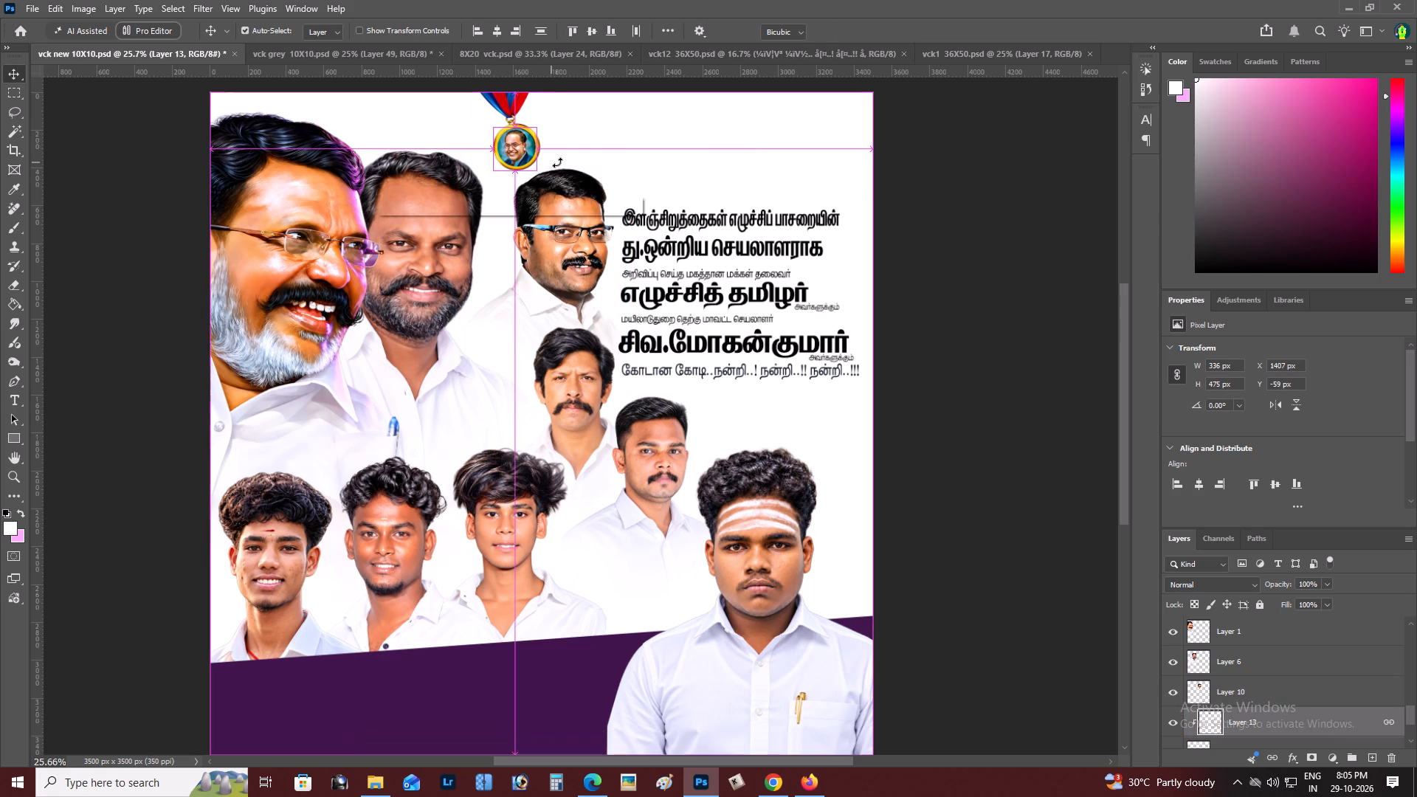
drag(545, 172, 583, 238)
drag(553, 201, 534, 195)
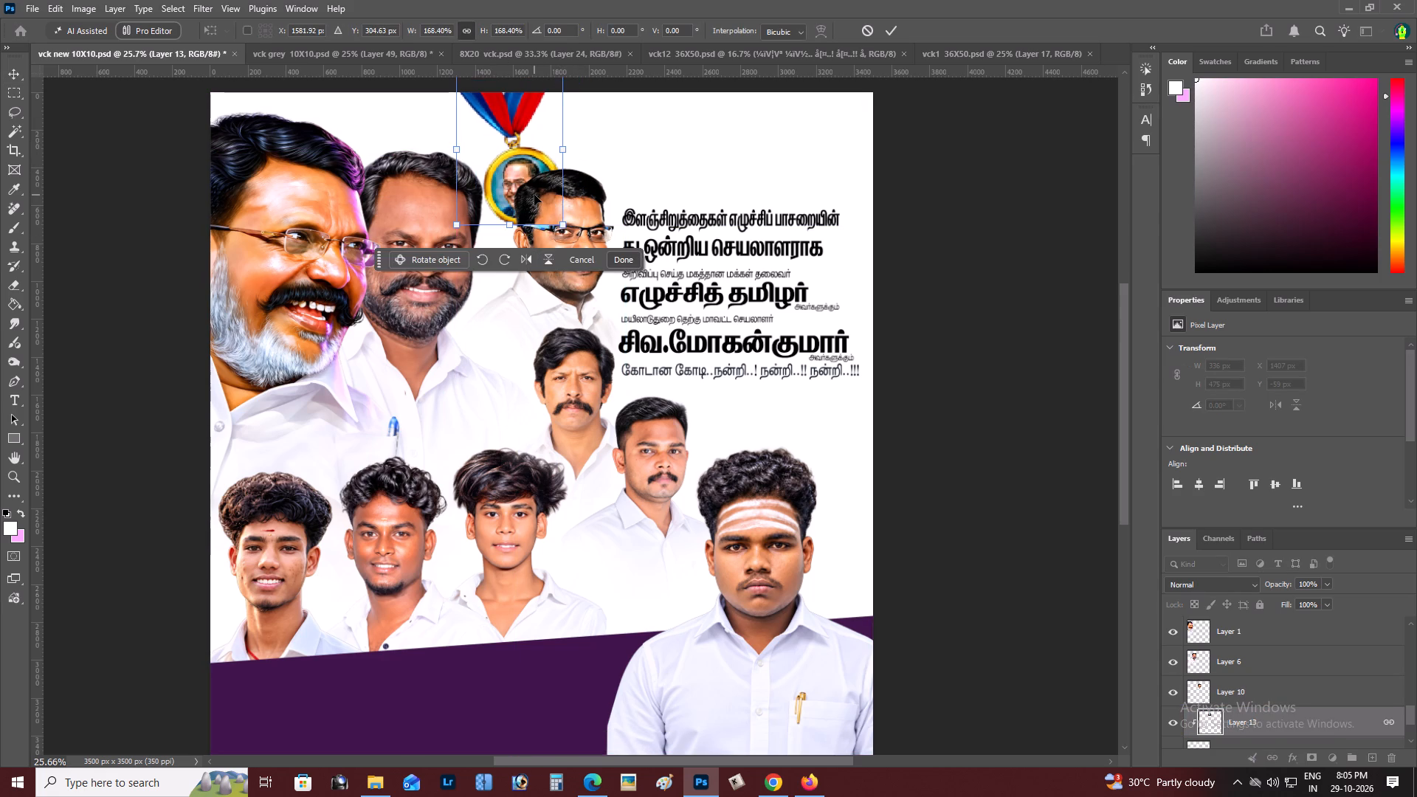
key(ctrl+Return)
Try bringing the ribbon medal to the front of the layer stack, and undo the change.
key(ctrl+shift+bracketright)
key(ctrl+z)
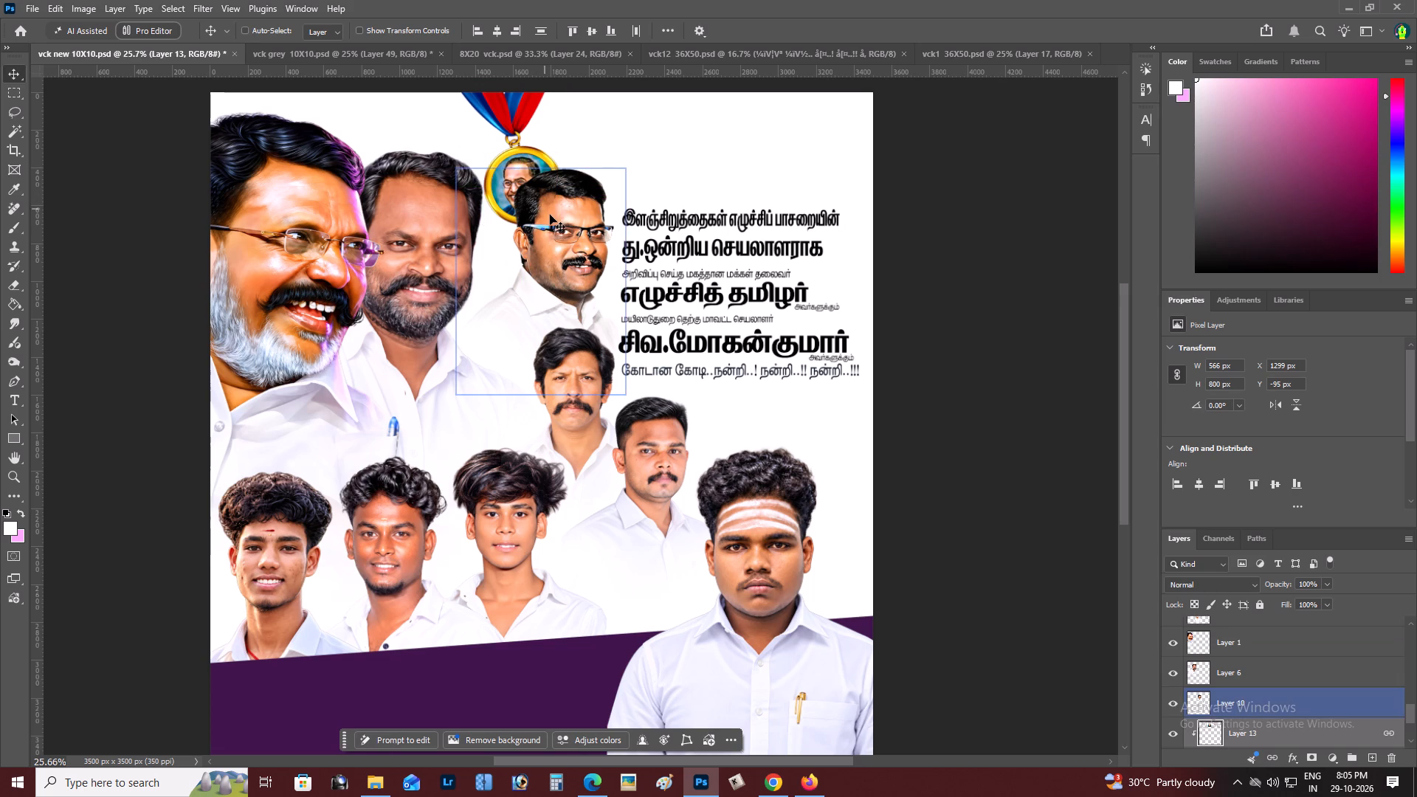
Undo the recent medal and portrait edits, back to the arrangement before the ribbon medal was brought into the poster.
right_click(550, 215)
click(565, 224)
key(ctrl+bracketleft)
key(ctrl+z)
key(ctrl+z)
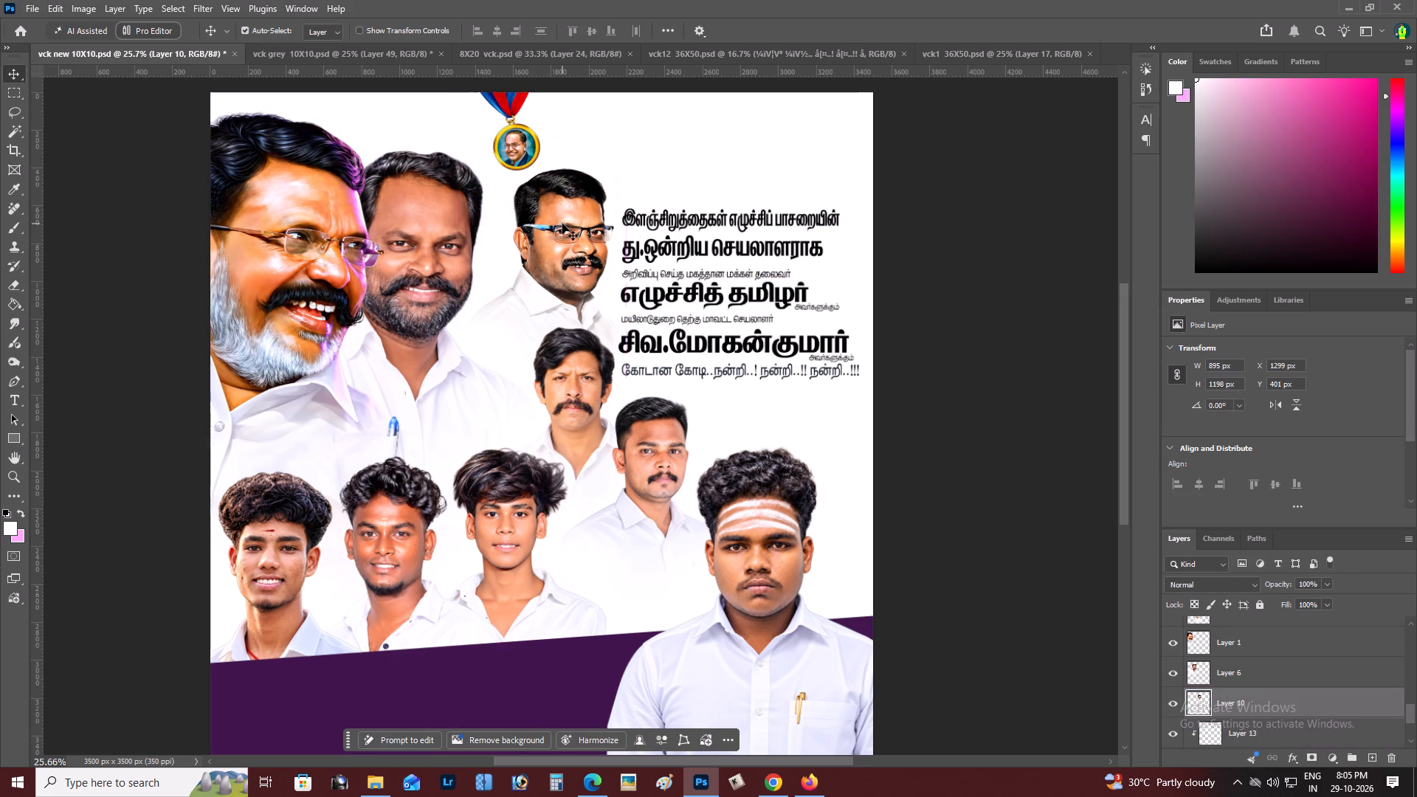
key(ctrl+z)
key(ctrl+z)
key(ctrl+z)
key(ctrl+z)
key(ctrl+z)
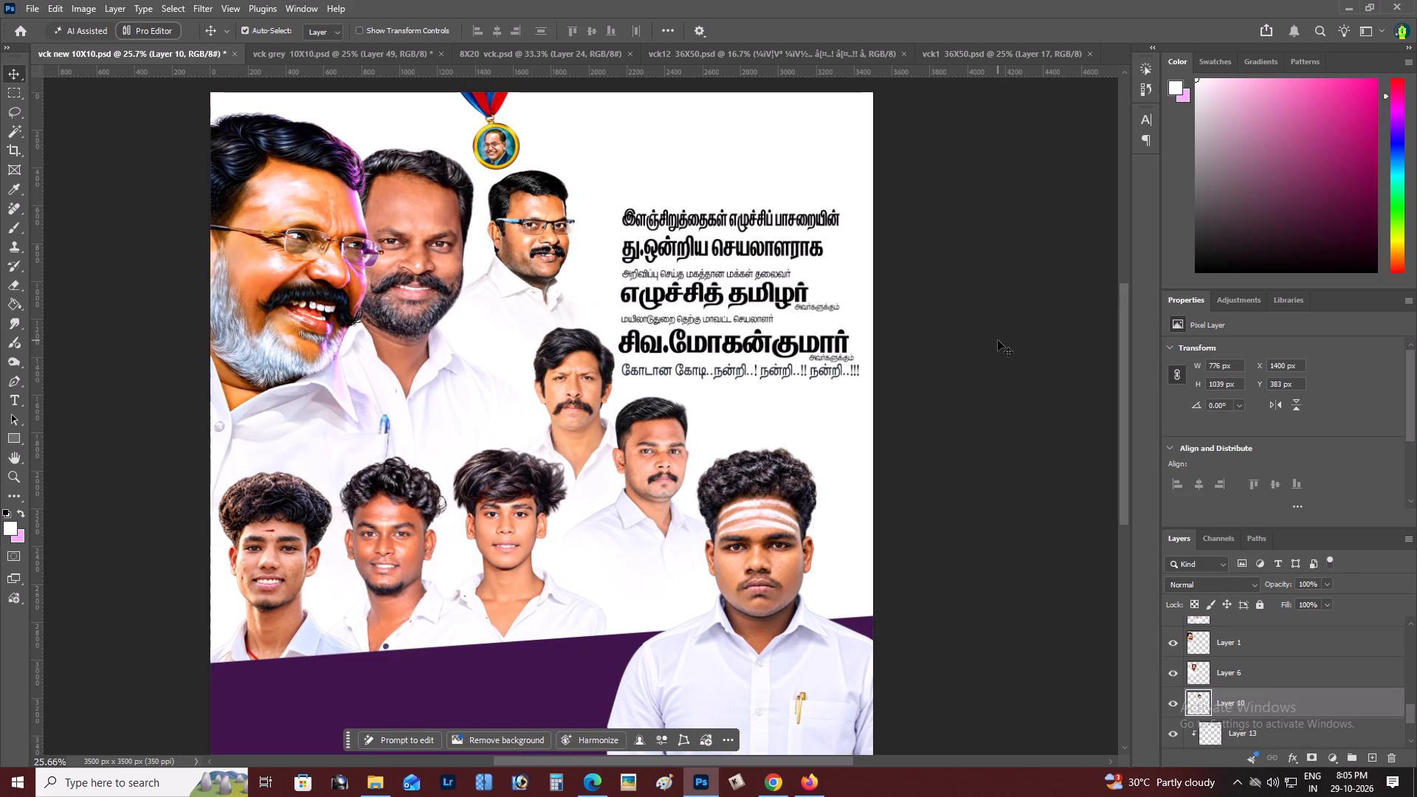
key(ctrl+z)
key(ctrl+z)
key(ctrl+z)
key(ctrl+z)
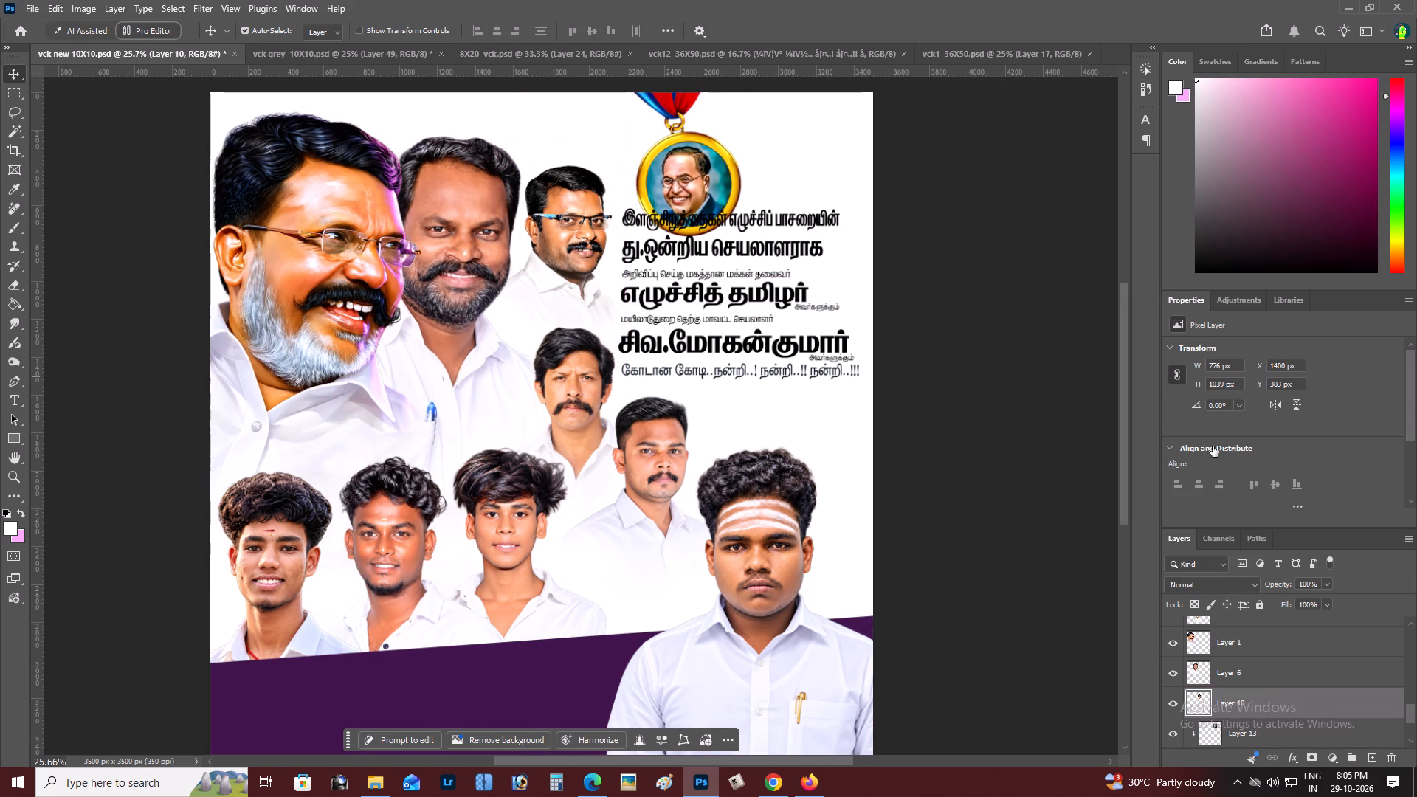
key(ctrl+z)
Add a blank layer at the top of the layer stack, above Layer 3.
scroll(1387, 696, up, 13)
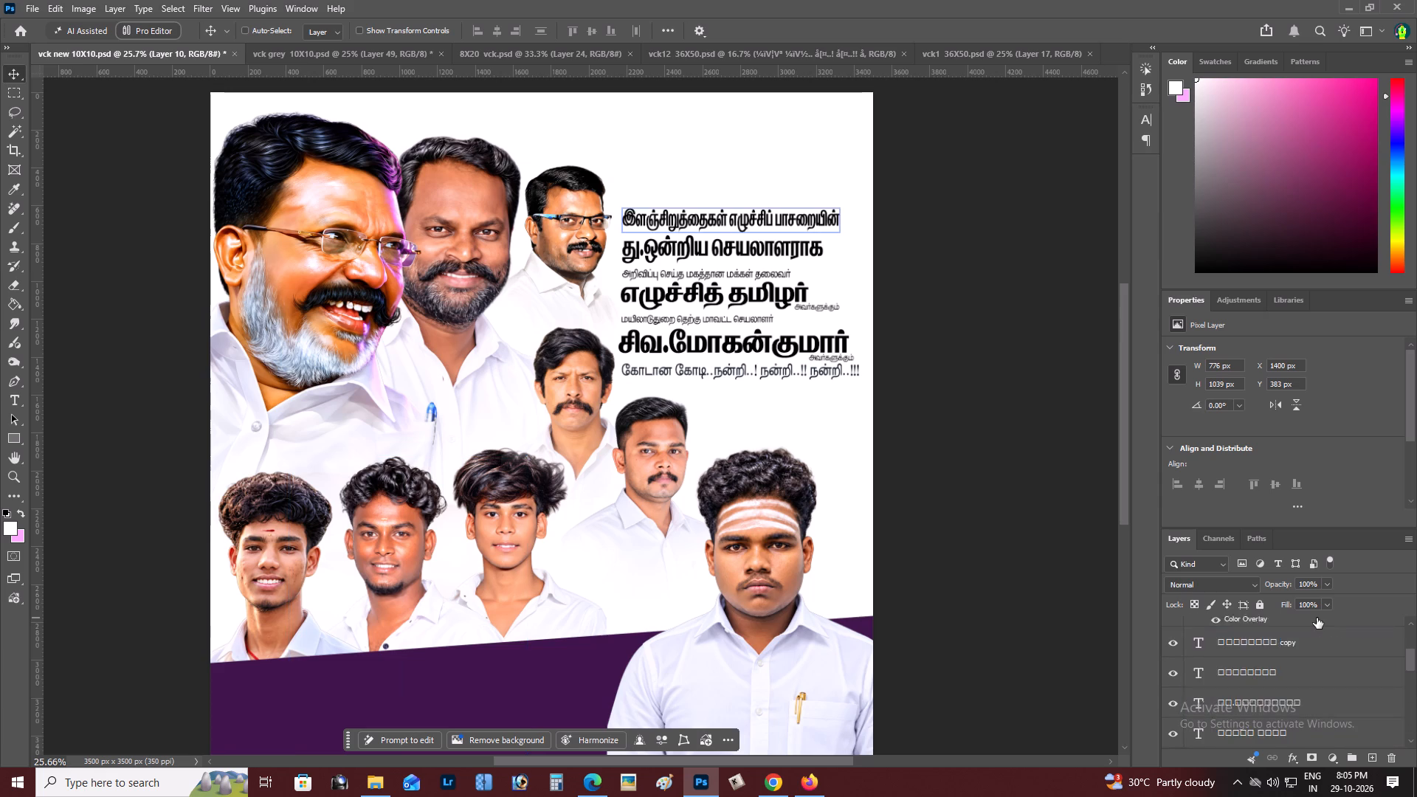
scroll(1317, 618, up, 13)
click(1322, 636)
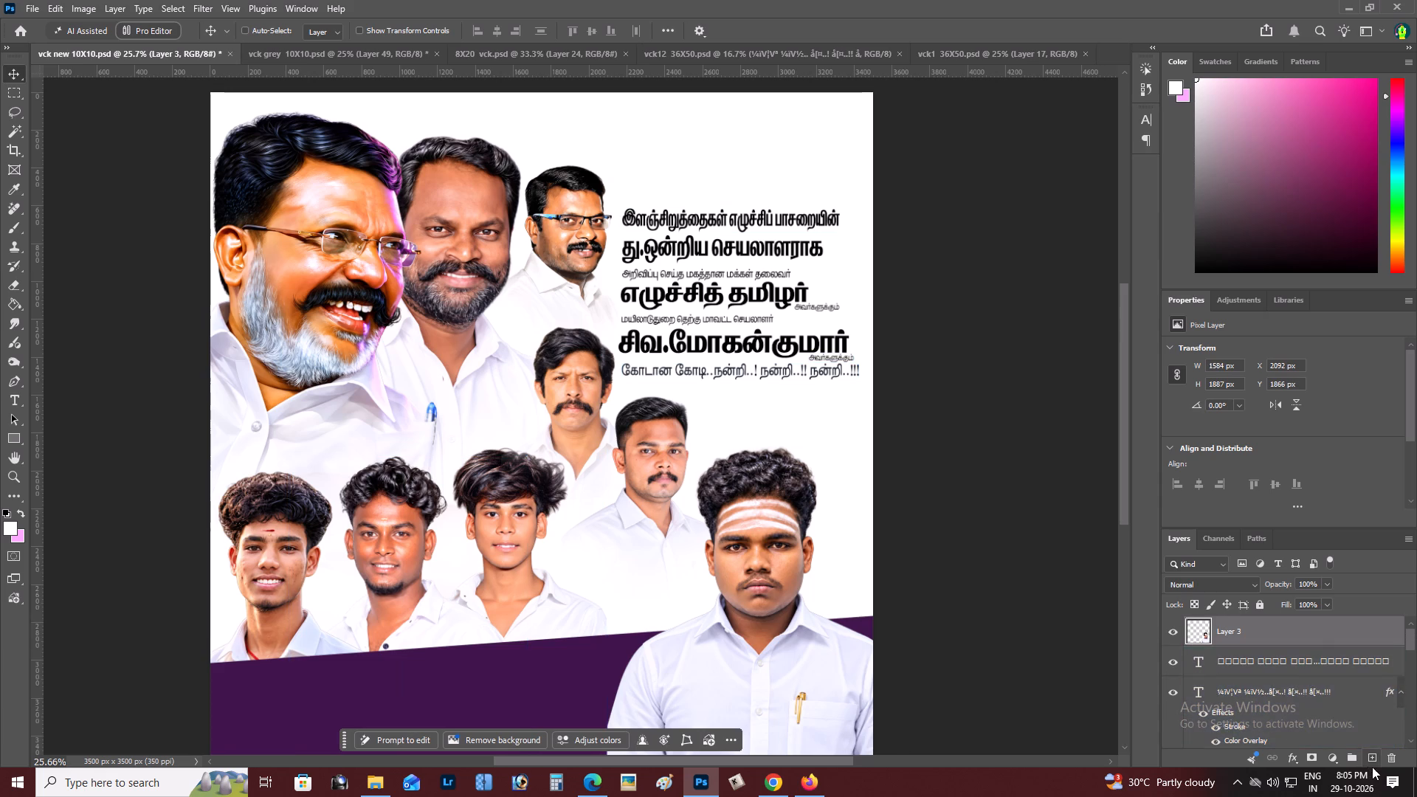
click(1371, 761)
Shrink the large grey-bearded leader's portrait to 2390 × 2340 px and place it against the poster's left edge at X -1037 px, Y 146 px.
right_click(324, 263)
click(342, 272)
drag(337, 272, 309, 267)
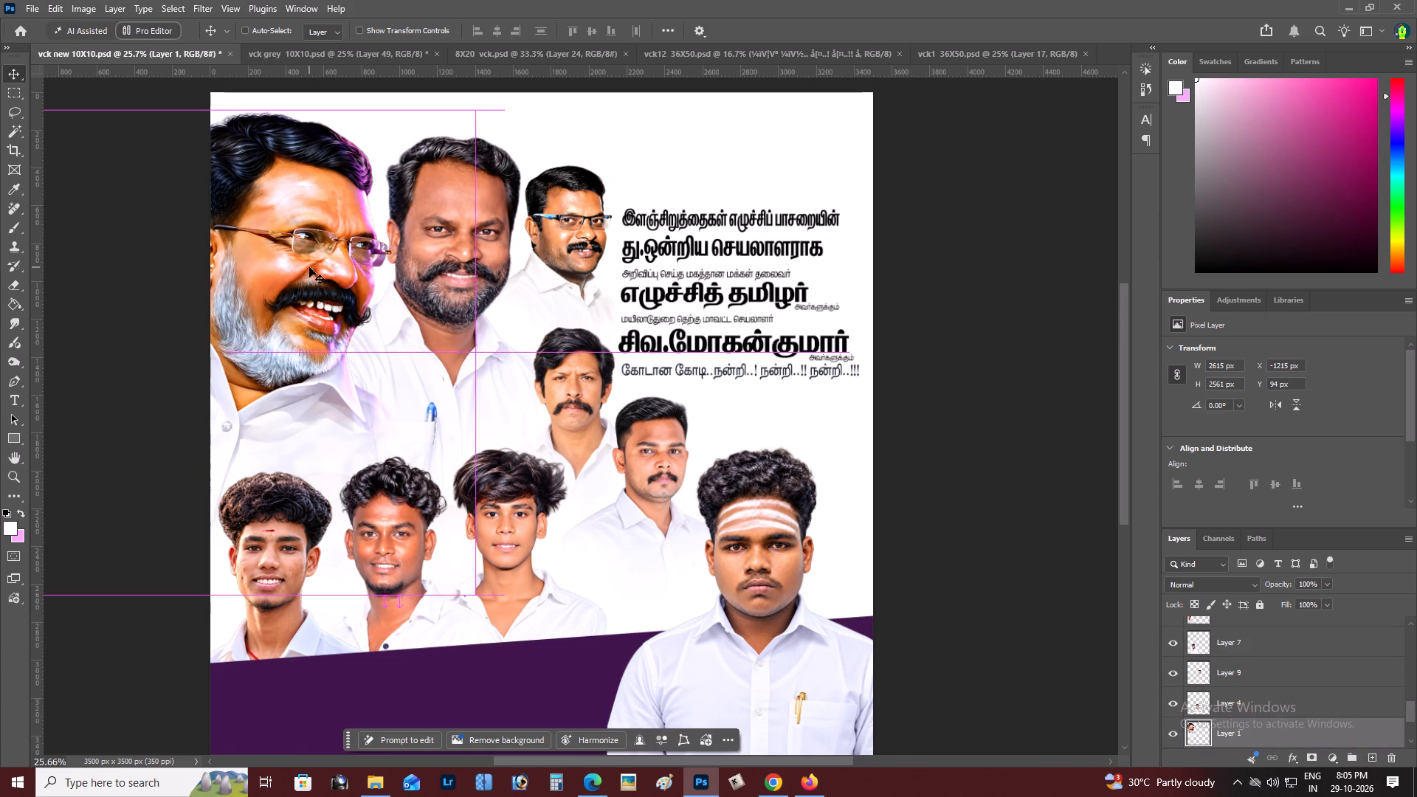
key(ctrl+t)
alt+drag(473, 113, 441, 123)
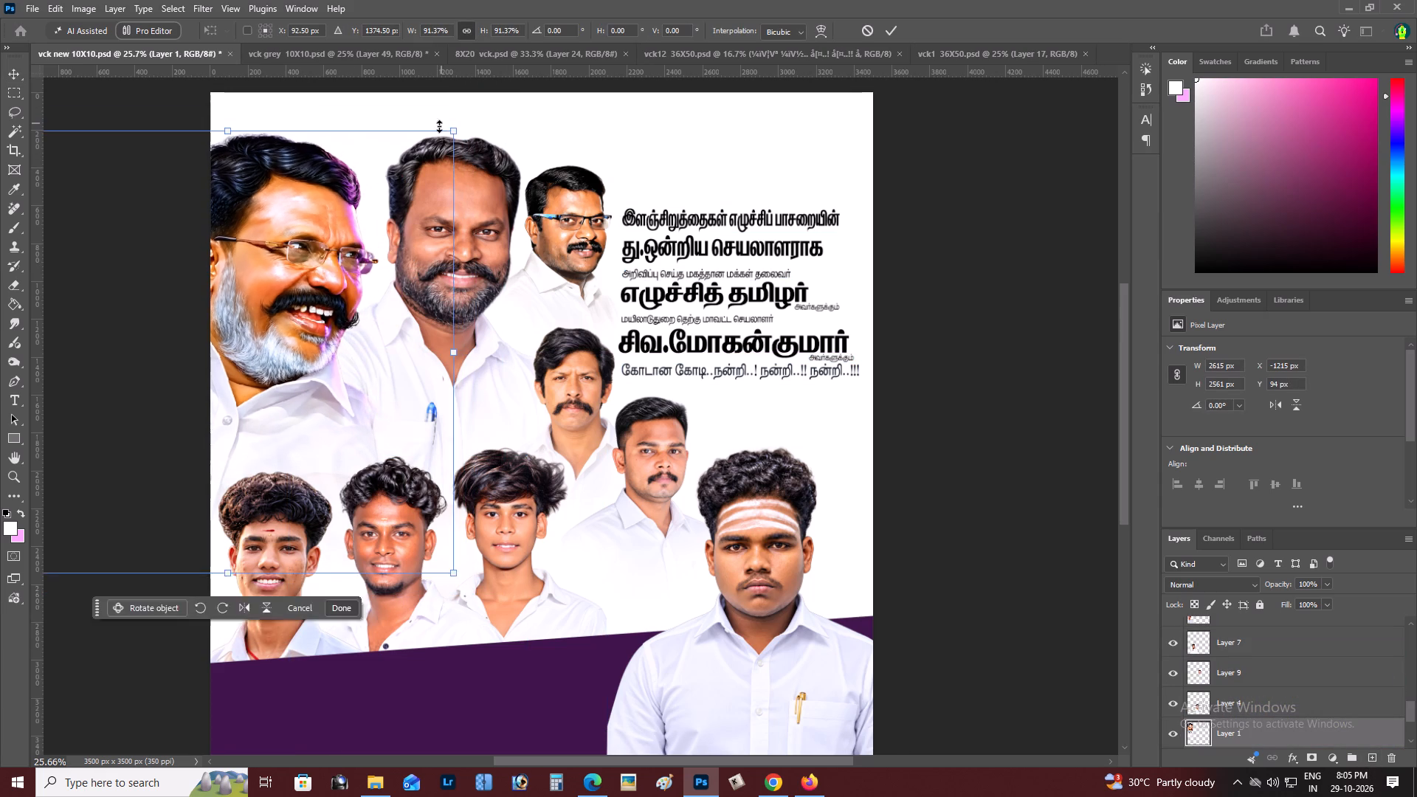
drag(399, 225, 401, 214)
key(ctrl+Return)
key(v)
key(shift+Up)
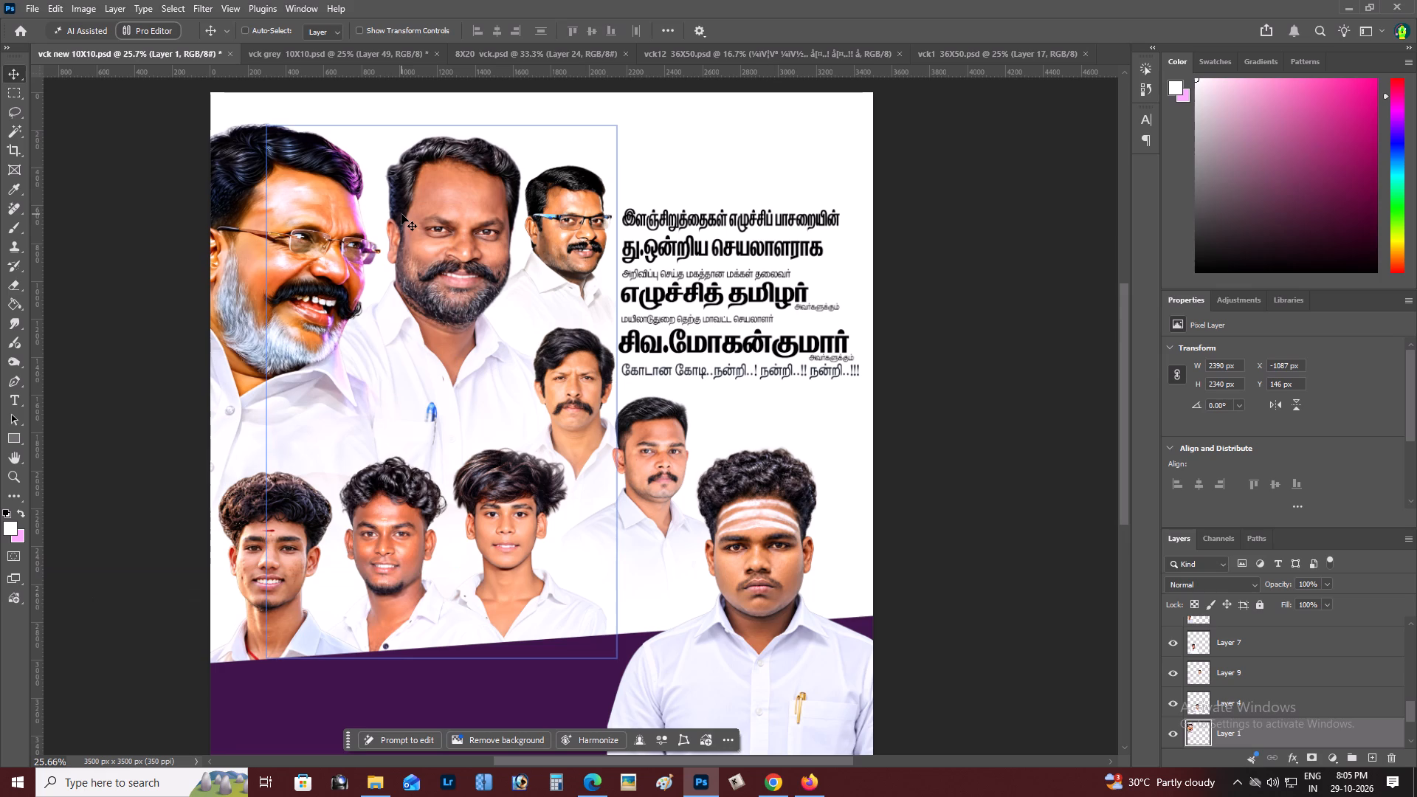
key(shift+Right)
key(shift+Right)
key(shift+Right)
key(shift+Right)
key(shift+Right)
Shrink the dark-bearded man's portrait to 1825 × 2720 px and tuck it behind the leader at X 149 px, Y 241 px.
right_click(486, 195)
click(496, 200)
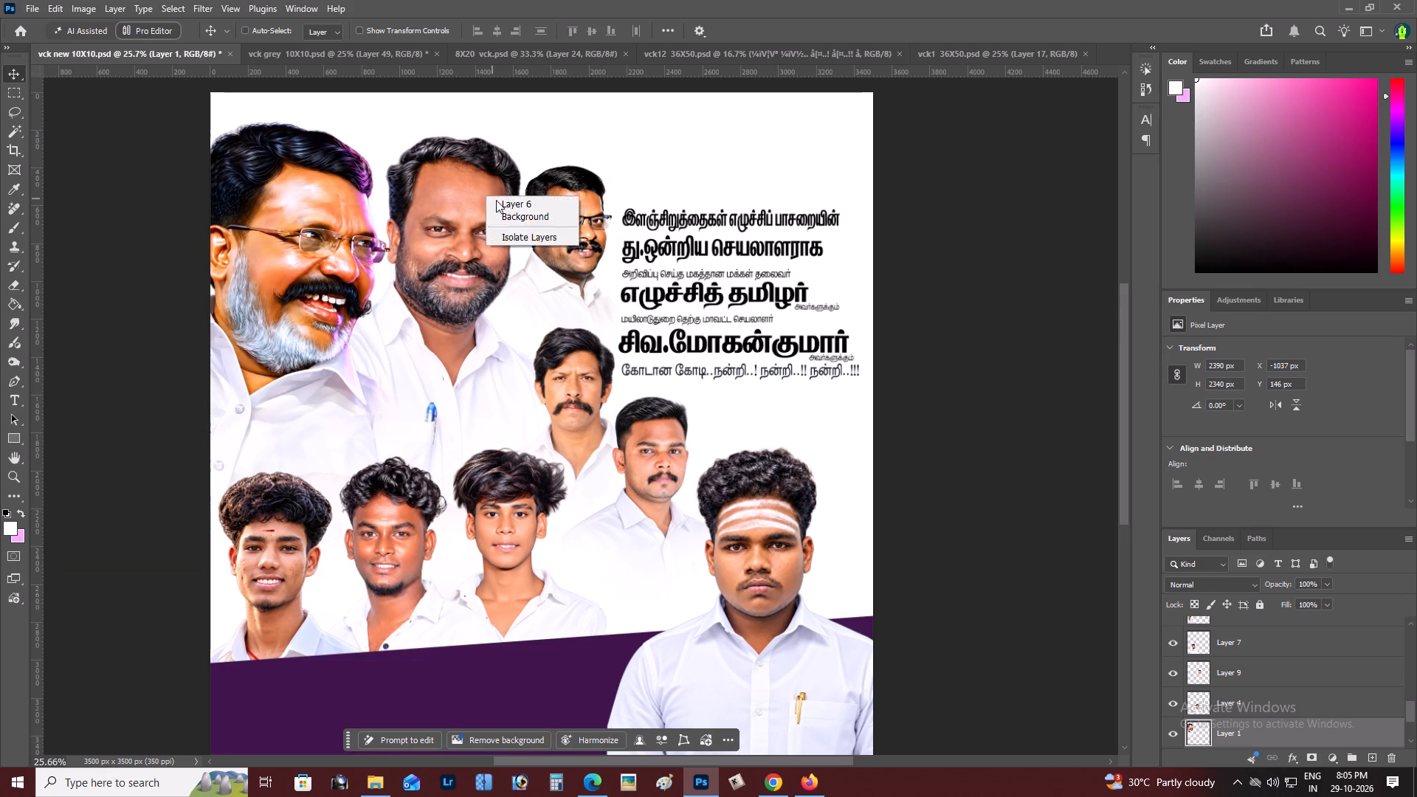
key(ctrl+t)
drag(509, 198, 476, 199)
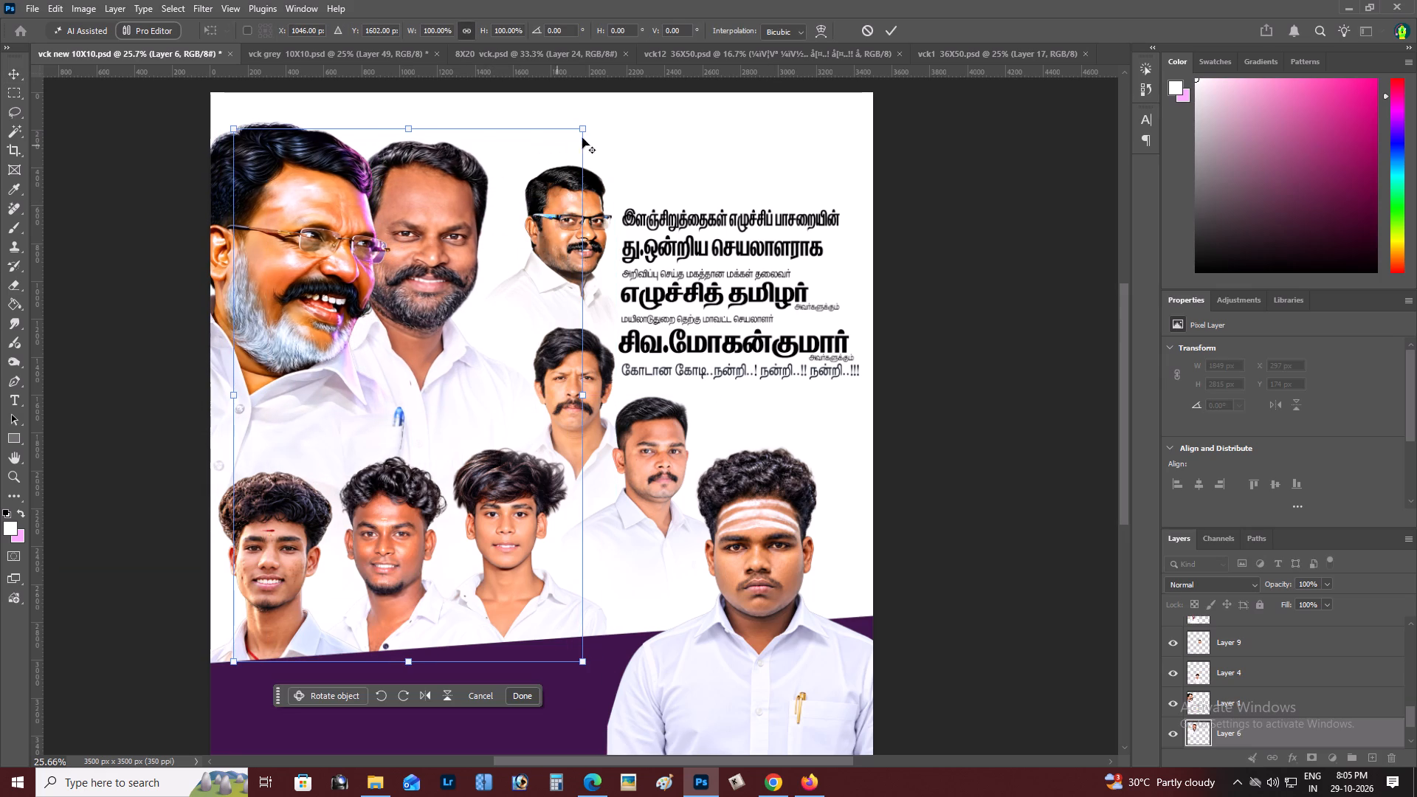
alt+drag(587, 128, 577, 131)
drag(589, 129, 586, 115)
key(ctrl+Return)
Enlarge the portrait of the man with blue-armed glasses to 1189 × 1592 px and place it at X 1046 px, Y 77 px.
right_click(556, 200)
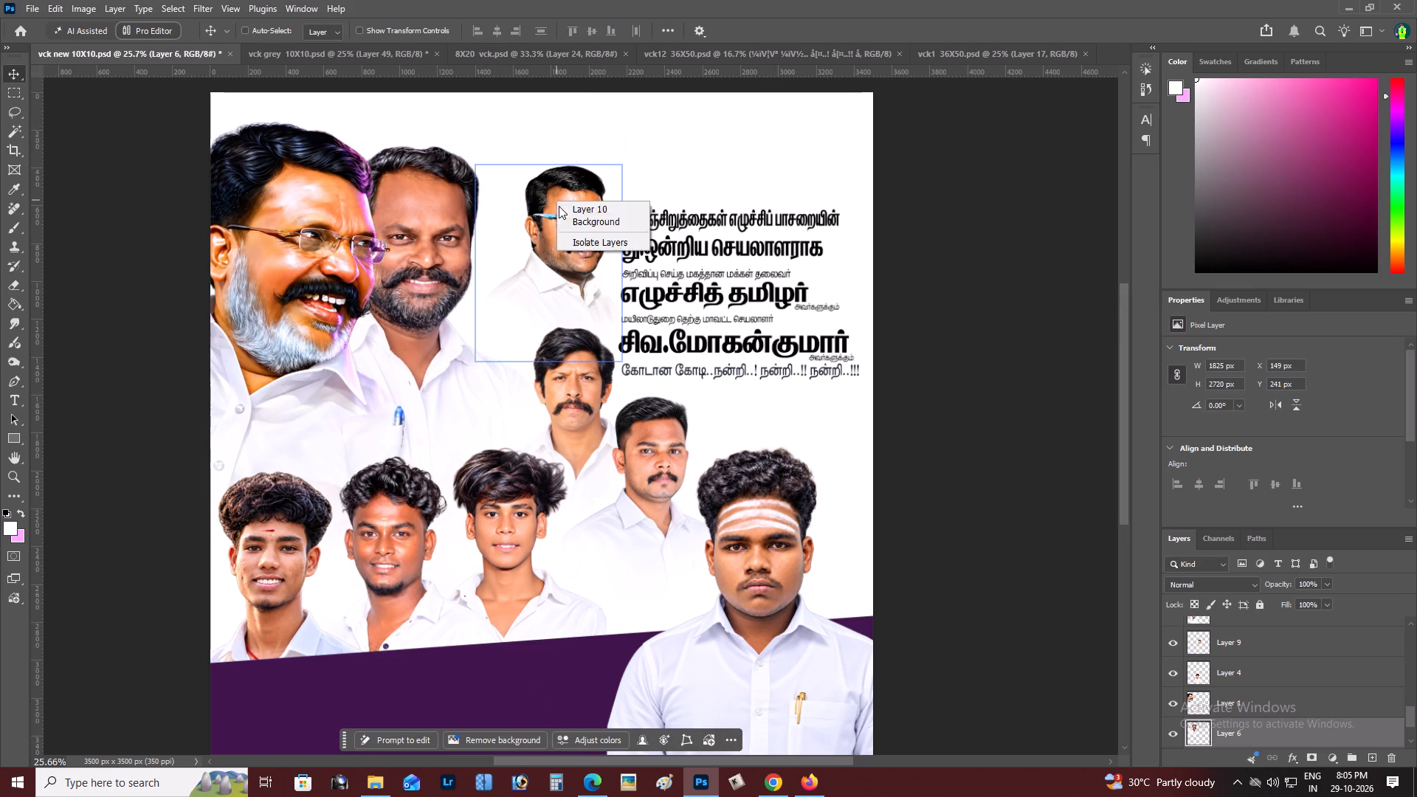
click(559, 206)
key(ctrl+t)
alt+drag(627, 163, 678, 120)
drag(633, 163, 606, 157)
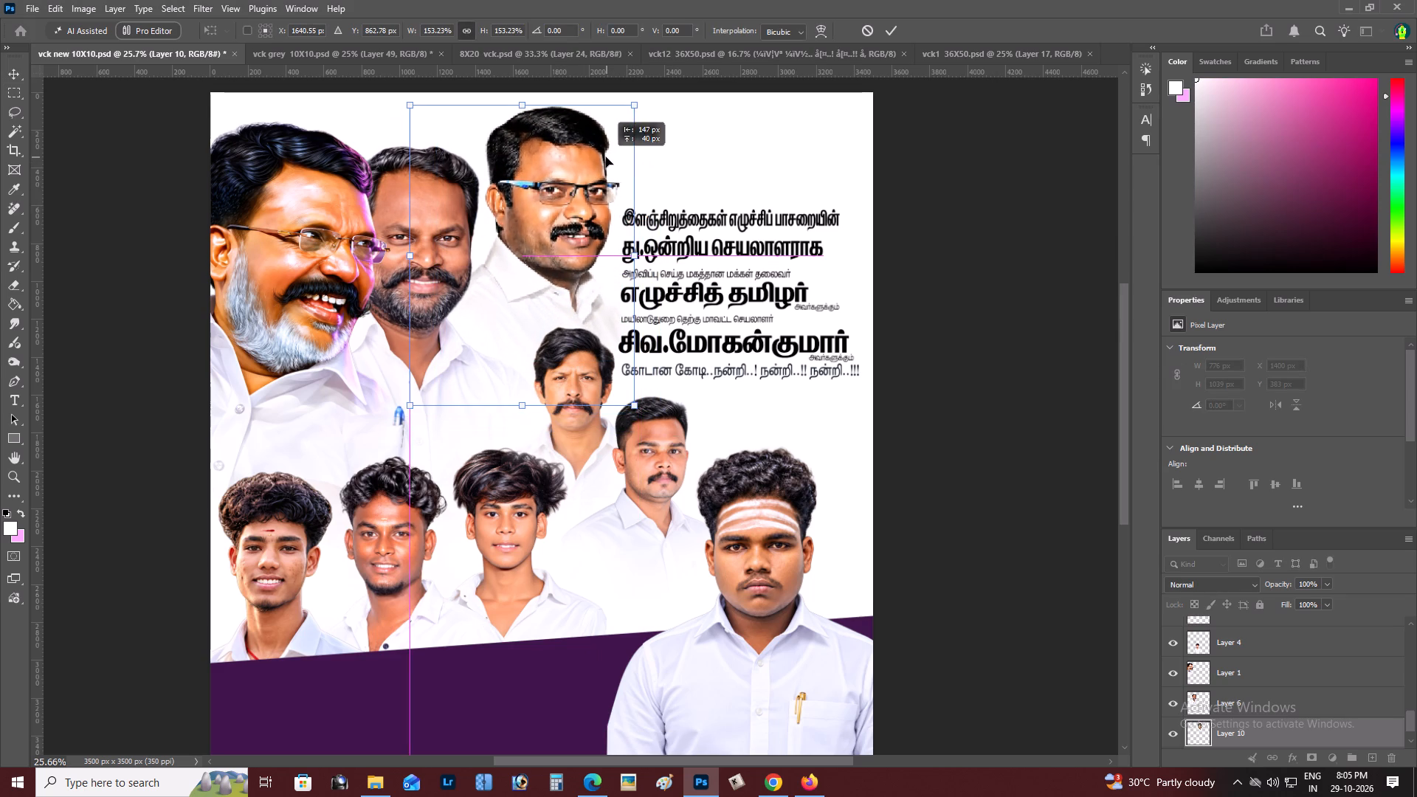
drag(606, 157, 604, 157)
key(ctrl+backslash)
key(ctrl+Return)
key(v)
key(shift+Down)
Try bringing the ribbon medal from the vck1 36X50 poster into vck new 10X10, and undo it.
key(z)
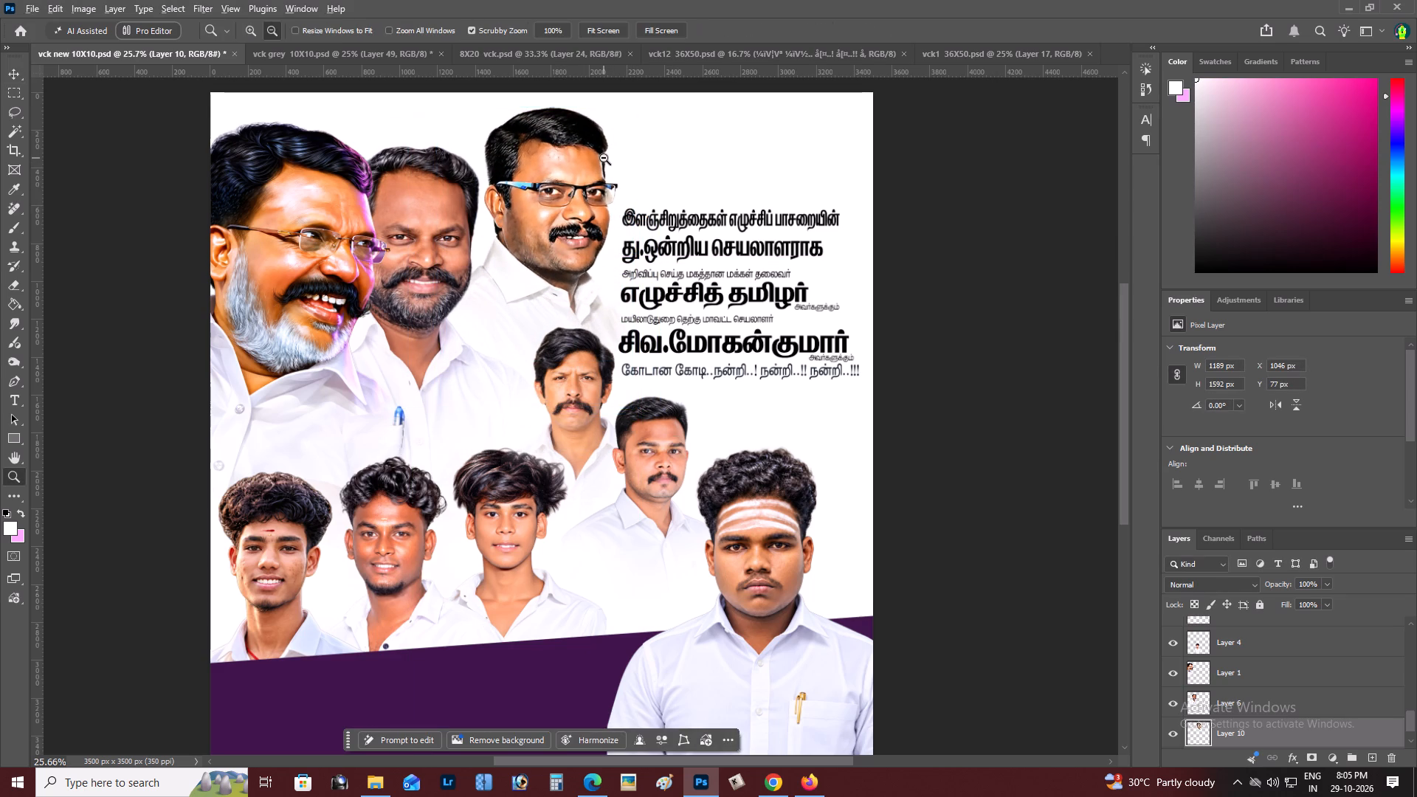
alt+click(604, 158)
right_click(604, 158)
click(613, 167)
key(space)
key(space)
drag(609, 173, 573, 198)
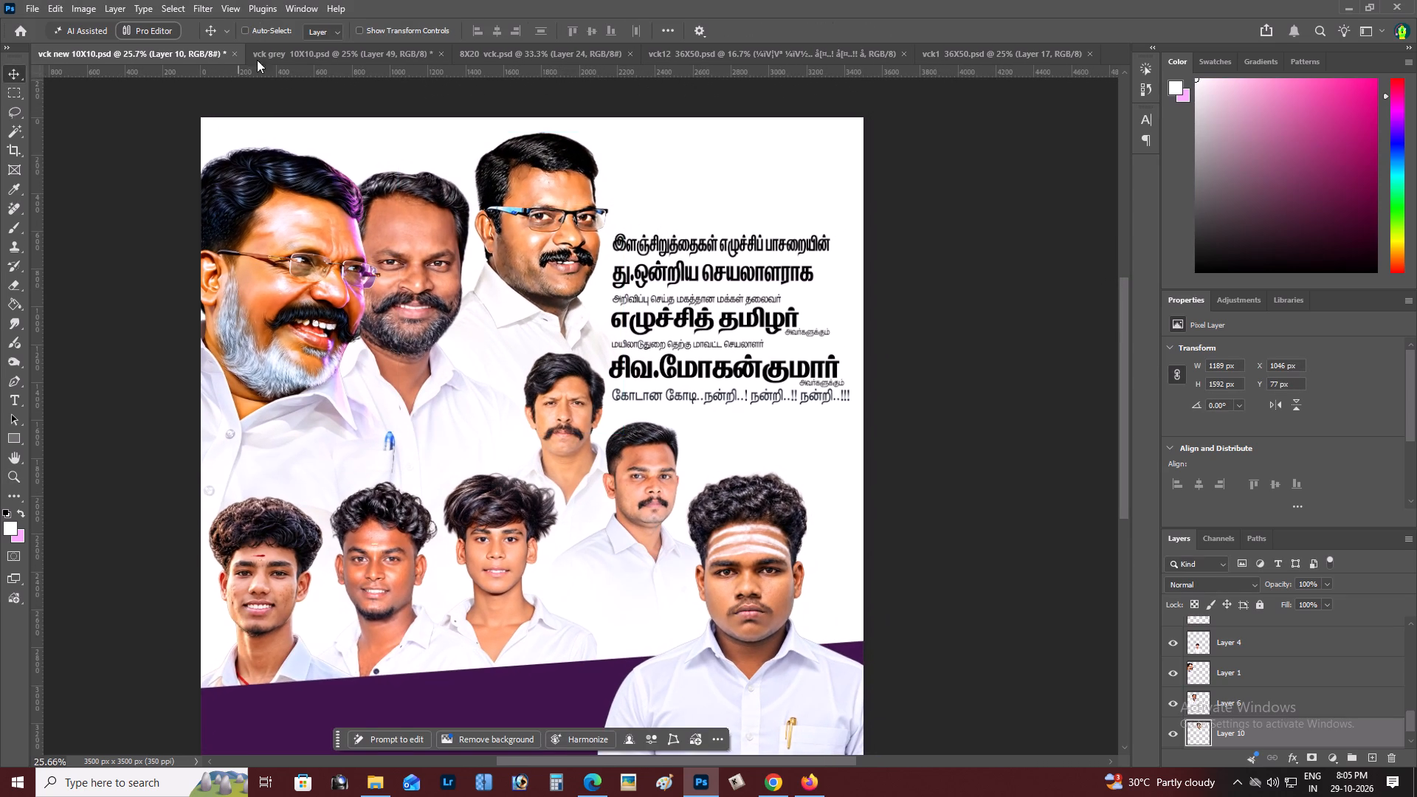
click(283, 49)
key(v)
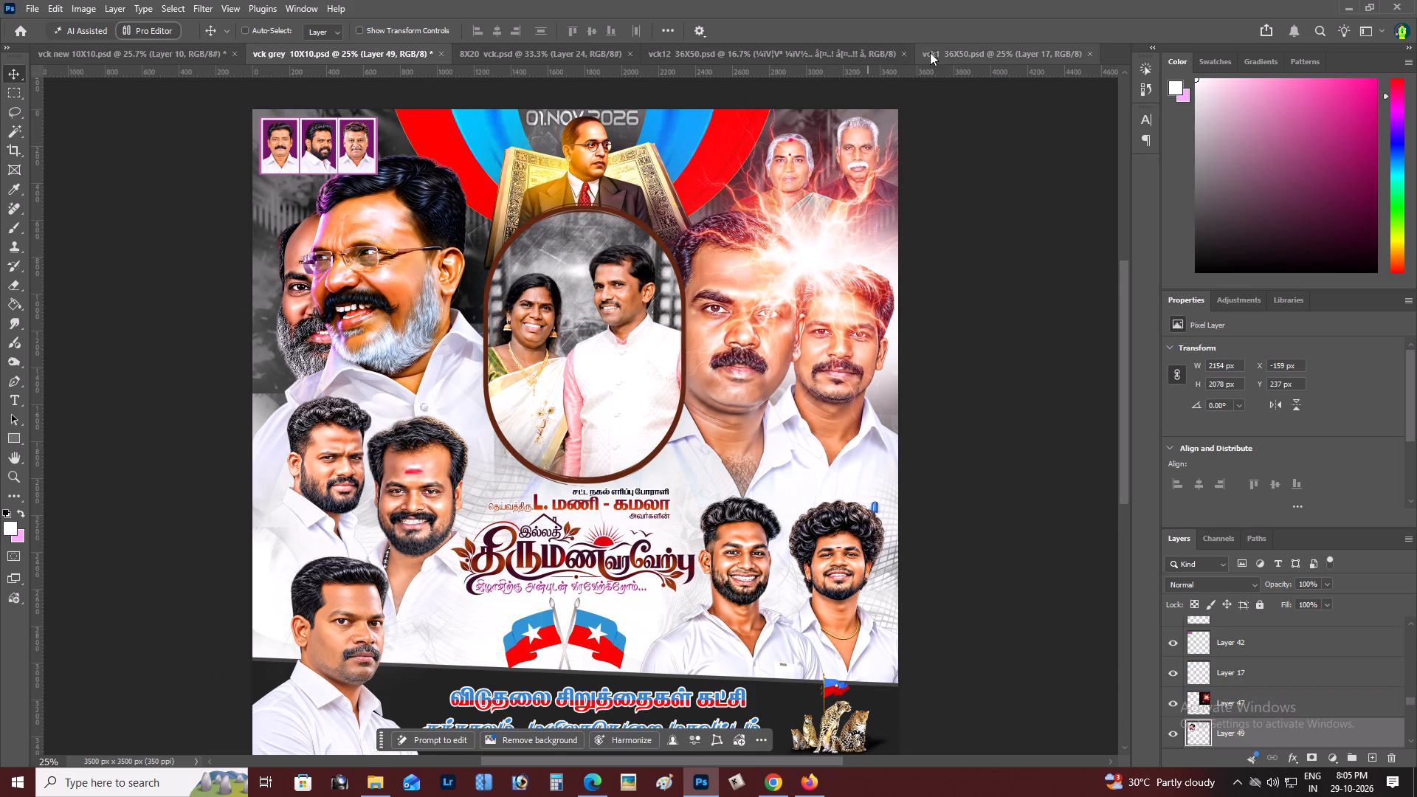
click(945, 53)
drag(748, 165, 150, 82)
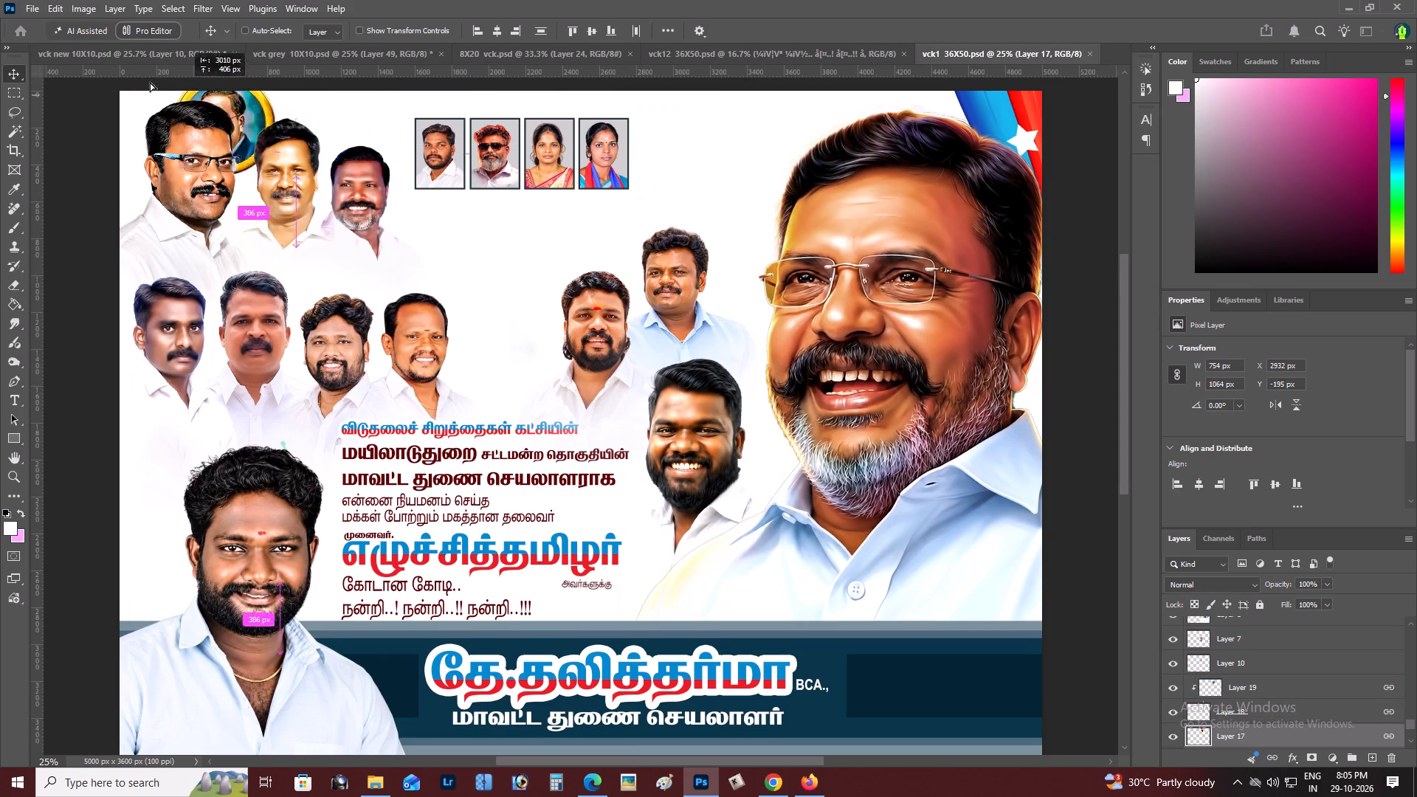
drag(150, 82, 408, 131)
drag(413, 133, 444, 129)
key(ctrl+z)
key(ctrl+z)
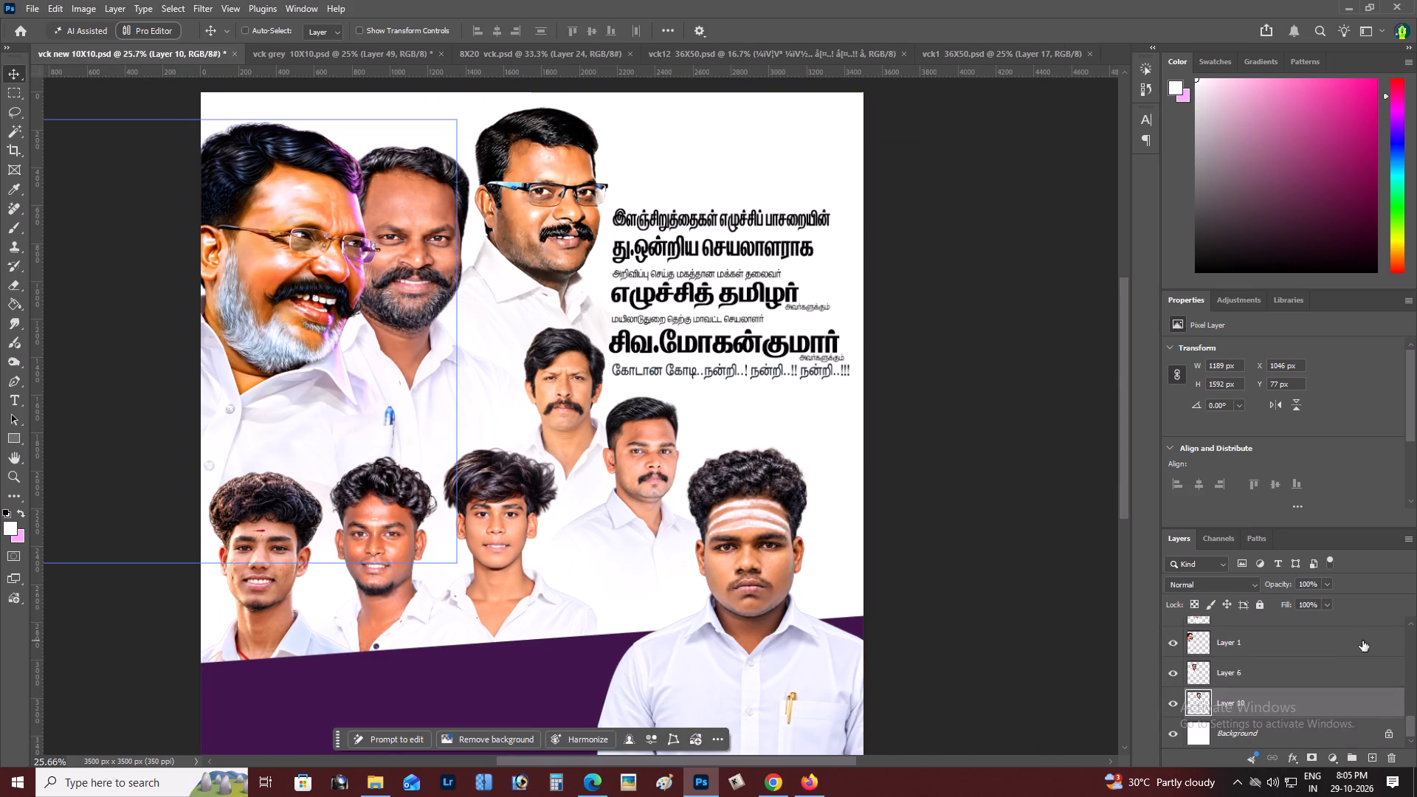
Add another blank layer at the top of the layer stack, above Layer 11.
scroll(1383, 657, up, 20)
scroll(1383, 657, up, 8)
click(1332, 632)
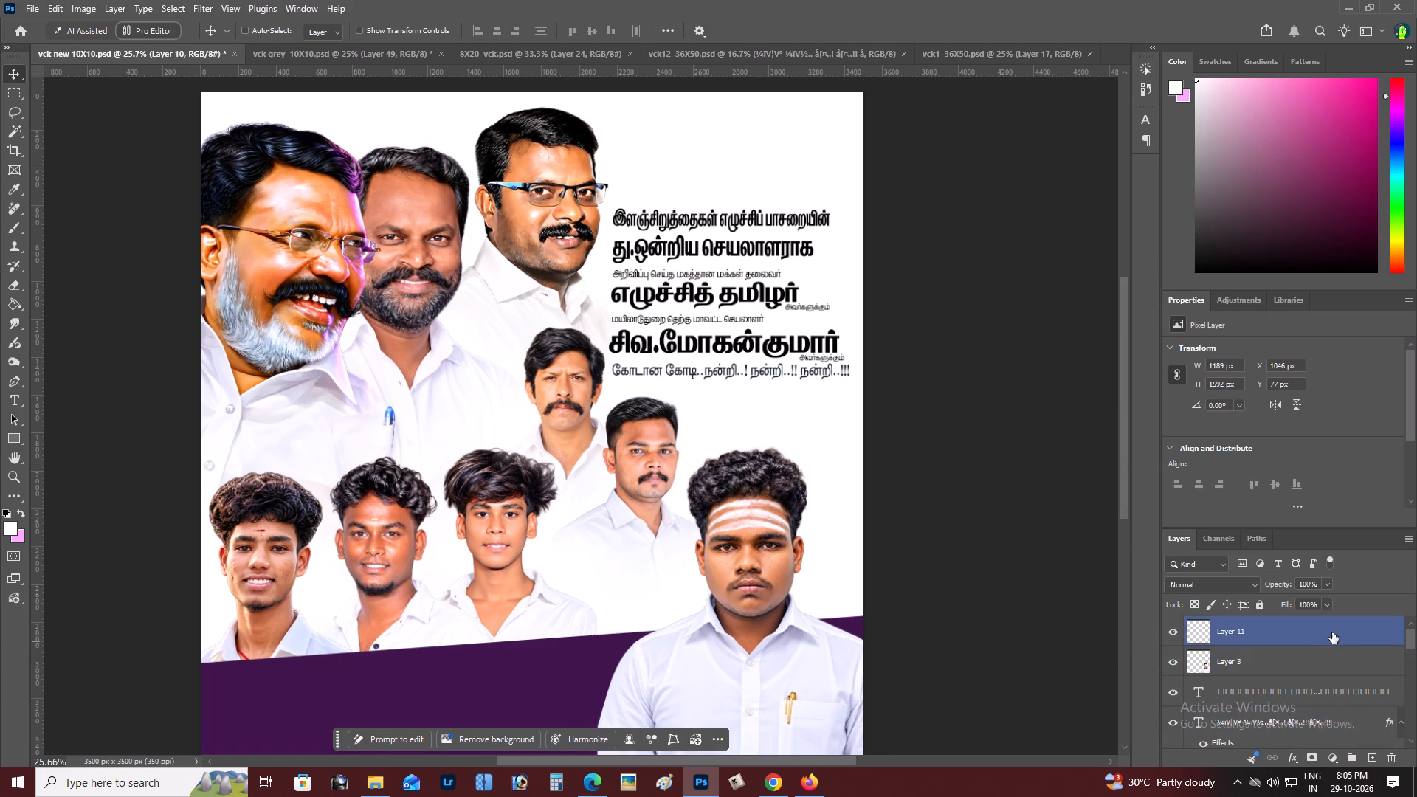
click(1369, 755)
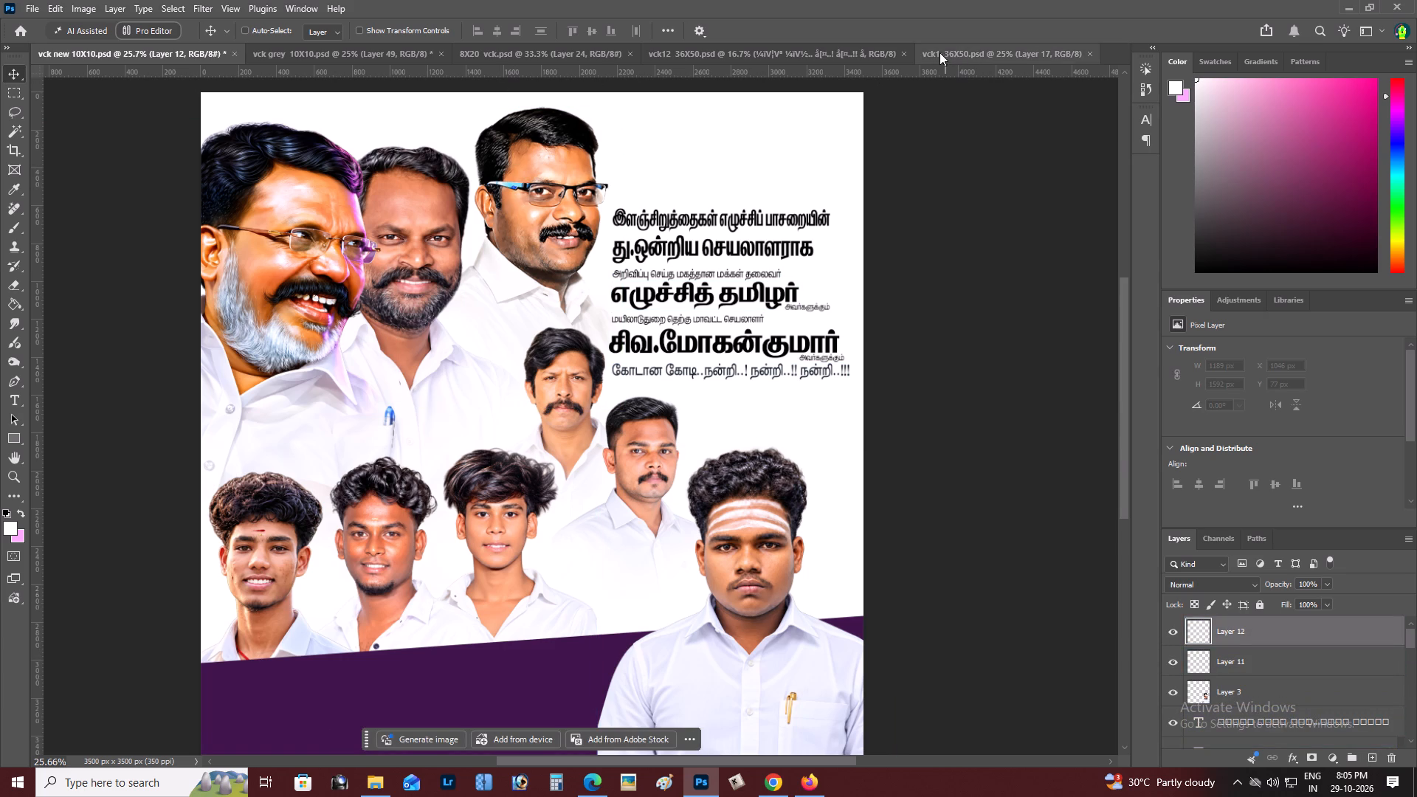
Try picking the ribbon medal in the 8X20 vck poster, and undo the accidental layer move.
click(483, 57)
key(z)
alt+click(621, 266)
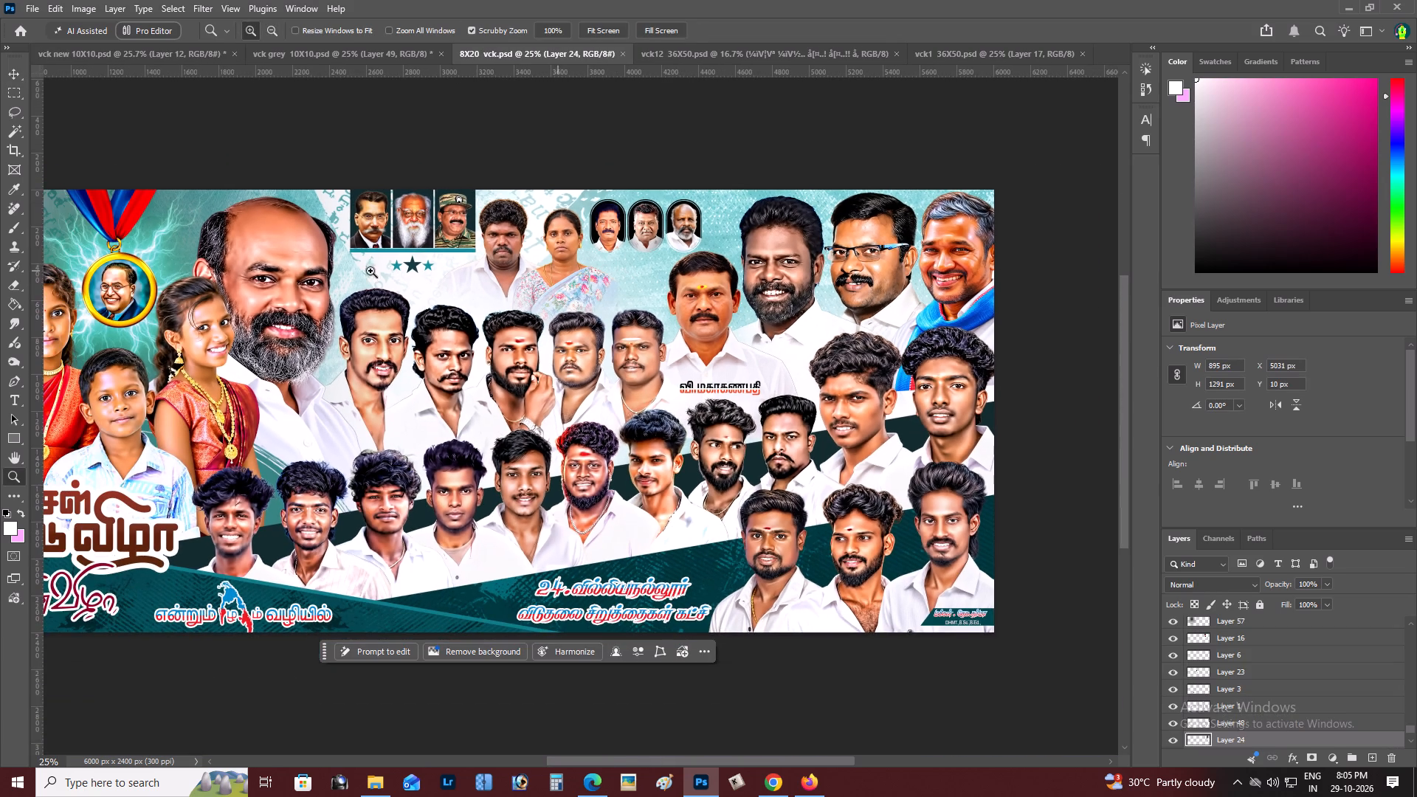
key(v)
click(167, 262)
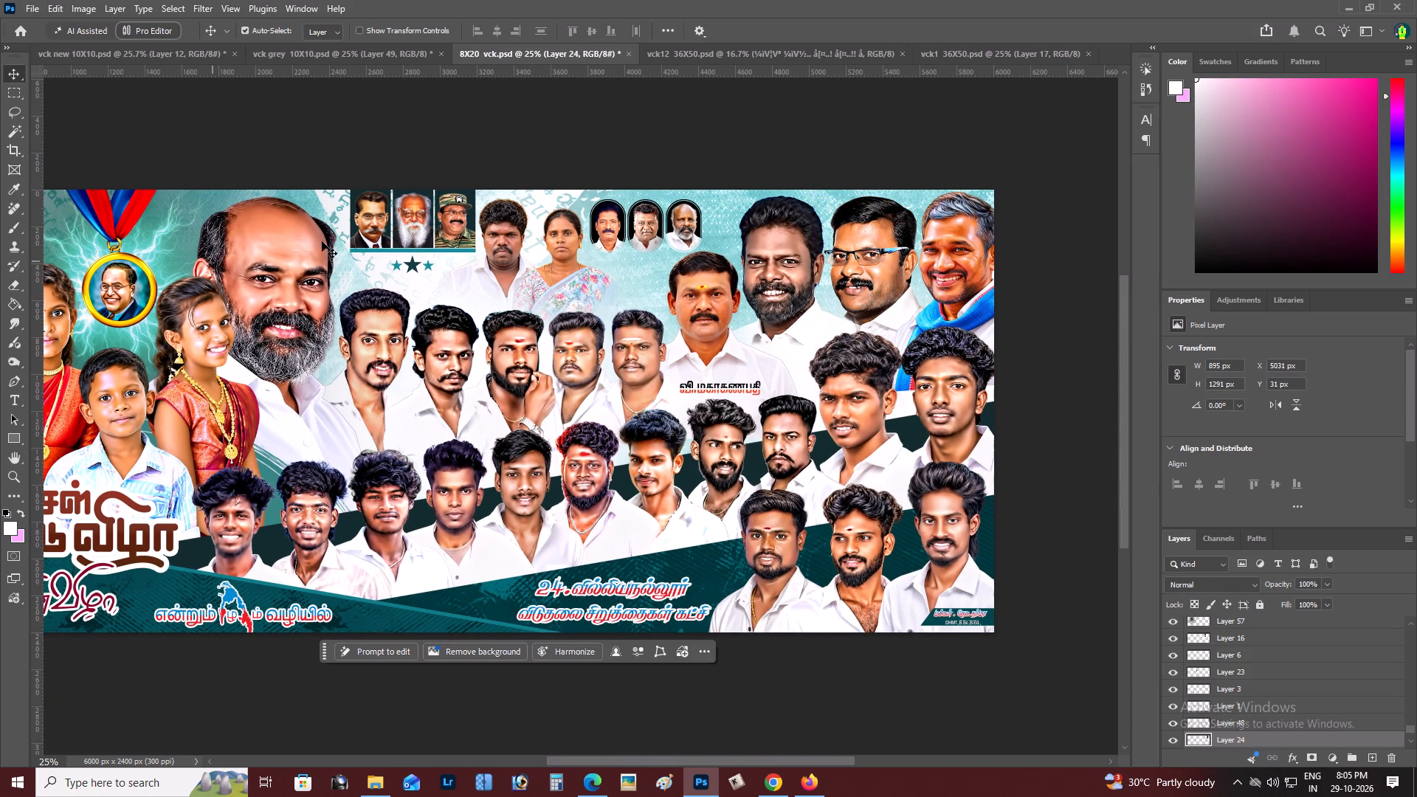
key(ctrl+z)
Copy the linked ribbon medal layers from the vck12 36X50 poster into vck new 10X10, placing them near the top at X 922 px, Y -455 px.
click(662, 50)
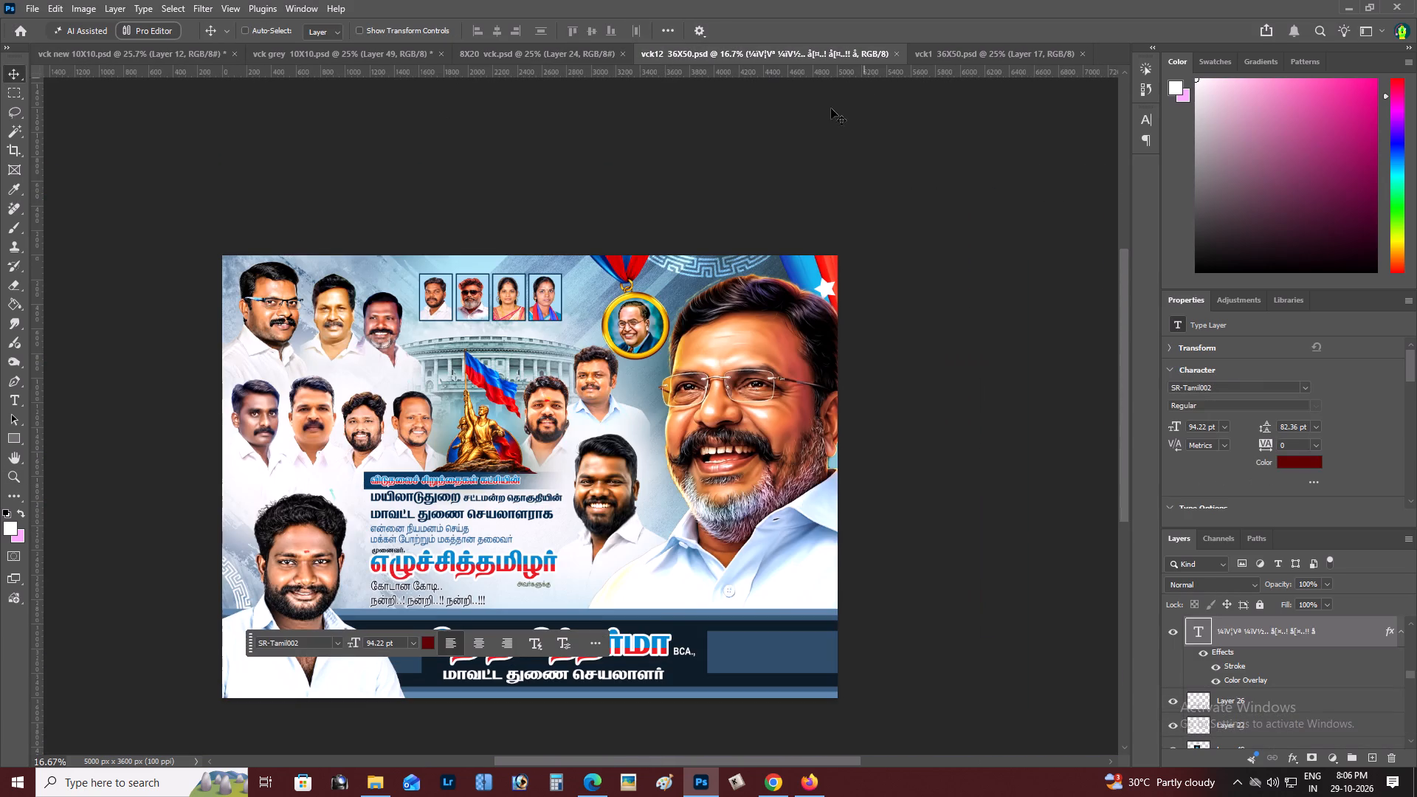
drag(602, 270, 580, 290)
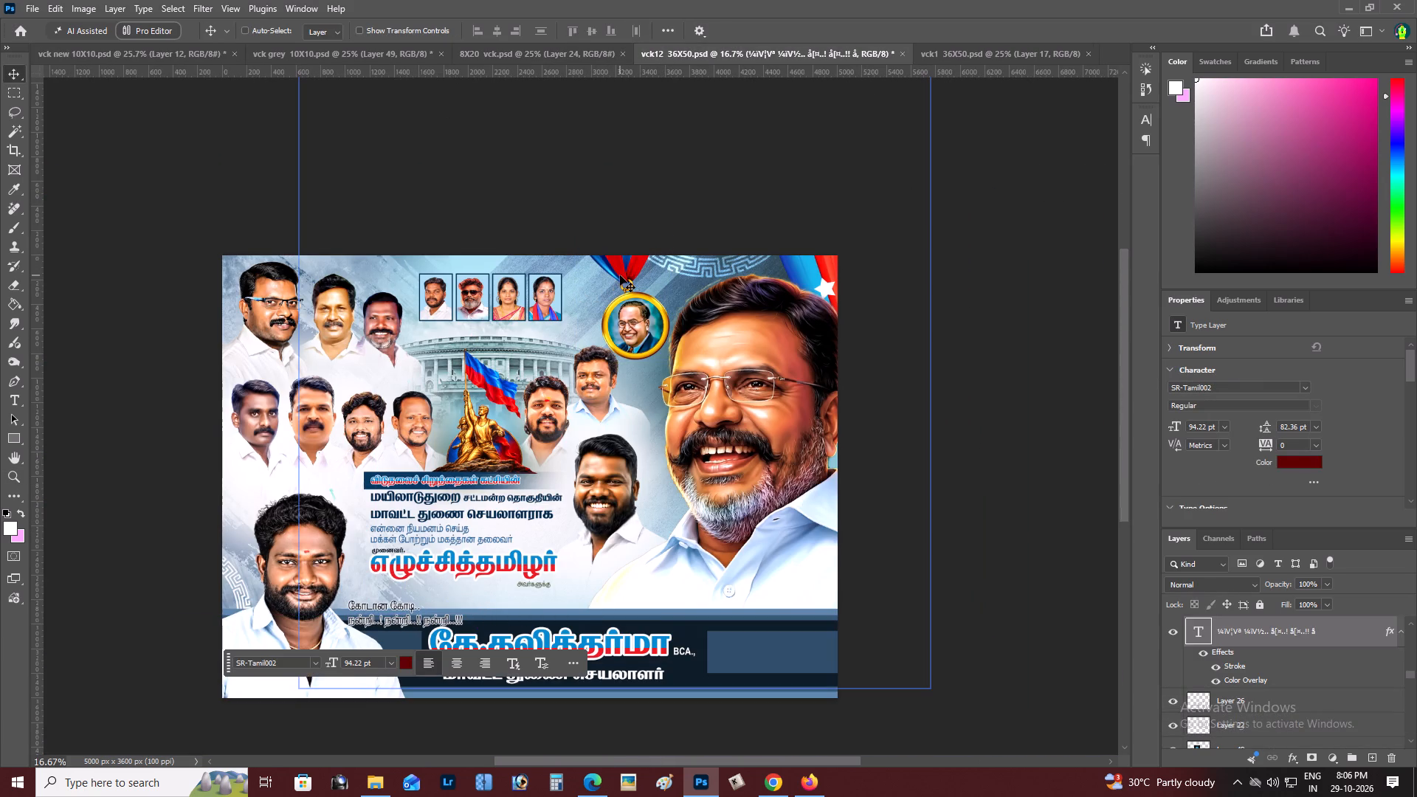
right_click(620, 275)
click(633, 277)
drag(634, 277, 639, 297)
click(655, 279)
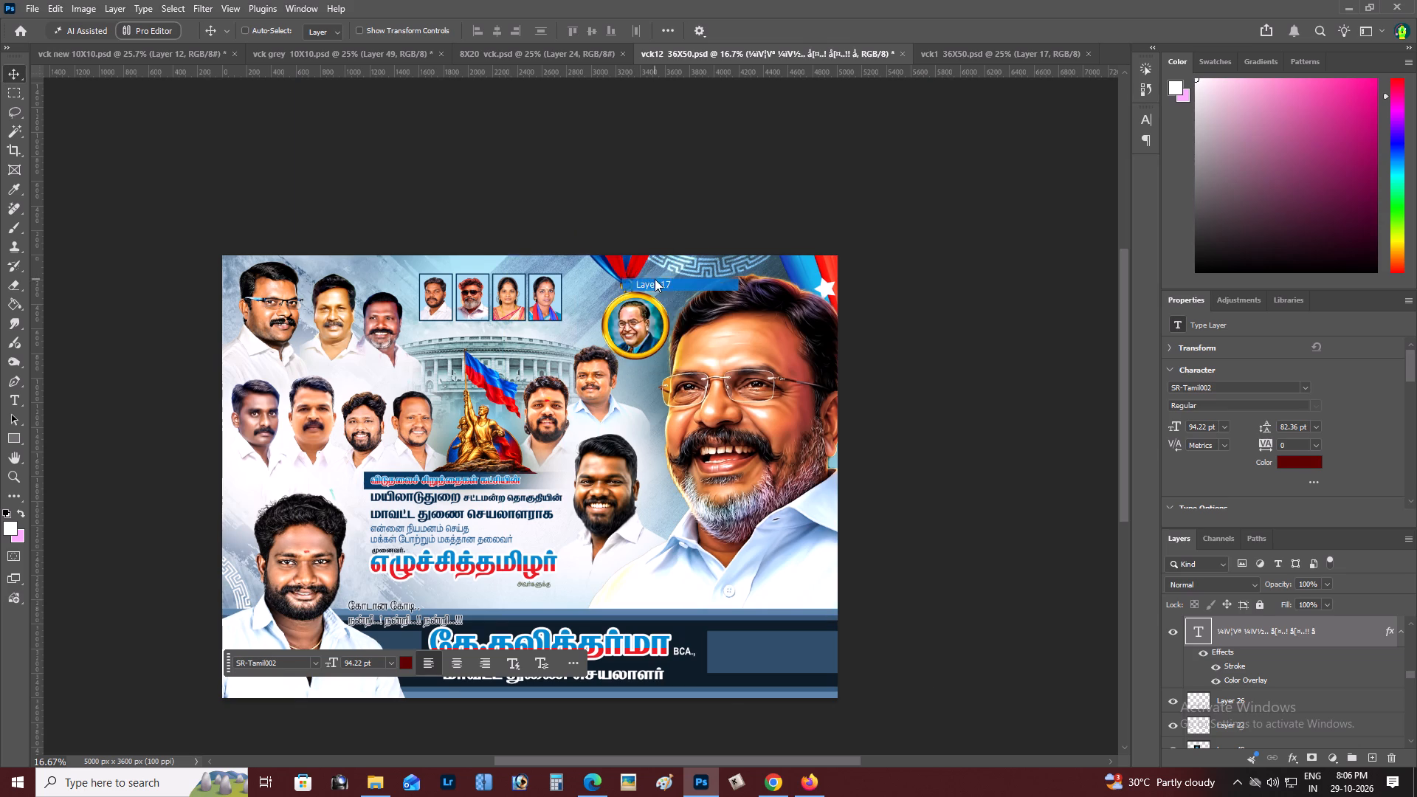
drag(606, 275, 273, 97)
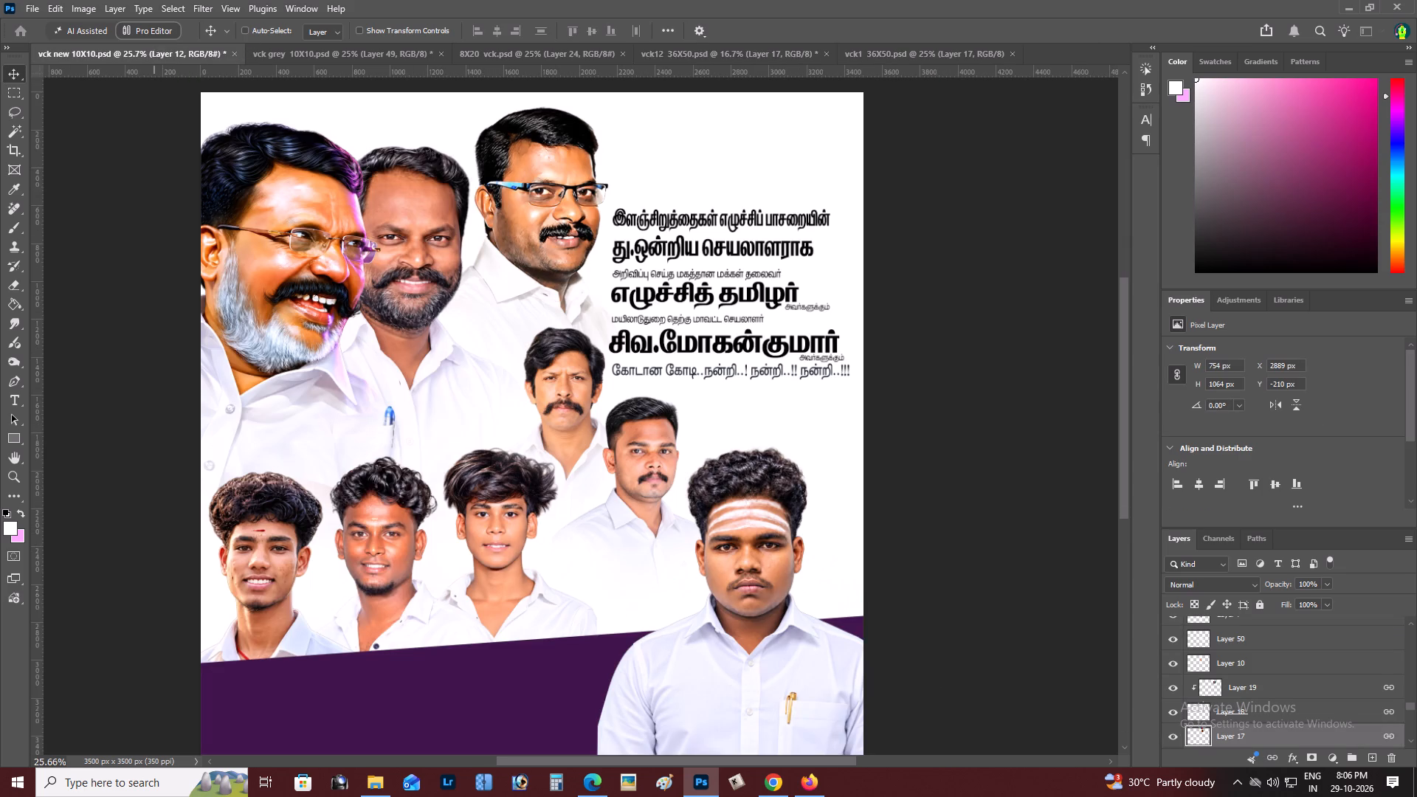
drag(273, 97, 412, 142)
drag(413, 142, 451, 104)
Scale the medal down to 398 × 612 px, rotate it about 6.3°, and hang it from the top edge at X 1152 px, Y -47 px.
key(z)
click(499, 165)
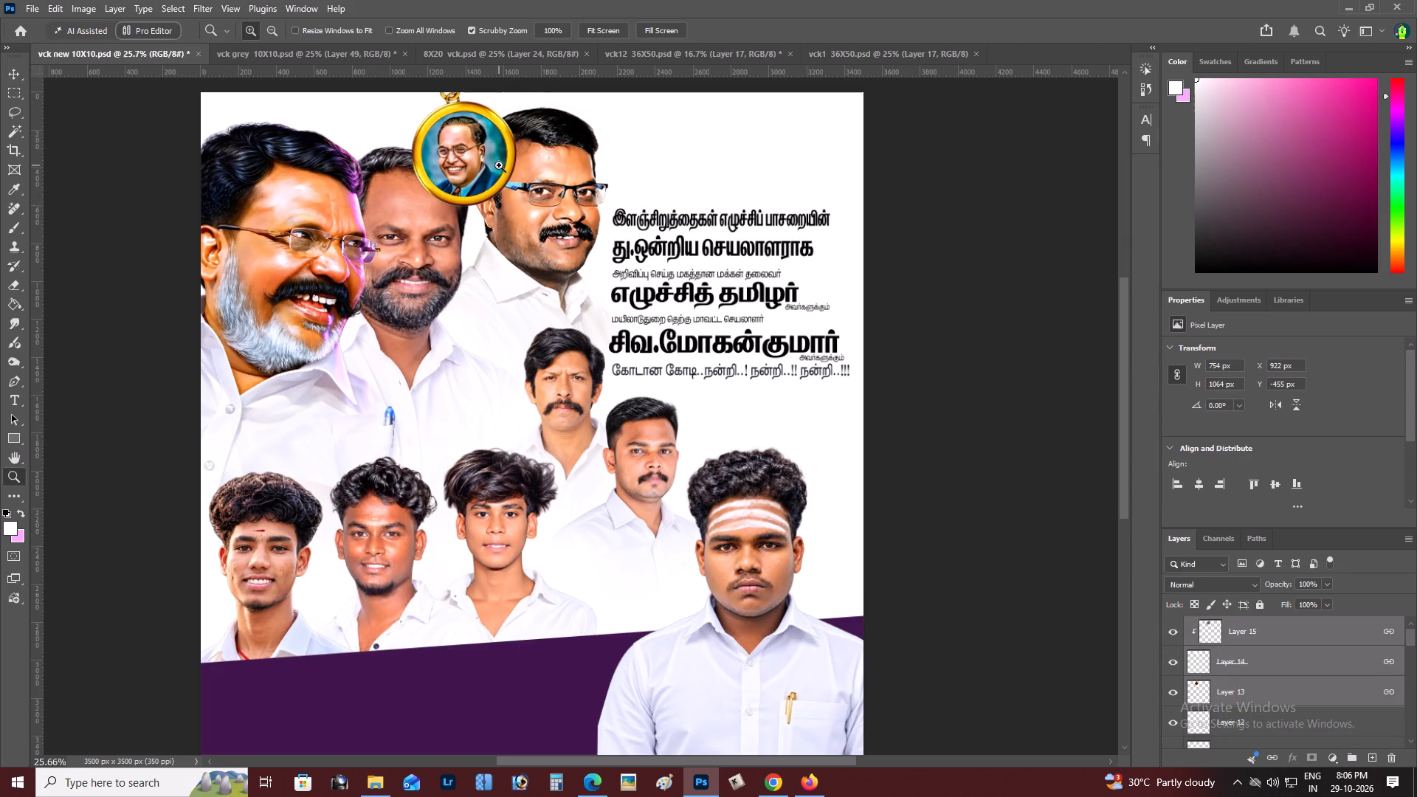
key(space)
drag(499, 165, 508, 185)
key(ctrl+t)
alt+drag(541, 244, 489, 187)
drag(459, 152, 464, 196)
drag(541, 110, 555, 117)
alt+drag(488, 218, 496, 224)
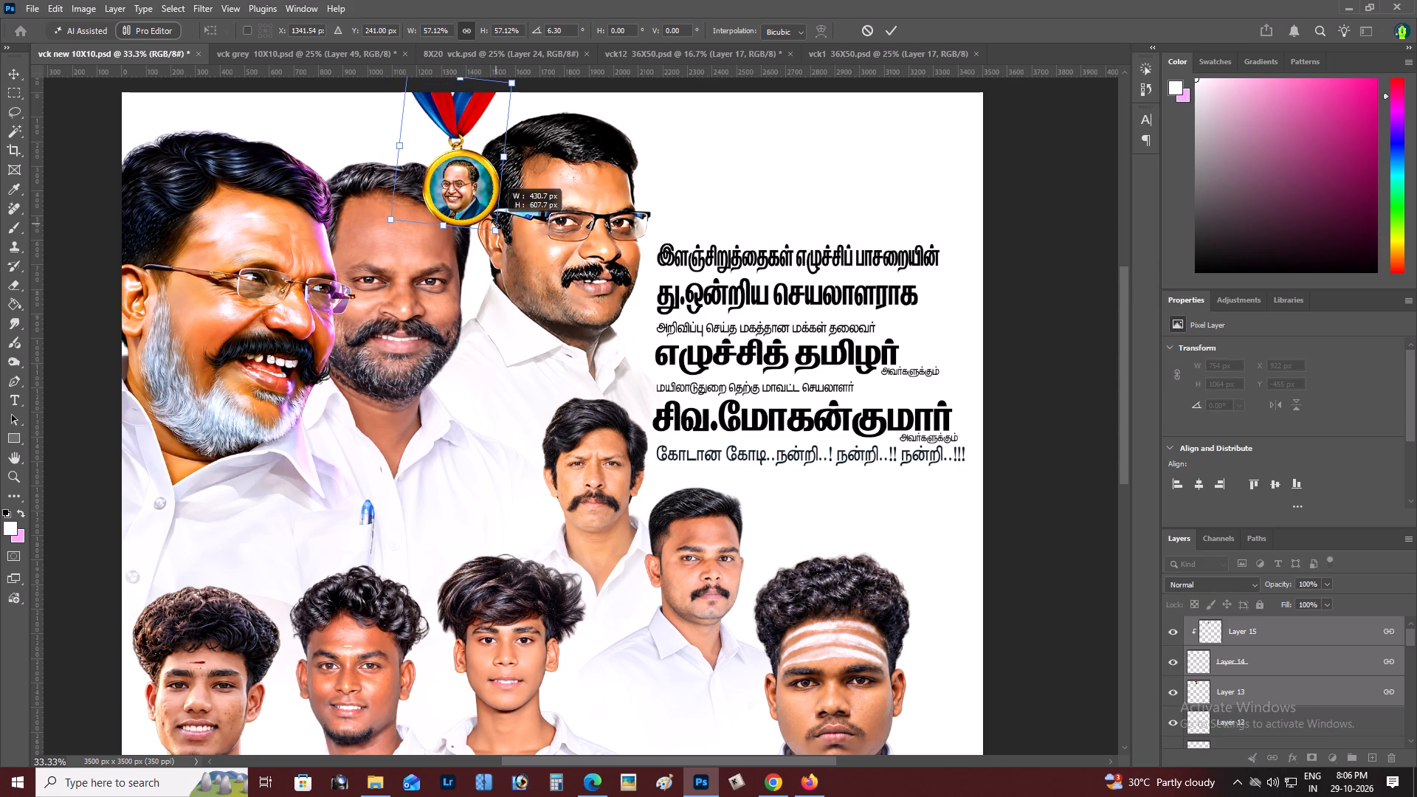
alt+drag(496, 224, 498, 224)
key(ctrl+Return)
Enlarge the ribbon medal to 480 × 737 px, keeping its top-left corner at X 1152 px, Y -47 px.
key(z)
alt+click(498, 224)
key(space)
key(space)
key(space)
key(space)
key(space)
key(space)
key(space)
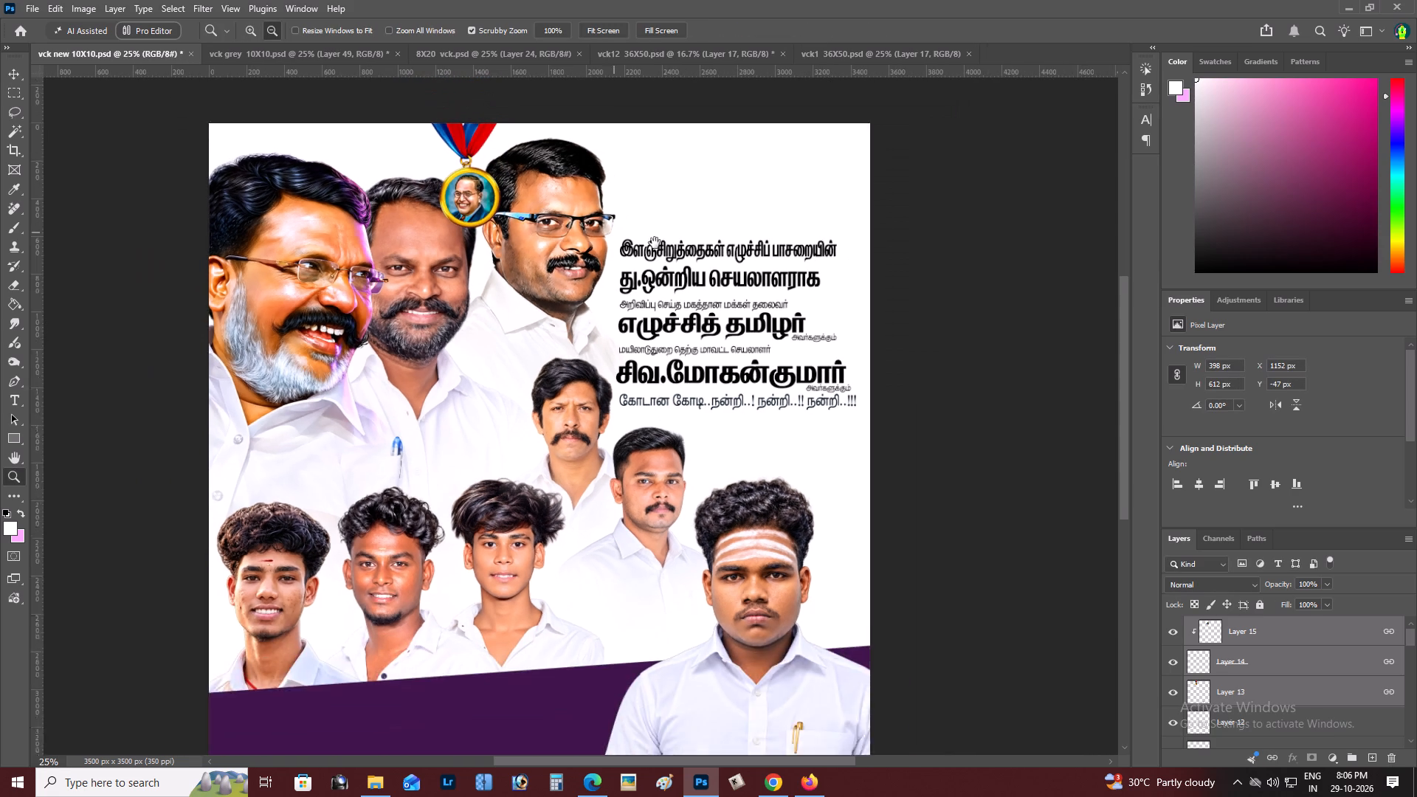
drag(658, 250, 679, 297)
key(ctrl+t)
drag(521, 277, 527, 283)
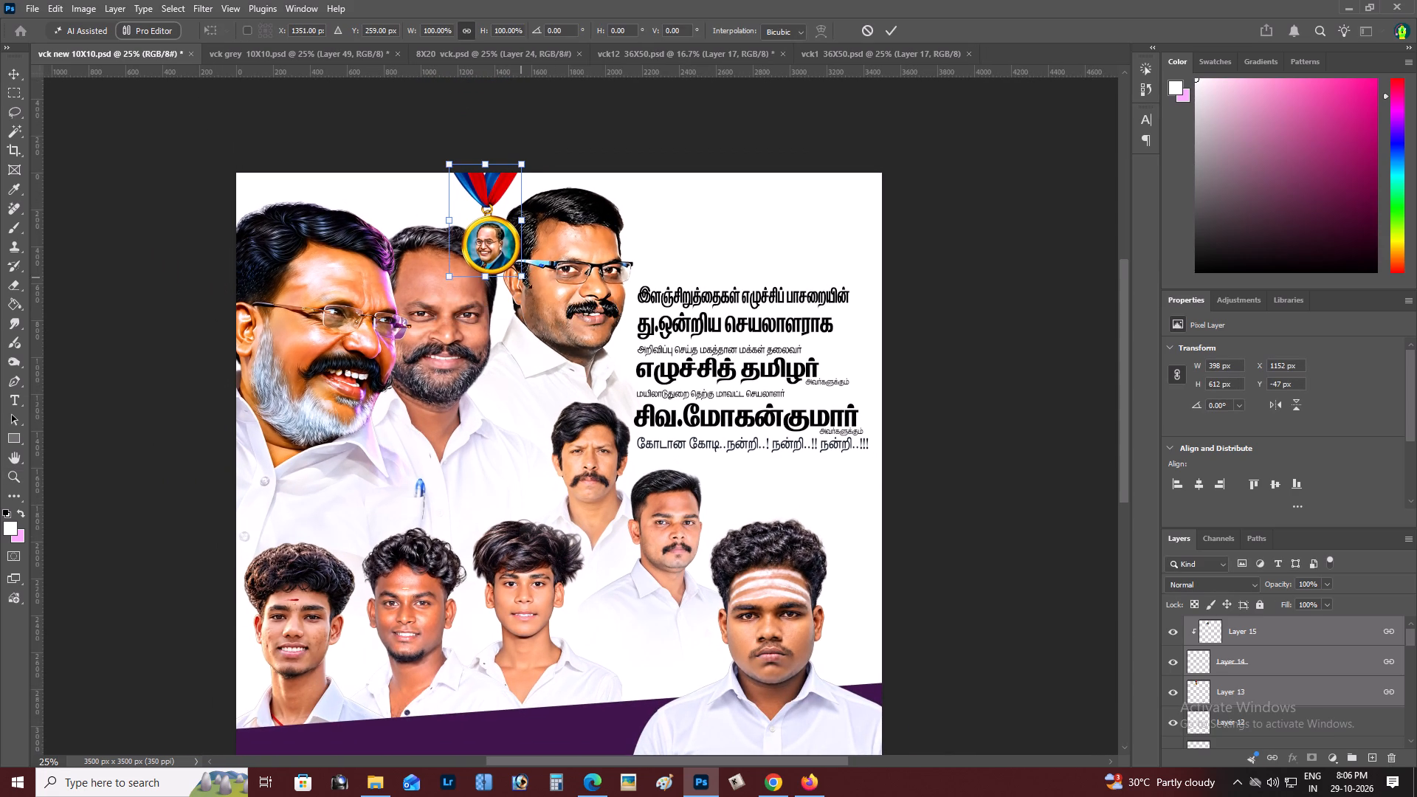
drag(527, 283, 539, 299)
key(ctrl+Return)
Review the overall poster layout, checking the medal against the portraits beside it.
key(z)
alt+click(584, 261)
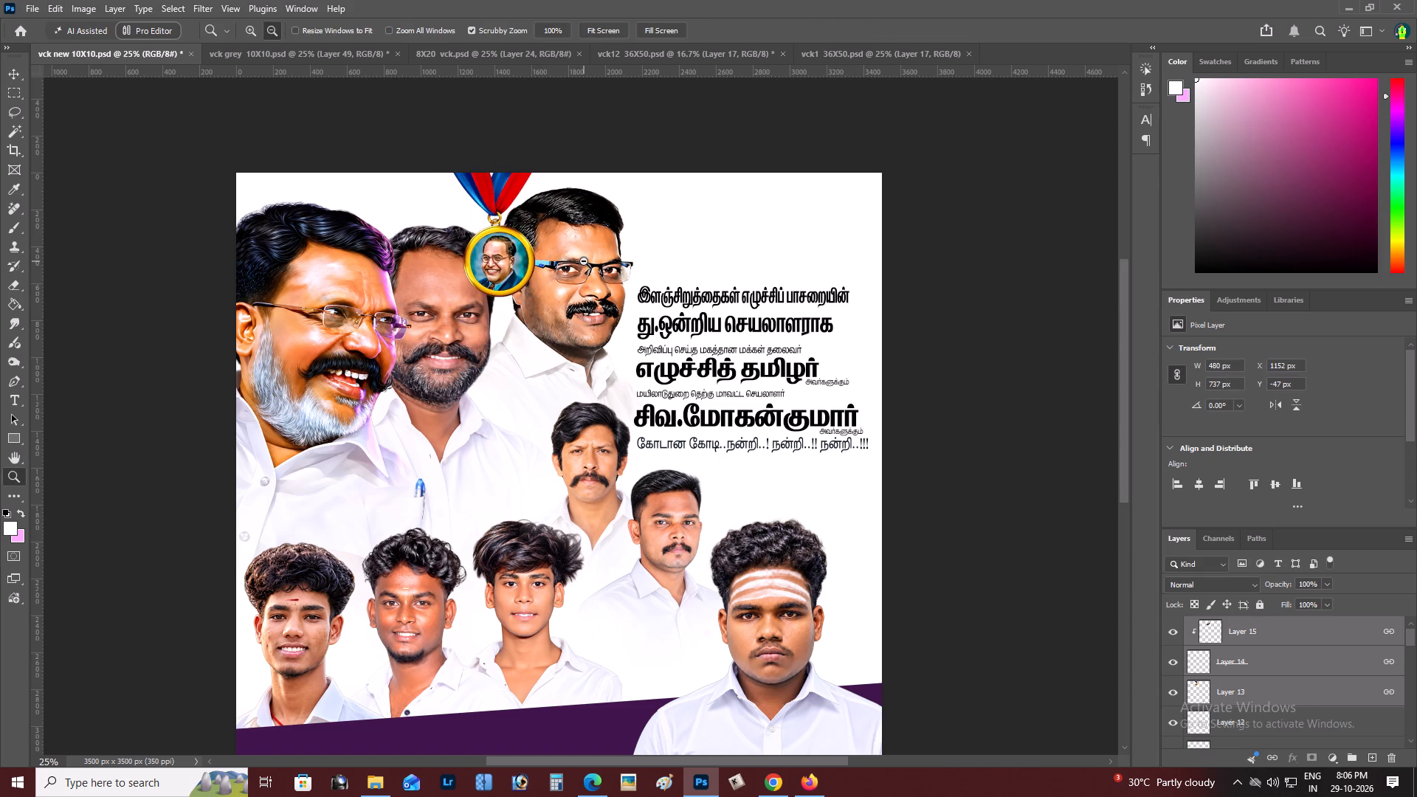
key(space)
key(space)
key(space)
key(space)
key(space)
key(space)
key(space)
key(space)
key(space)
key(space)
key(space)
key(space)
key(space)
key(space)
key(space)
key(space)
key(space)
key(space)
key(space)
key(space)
drag(584, 261, 574, 287)
drag(574, 304, 574, 322)
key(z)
double_click(553, 335)
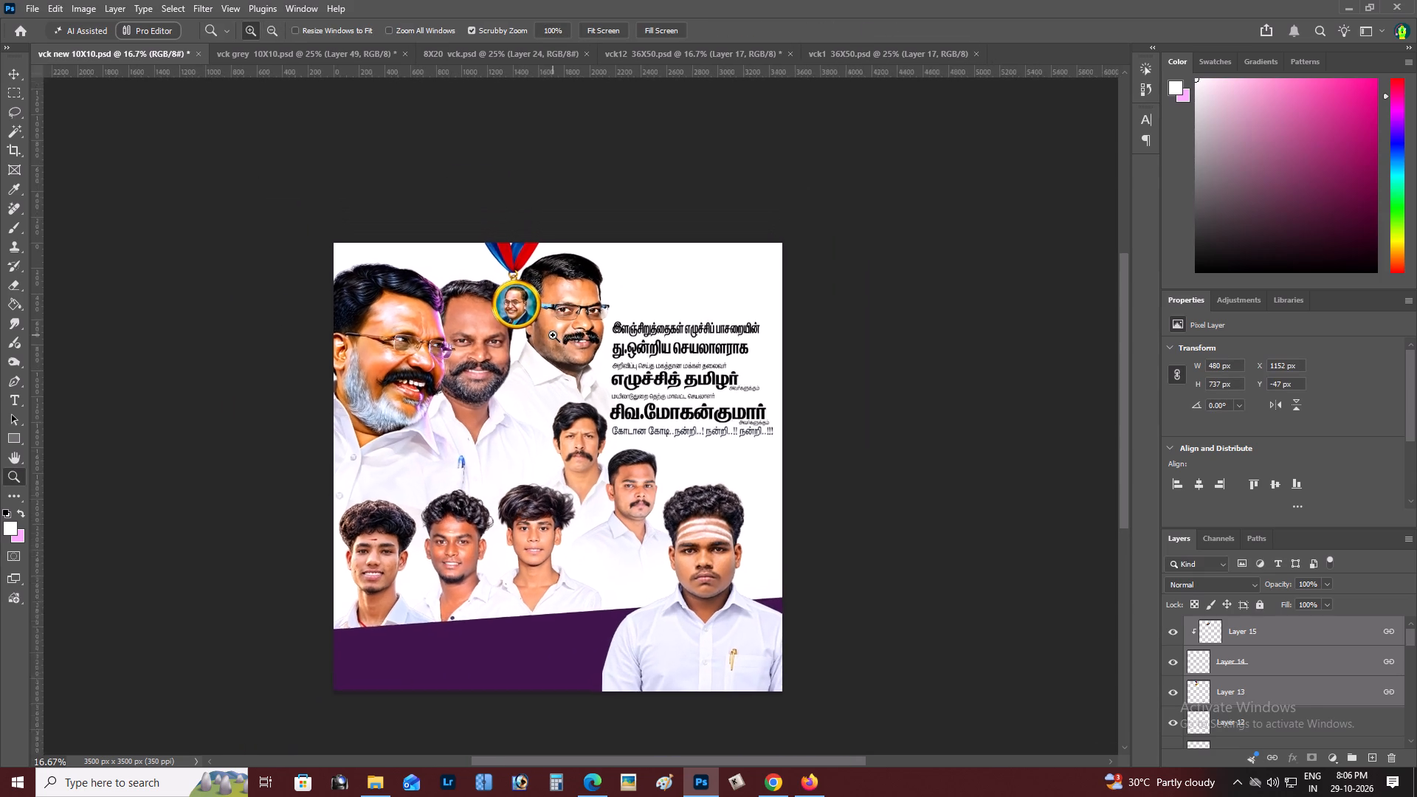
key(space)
drag(553, 335, 548, 353)
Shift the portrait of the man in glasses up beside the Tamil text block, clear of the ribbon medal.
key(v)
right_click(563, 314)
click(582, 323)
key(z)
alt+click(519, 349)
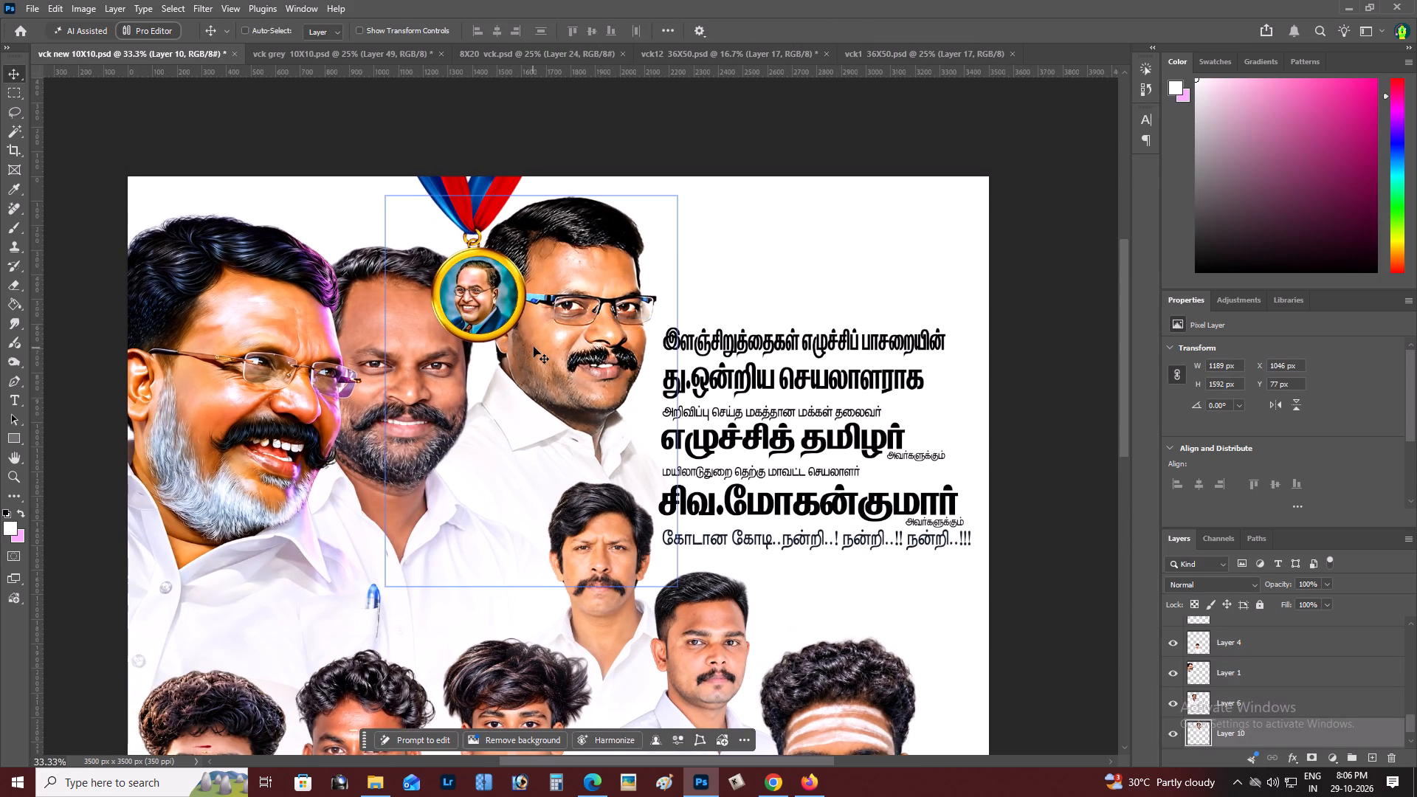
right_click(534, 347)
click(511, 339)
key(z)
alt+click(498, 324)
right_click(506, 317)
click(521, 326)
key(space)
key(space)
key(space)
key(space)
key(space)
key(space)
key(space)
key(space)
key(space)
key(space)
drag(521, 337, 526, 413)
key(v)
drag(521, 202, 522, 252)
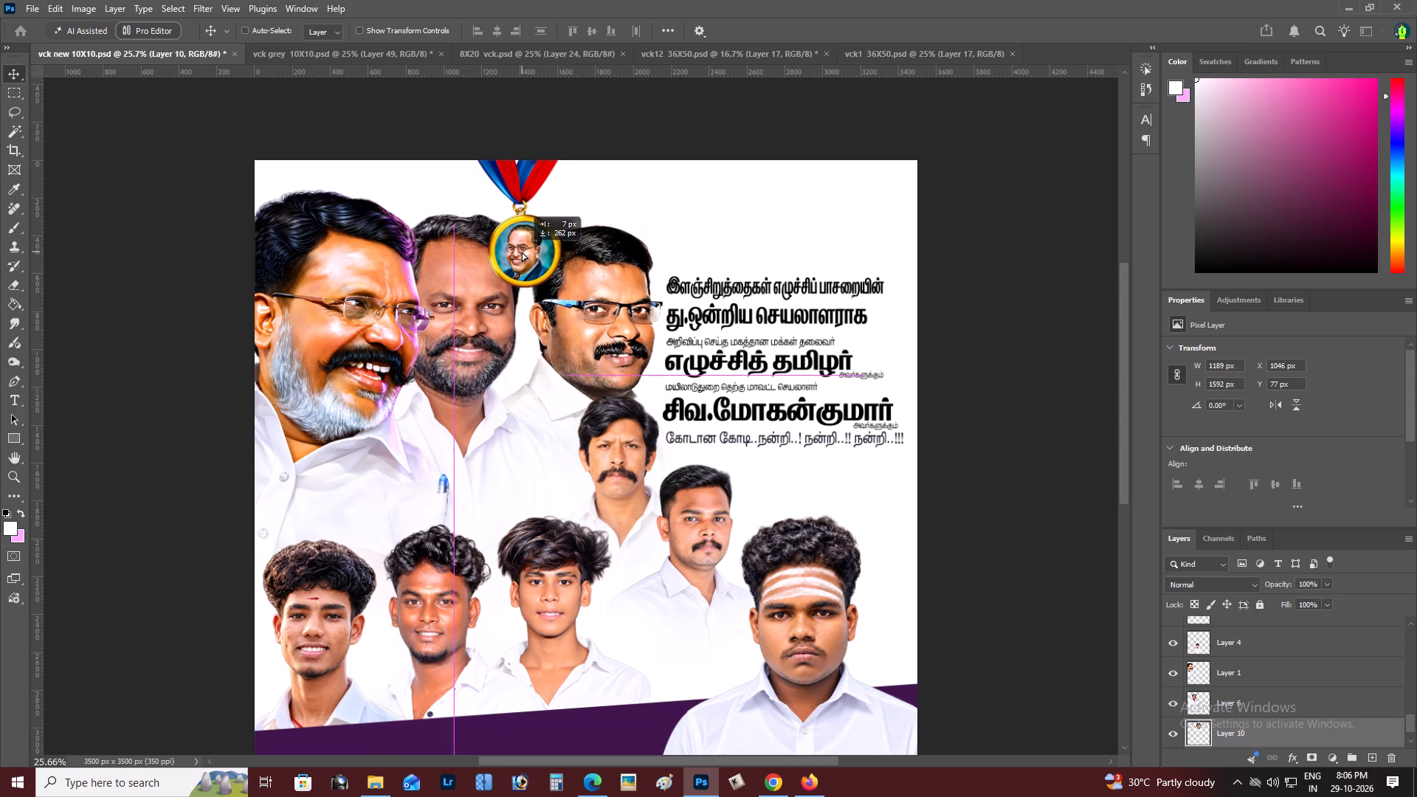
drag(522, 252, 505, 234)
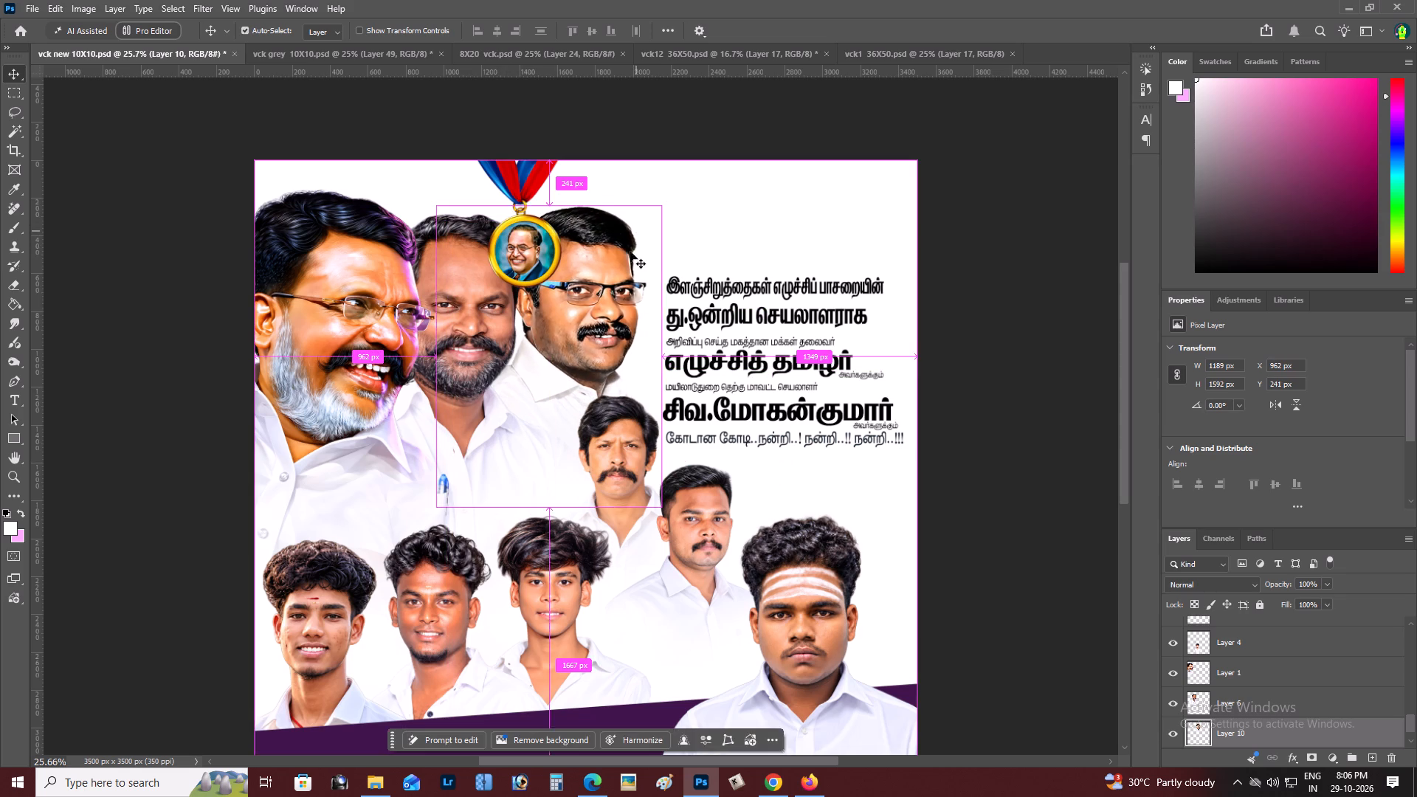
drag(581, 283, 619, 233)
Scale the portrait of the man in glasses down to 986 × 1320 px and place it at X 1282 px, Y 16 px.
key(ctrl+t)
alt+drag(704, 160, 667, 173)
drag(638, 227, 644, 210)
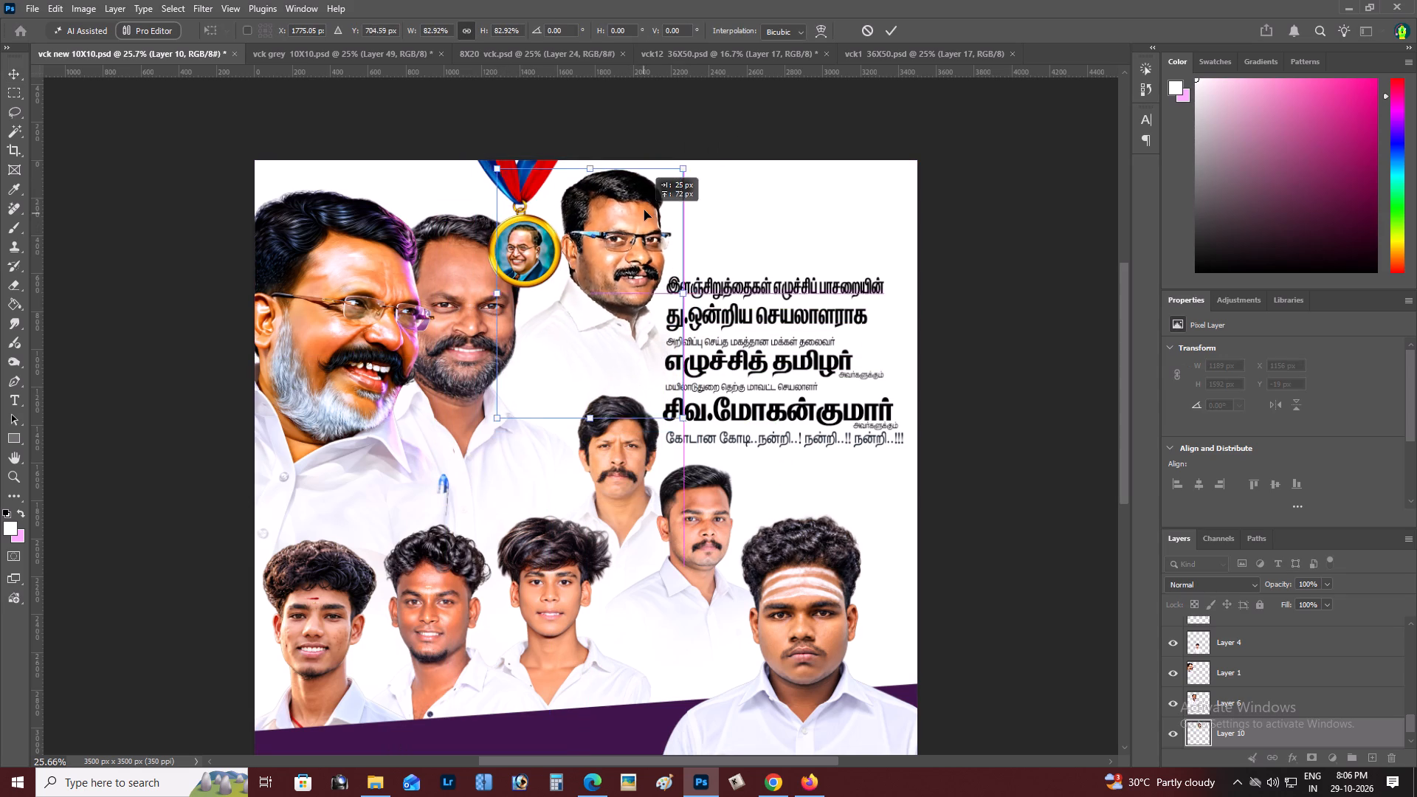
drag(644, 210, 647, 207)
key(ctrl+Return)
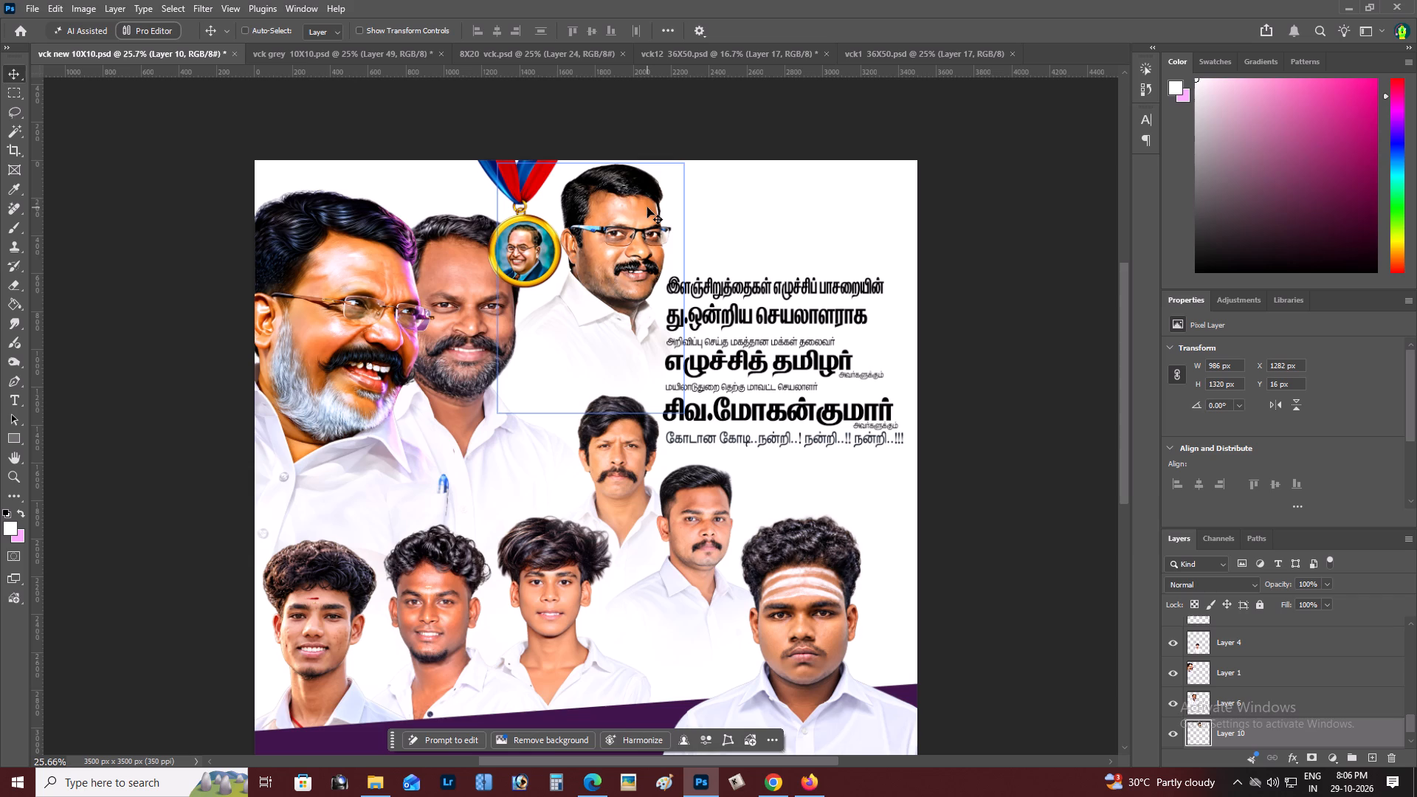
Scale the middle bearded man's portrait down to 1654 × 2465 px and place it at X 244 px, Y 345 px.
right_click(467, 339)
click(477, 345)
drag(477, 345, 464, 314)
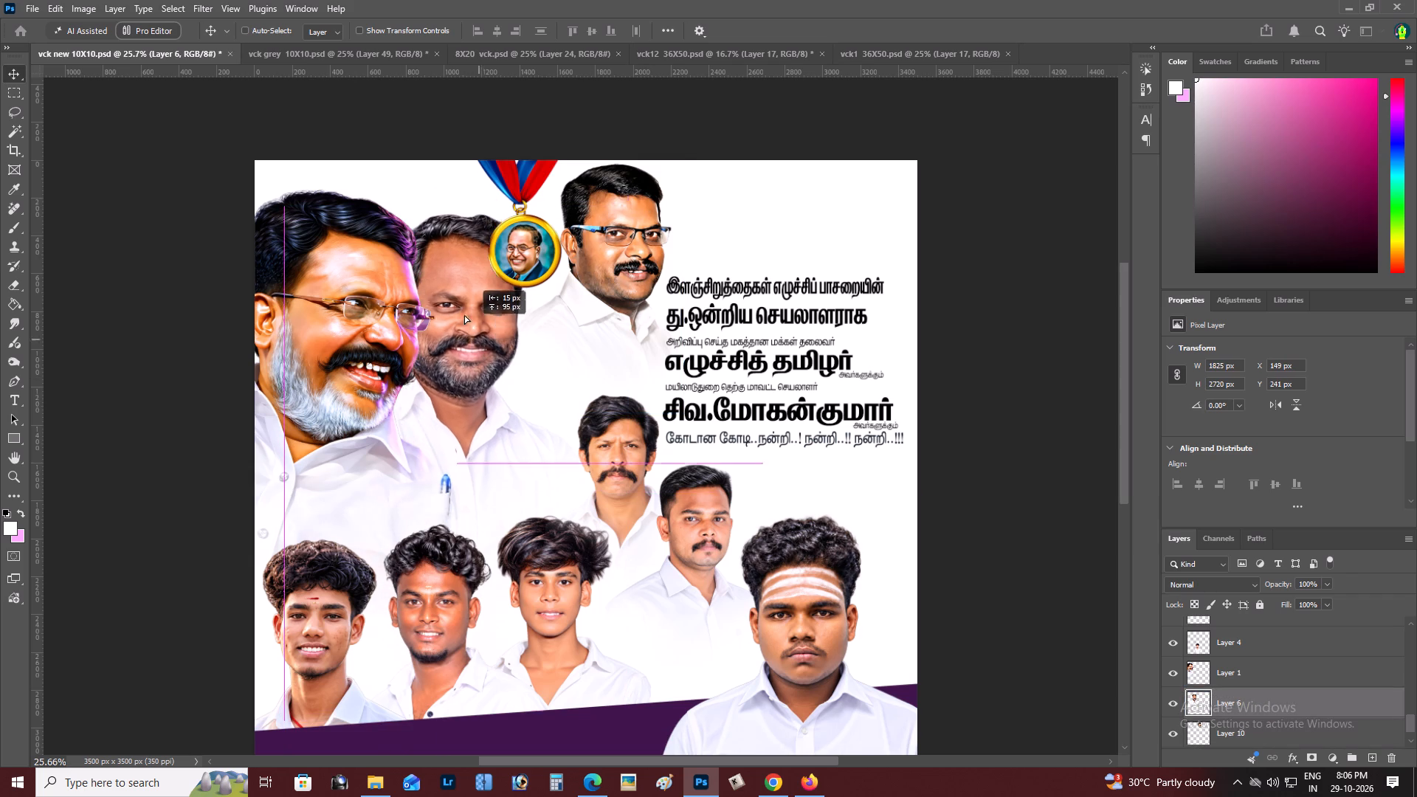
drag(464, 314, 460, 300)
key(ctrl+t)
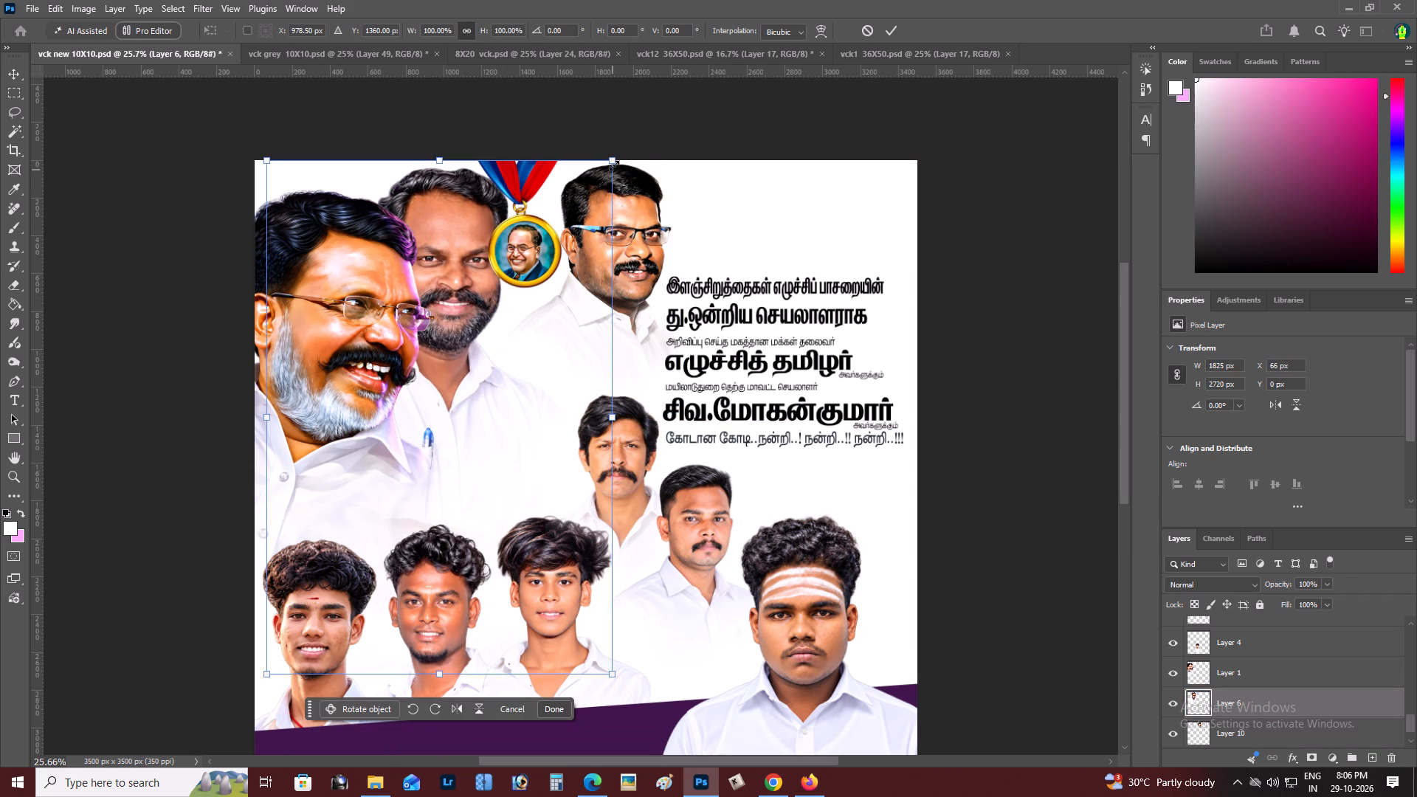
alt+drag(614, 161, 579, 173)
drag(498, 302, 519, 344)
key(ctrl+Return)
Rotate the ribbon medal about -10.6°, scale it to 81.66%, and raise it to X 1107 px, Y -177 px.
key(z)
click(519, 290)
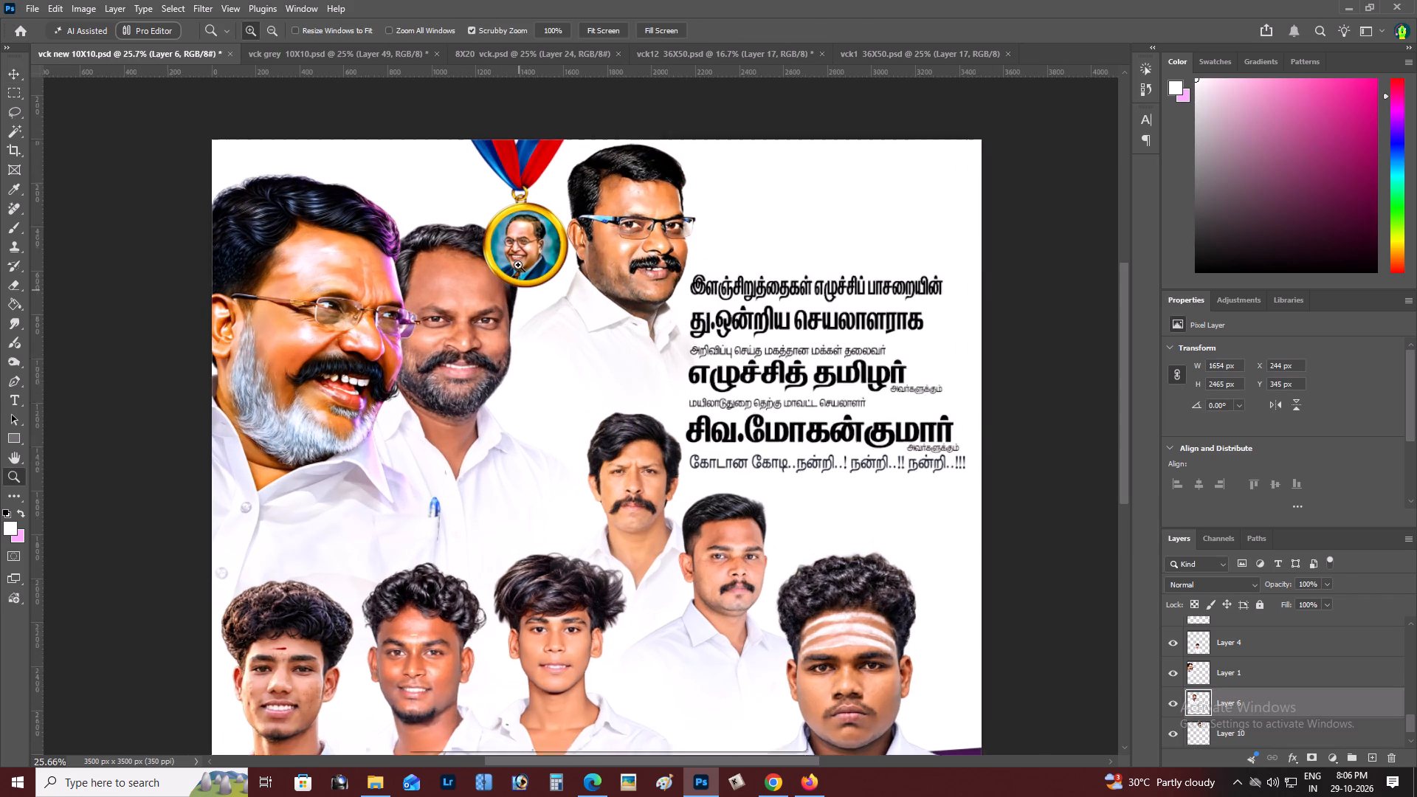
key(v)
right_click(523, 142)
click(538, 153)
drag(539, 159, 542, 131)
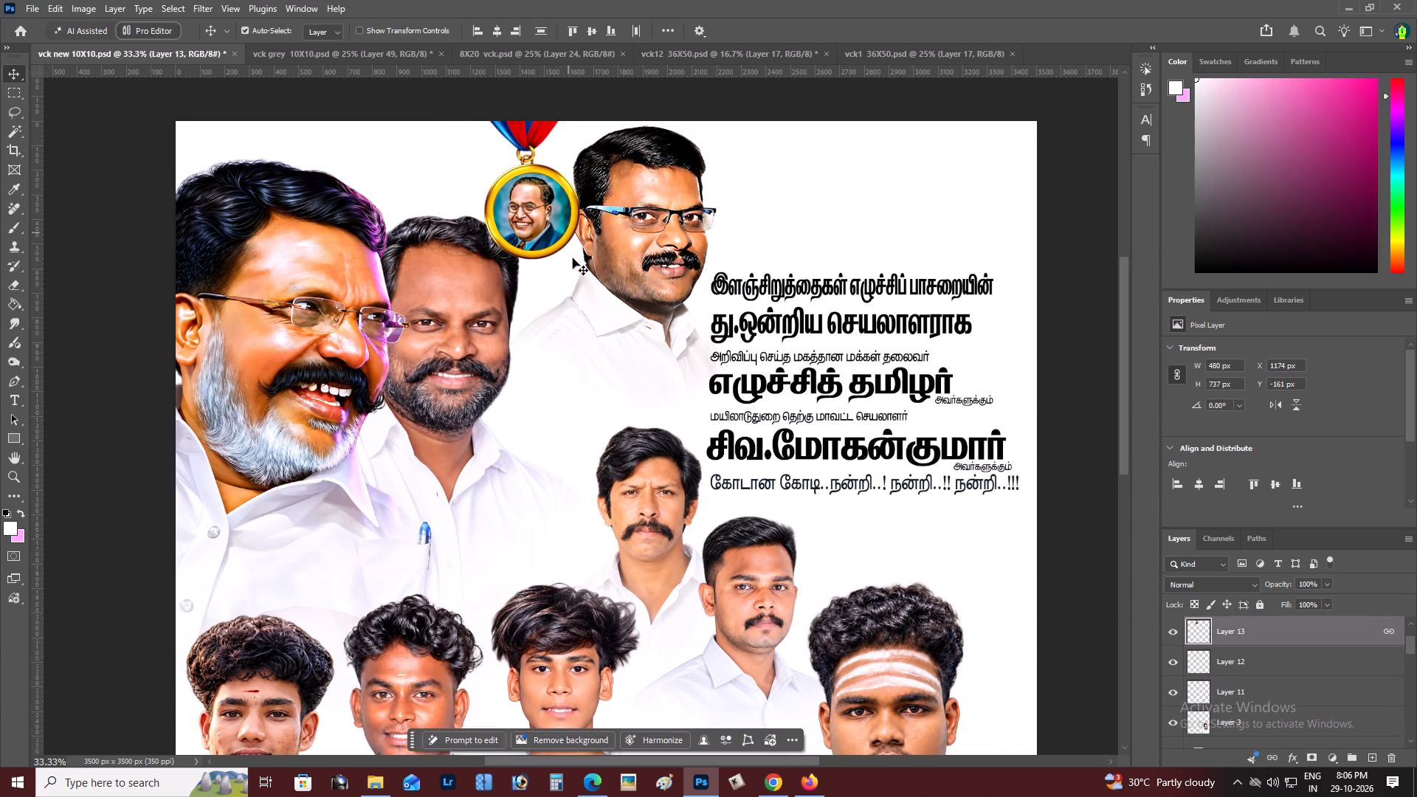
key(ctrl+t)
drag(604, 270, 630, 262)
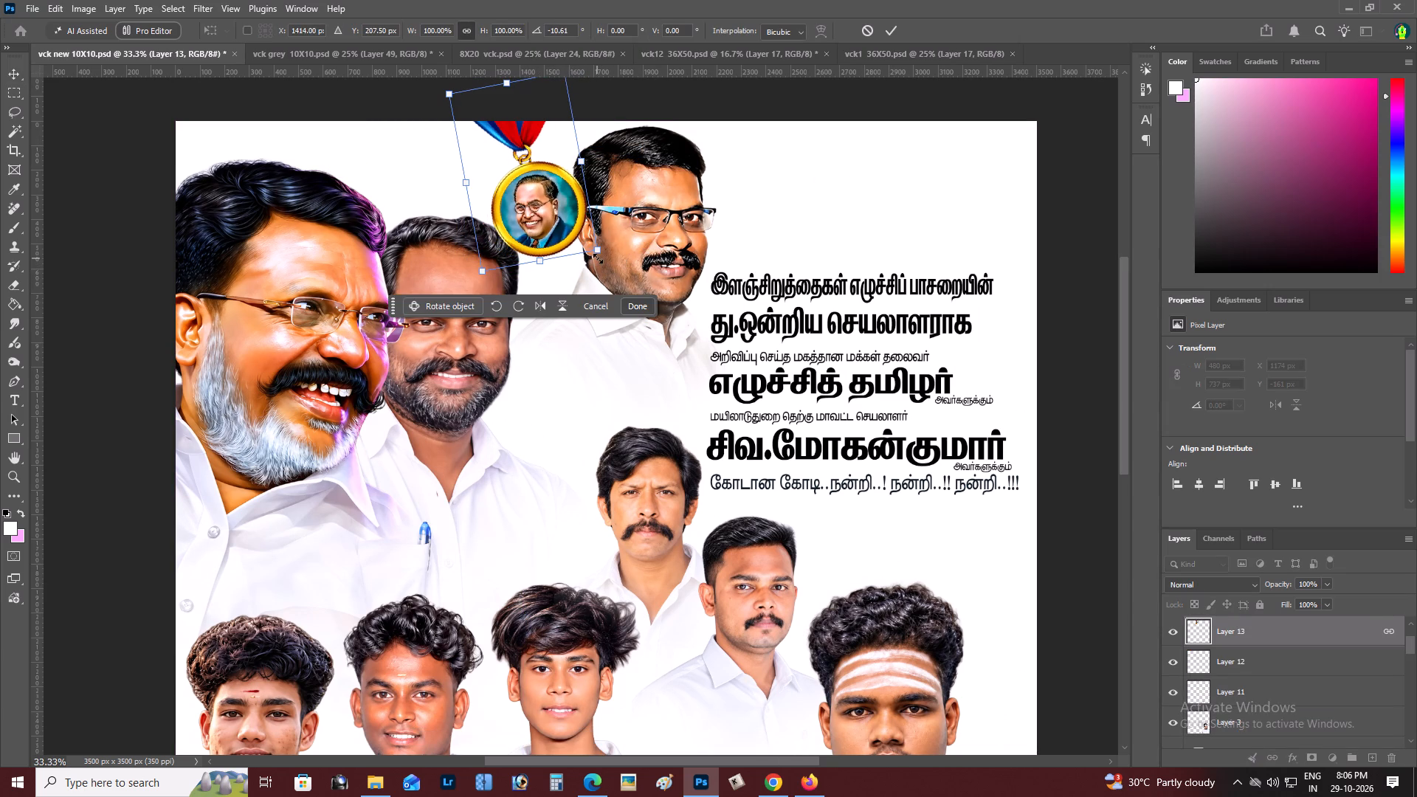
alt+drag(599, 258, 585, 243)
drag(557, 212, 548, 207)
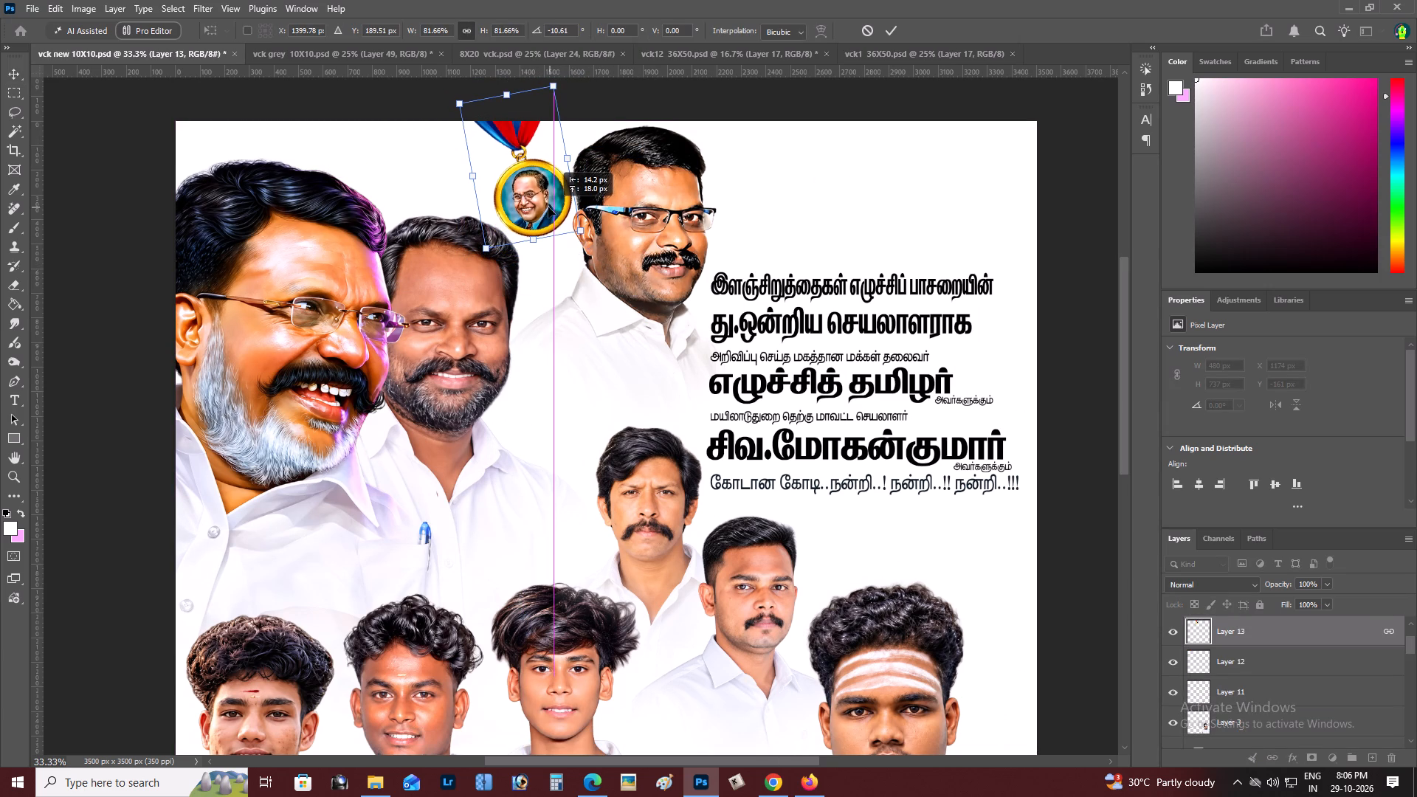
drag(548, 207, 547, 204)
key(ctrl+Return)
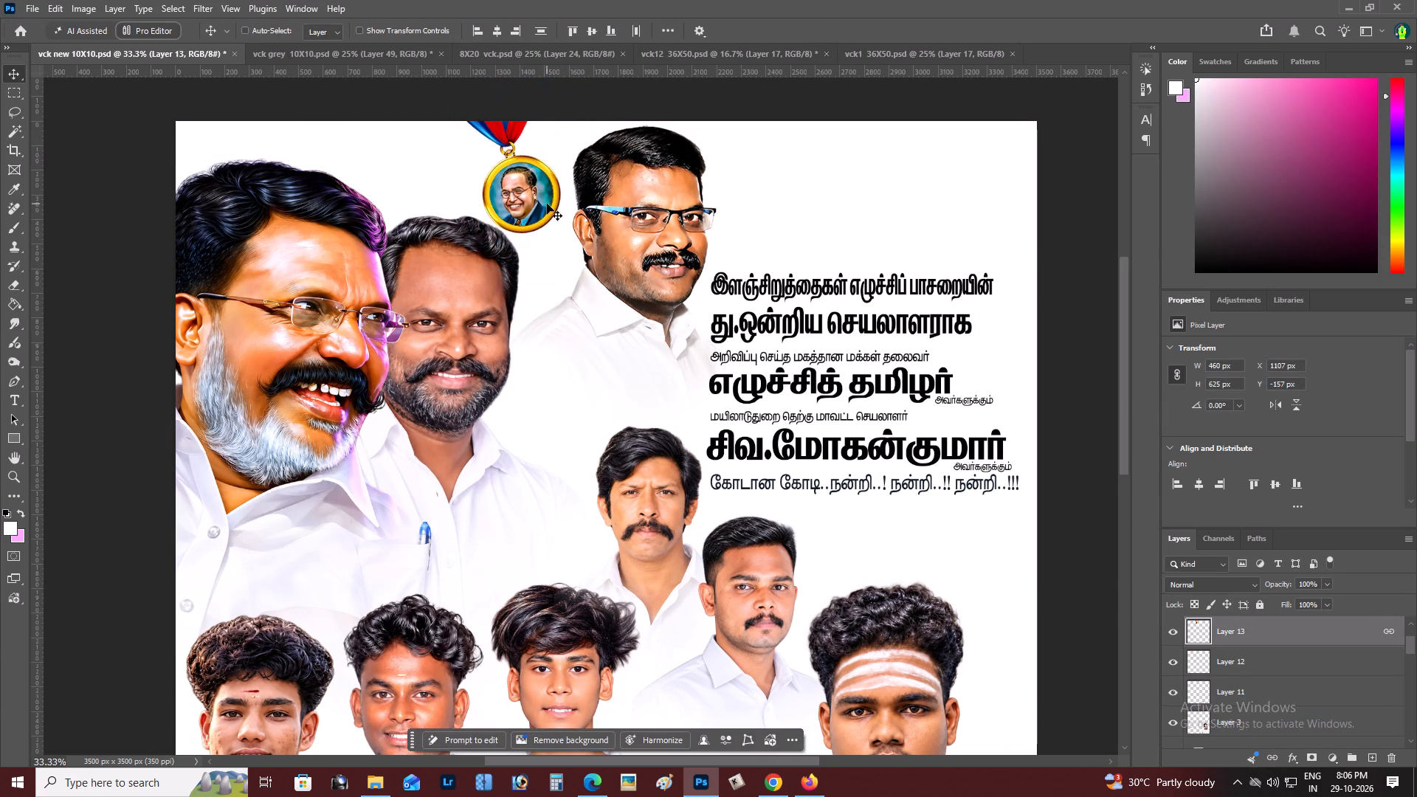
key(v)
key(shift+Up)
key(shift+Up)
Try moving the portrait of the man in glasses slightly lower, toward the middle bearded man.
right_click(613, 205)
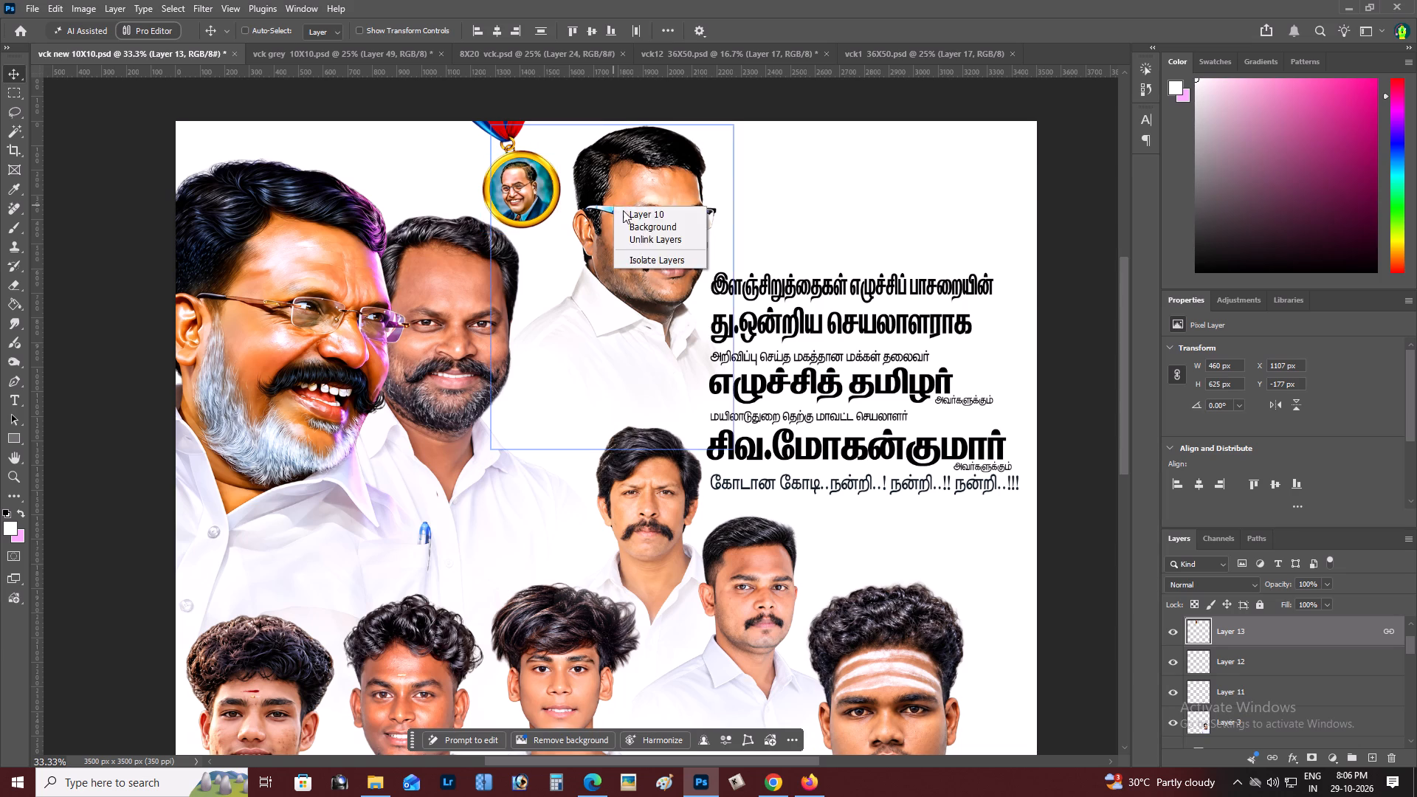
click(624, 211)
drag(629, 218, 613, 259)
Undo the recent portrait and medal edits back to the state before the ribbon medal was added.
key(ctrl+z)
key(ctrl+z)
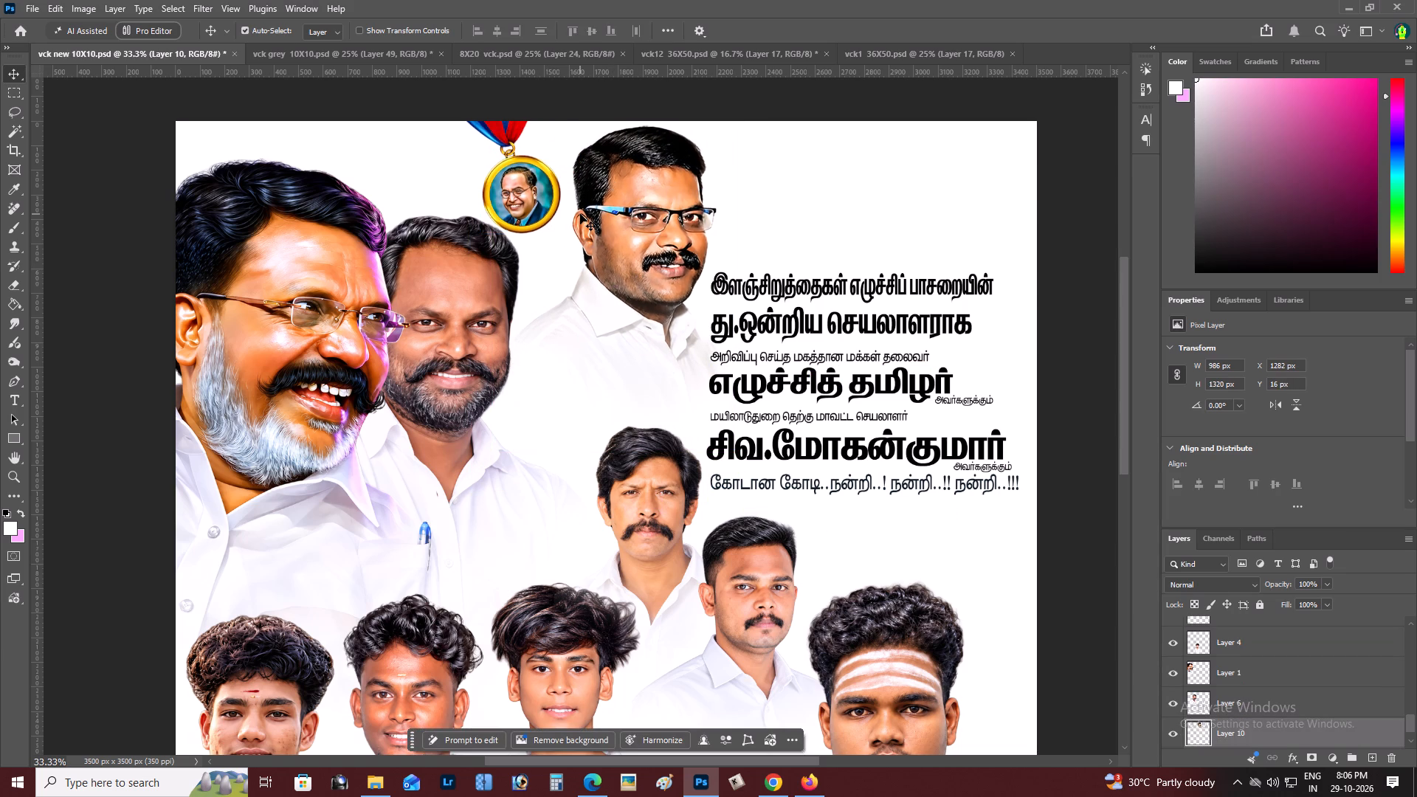
key(ctrl+z)
key(ctrl+z)
key(ctrl+z)
key(ctrl+z)
key(ctrl+z)
key(ctrl+z)
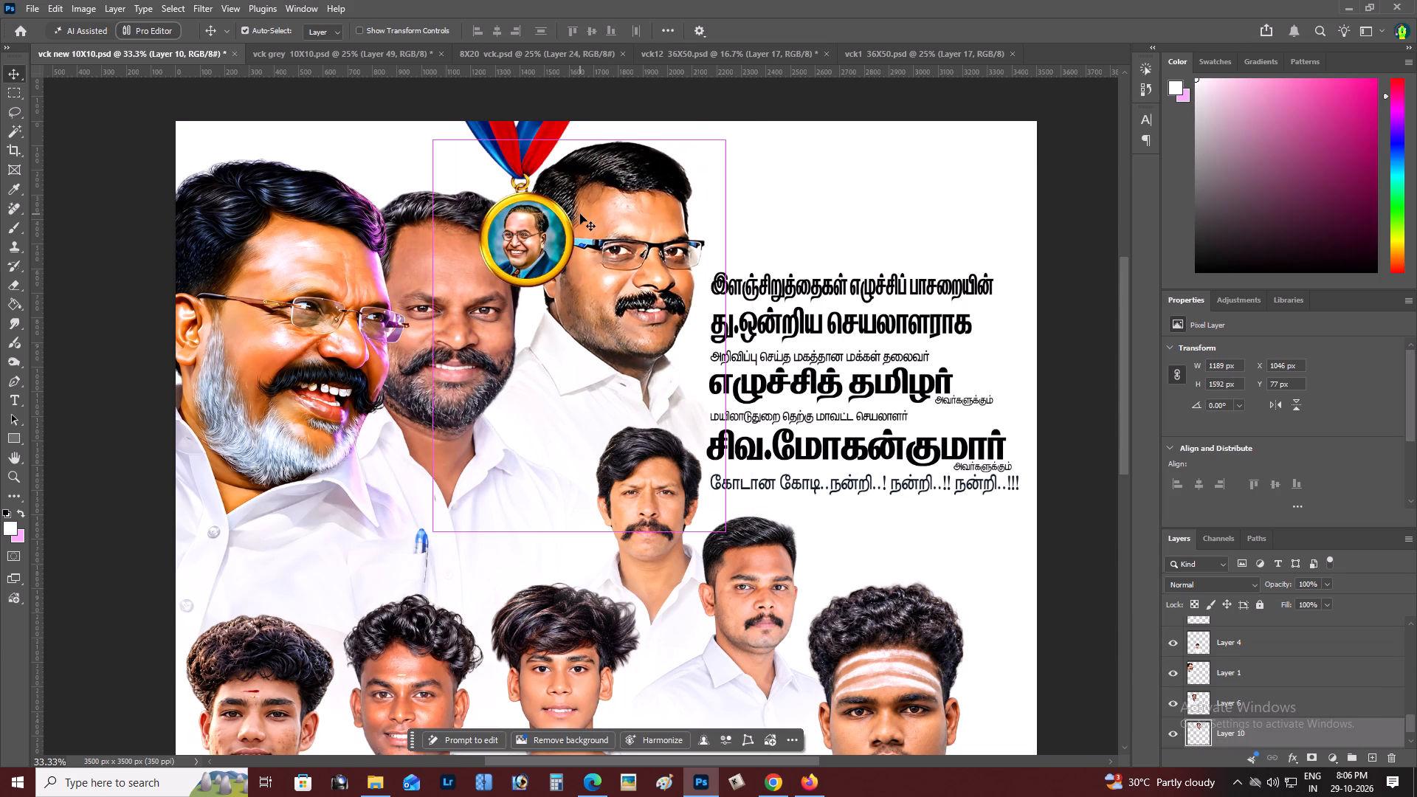
key(ctrl+z)
key(ctrl+z)
key(ctrl+z)
key(ctrl+z)
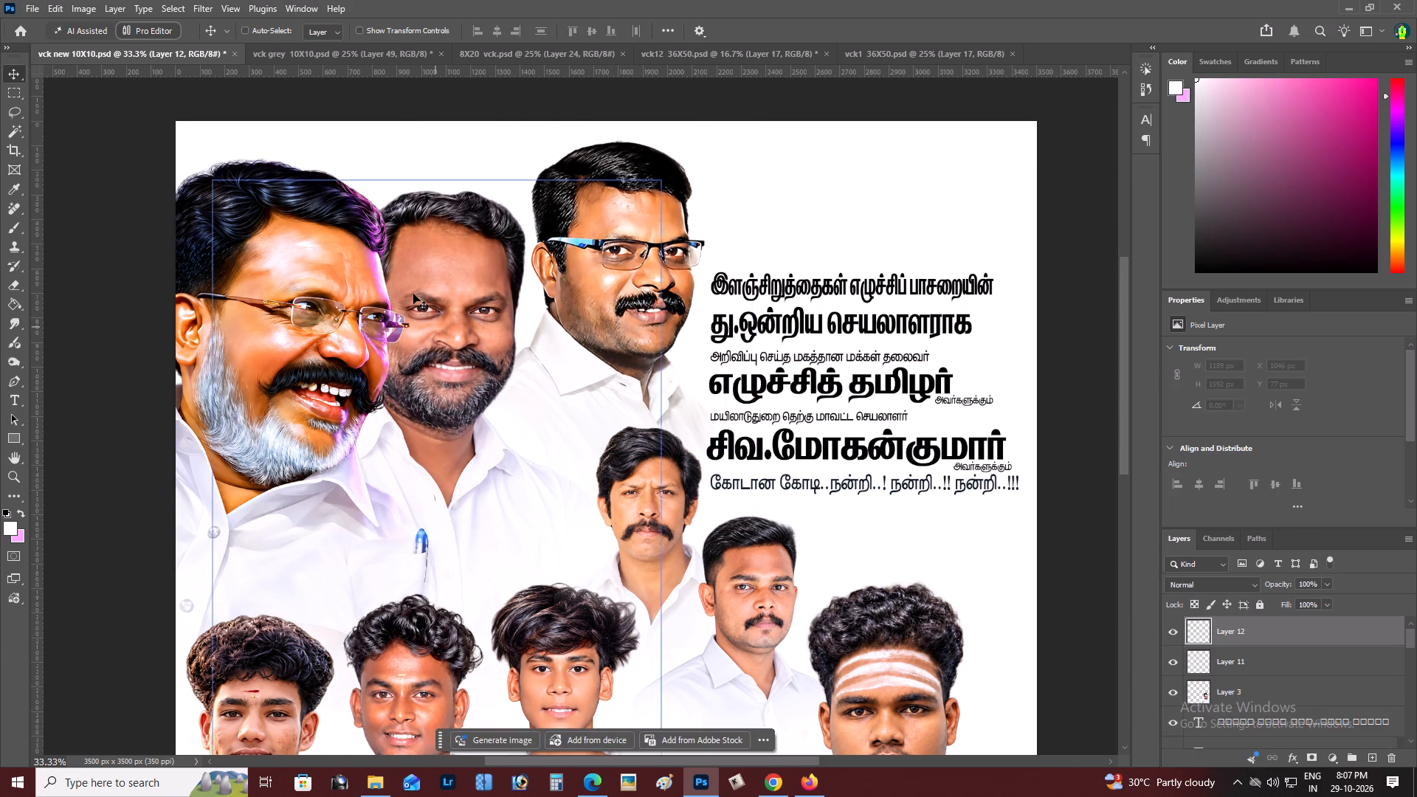
Raise the middle bearded man's portrait to X 188 px, Y 135 px.
right_click(435, 260)
click(455, 266)
drag(460, 268, 469, 241)
Rotate the portrait of the man in glasses slightly clockwise, making it 1207 × 1624 px at X 1000 px, Y 70 px.
right_click(632, 221)
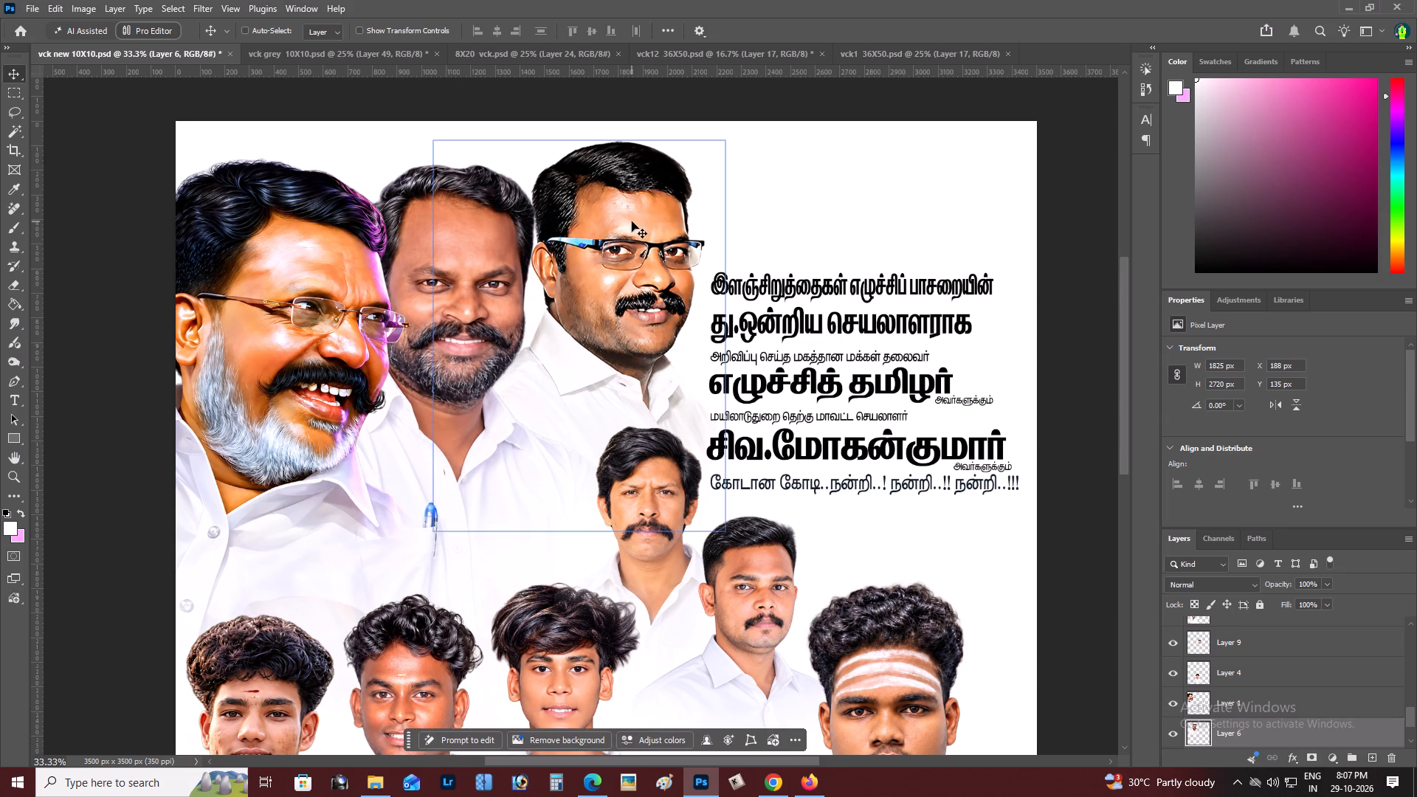
click(647, 231)
key(ctrl+t)
drag(767, 131, 782, 139)
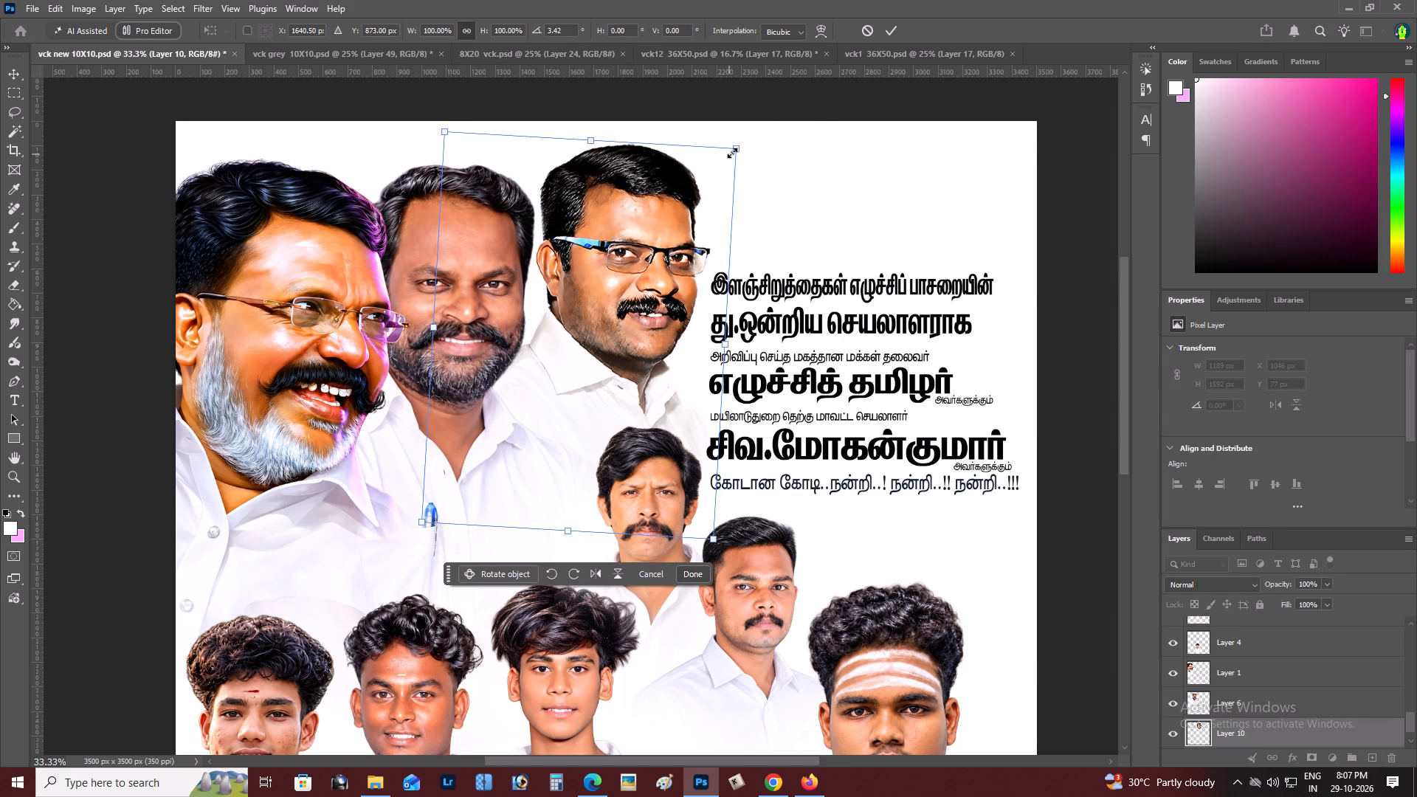
alt+drag(741, 151, 748, 151)
key(ctrl+Return)
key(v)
key(shift+Left)
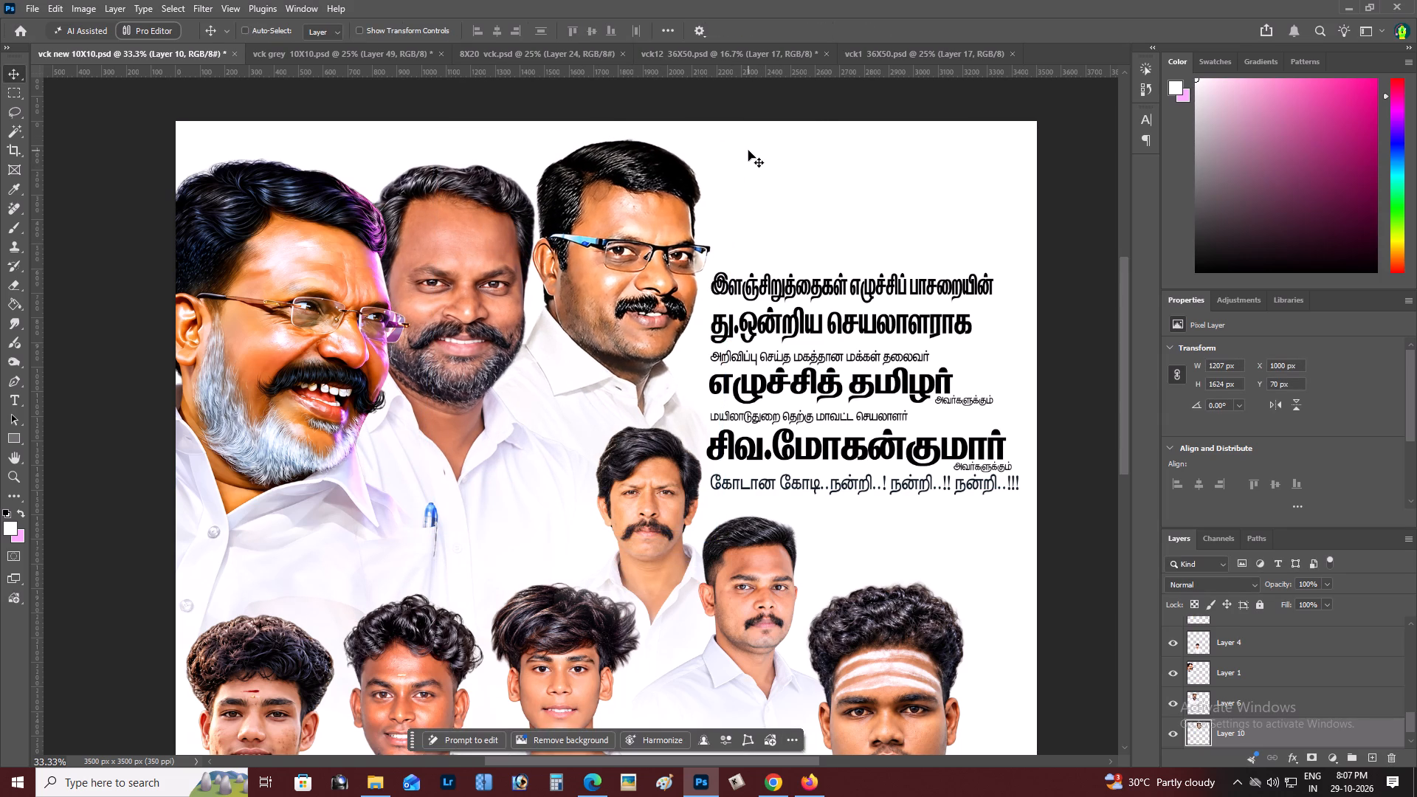
Nudge the middle bearded man's portrait 30 px toward the man in glasses, to X 218 px.
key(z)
alt+click(748, 151)
right_click(754, 152)
click(776, 164)
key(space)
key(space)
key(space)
drag(759, 210, 774, 257)
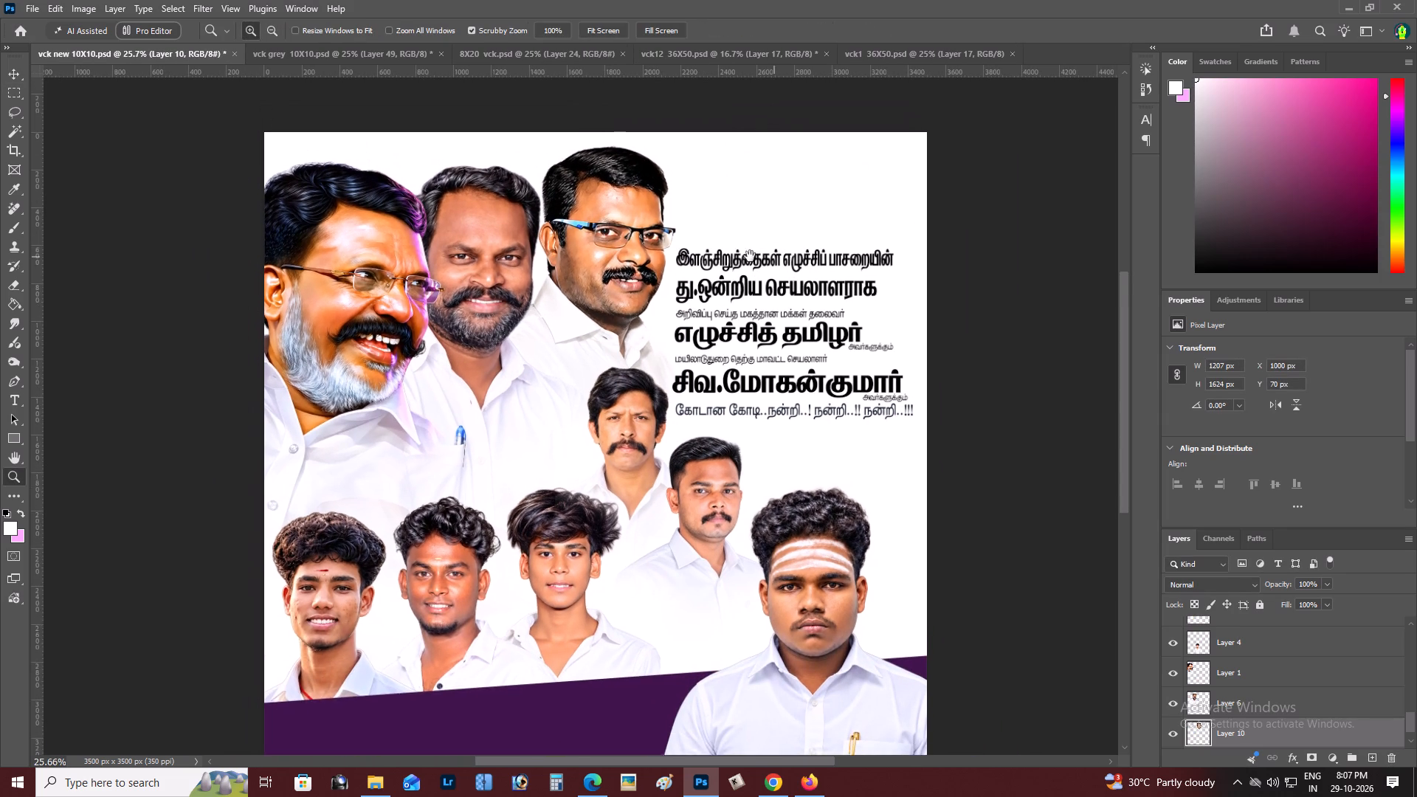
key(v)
right_click(510, 249)
click(522, 256)
key(shift+Right)
key(shift+Right)
key(shift+Right)
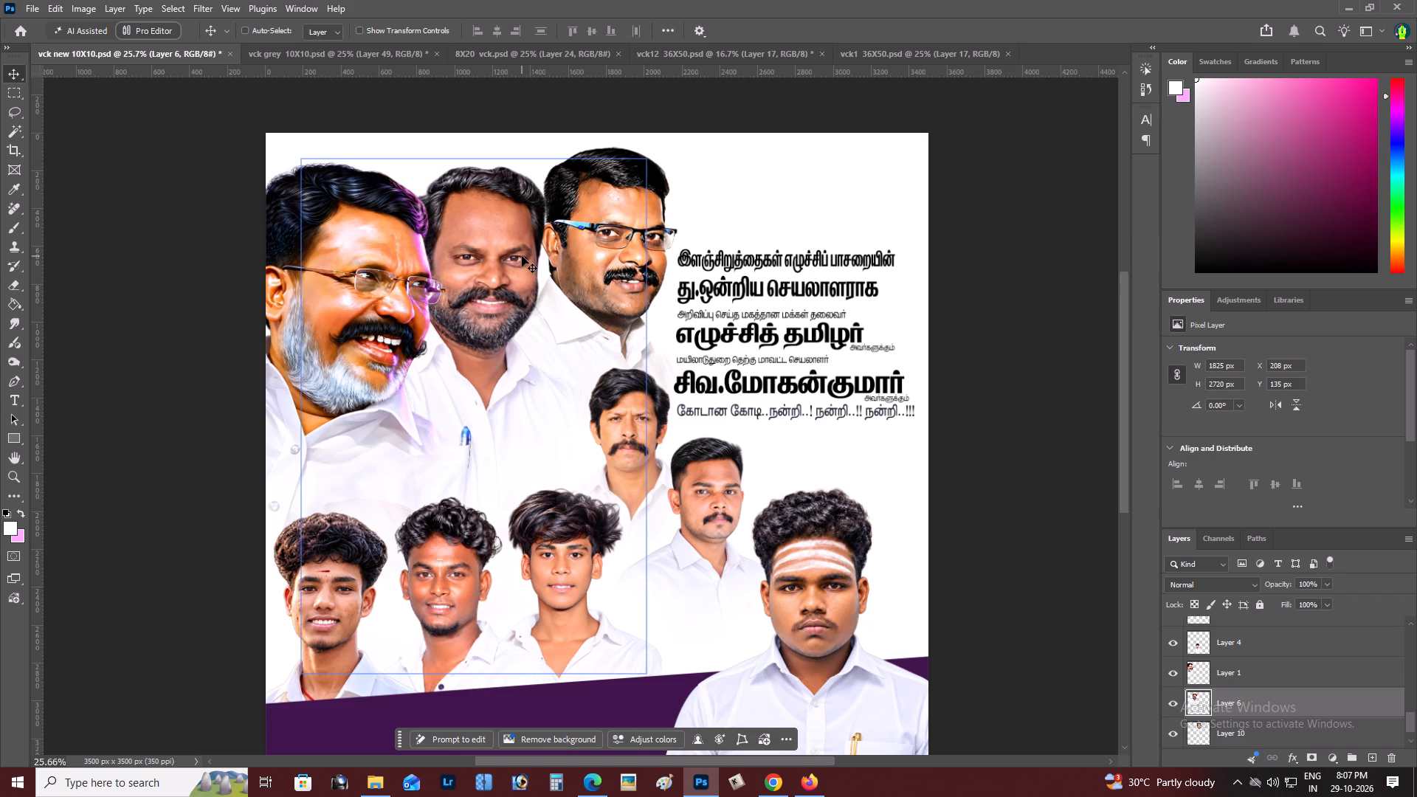
Rotate the portrait of the man in glasses by -0.54° and nudge it 20 px toward the bearded man, to X 983 px, Y 67 px.
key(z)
alt+click(577, 225)
right_click(577, 225)
click(597, 233)
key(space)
drag(583, 247, 522, 280)
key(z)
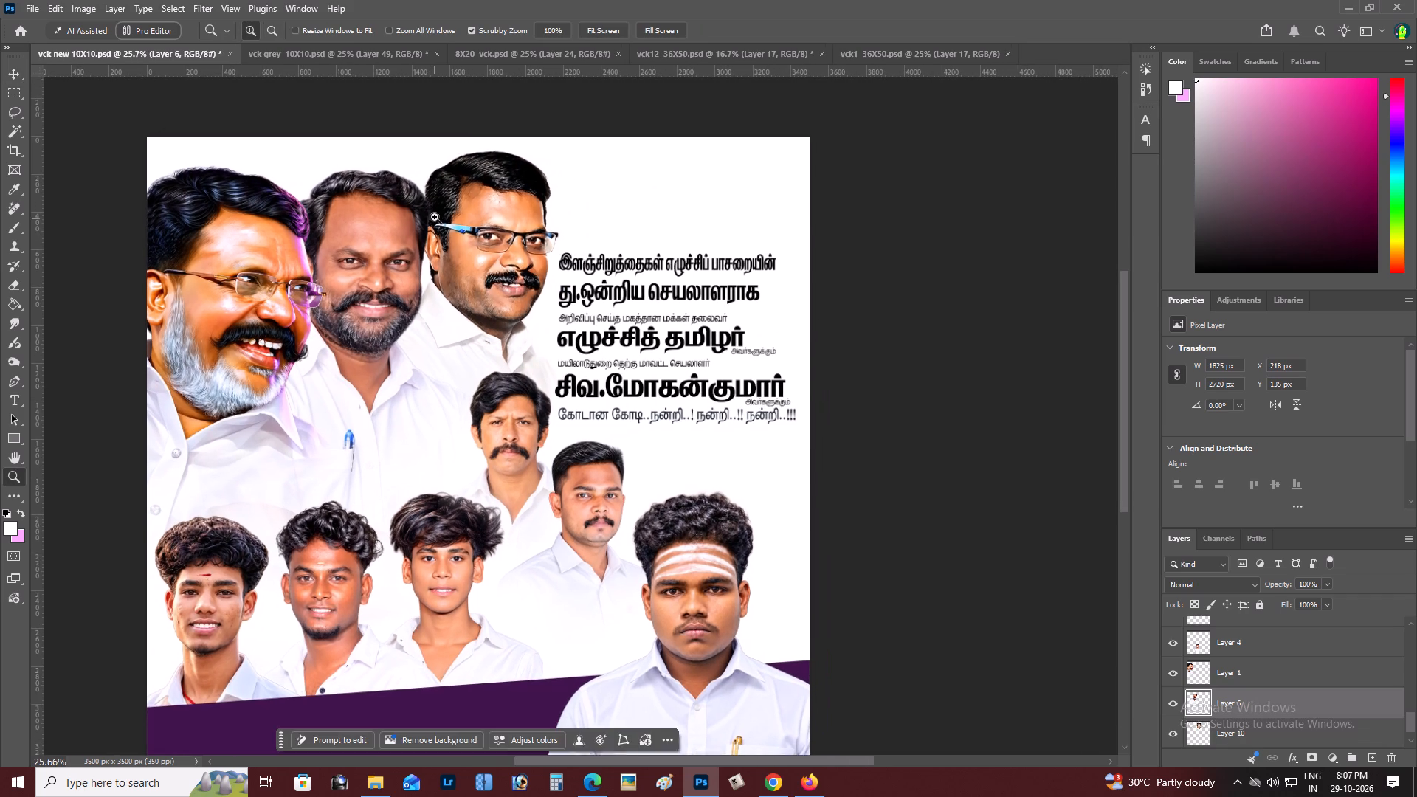
right_click(435, 217)
right_click(488, 201)
click(503, 207)
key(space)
drag(503, 209, 511, 241)
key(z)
click(689, 213)
click(683, 213)
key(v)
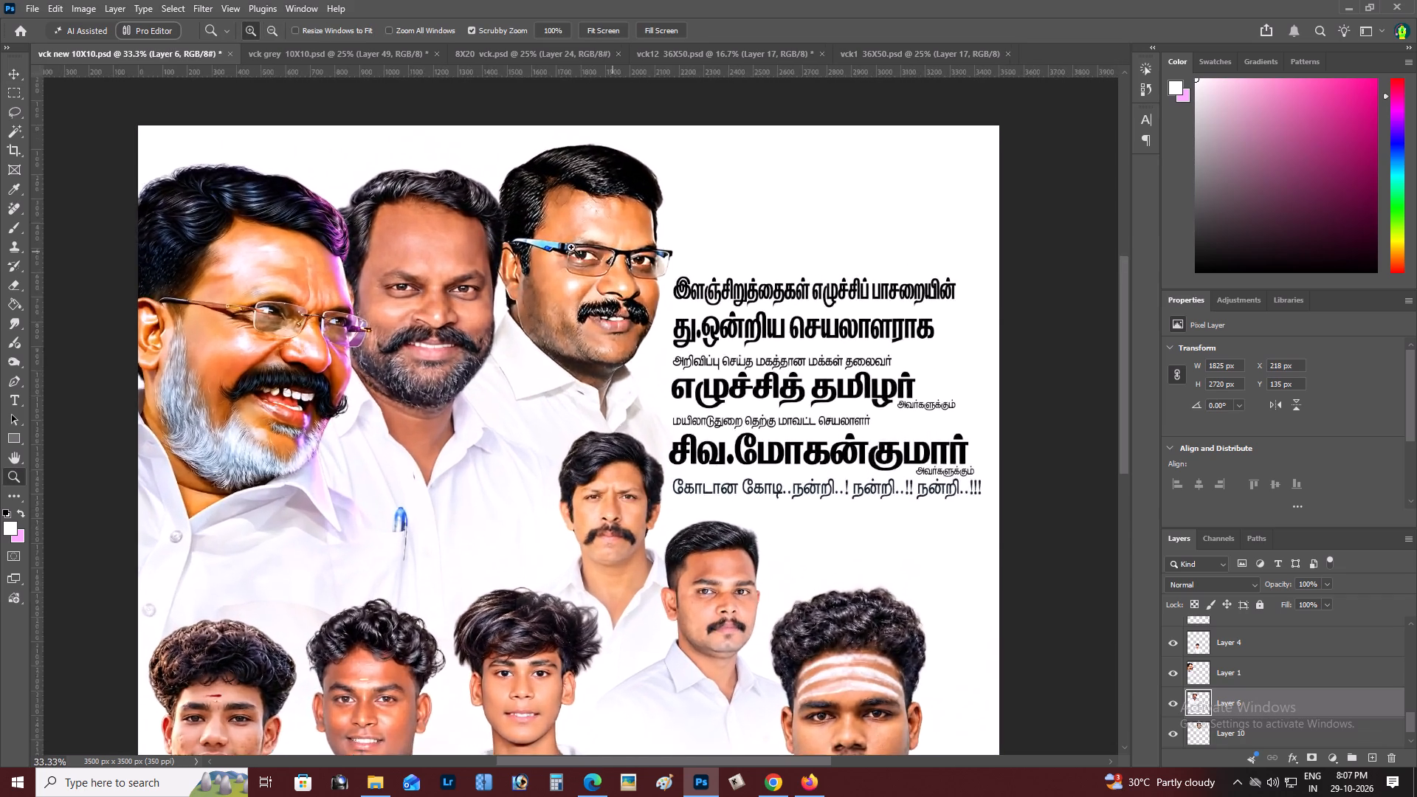
right_click(571, 247)
click(592, 254)
key(ctrl+t)
click(753, 146)
key(ctrl+Return)
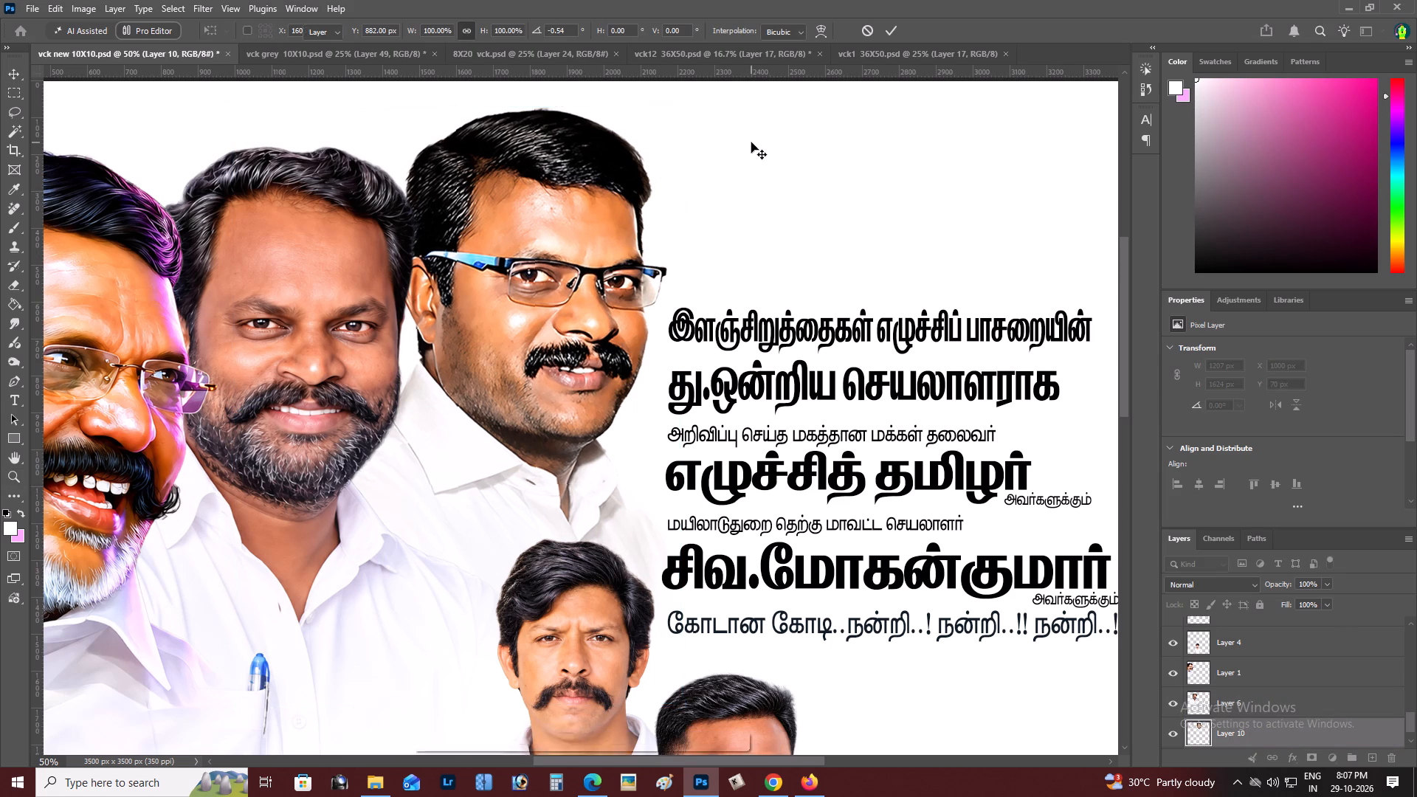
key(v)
key(shift+Left)
key(shift+Left)
Review the whole poster layout, checking the spacing and alignment of the three large portraits along the top.
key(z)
alt+click(751, 142)
right_click(751, 142)
double_click(771, 151)
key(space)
drag(752, 170, 616, 238)
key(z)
alt+click(530, 236)
right_click(530, 236)
double_click(555, 246)
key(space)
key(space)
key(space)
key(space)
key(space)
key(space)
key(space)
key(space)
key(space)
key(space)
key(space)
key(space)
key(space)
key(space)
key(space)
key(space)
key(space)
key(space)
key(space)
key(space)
drag(555, 246, 539, 255)
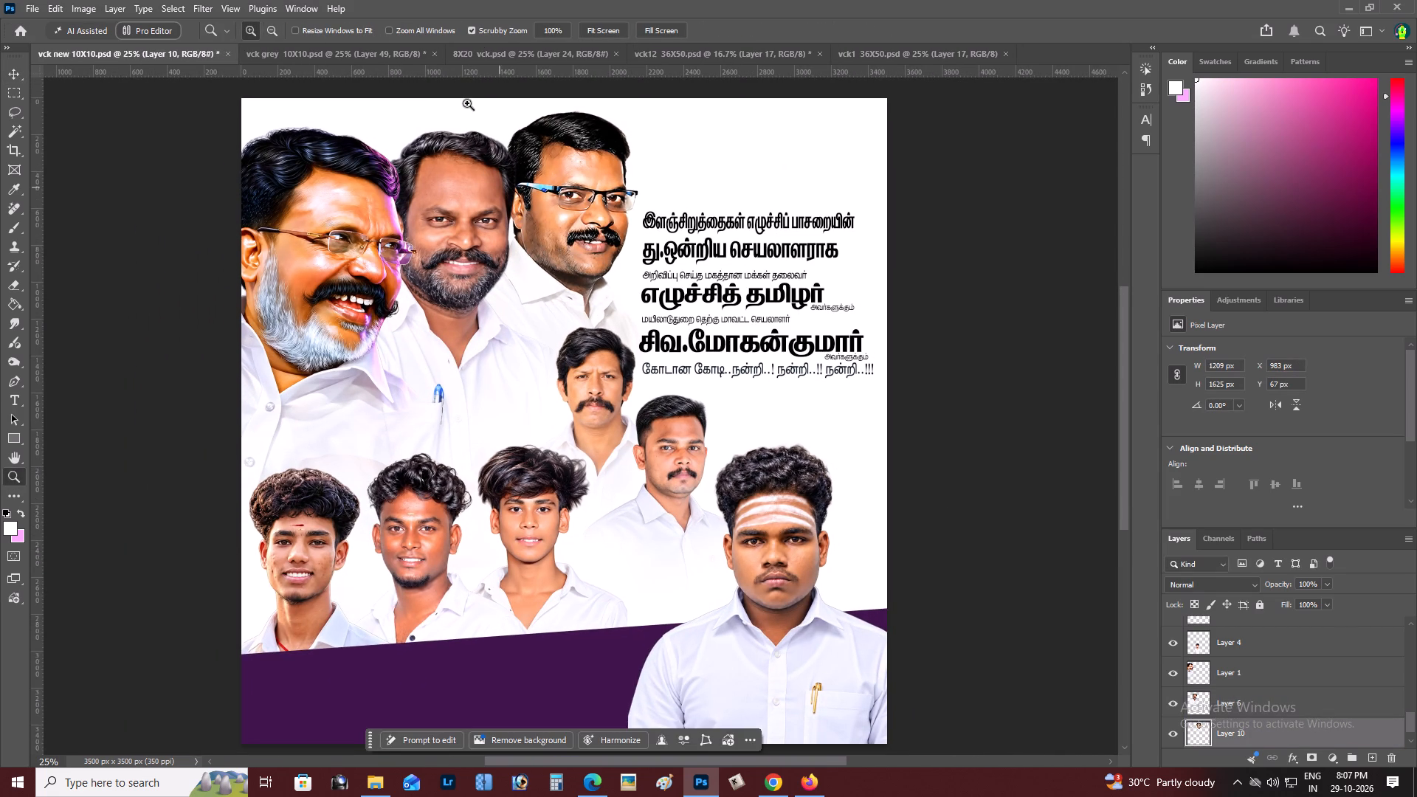
Look through the other open posters, 8X20 vck, vck12, vck1 and vck grey, for reusable elements, and return to vck new 10X10.
click(494, 49)
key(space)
drag(513, 111, 482, 128)
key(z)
alt+click(509, 187)
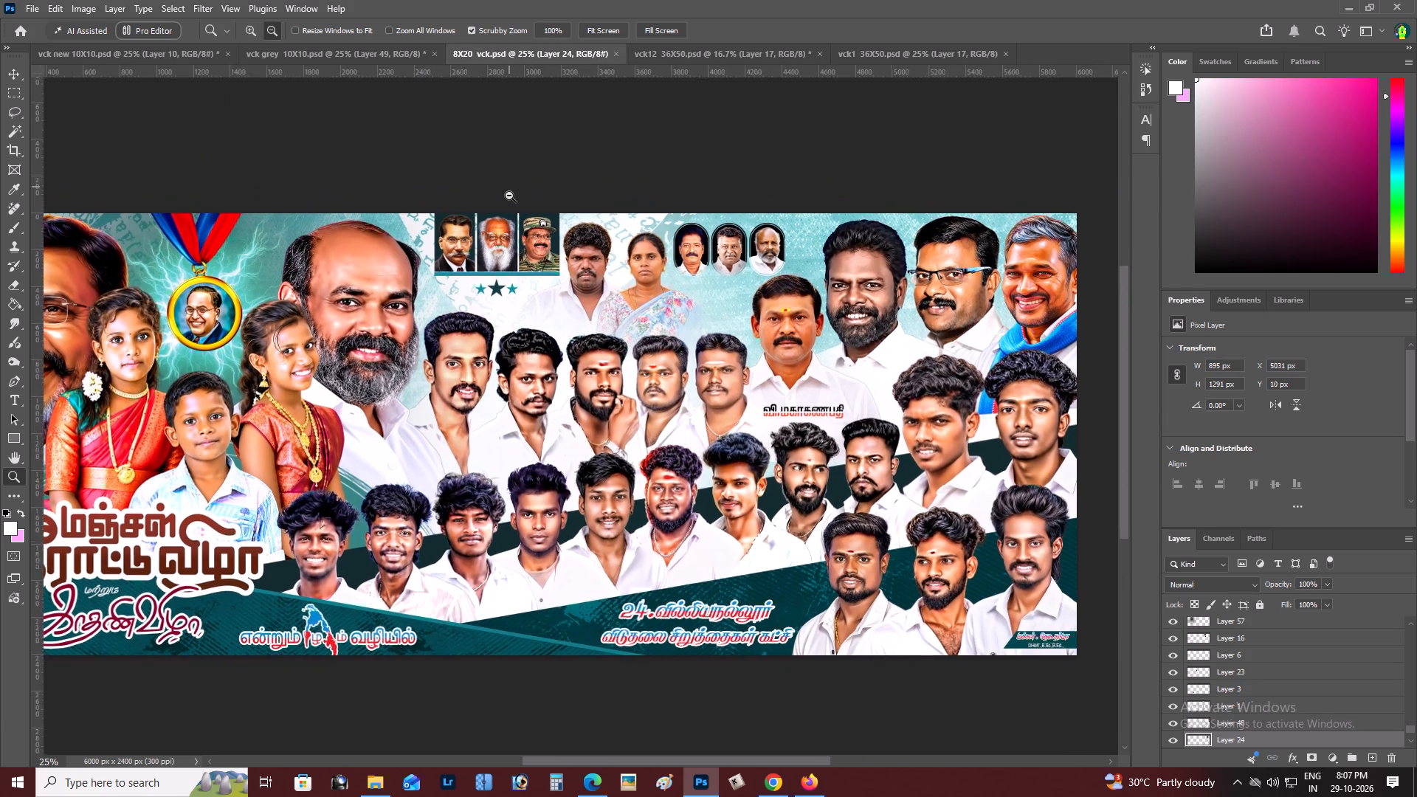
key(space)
drag(513, 235, 497, 232)
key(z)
double_click(532, 215)
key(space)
click(683, 46)
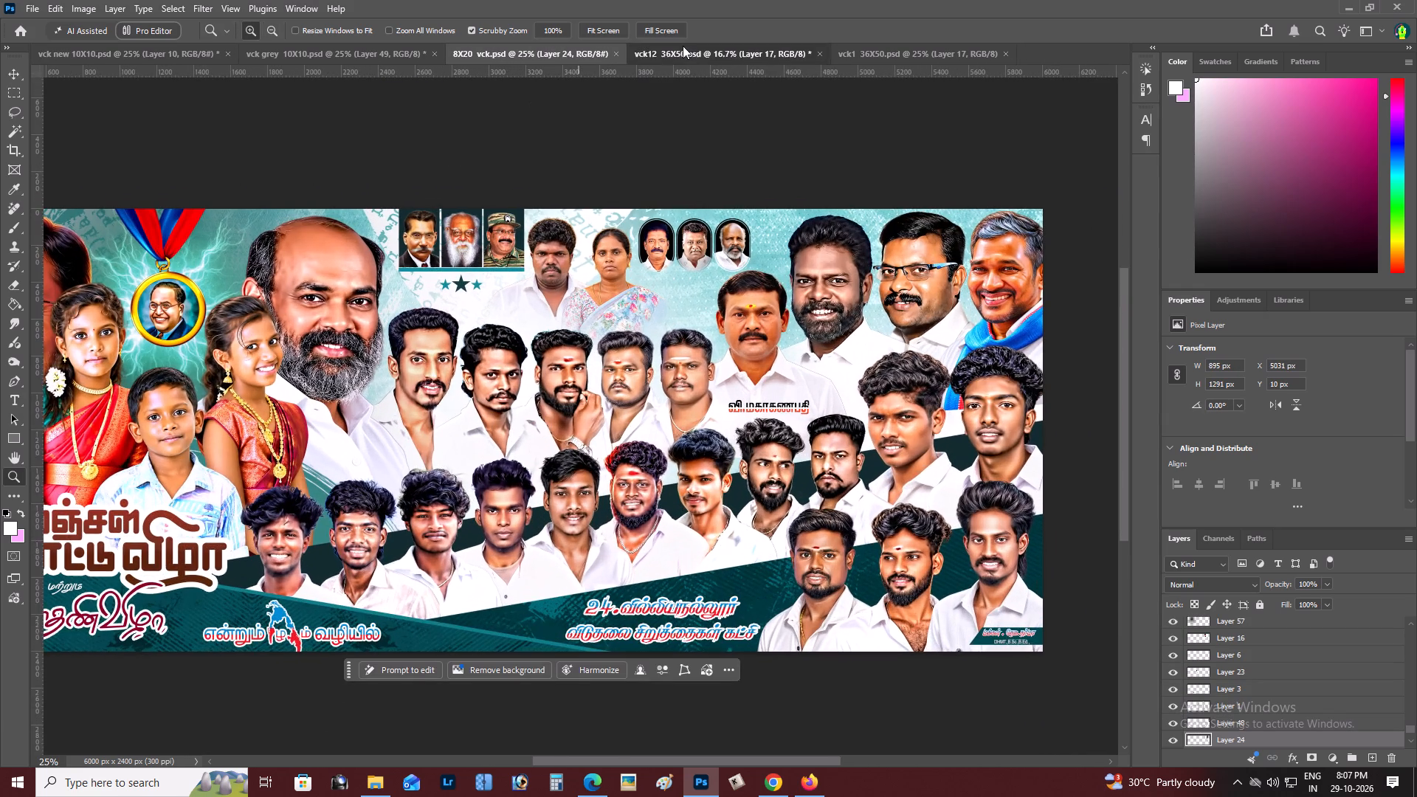
alt+click(533, 370)
click(882, 51)
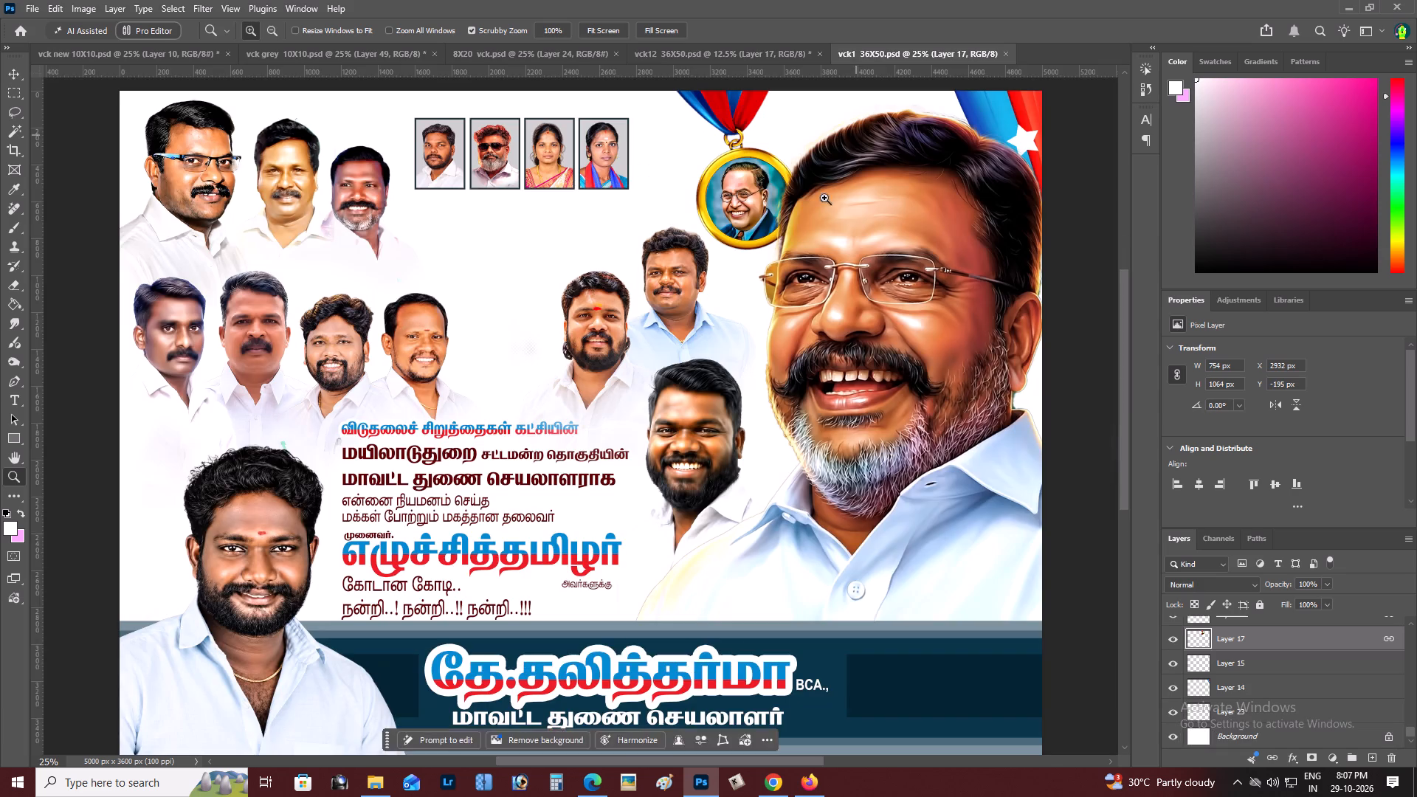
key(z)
alt+click(650, 287)
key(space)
drag(602, 275, 573, 278)
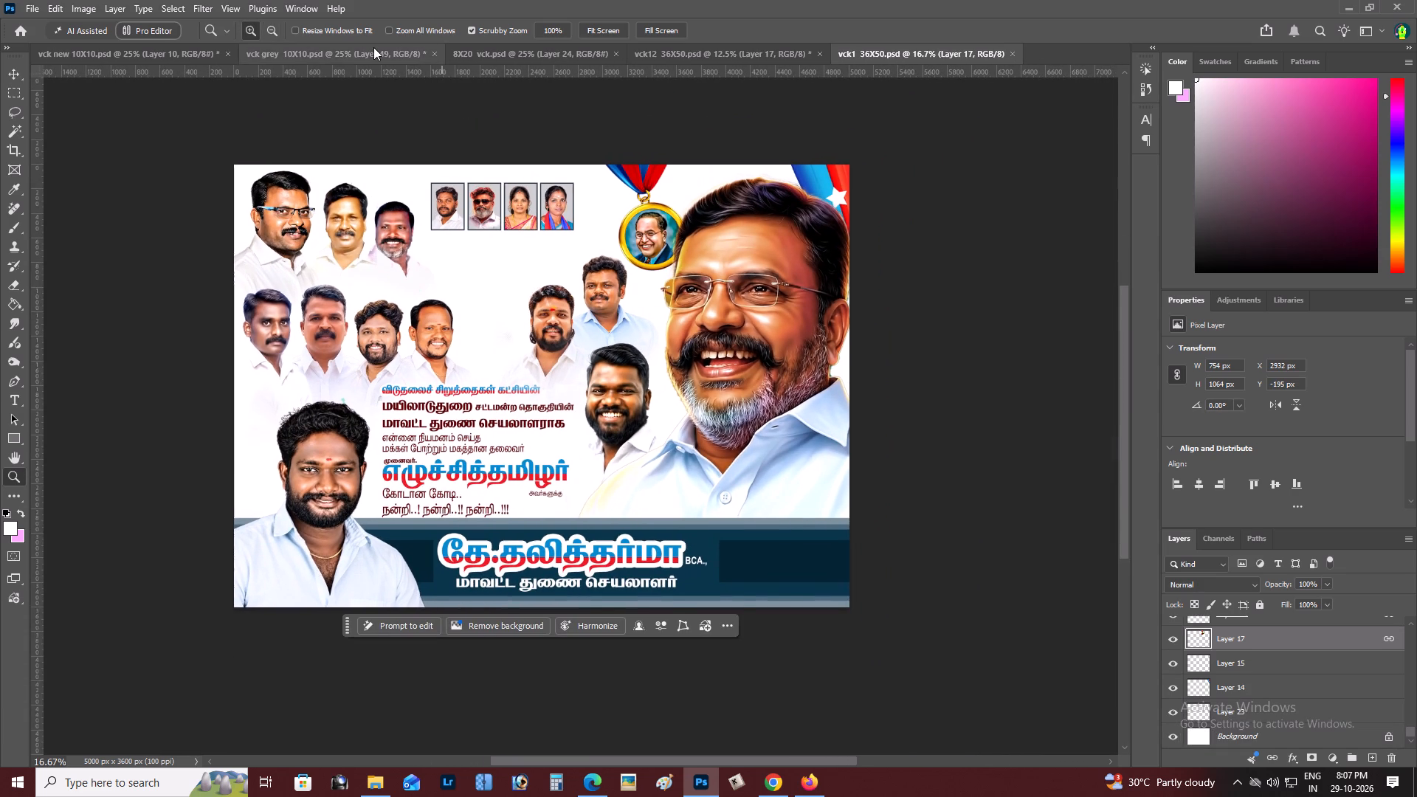
click(373, 47)
click(138, 49)
Open "126 New Political Collection 2023 (7)" from the Politics flex folder inside 2023-Political, without updating its text layers.
key(ctrl+o)
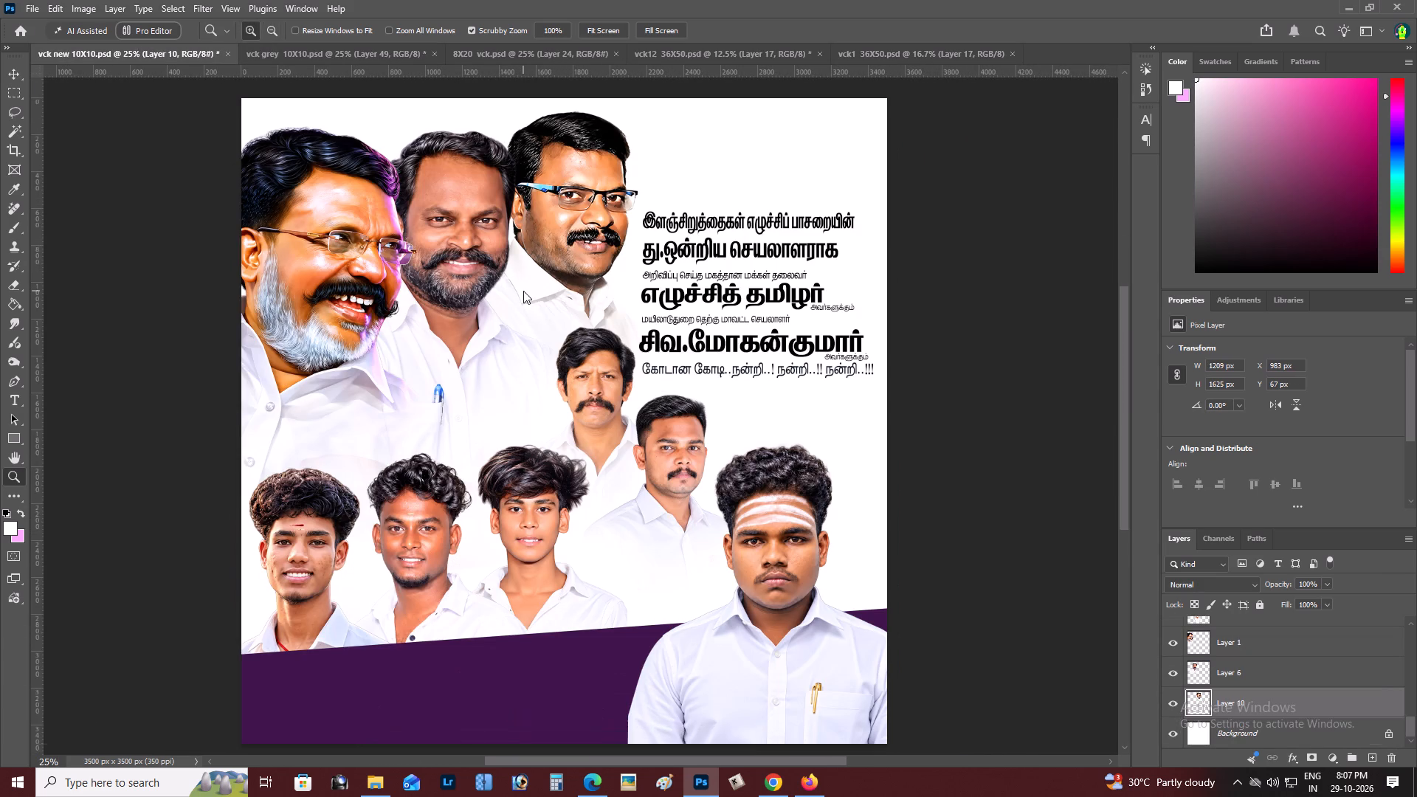
click(102, 336)
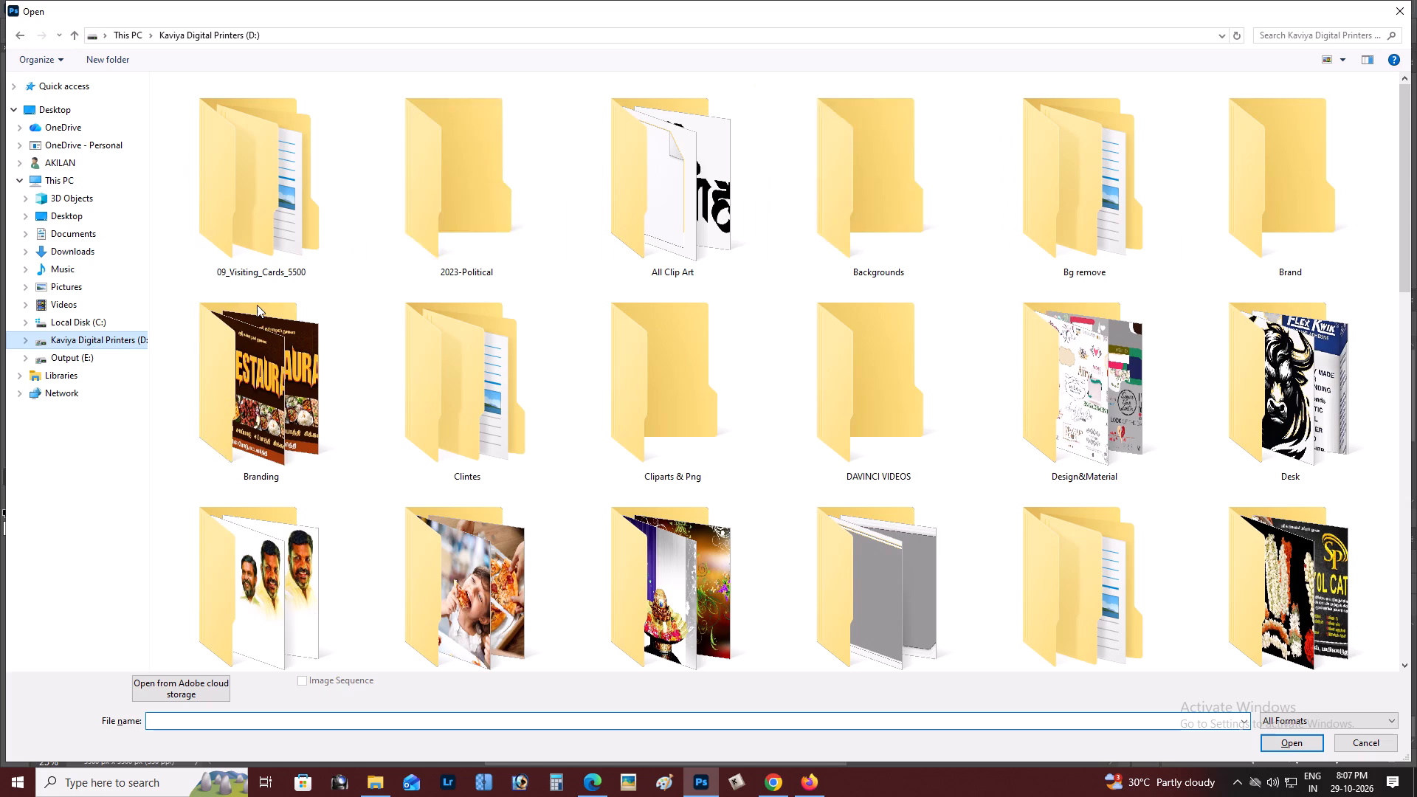
double_click(483, 250)
double_click(811, 131)
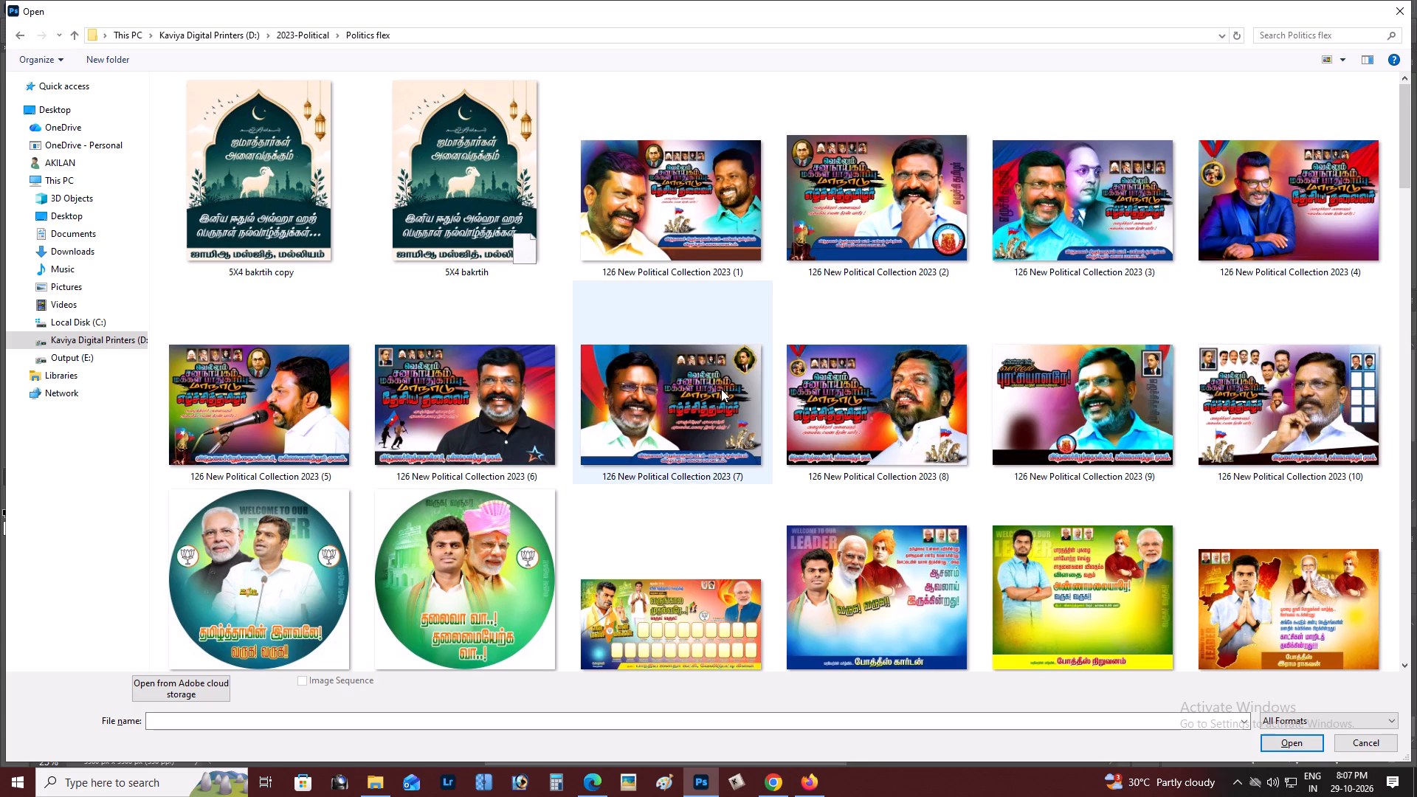
scroll(463, 398, down, 1)
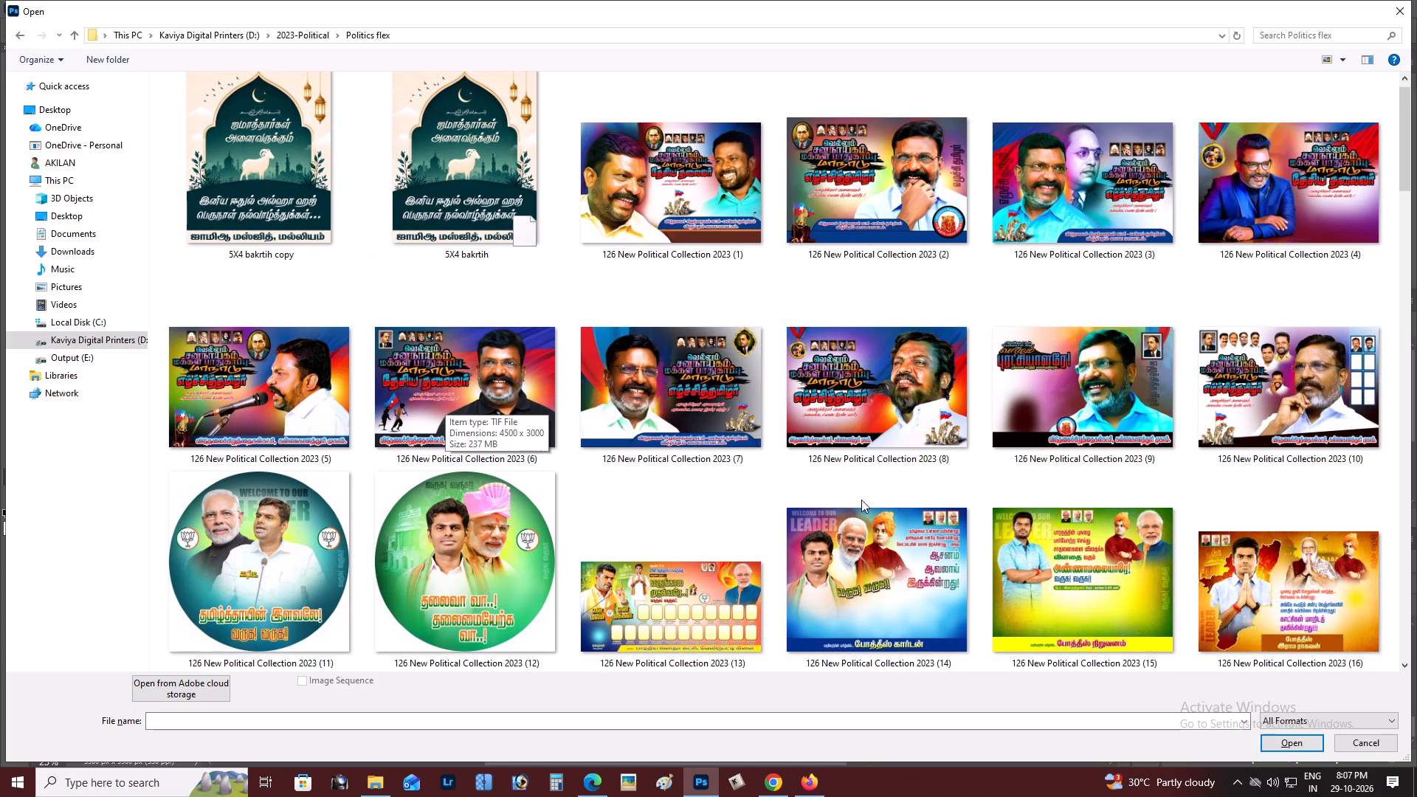
scroll(909, 501, down, 1)
scroll(909, 501, up, 1)
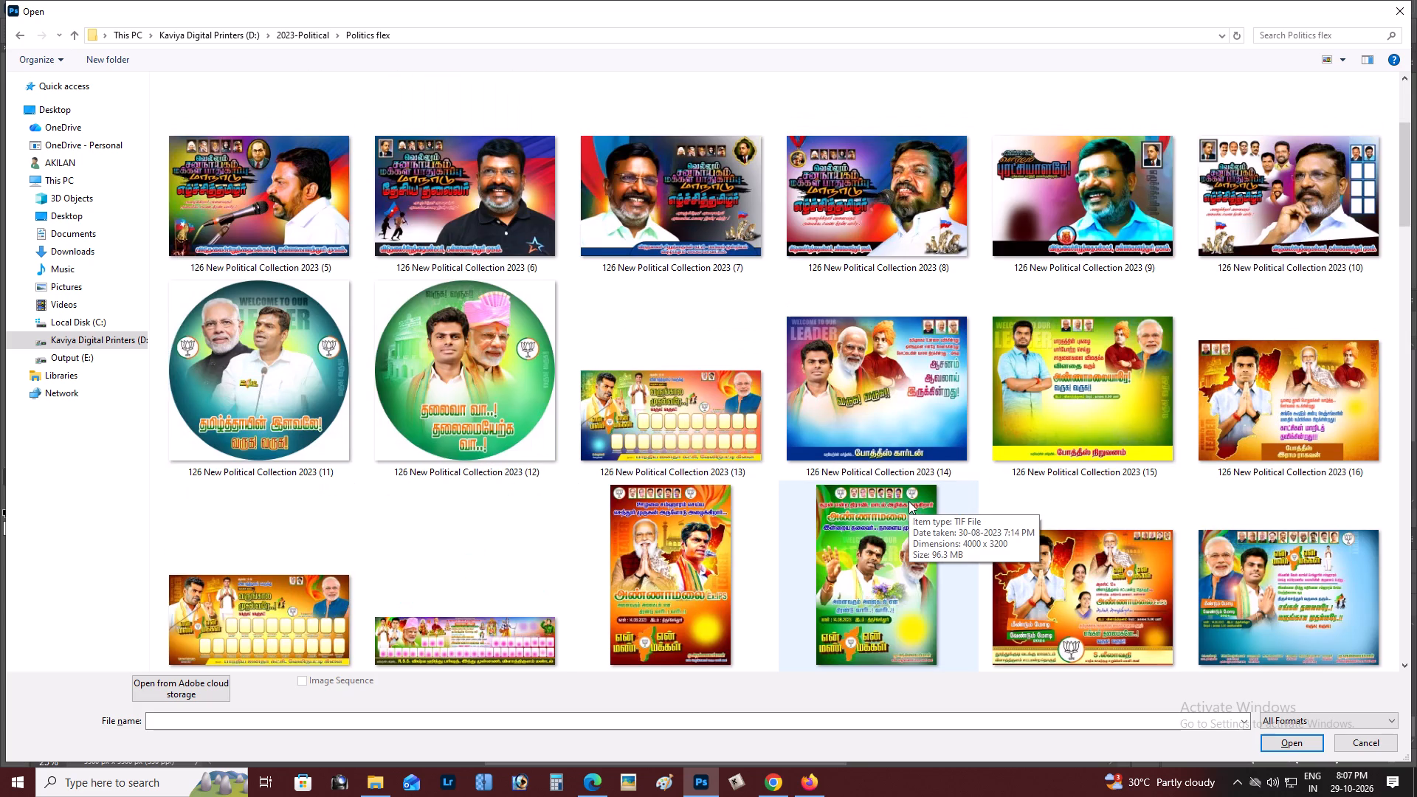
scroll(909, 501, down, 1)
scroll(909, 501, up, 4)
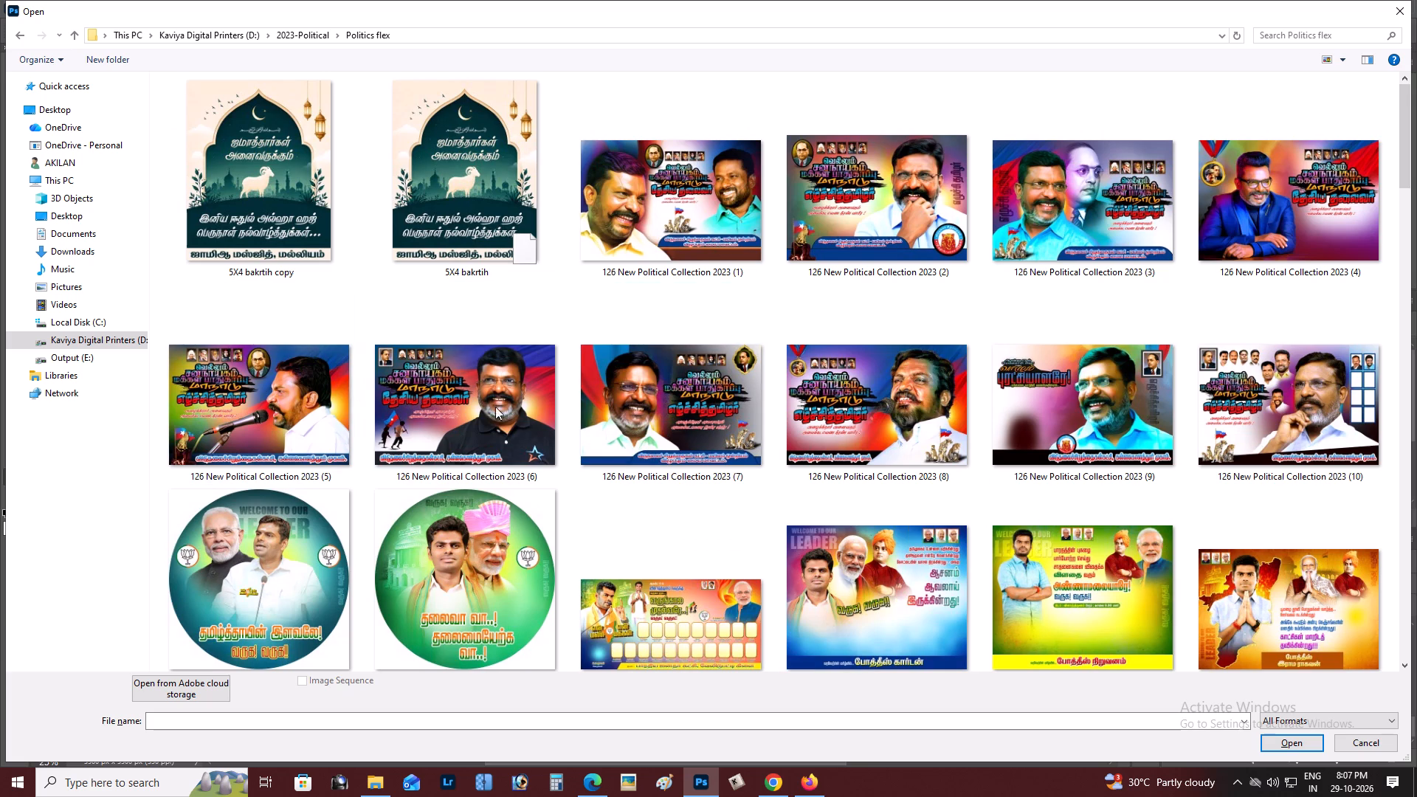
double_click(691, 440)
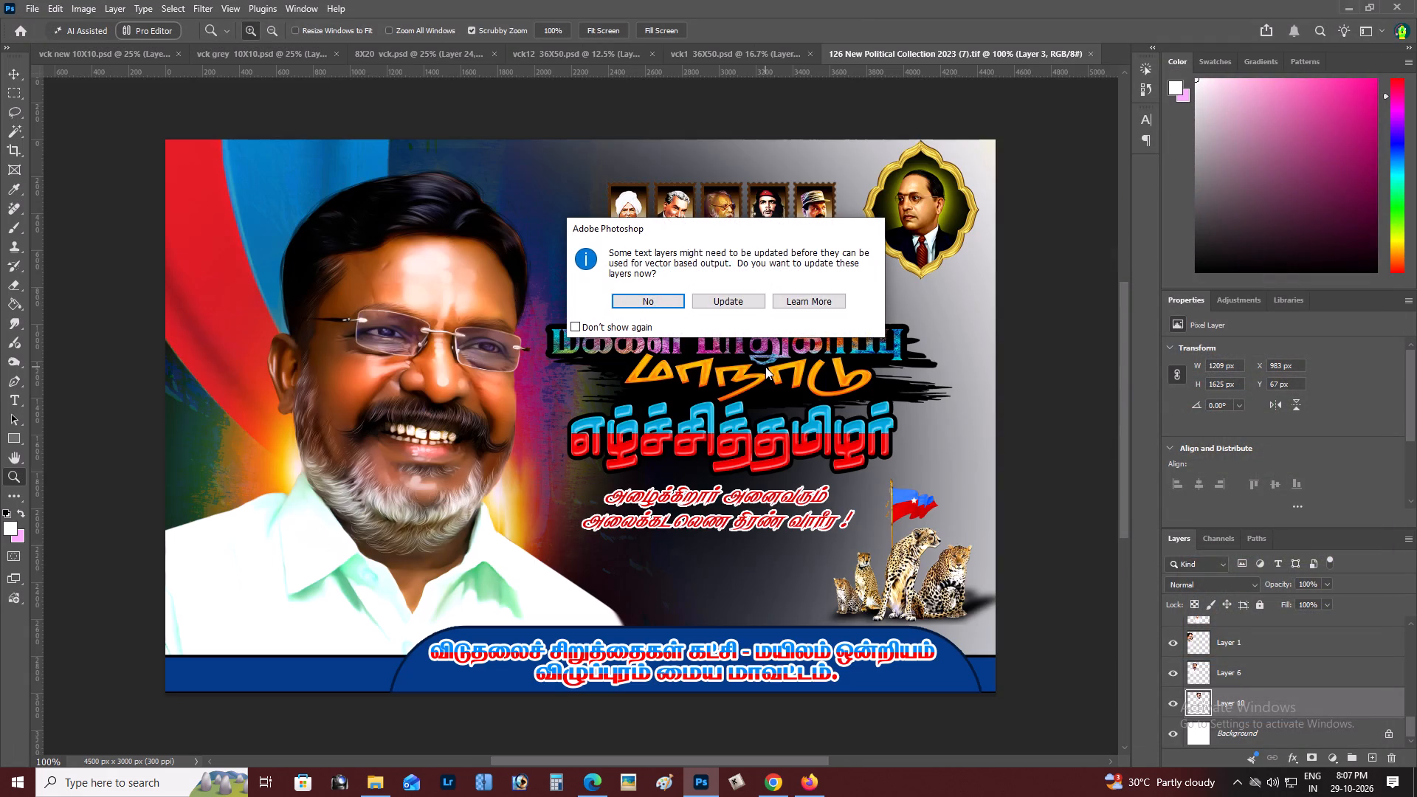
click(639, 302)
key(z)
click(765, 249)
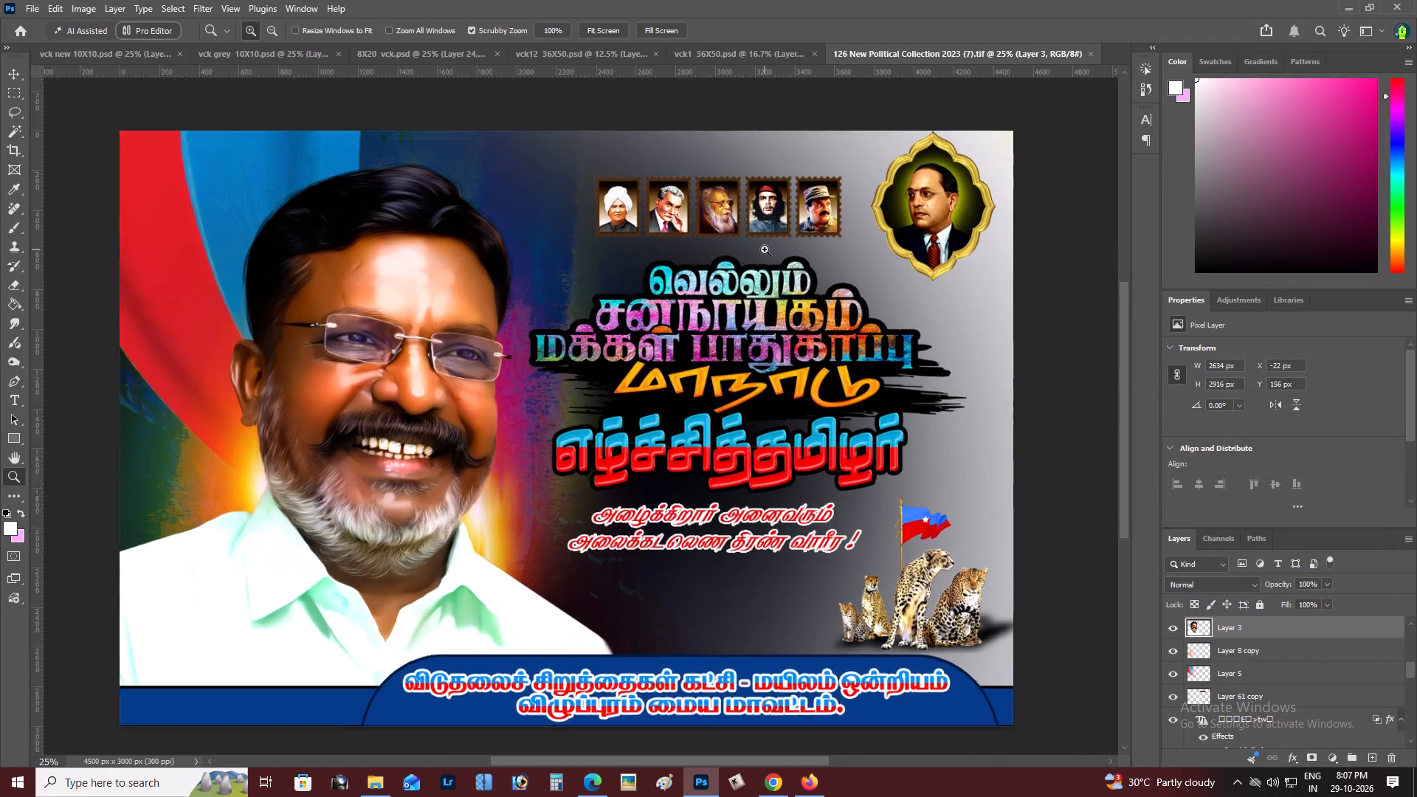
Copy the row of five stamp portraits into vck new 10X10, placing it above the Tamil text at X 2175 px, Y 234 px.
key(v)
right_click(772, 199)
click(793, 208)
drag(793, 208, 399, 168)
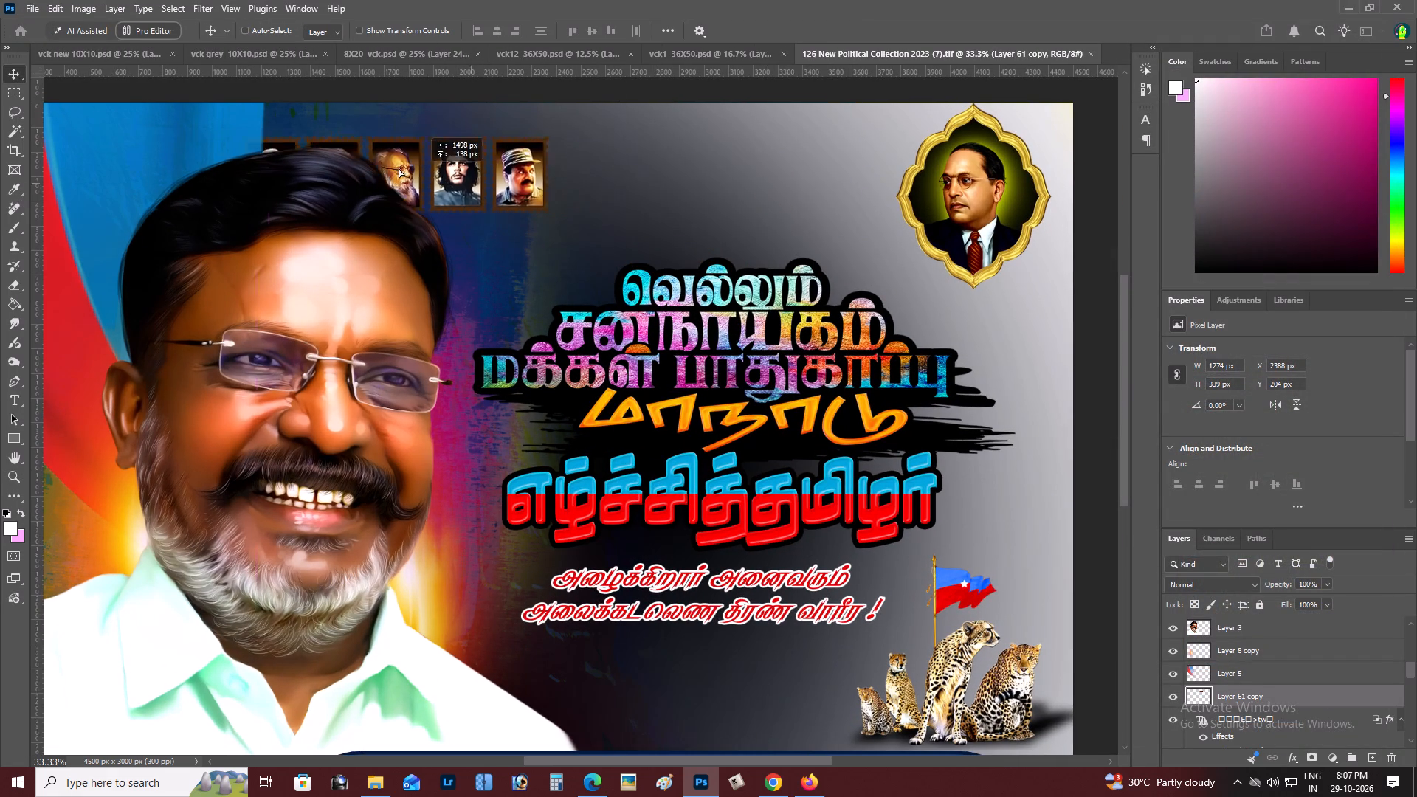
drag(399, 168, 708, 195)
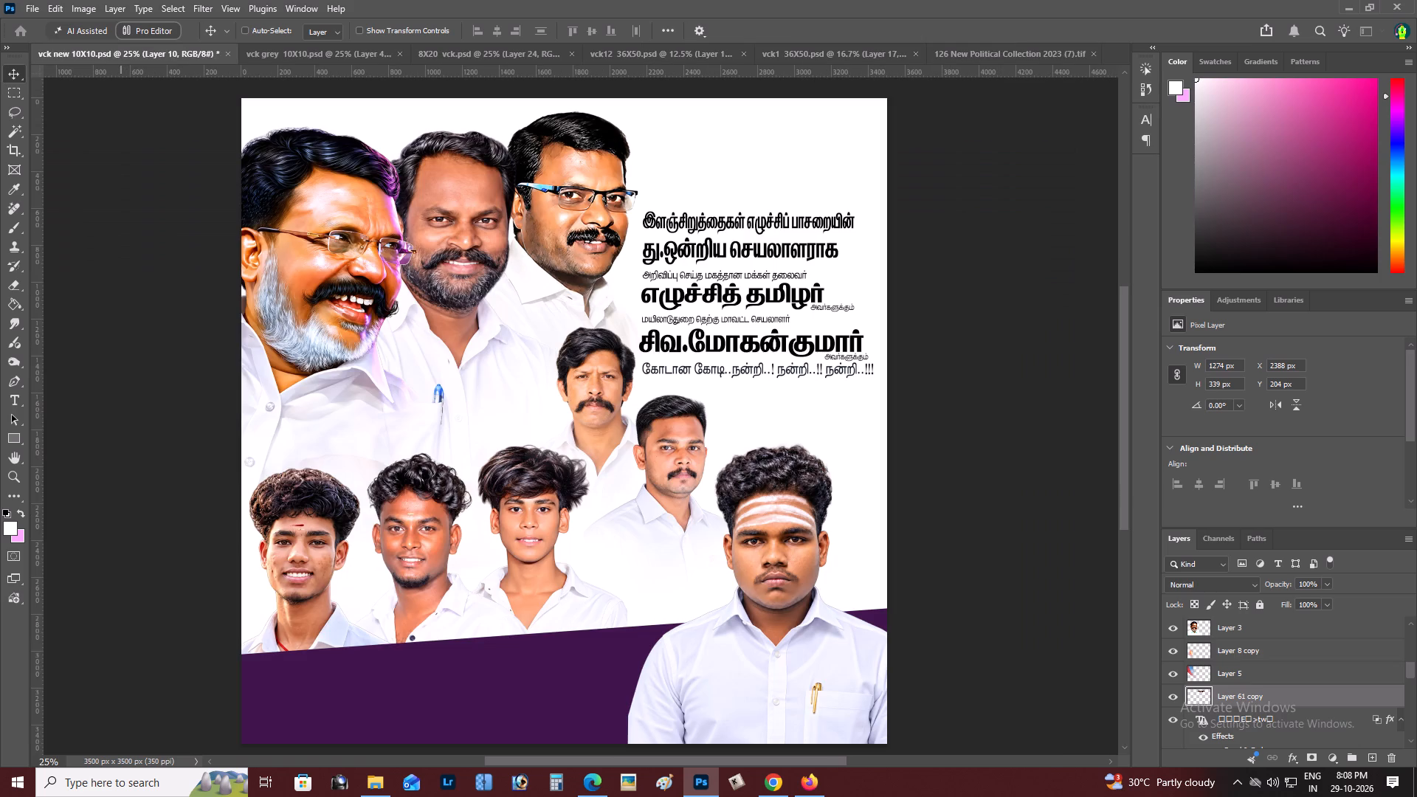
drag(708, 195, 768, 186)
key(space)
drag(768, 186, 721, 194)
drag(721, 194, 712, 183)
key(ctrl+t)
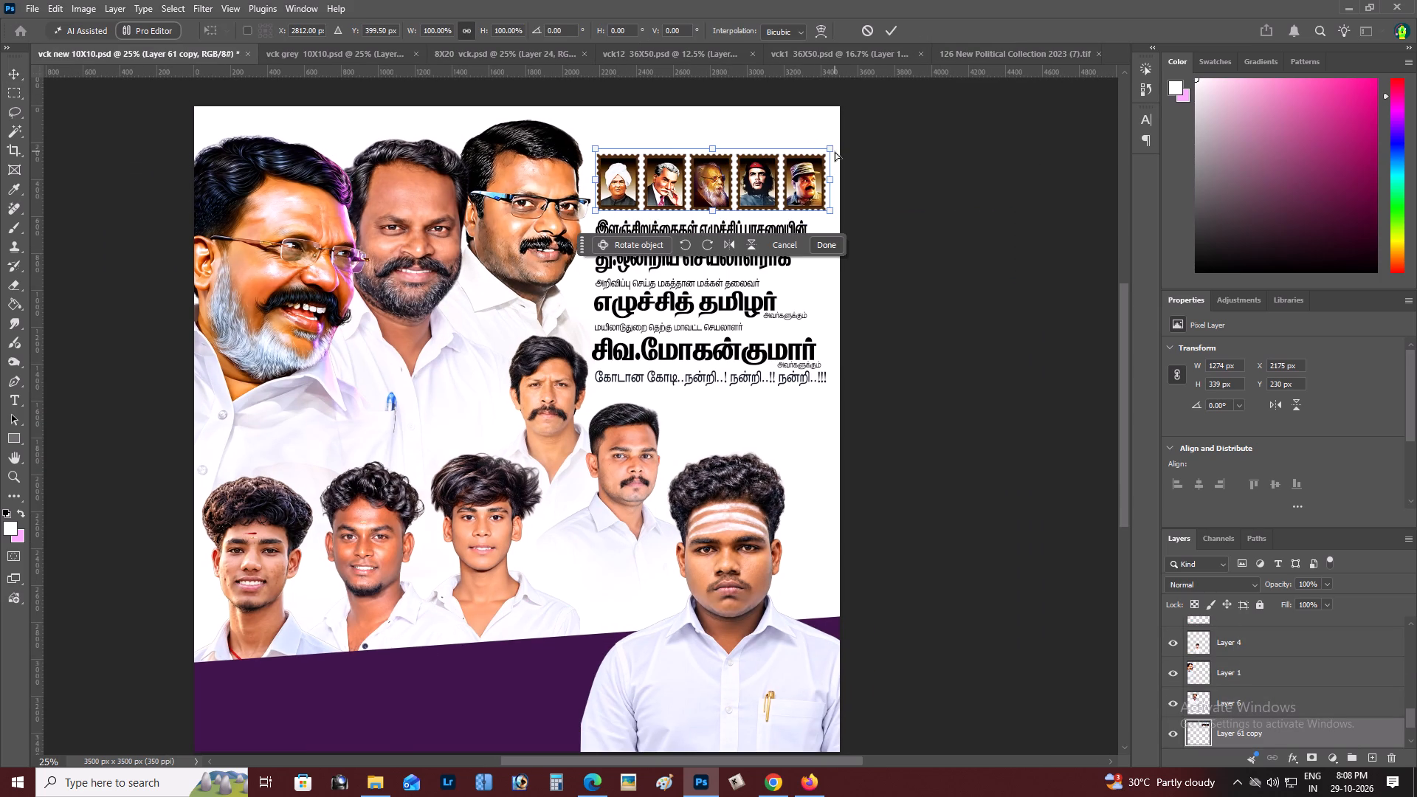
key(ctrl+Return)
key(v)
key(Down)
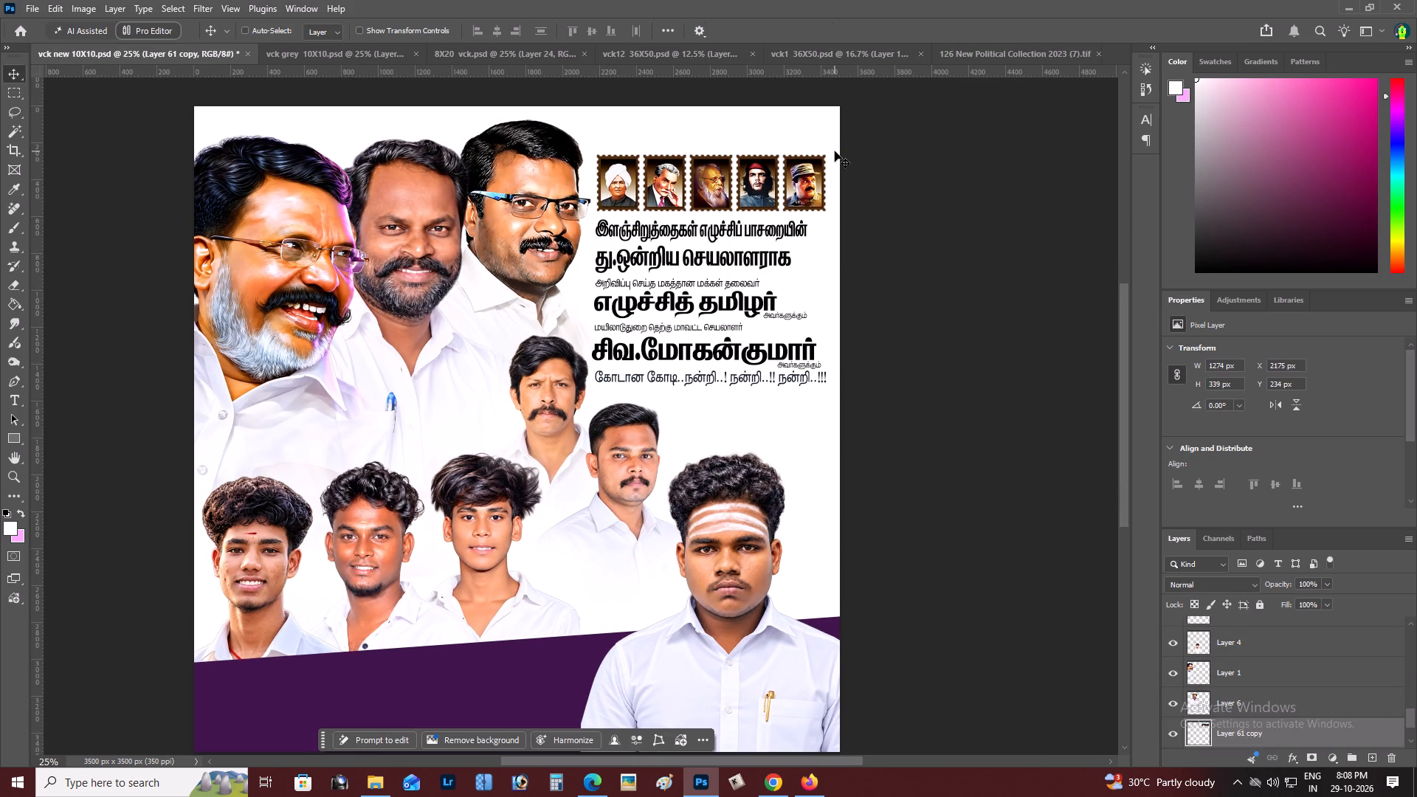
Scale the stamp portrait row to 80.49% and place it above the first Tamil text line at X 2192 px, Y 283 px.
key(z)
alt+click(746, 208)
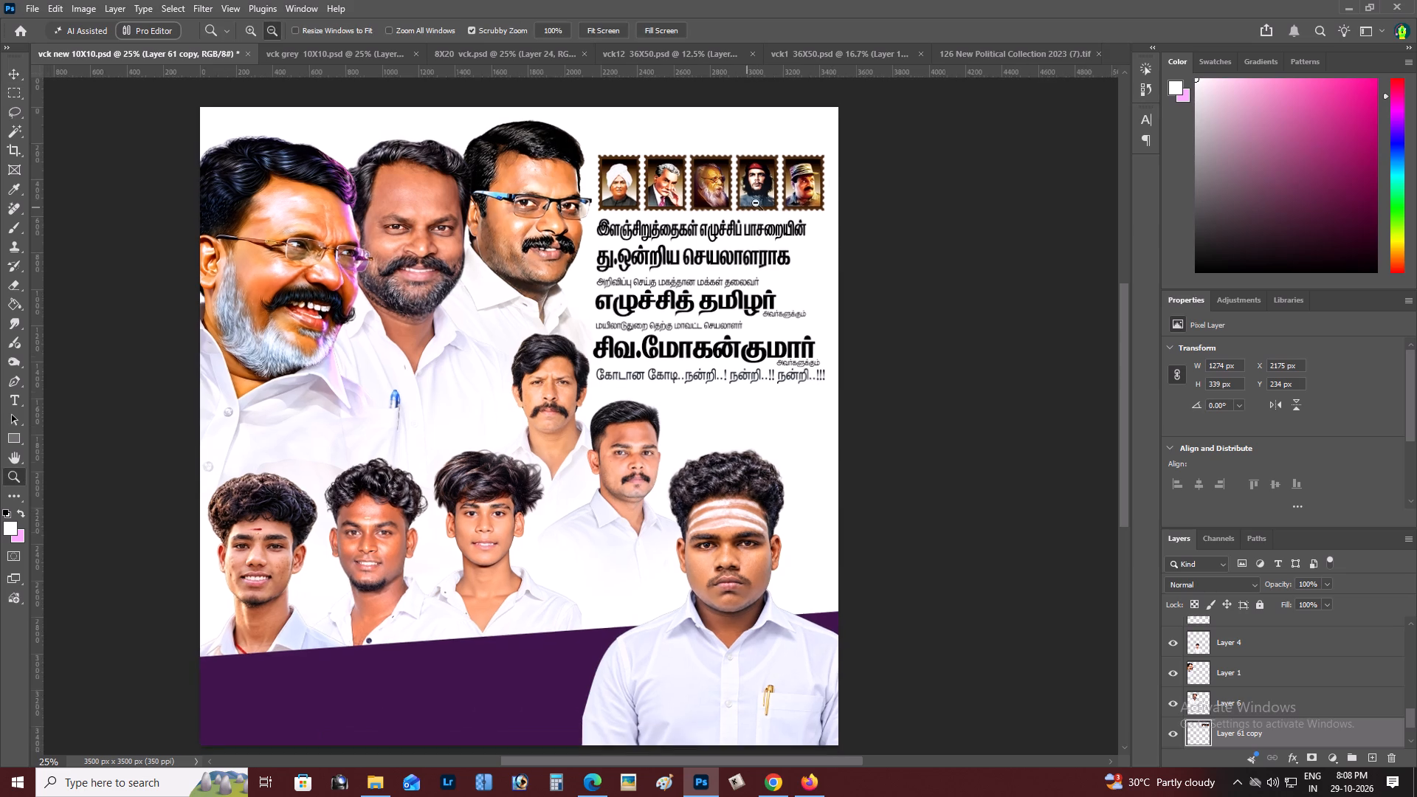
right_click(756, 203)
click(784, 213)
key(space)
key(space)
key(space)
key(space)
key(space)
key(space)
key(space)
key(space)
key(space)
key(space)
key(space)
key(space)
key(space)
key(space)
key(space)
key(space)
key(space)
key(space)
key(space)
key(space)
drag(771, 264, 697, 361)
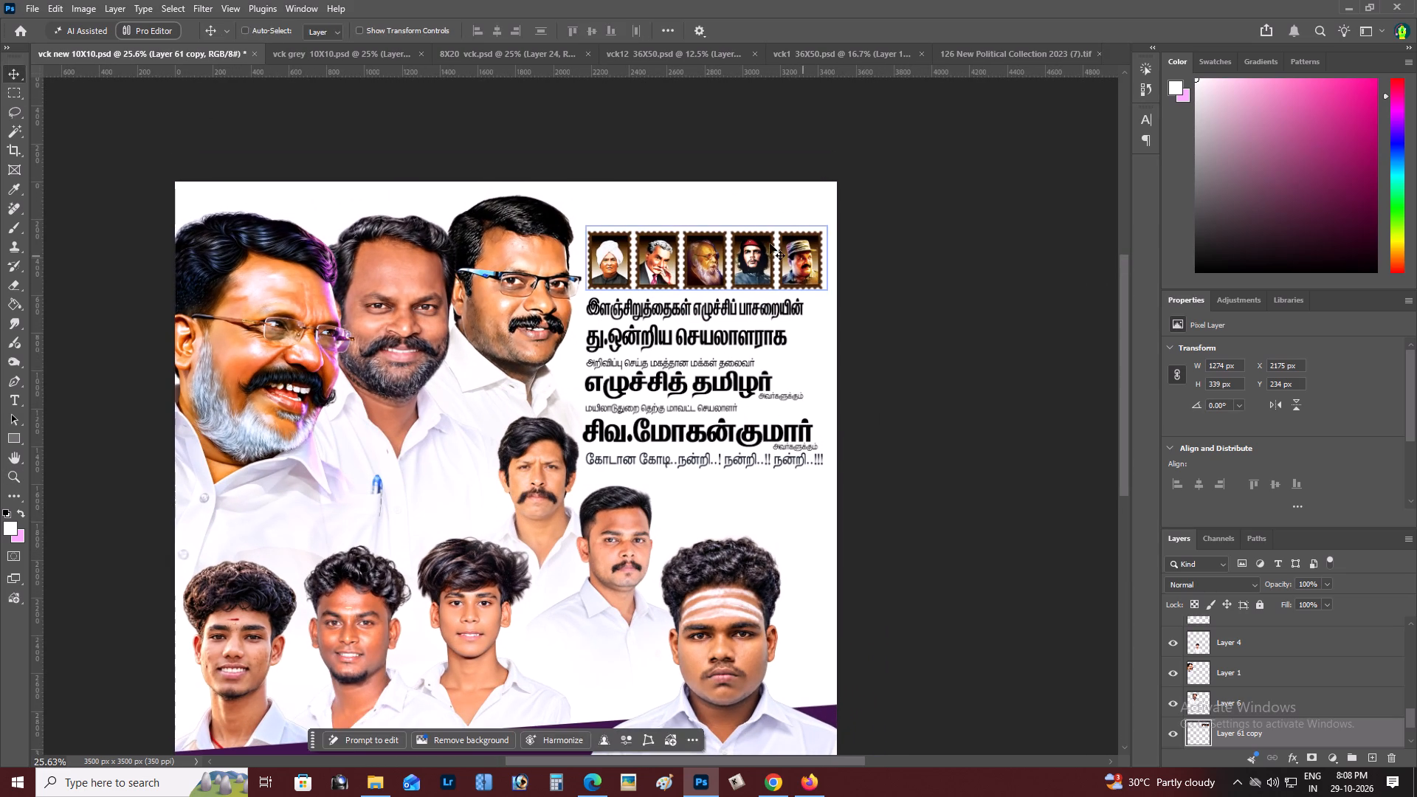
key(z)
click(742, 222)
click(742, 222)
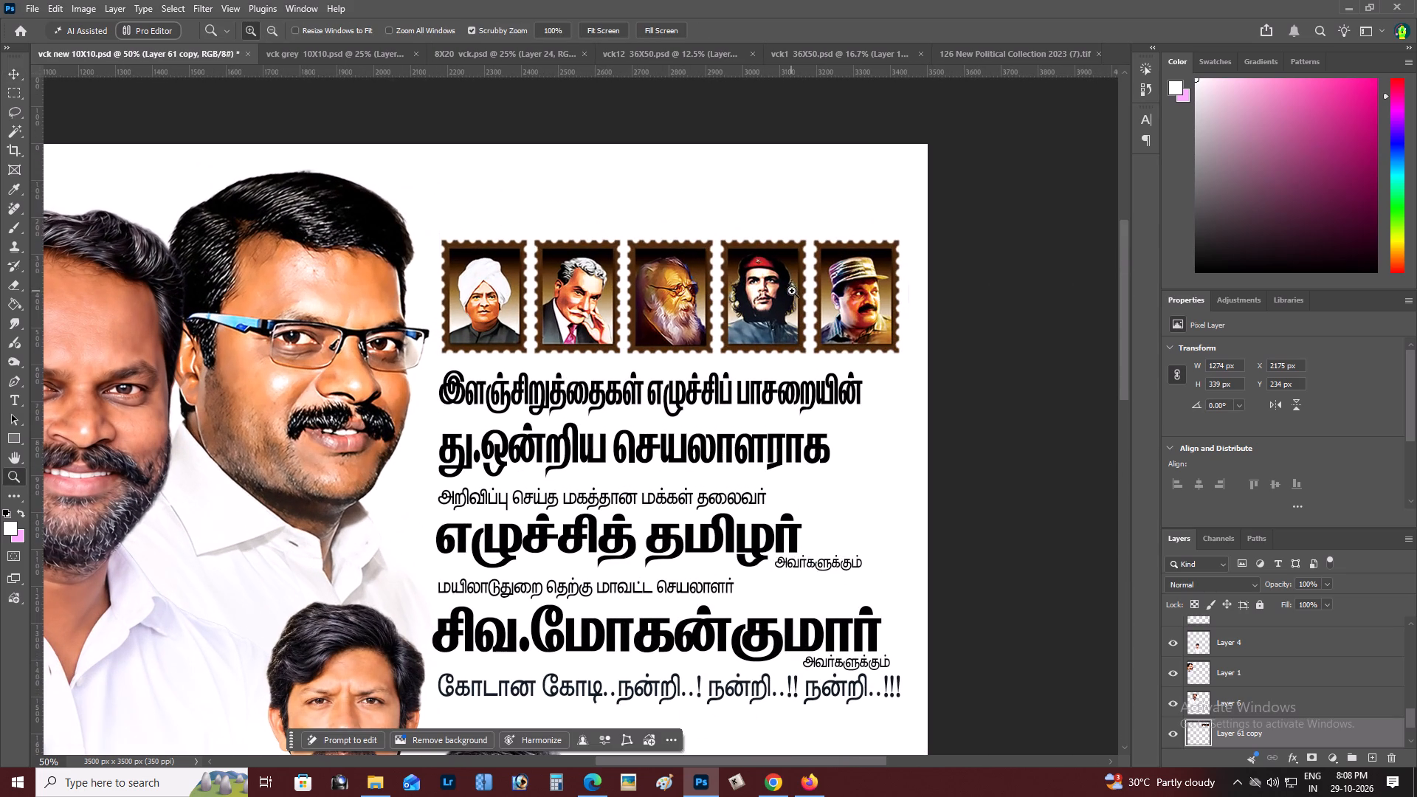
key(ctrl+t)
alt+drag(903, 229, 857, 241)
drag(825, 285, 875, 291)
drag(869, 285, 780, 284)
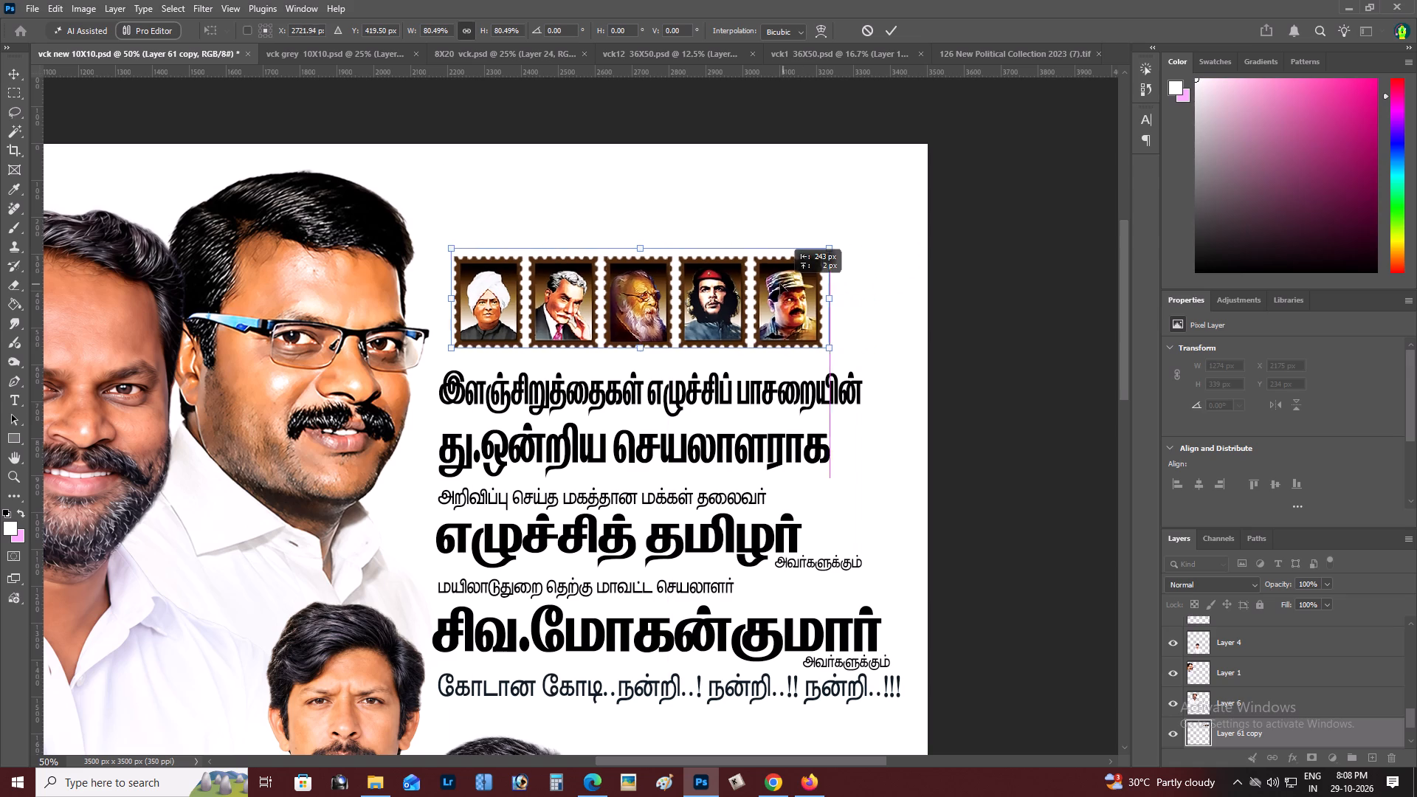
drag(780, 284, 778, 284)
key(ctrl+Return)
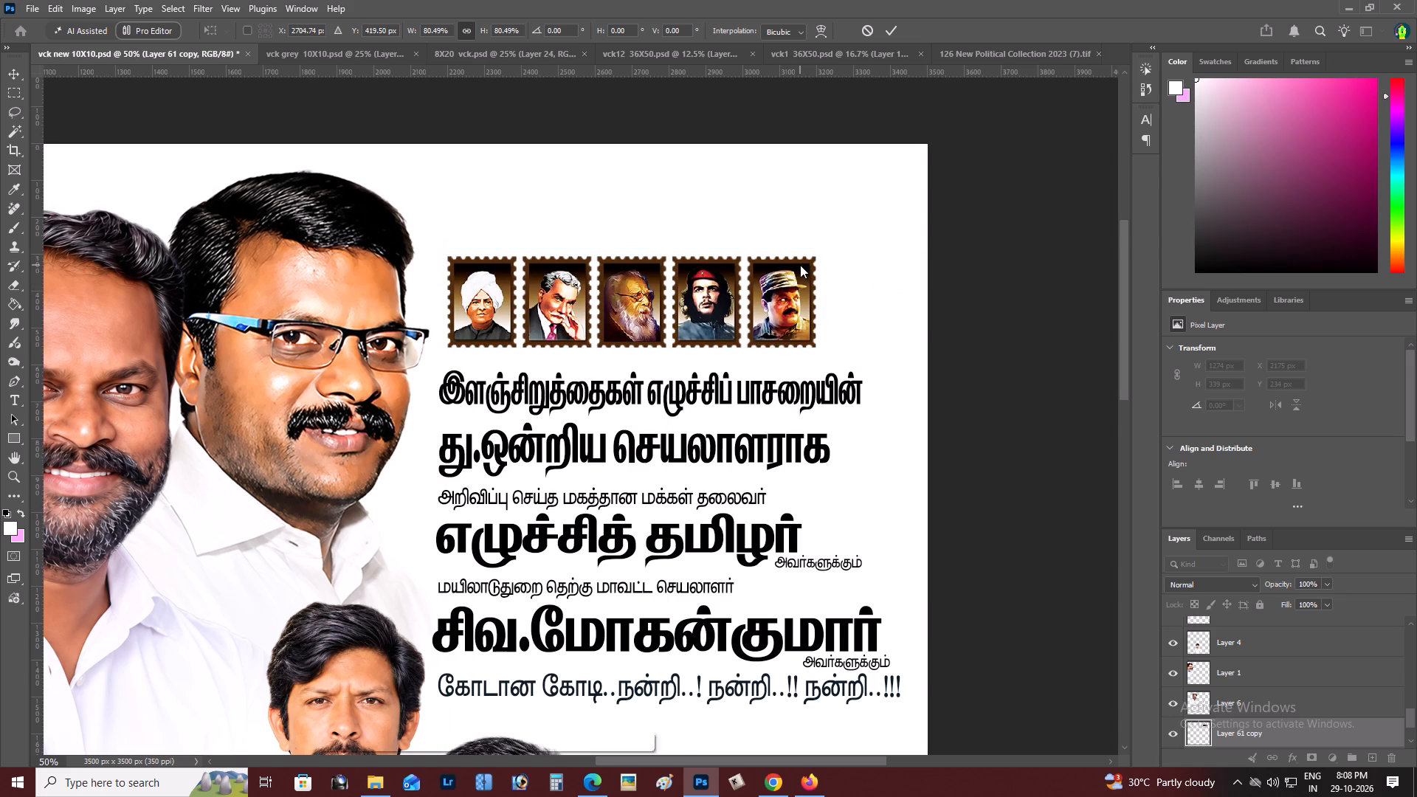
Shrink the stamp portrait row further about its centre to 947 × 253 px.
key(ctrl+t)
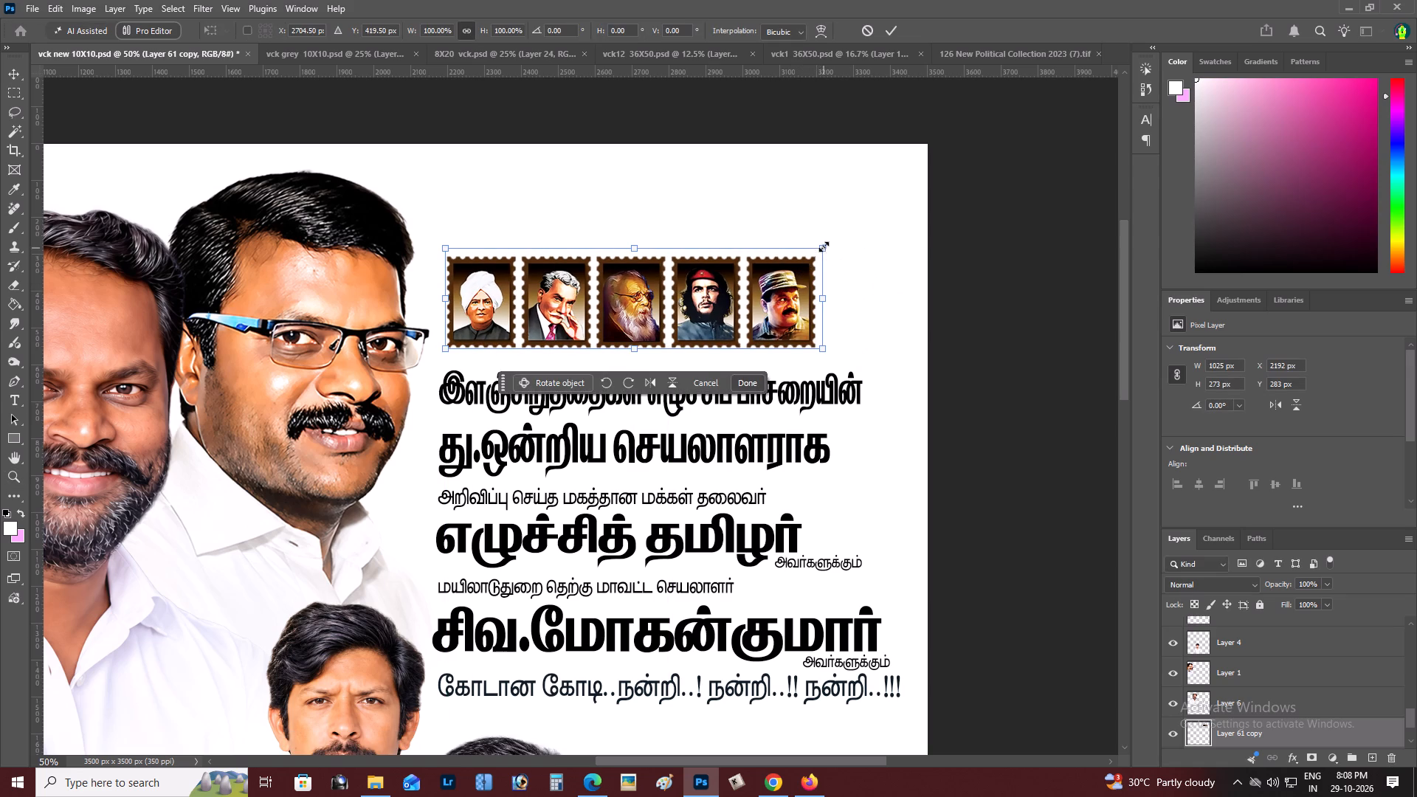
alt+drag(824, 246, 808, 246)
key(ctrl+Return)
key(ctrl+backslash)
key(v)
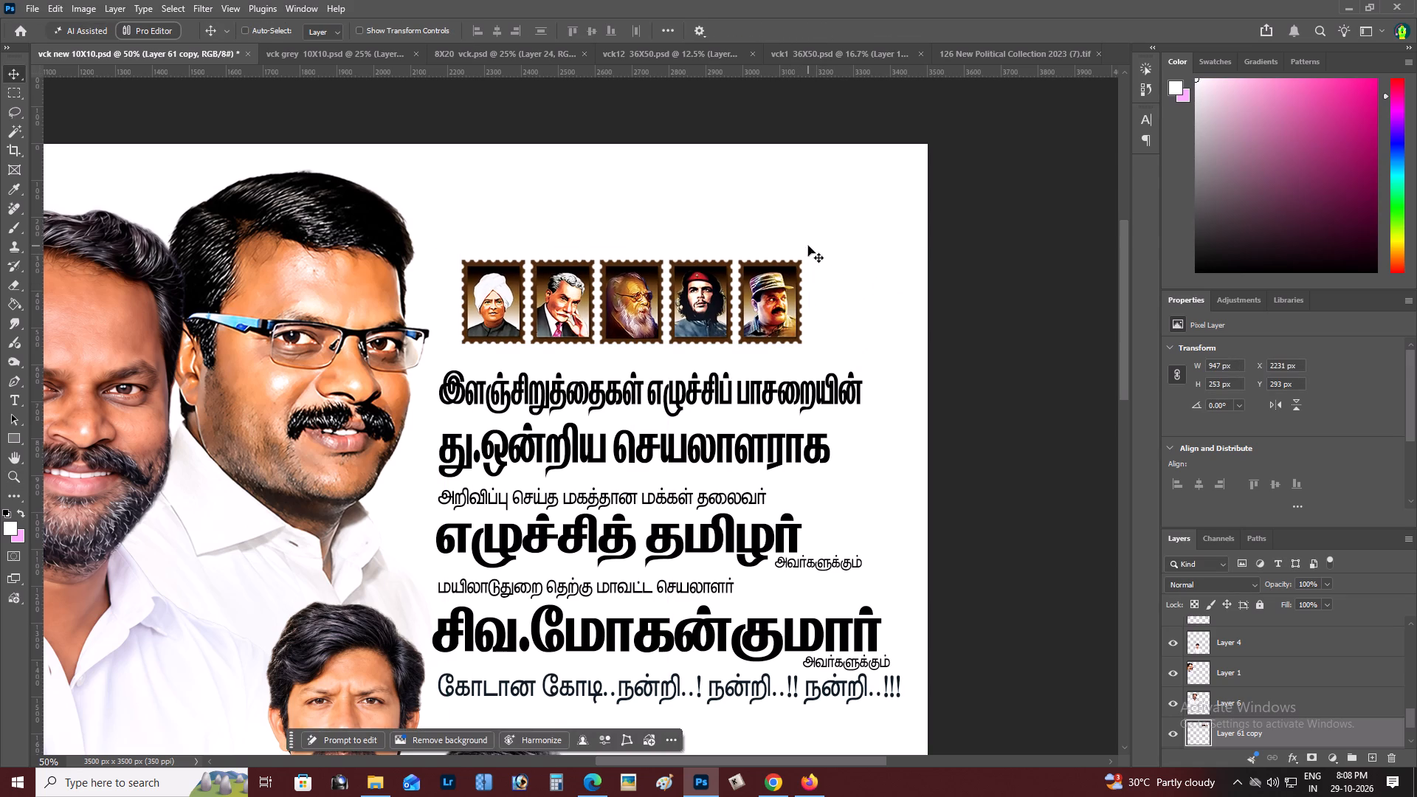
Nudge the stamp portrait row toward the start of the first text line, to X 2181 px, Y 333 px.
key(shift+Down)
key(shift+Down)
key(shift+Left)
key(shift+Left)
key(shift+Down)
key(shift+Down)
key(shift+Down)
key(shift+Left)
key(shift+Left)
key(shift+Left)
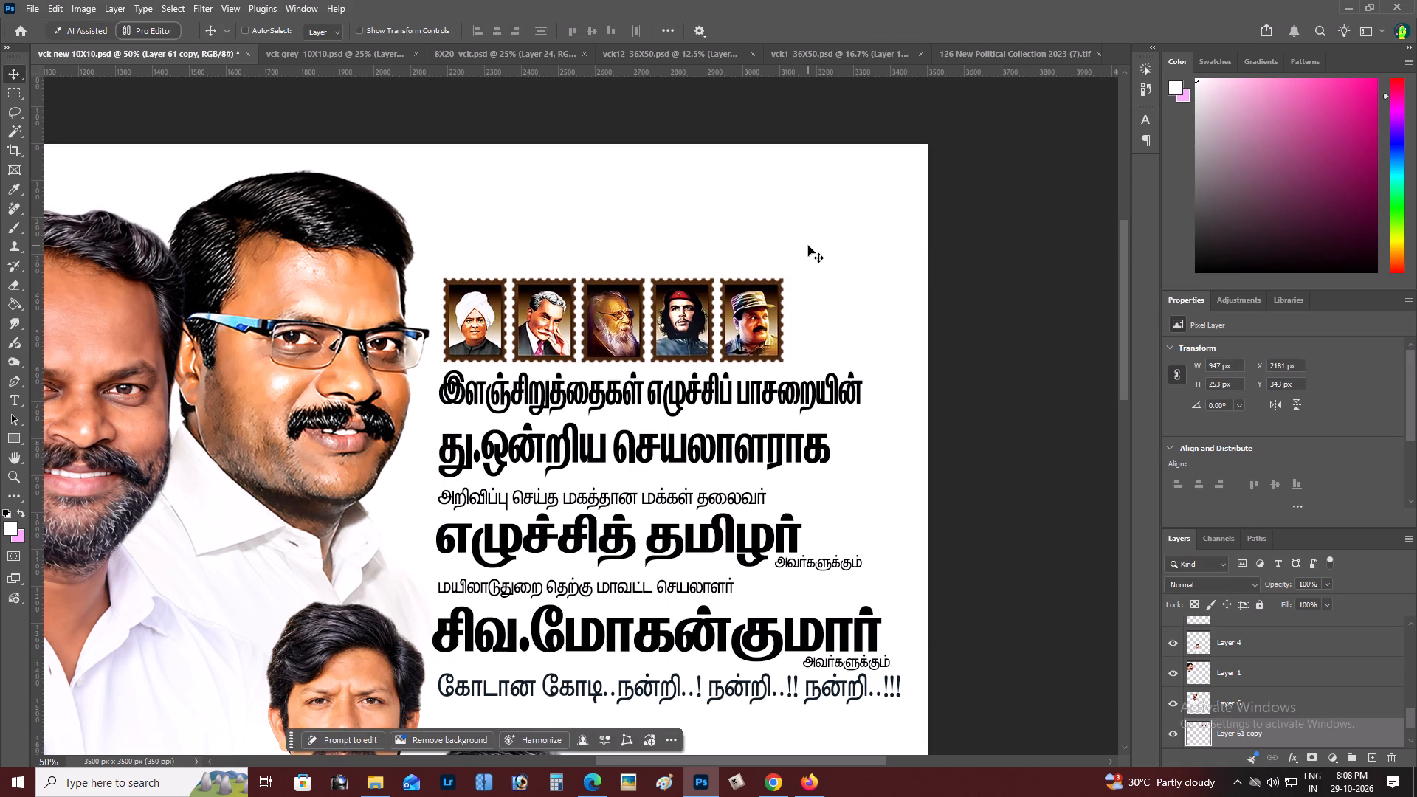
key(shift+Up)
Stretch the stamp portrait row taller and enlarge it slightly, making it 961 × 287 px at X 2174 px, Y 301 px.
alt+click(808, 246)
right_click(808, 246)
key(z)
alt+click(748, 298)
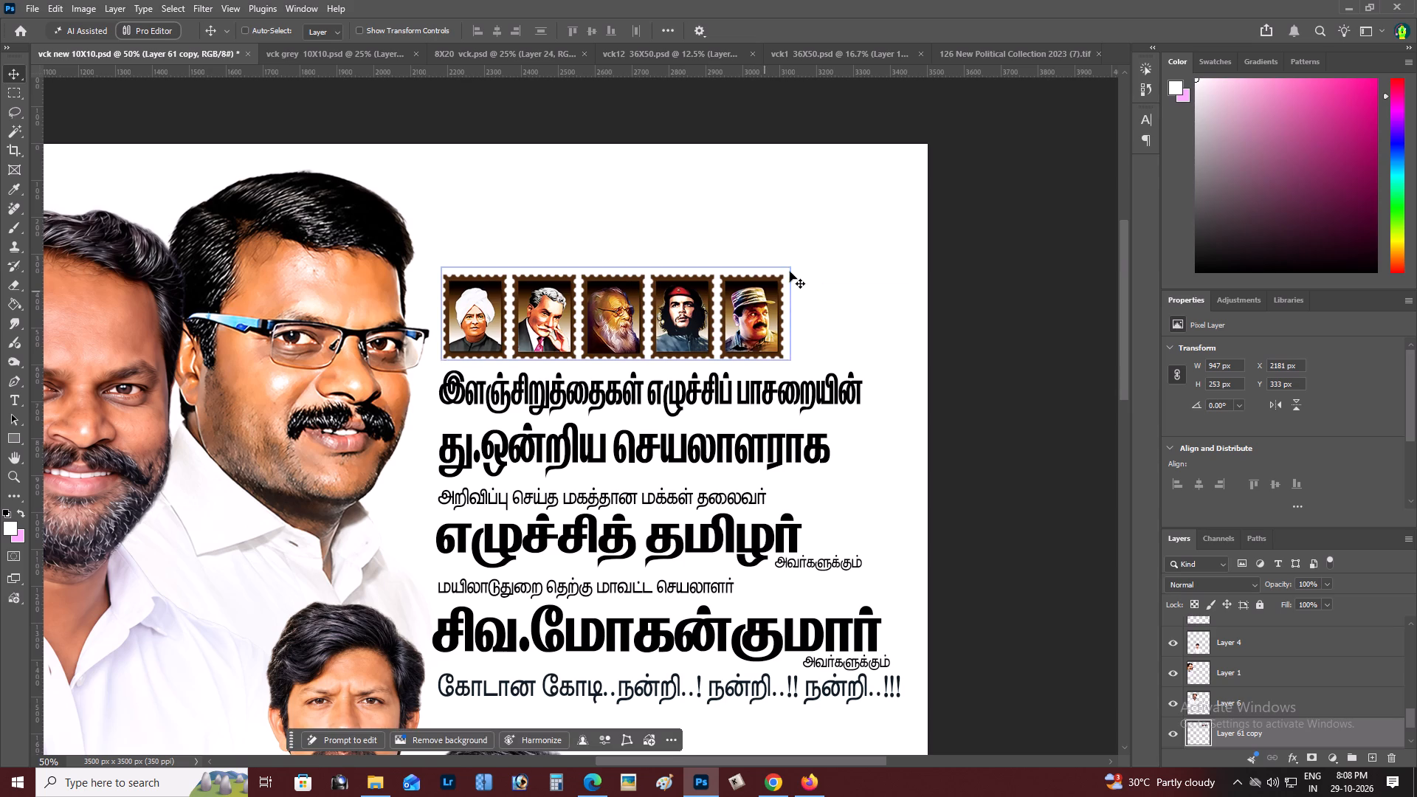
click(793, 266)
key(ctrl+t)
shift+drag(613, 271, 613, 260)
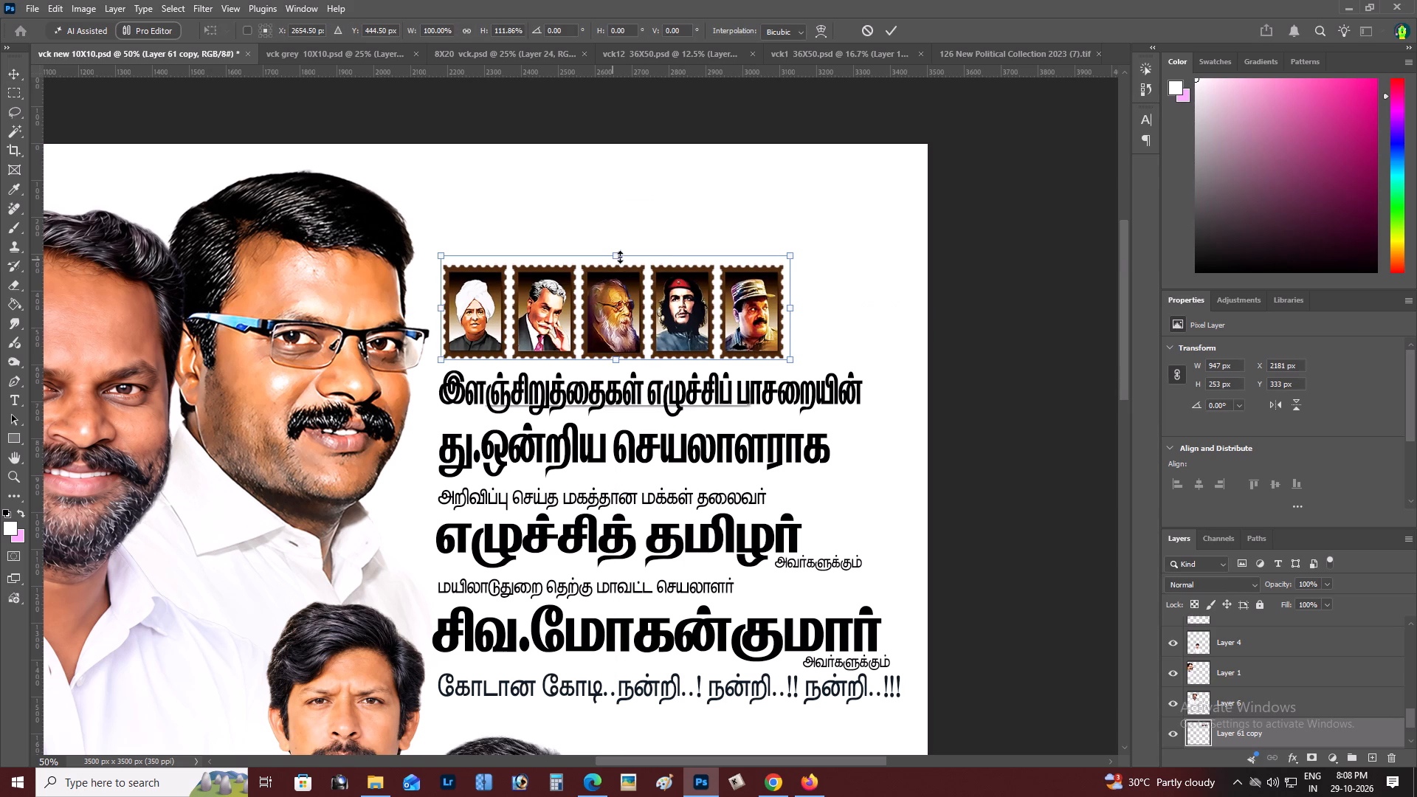
alt+click(793, 249)
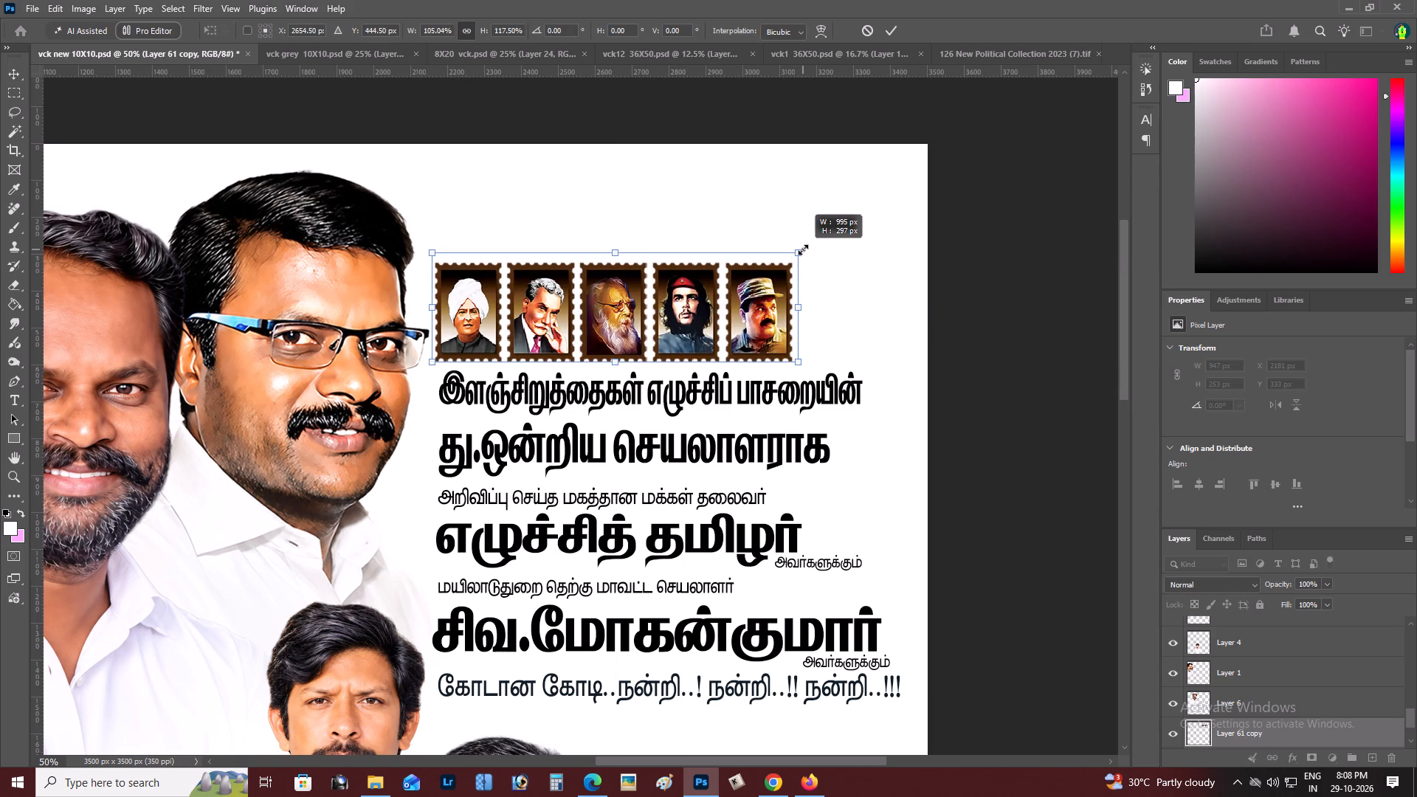
key(ctrl+Return)
key(ctrl+backslash)
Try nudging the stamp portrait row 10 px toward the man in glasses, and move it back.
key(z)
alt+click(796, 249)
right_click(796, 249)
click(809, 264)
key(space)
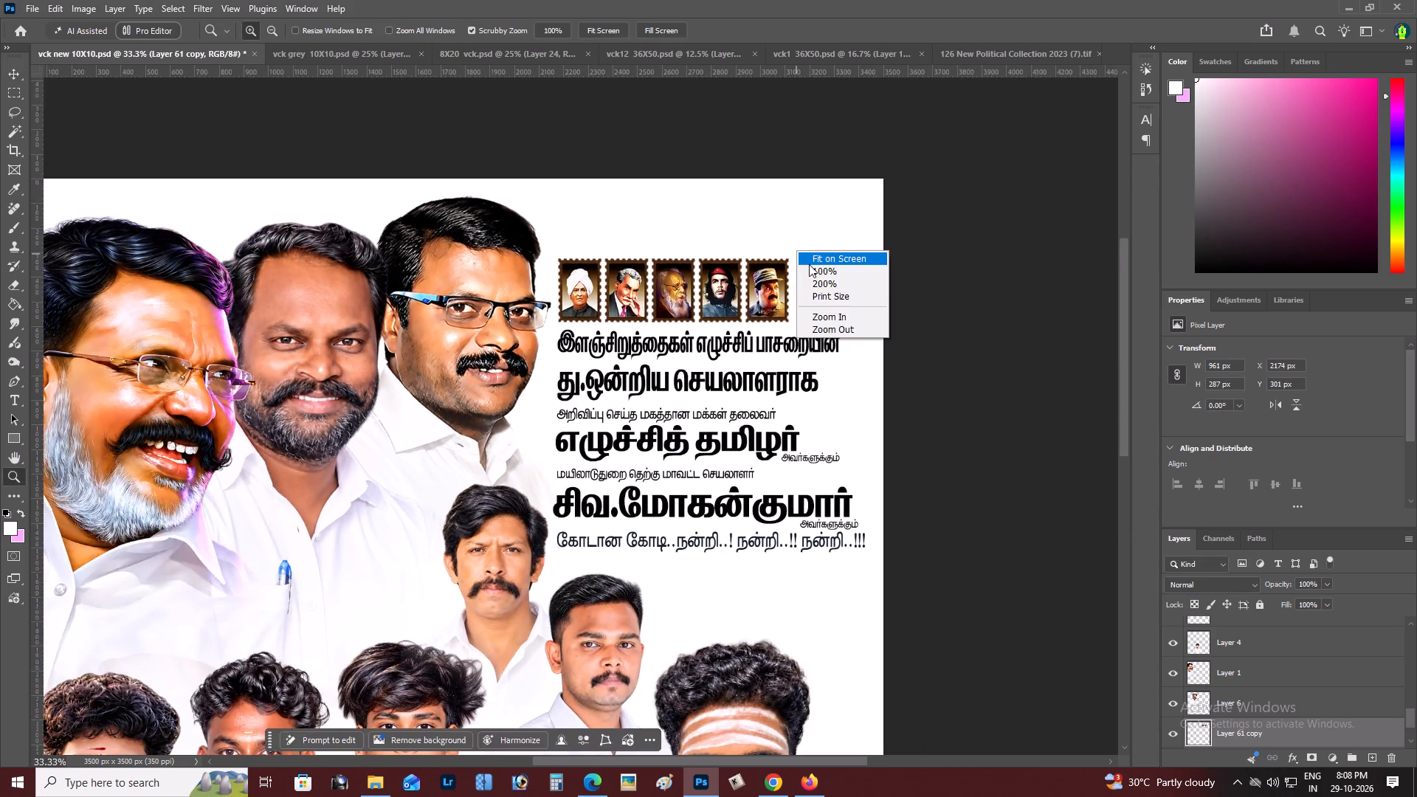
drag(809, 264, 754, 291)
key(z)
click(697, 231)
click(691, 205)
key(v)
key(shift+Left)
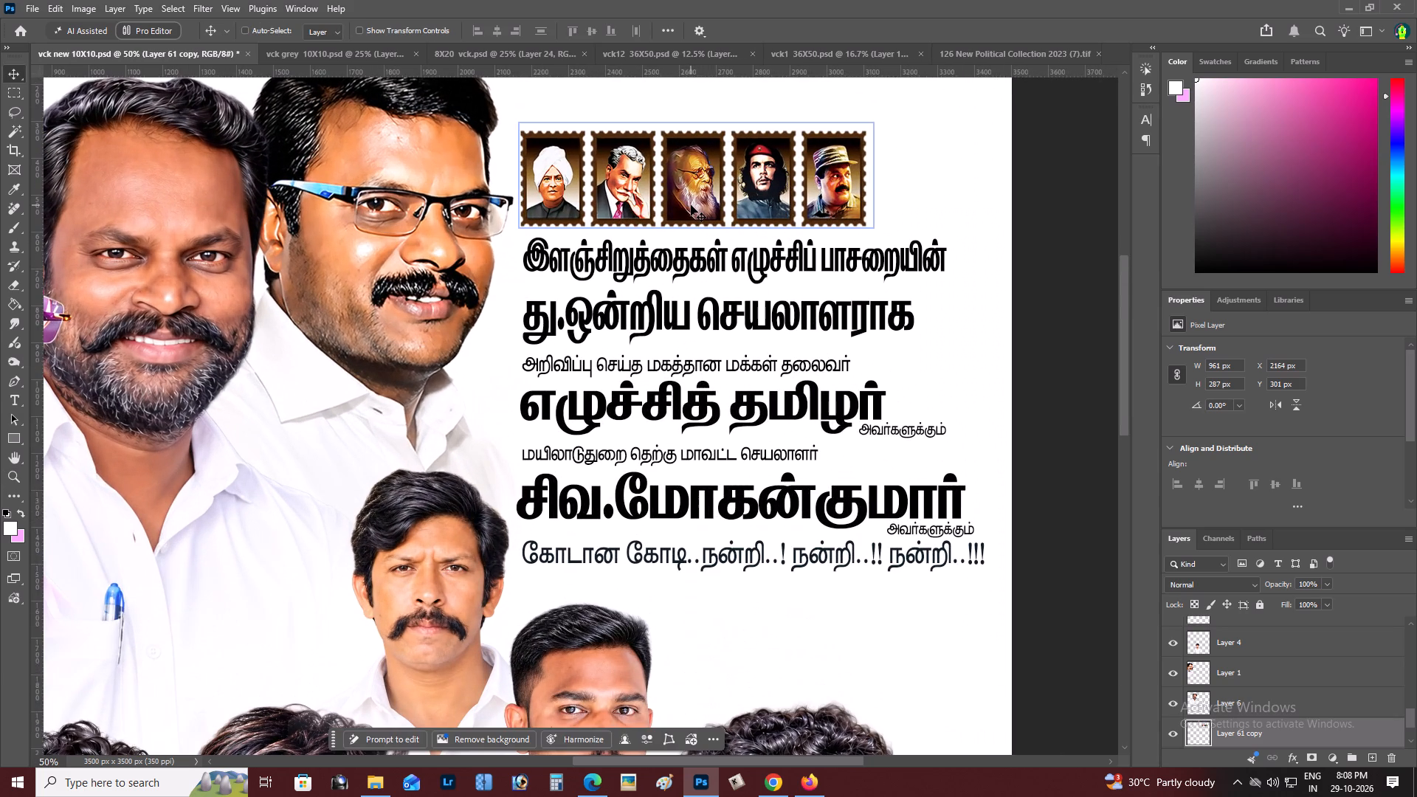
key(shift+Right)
Select the Tamil text lines together with the stamp portrait row and move them up about 150 px and 10 px toward the man in glasses.
shift+right_click(706, 262)
shift+click(725, 277)
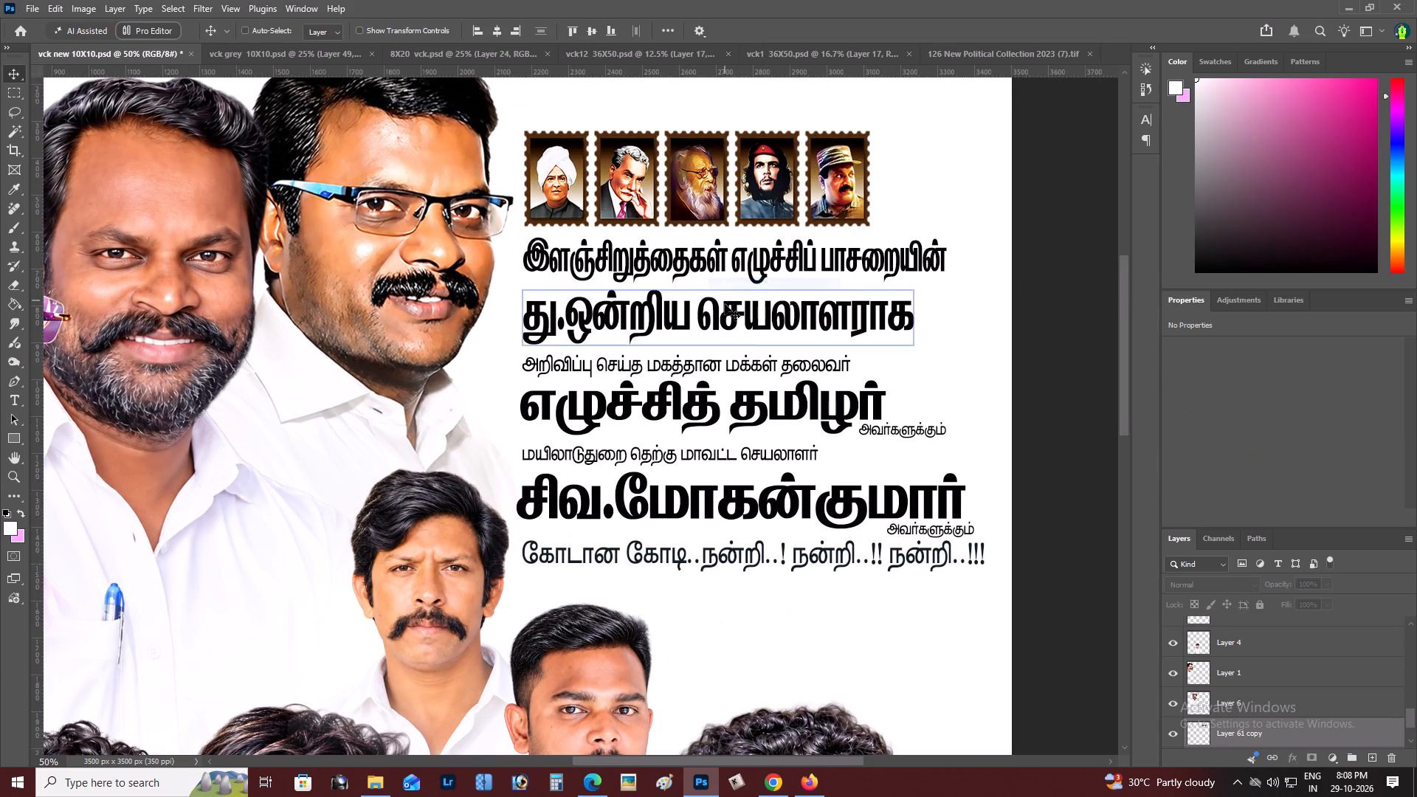
shift+right_click(725, 309)
shift+click(734, 317)
shift+right_click(739, 366)
shift+click(754, 377)
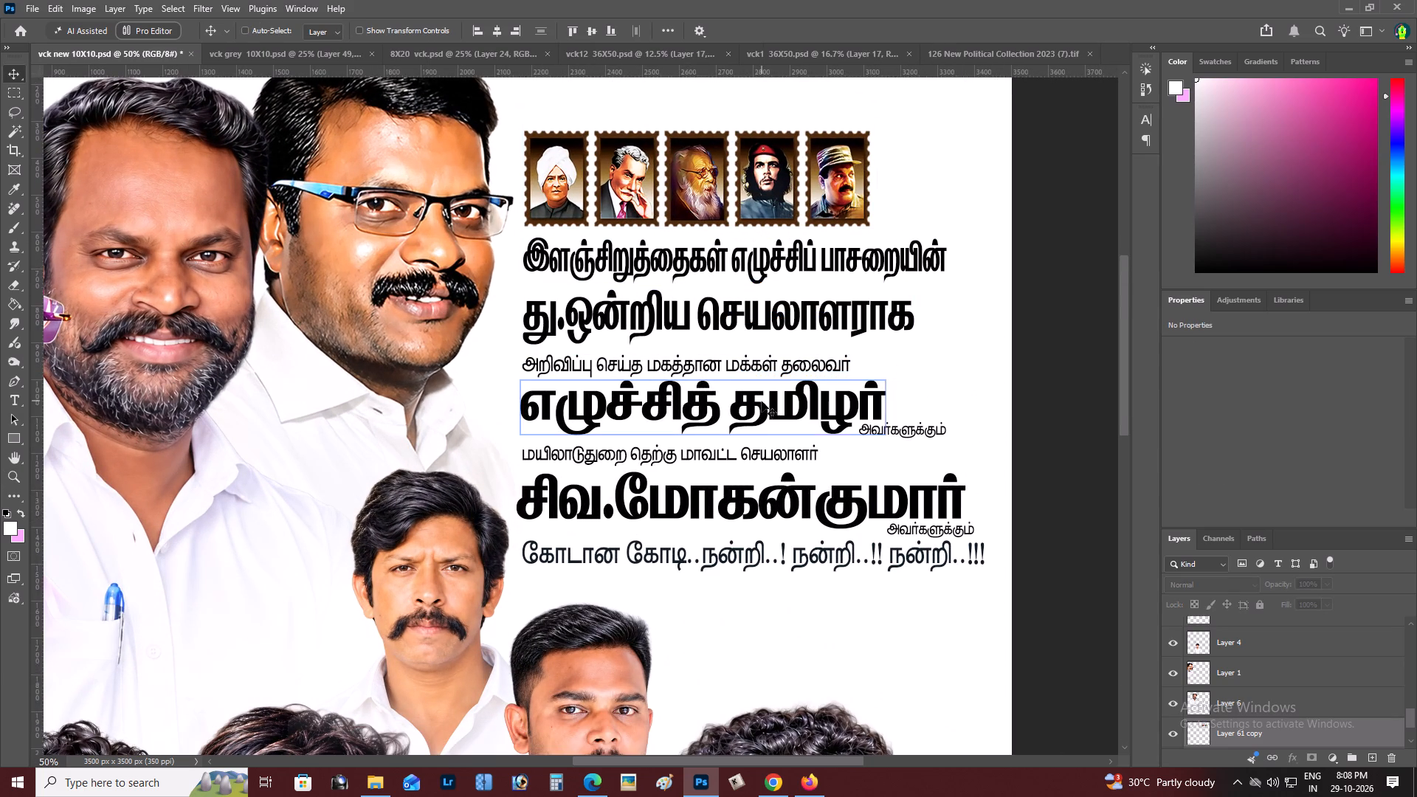
shift+right_click(762, 401)
shift+click(775, 410)
shift+right_click(787, 449)
shift+click(798, 459)
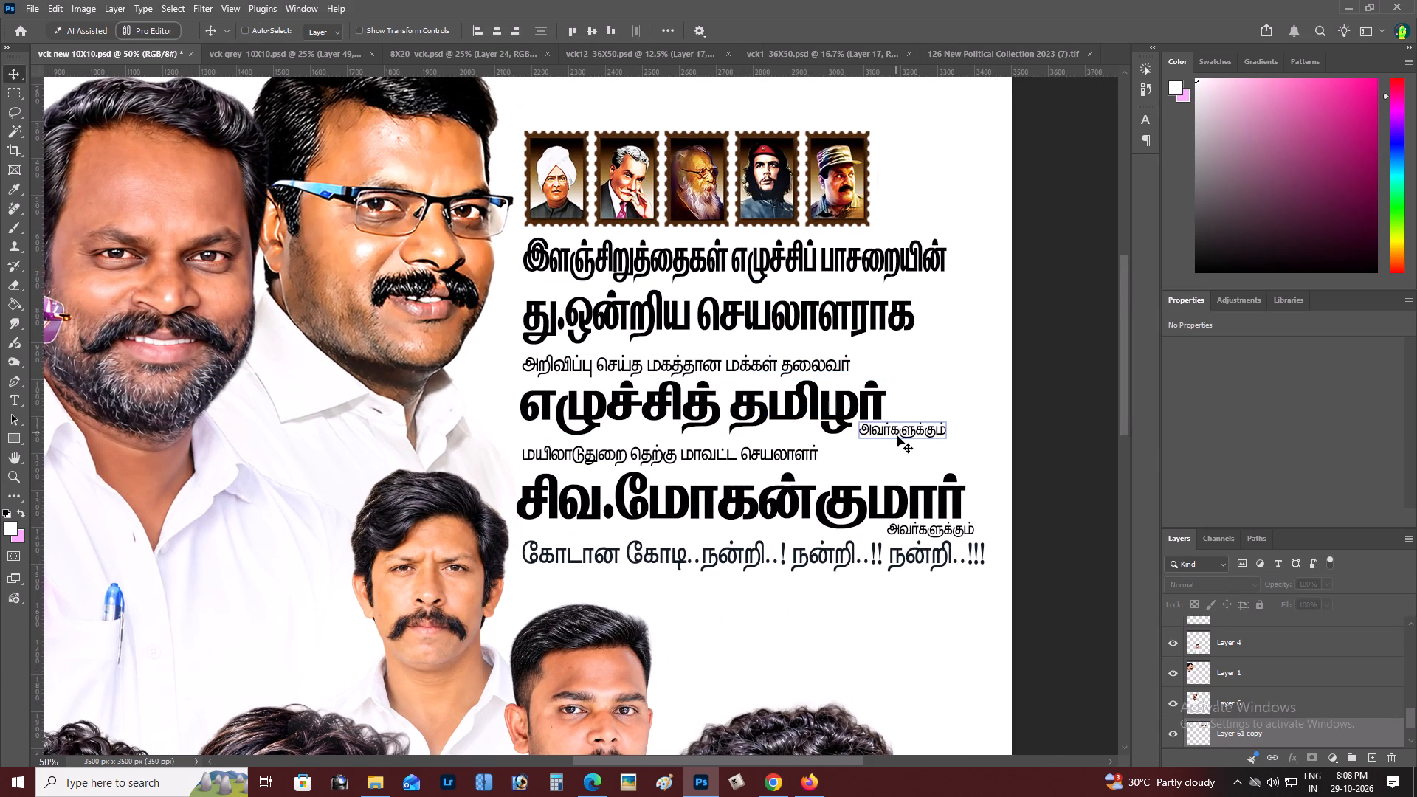
shift+right_click(892, 425)
shift+click(906, 433)
shift+right_click(852, 494)
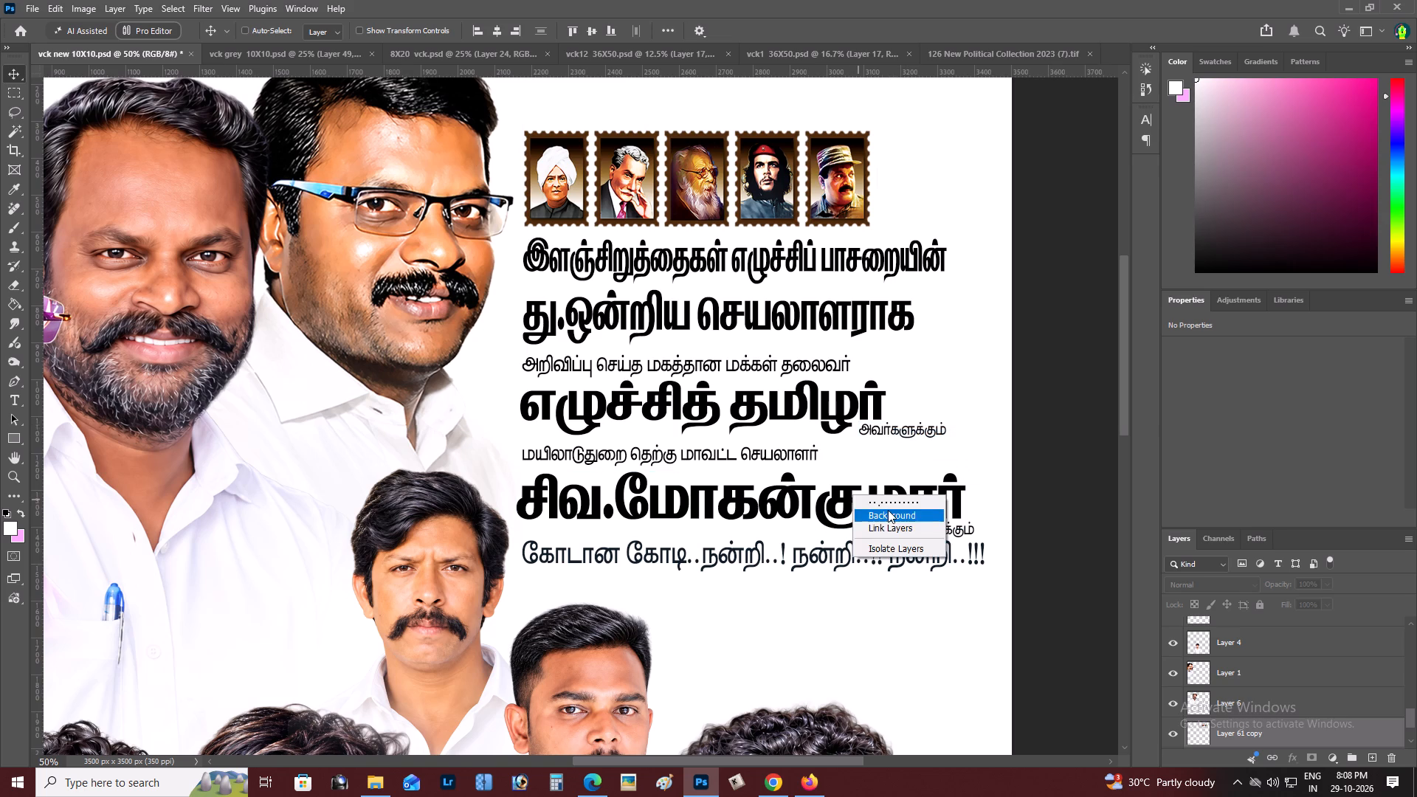
shift+click(888, 510)
shift+right_click(897, 498)
shift+click(907, 505)
drag(909, 498, 901, 469)
key(ctrl+z)
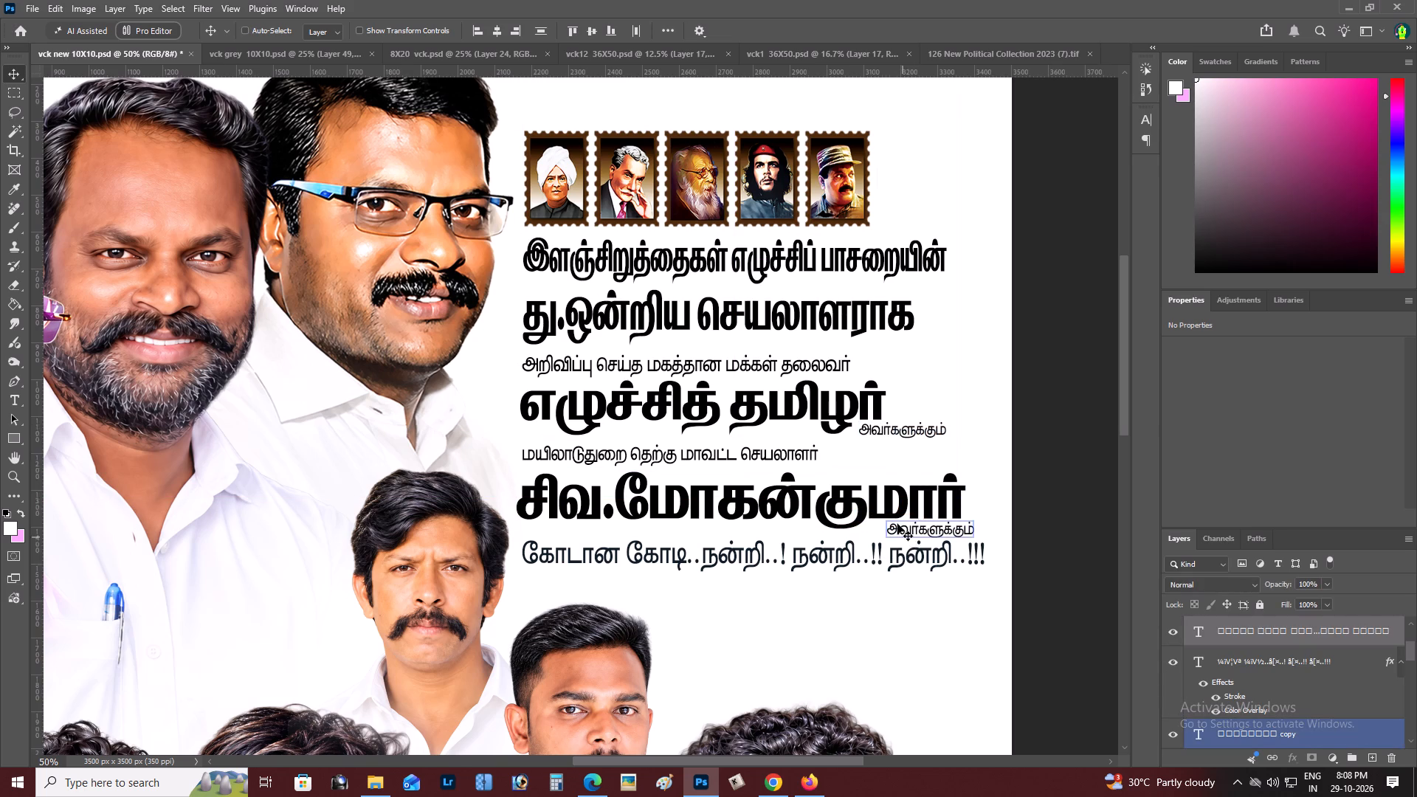
shift+right_click(897, 524)
shift+click(915, 534)
shift+right_click(905, 551)
shift+click(915, 560)
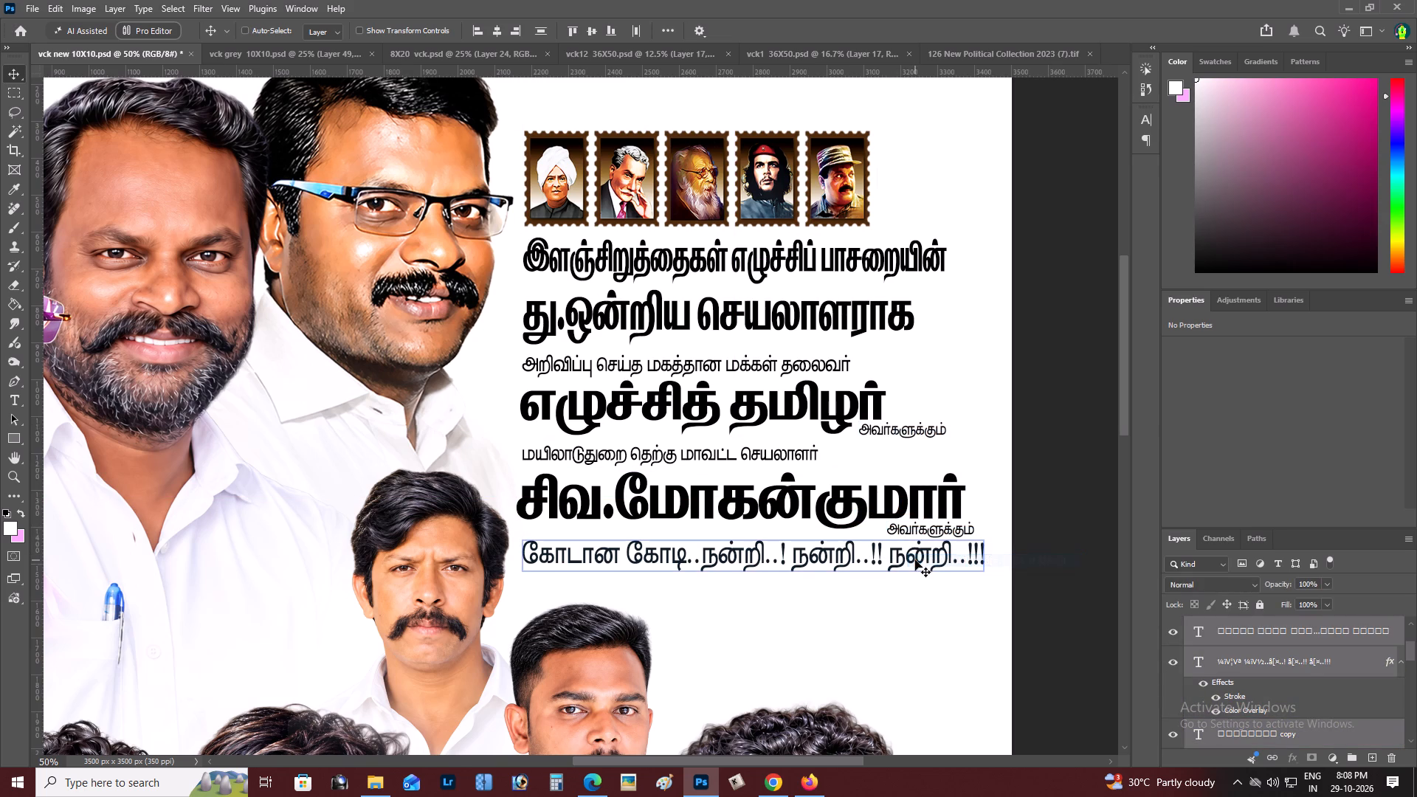
key(shift+Up)
key(shift+Up)
key(shift+Up)
key(ctrl+z)
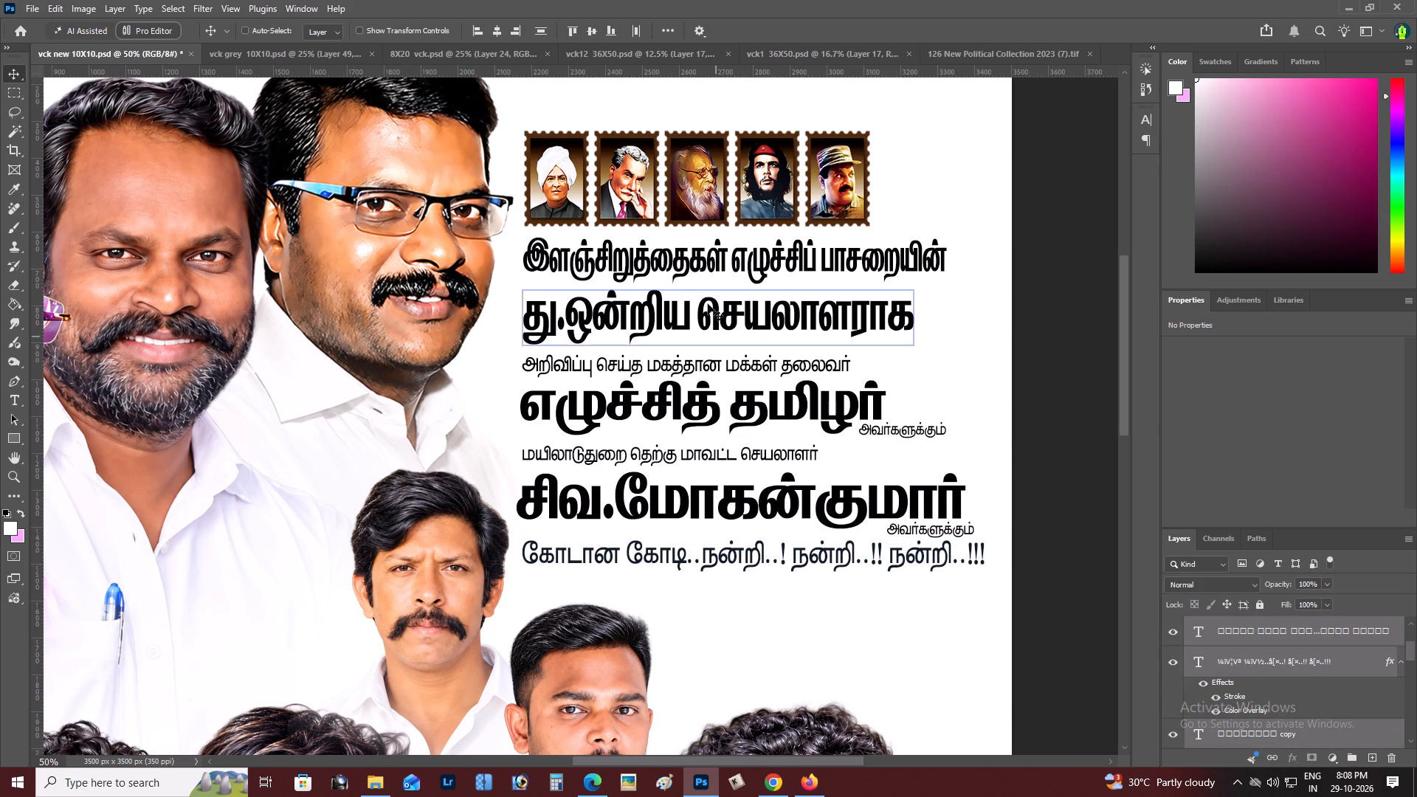
shift+right_click(698, 259)
shift+click(716, 266)
scroll(716, 266, up, 6)
key(shift+Up)
key(shift+Up)
key(shift+Up)
key(shift+Up)
key(shift+Up)
key(shift+Up)
key(shift+Up)
key(shift+Up)
key(shift+Up)
key(shift+Up)
key(shift+Up)
key(shift+Up)
key(shift+Up)
key(shift+Up)
key(shift+Up)
key(shift+Up)
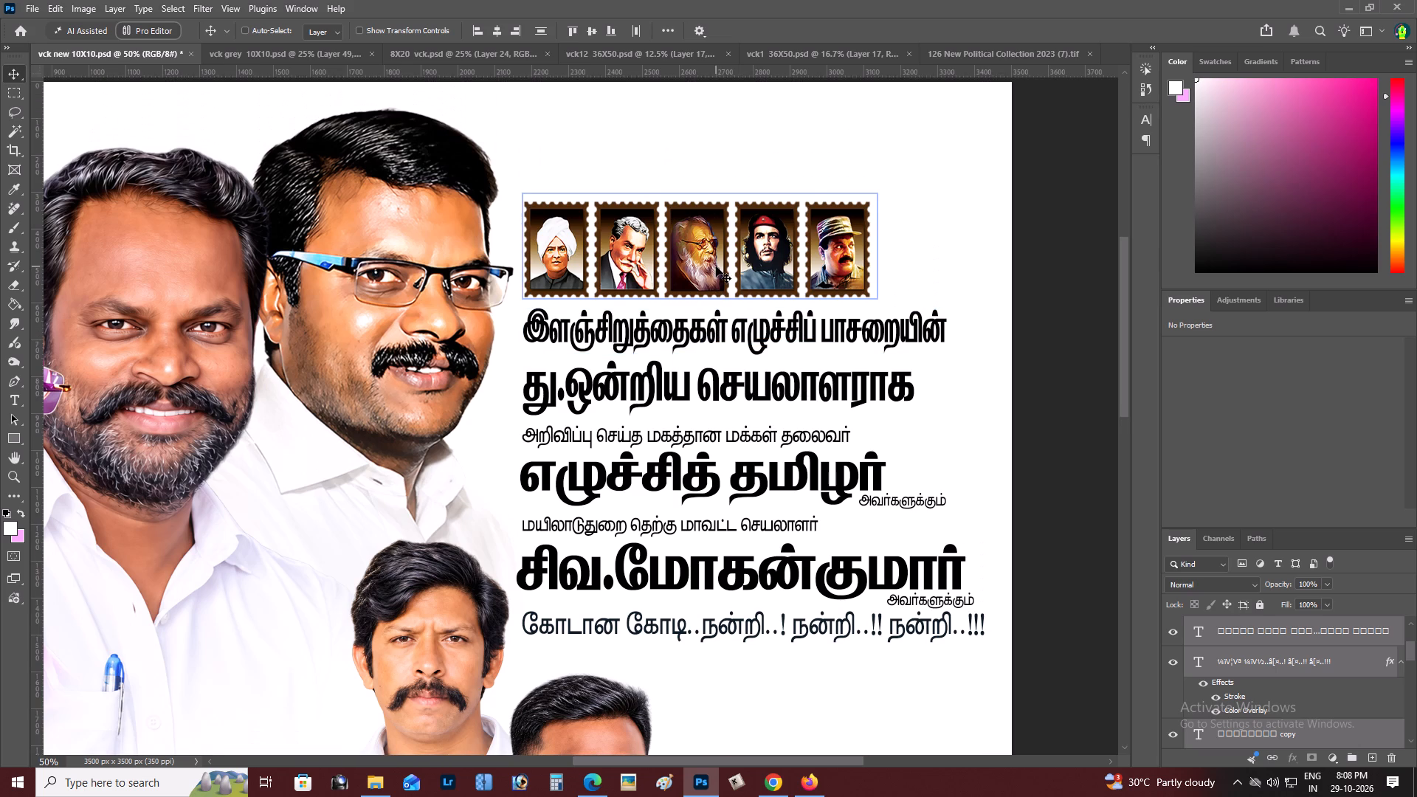
key(shift+Left)
key(shift+Up)
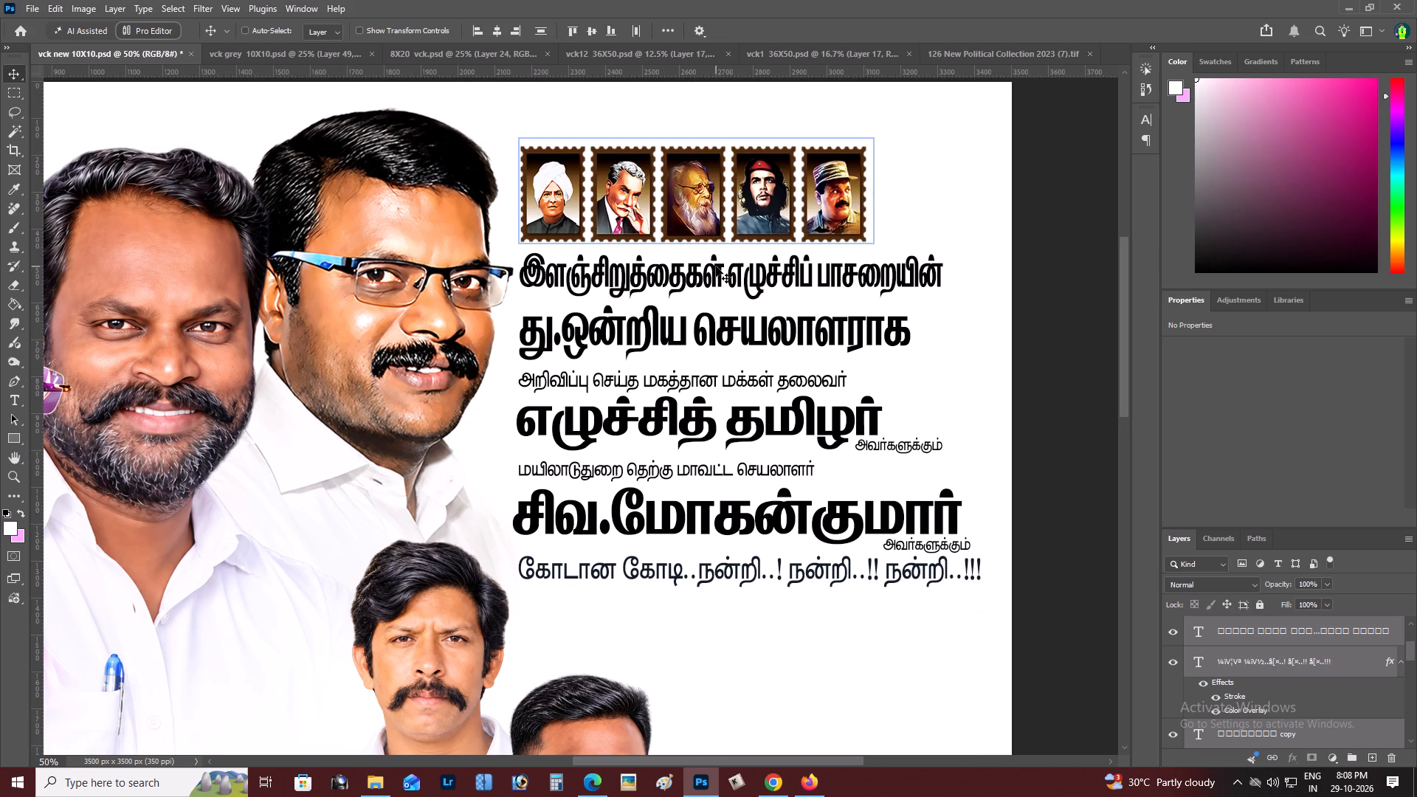
Fine-tune the height of the stamp row and text block, lowering them by 10 px.
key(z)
alt+scroll(716, 266, up, 1)
alt+click(716, 266)
right_click(716, 266)
double_click(749, 280)
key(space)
drag(749, 280, 658, 330)
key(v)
key(shift+Up)
key(shift+Down)
key(shift+Down)
Enlarge the portrait of the young man with forehead stripes to 1644 × 1957 px and place it at X 2062 px, Y 1811 px.
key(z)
alt+click(658, 330)
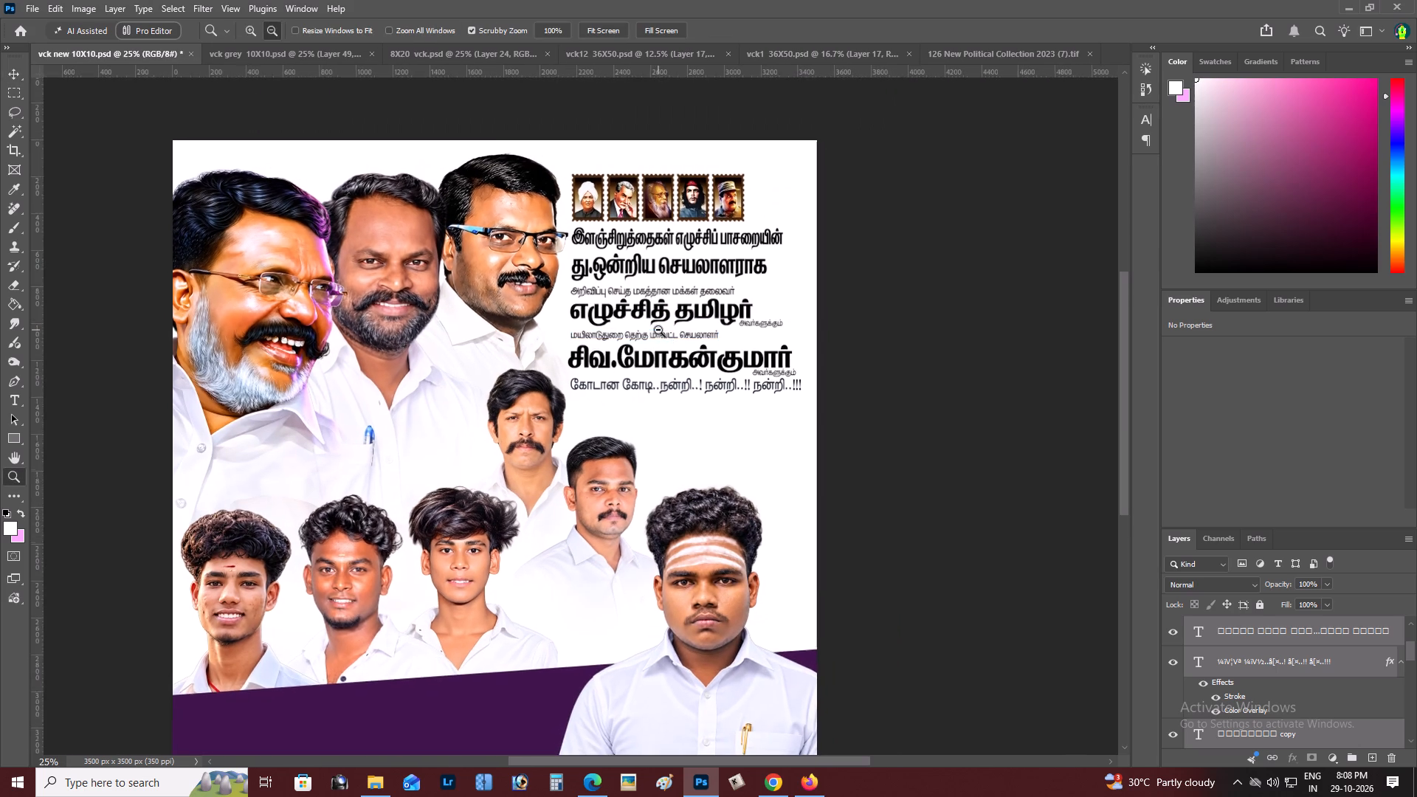
right_click(658, 330)
click(666, 331)
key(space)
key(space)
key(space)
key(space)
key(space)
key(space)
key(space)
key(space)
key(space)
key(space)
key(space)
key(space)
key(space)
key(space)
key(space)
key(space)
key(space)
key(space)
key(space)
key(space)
drag(666, 331, 546, 385)
click(729, 336)
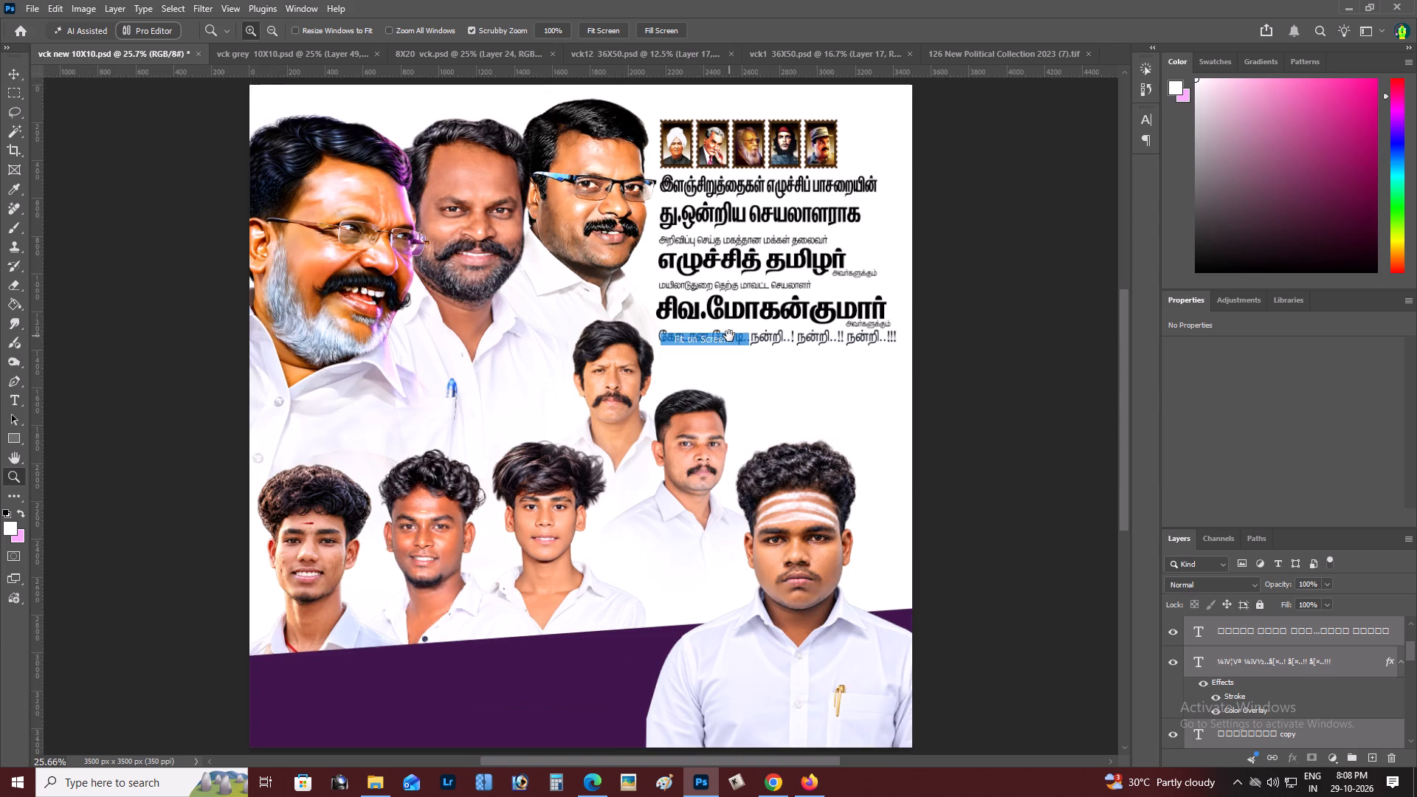
drag(729, 336, 582, 351)
right_click(628, 525)
click(647, 531)
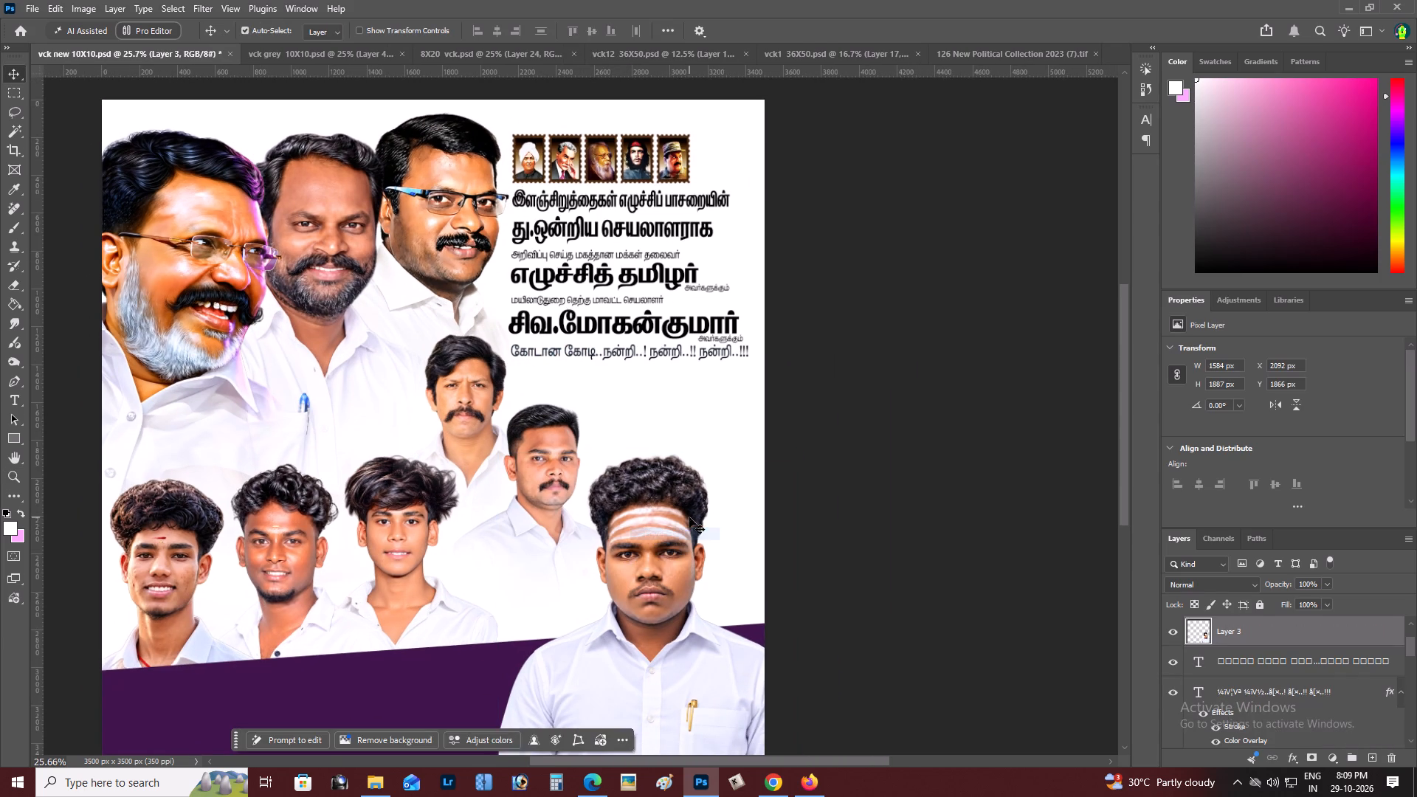
key(ctrl+t)
alt+drag(800, 455, 812, 454)
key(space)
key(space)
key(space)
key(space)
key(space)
drag(711, 508, 700, 442)
key(ctrl+Return)
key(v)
key(shift+Up)
key(shift+Up)
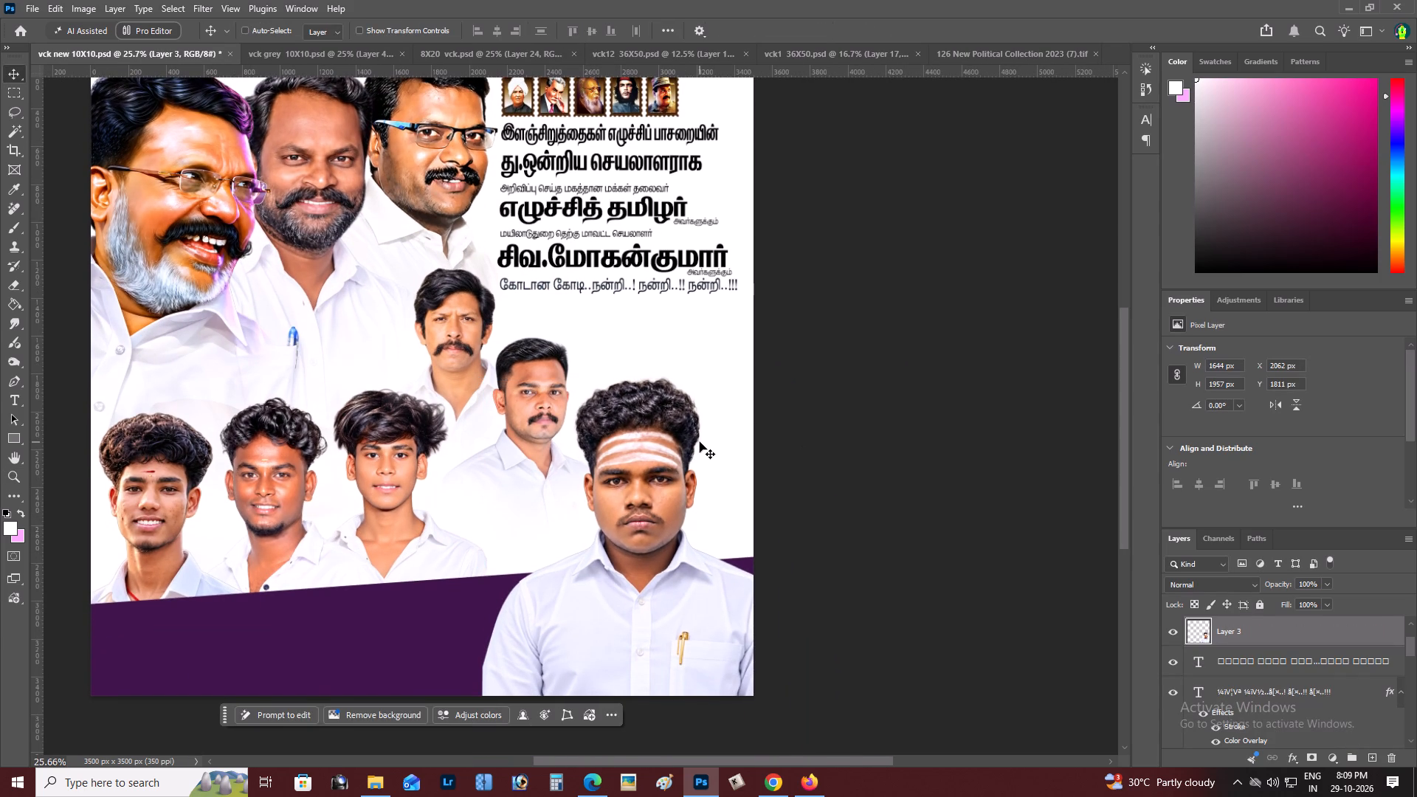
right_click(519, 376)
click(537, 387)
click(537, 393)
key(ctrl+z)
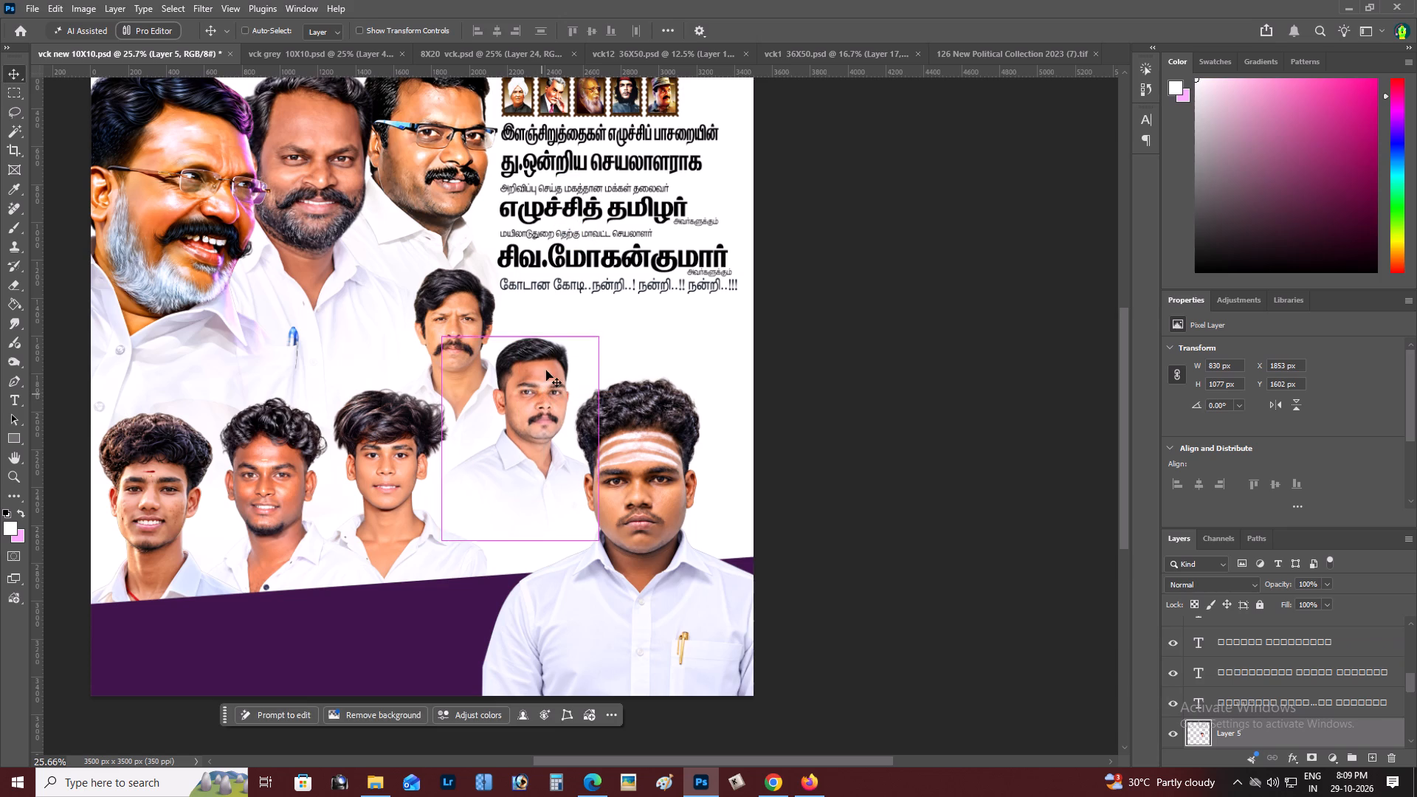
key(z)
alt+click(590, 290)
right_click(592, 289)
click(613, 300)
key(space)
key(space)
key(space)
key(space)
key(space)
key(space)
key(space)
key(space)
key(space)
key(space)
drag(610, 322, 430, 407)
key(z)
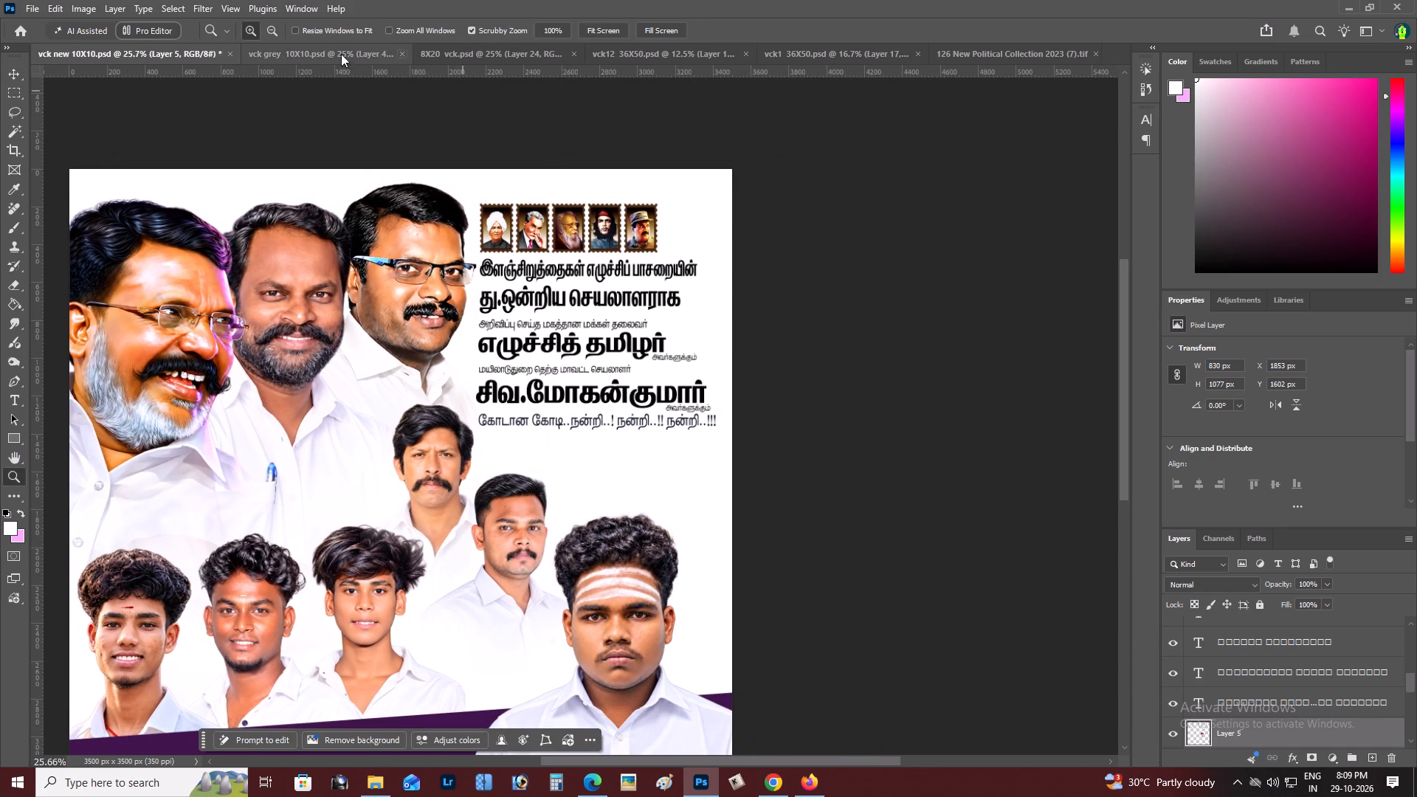
Look through the other open poster documents for artwork that could be reused in the new poster.
click(280, 42)
click(463, 41)
click(480, 47)
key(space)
drag(701, 97, 611, 118)
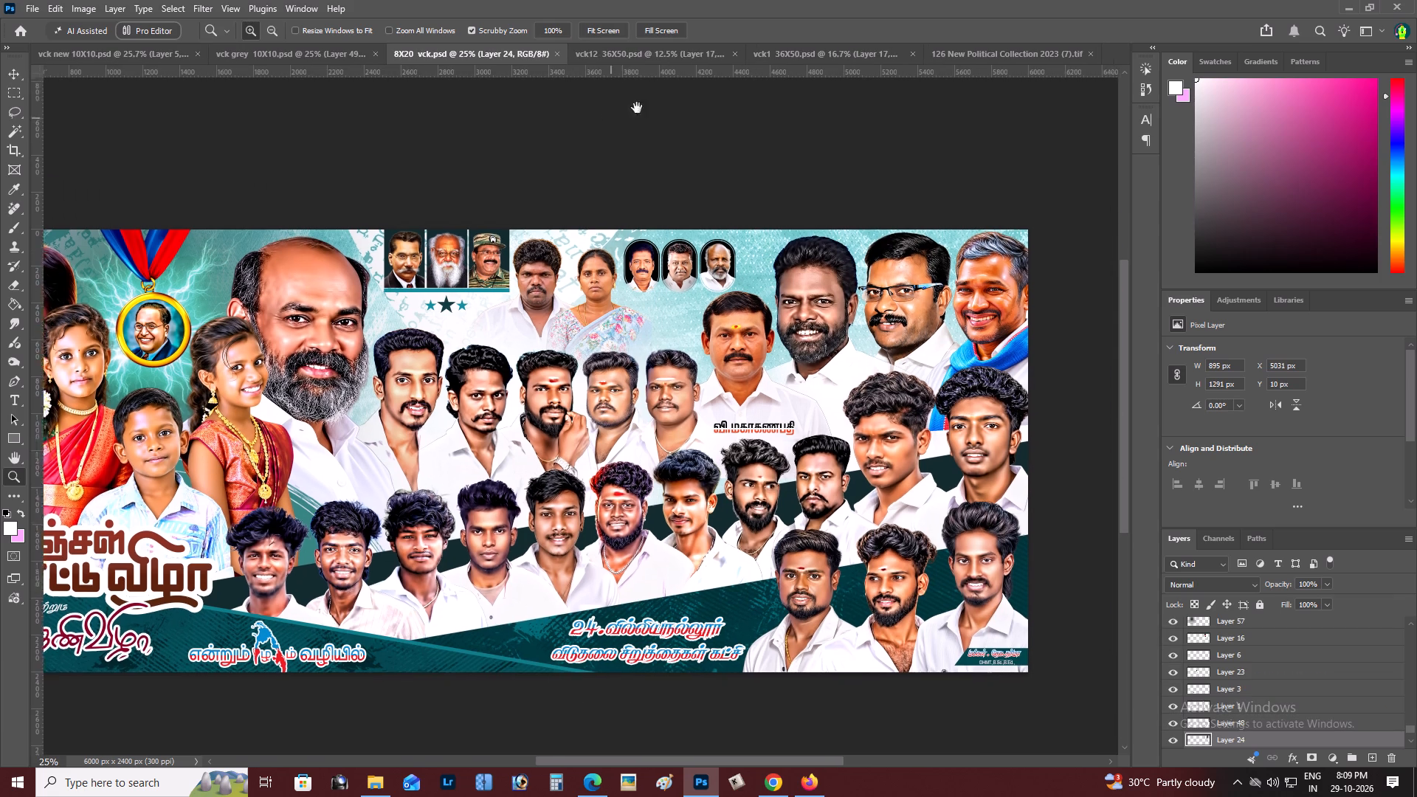
click(677, 57)
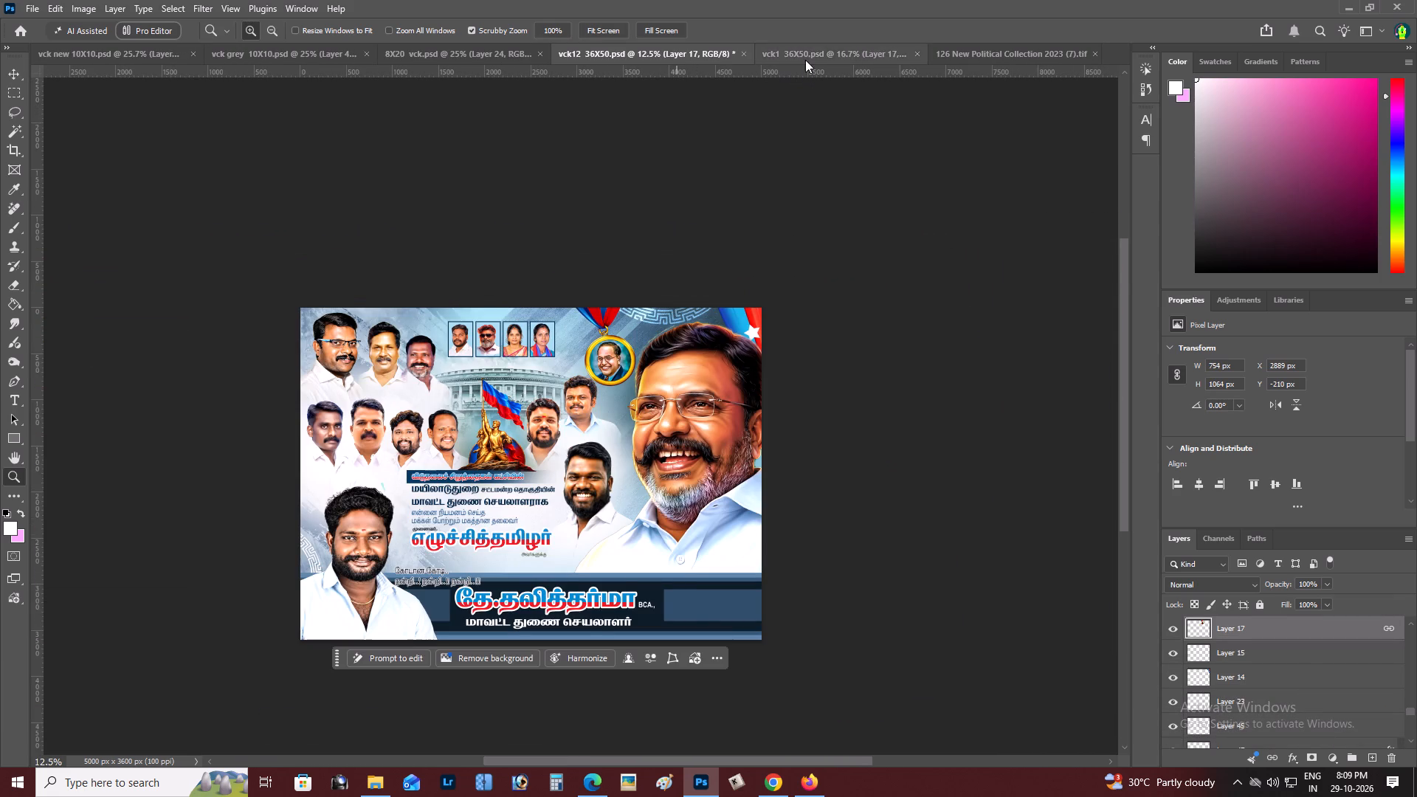
click(805, 60)
click(954, 55)
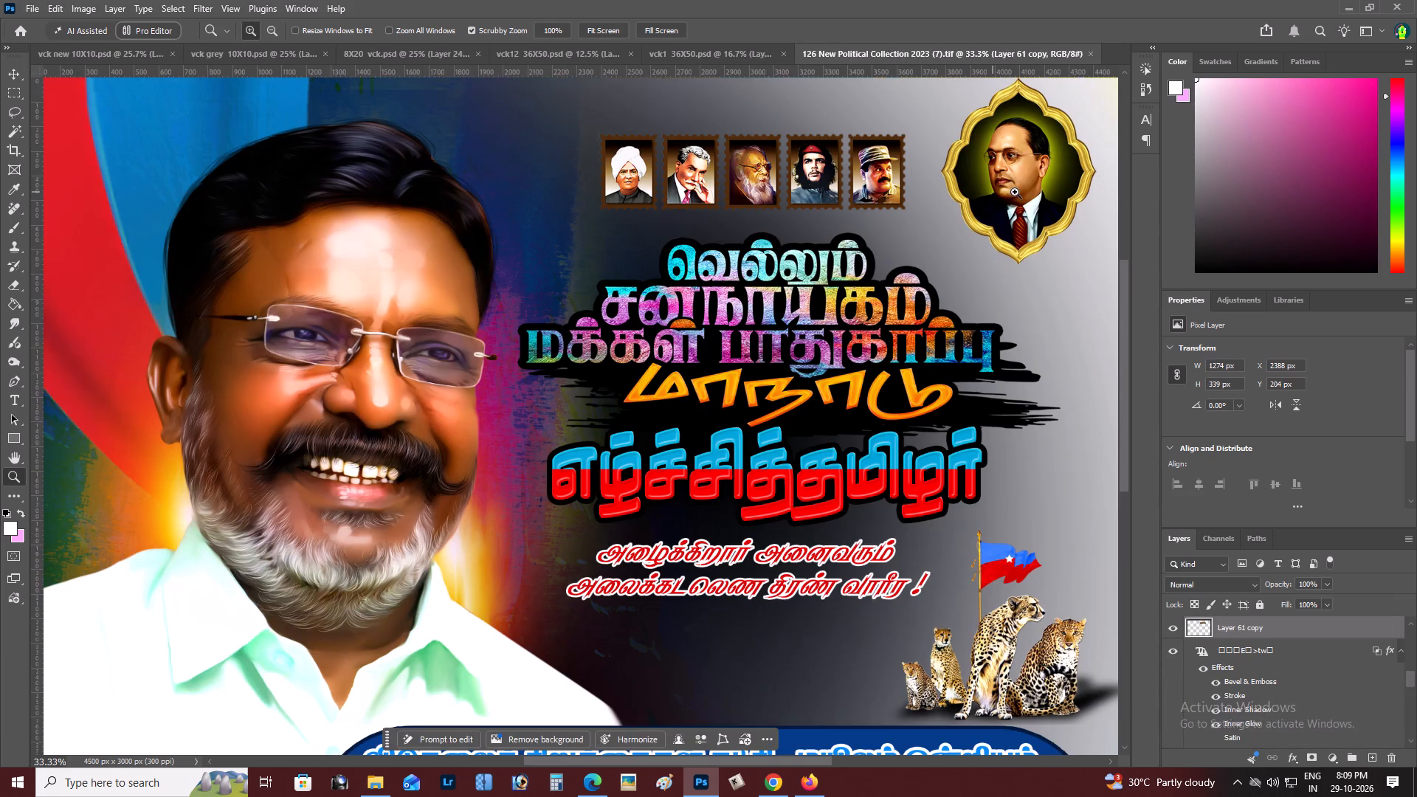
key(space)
drag(995, 196, 729, 249)
Close "126 New Political Collection 2023 (7).tif" and return to the "vck new 10X10" poster.
click(1094, 52)
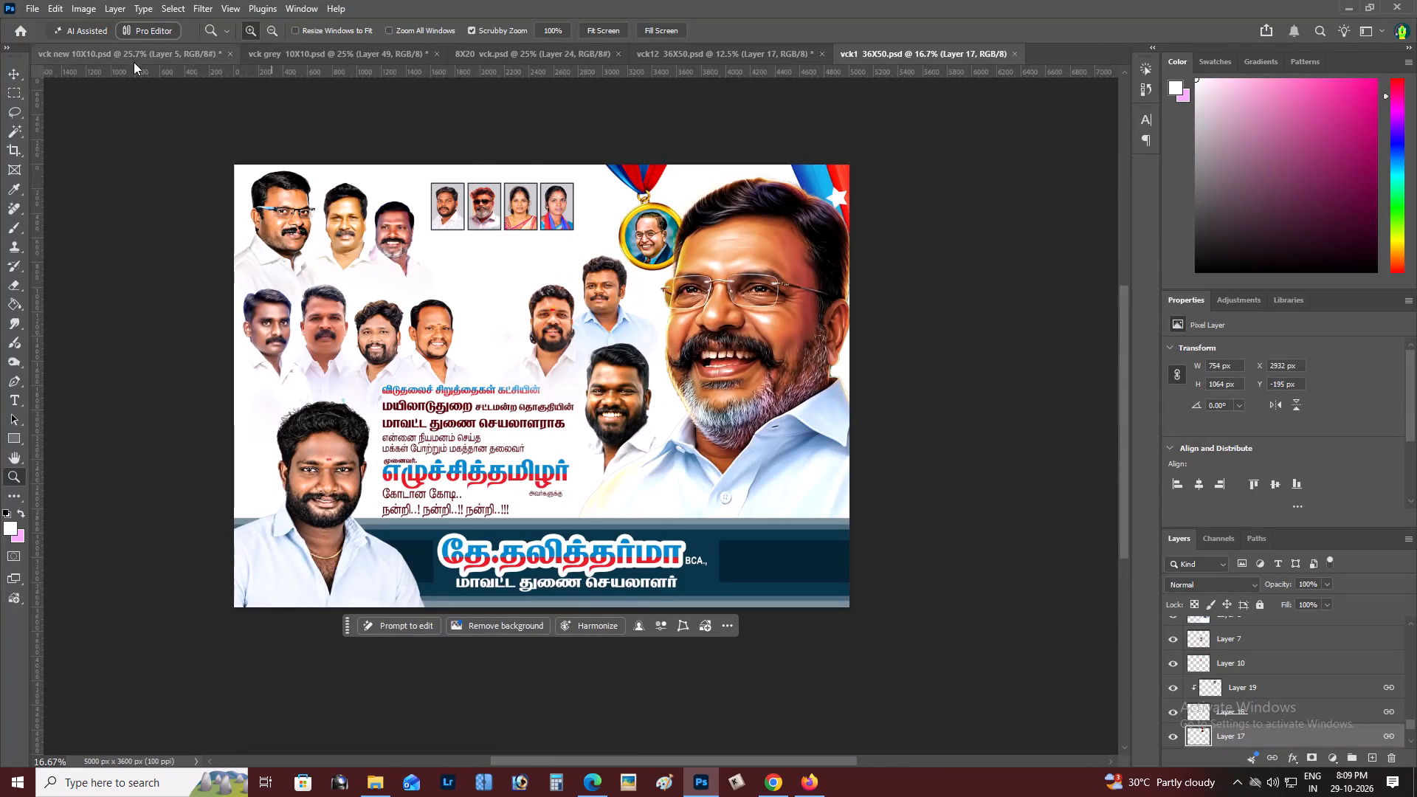
click(125, 58)
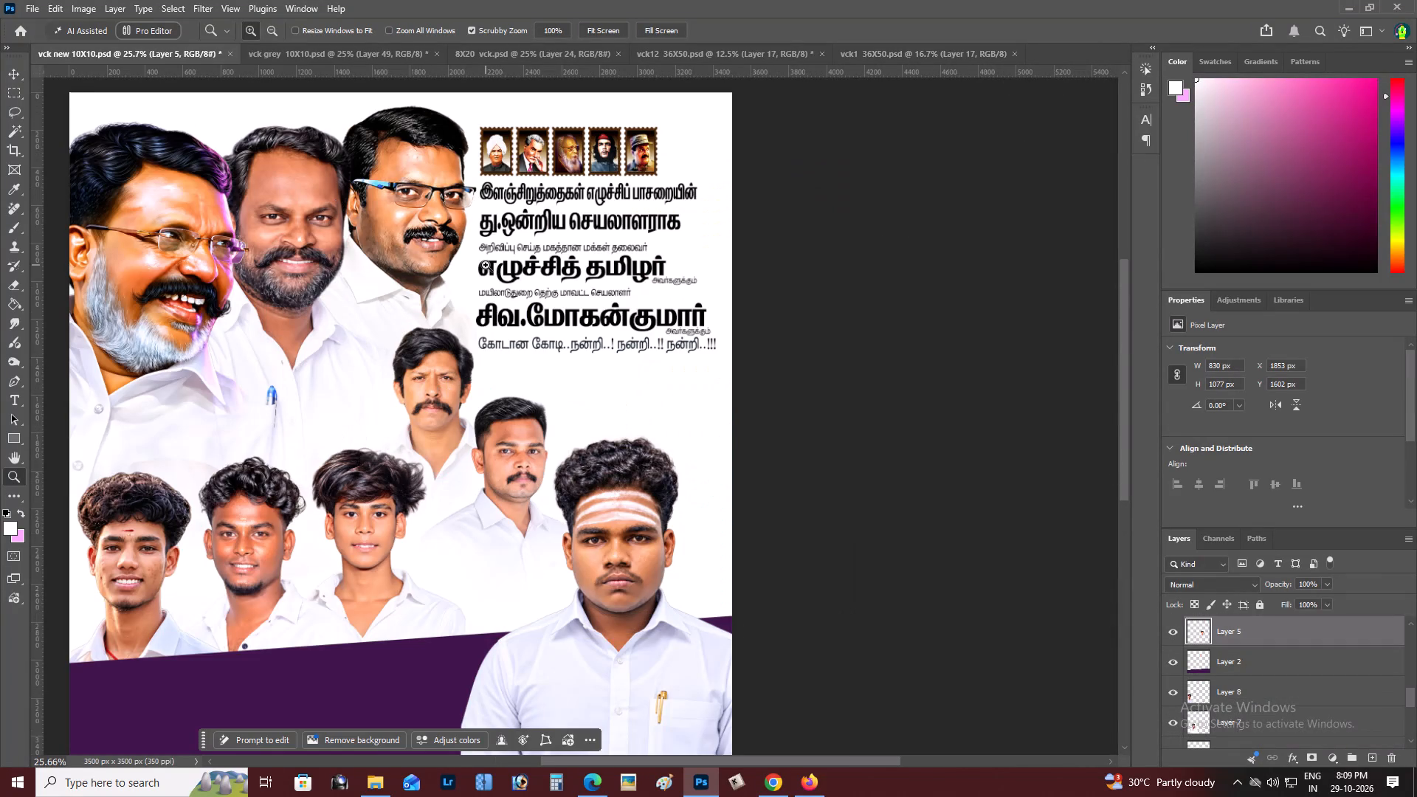
Open the file "126 New Political Collection 2023 (9)" from the Politics flex folder.
key(ctrl+o)
click(885, 123)
click(1148, 195)
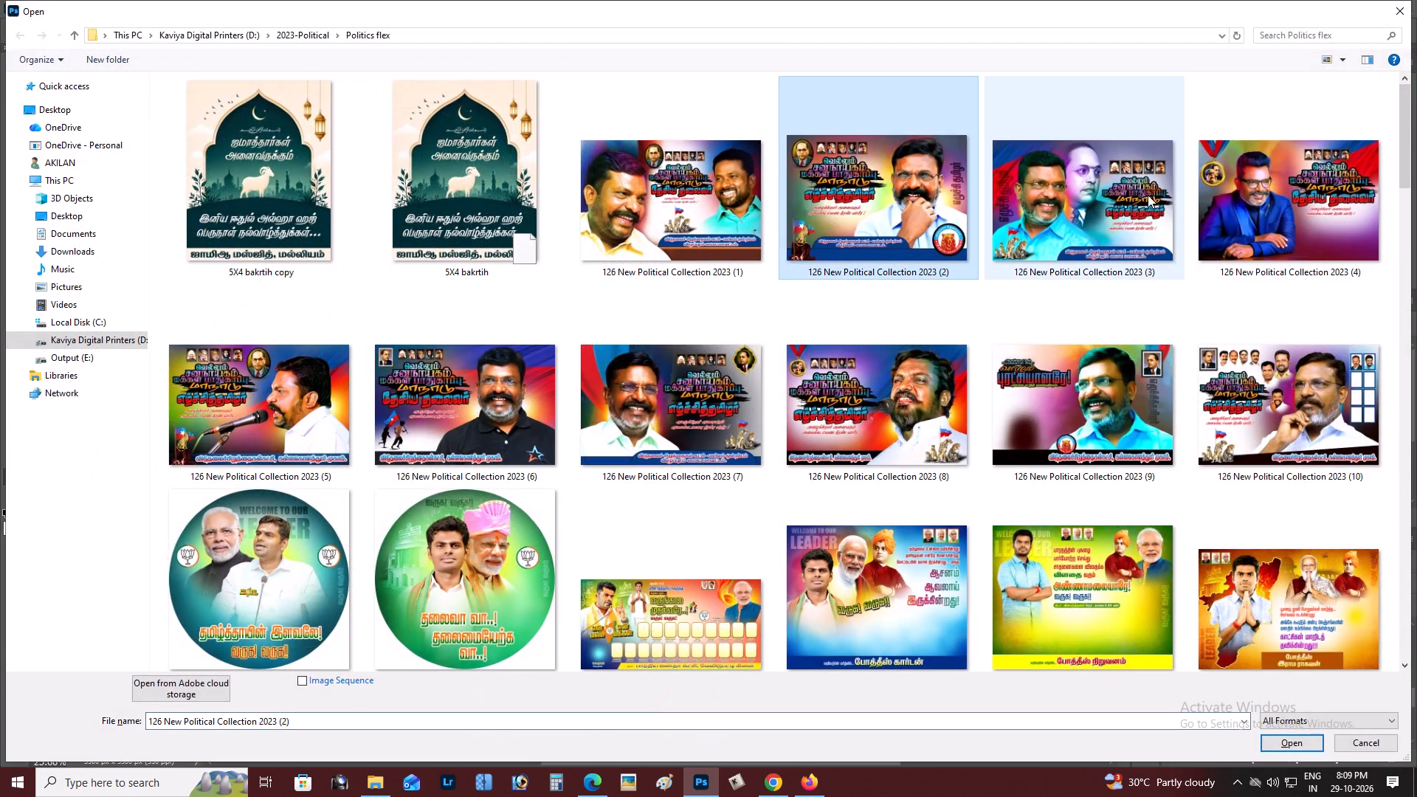
click(1266, 353)
click(1120, 411)
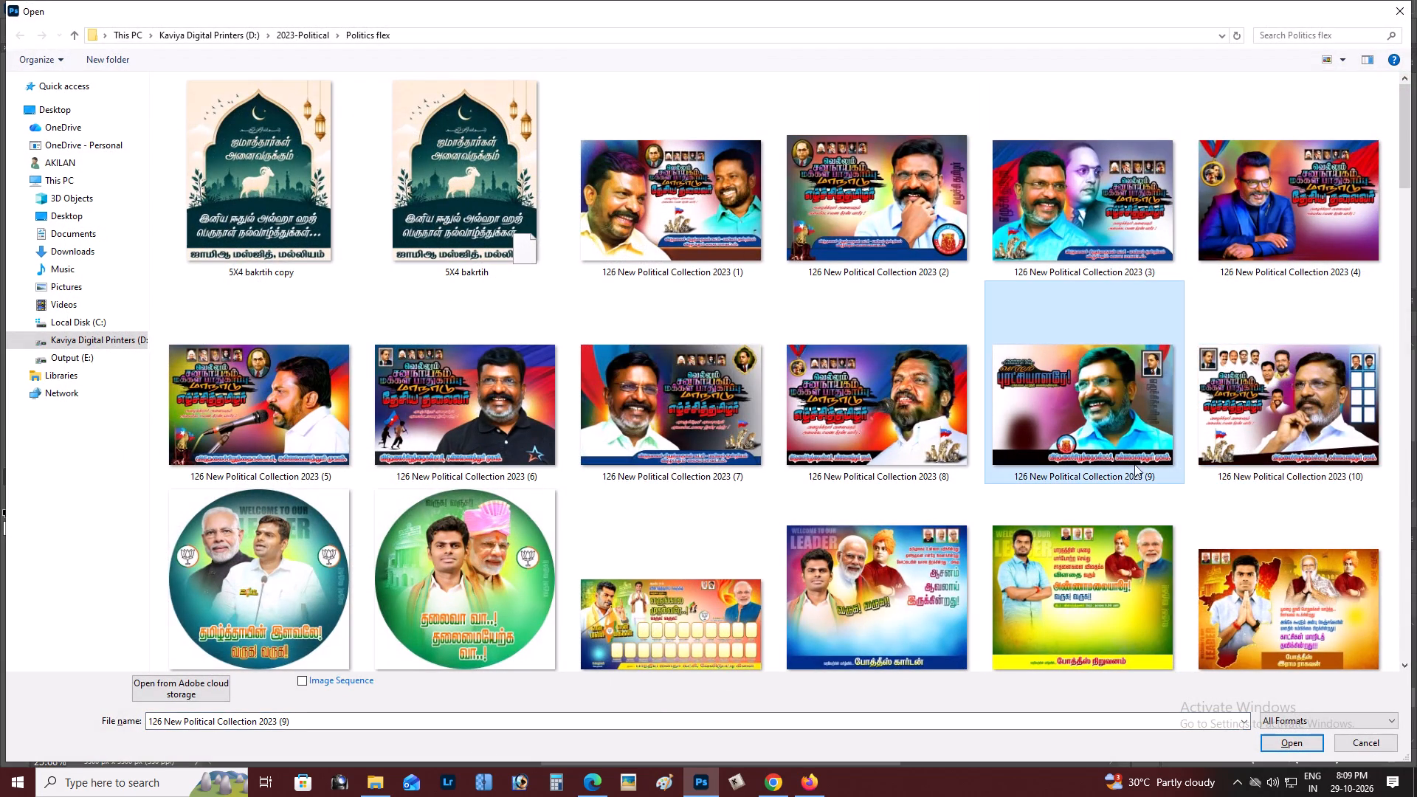
double_click(1137, 421)
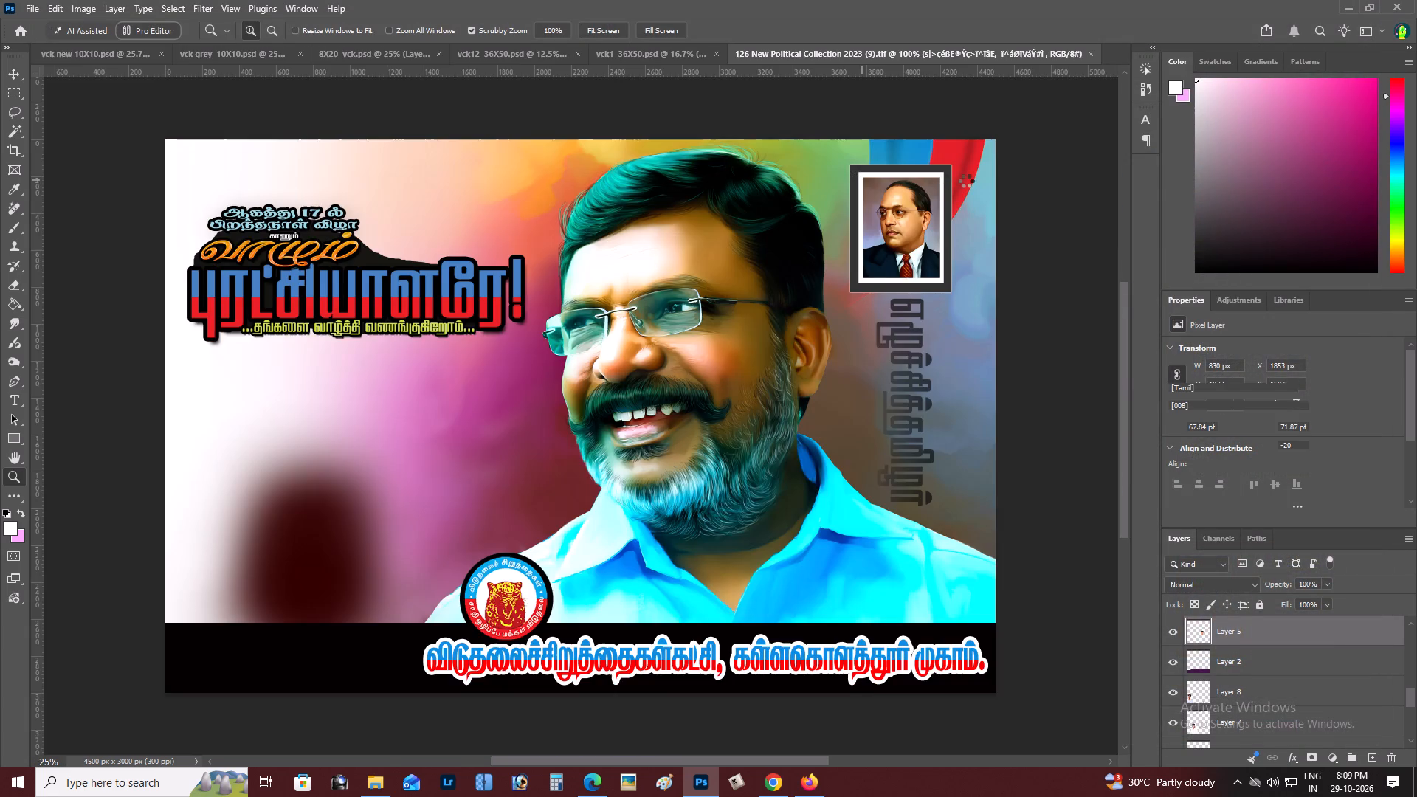
Flip the framed portrait of the man in a suit horizontally in the opened collection file.
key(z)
click(966, 181)
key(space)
drag(965, 184, 915, 222)
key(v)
right_click(814, 259)
click(843, 268)
drag(843, 268, 779, 267)
key(ctrl+z)
key(ctrl+t)
ctrl+right_click(779, 267)
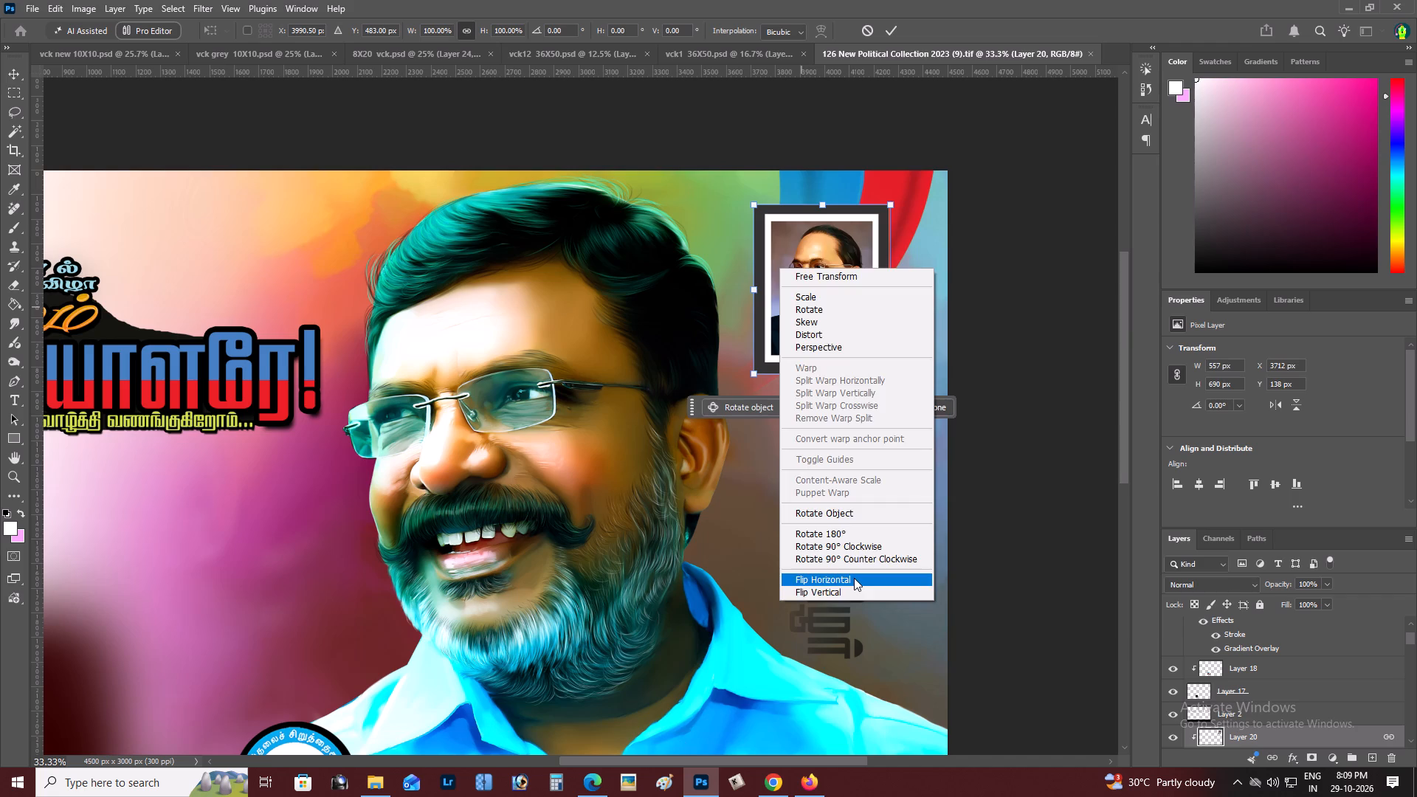
click(854, 578)
key(ctrl+Return)
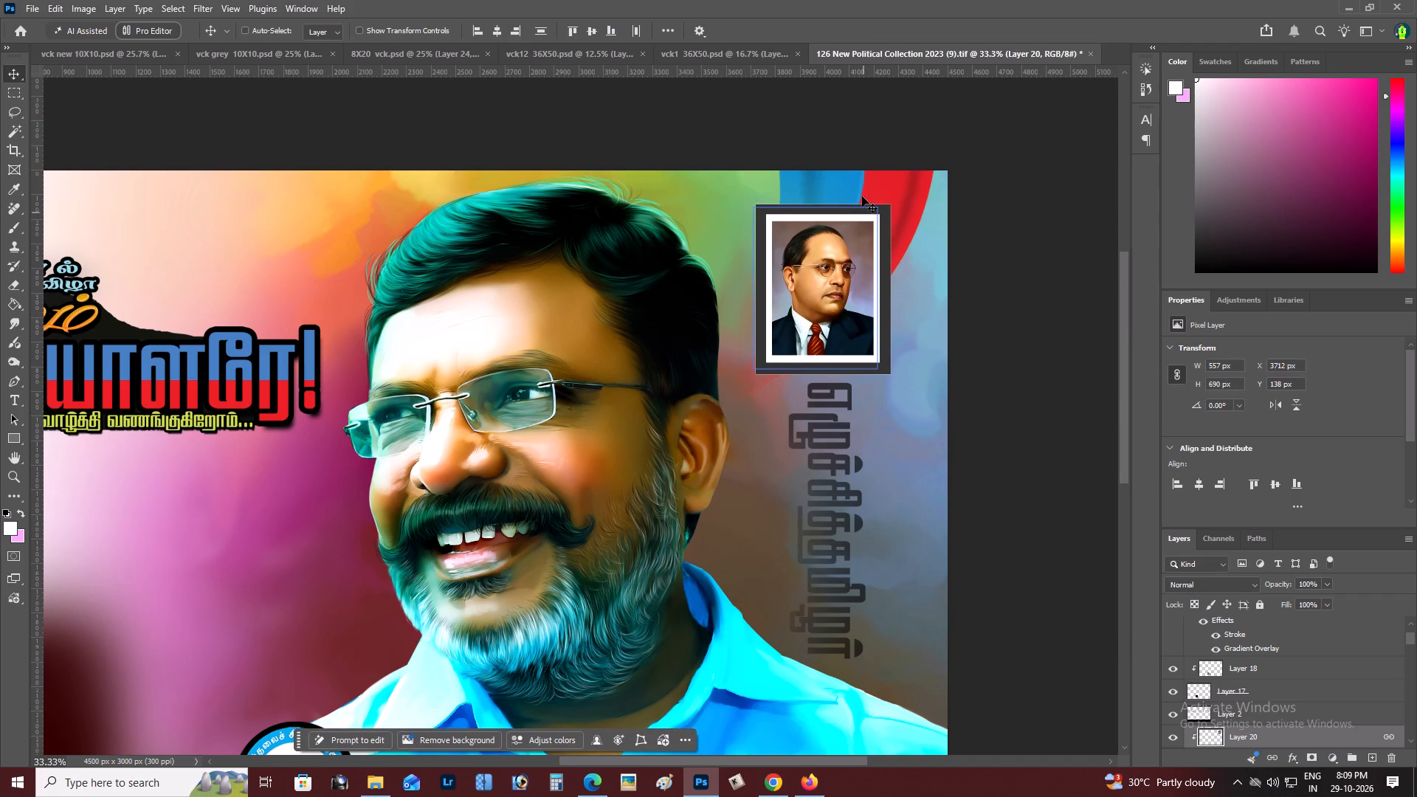
Copy the framed portrait with its linked artwork into the "vck new 10X10" poster, near the canvas's upper-right corner.
shift+right_click(862, 196)
shift+click(887, 201)
shift+drag(887, 201, 249, 111)
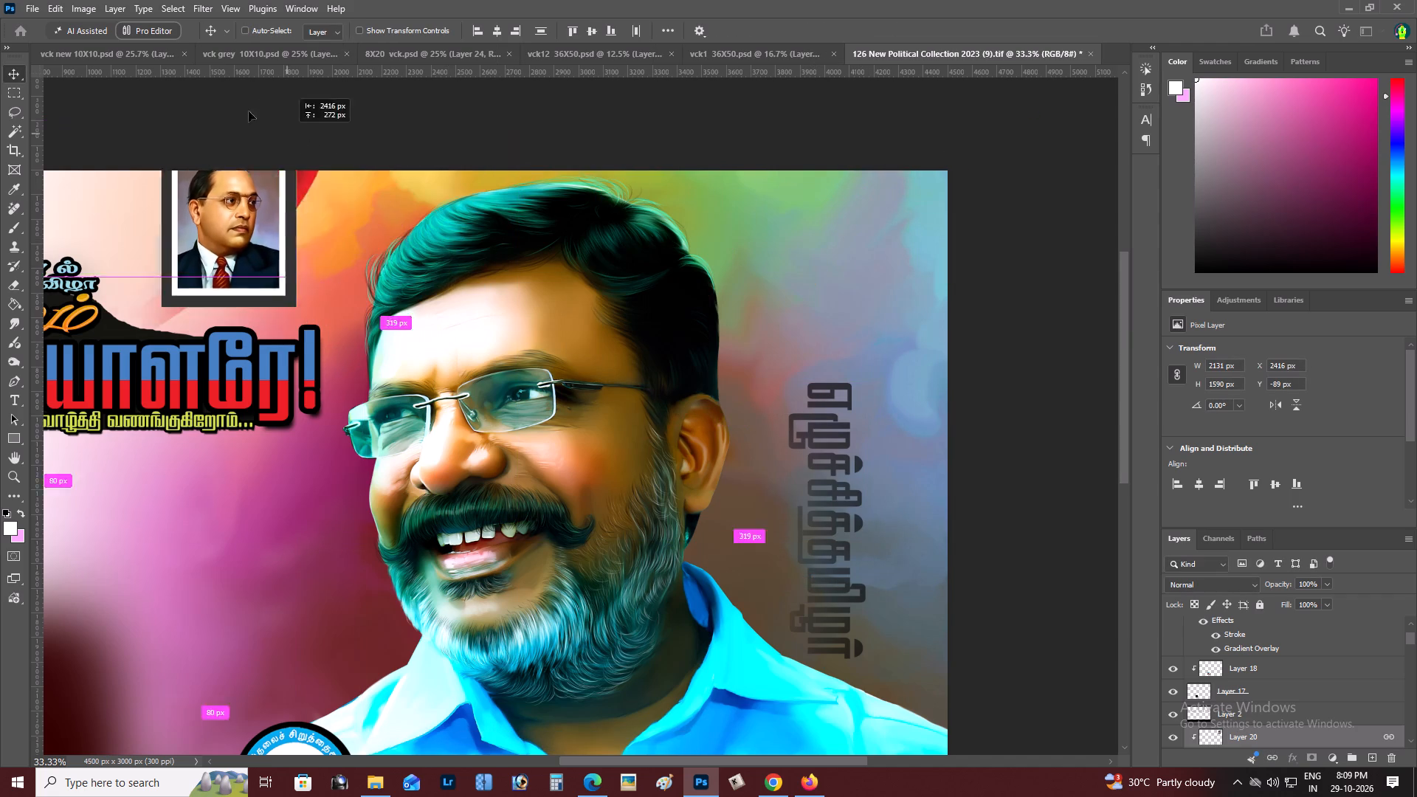
shift+drag(249, 111, 672, 113)
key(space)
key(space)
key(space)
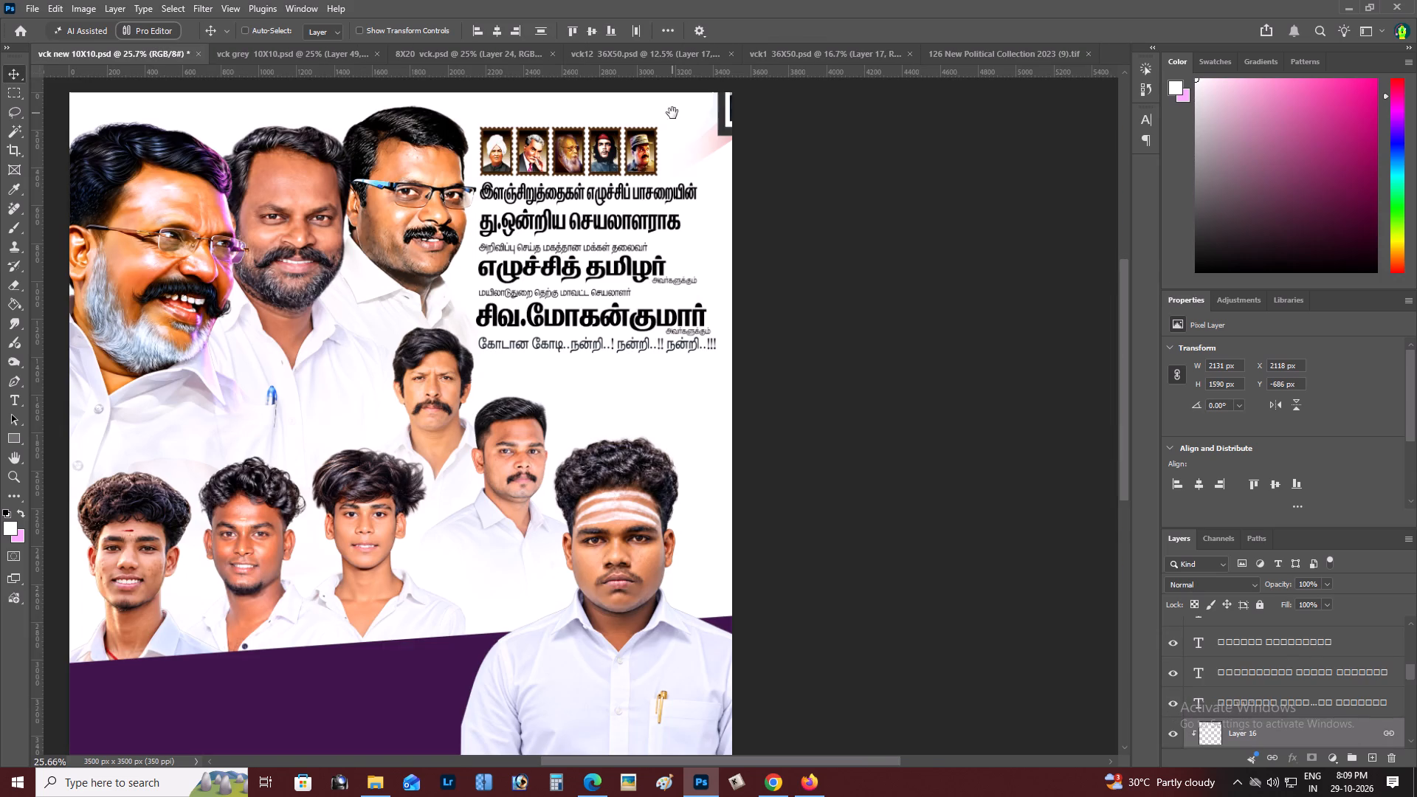
Scale the framed portrait with its linked artwork down to about 915 by 685 px near the canvas's upper-right corner.
drag(672, 113, 636, 158)
drag(663, 163, 608, 195)
key(ctrl+t)
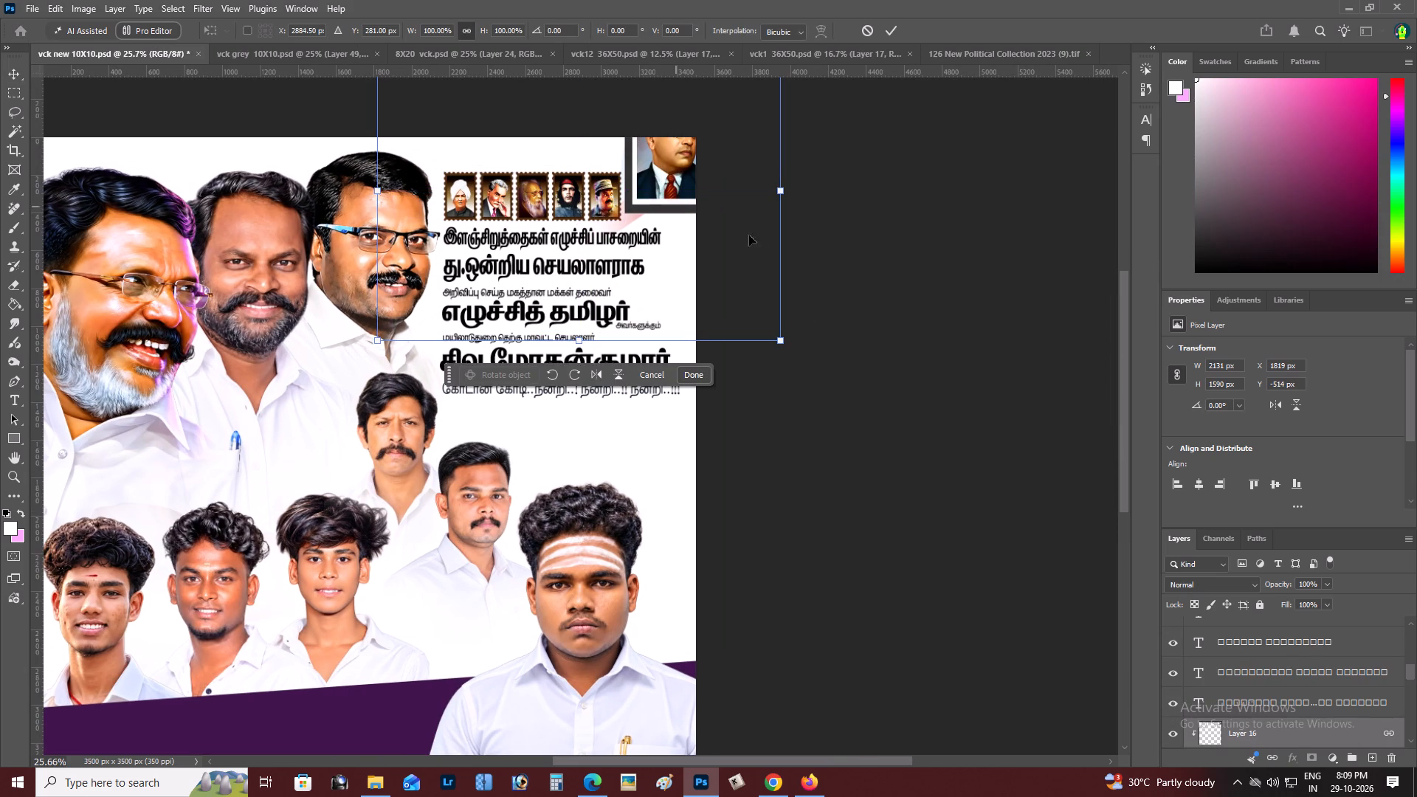
alt+drag(782, 336, 687, 224)
key(ctrl+Return)
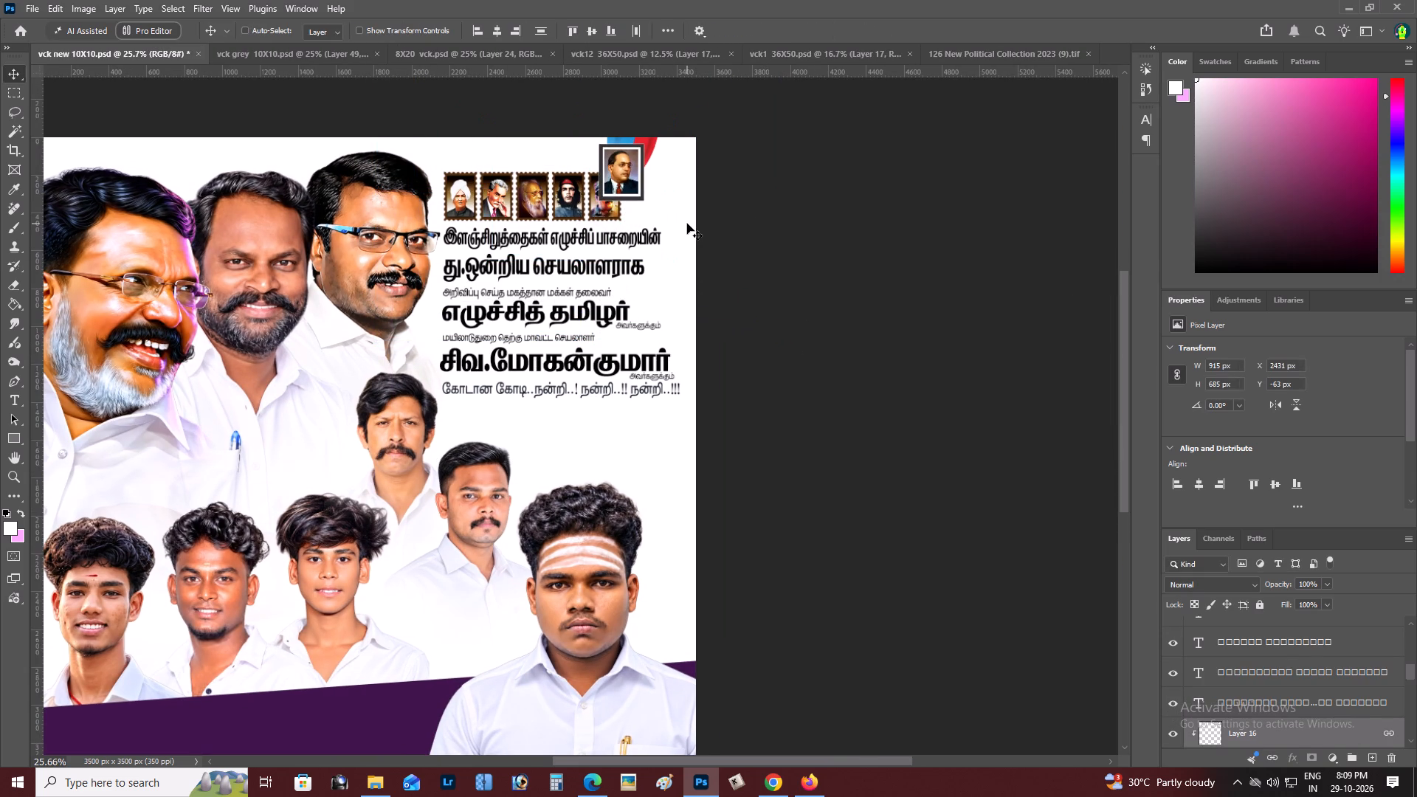
Move the framed portrait into the canvas's upper-right corner, just beyond the last stamp portrait.
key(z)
click(779, 224)
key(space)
drag(779, 224, 751, 235)
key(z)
click(562, 176)
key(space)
drag(566, 184, 570, 194)
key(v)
drag(534, 215, 600, 227)
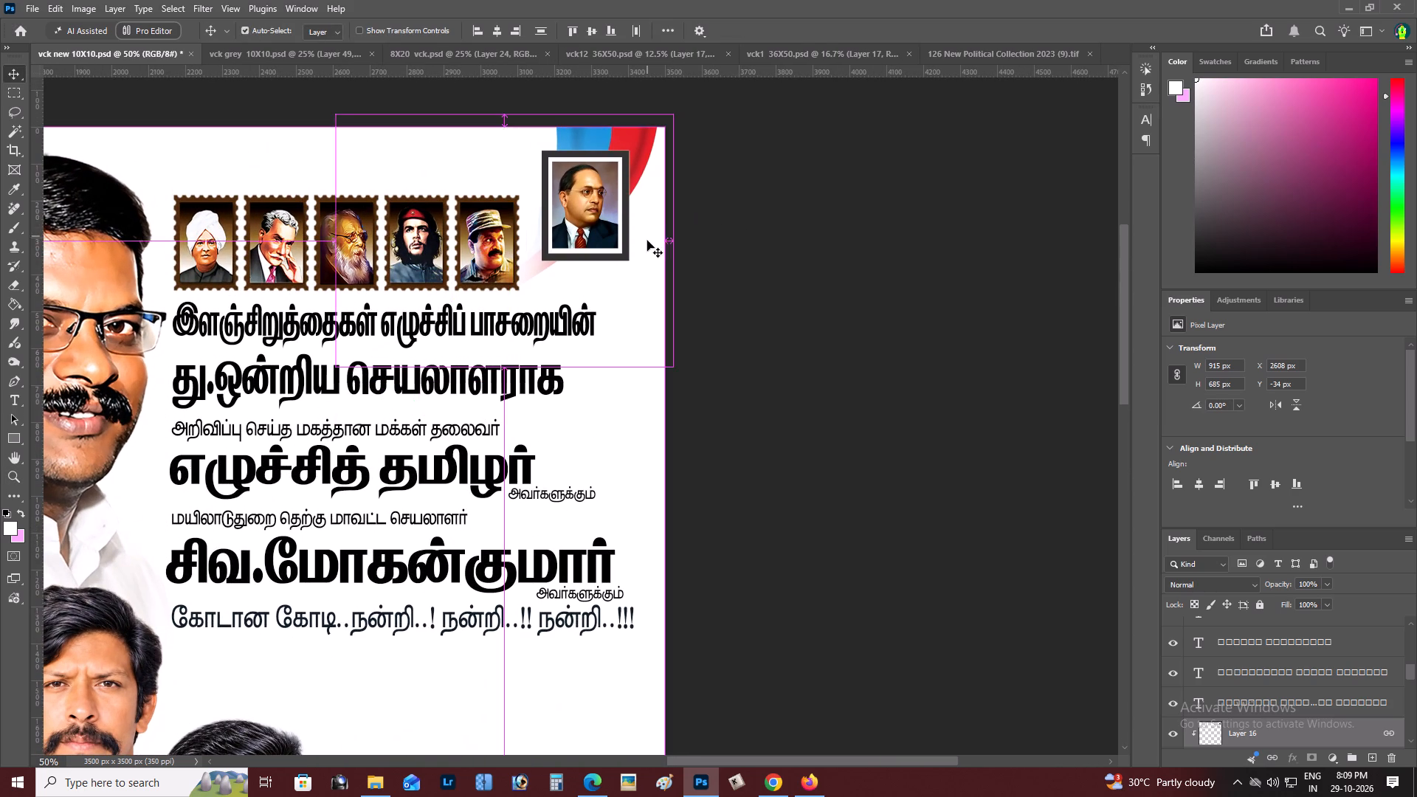
Enlarge the framed portrait artwork to about 1123 by 841 px and nudge it down to align with the stamp row.
key(ctrl+t)
alt+drag(675, 366, 692, 382)
drag(630, 280, 621, 294)
alt+drag(684, 396, 695, 401)
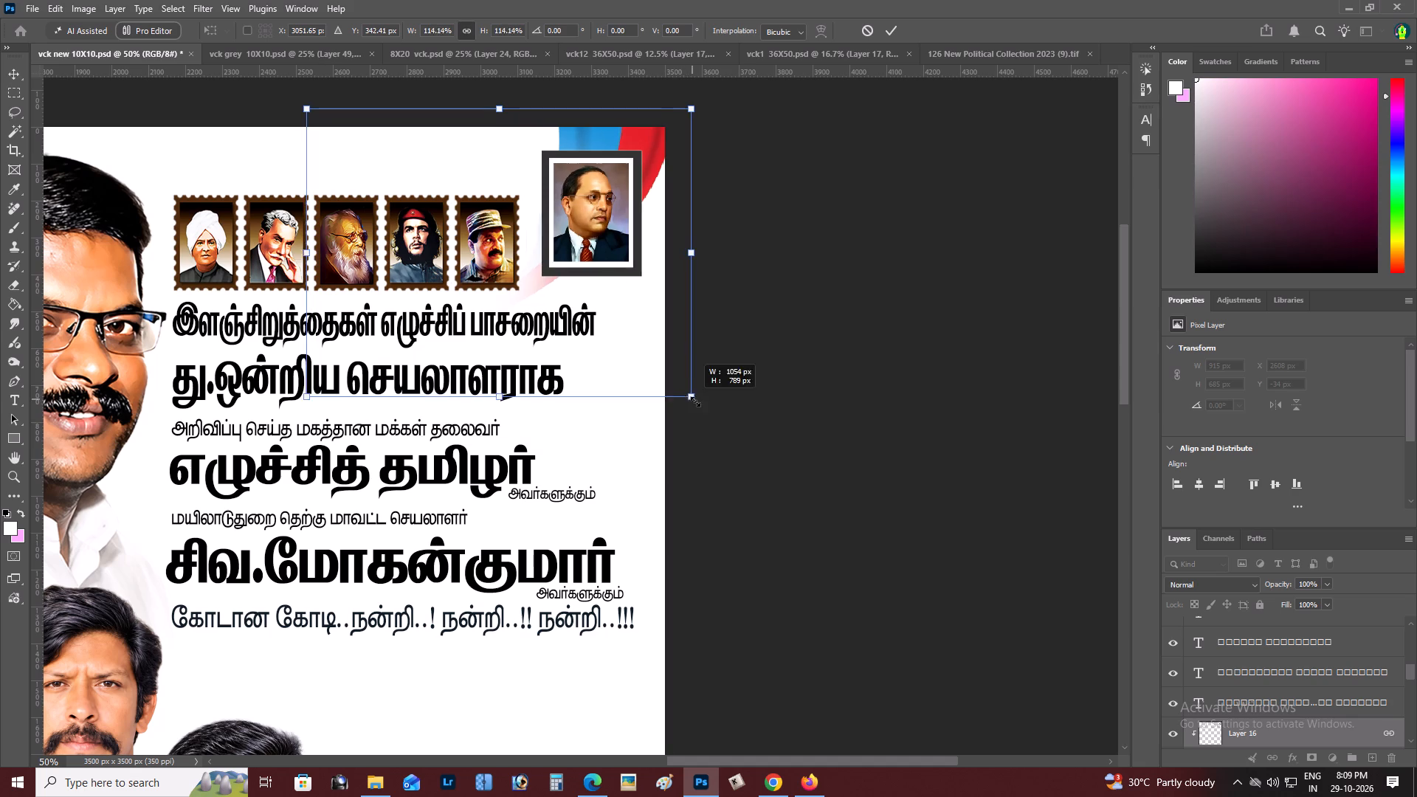
alt+drag(695, 401, 706, 408)
drag(663, 356, 652, 365)
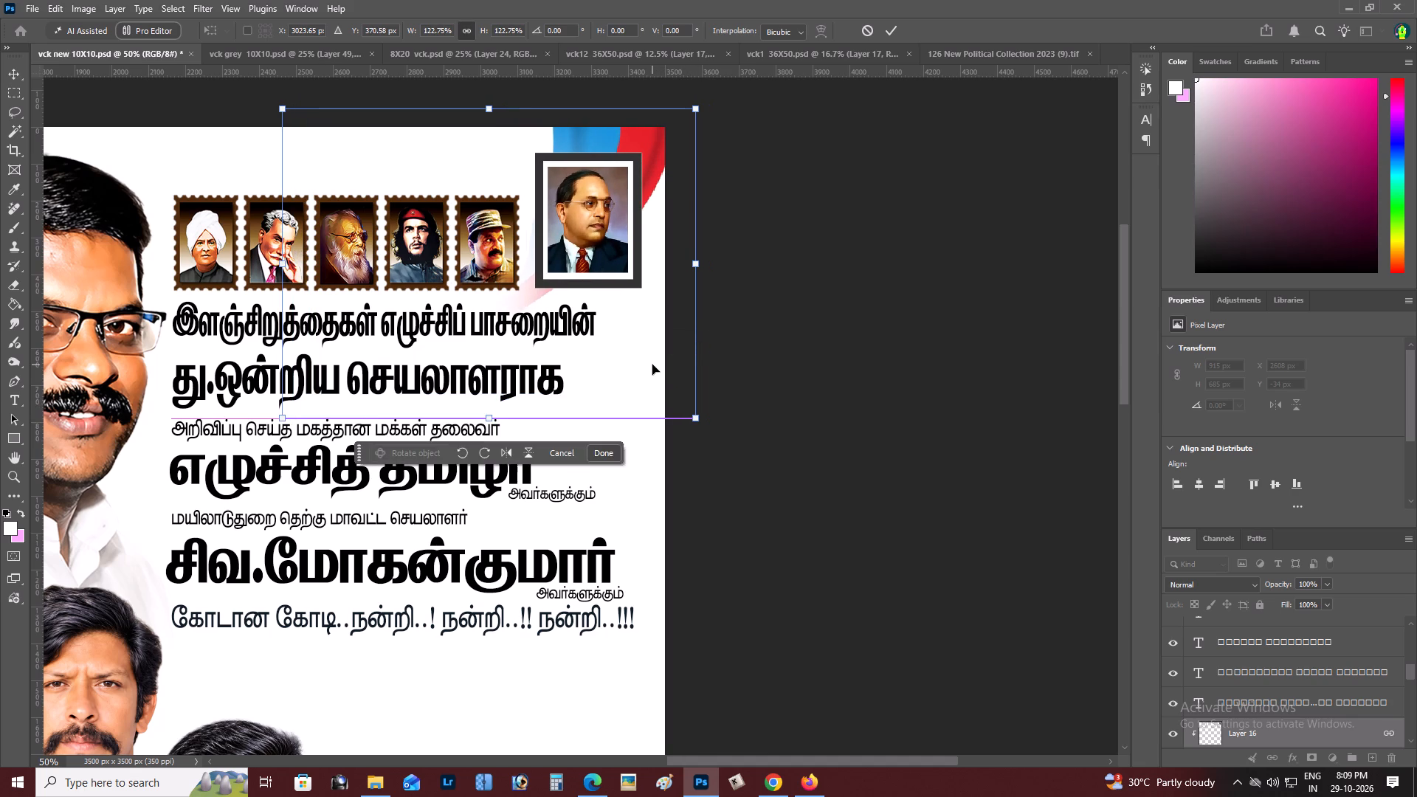
key(ctrl+Return)
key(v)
key(shift+Down)
Select the Background layer and save the "vck new 10X10" poster.
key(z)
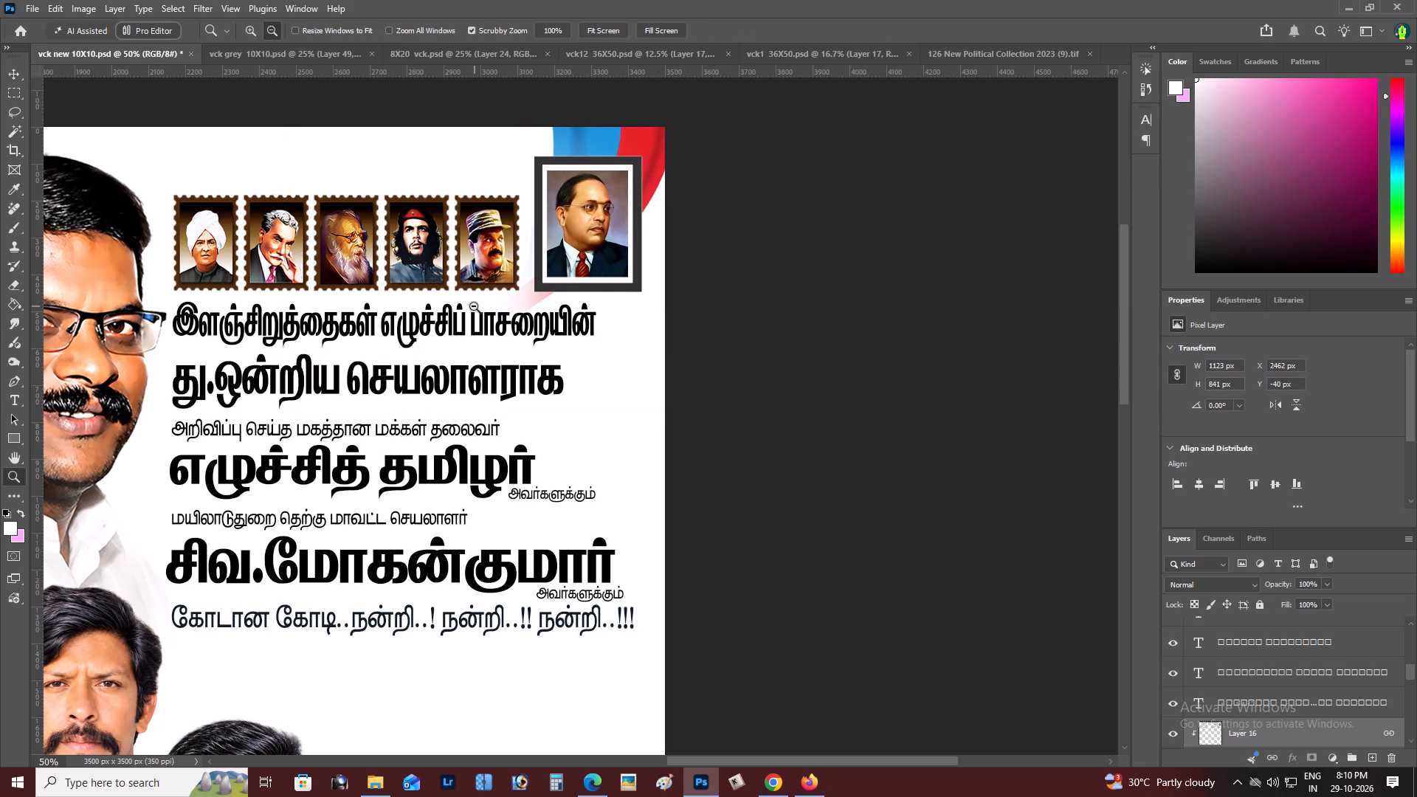
alt+click(474, 306)
right_click(474, 306)
click(481, 312)
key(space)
drag(481, 312, 427, 337)
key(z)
alt+click(699, 306)
right_click(699, 306)
double_click(725, 314)
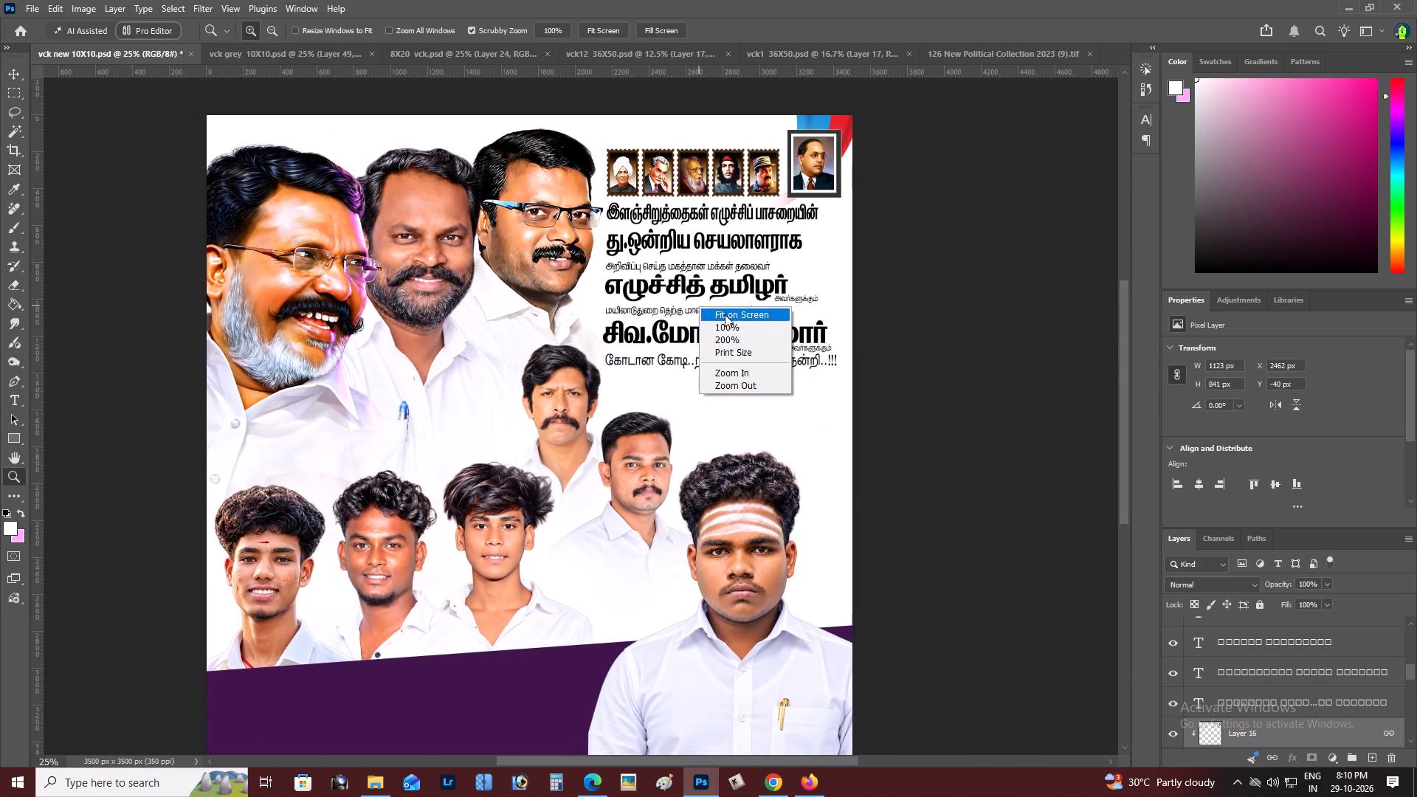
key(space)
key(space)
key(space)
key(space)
drag(723, 334, 627, 354)
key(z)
alt+click(720, 308)
right_click(720, 308)
click(745, 316)
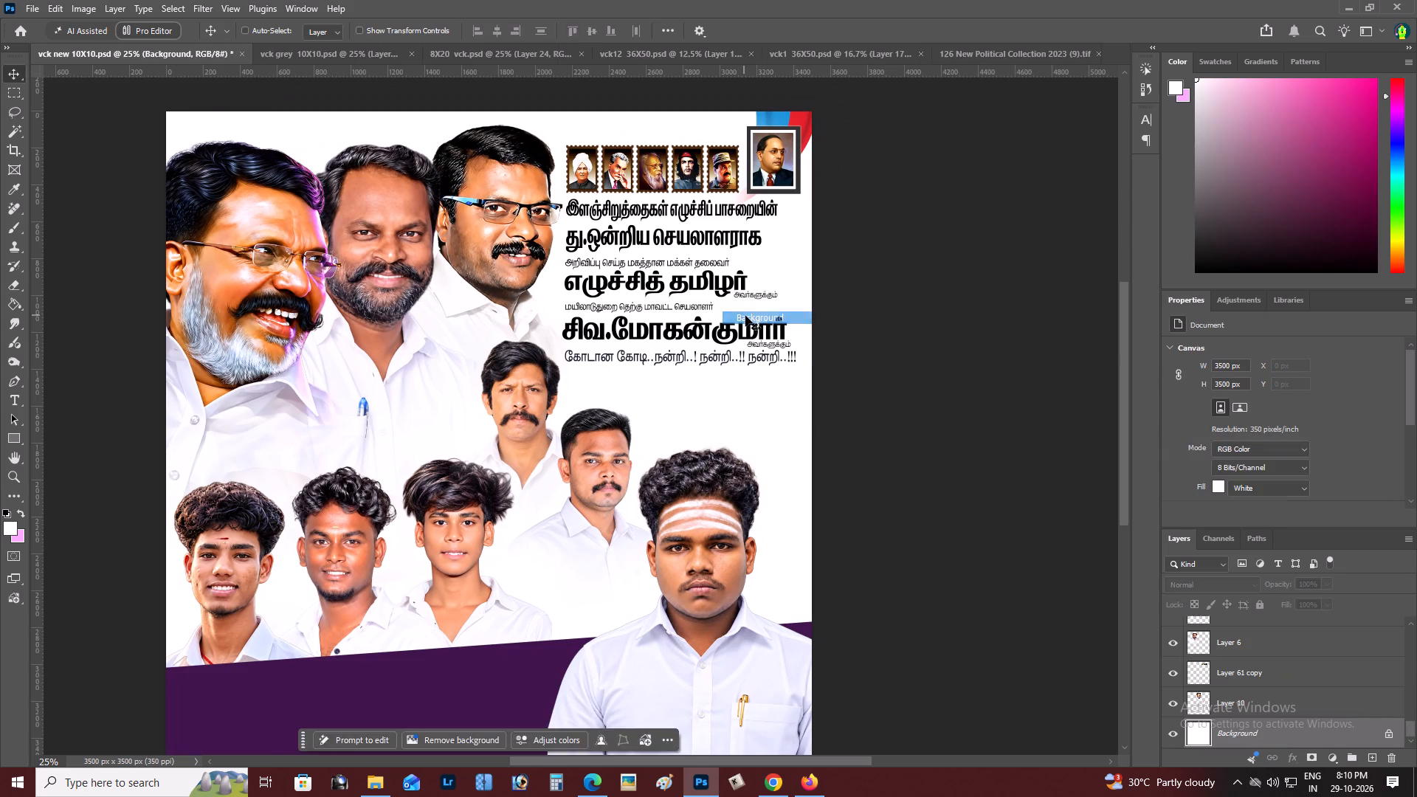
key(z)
alt+click(680, 365)
right_click(680, 365)
double_click(690, 371)
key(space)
click(690, 371)
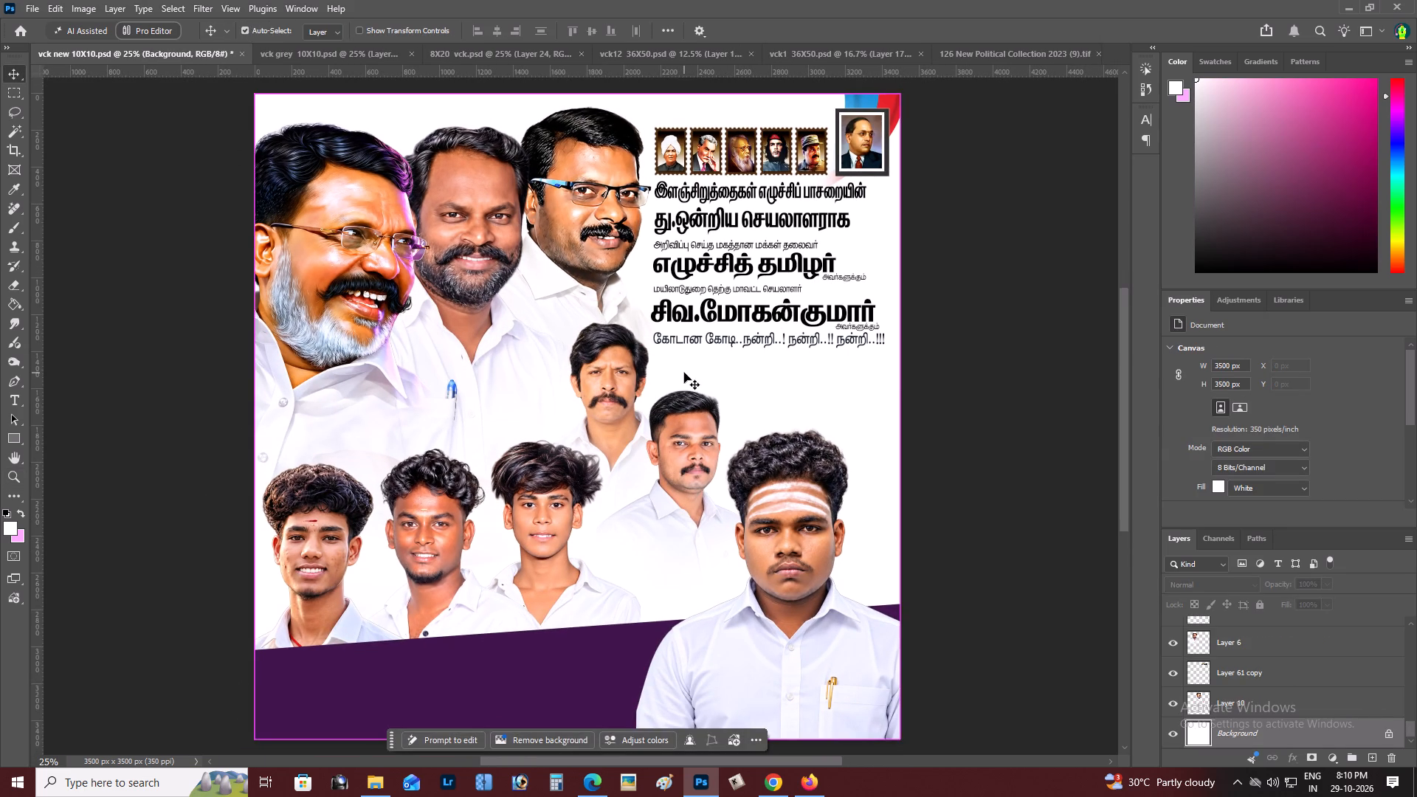
key(ctrl+s)
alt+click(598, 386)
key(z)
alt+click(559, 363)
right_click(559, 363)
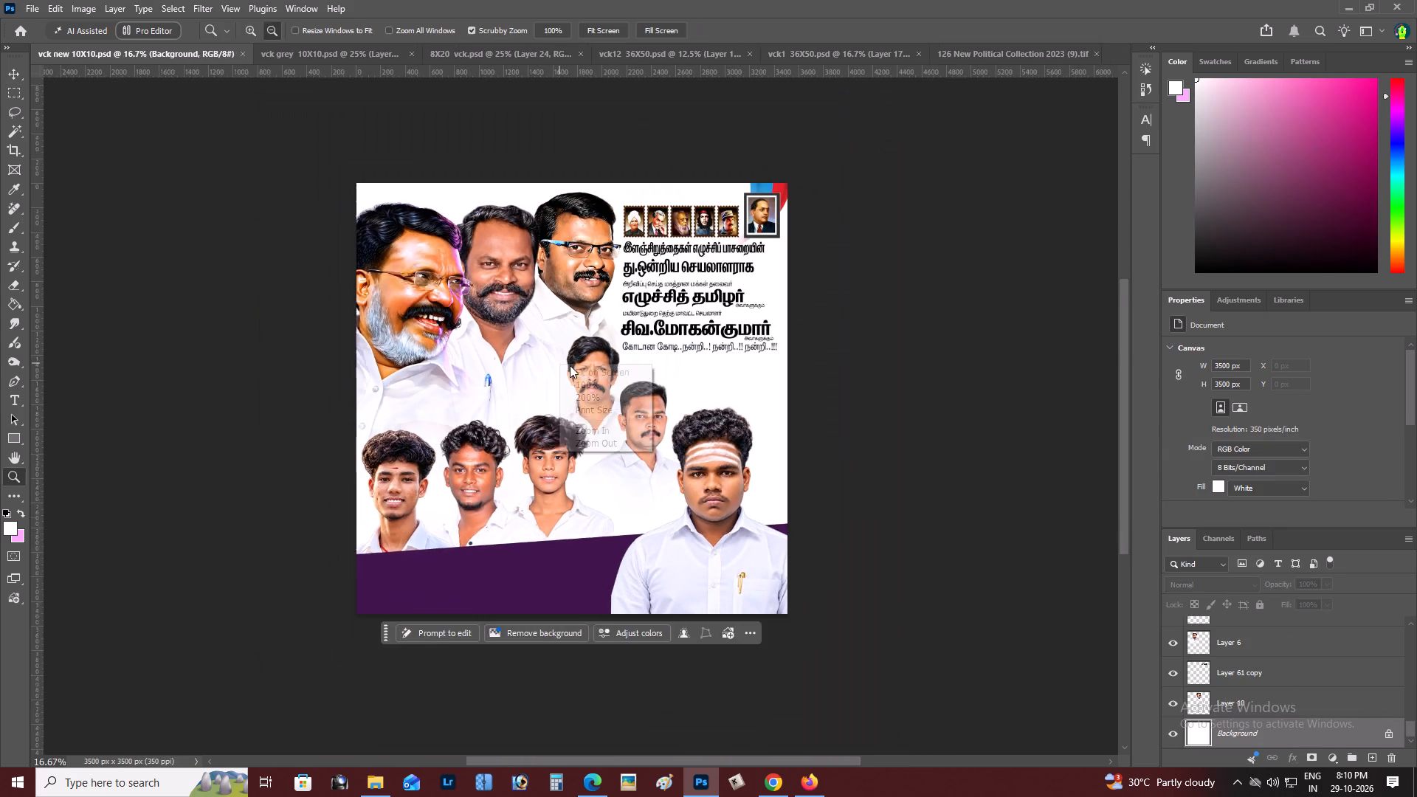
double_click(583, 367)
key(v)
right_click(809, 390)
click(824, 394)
Examine the "vck grey 10X10" poster for artwork to reuse.
click(311, 46)
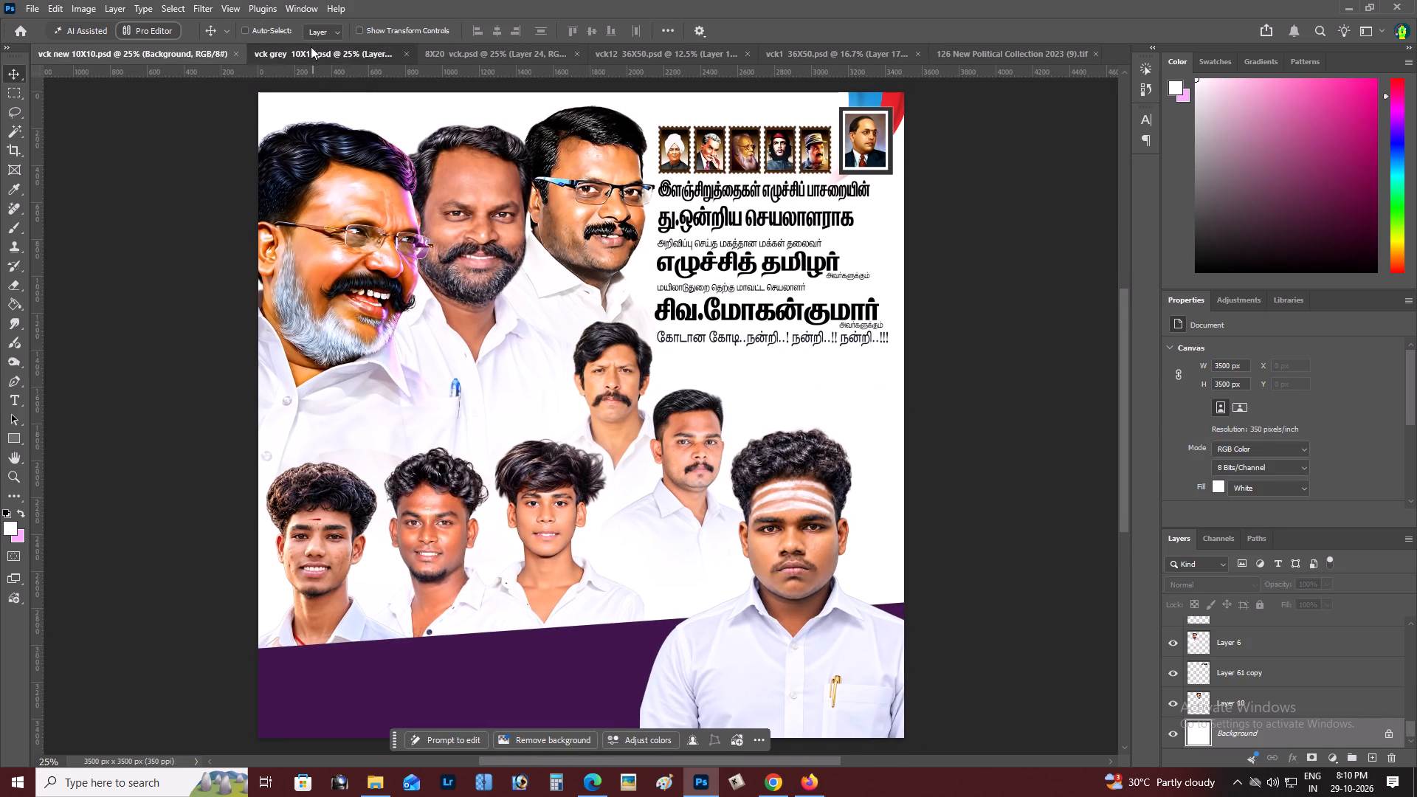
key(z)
click(538, 238)
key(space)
drag(551, 260, 541, 261)
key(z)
alt+click(548, 283)
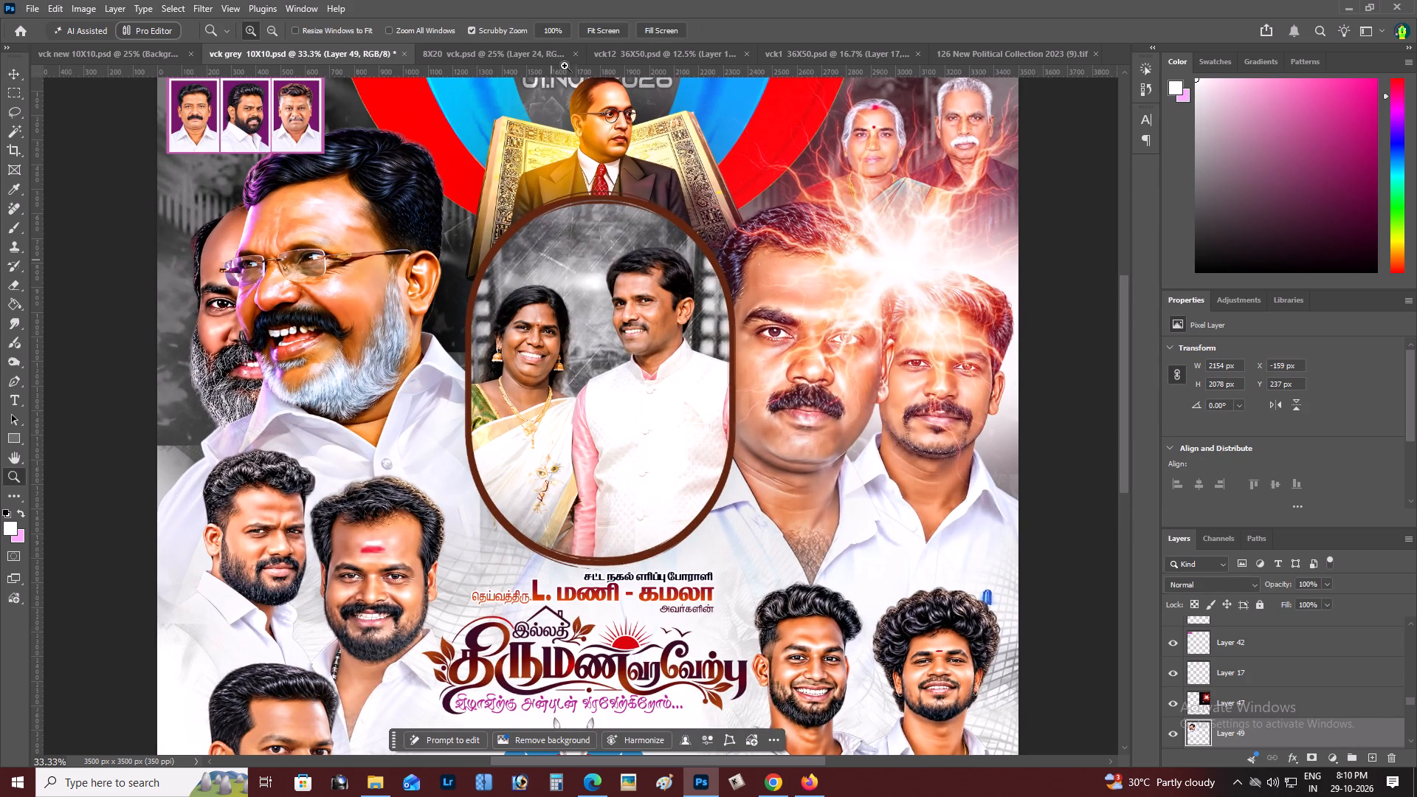
alt+click(527, 166)
right_click(527, 166)
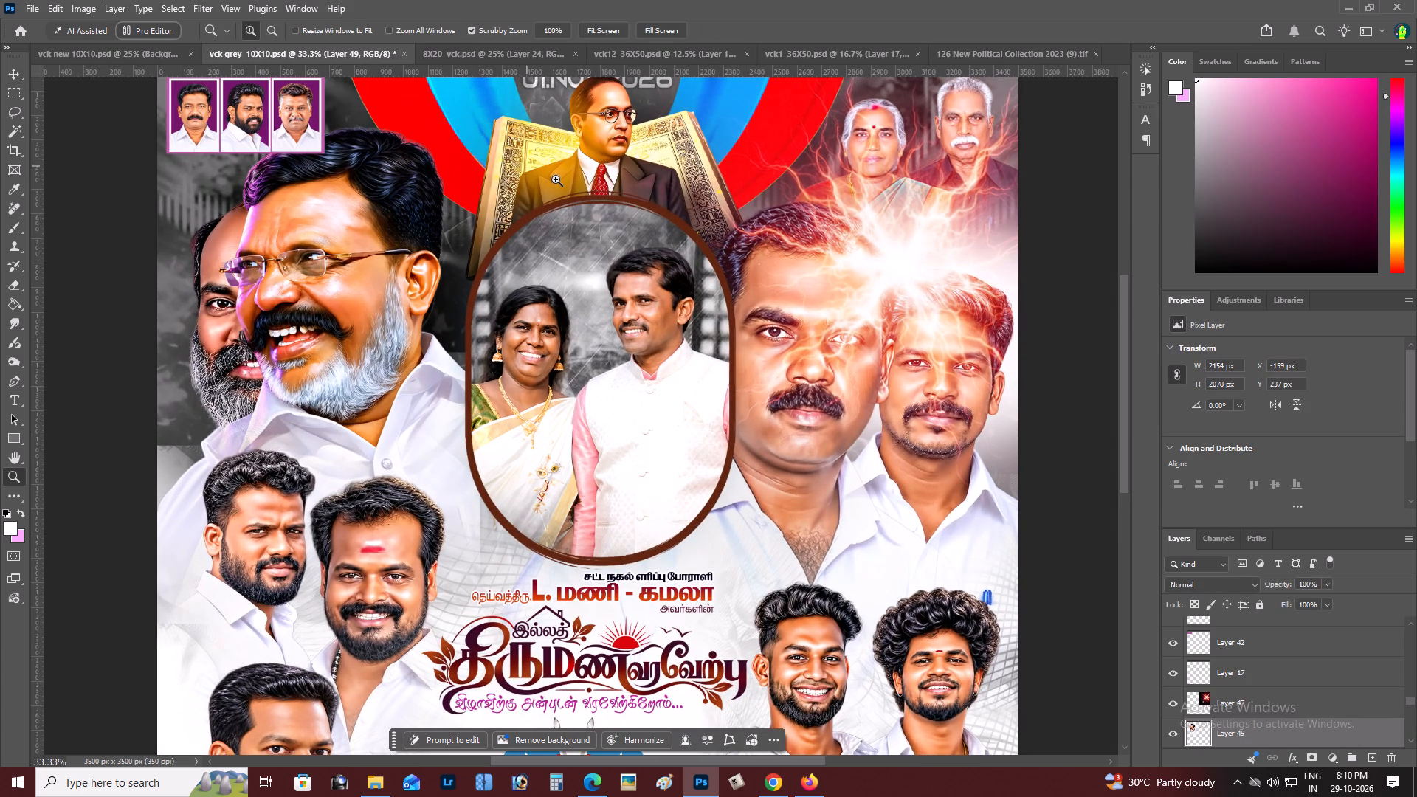
alt+click(556, 179)
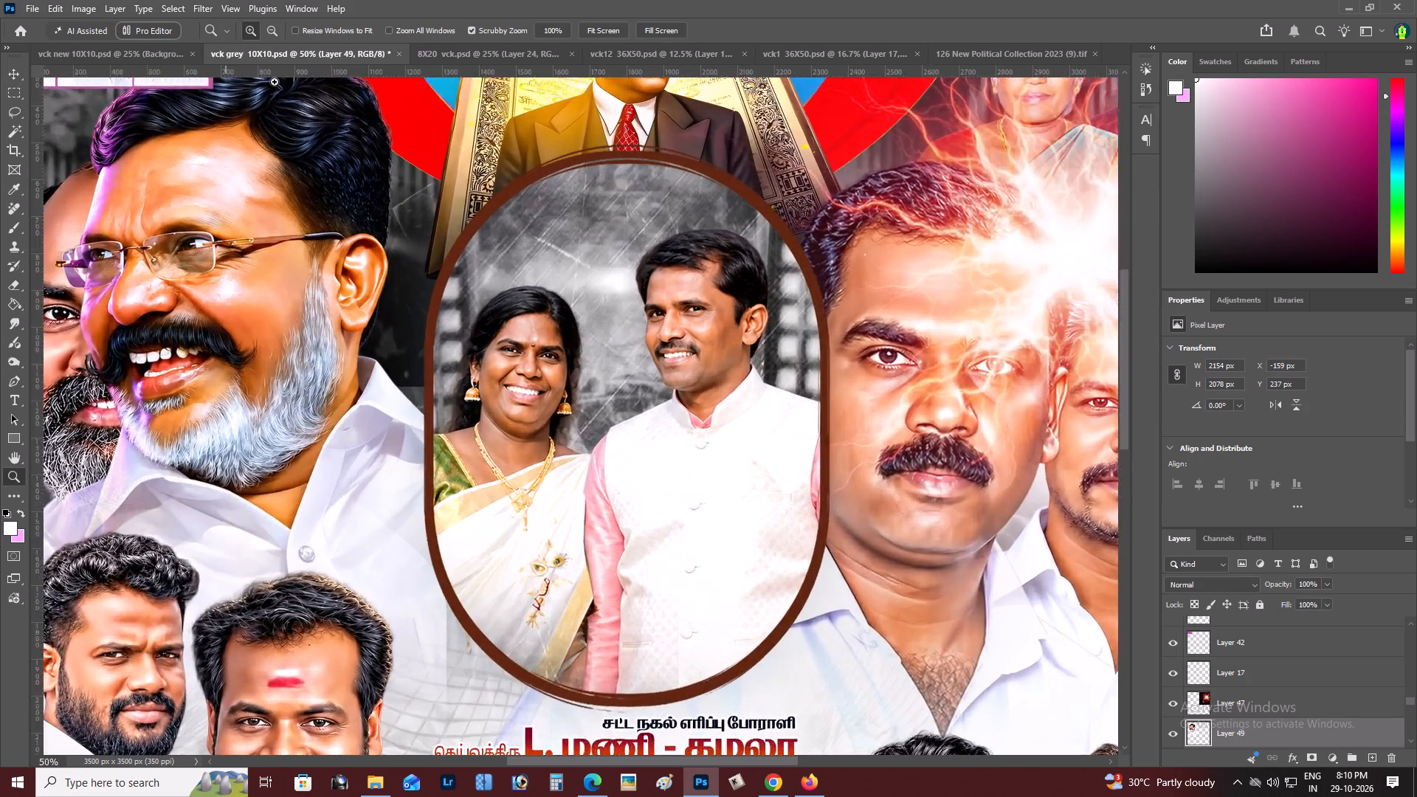
alt+click(342, 184)
right_click(345, 184)
click(358, 192)
right_click(358, 192)
click(377, 204)
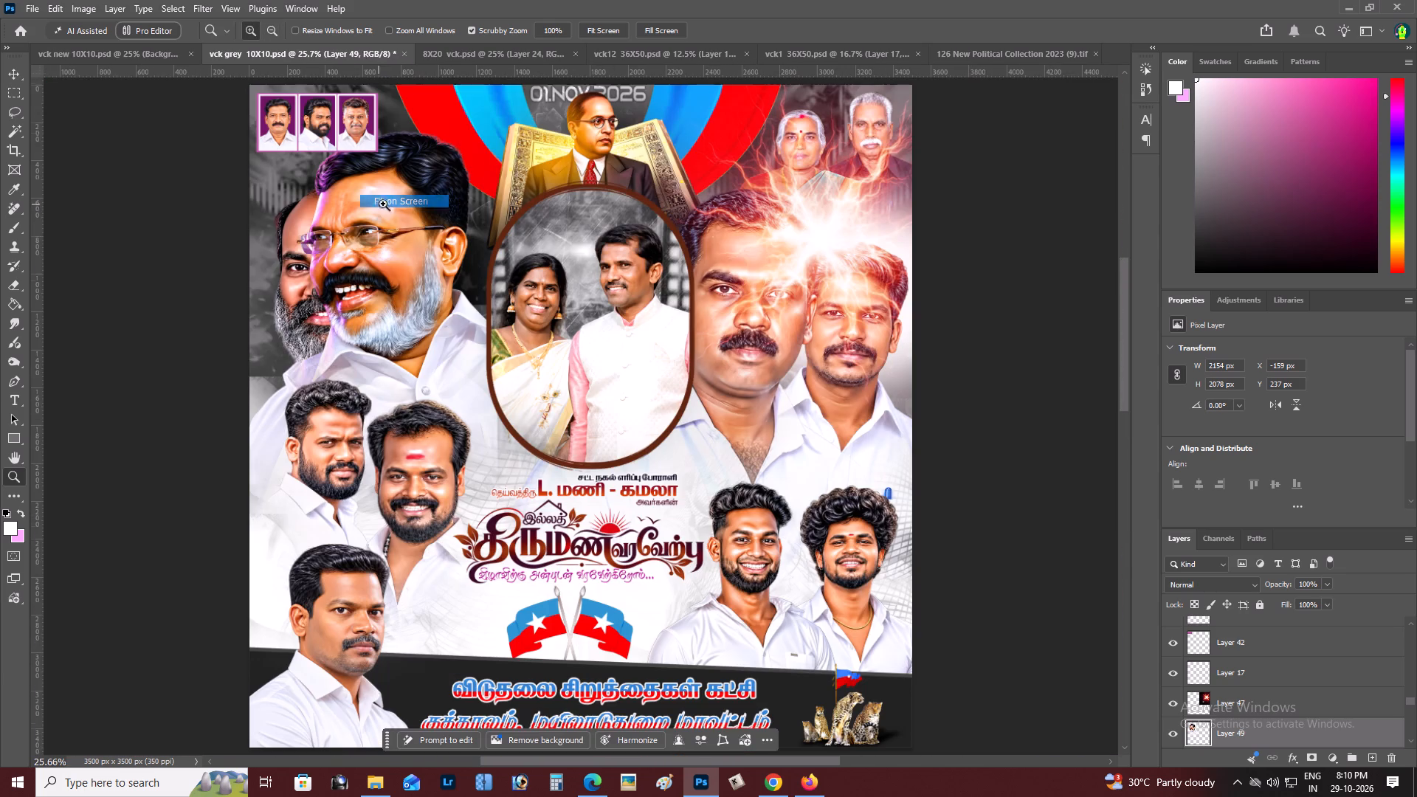
Close "vck grey 10X10.psd" without saving its changes.
click(403, 56)
click(687, 288)
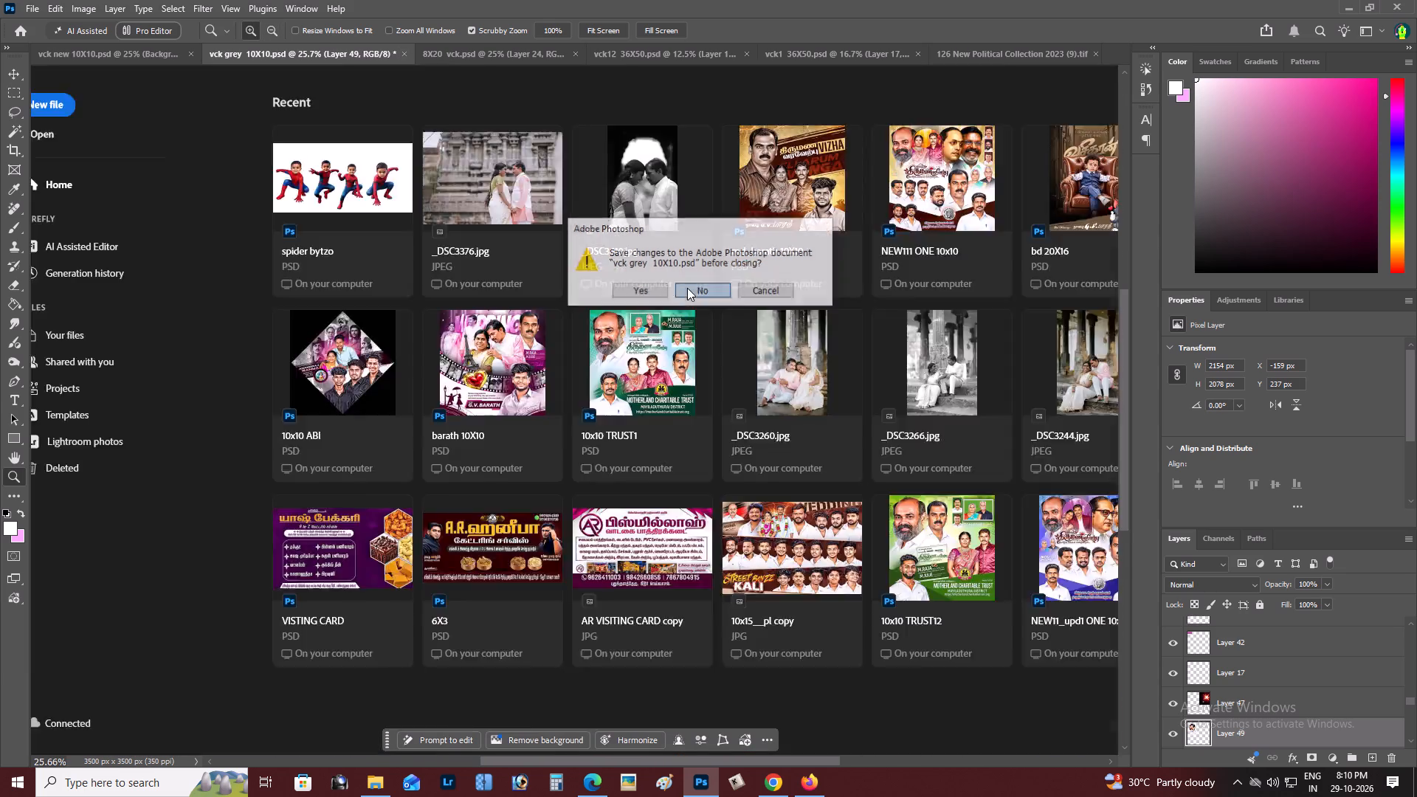
Examine the "8X20 vck" banner for artwork to reuse.
click(354, 52)
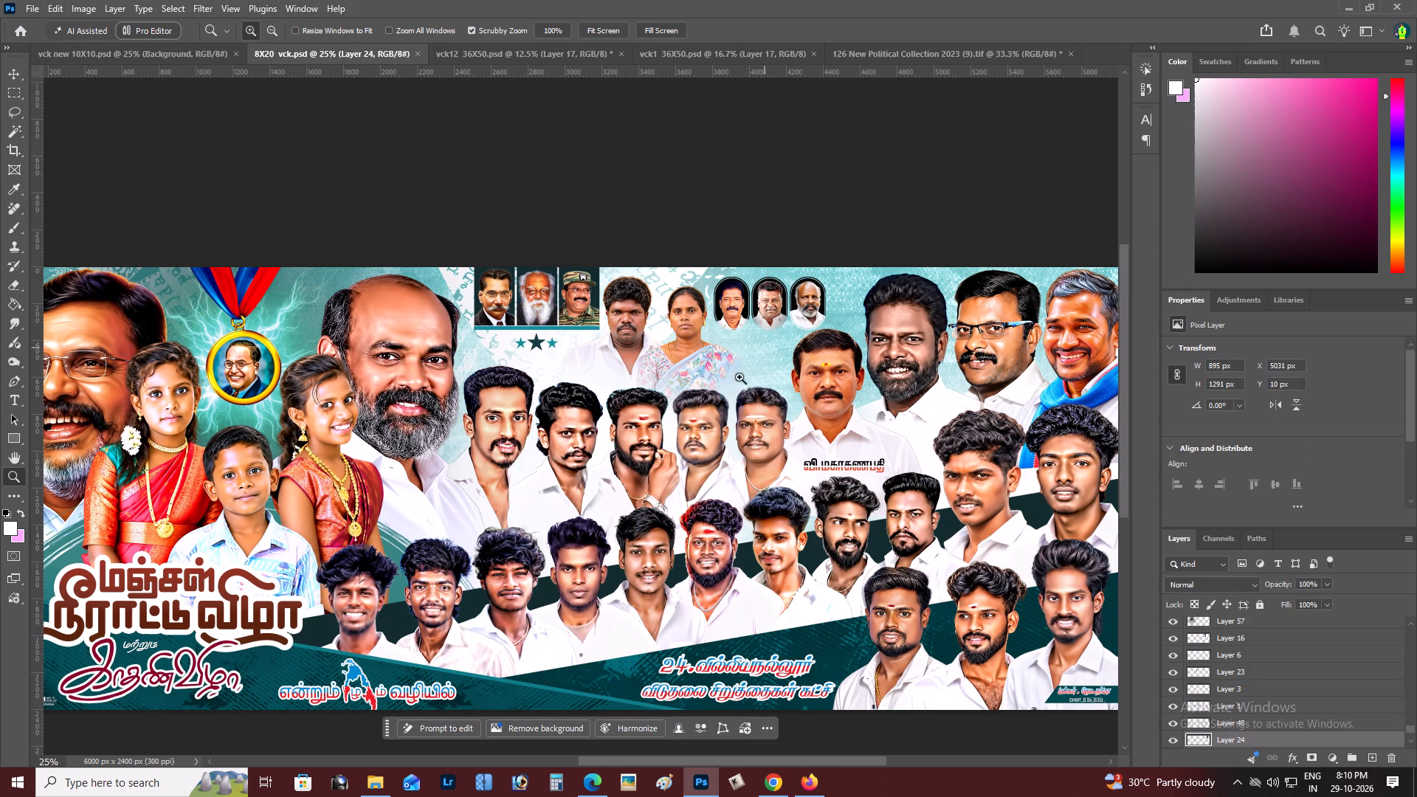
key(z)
alt+click(626, 400)
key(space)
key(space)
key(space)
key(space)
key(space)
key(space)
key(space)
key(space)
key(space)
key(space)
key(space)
drag(626, 400, 599, 401)
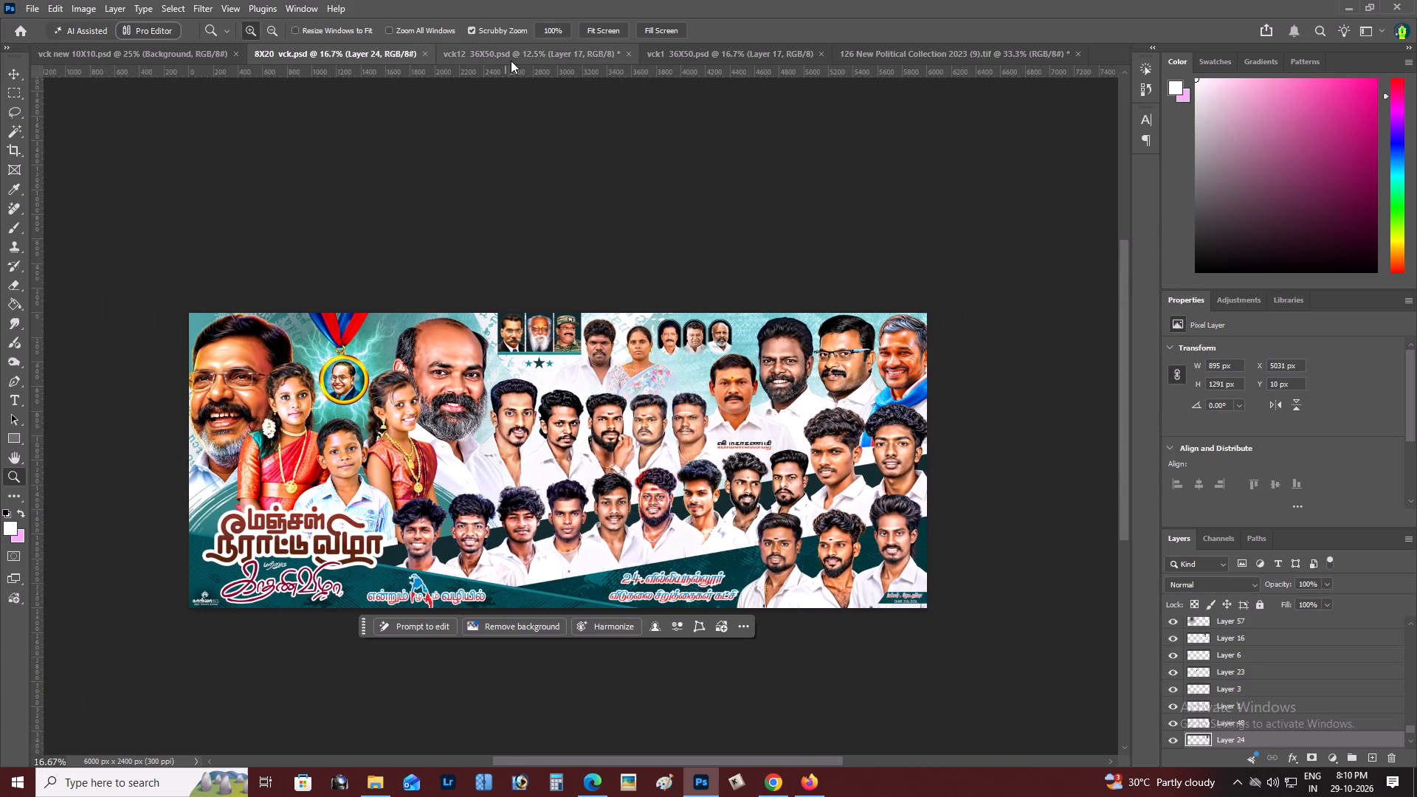
Examine the "vck12 36X50" and "vck1 36X50" designs for artwork to reuse.
click(508, 56)
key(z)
alt+click(582, 271)
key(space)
drag(602, 362, 568, 366)
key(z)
click(564, 393)
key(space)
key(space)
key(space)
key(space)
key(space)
drag(787, 311, 536, 469)
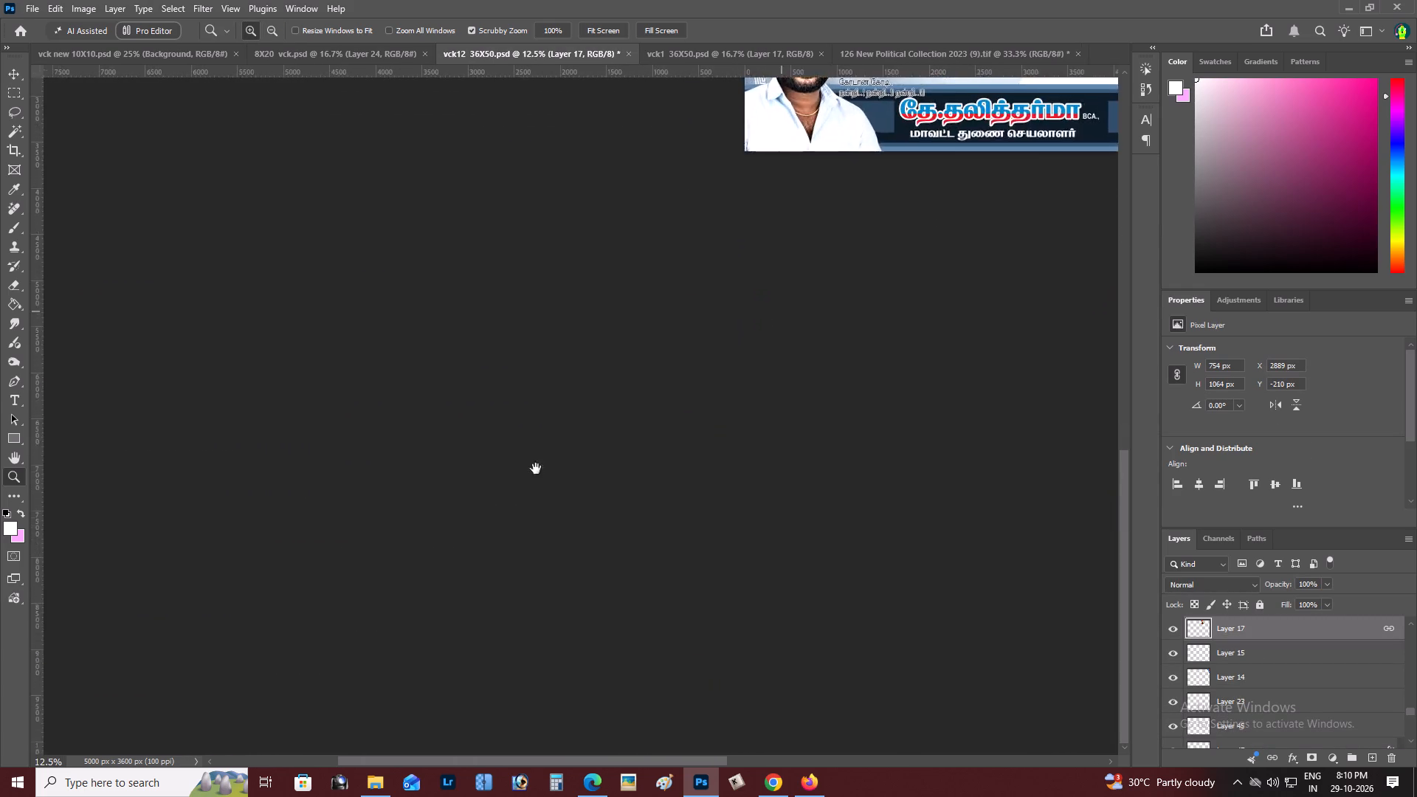
drag(536, 469, 290, 629)
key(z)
click(467, 259)
right_click(468, 263)
click(483, 271)
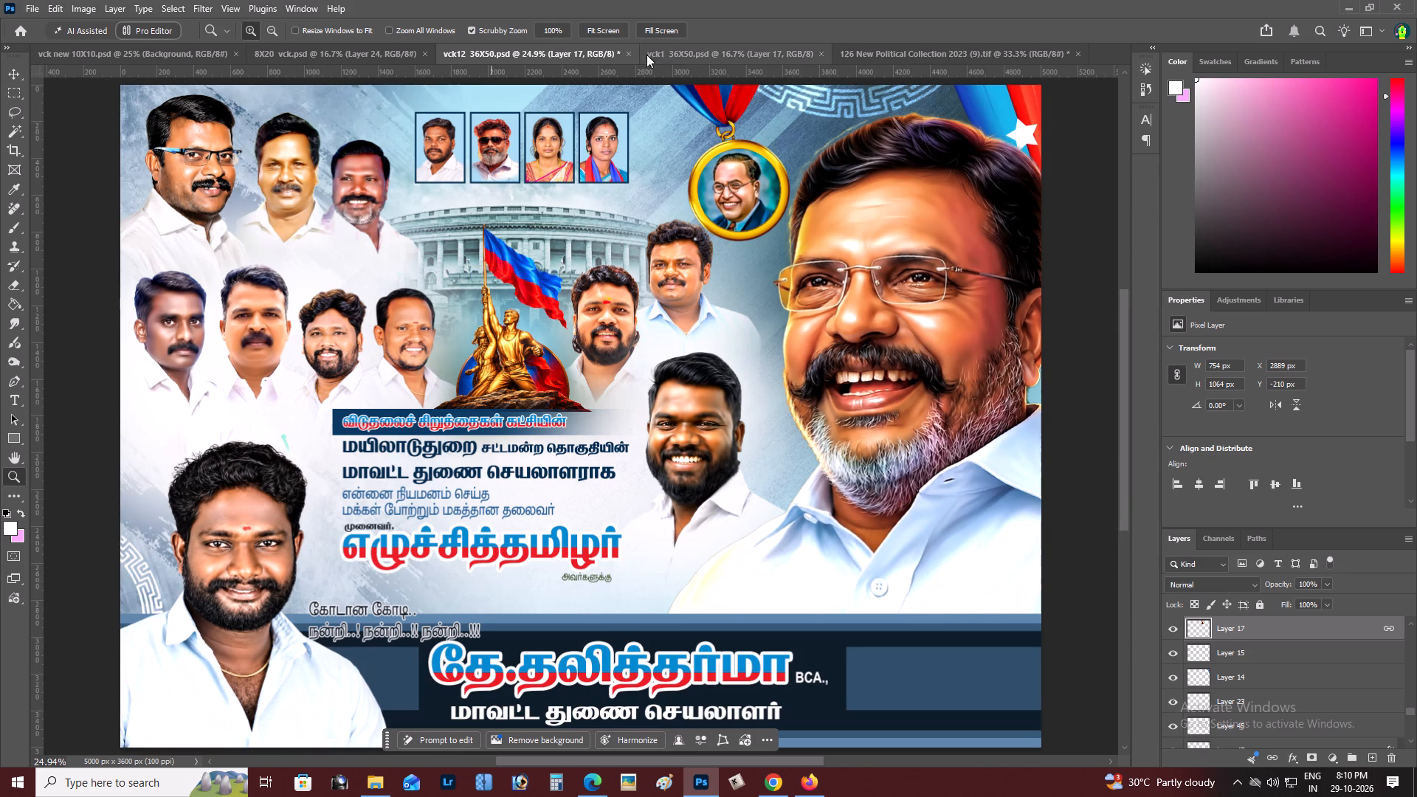
click(669, 62)
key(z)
alt+click(618, 269)
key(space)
drag(616, 269, 589, 270)
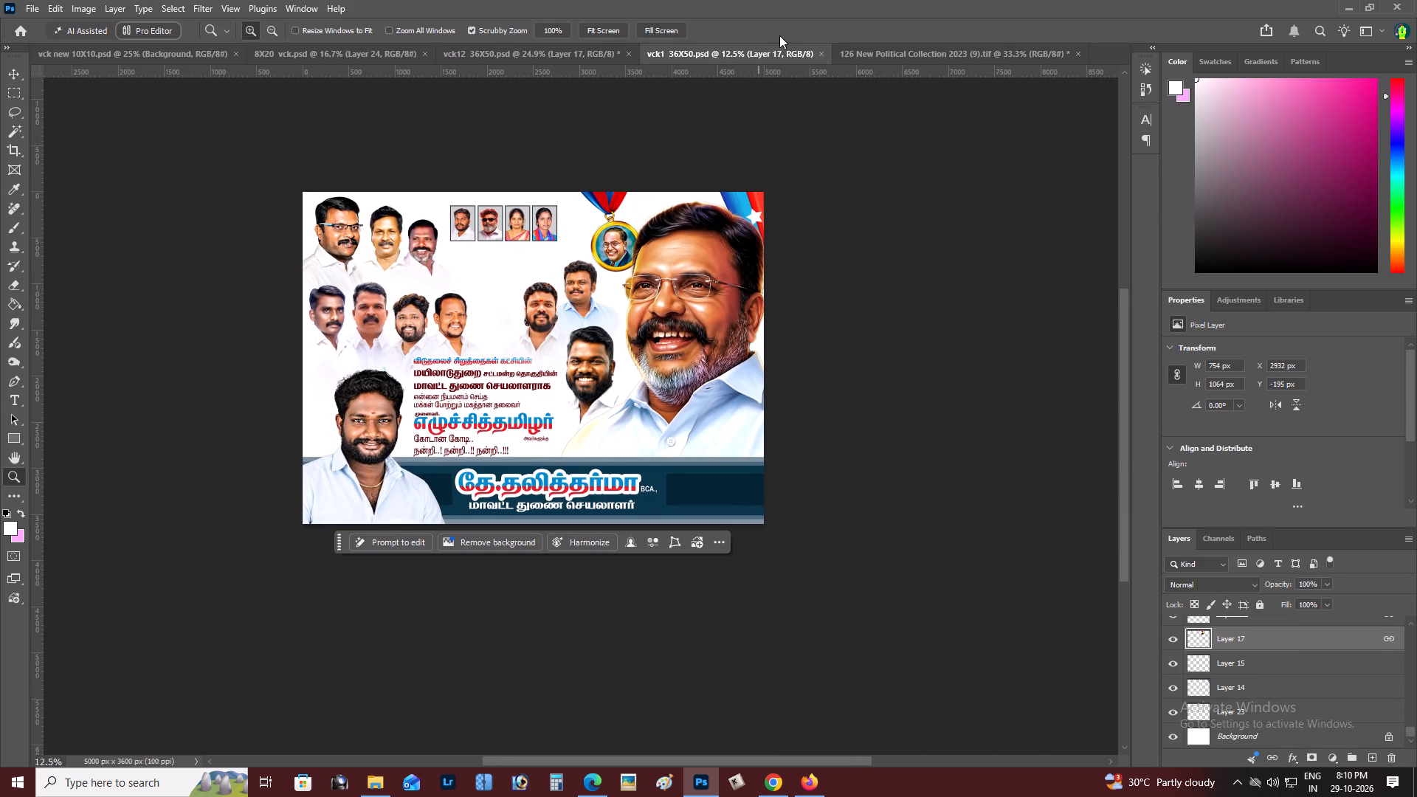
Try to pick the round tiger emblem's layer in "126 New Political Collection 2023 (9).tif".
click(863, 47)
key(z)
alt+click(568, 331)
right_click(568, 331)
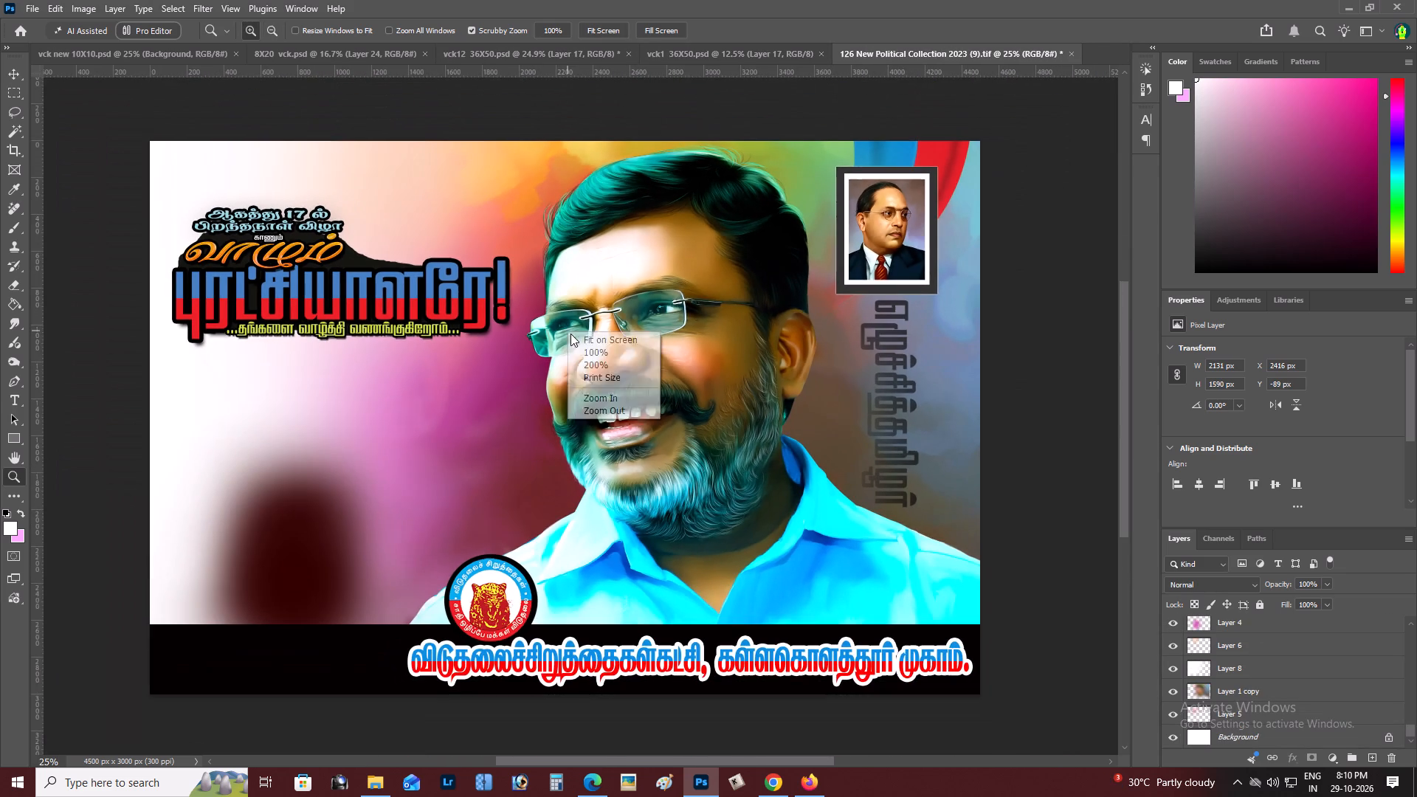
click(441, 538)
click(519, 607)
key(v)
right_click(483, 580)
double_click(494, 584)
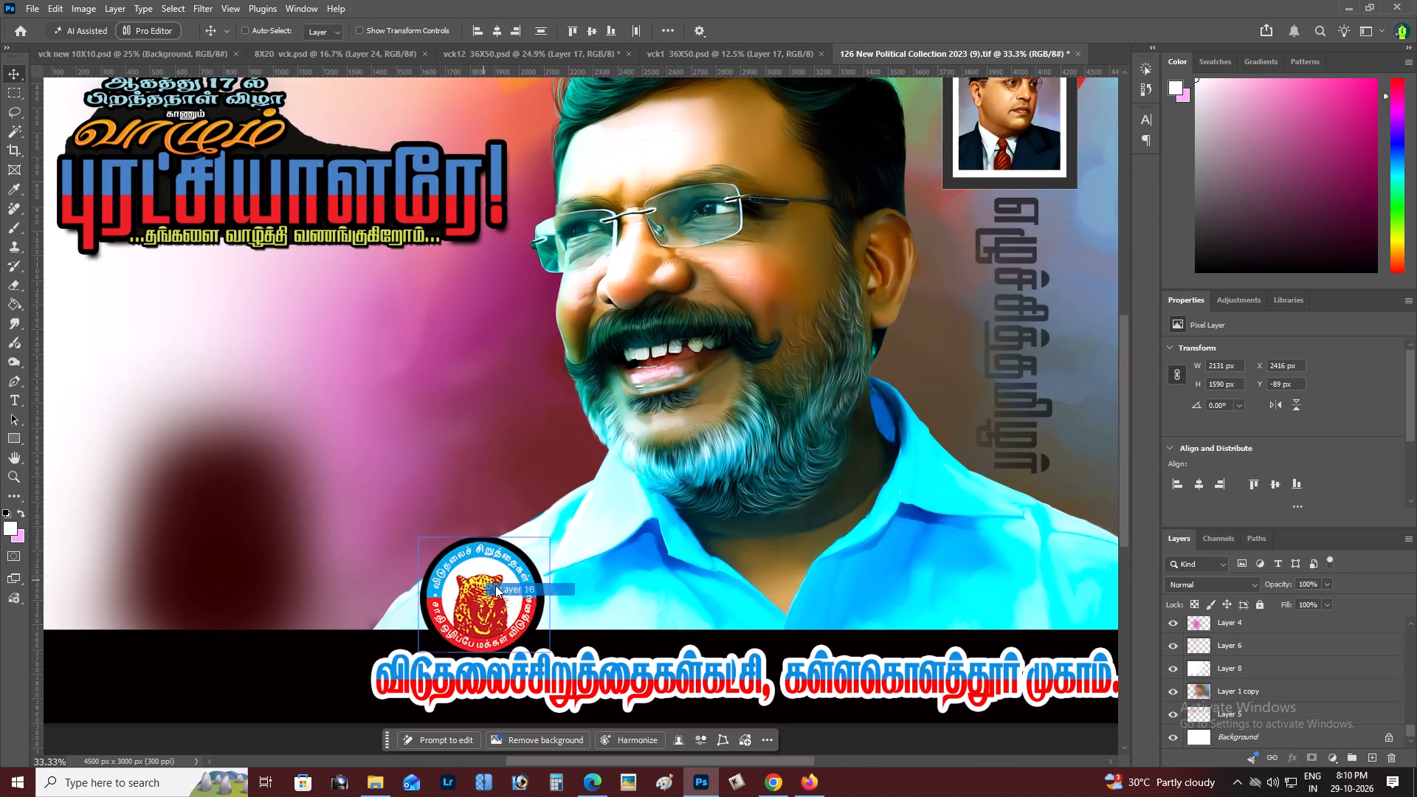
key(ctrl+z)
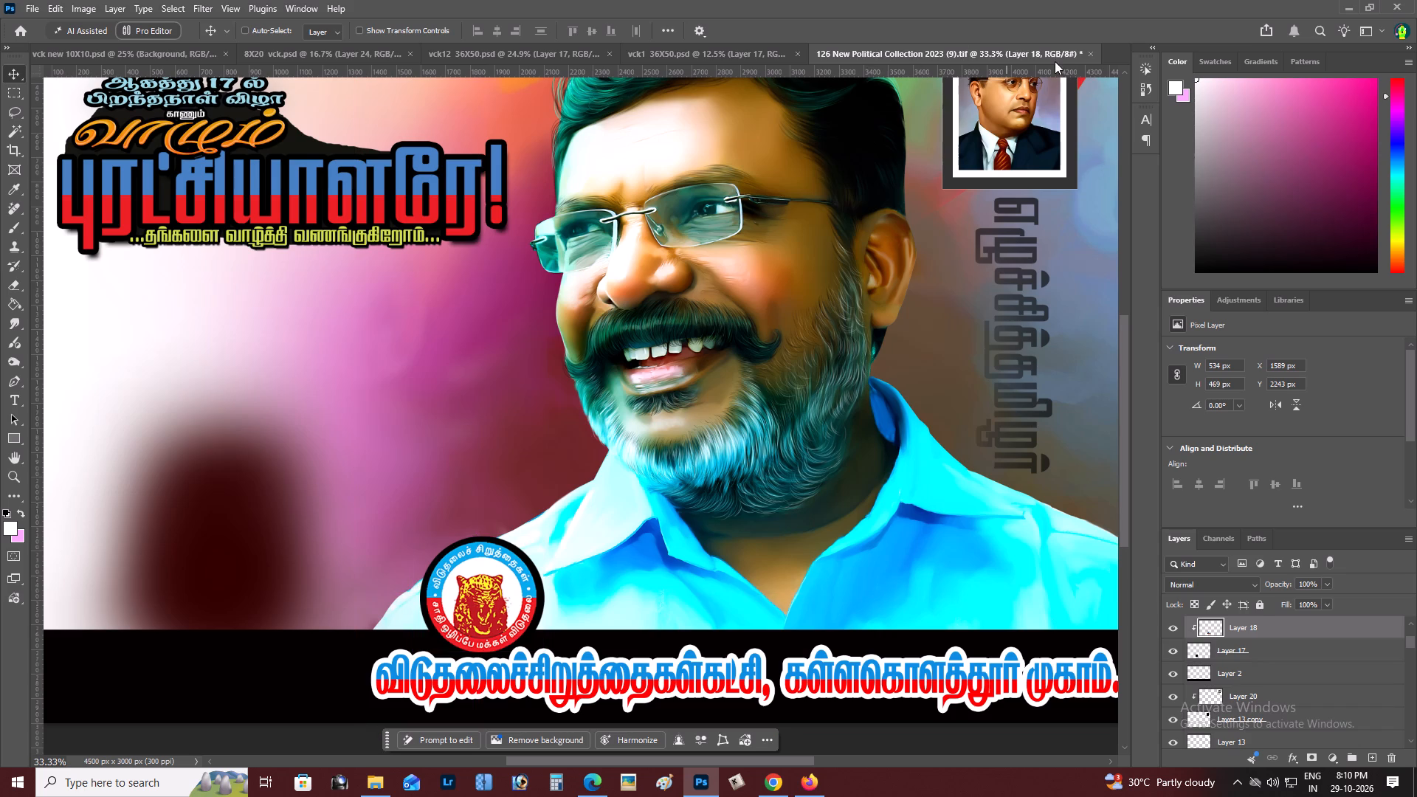
Close "126 New Political Collection 2023 (9).tif" without saving and return to the "vck new 10X10" poster.
click(1090, 52)
click(689, 293)
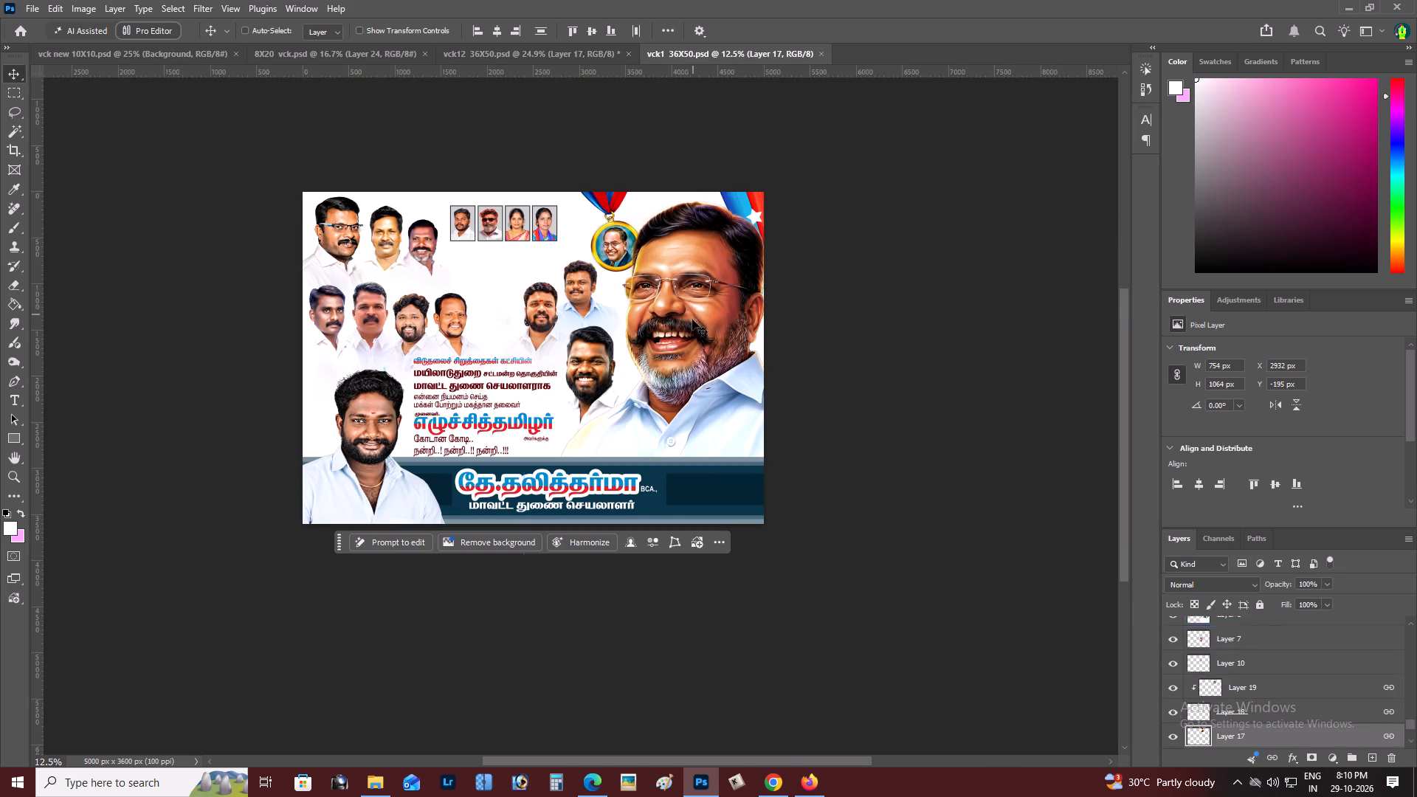
click(190, 52)
Open "NEW111 ONE 10x10" from the RAJA WEDDING folder under Output (E:), 2026, 10 OCTOBER, 26.
key(ctrl+o)
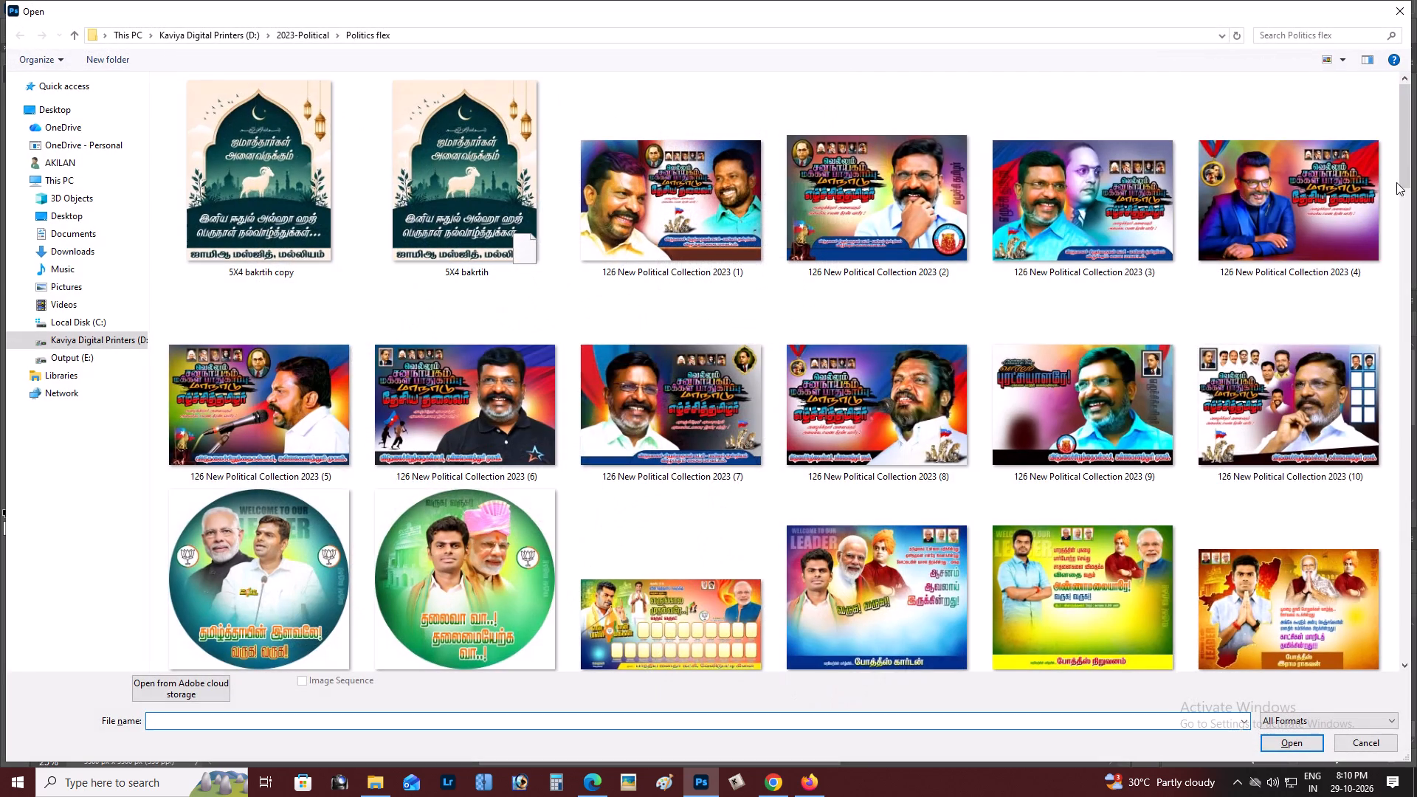
scroll(1177, 386, down, 2)
scroll(976, 477, down, 3)
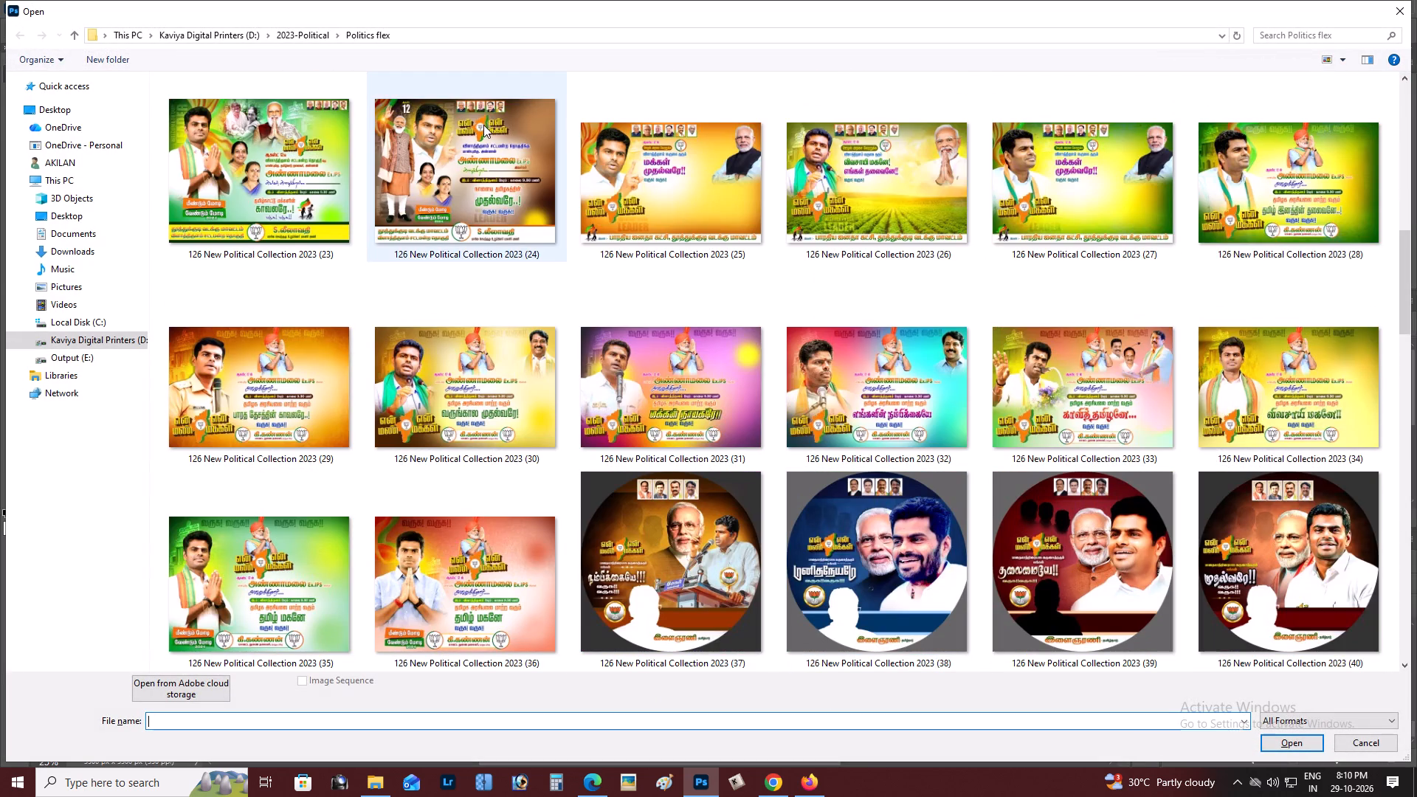
click(96, 356)
double_click(473, 190)
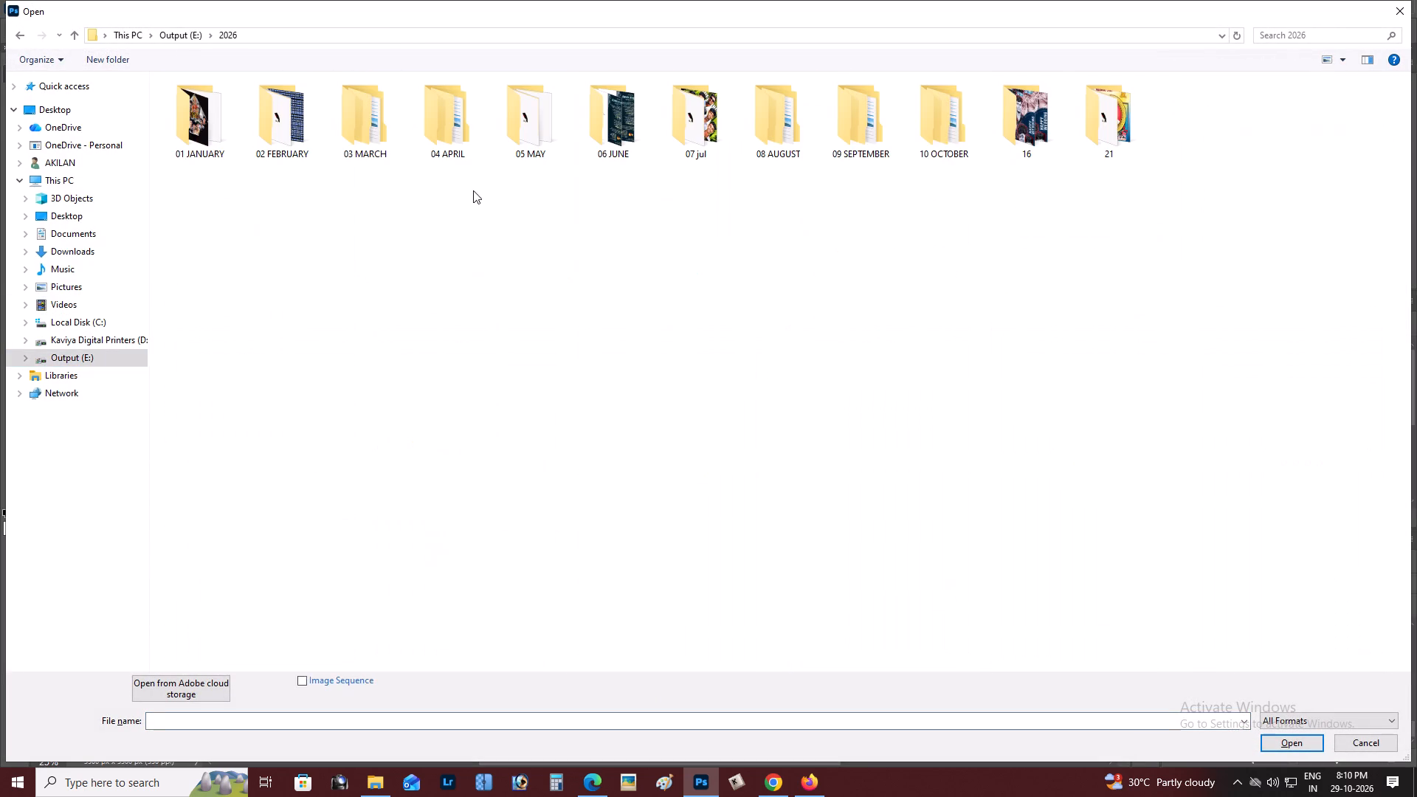
double_click(969, 110)
scroll(821, 354, down, 1)
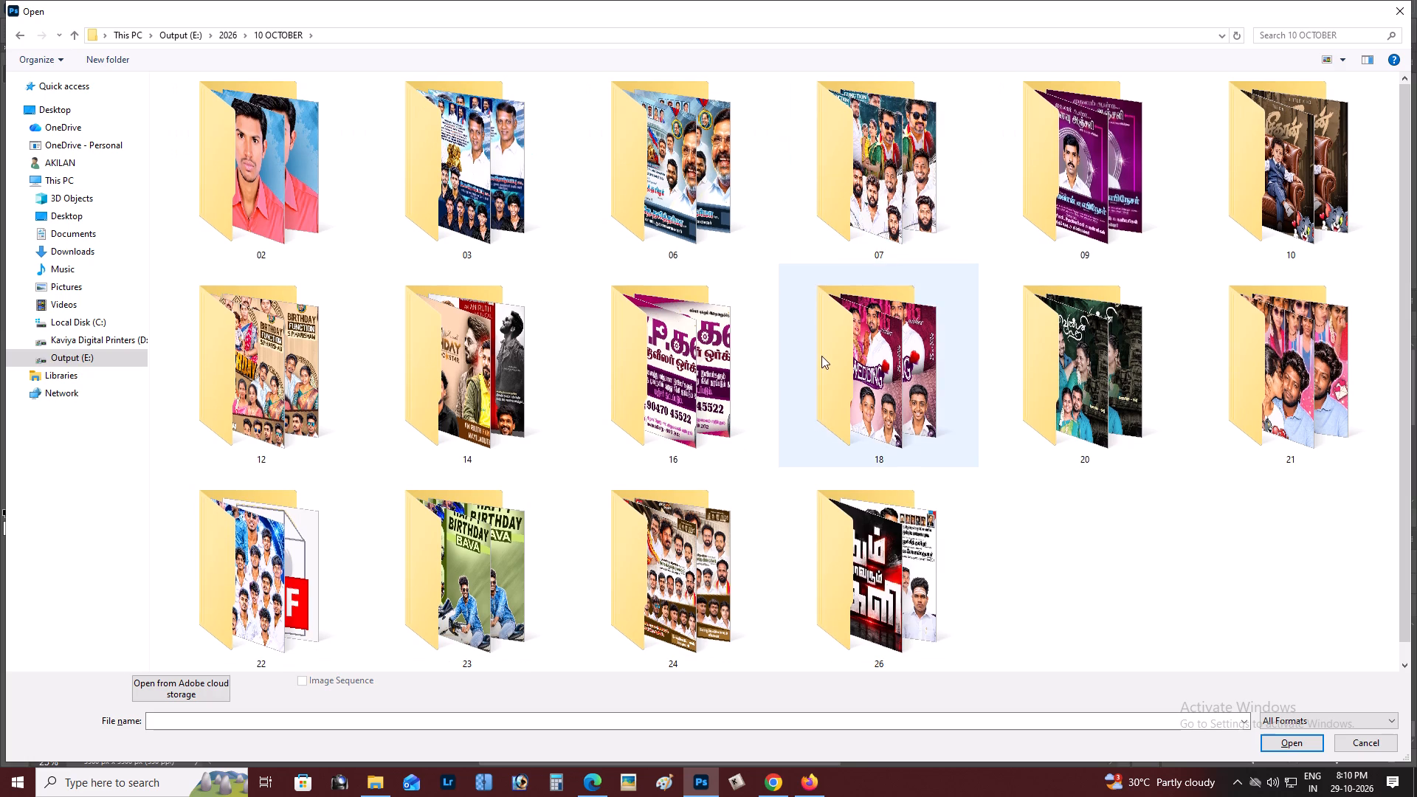
scroll(821, 356, down, 2)
double_click(899, 579)
double_click(222, 128)
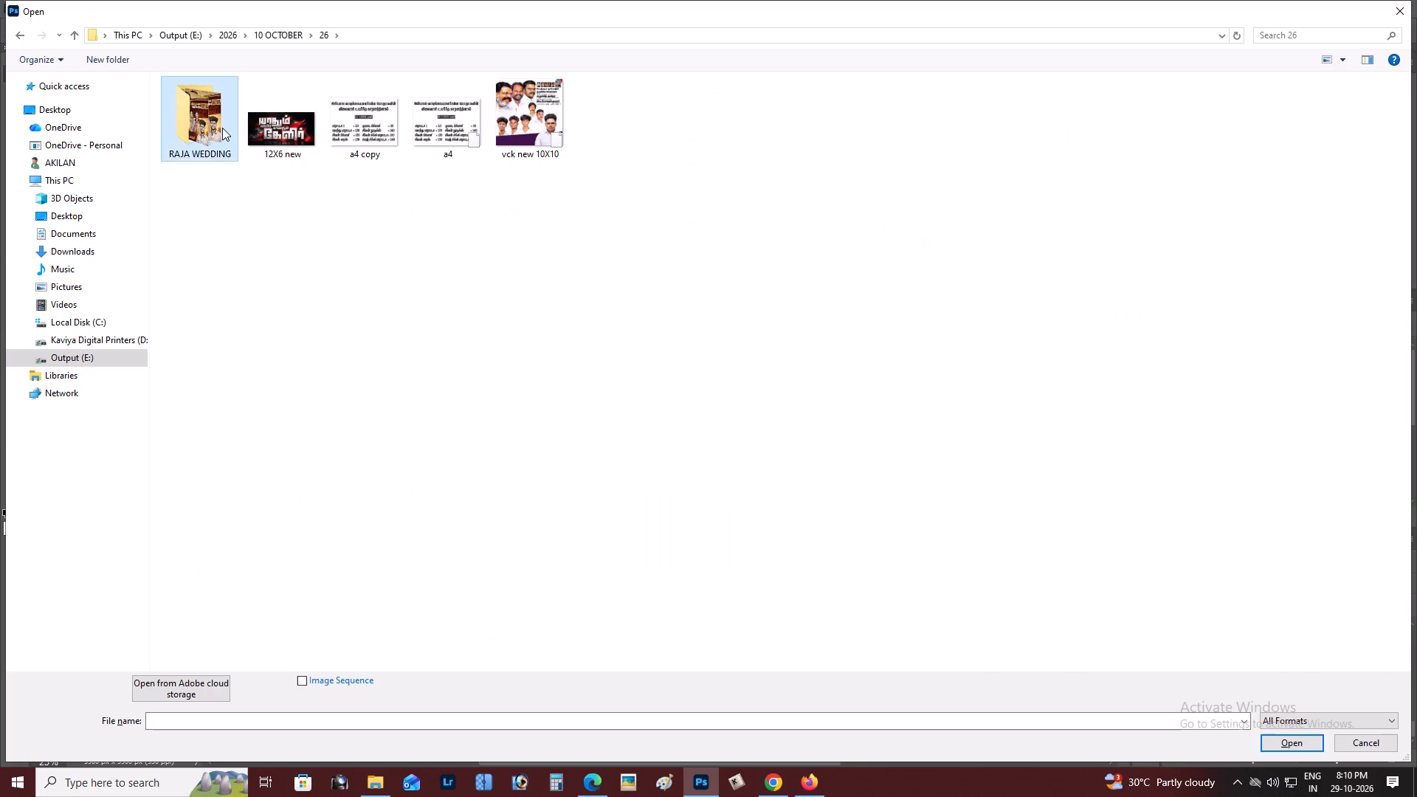
click(564, 178)
click(683, 209)
click(971, 209)
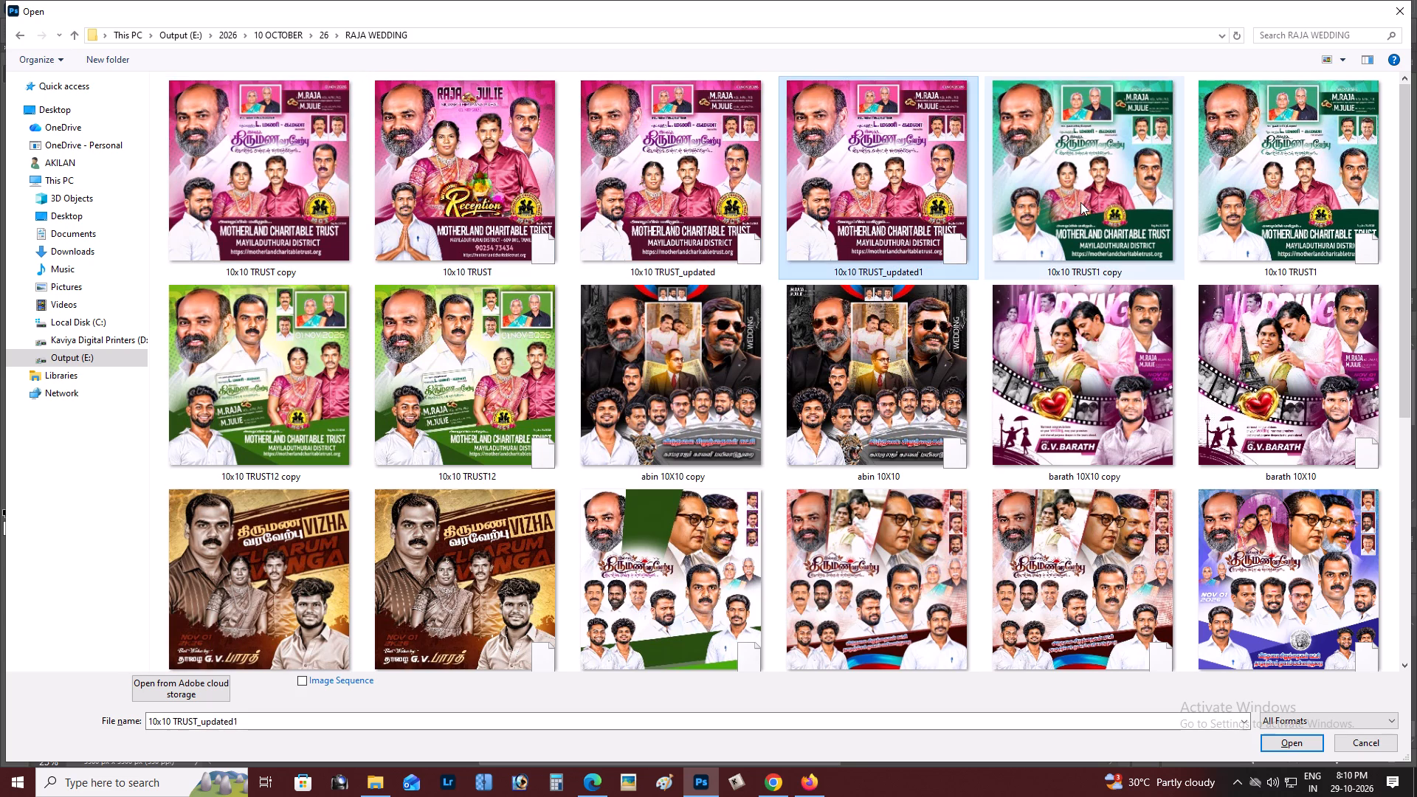
click(1080, 202)
scroll(865, 392, down, 3)
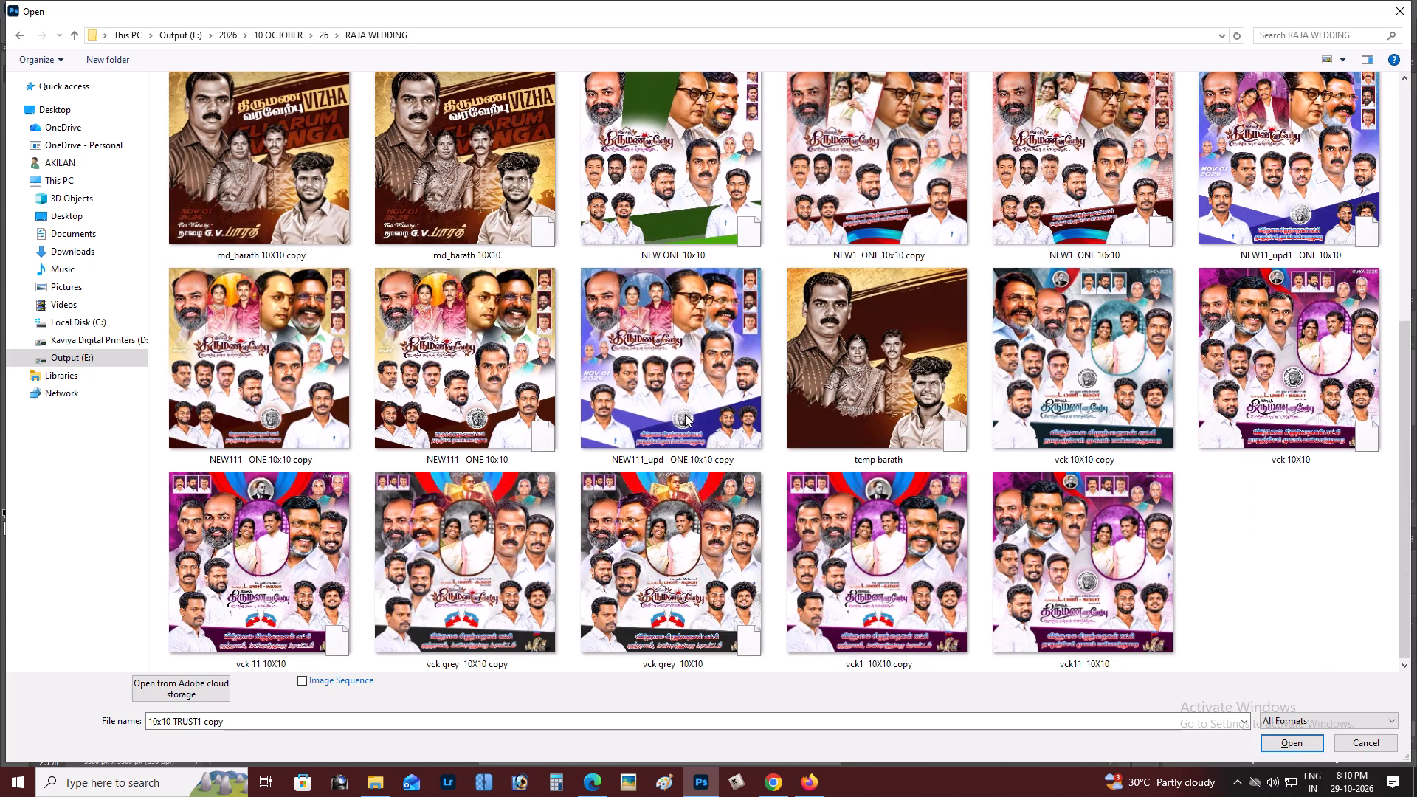
click(663, 486)
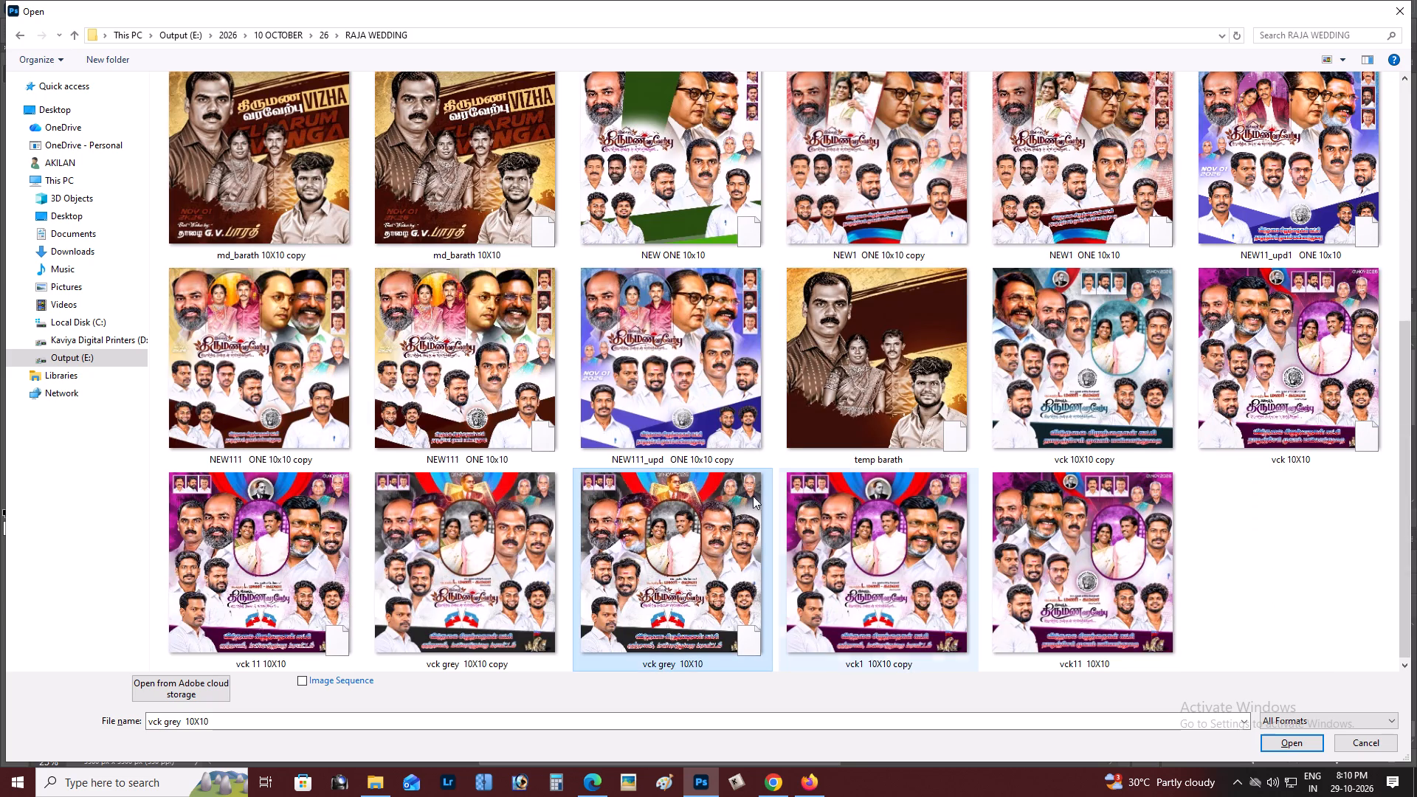
double_click(495, 407)
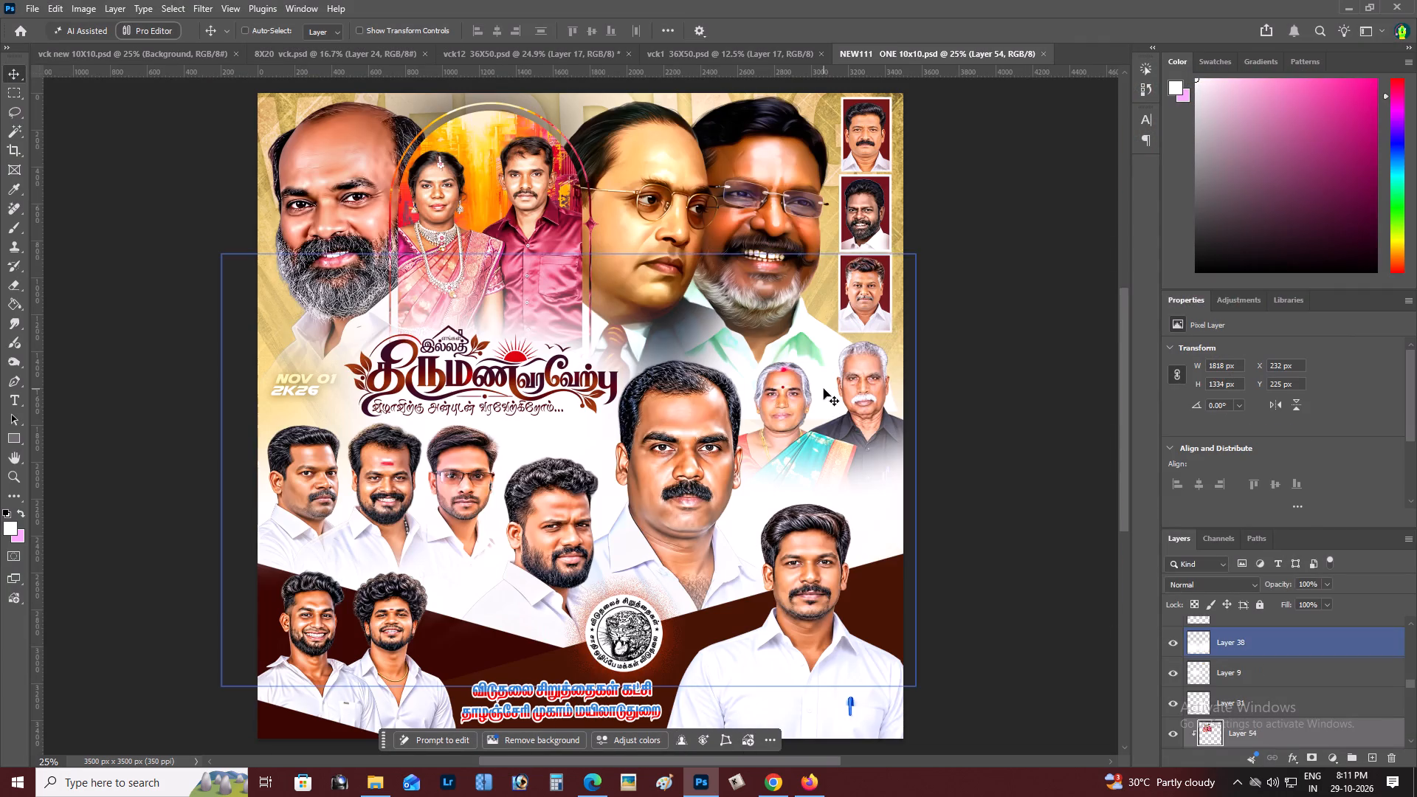
Copy the round tiger emblem with its linked glow layer from "NEW111 ONE 10x10" into the "vck new 10X10" poster.
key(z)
click(689, 574)
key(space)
drag(689, 573, 689, 500)
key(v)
right_click(618, 545)
click(629, 550)
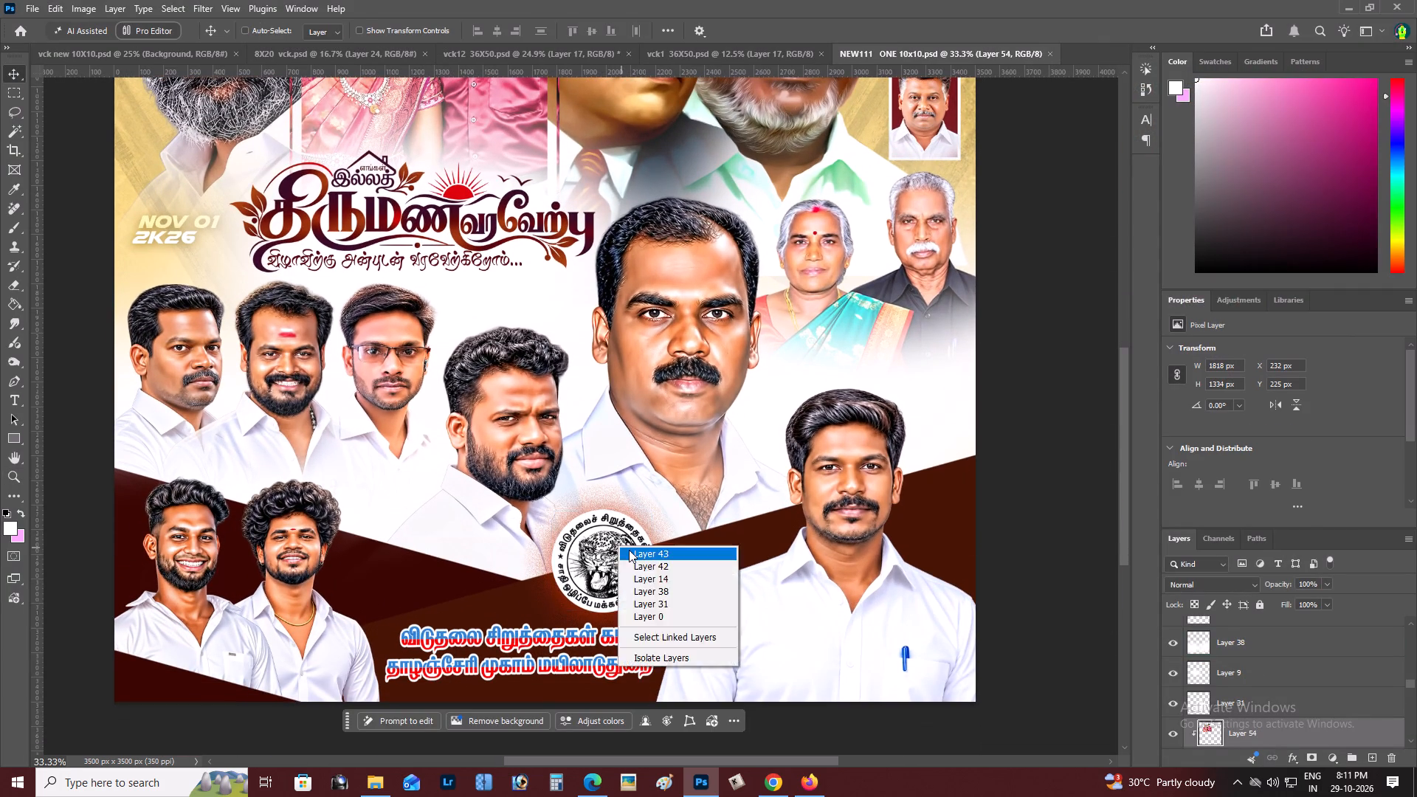
drag(632, 552, 208, 47)
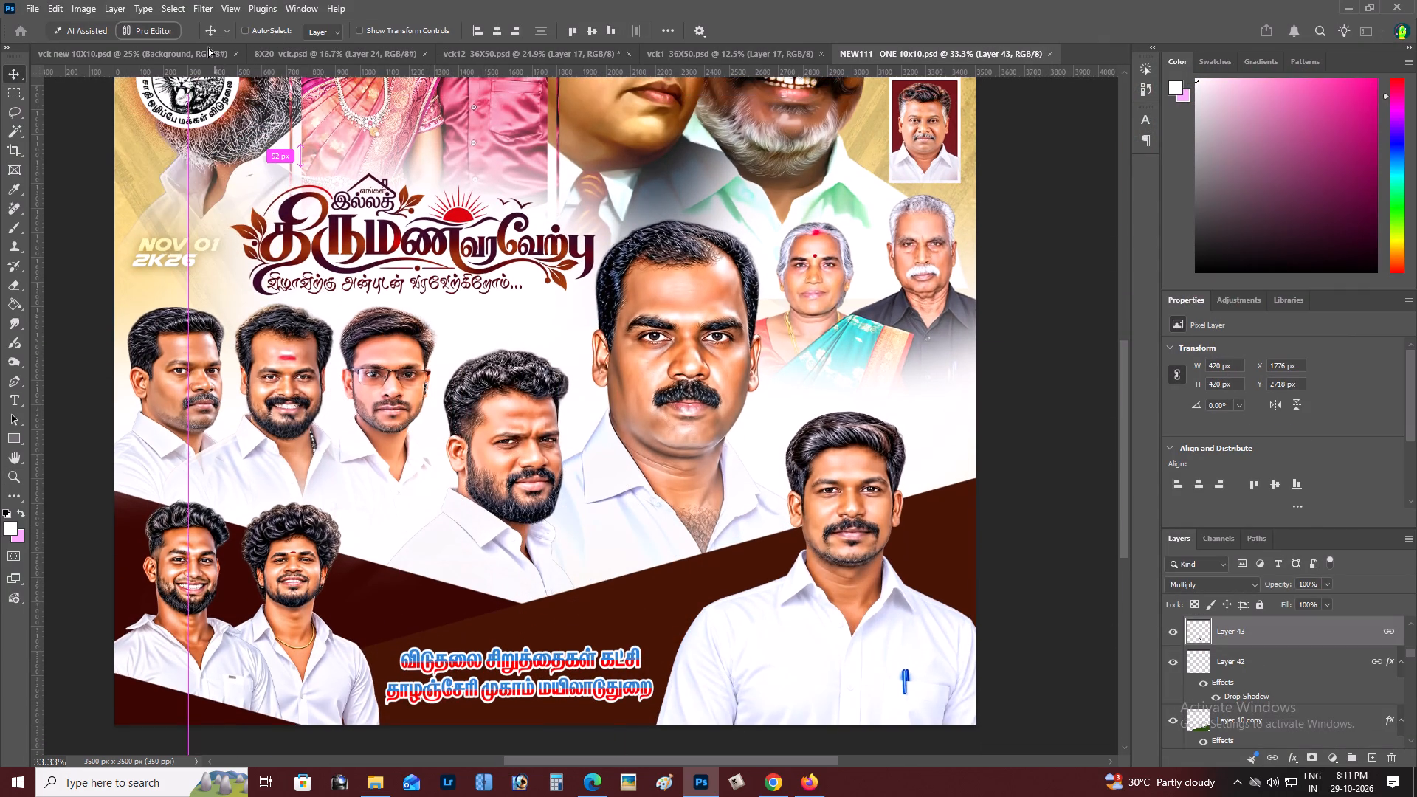
drag(208, 47, 748, 376)
drag(768, 376, 787, 383)
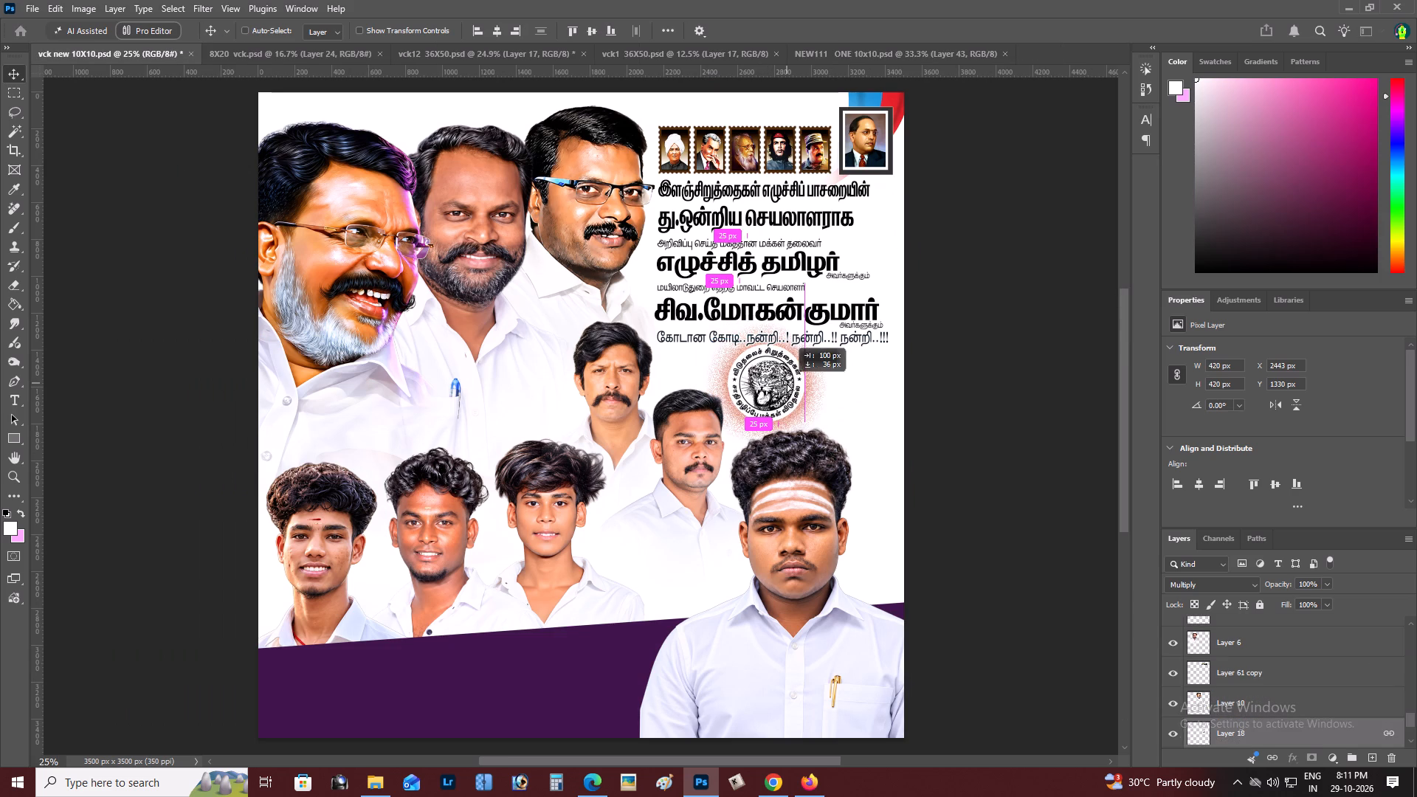
drag(787, 383, 783, 392)
Move the emblem onto the purple band's upper edge, at about X 1643 px, Y 2562 px, and bring it to the front.
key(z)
click(835, 392)
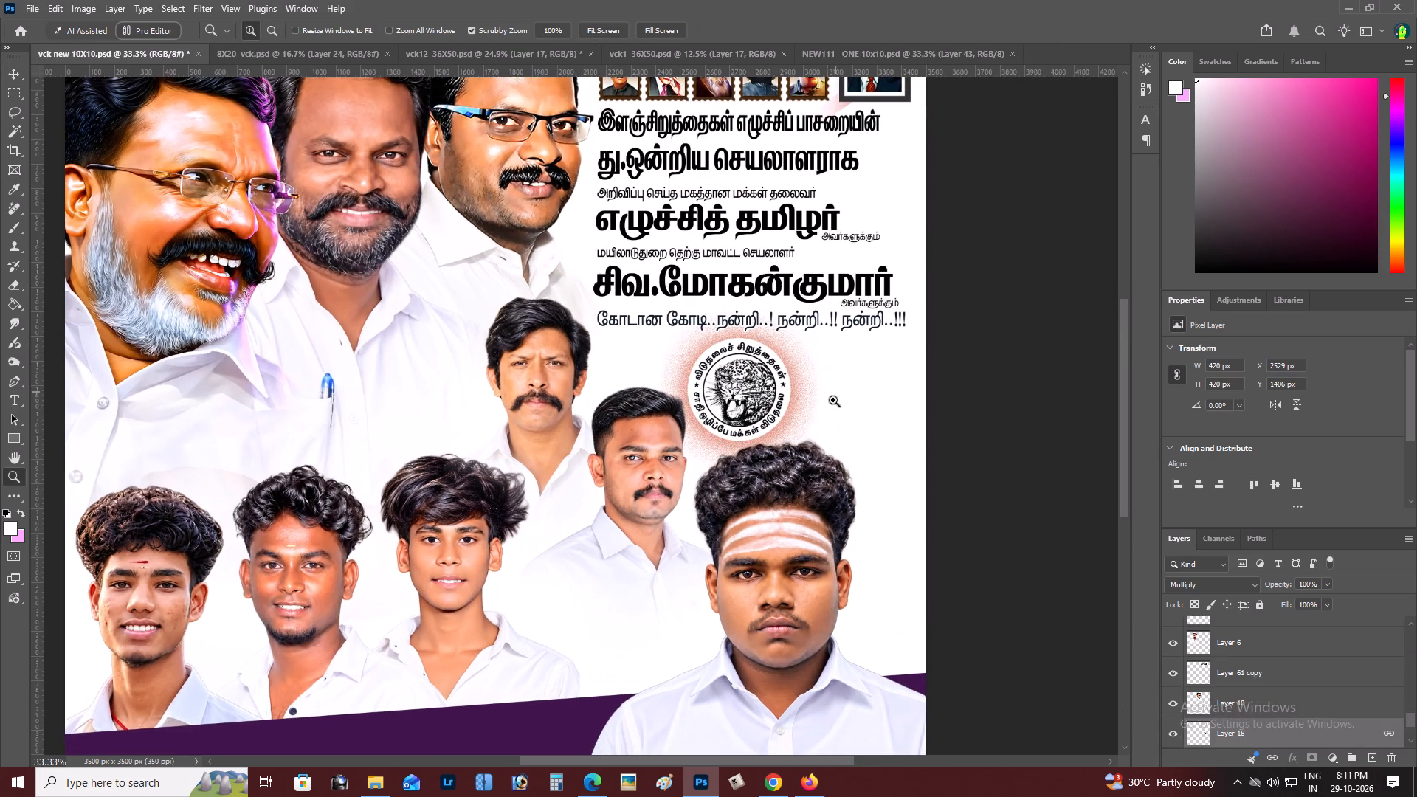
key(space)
drag(732, 431, 745, 394)
drag(762, 346, 742, 404)
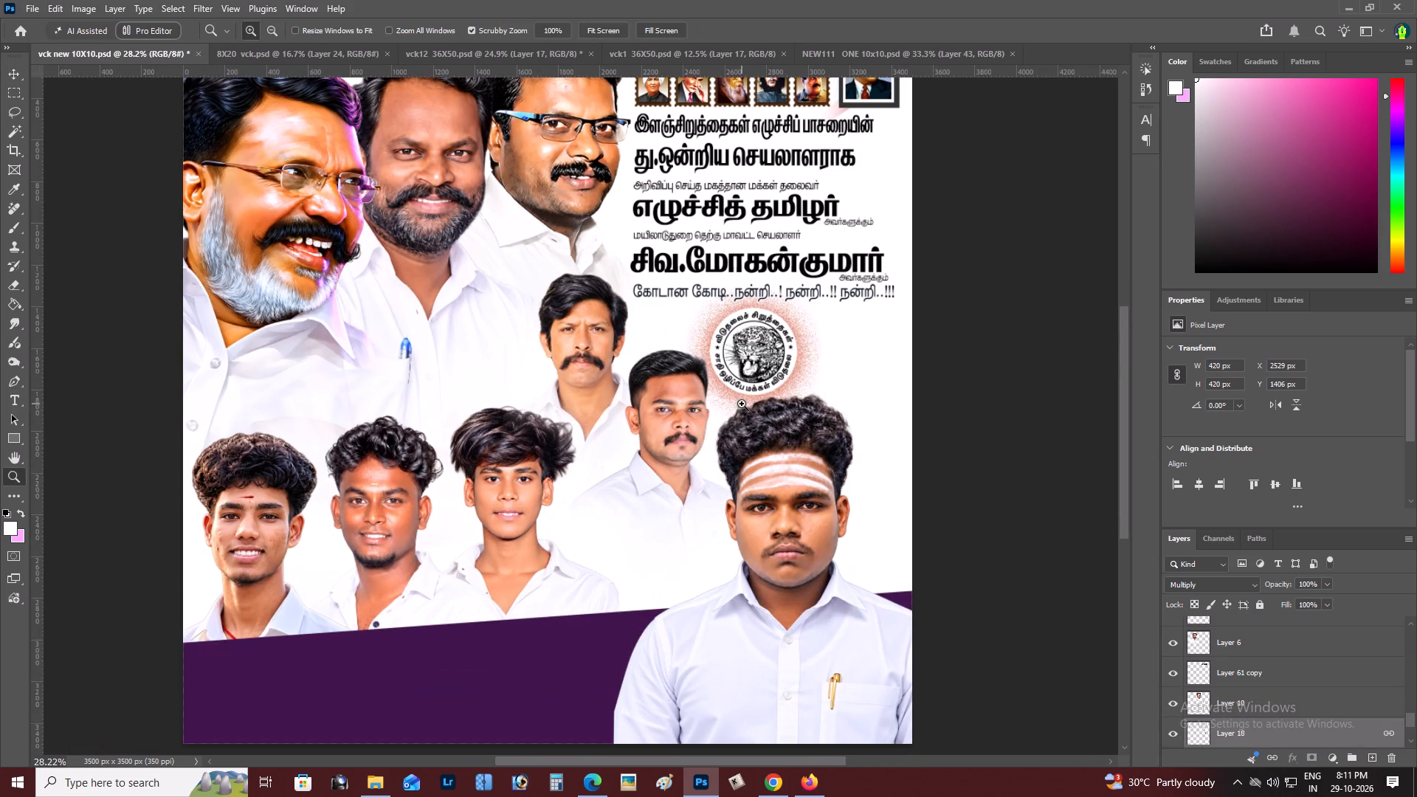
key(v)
drag(751, 311, 566, 551)
key(ctrl+shift+bracketright)
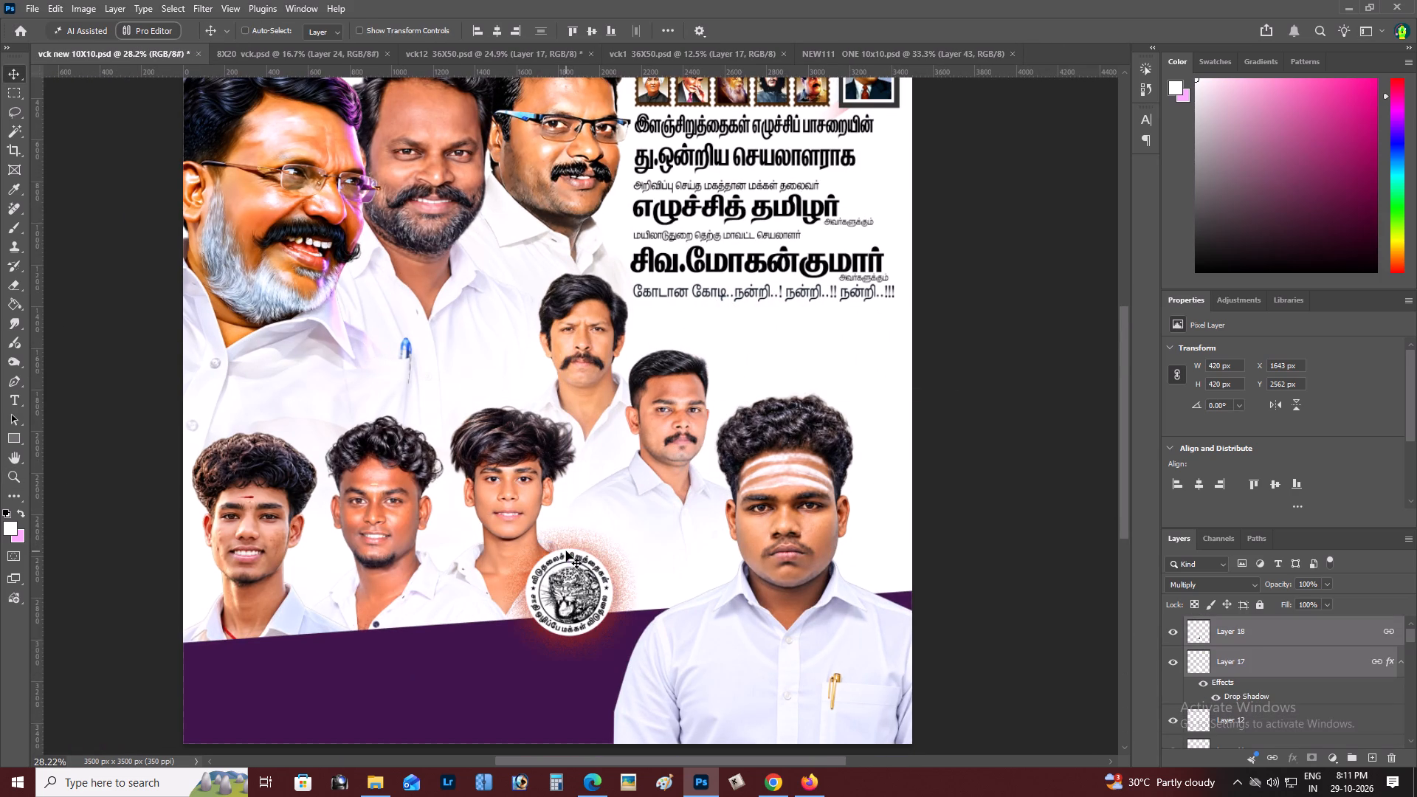
Fine-tune the emblem's position to about X 1725 px, Y 2643 px, beside the foreground young man's shoulder.
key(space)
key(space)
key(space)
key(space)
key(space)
drag(566, 551, 592, 486)
key(ctrl+t)
alt+drag(638, 483, 649, 480)
drag(617, 518, 511, 552)
alt+drag(540, 510, 518, 514)
drag(500, 556, 644, 541)
alt+drag(673, 501, 686, 501)
drag(658, 532, 635, 525)
key(ctrl+Return)
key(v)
key(shift+Down)
key(shift+Down)
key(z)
alt+click(635, 525)
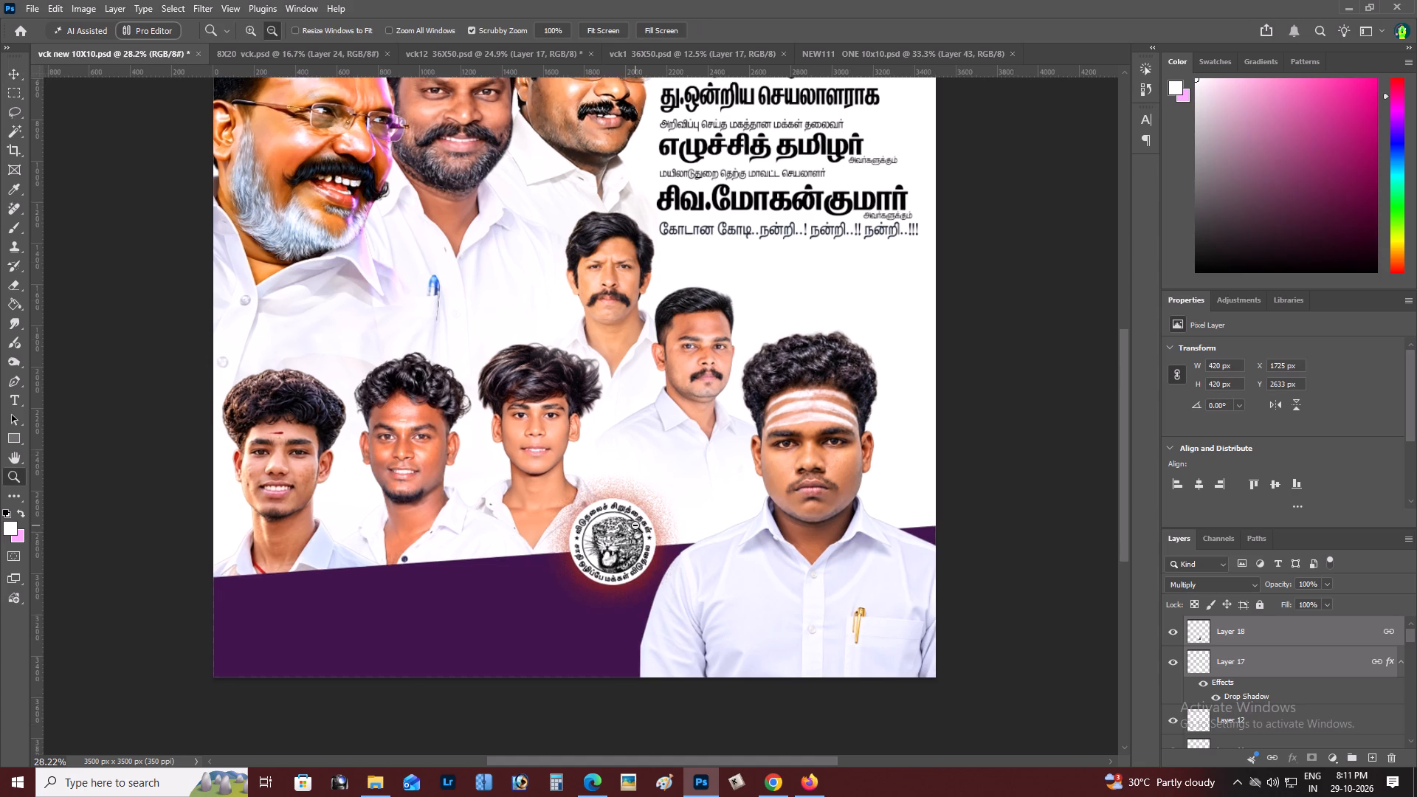
right_click(635, 525)
click(647, 528)
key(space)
drag(655, 528, 690, 420)
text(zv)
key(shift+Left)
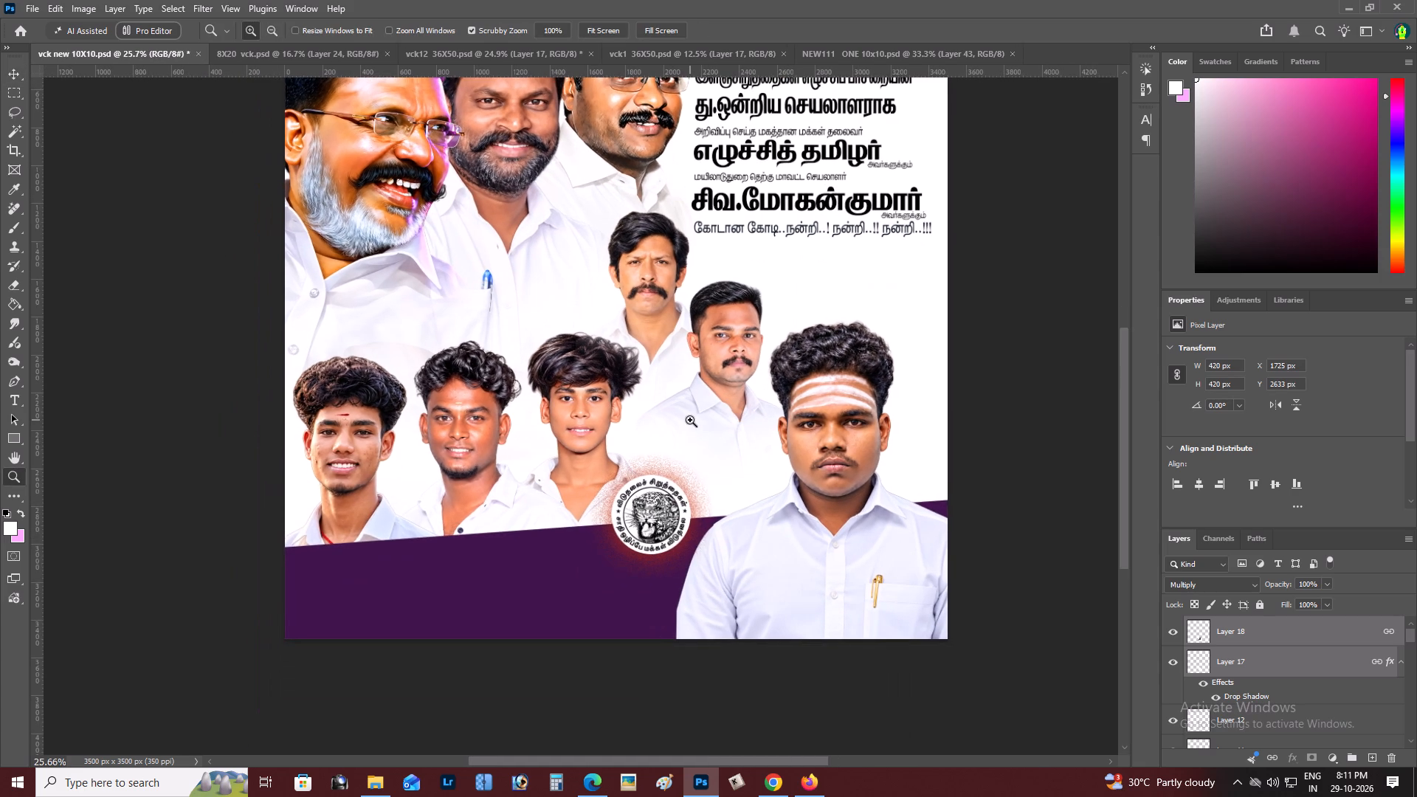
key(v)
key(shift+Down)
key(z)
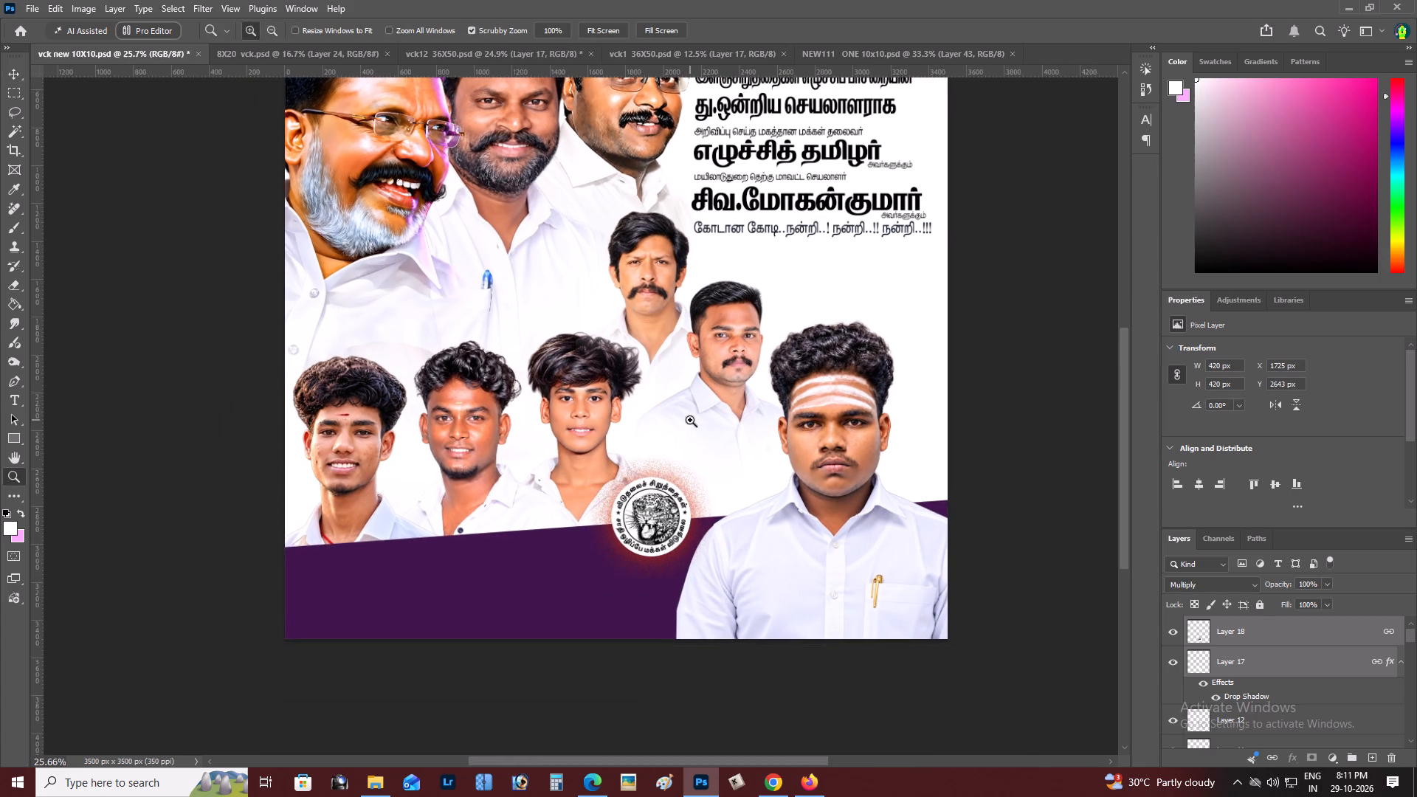
Examine the whole poster layout, checking the placed emblem, the portraits and the Tamil text.
alt+click(690, 420)
right_click(690, 420)
double_click(703, 423)
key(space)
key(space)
drag(703, 423, 676, 428)
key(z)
alt+click(669, 424)
right_click(668, 423)
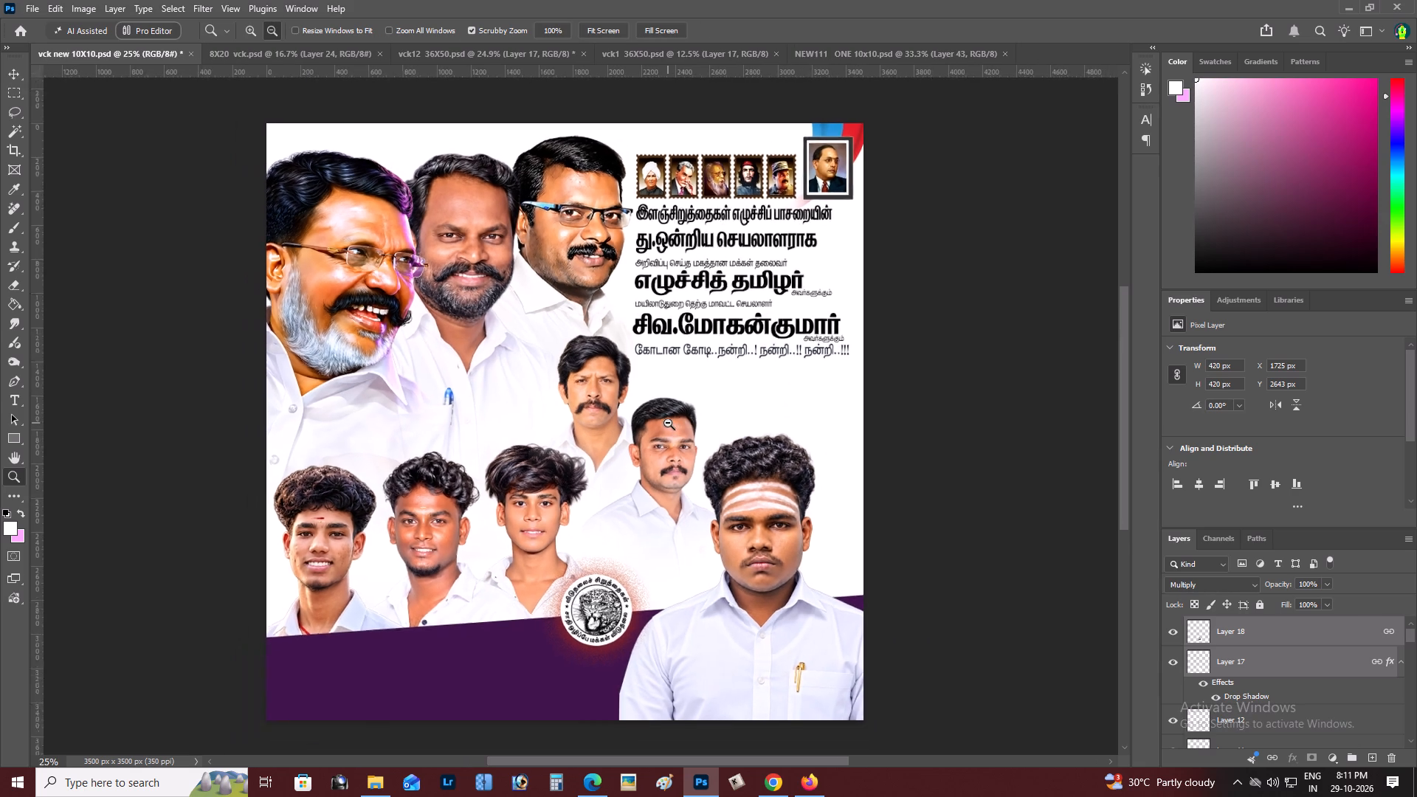
double_click(683, 428)
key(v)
right_click(697, 424)
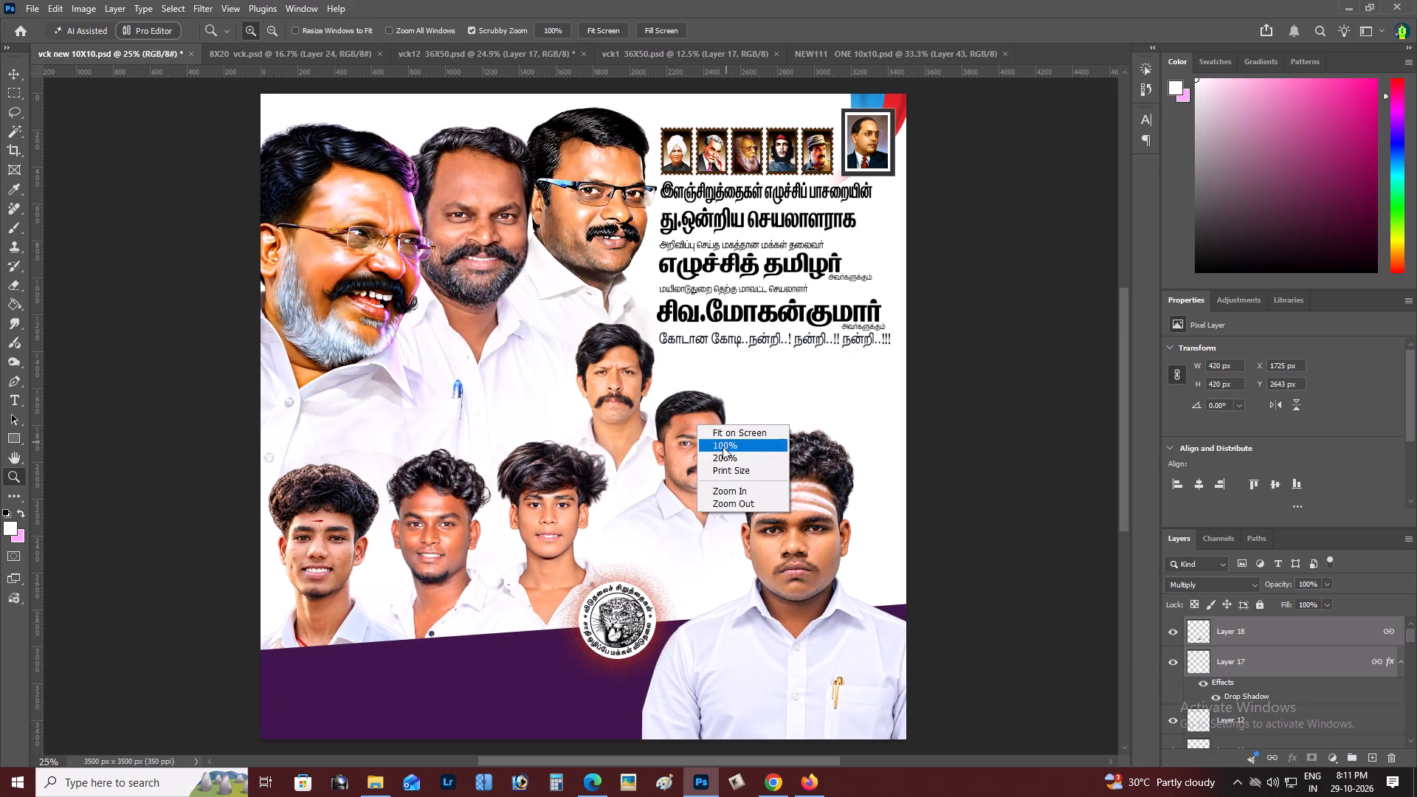
click(700, 440)
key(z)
alt+click(697, 441)
right_click(697, 441)
double_click(723, 455)
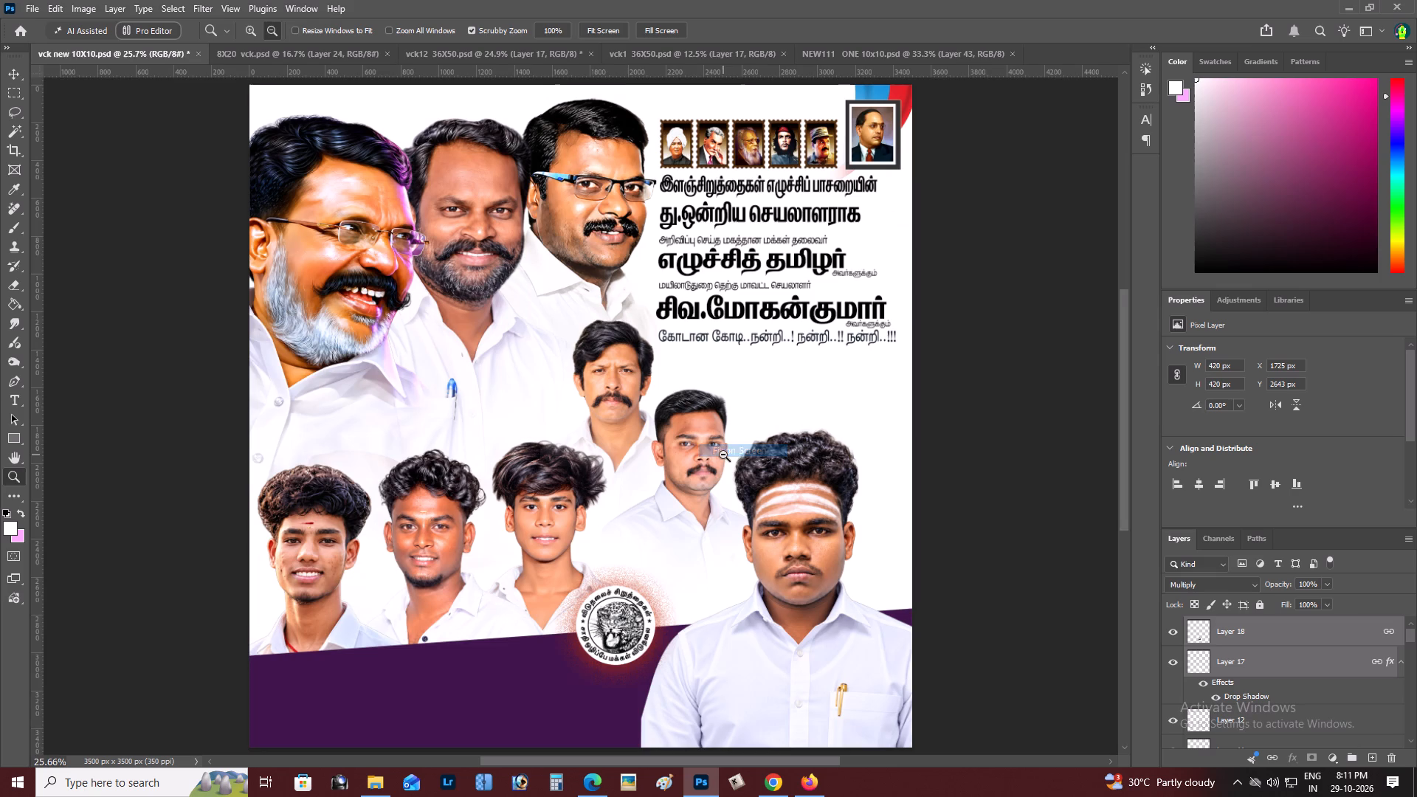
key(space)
drag(717, 453, 711, 450)
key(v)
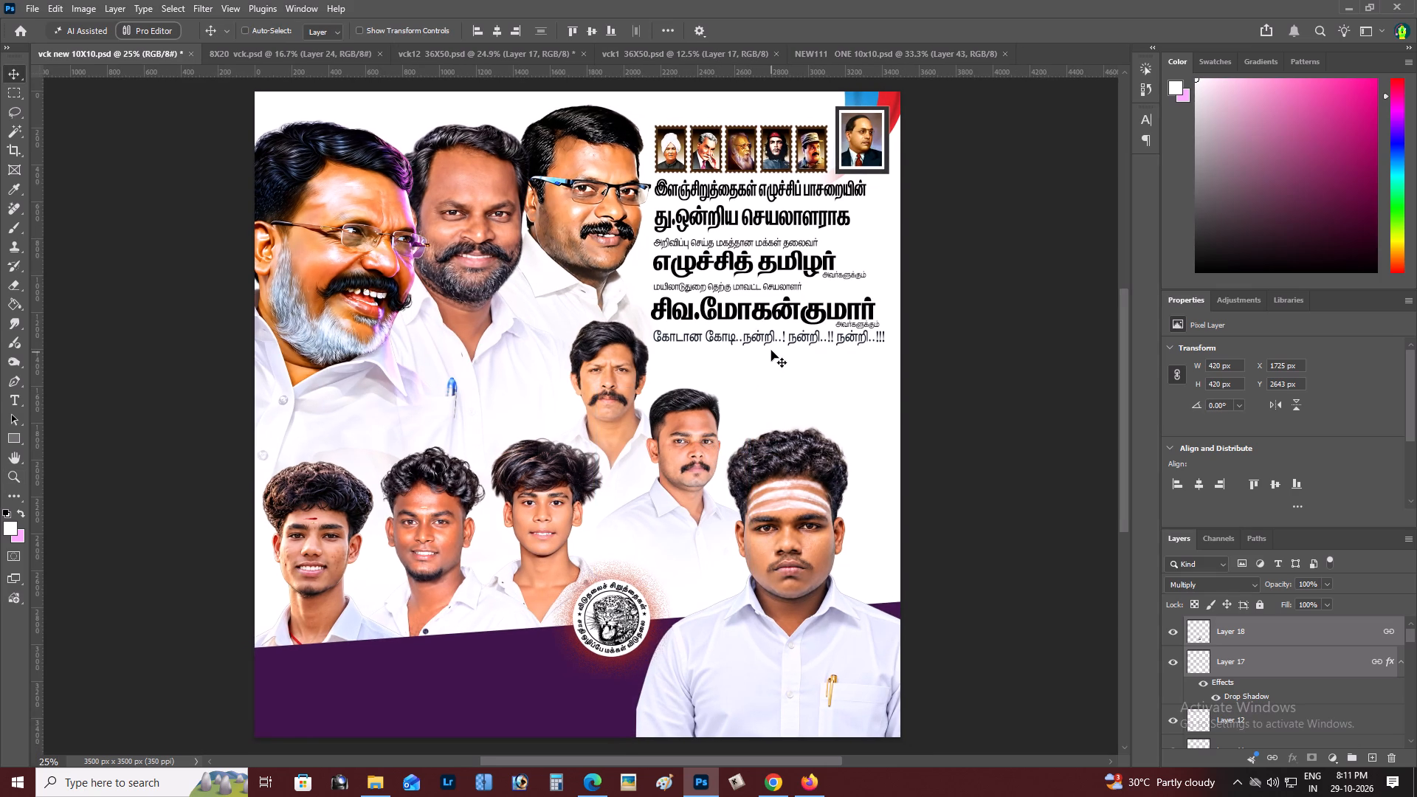
right_click(770, 341)
click(783, 345)
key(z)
alt+click(709, 314)
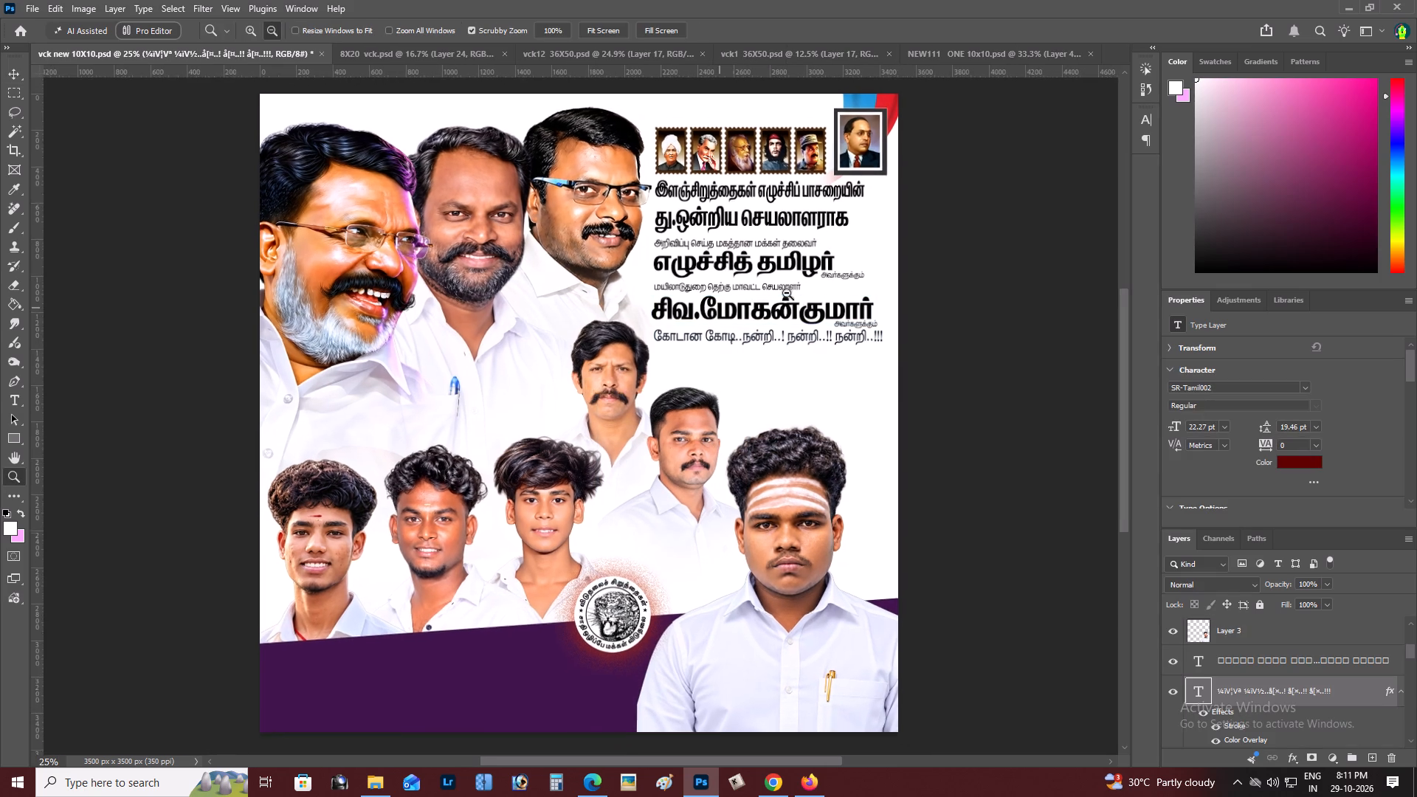
right_click(787, 293)
click(804, 299)
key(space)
drag(804, 299, 779, 304)
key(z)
alt+click(678, 324)
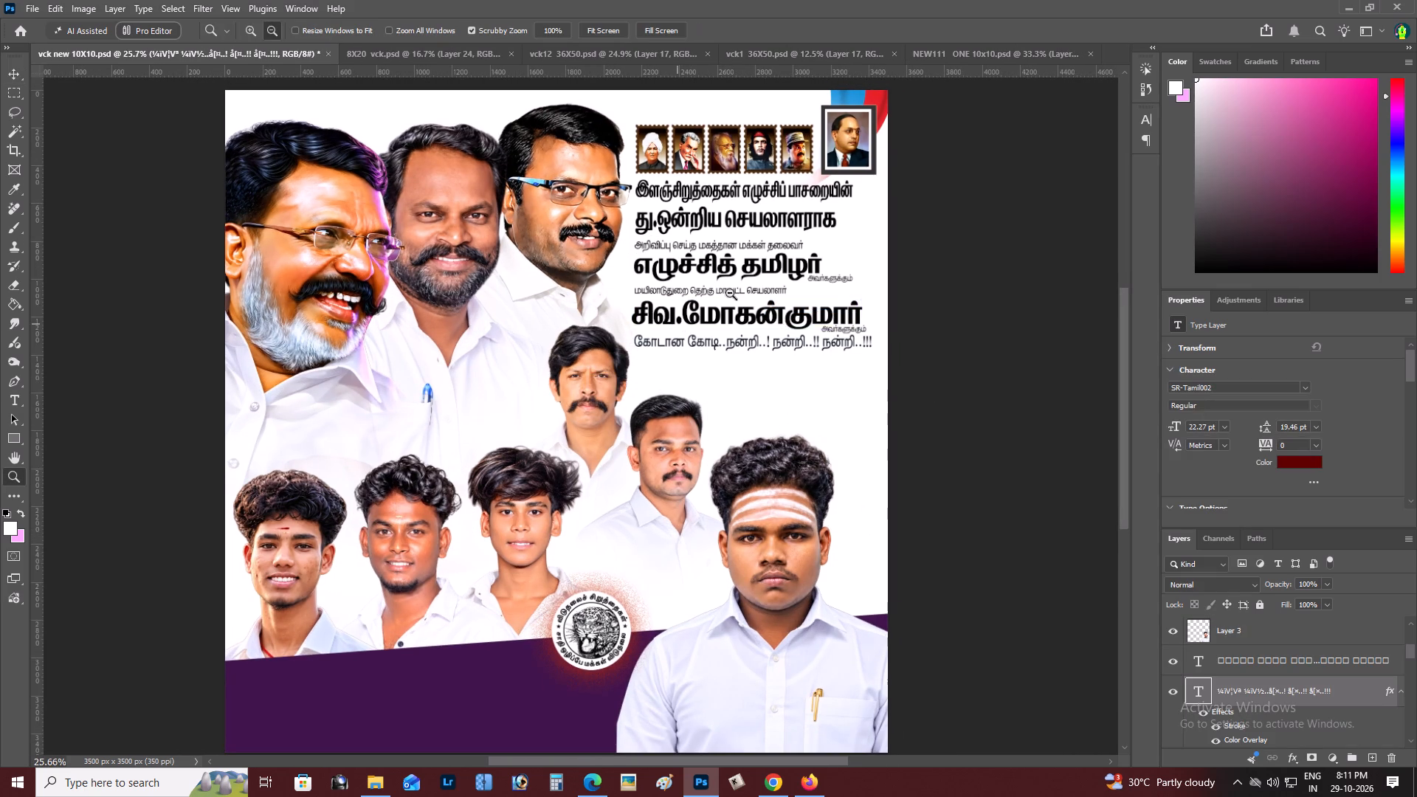
right_click(744, 285)
click(762, 292)
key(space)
drag(762, 292, 717, 302)
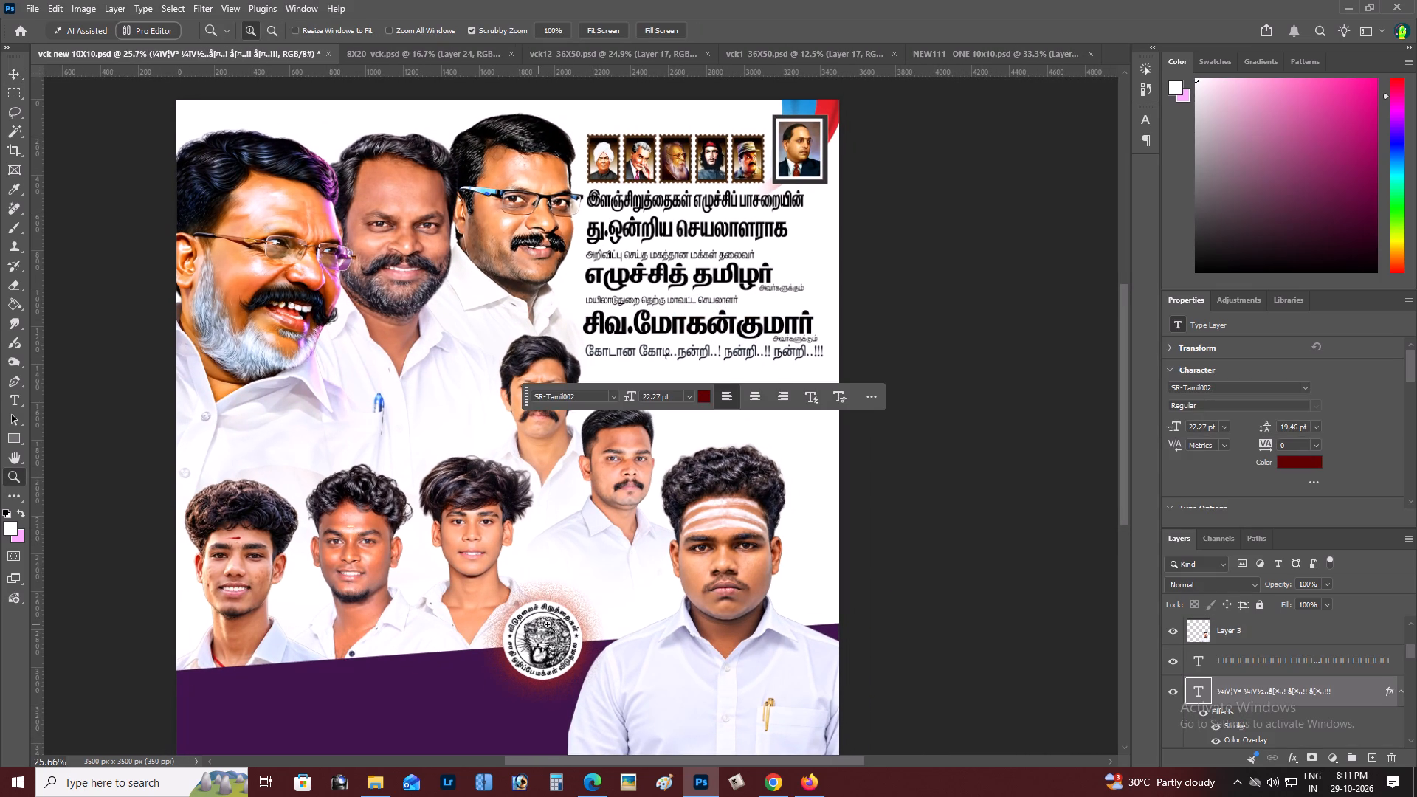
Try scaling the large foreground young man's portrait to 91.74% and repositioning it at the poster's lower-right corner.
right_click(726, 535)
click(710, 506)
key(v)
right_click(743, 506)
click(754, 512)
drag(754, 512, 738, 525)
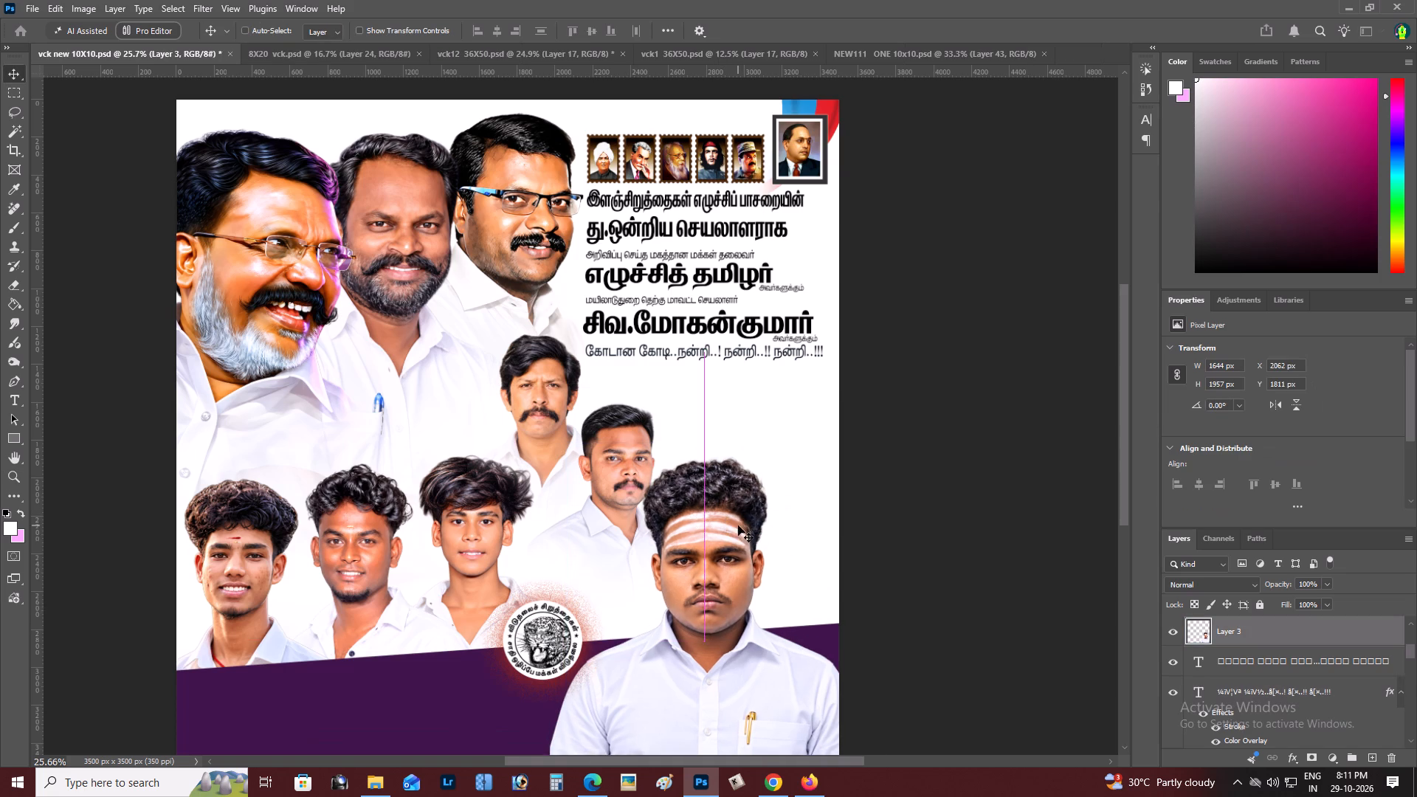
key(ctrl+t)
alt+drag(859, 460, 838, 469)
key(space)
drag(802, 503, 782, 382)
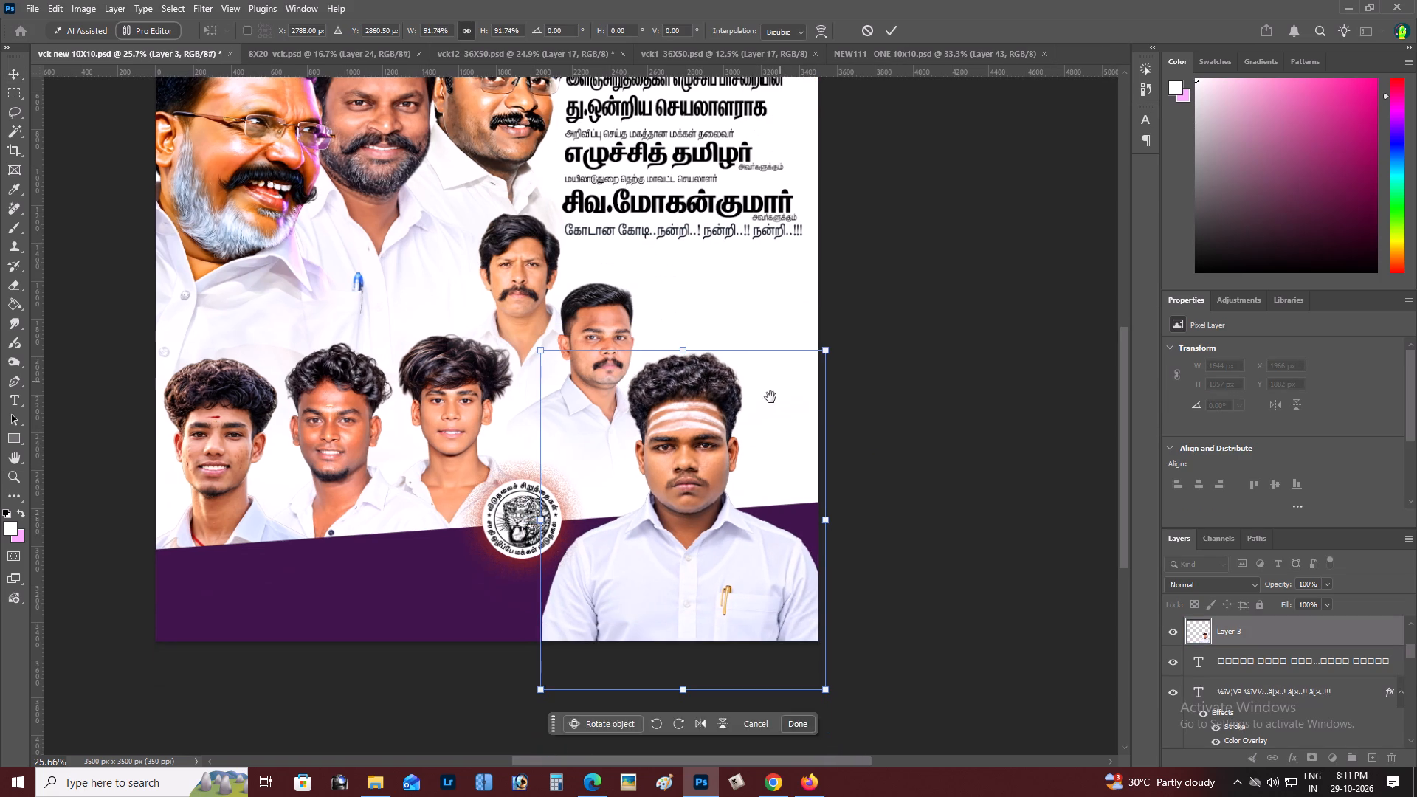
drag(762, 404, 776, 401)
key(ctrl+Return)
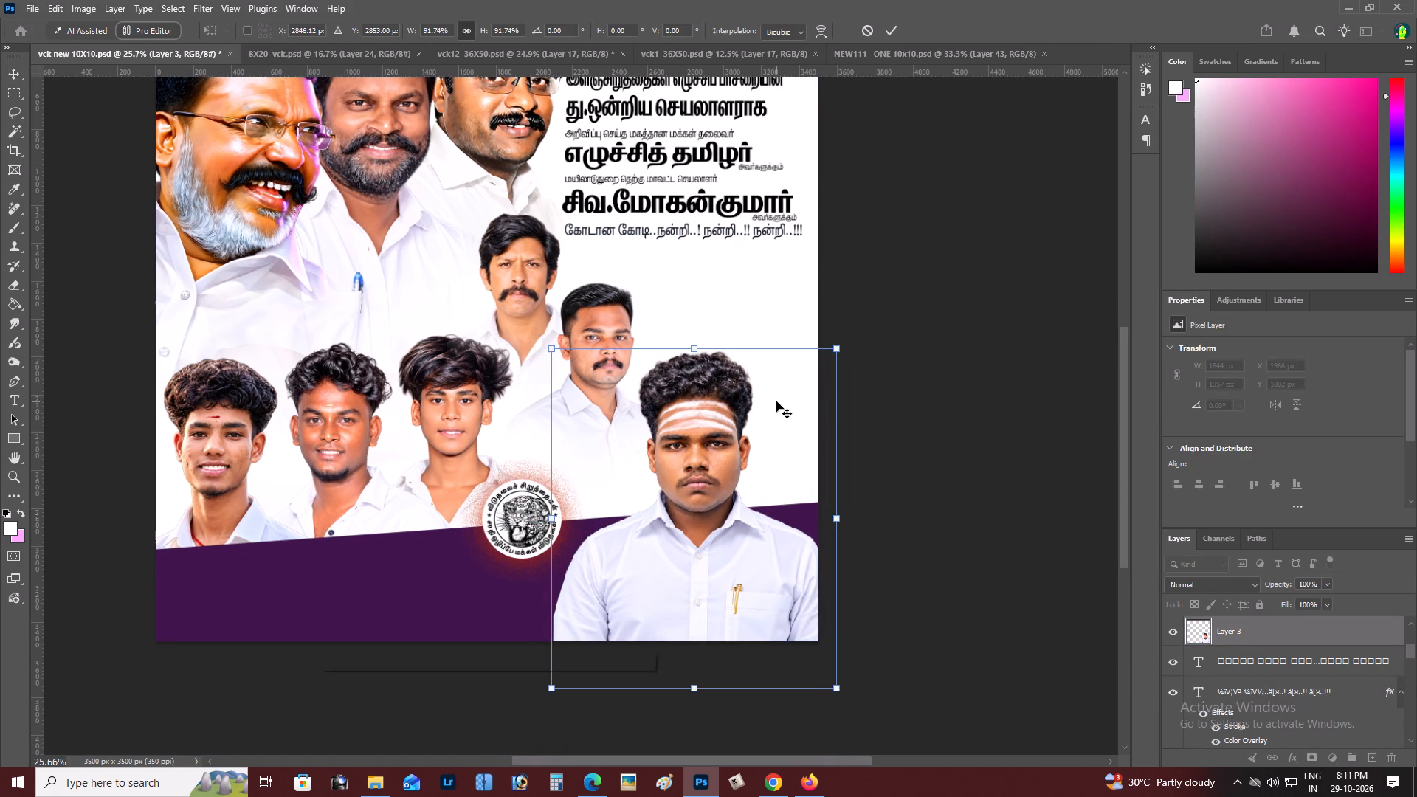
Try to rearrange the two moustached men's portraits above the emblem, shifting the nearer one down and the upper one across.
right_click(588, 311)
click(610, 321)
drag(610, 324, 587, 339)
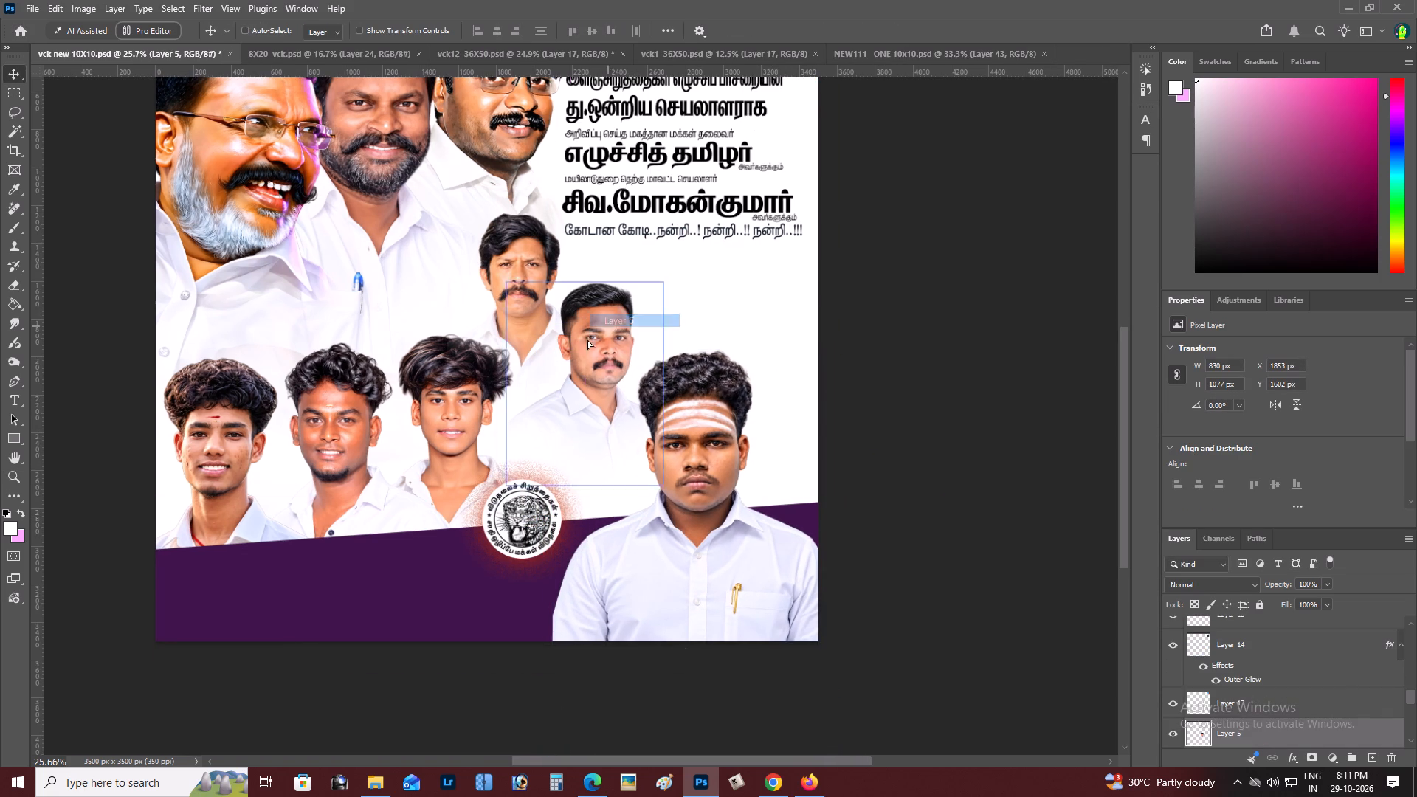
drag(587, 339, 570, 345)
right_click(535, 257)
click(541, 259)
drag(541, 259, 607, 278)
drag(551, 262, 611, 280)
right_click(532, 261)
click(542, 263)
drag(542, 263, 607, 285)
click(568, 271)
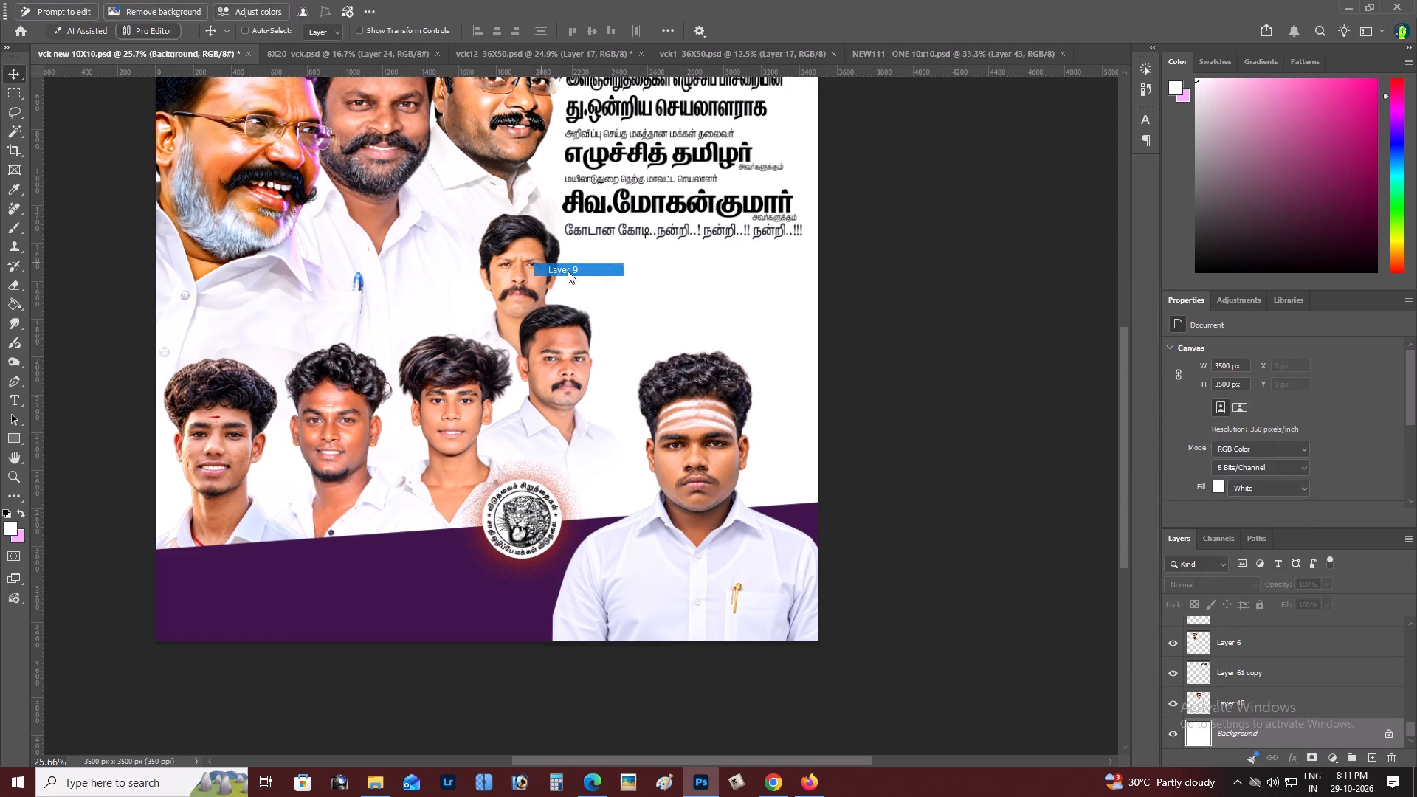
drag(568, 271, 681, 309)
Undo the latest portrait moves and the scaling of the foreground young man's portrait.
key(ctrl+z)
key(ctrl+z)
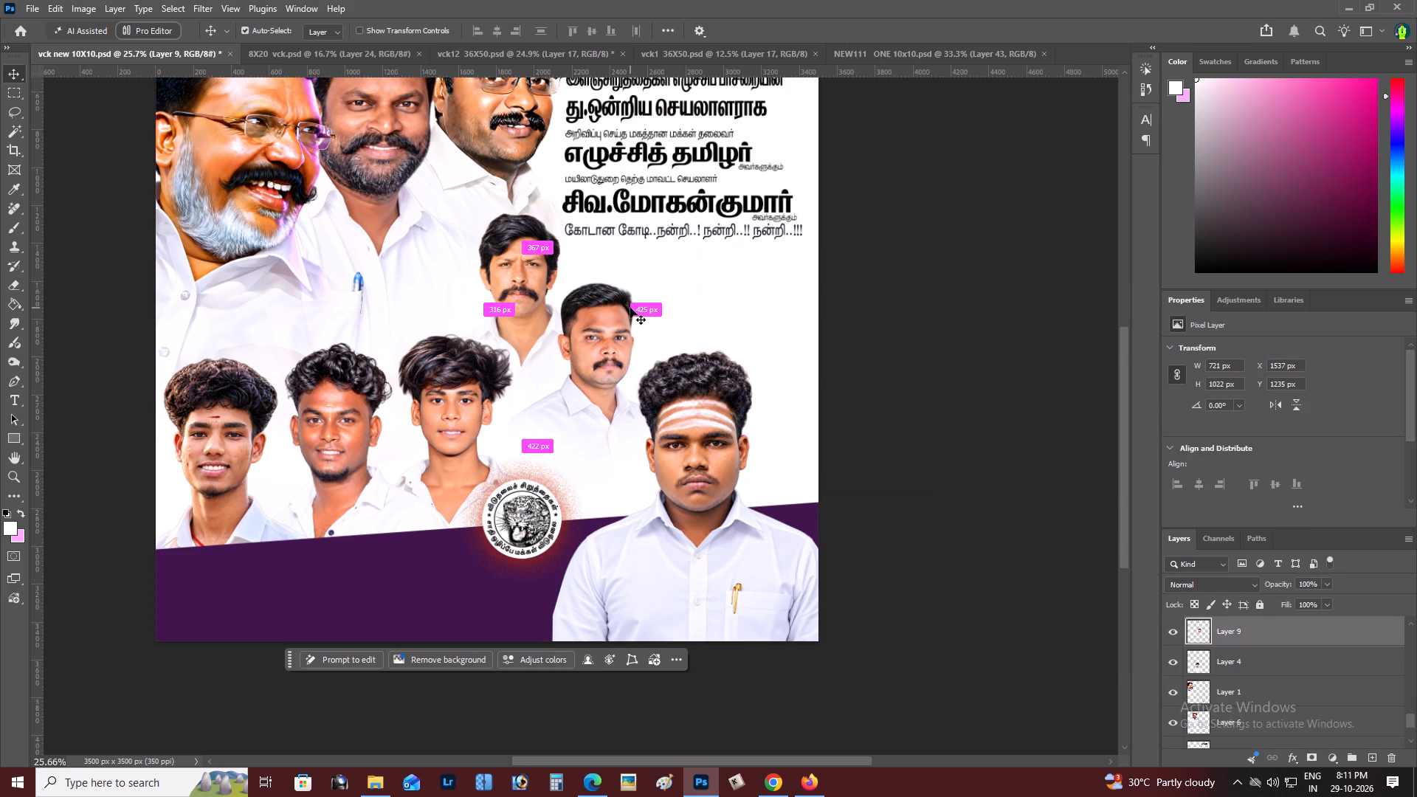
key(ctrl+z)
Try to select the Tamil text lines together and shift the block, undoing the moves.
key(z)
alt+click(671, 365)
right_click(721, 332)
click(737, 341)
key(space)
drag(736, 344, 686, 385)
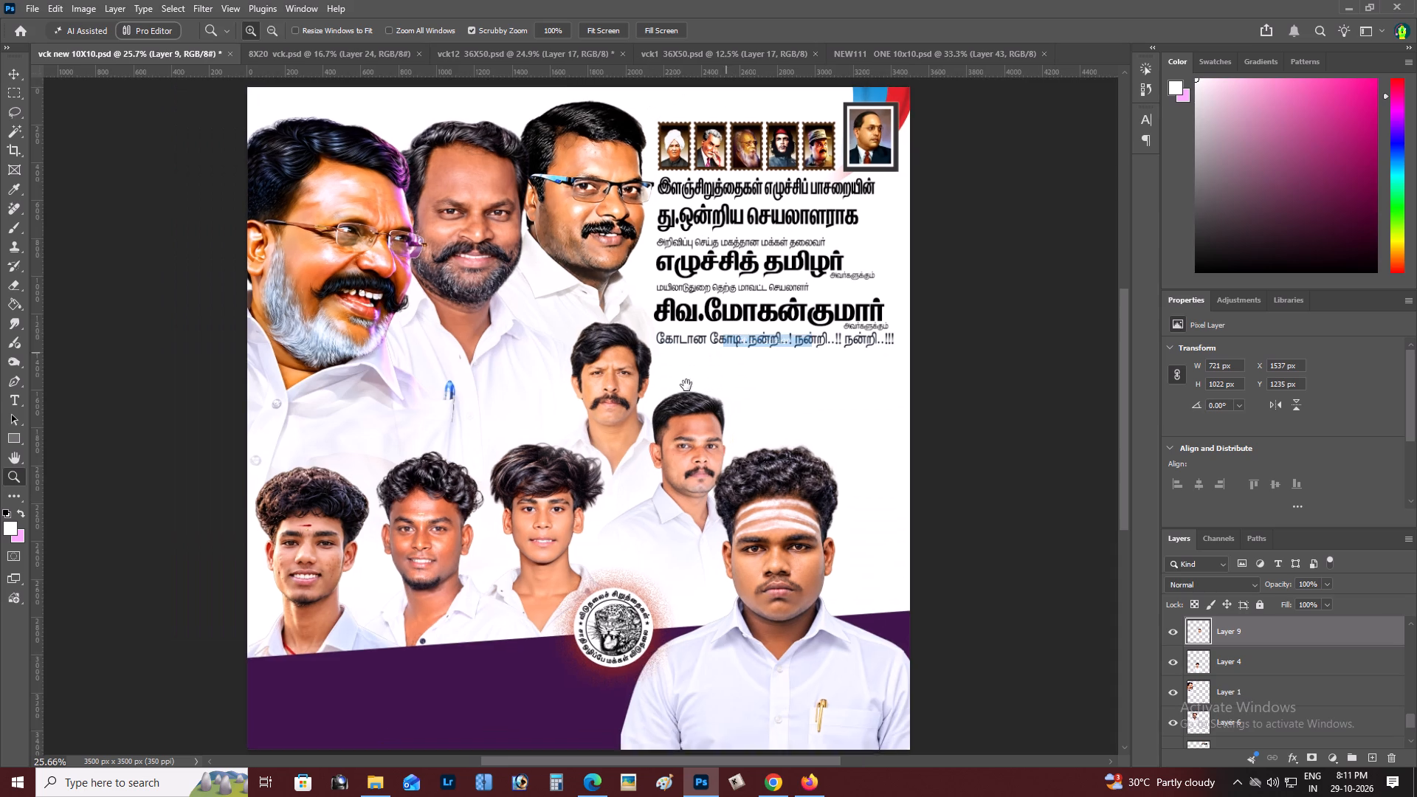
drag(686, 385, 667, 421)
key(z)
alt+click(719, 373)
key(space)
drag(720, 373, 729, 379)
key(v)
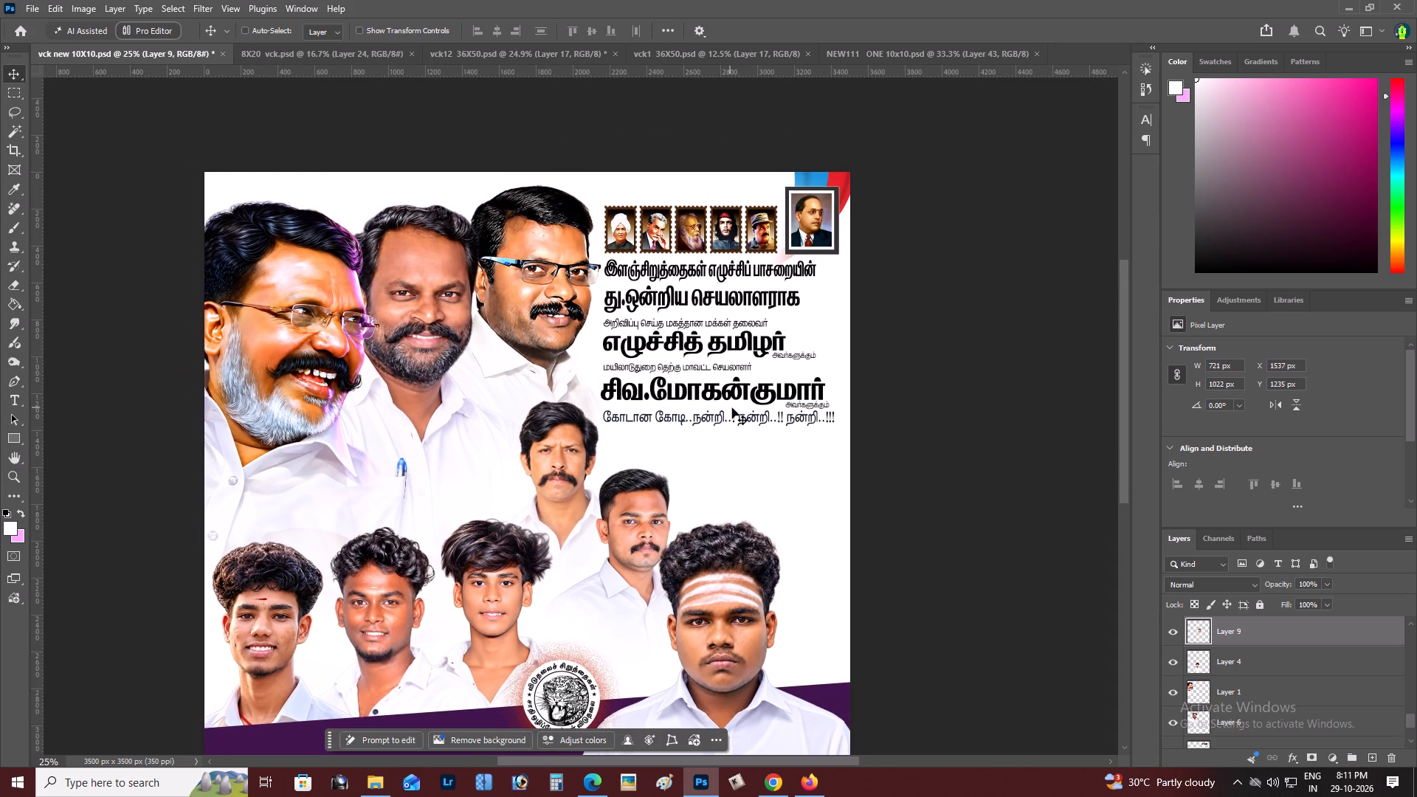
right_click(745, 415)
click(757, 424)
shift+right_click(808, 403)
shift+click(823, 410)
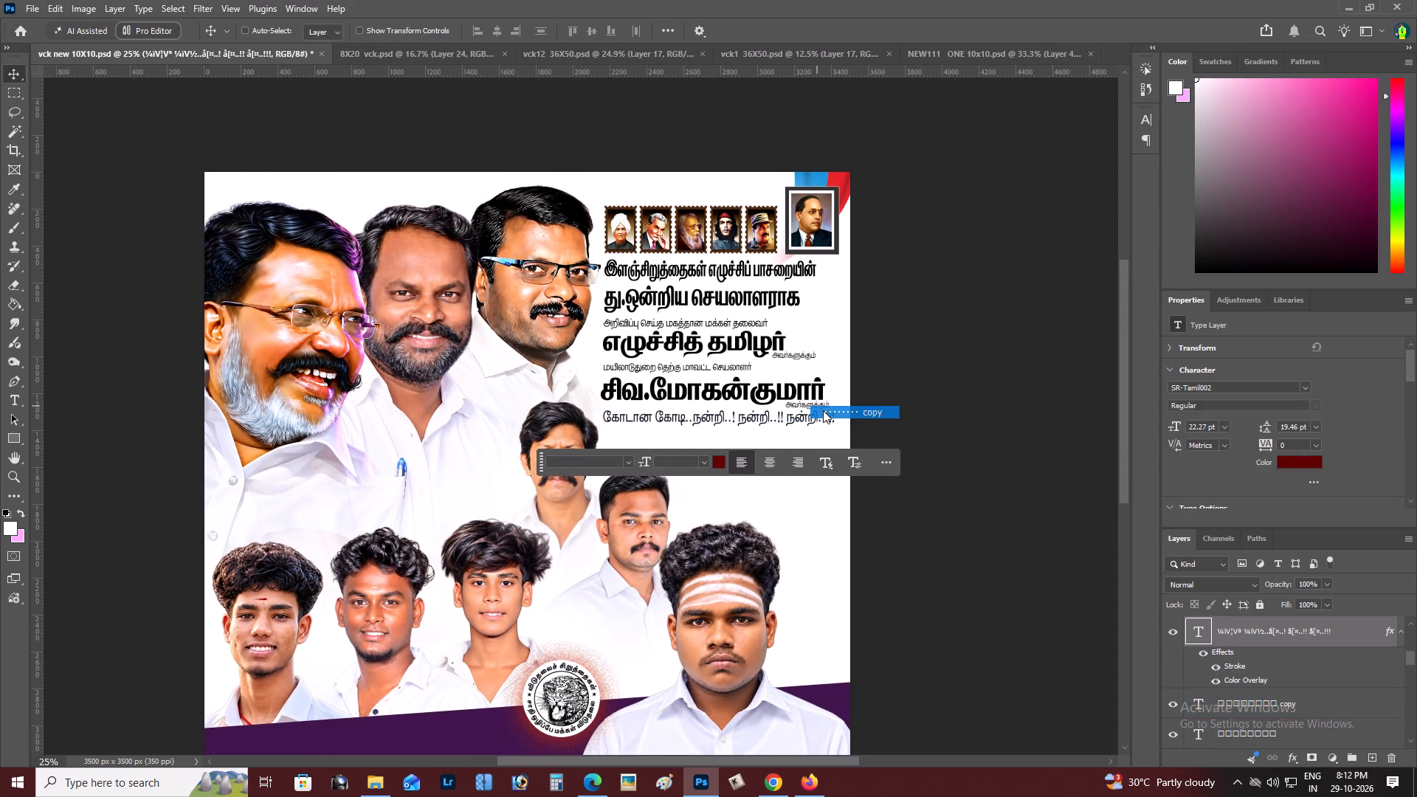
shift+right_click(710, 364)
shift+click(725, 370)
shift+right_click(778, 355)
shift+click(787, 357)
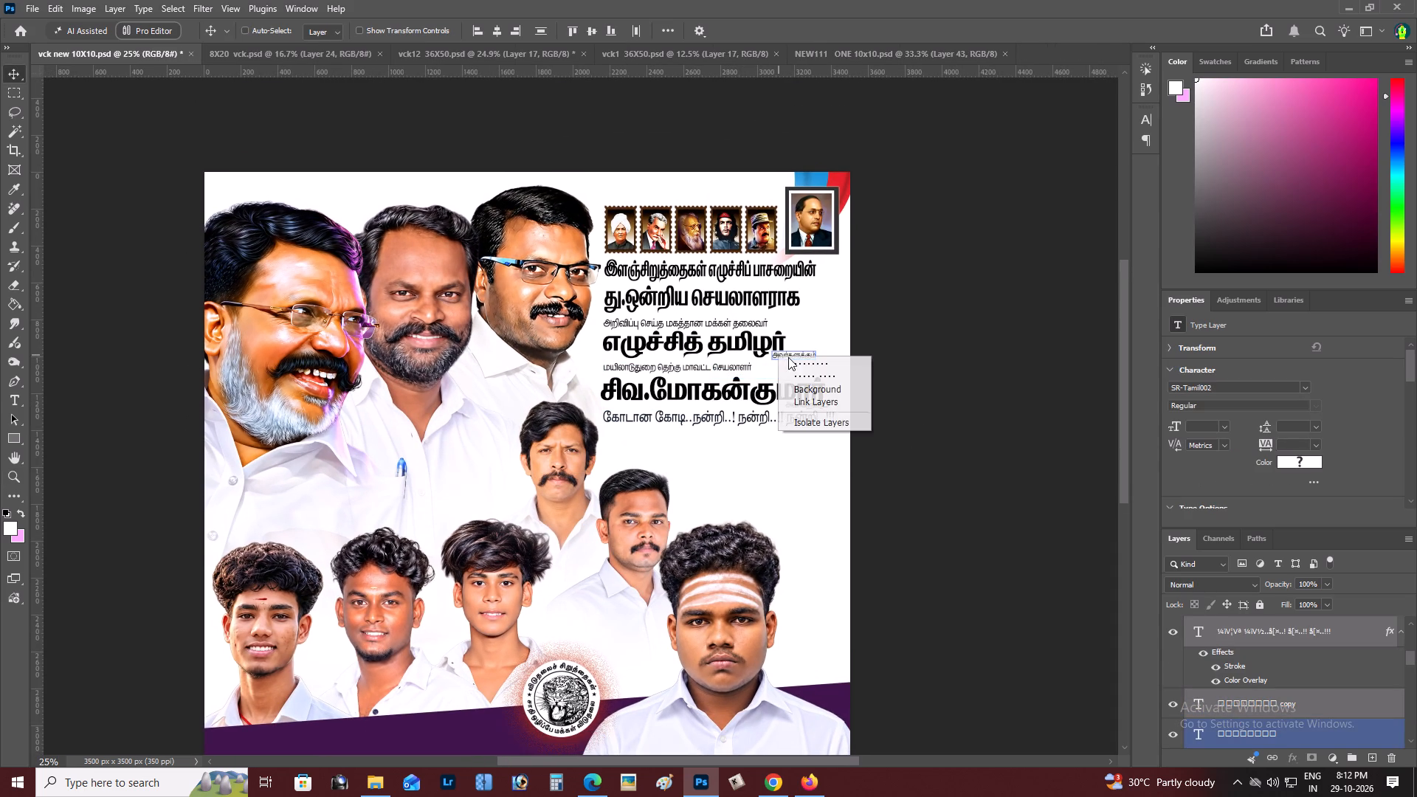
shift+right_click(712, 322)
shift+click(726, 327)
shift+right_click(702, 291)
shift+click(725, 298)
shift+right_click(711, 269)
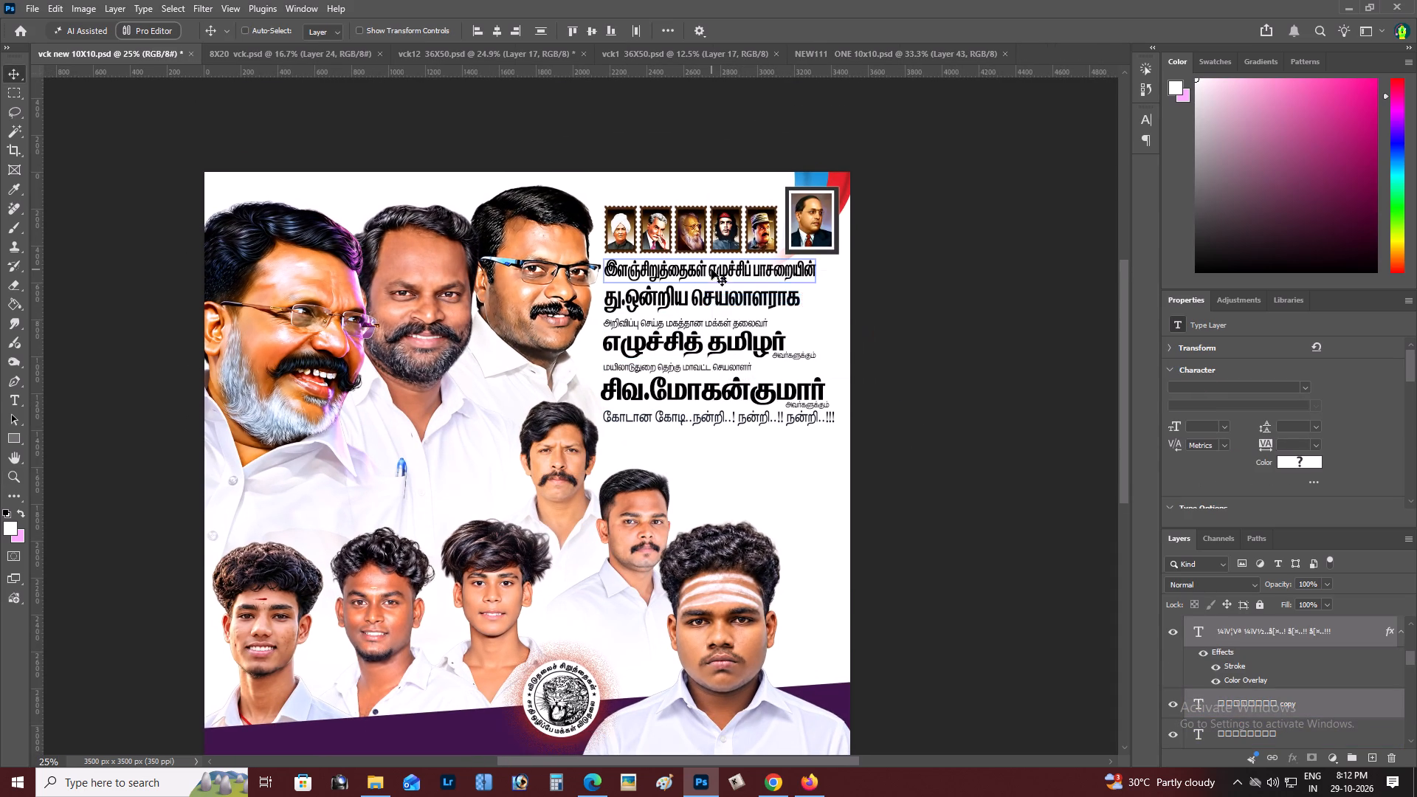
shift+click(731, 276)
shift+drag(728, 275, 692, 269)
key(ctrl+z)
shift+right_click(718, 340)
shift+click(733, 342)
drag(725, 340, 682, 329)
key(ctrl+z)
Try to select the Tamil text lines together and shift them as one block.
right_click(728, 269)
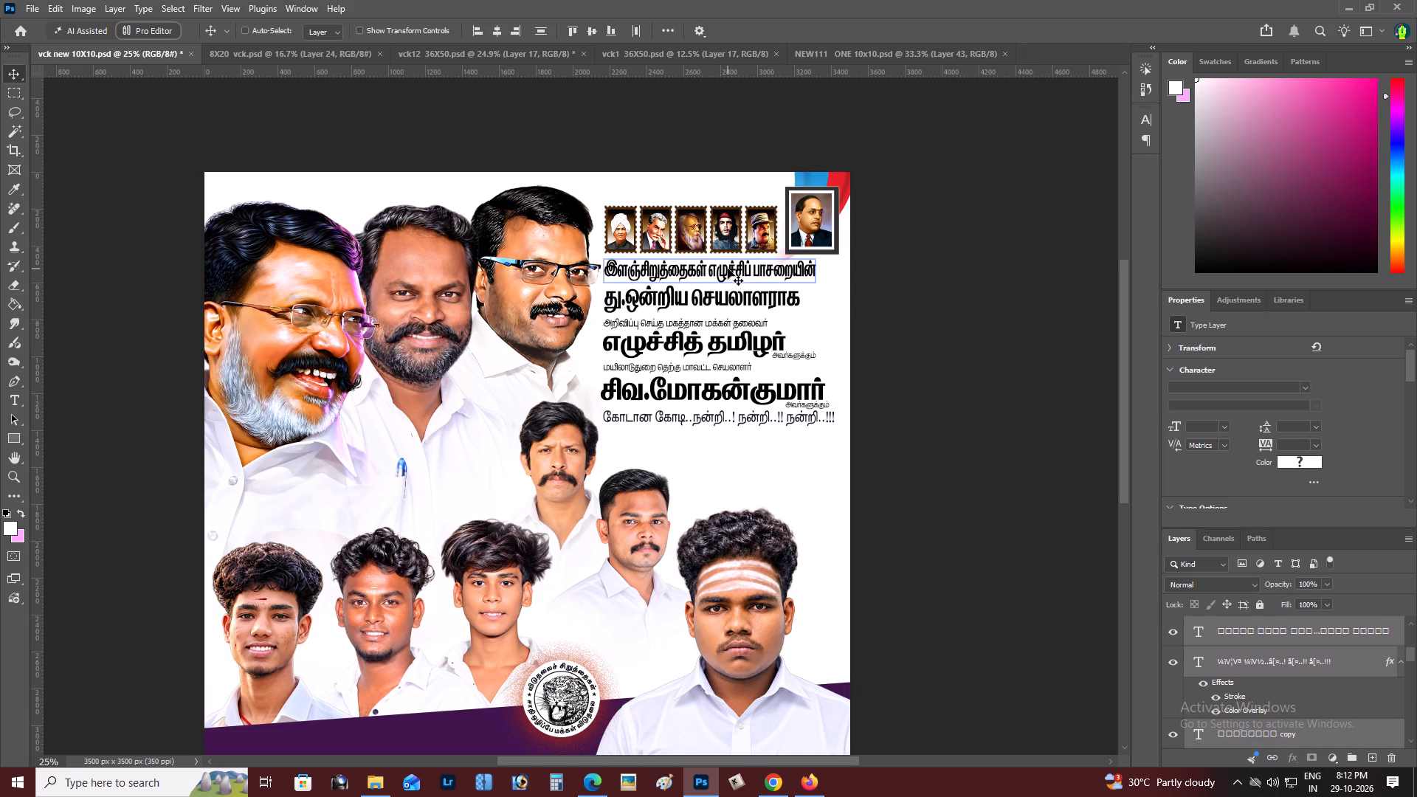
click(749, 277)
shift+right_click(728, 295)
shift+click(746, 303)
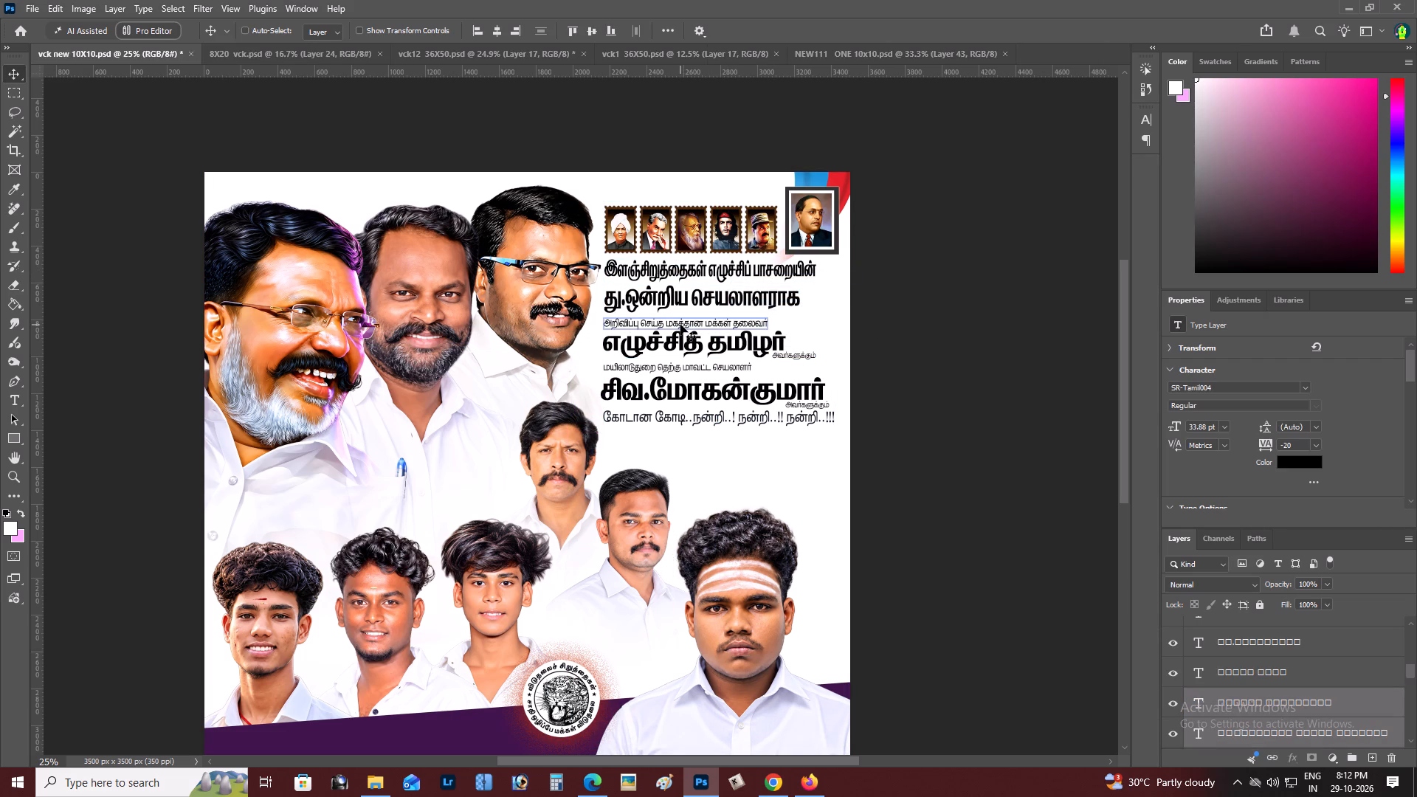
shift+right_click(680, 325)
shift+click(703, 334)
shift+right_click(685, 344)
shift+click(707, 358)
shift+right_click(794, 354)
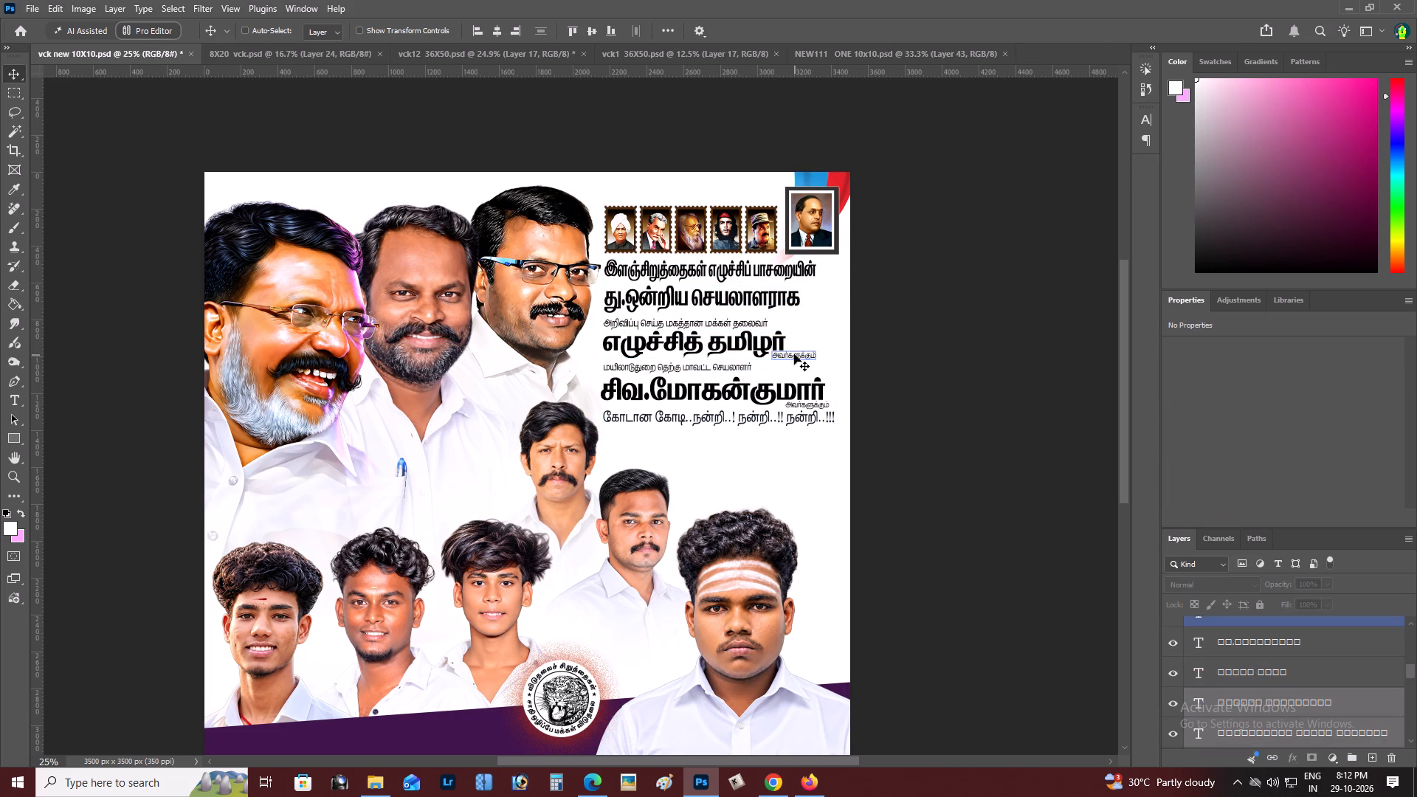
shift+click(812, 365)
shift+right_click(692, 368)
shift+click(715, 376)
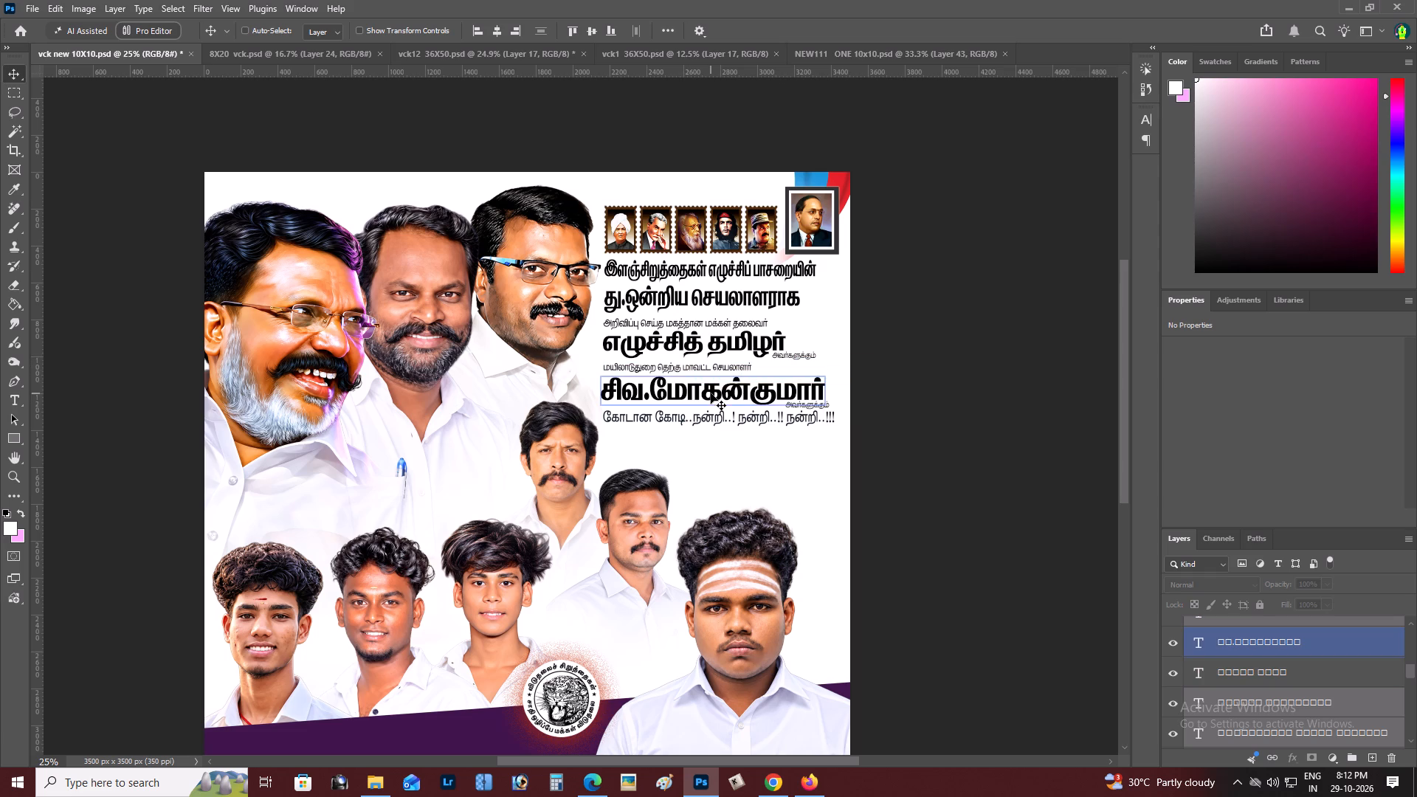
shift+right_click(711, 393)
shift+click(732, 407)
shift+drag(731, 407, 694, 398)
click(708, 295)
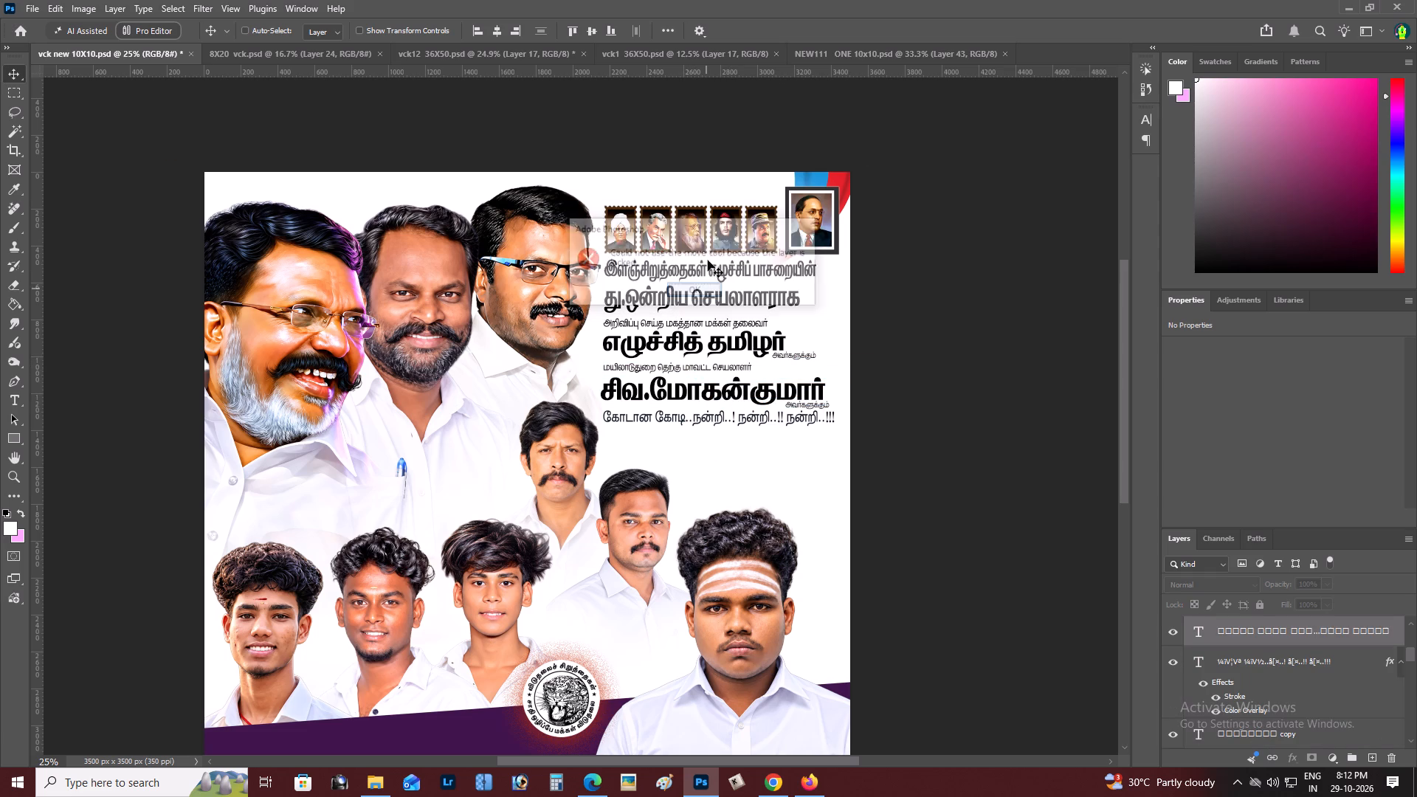
Select the stamp portrait row together with all the Tamil text lines and move the block down and slightly right.
right_click(708, 220)
right_click(636, 235)
right_click(651, 223)
click(663, 227)
drag(659, 226, 623, 211)
key(ctrl+z)
shift+right_click(685, 270)
shift+click(703, 277)
shift+right_click(696, 295)
shift+click(708, 304)
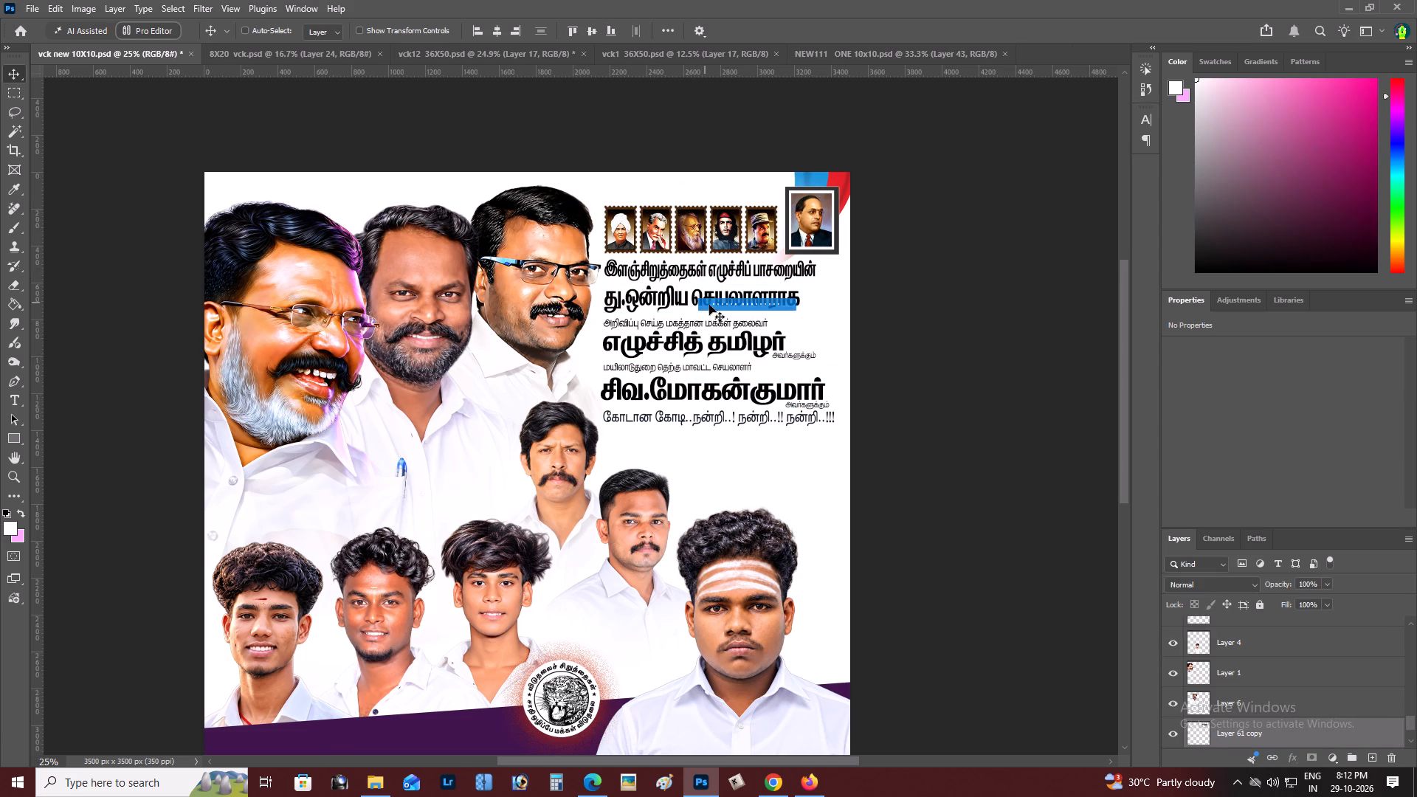
shift+right_click(678, 323)
shift+click(692, 328)
drag(693, 328, 645, 312)
key(ctrl+z)
shift+right_click(691, 342)
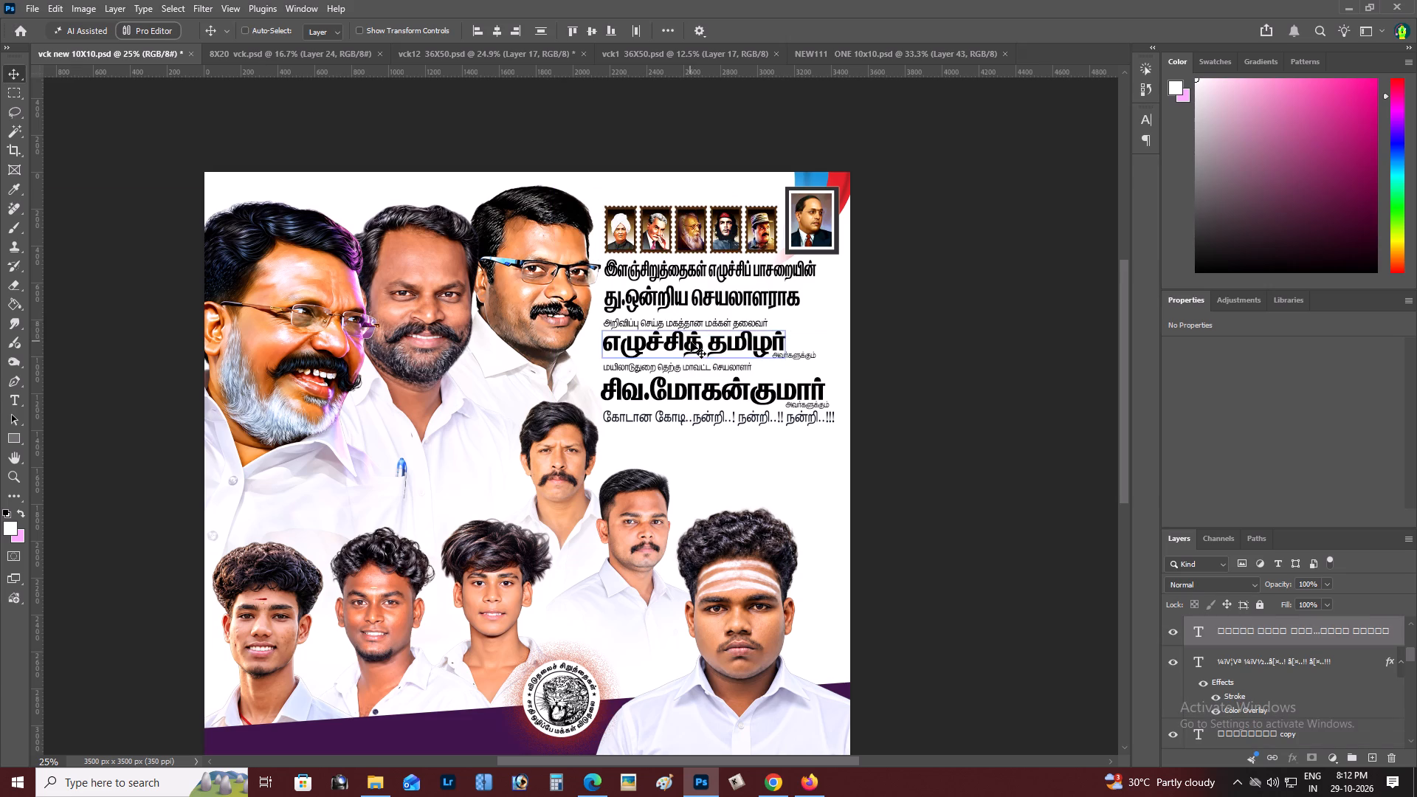
shift+click(704, 349)
shift+right_click(782, 353)
shift+click(790, 359)
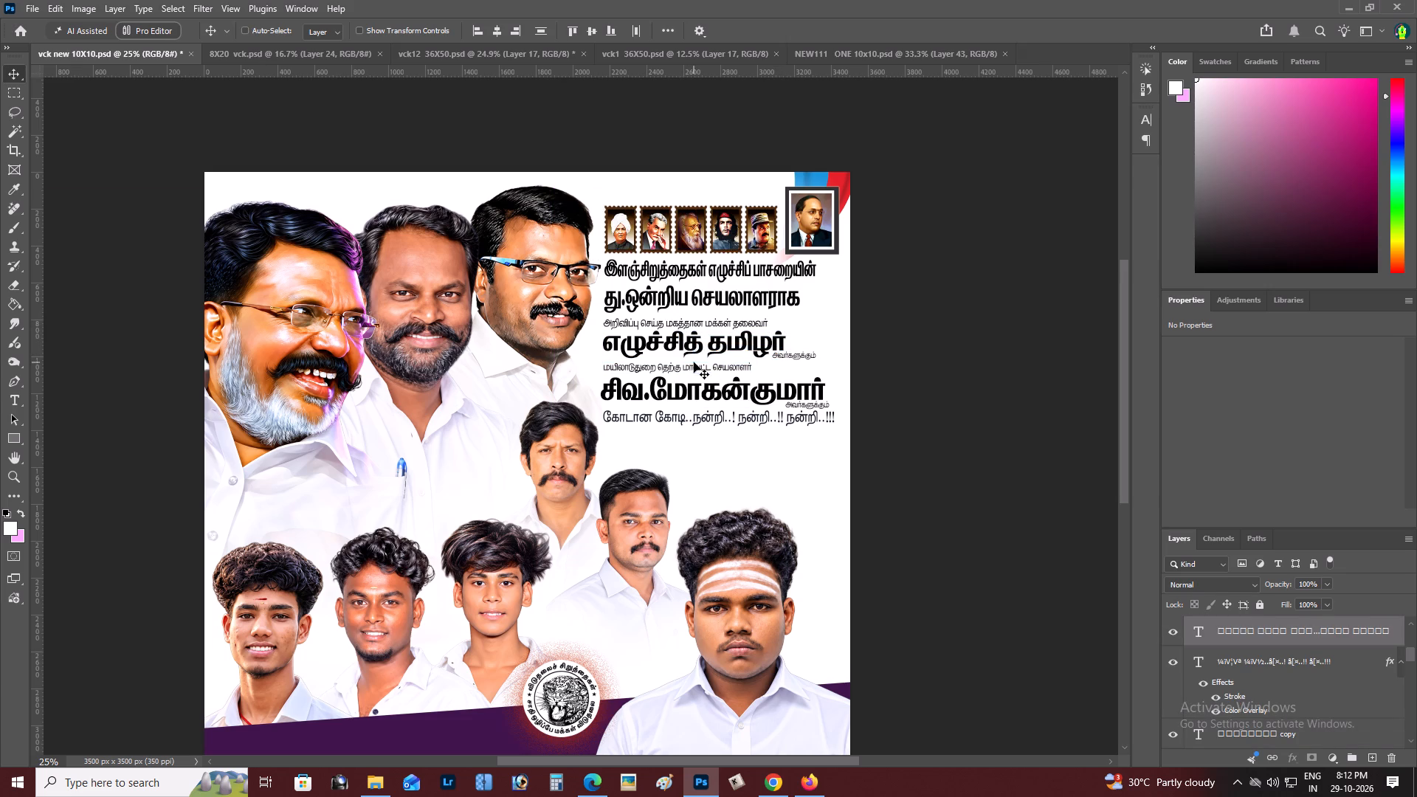
shift+right_click(700, 366)
shift+click(717, 373)
shift+right_click(707, 386)
shift+click(715, 393)
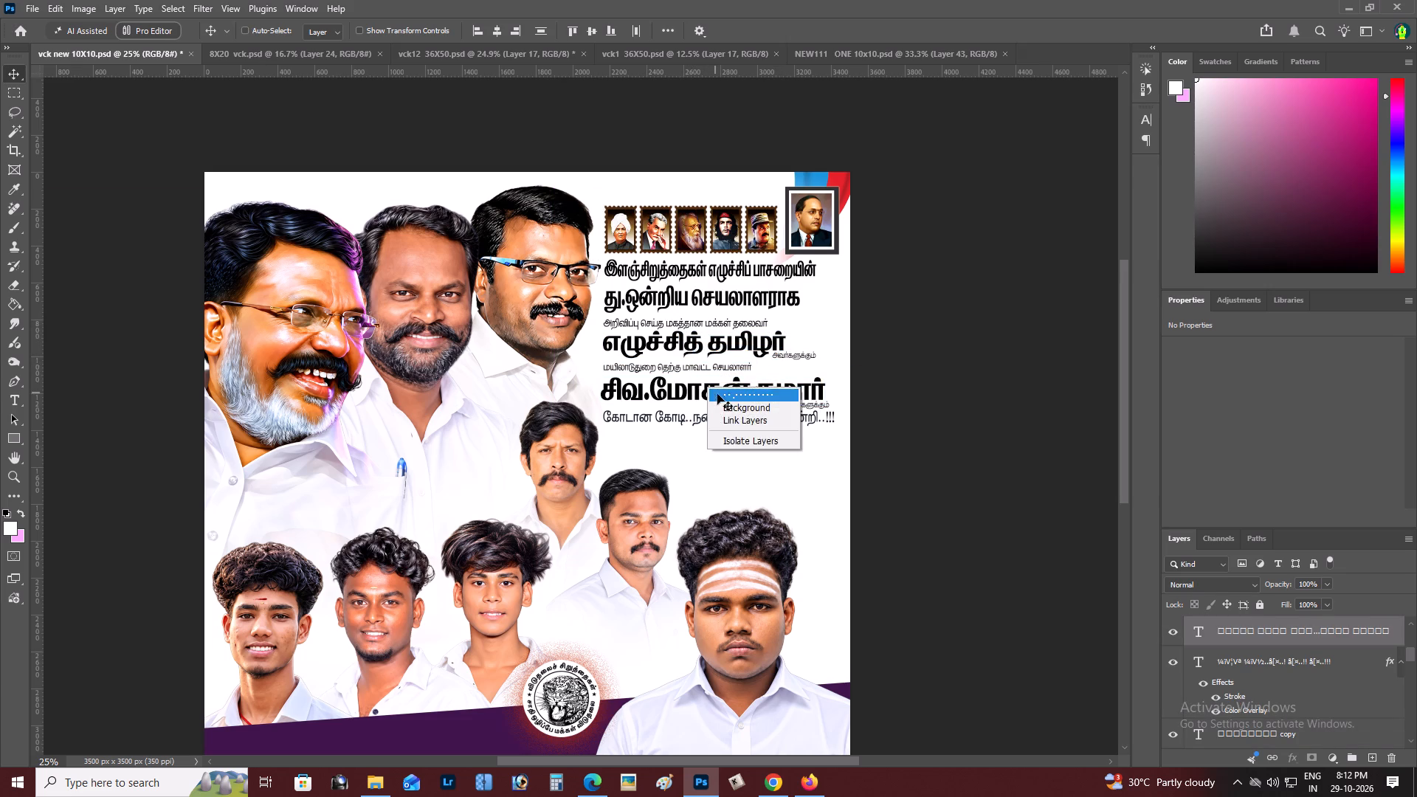
drag(717, 394, 672, 384)
key(ctrl+z)
shift+right_click(796, 403)
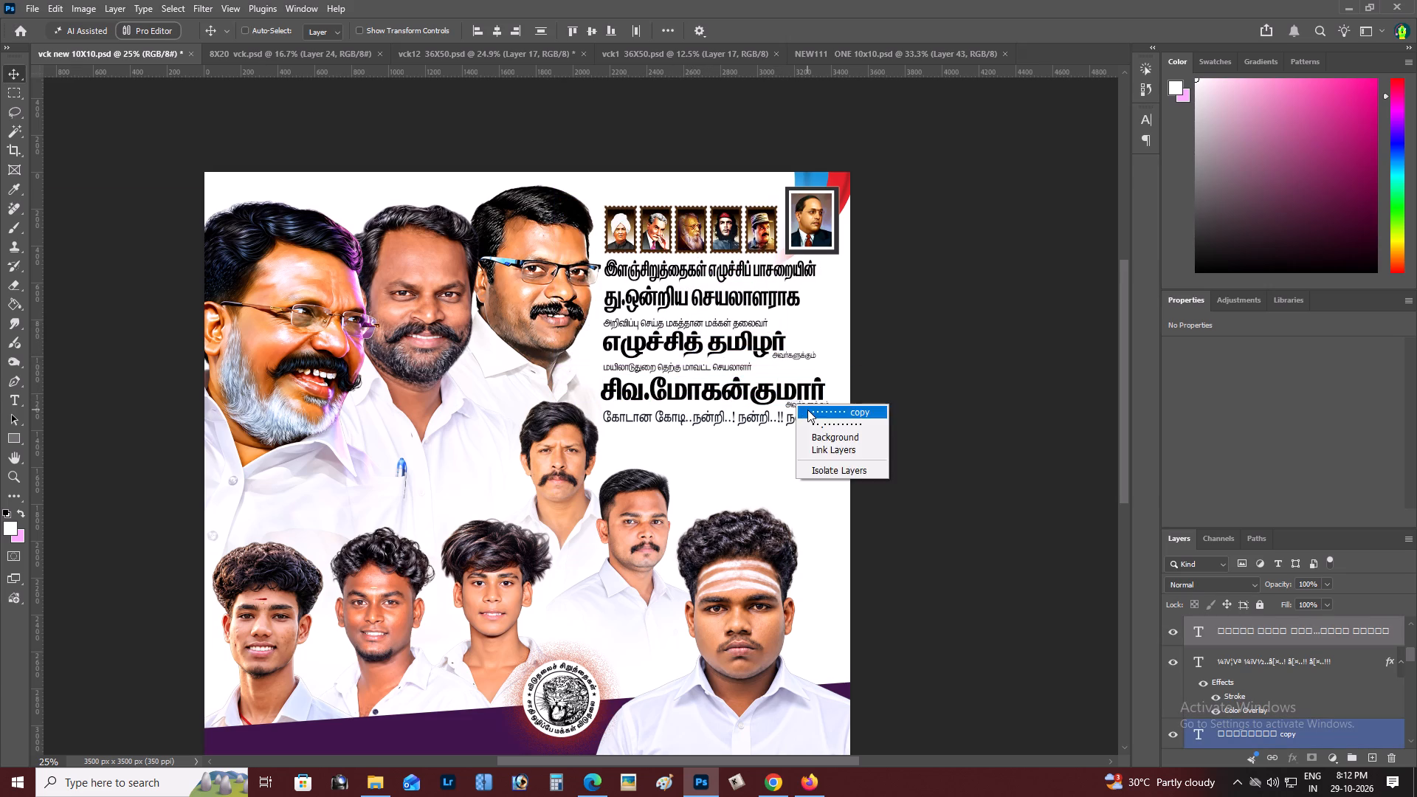
shift+click(807, 410)
shift+right_click(787, 416)
shift+click(795, 422)
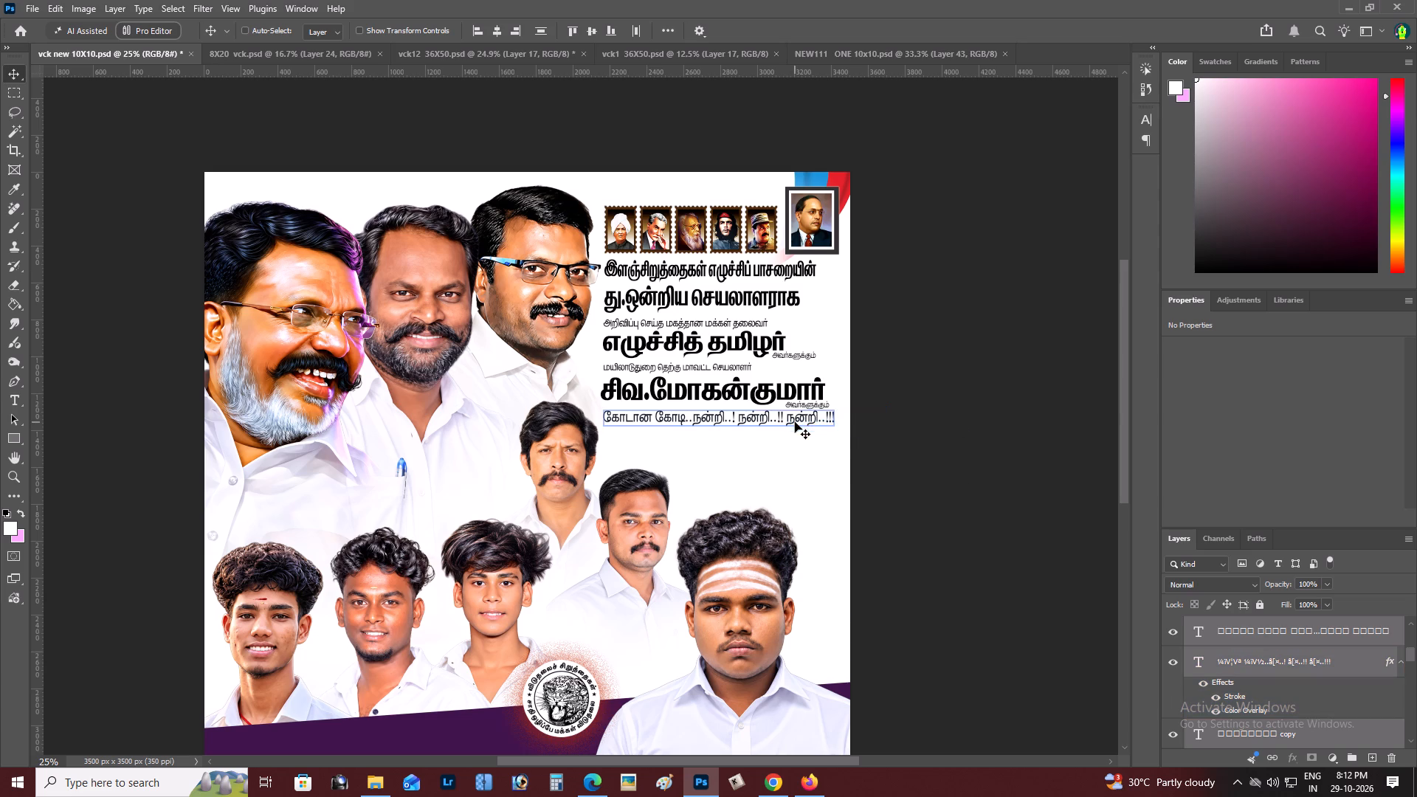
key(shift+Down)
key(shift+Down)
key(shift+Down)
key(shift+Down)
key(shift+Down)
key(shift+Down)
key(shift+Down)
key(shift+Down)
key(shift+Down)
key(shift+Down)
key(shift+Down)
key(shift+Down)
key(shift+Down)
key(shift+Down)
key(shift+Right)
key(shift+Right)
key(shift+Down)
key(shift+Down)
key(shift+Down)
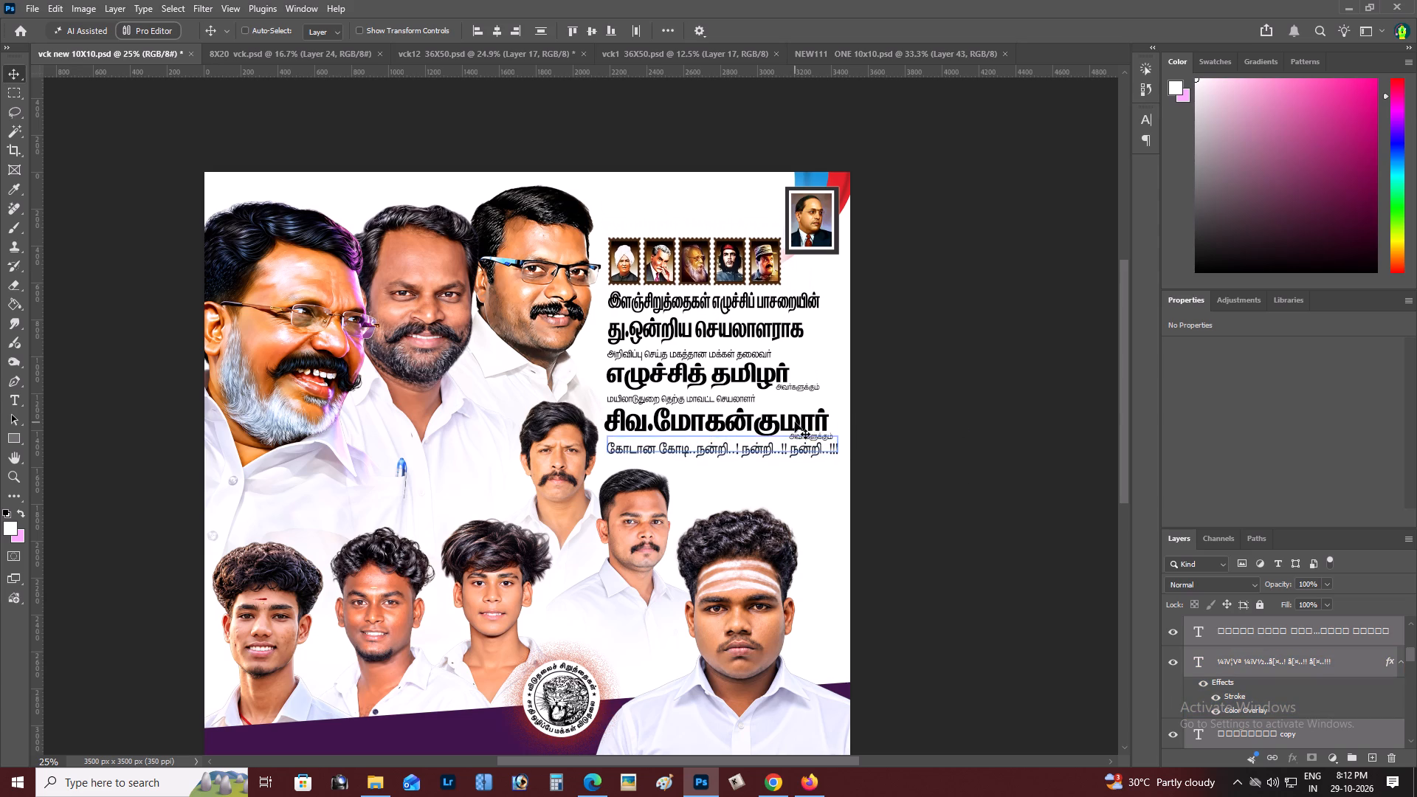
key(shift+Down)
key(shift+Up)
key(shift+Up)
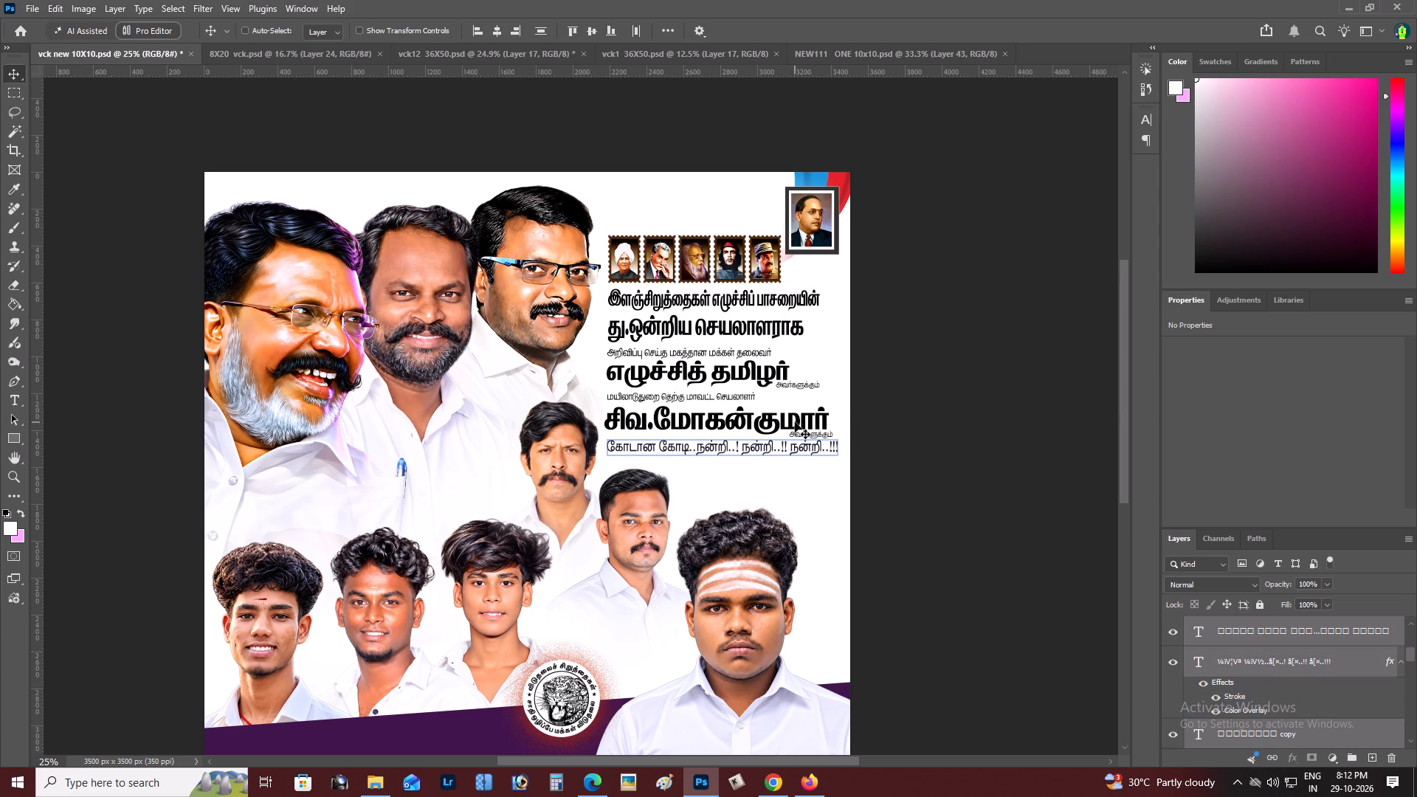
key(Up)
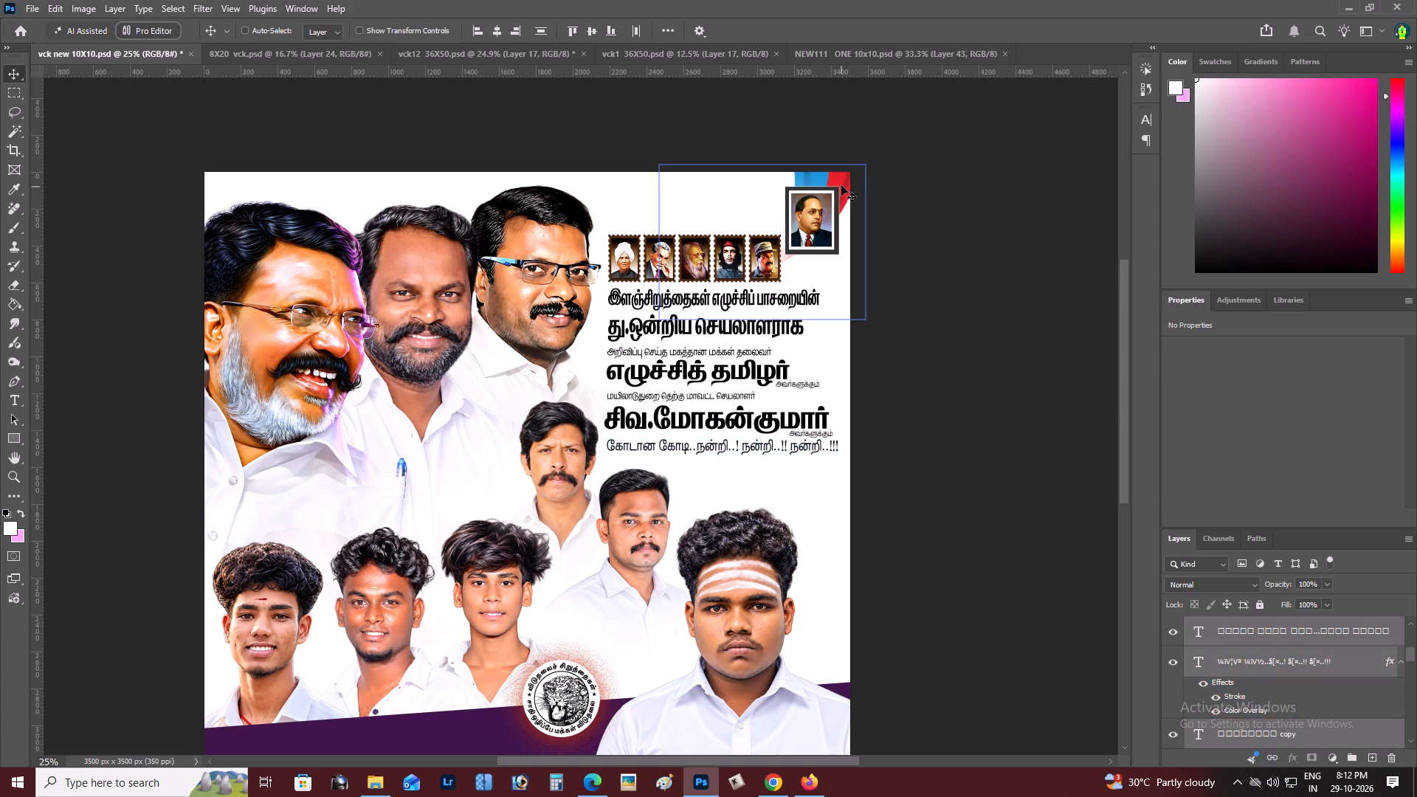
Enlarge the framed portrait with its blue-and-red corner artwork to about 1247 × 935 px and reposition it in the poster's upper-right corner.
right_click(841, 185)
click(853, 189)
shift+right_click(810, 207)
shift+click(822, 213)
shift+drag(822, 213, 820, 242)
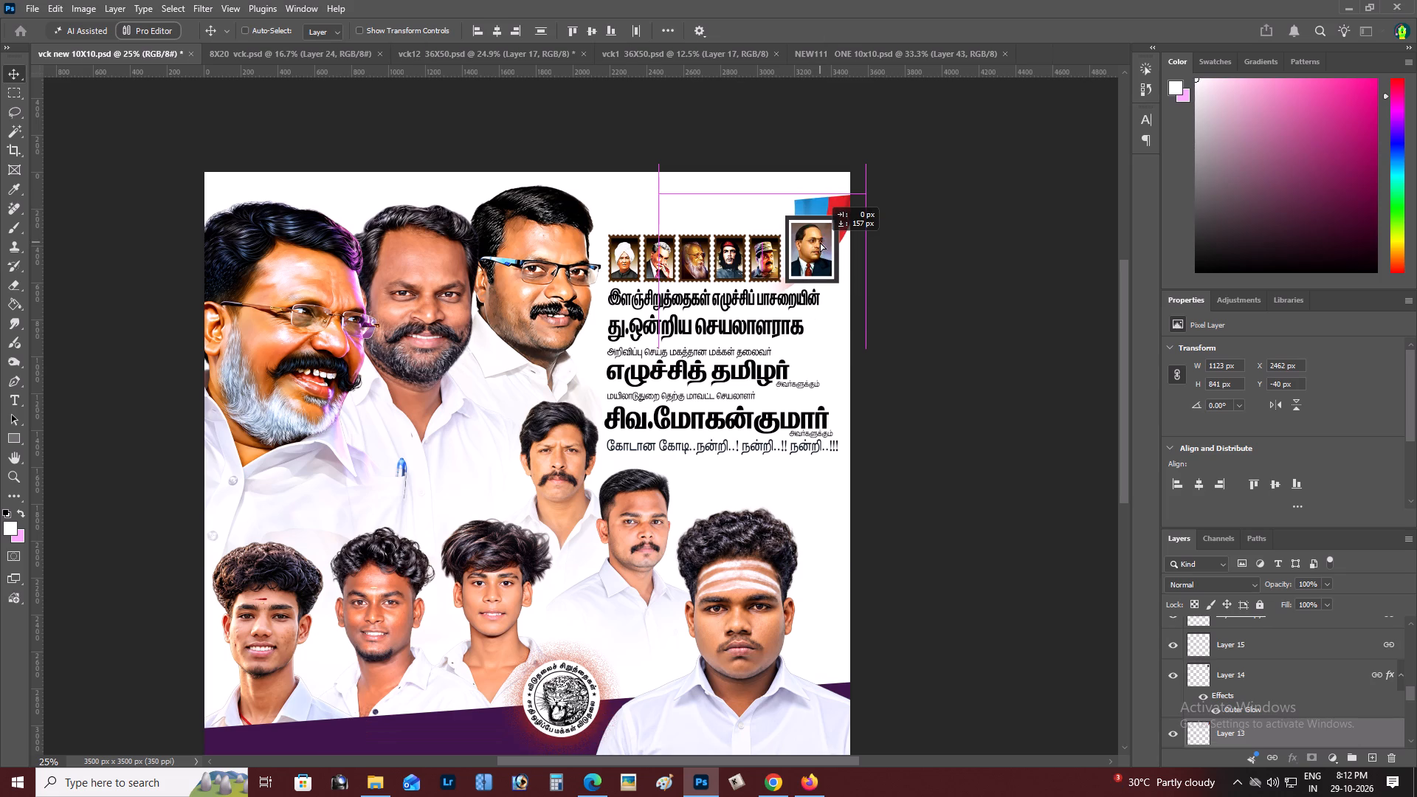
shift+drag(820, 242, 818, 232)
key(ctrl+t)
drag(864, 184, 883, 170)
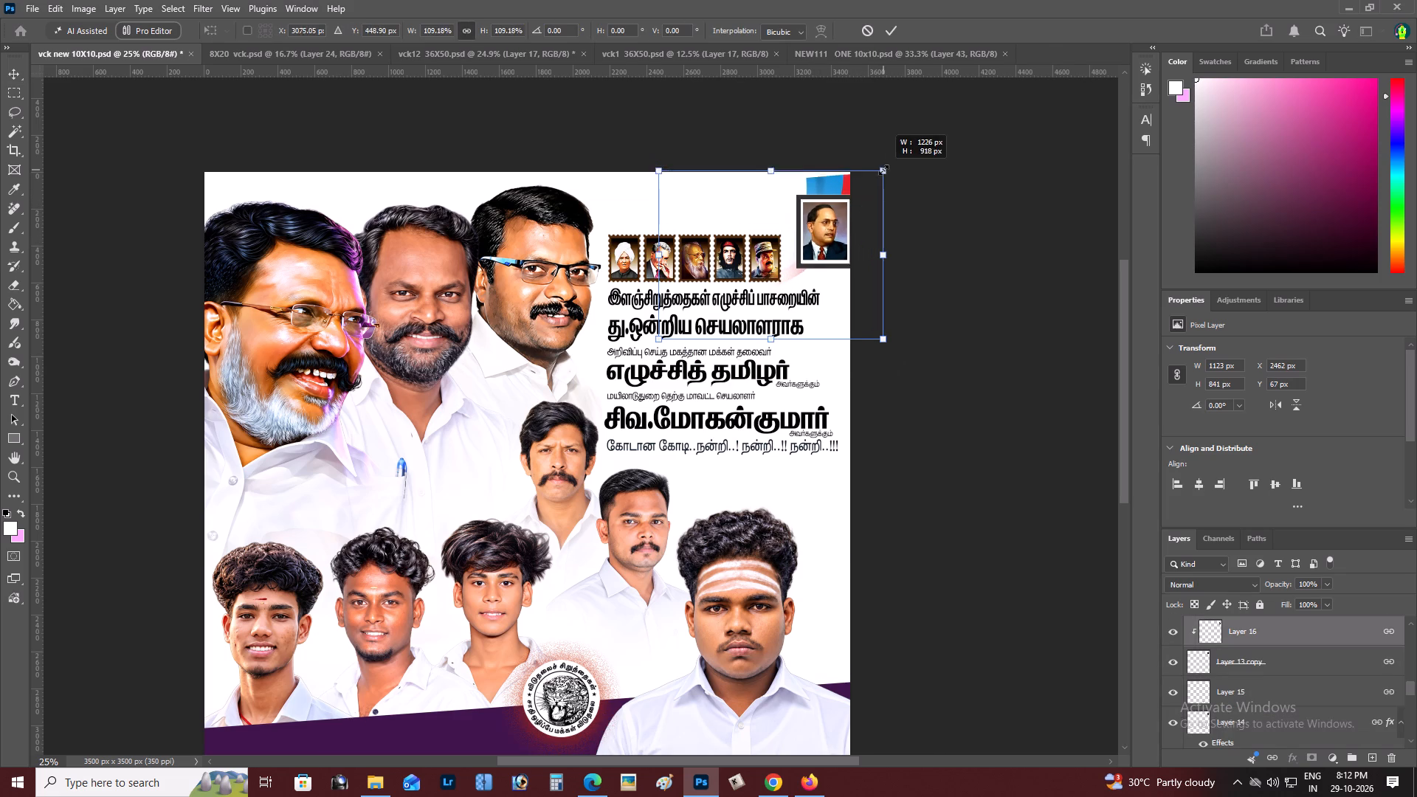
drag(883, 170, 883, 162)
drag(858, 201, 847, 197)
key(ctrl+Return)
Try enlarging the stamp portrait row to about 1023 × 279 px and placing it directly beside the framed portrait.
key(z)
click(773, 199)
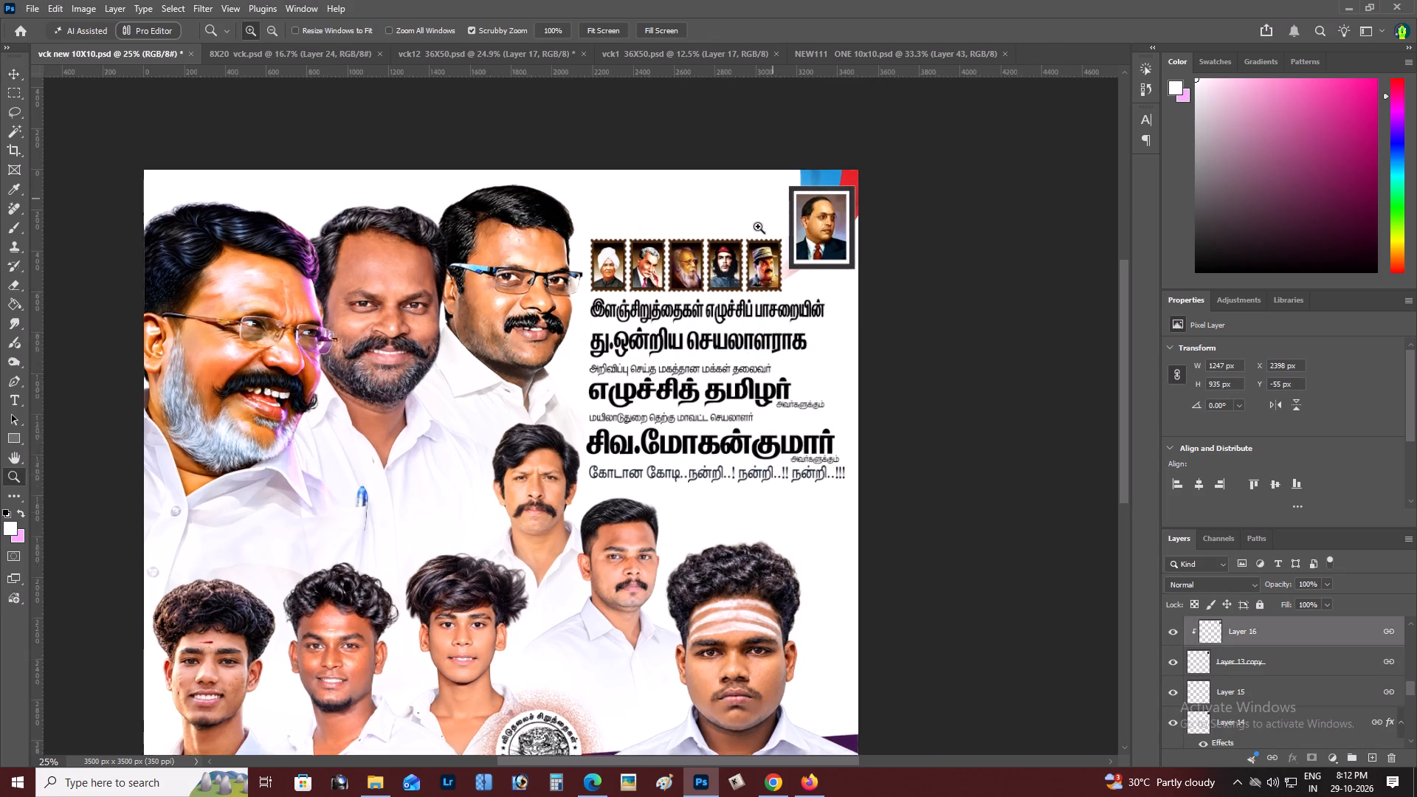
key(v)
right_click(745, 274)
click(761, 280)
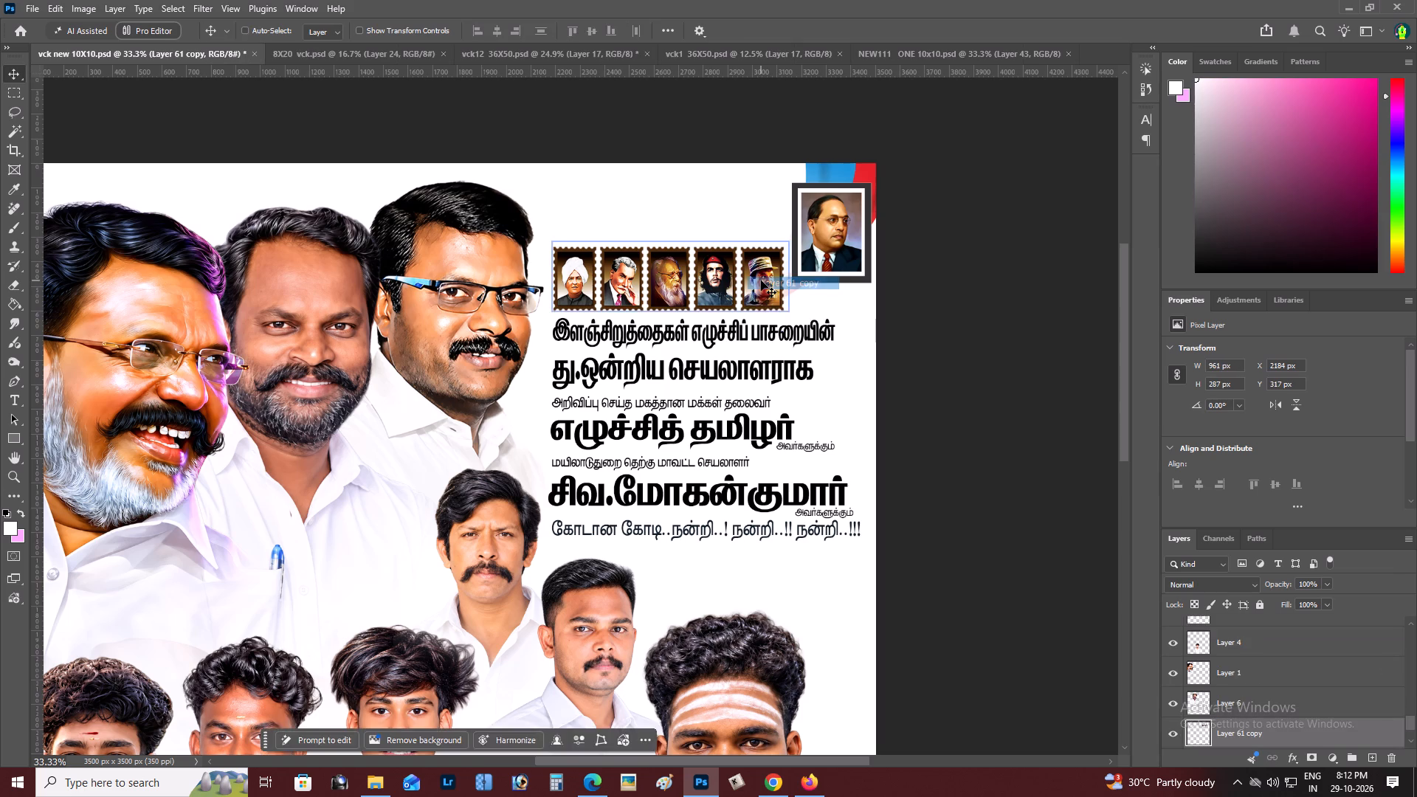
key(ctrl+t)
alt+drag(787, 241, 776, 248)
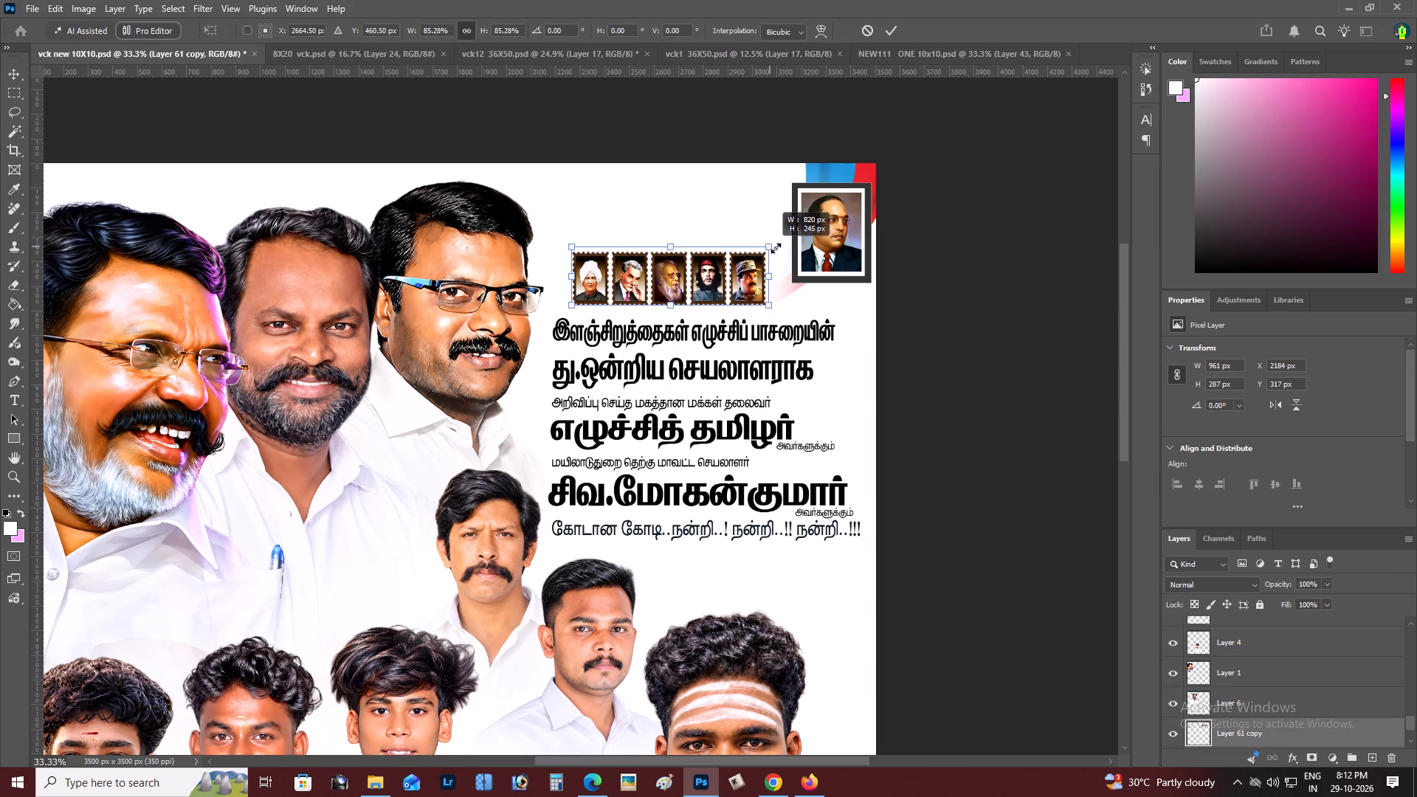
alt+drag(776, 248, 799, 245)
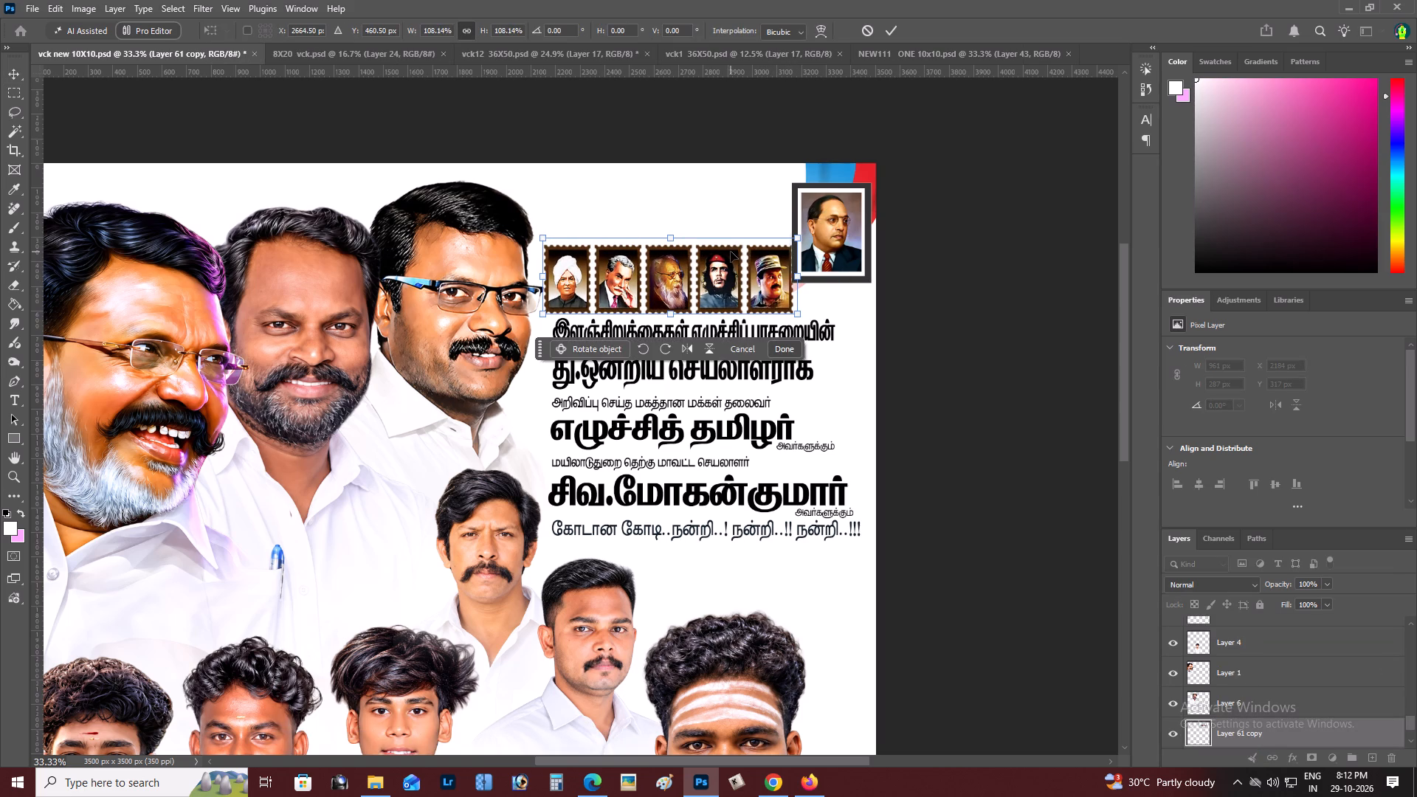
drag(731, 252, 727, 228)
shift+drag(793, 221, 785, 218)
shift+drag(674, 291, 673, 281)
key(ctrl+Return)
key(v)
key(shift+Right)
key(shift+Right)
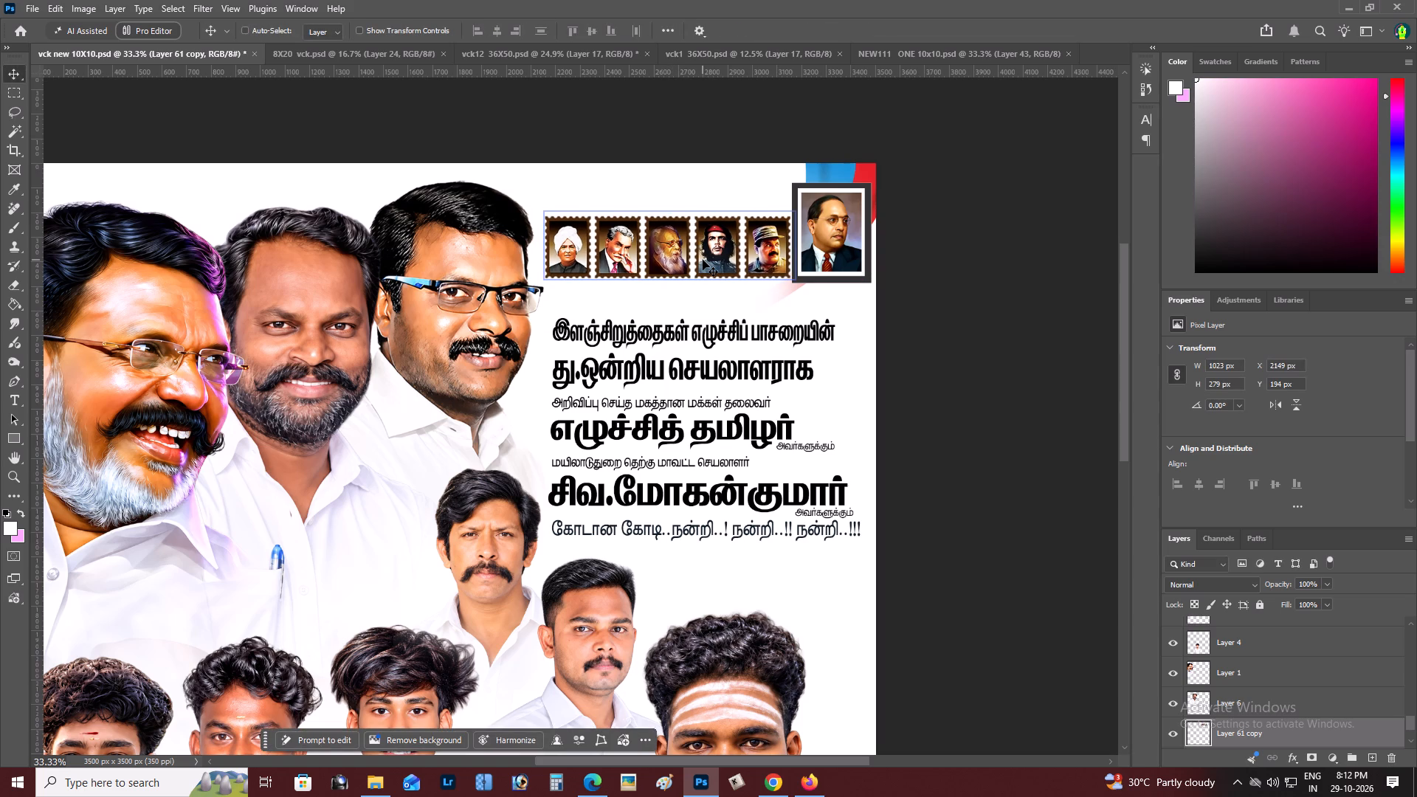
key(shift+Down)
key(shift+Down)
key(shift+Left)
Shrink the stamp portrait row to about 726 × 197 px and move it near the poster's top edge, beside the bespectacled man's head.
key(ctrl+t)
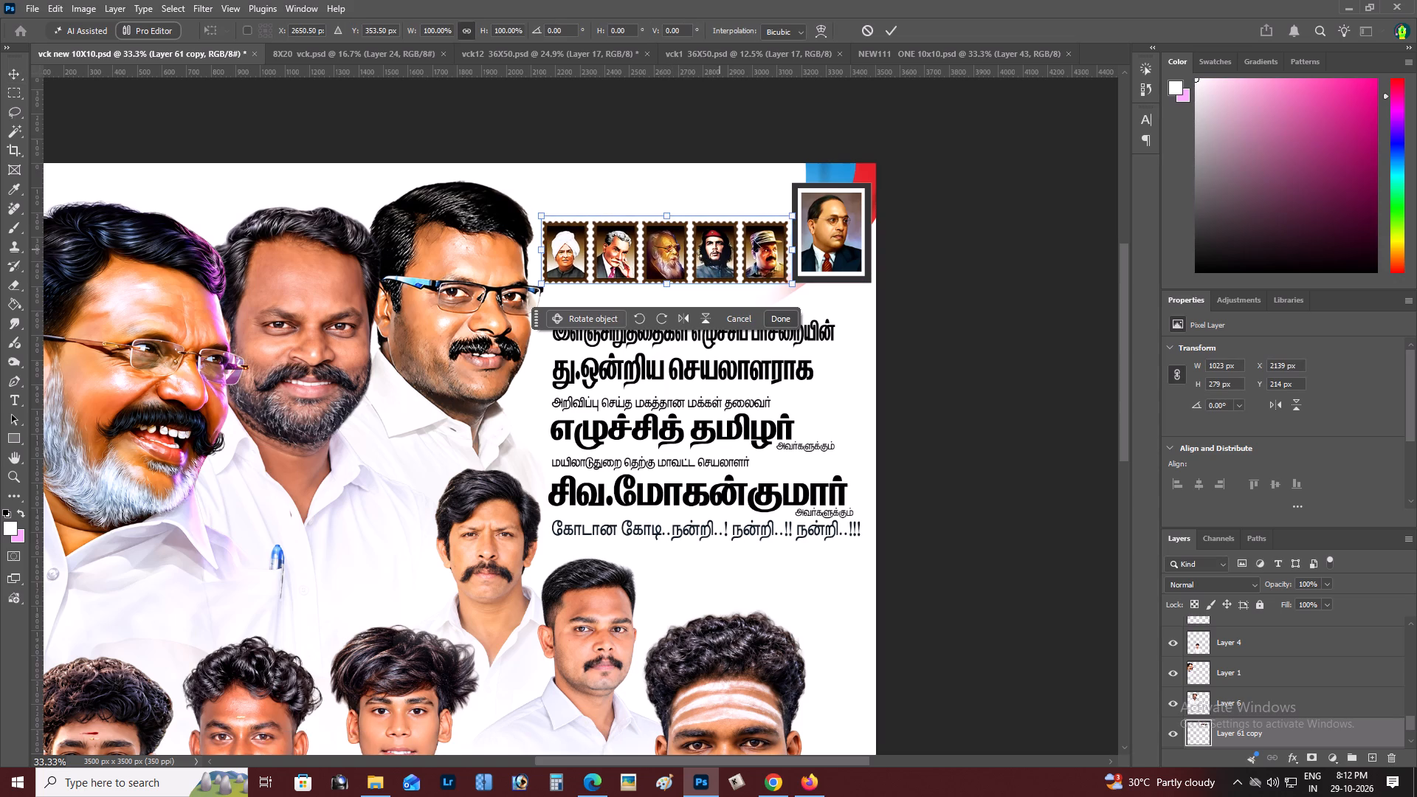
alt+drag(789, 211, 762, 214)
drag(748, 236, 773, 218)
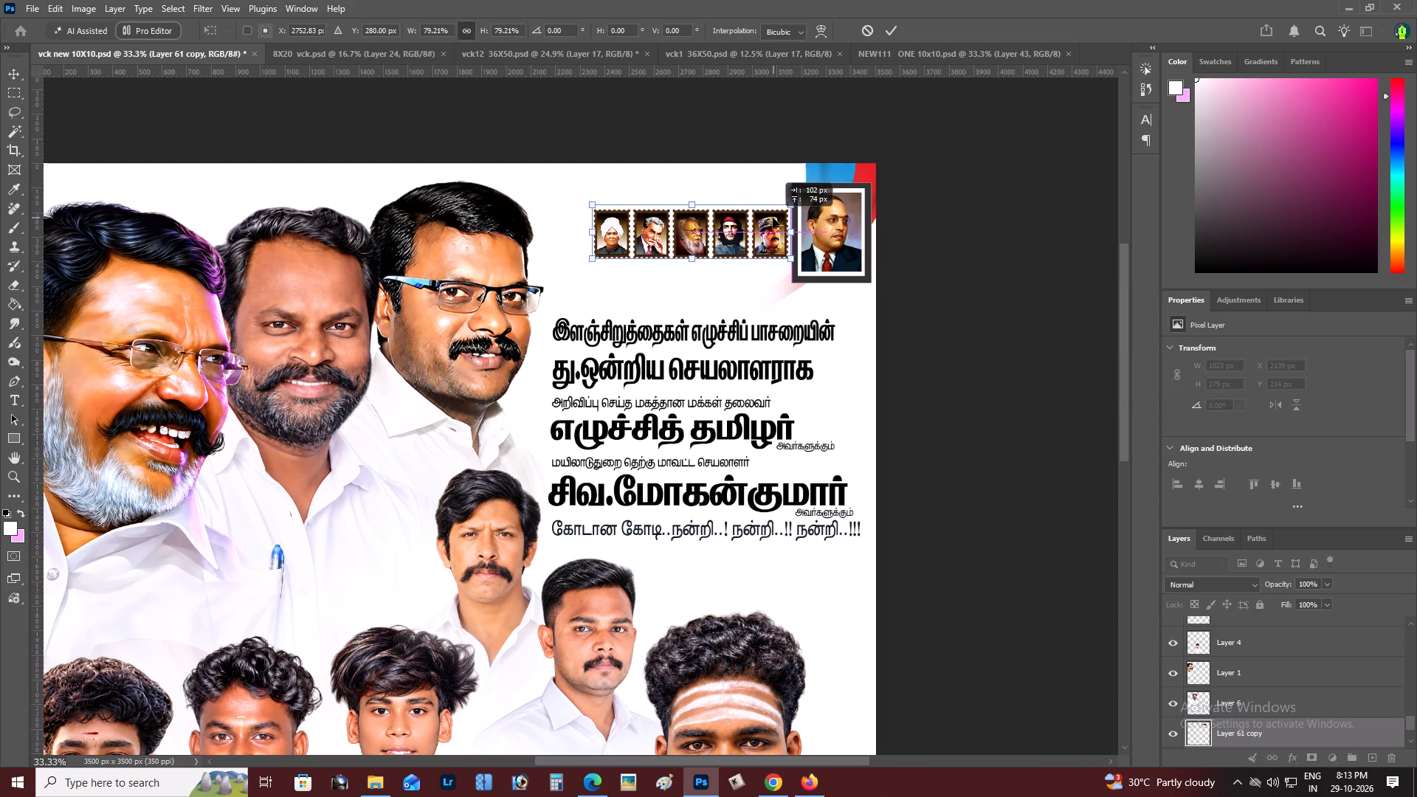
drag(773, 218, 754, 227)
alt+click(771, 215)
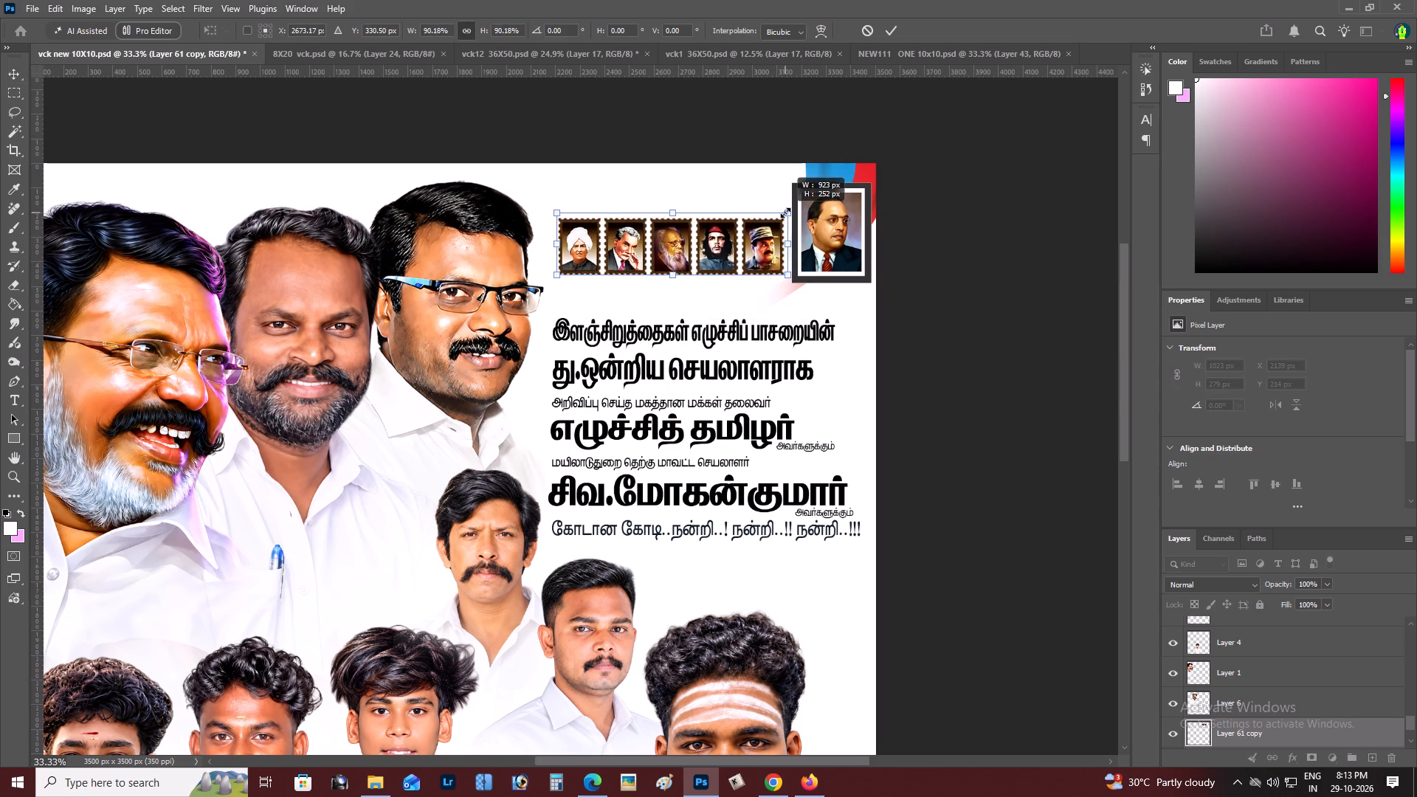
drag(746, 249, 765, 252)
drag(782, 222, 801, 216)
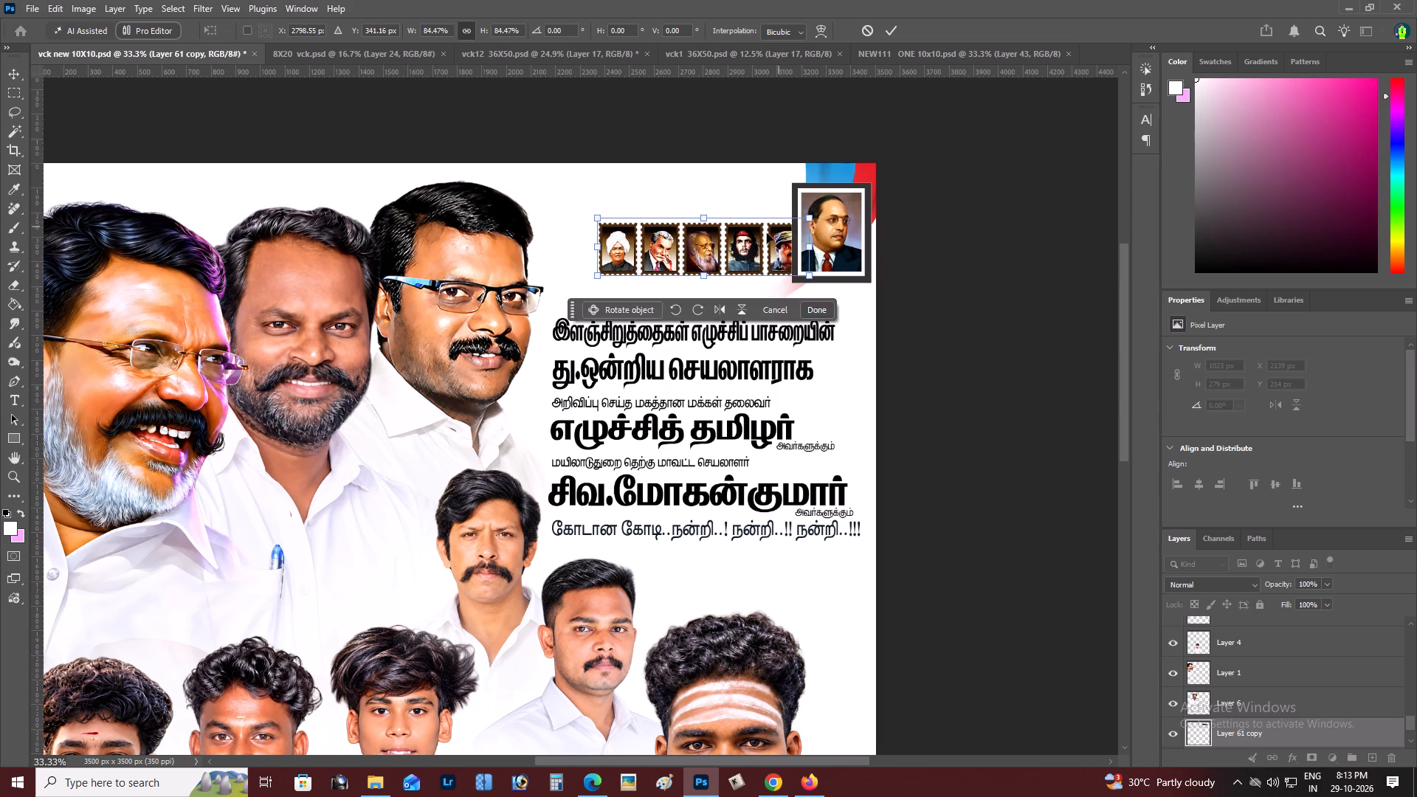
drag(763, 233, 719, 267)
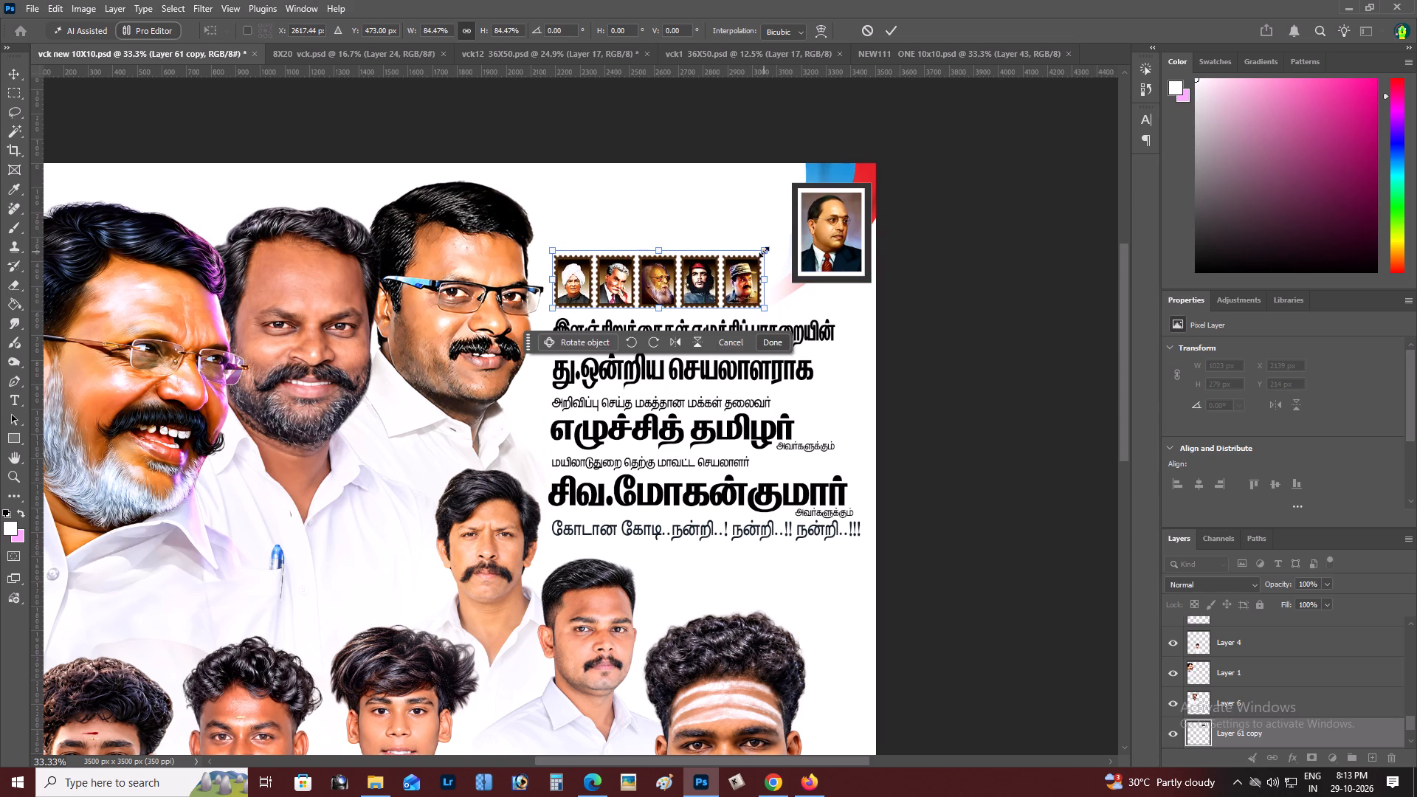
alt+drag(764, 252, 742, 254)
drag(712, 271, 679, 202)
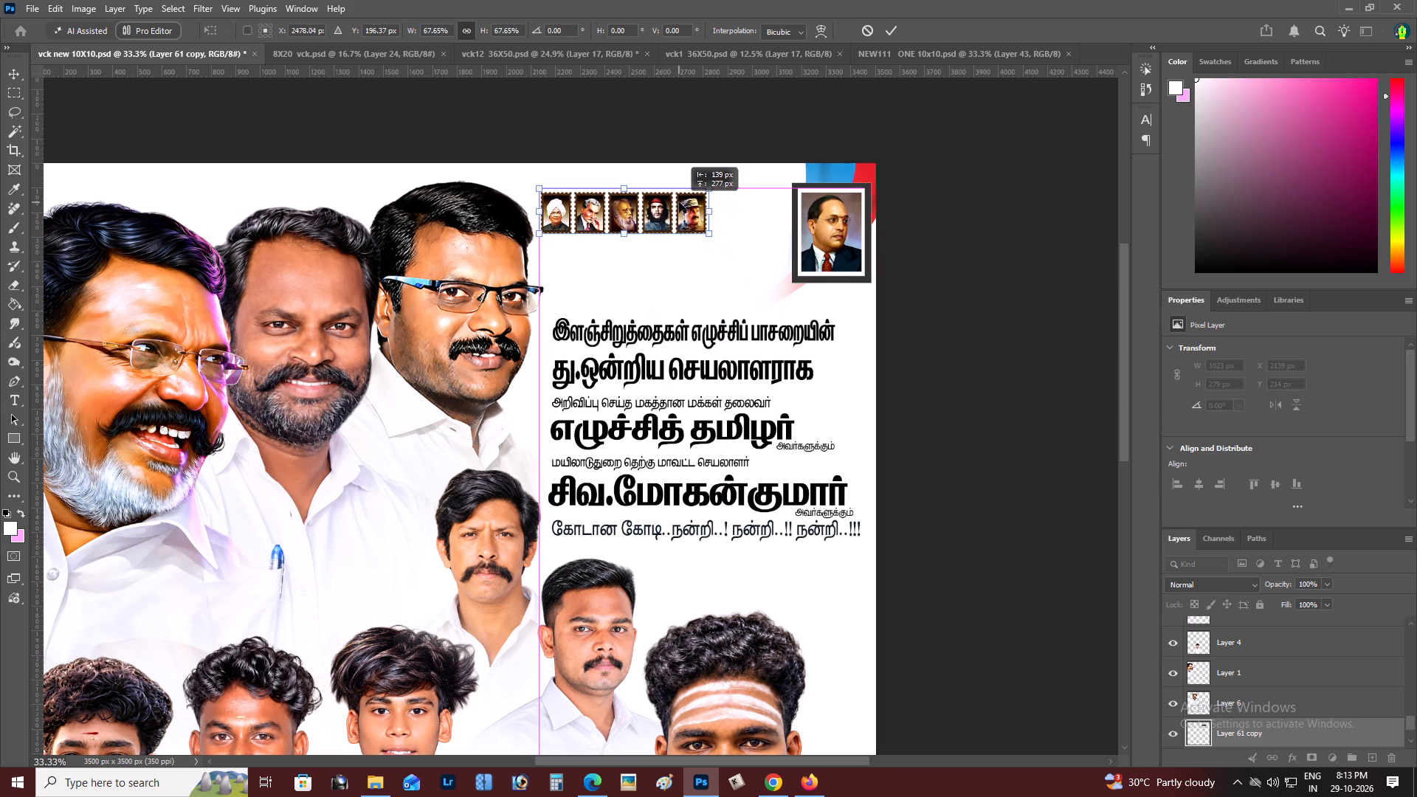
drag(679, 202, 678, 200)
drag(710, 232, 718, 235)
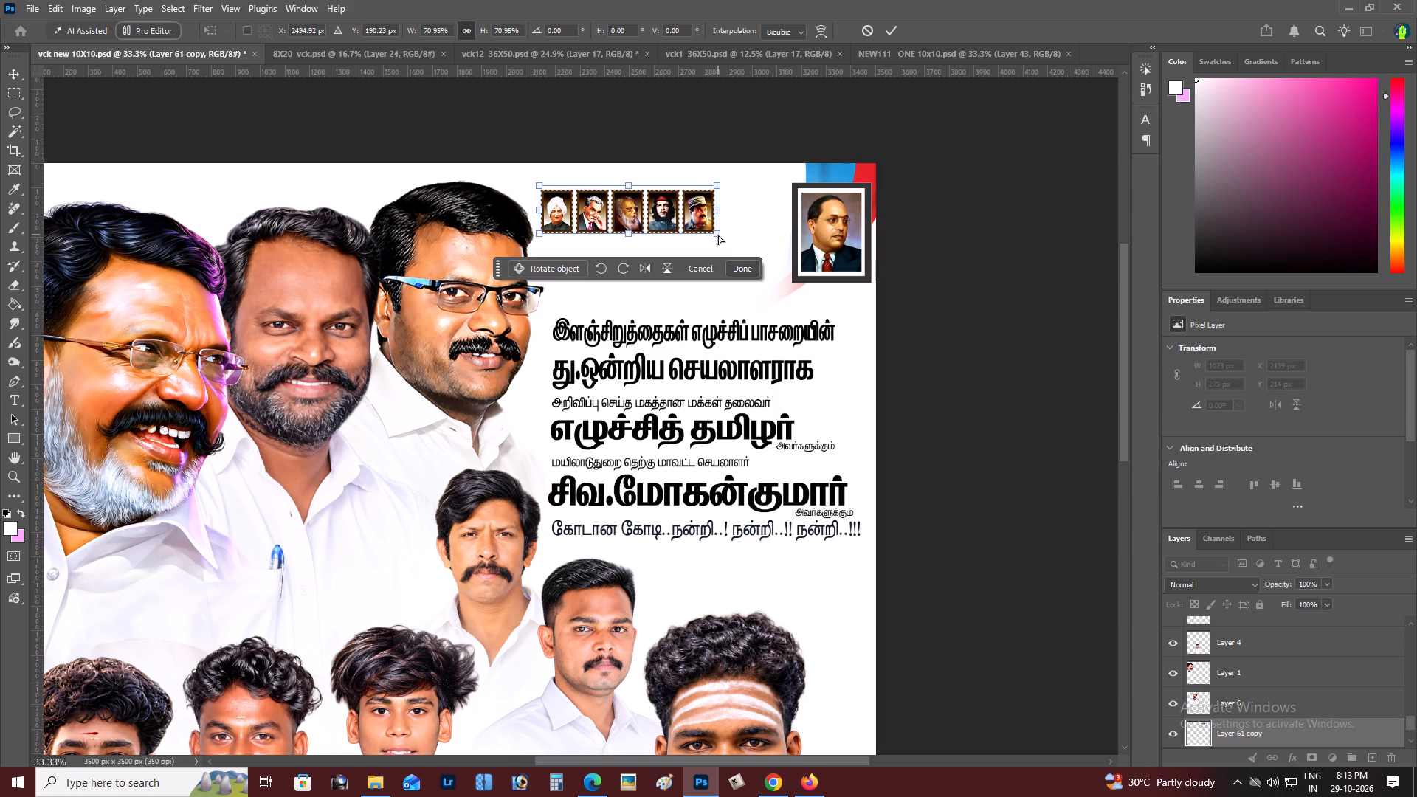
key(ctrl+Return)
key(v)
key(shift+Up)
key(shift+Up)
key(shift+Up)
key(shift+Left)
key(shift+Up)
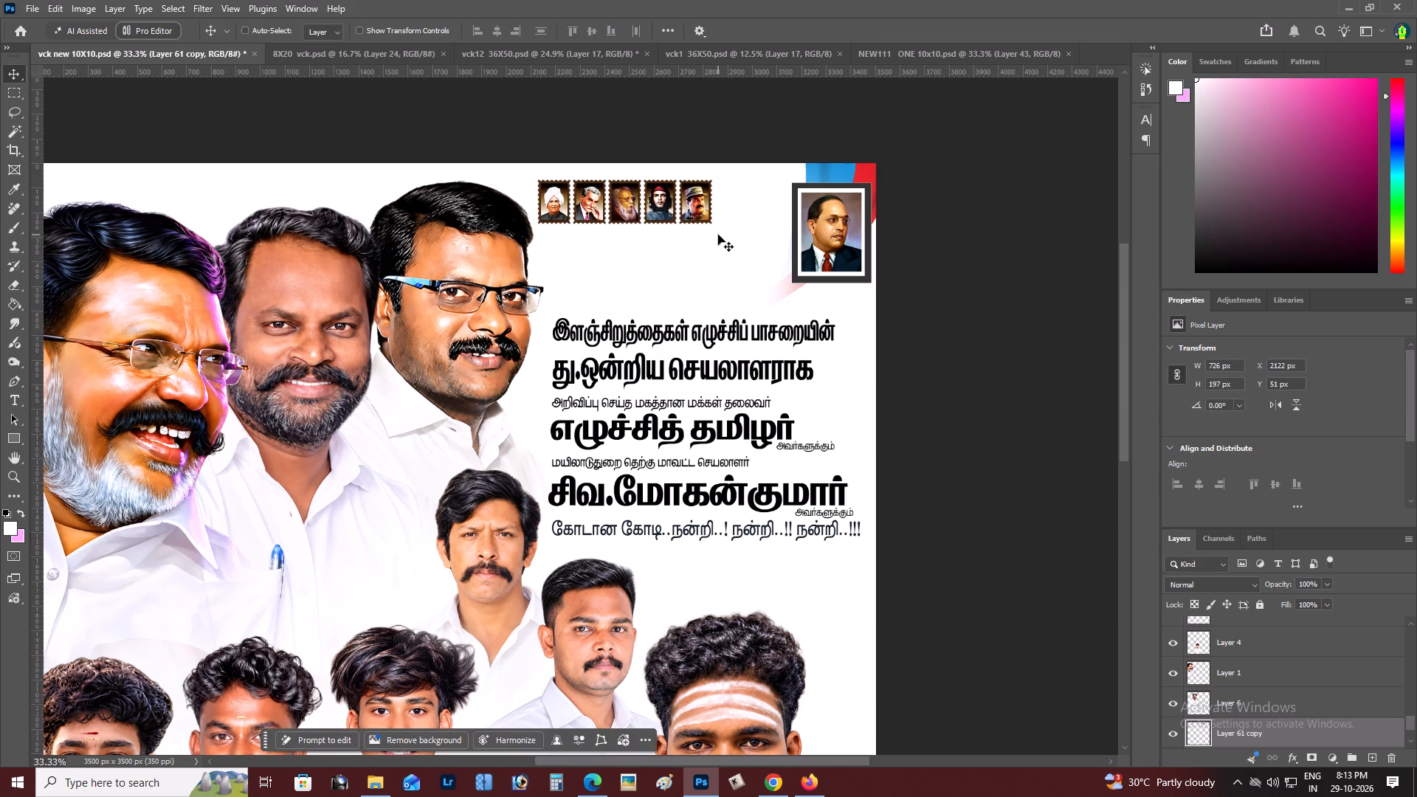
key(Up)
Scale the stamp portrait row down further to about 90%, keeping its upper-left corner in place.
key(ctrl+t)
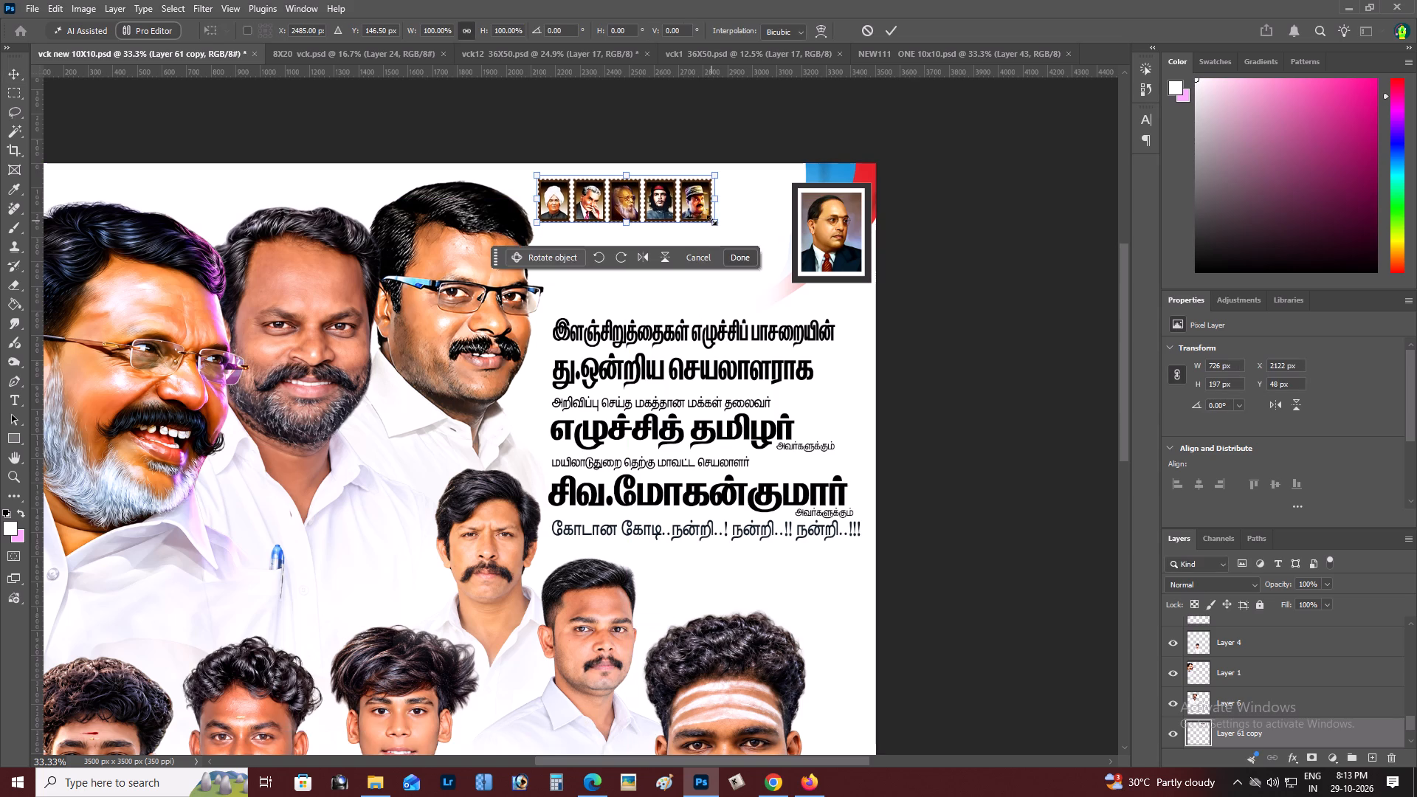
drag(711, 221, 694, 213)
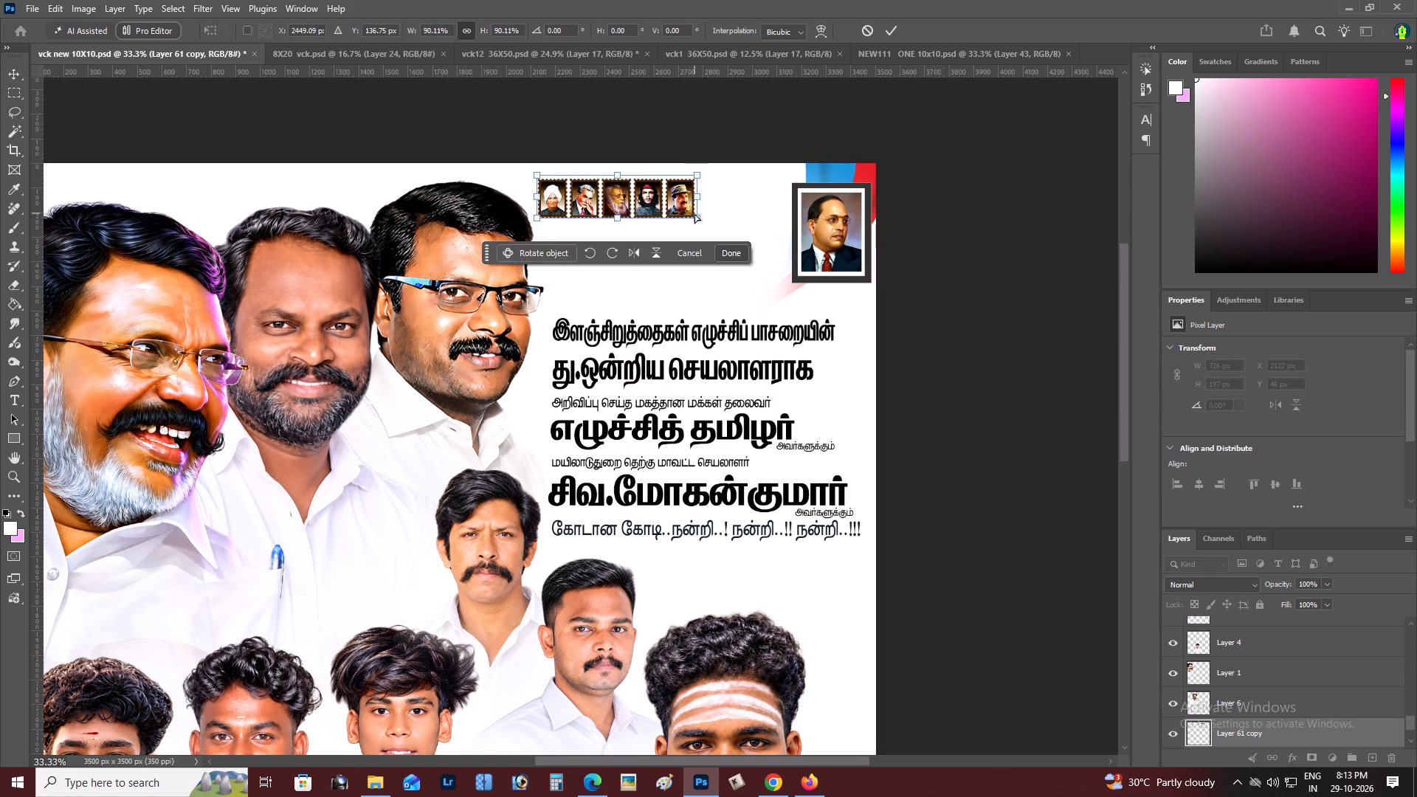
key(ctrl+Return)
key(shift+Up)
key(shift+Down)
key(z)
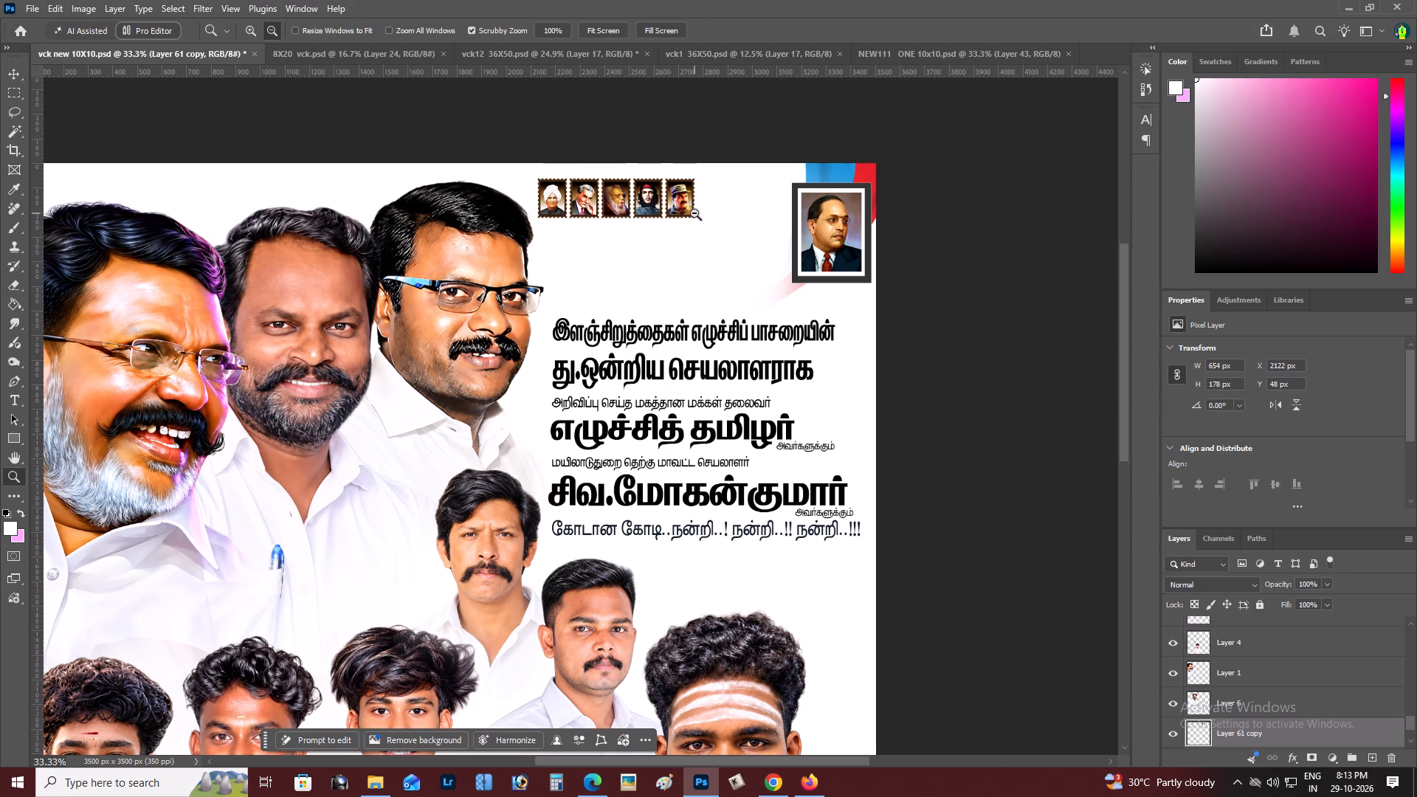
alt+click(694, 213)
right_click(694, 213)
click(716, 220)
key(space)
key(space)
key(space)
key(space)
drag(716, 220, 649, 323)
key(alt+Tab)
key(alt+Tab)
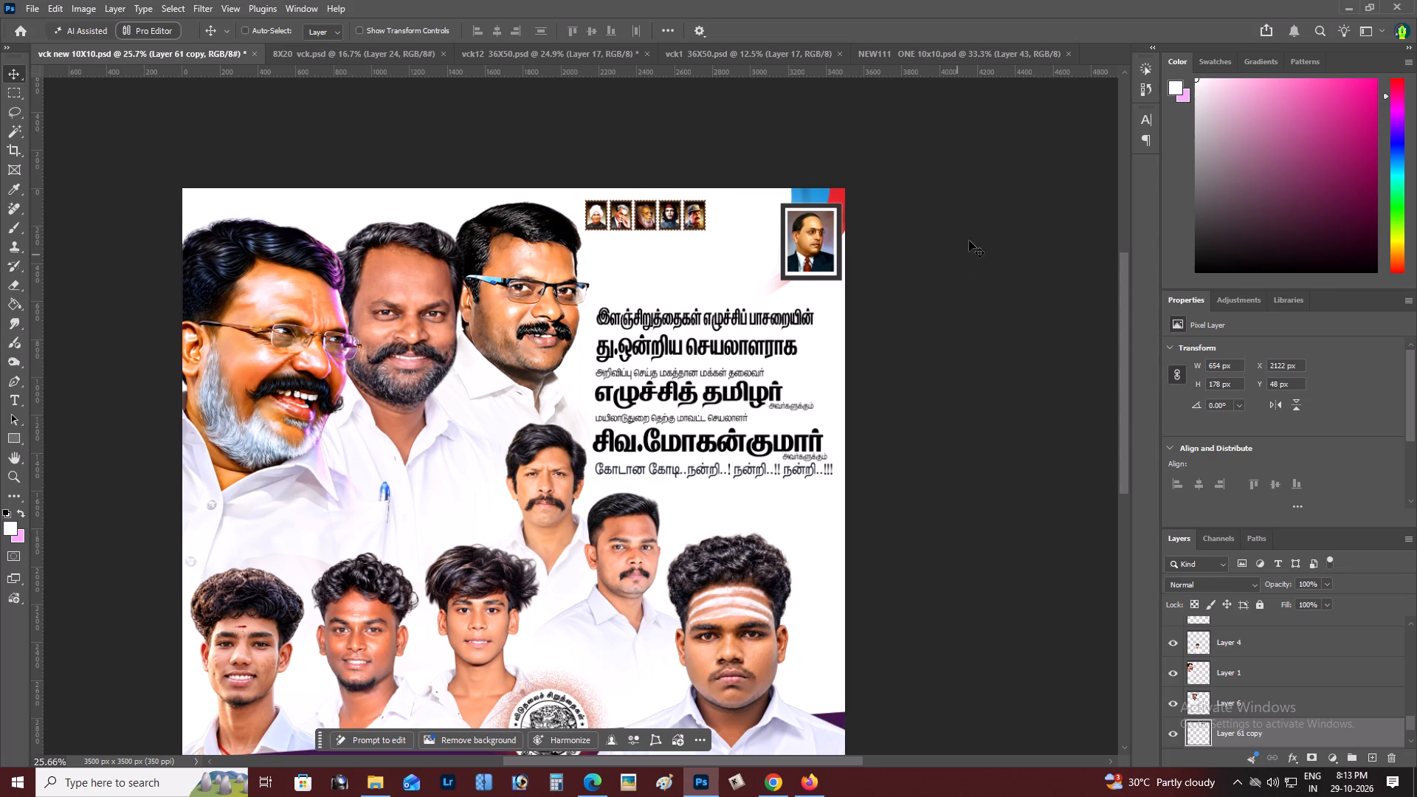
Duplicate the framed portrait and place the copy about 336 px to its left, with the frames level.
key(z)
triple_click(838, 215)
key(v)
right_click(822, 187)
click(844, 196)
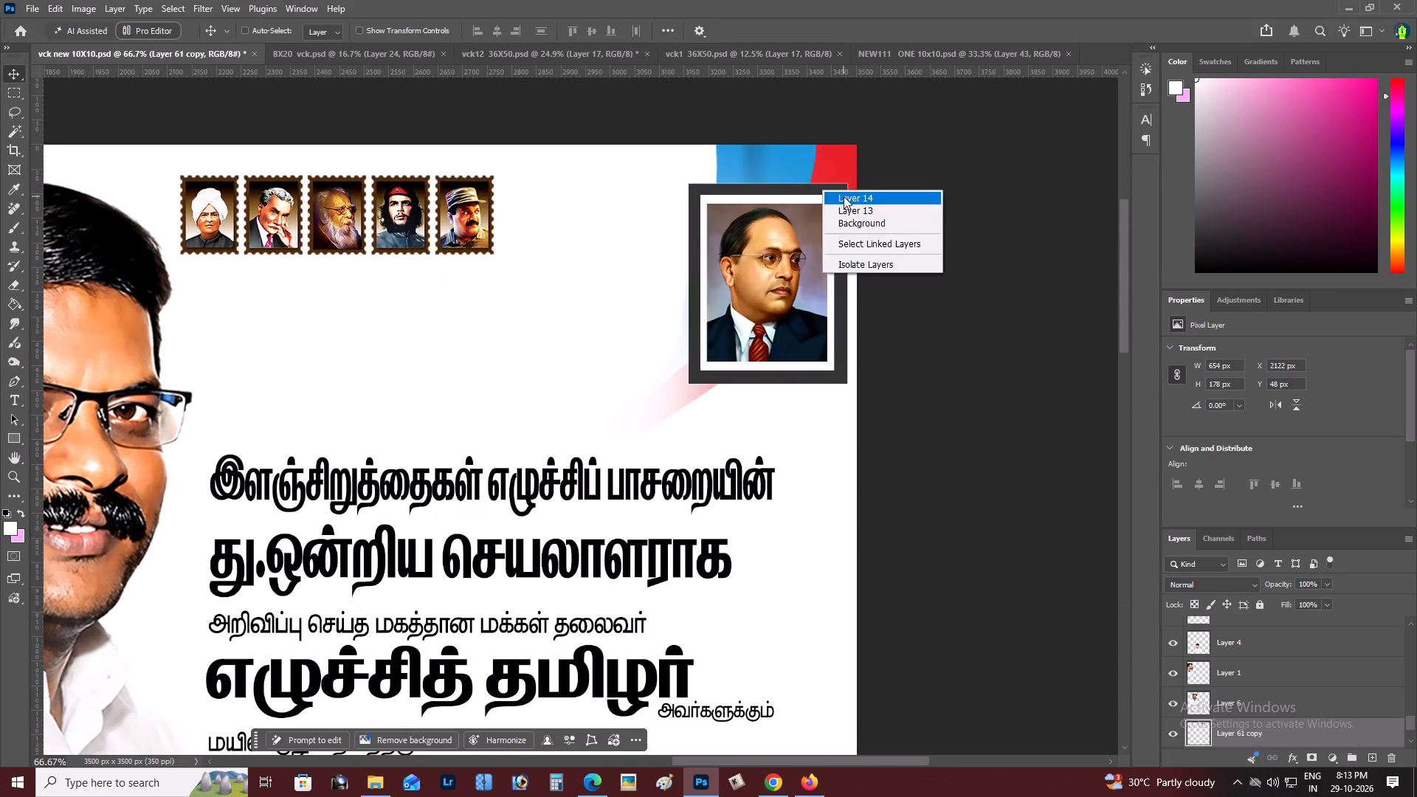
drag(835, 195, 787, 192)
key(ctrl+z)
alt+drag(787, 192, 622, 196)
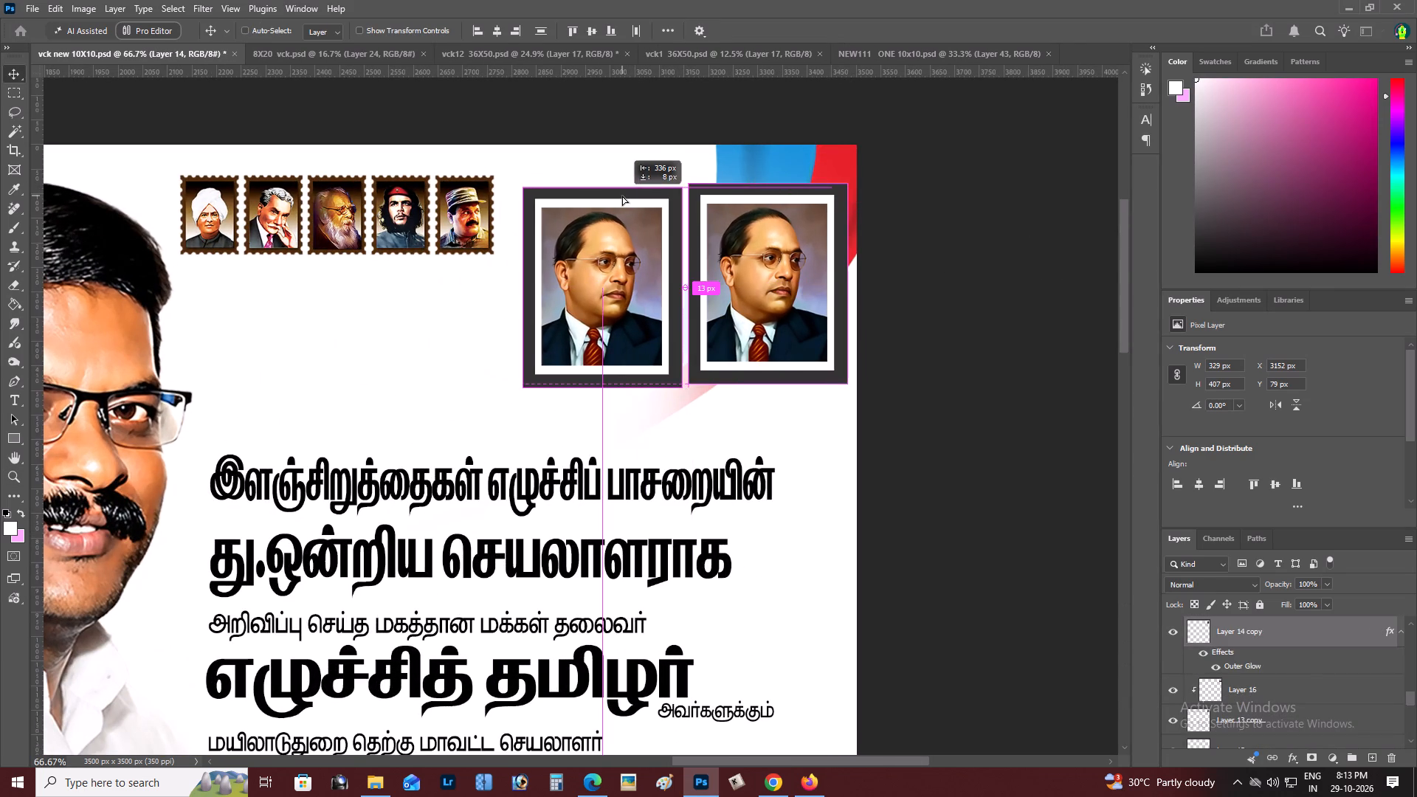
alt+drag(622, 196, 622, 194)
alt+drag(622, 194, 621, 194)
key(shift+Up)
key(shift+Up)
key(shift+Down)
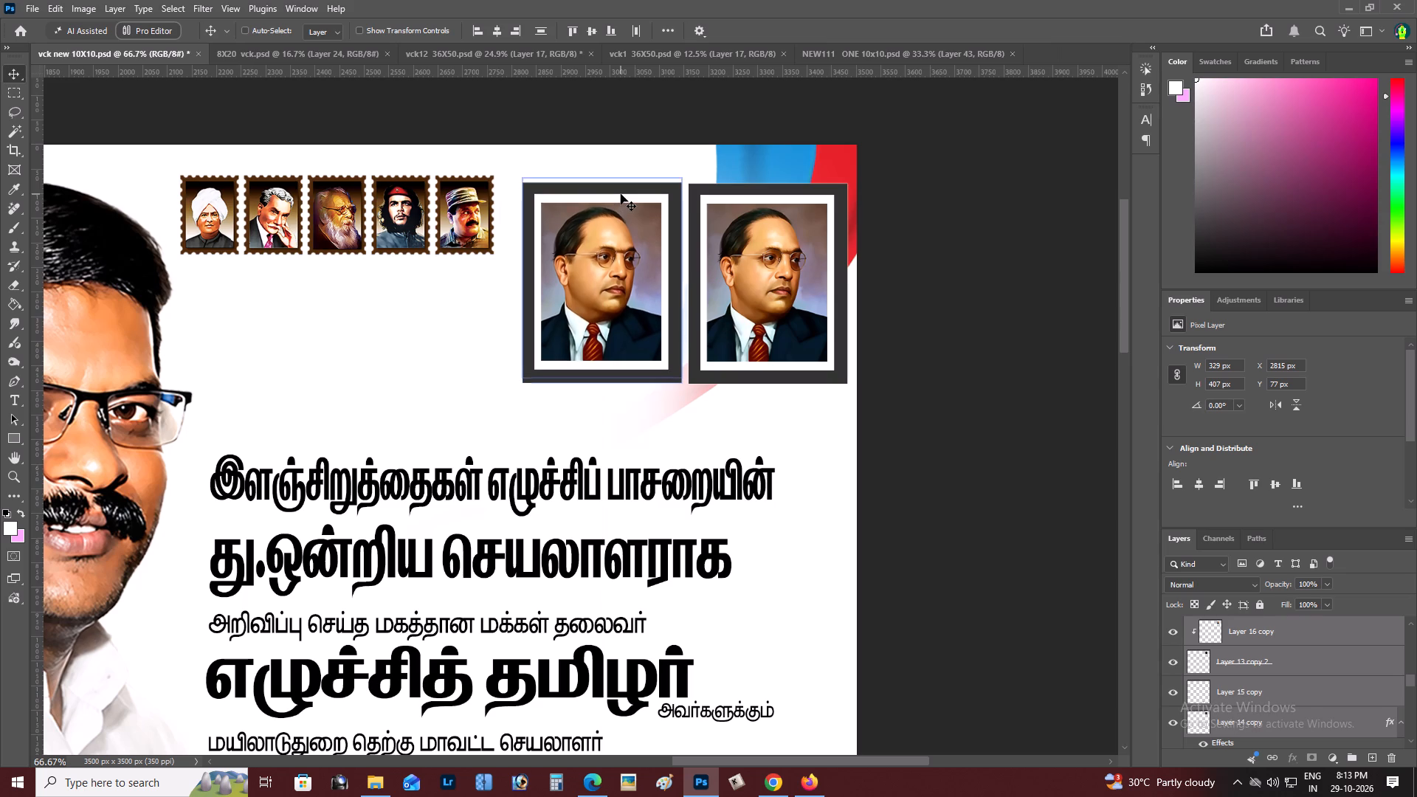
key(Down)
key(Down)
scroll(621, 194, up, 1)
right_click(613, 267)
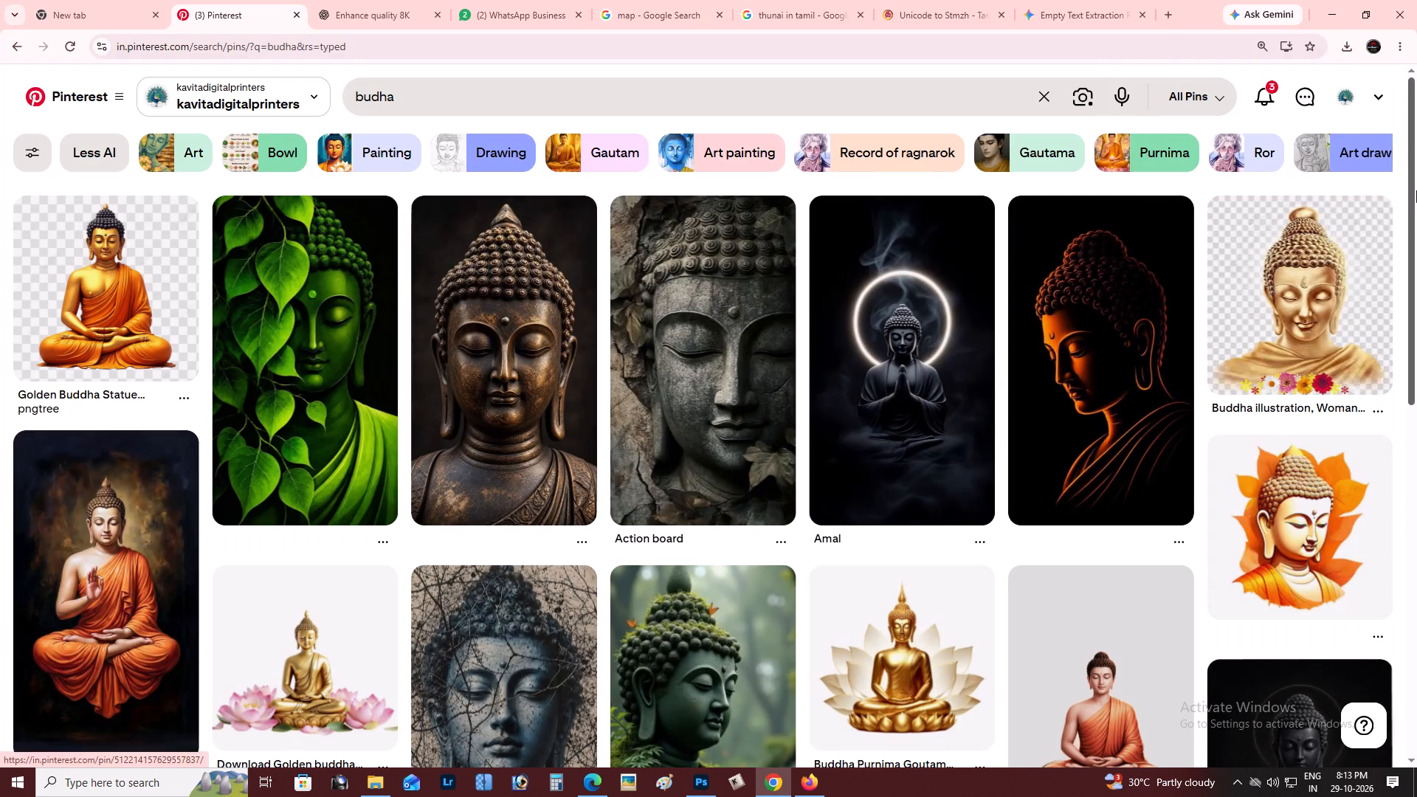
Open the "Lord Buddha" pin showing the golden-robed figure seated on a pink lotus and copy its image.
drag(1416, 197, 1416, 518)
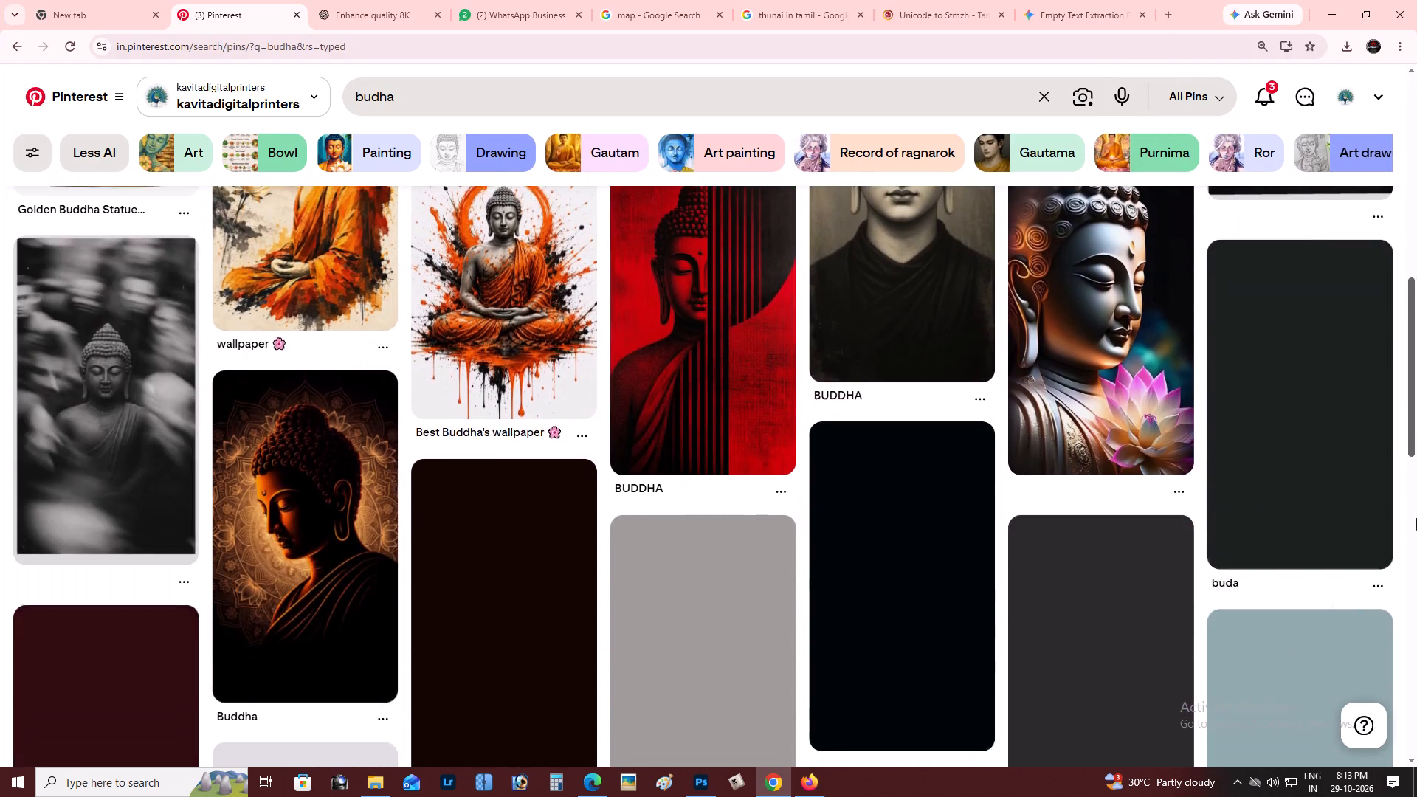
drag(1416, 518, 1416, 585)
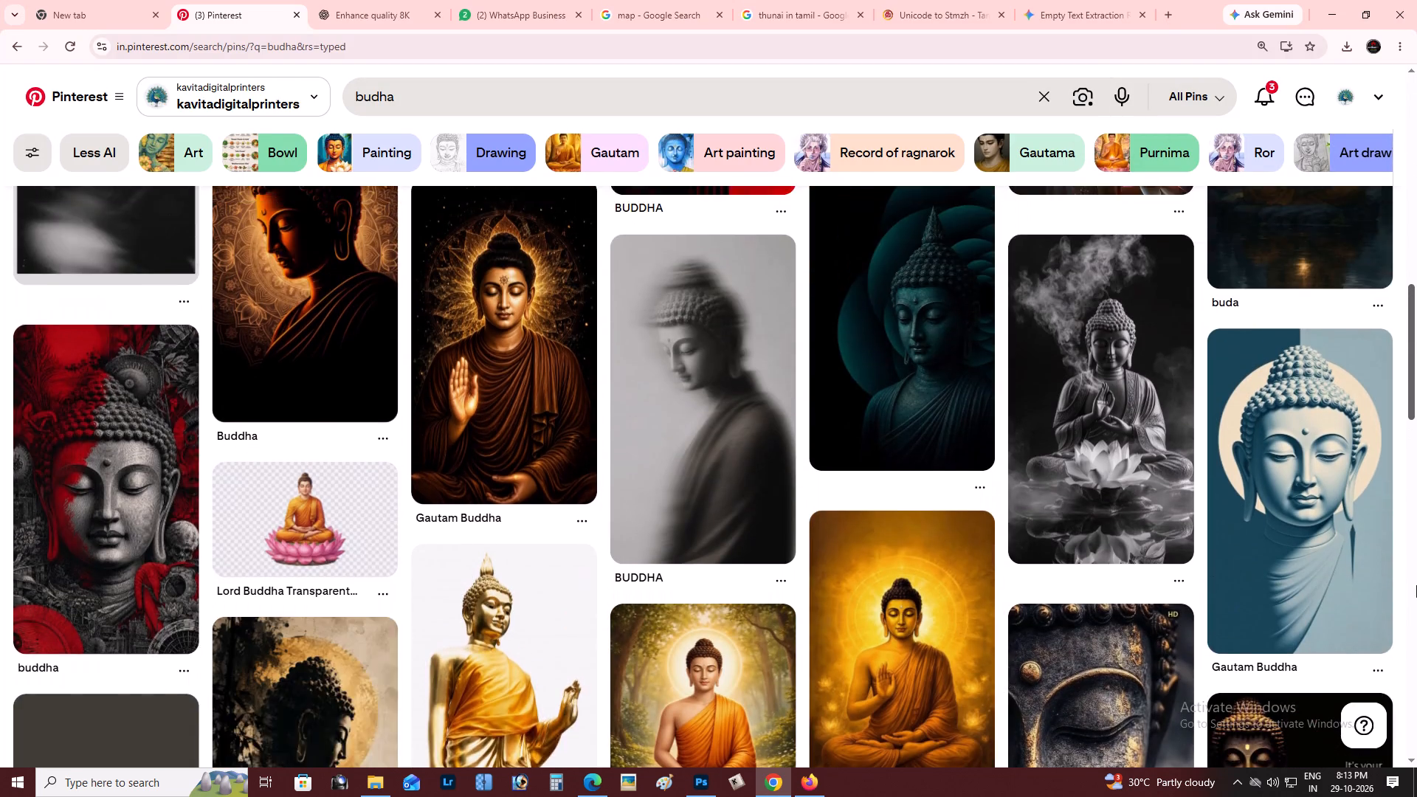
drag(1416, 585, 1416, 642)
drag(1416, 370, 1416, 413)
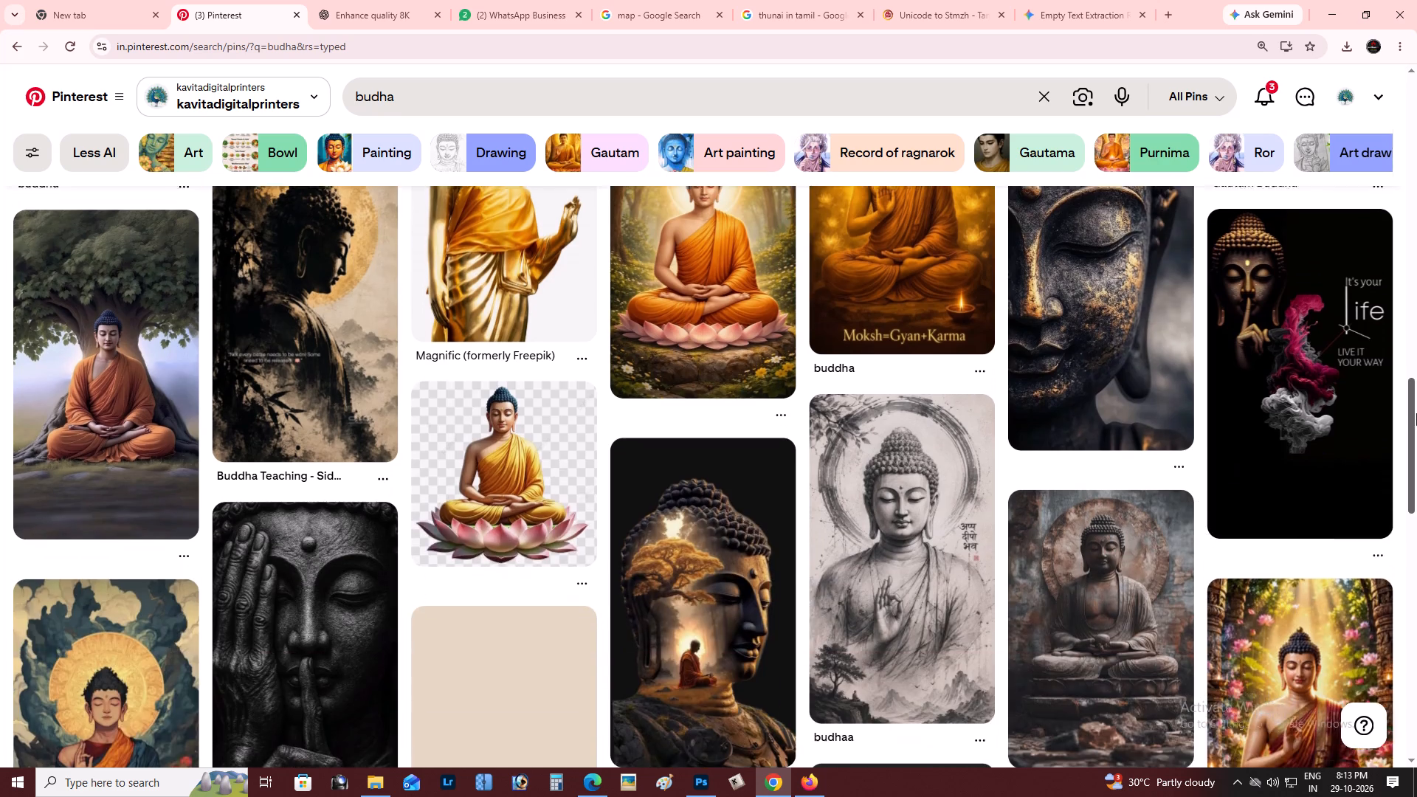
drag(1416, 413, 1415, 457)
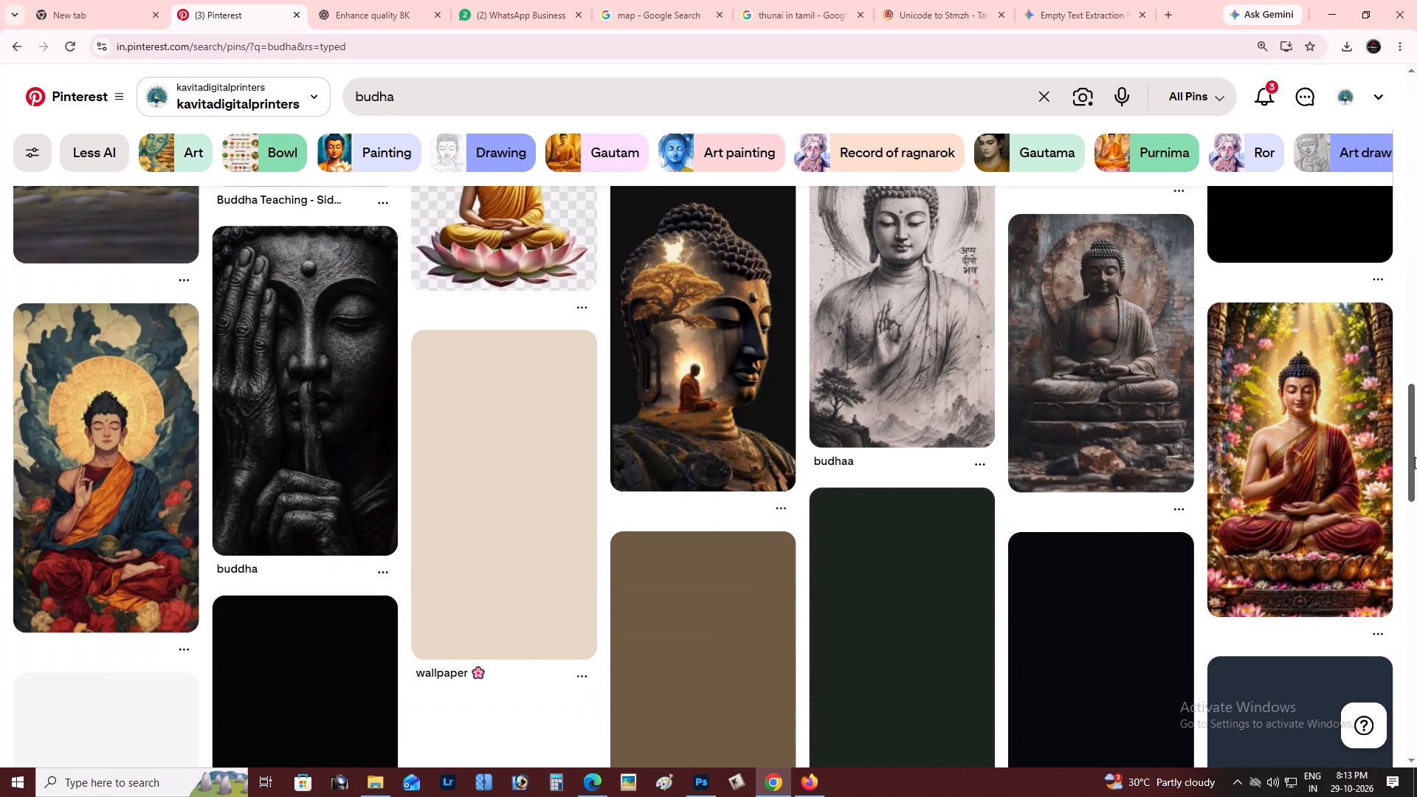
drag(1415, 457, 1415, 512)
click(733, 317)
key(alt+Tab)
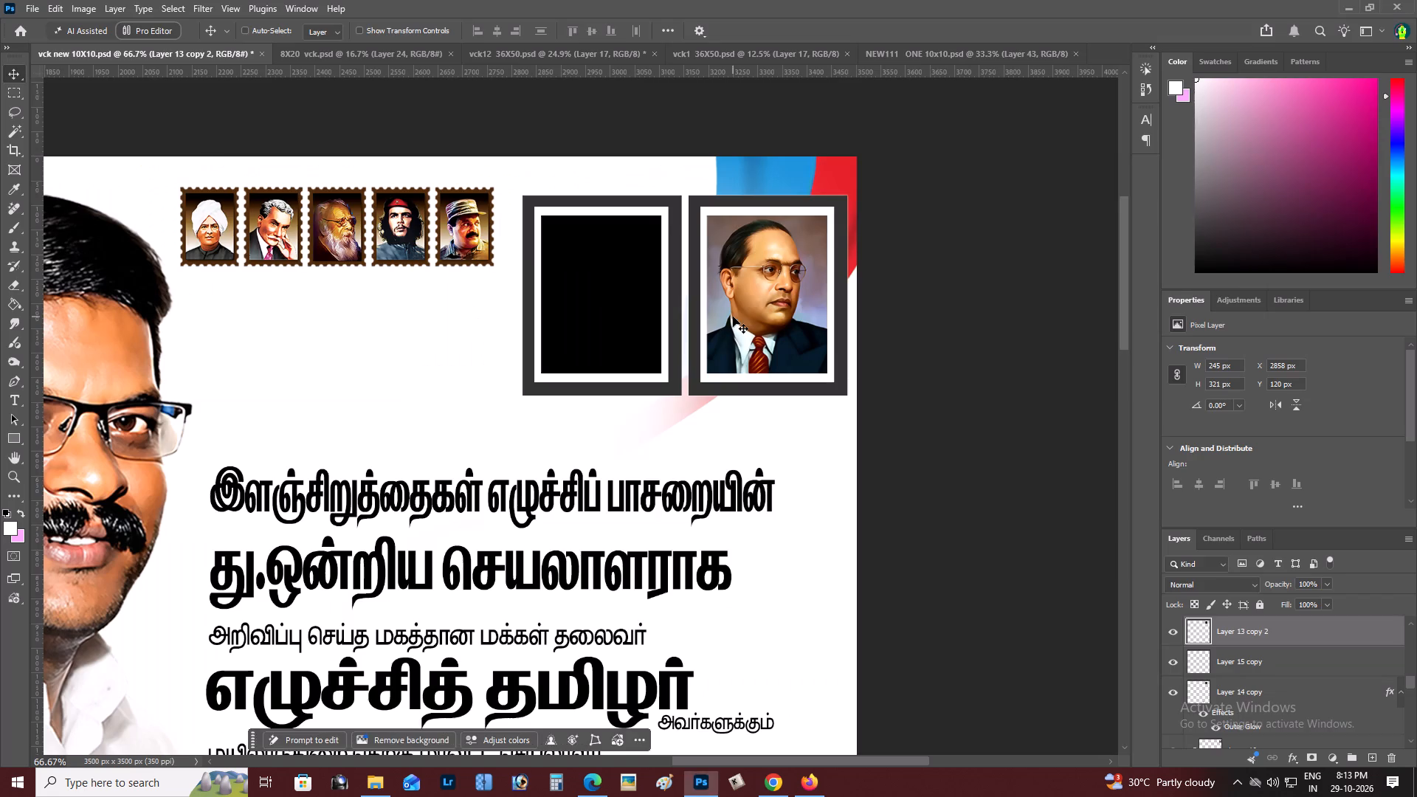
key(alt+Tab)
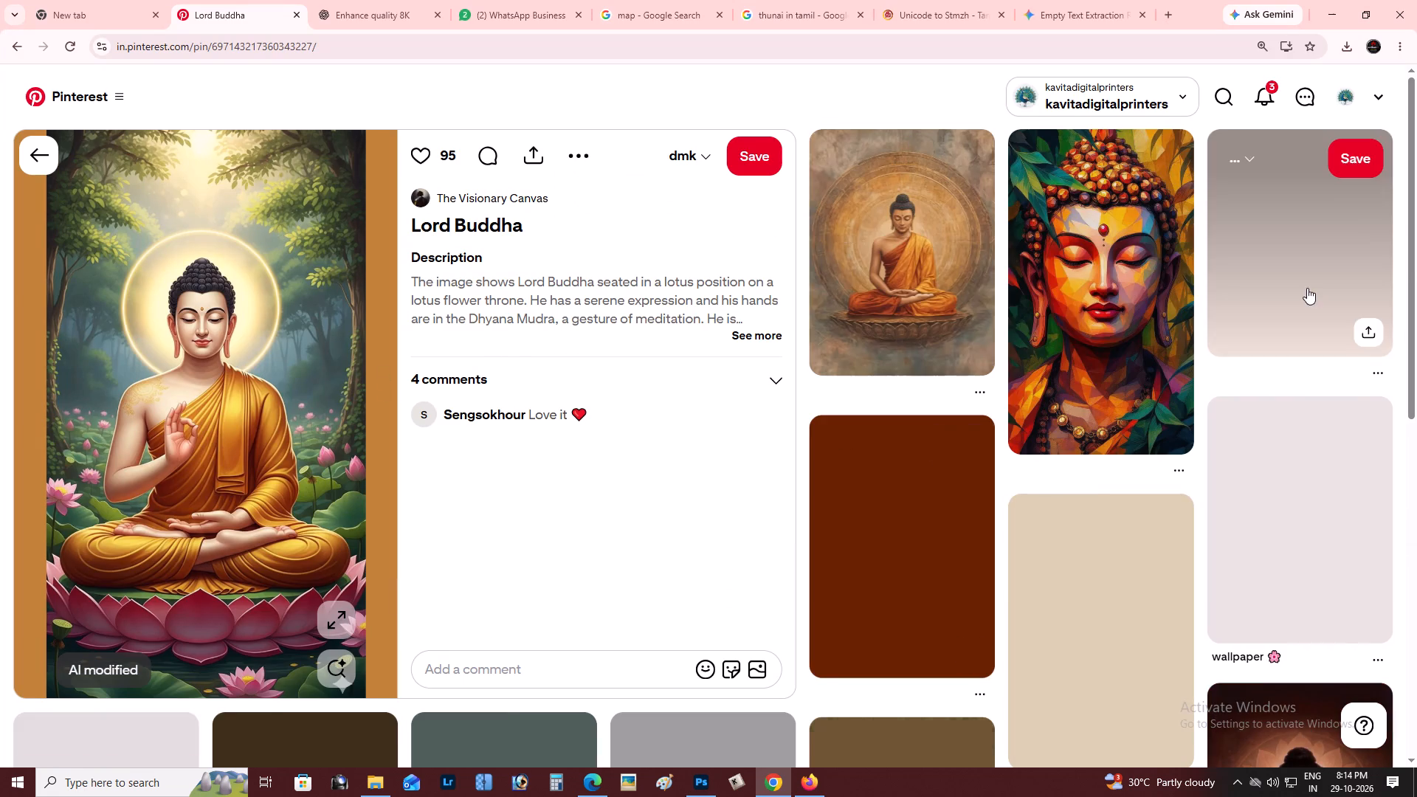
drag(1416, 241, 1412, 297)
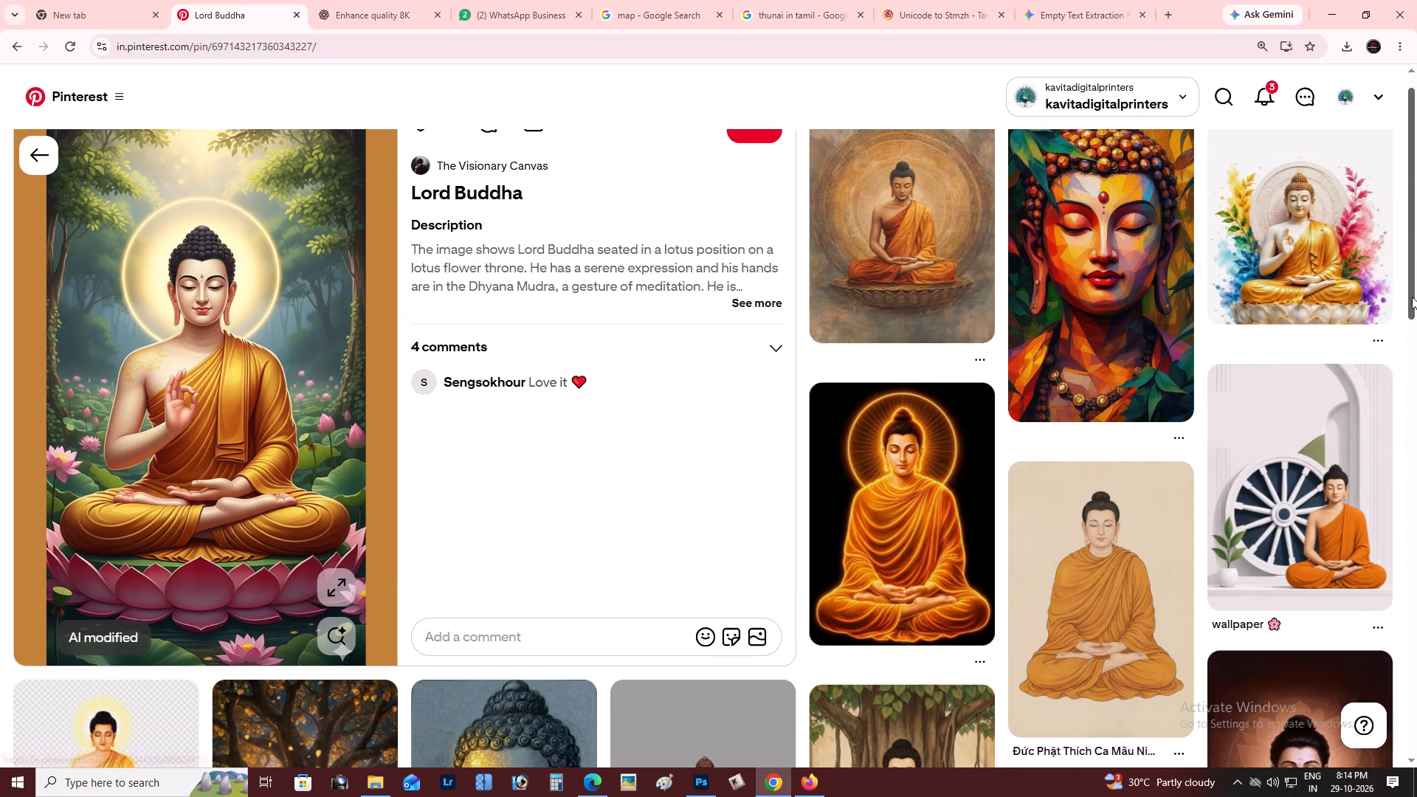
drag(1412, 297, 1416, 437)
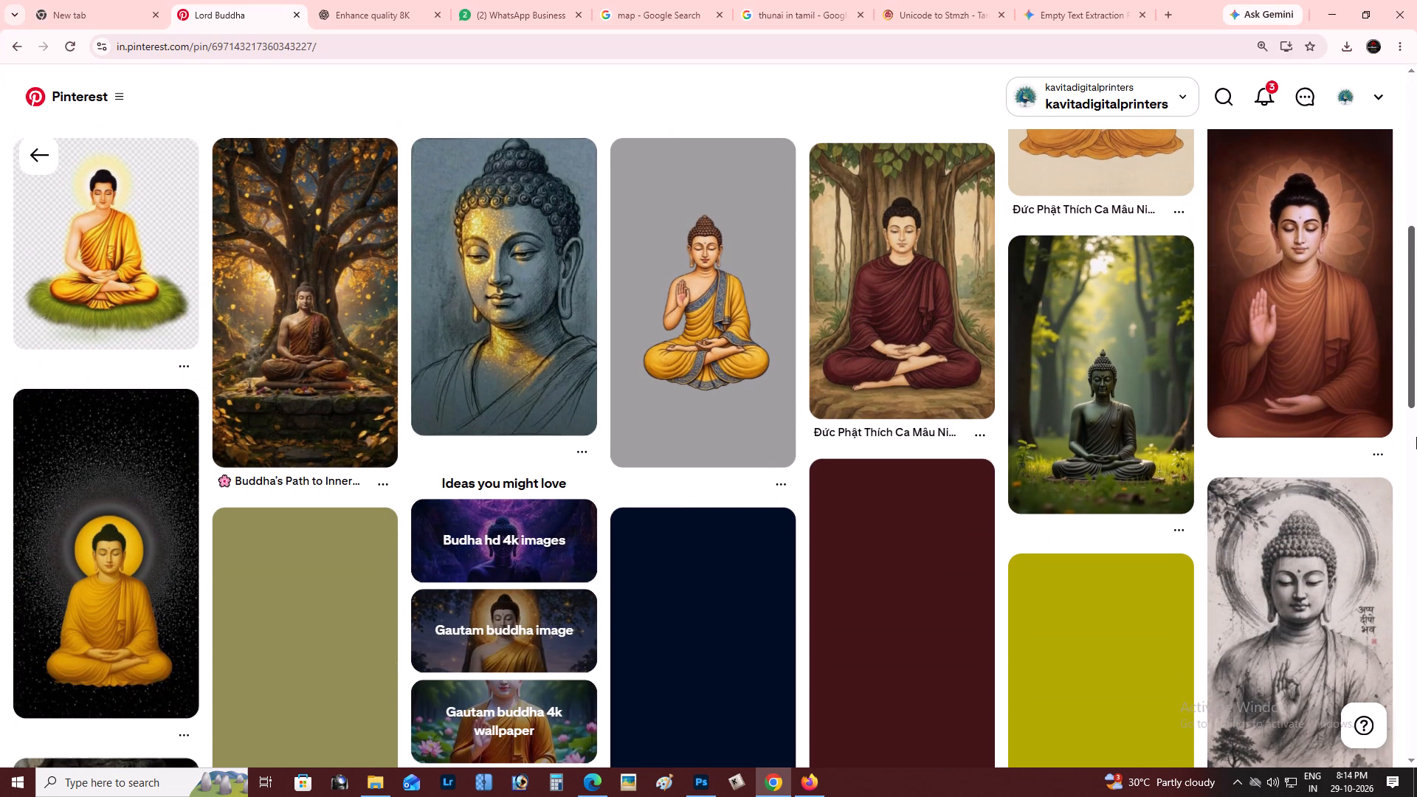
drag(1416, 437, 1416, 223)
right_click(311, 313)
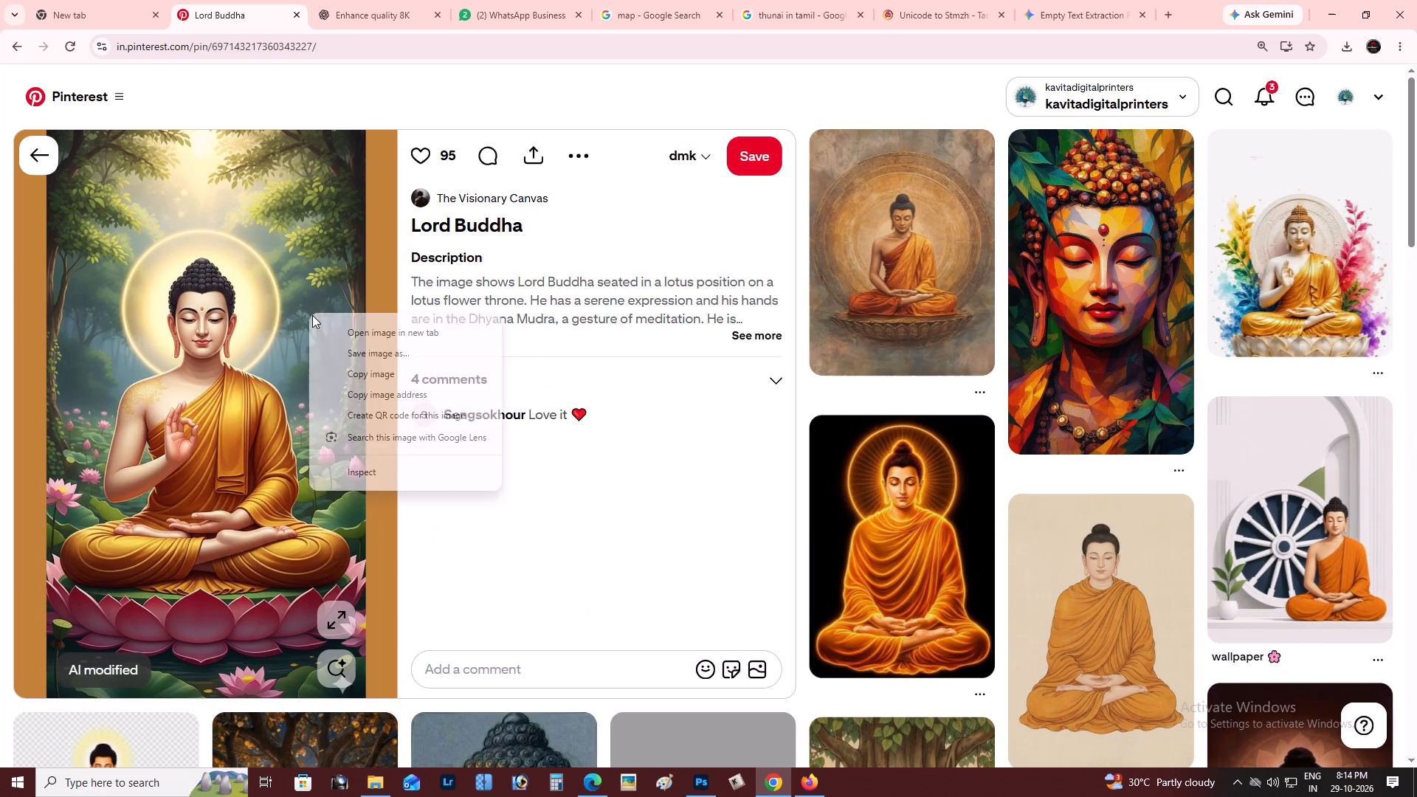
click(384, 370)
In Photoshop, paste the Buddha image above the duplicated frame's black opening and clip it to that opening.
key(alt+Tab)
right_click(610, 298)
click(635, 308)
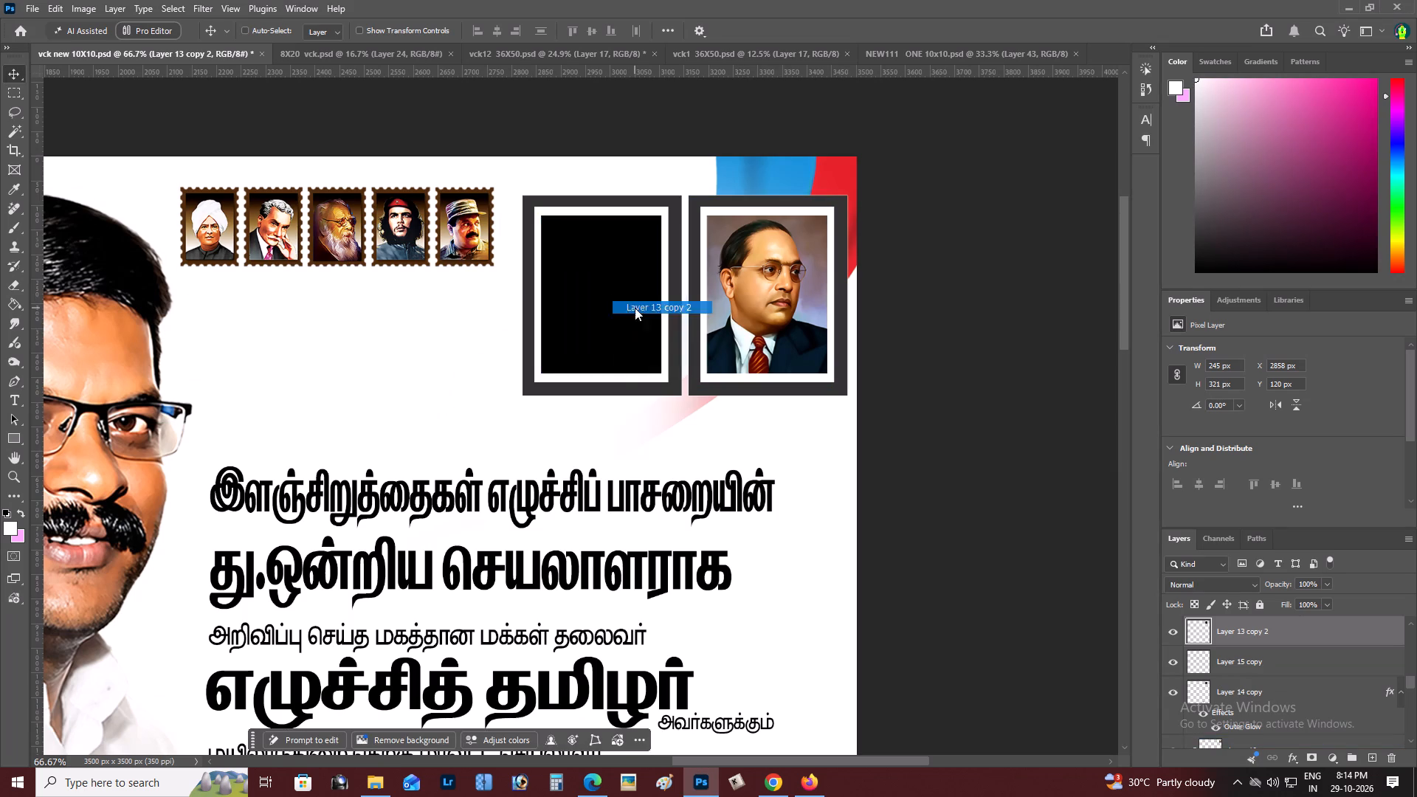
key(ctrl+v)
drag(630, 356, 692, 300)
key(ctrl+alt+g)
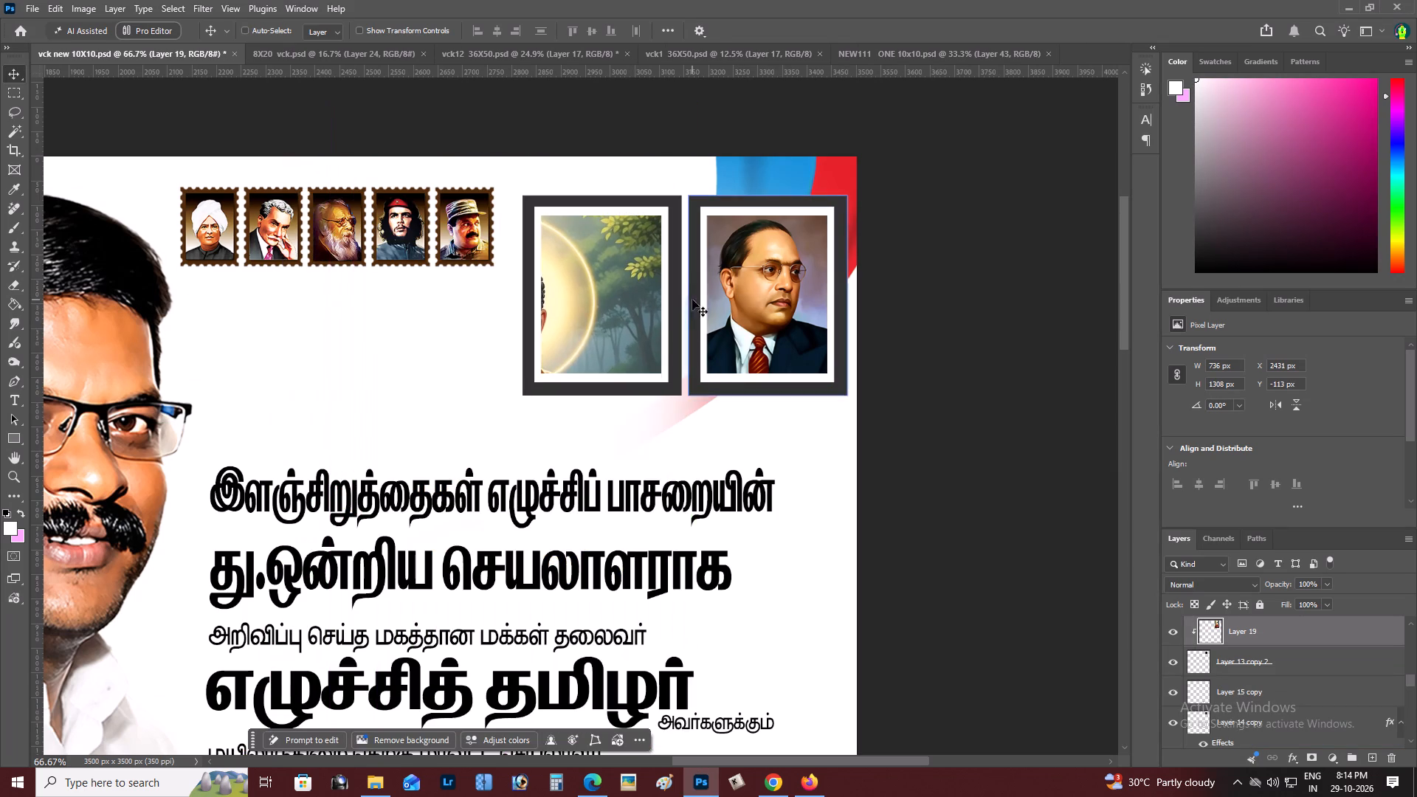
Scale the Buddha picture to about 588 × 1045 px and position it so the face and shoulders fill the frame.
drag(585, 333, 685, 305)
key(ctrl+t)
scroll(658, 362, down, 1)
scroll(658, 362, up, 9)
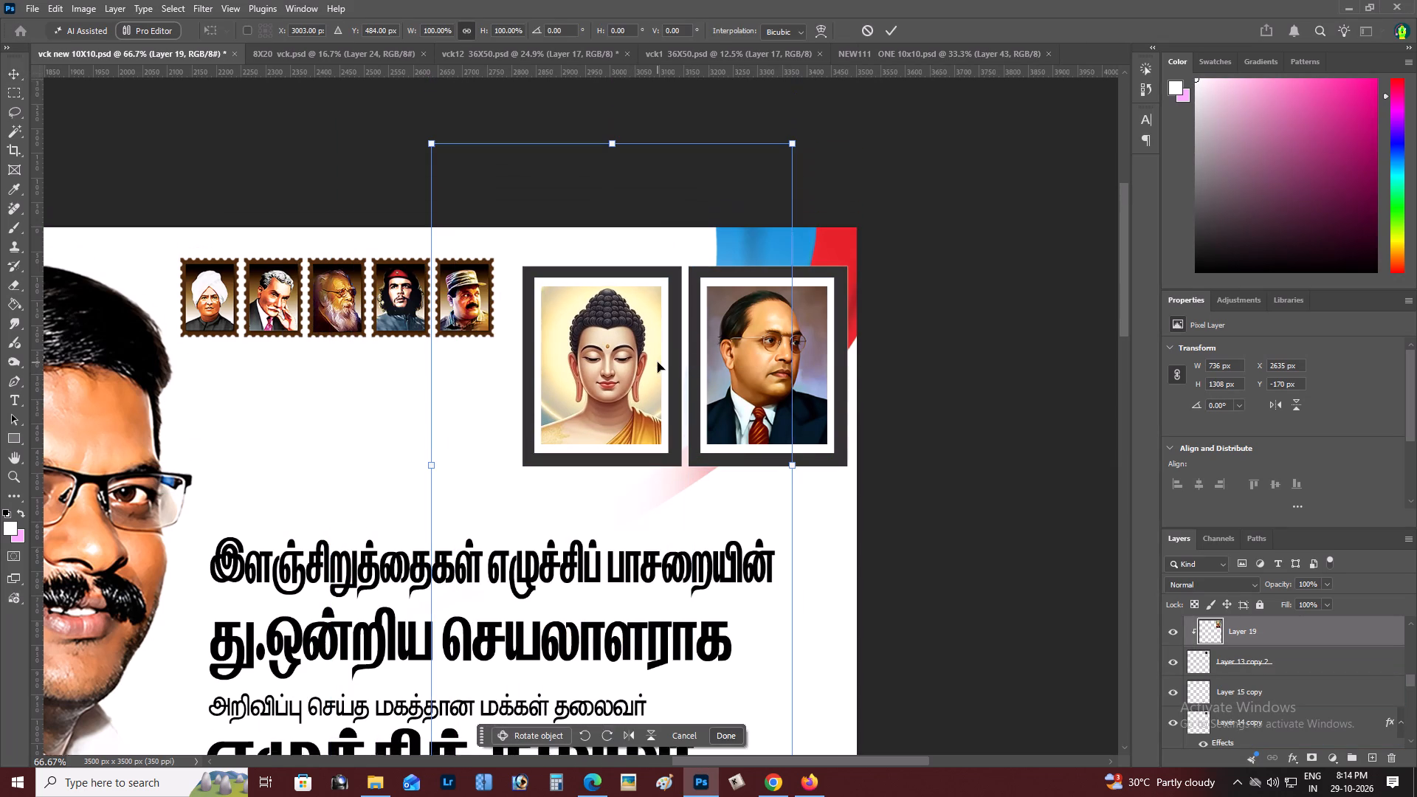
scroll(658, 362, up, 2)
alt+drag(790, 190, 734, 243)
drag(693, 370, 684, 324)
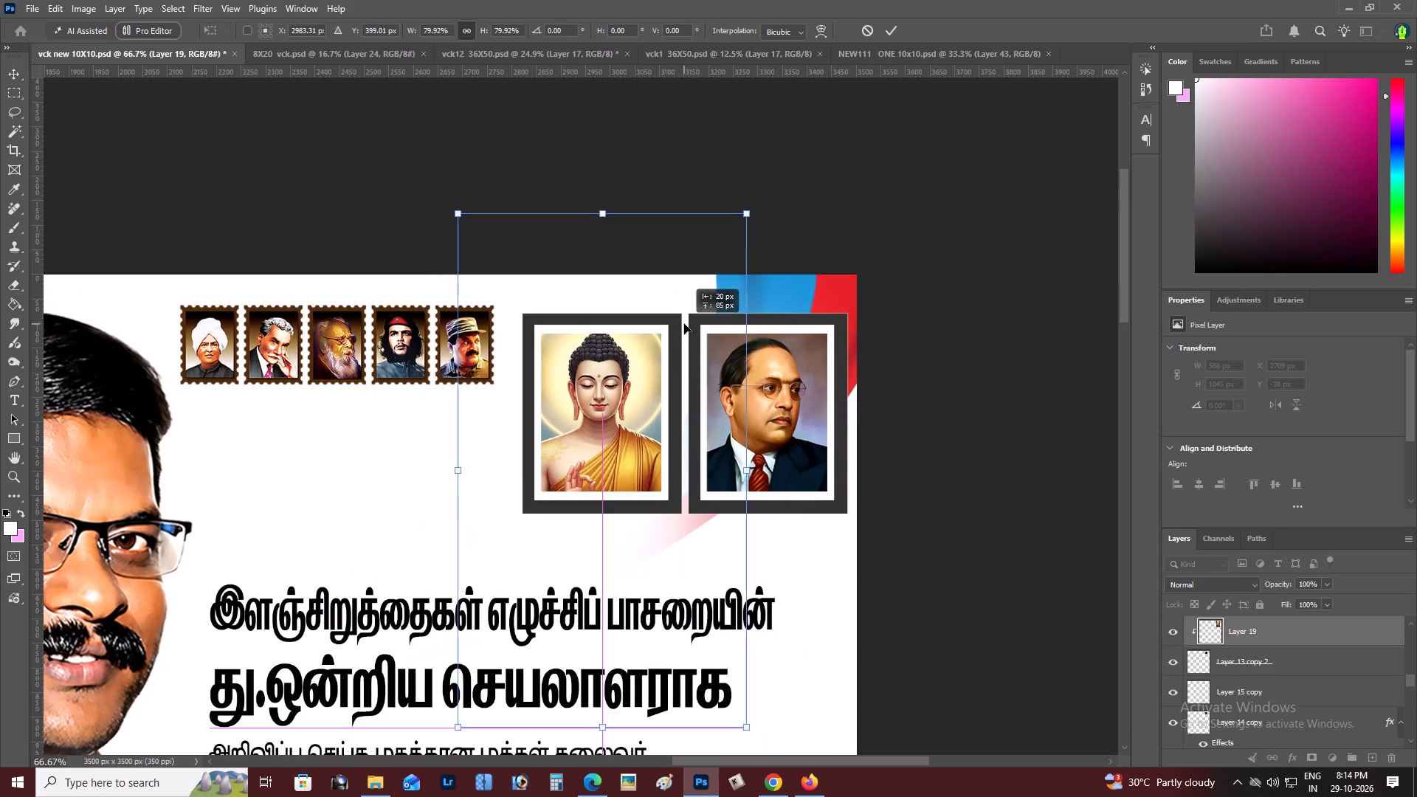
drag(684, 324, 684, 339)
key(ctrl+Return)
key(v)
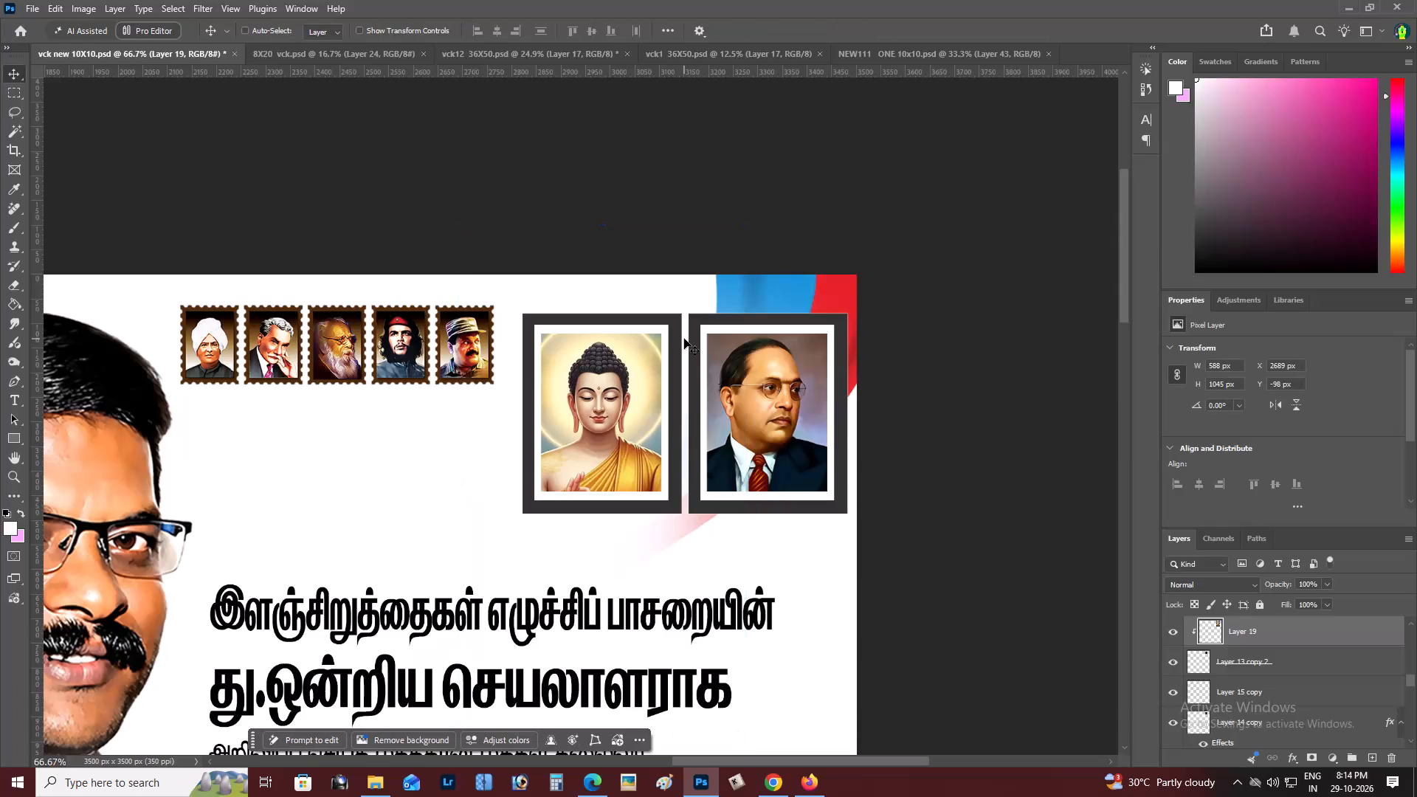
key(shift+Up)
key(shift+Up)
key(shift+Down)
Cut the last two portraits out of the five-stamp row and paste them as a separate layer.
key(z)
alt+click(668, 351)
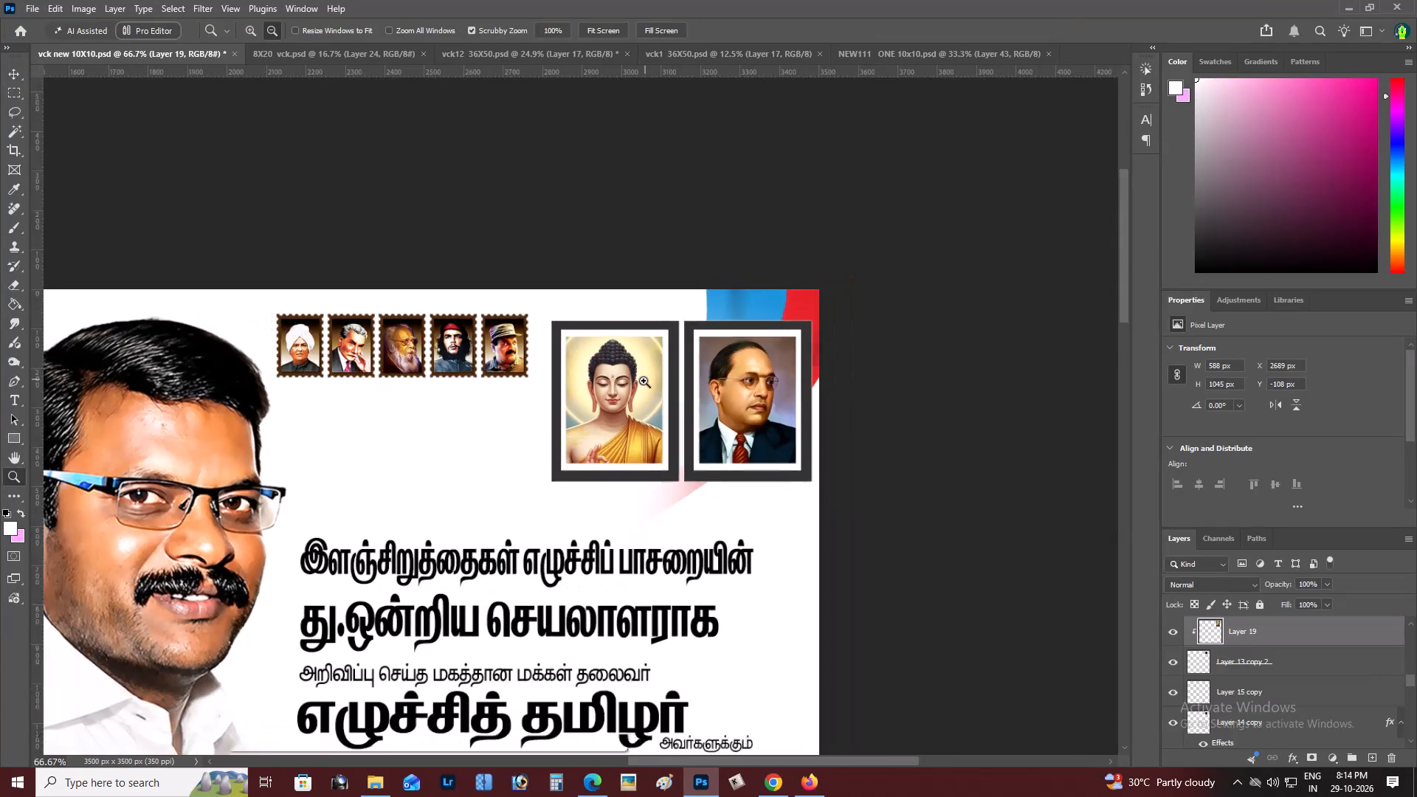
right_click(644, 381)
click(655, 387)
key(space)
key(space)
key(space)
drag(655, 388, 598, 440)
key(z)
click(620, 148)
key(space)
drag(621, 149, 624, 172)
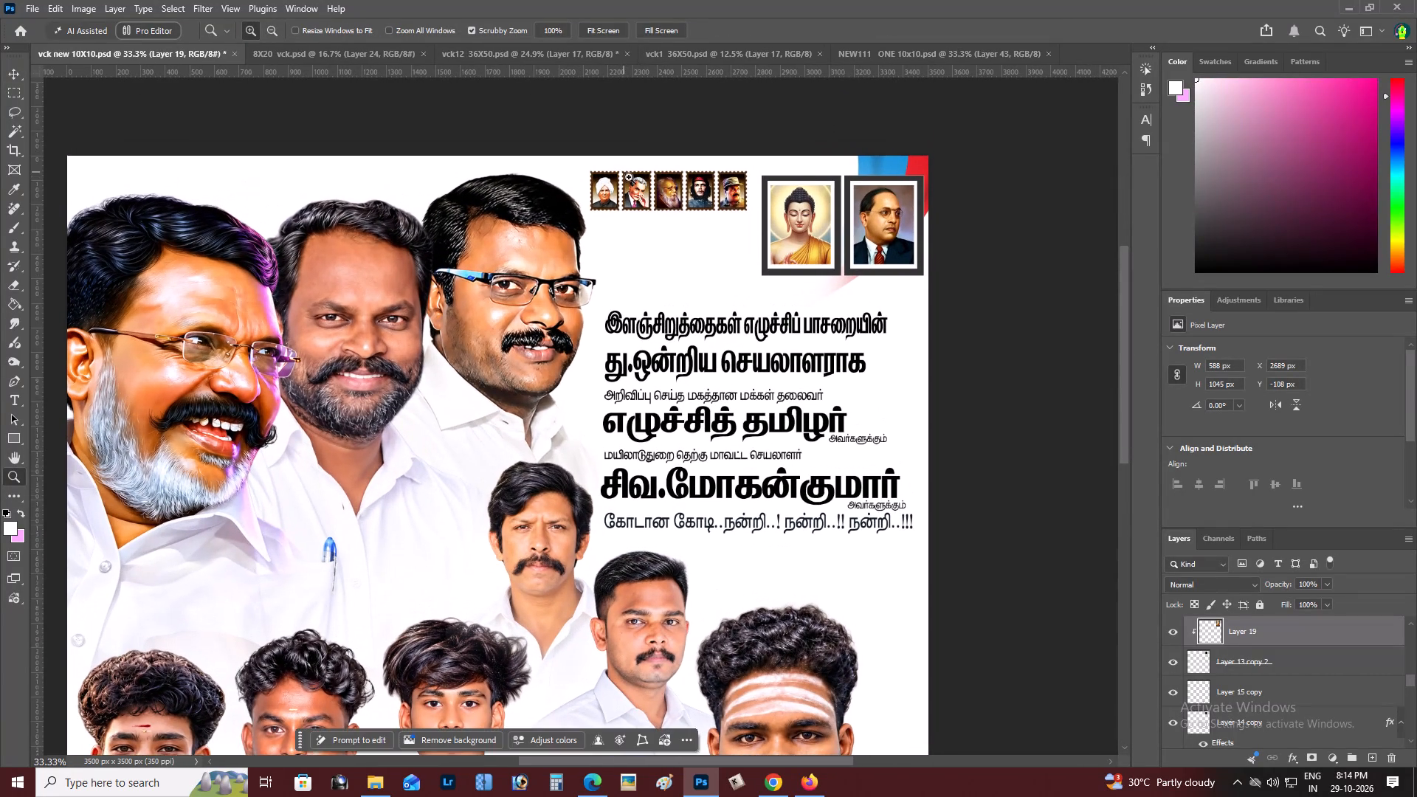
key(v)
right_click(677, 189)
click(694, 193)
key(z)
click(689, 181)
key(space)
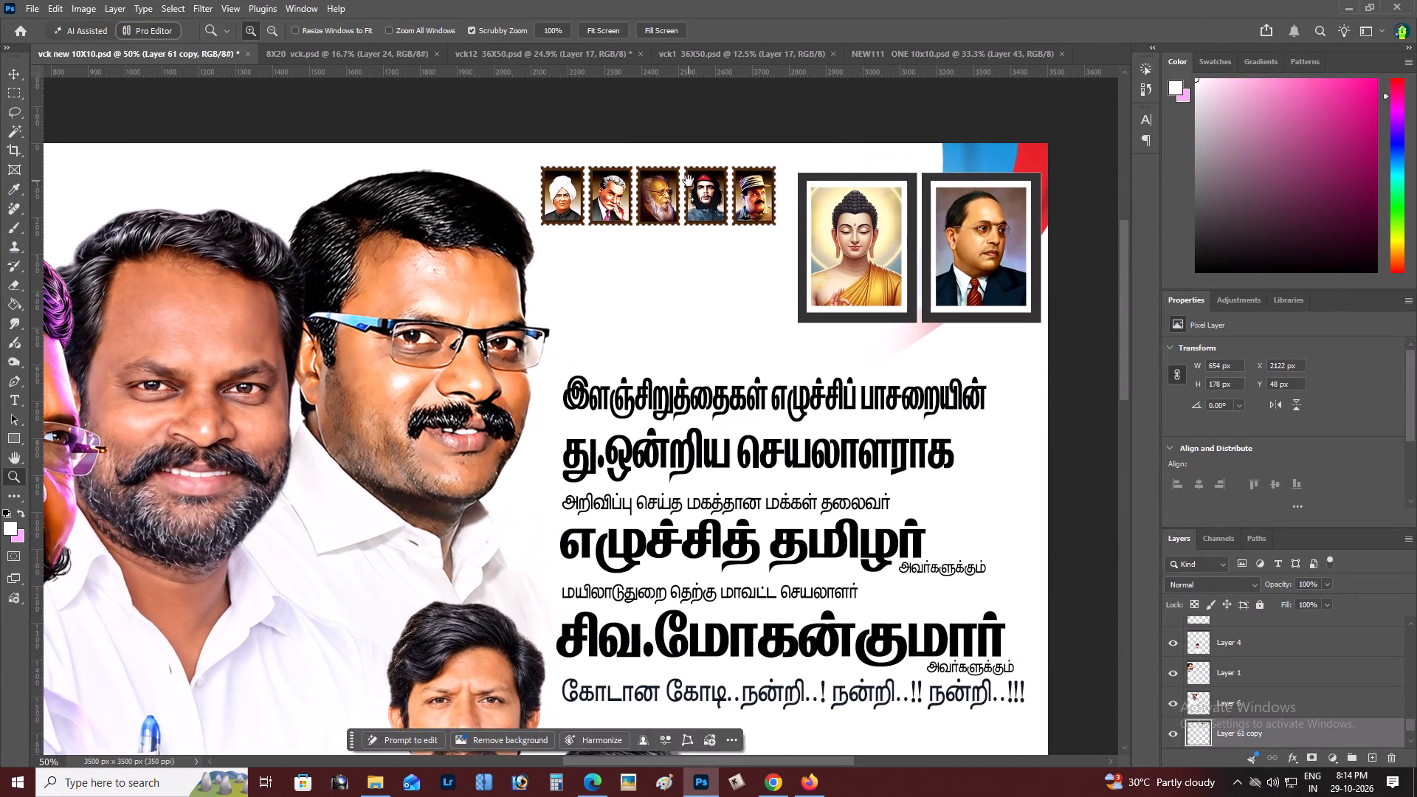
drag(689, 181, 687, 196)
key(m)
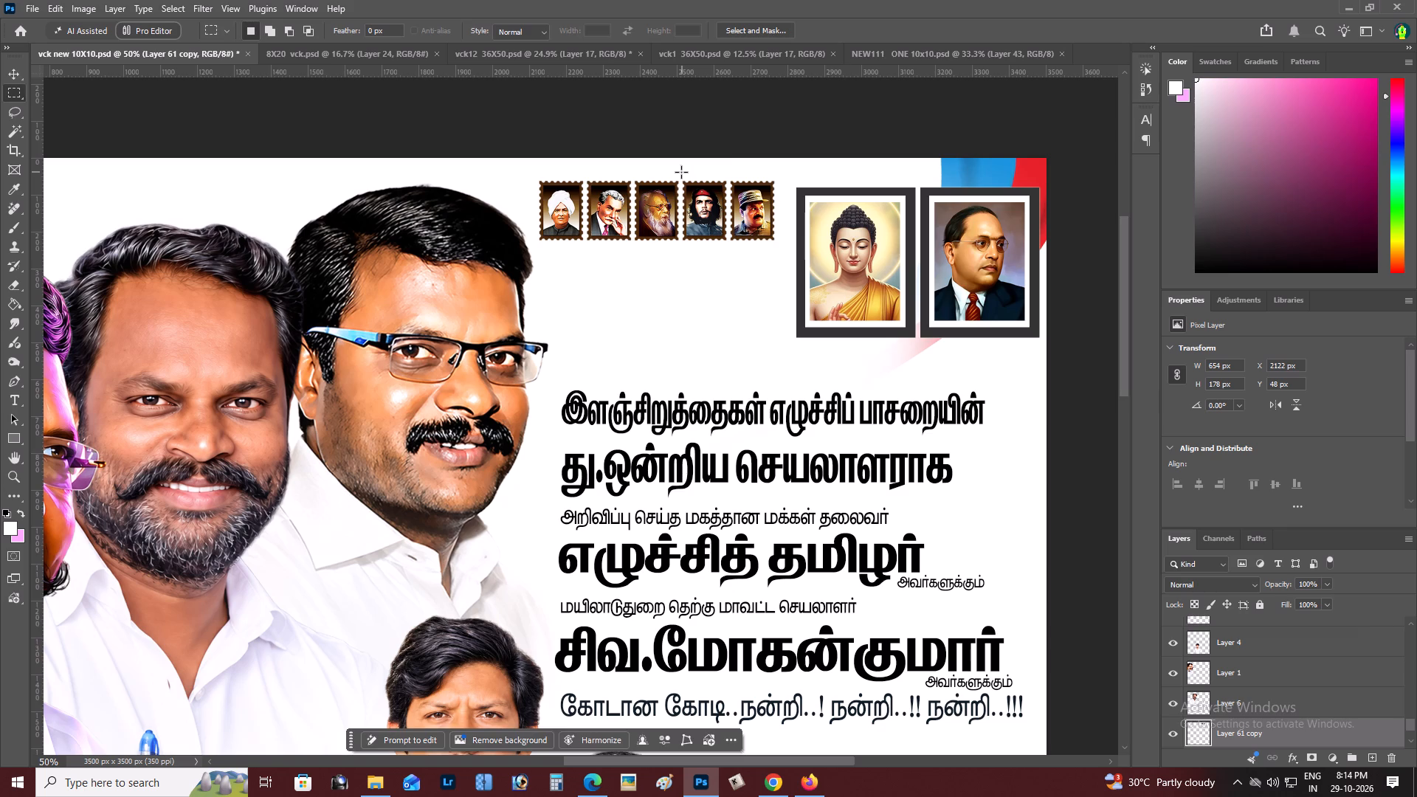
drag(680, 170, 781, 259)
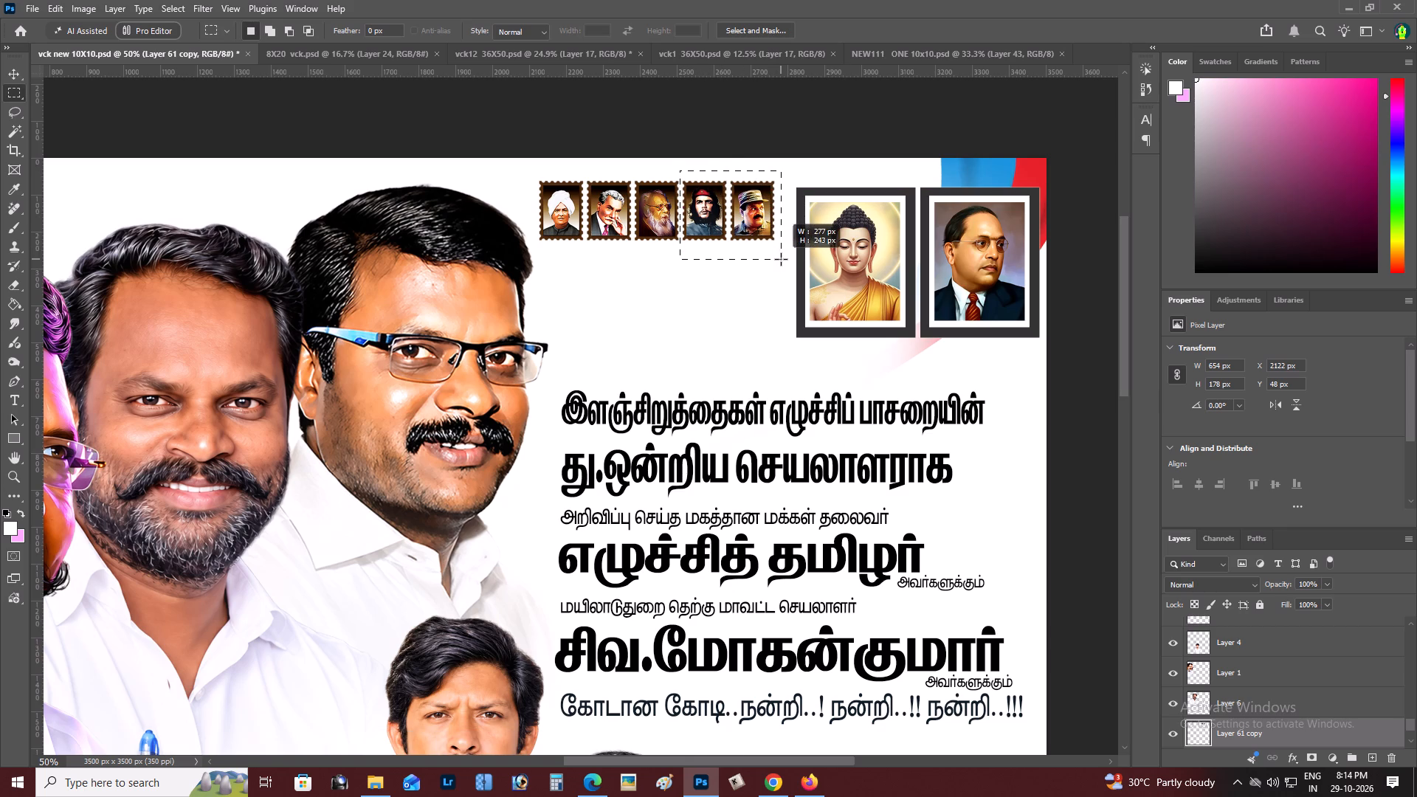
key(ctrl+x)
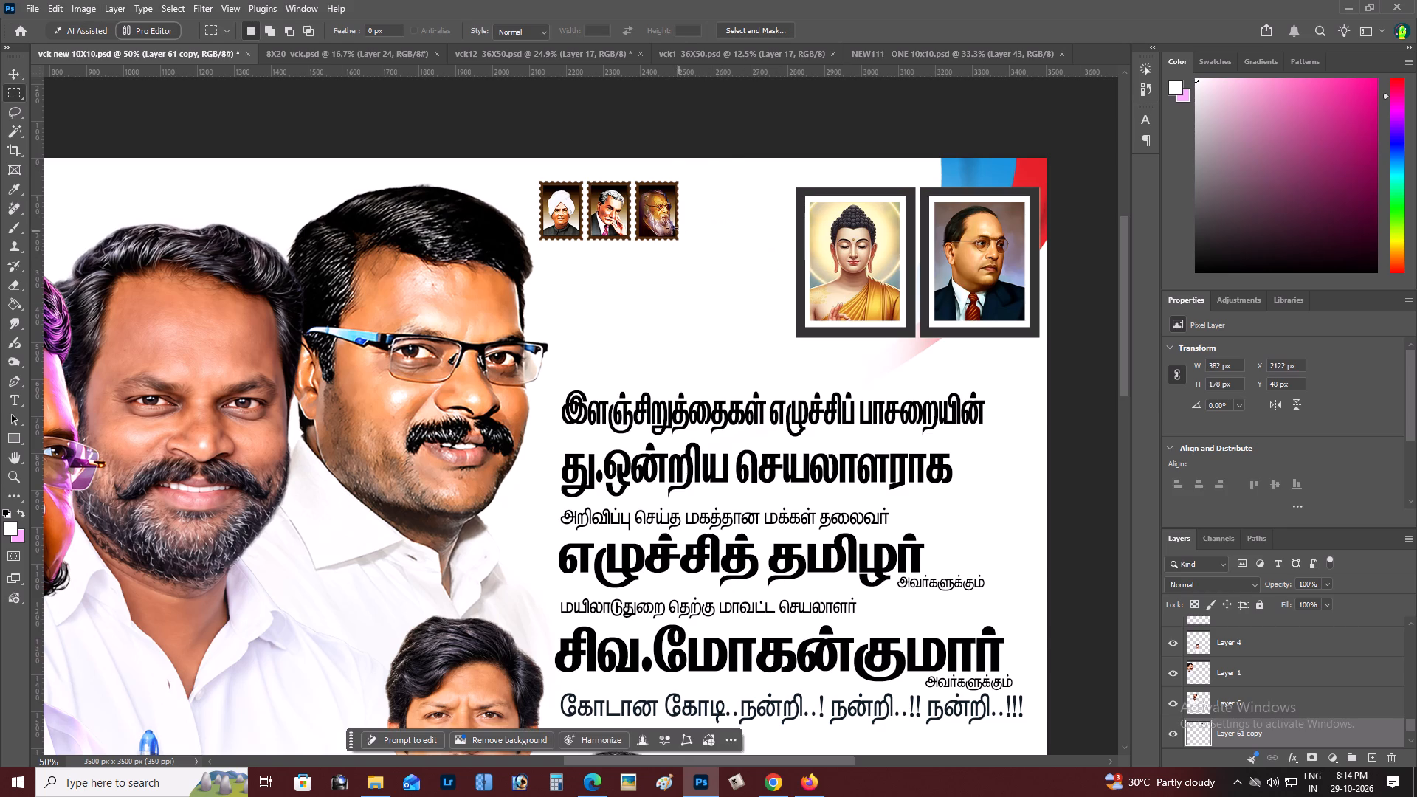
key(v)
key(ctrl+v)
Enlarge the separated two-stamp pair to about 350 × 219 px and place it beside the lower part of the Buddha frame.
drag(548, 415, 718, 300)
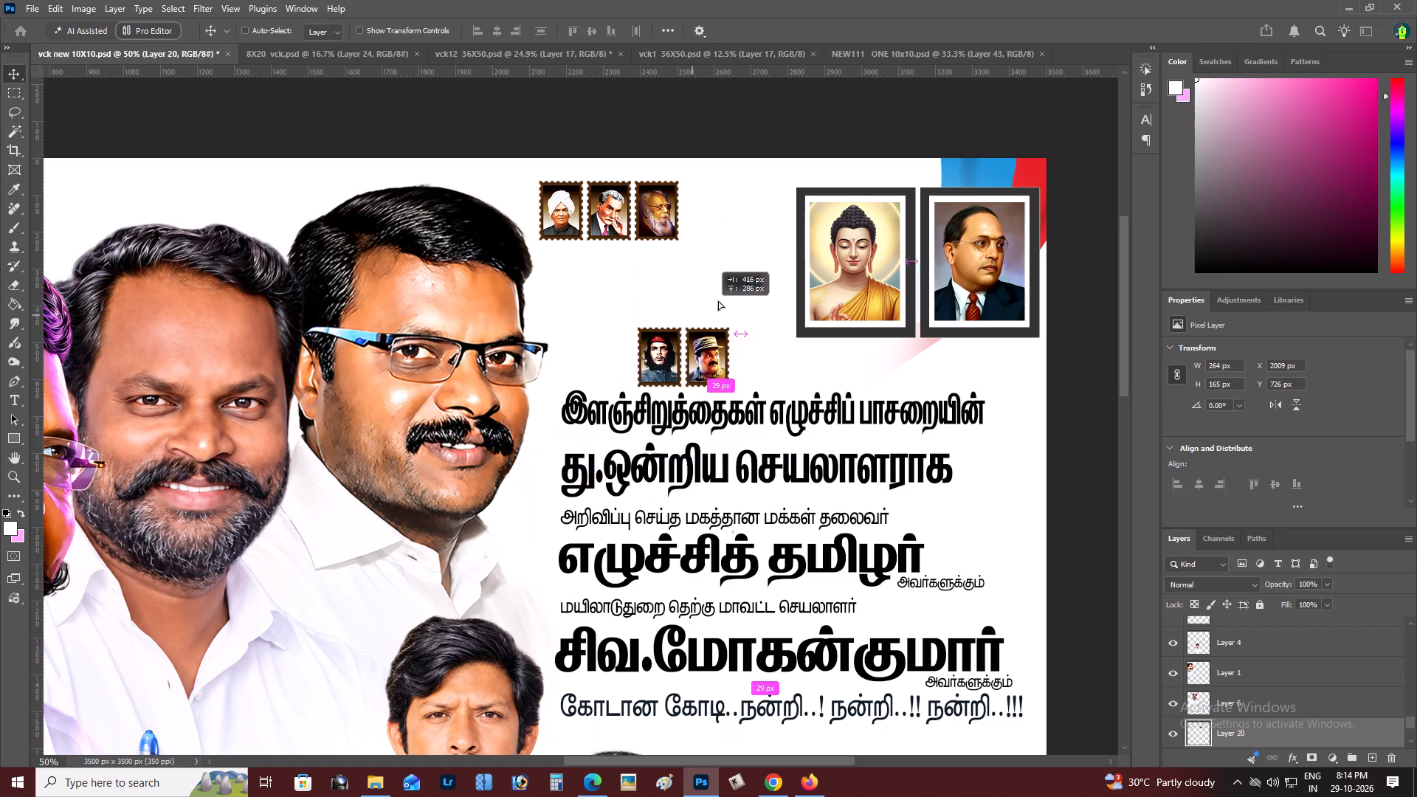
drag(718, 300, 744, 271)
key(ctrl+t)
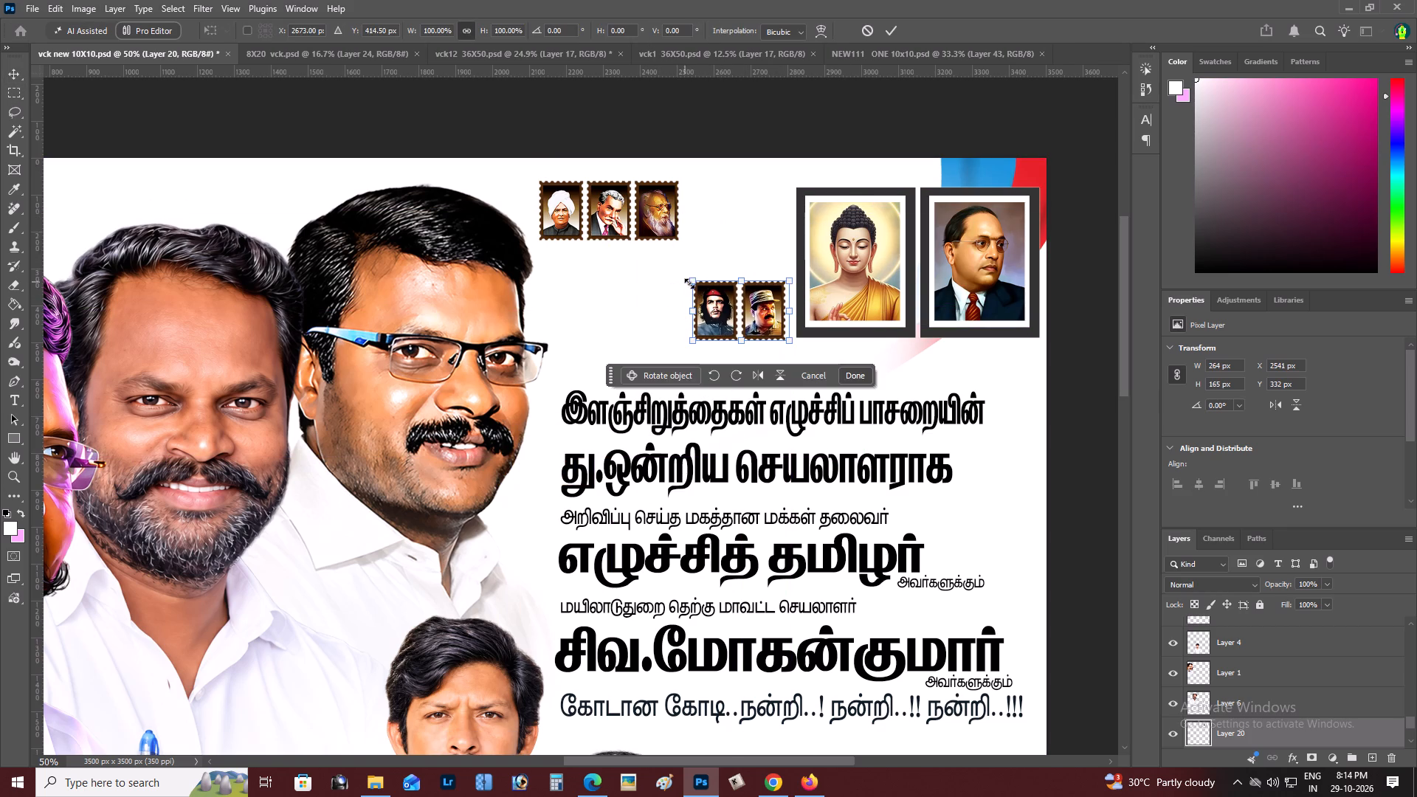
drag(692, 279, 655, 267)
key(ctrl+Return)
key(Right)
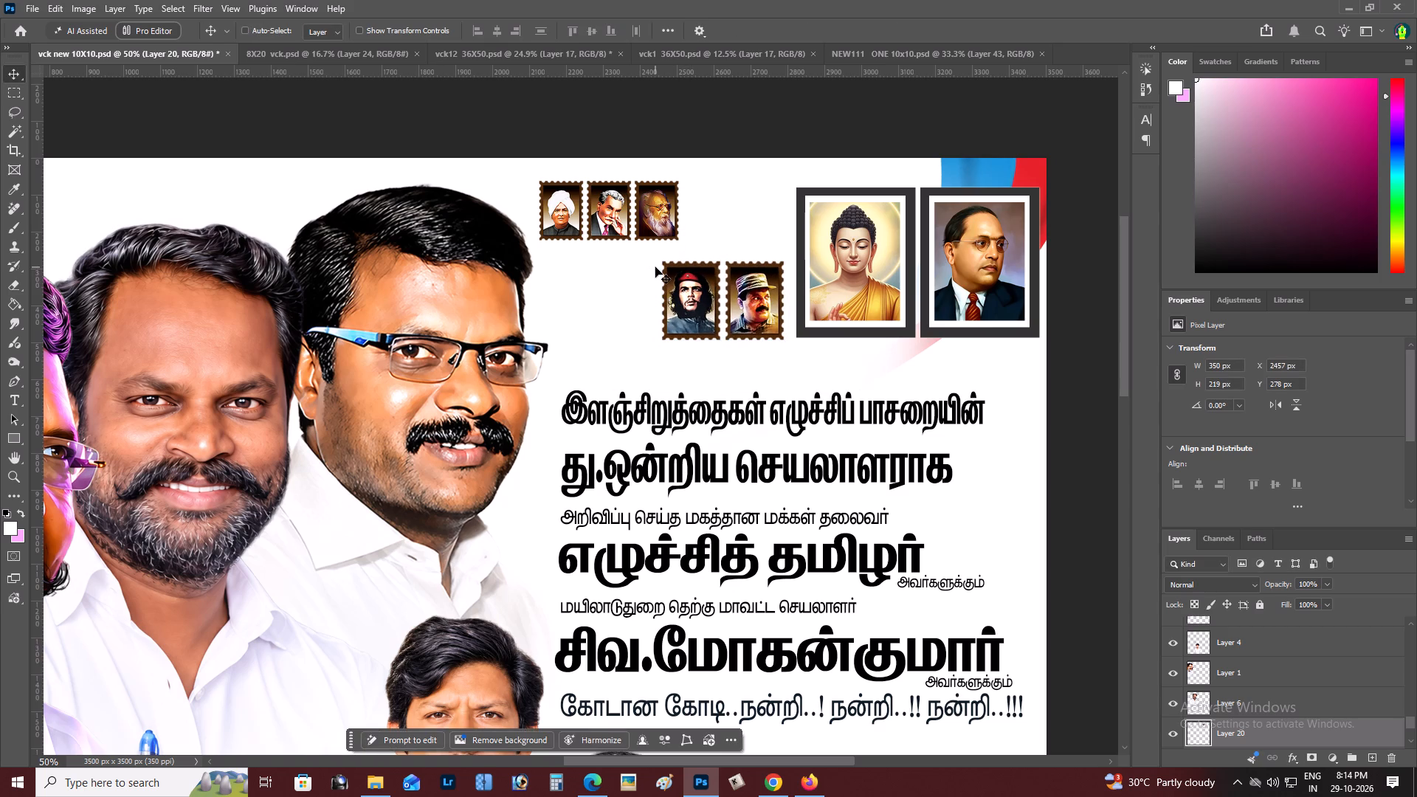
key(Right)
key(Right)
key(Right)
key(Down)
key(Down)
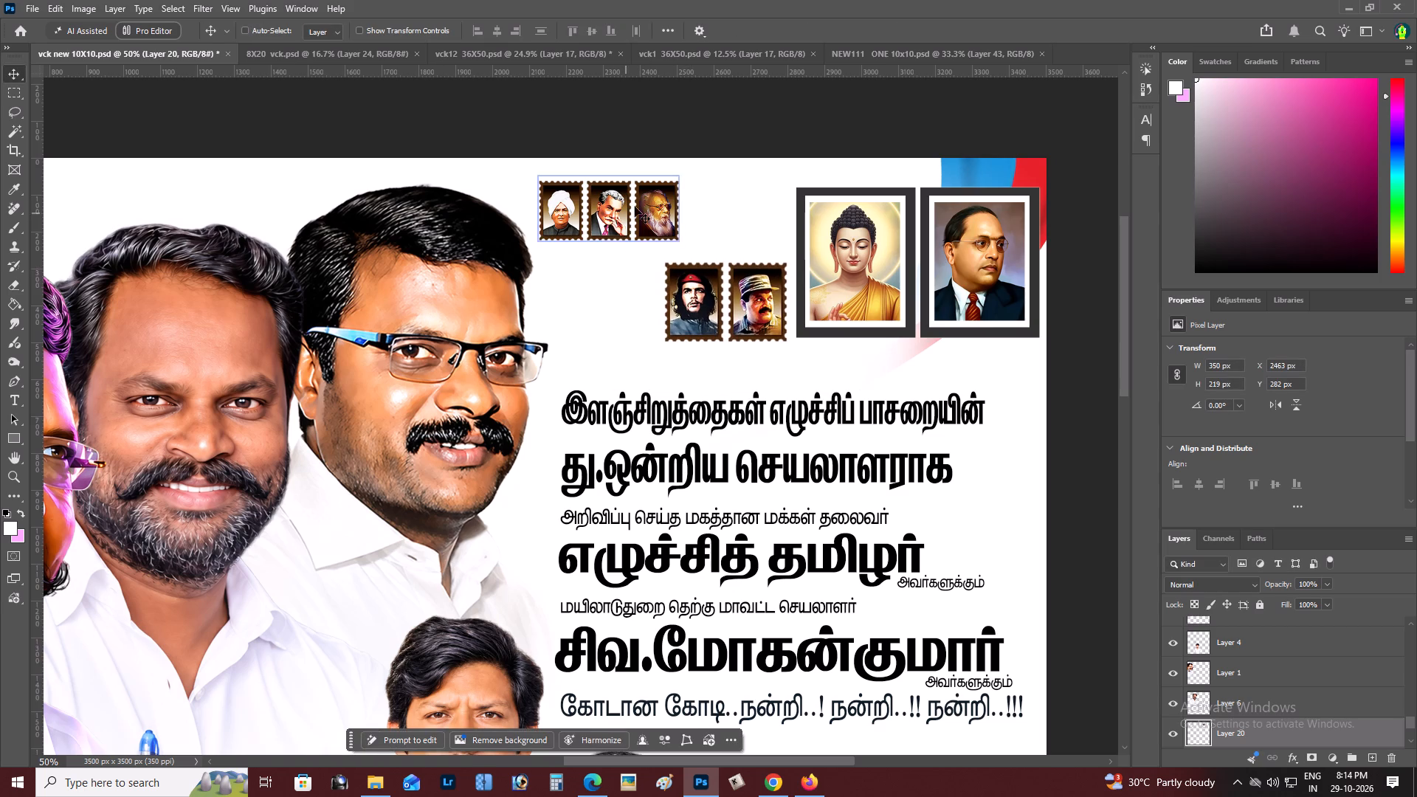
Move the remaining three-stamp row directly above the two-stamp pair, beside the Buddha frame.
right_click(635, 206)
click(643, 207)
right_click(647, 195)
click(659, 199)
drag(664, 201, 766, 215)
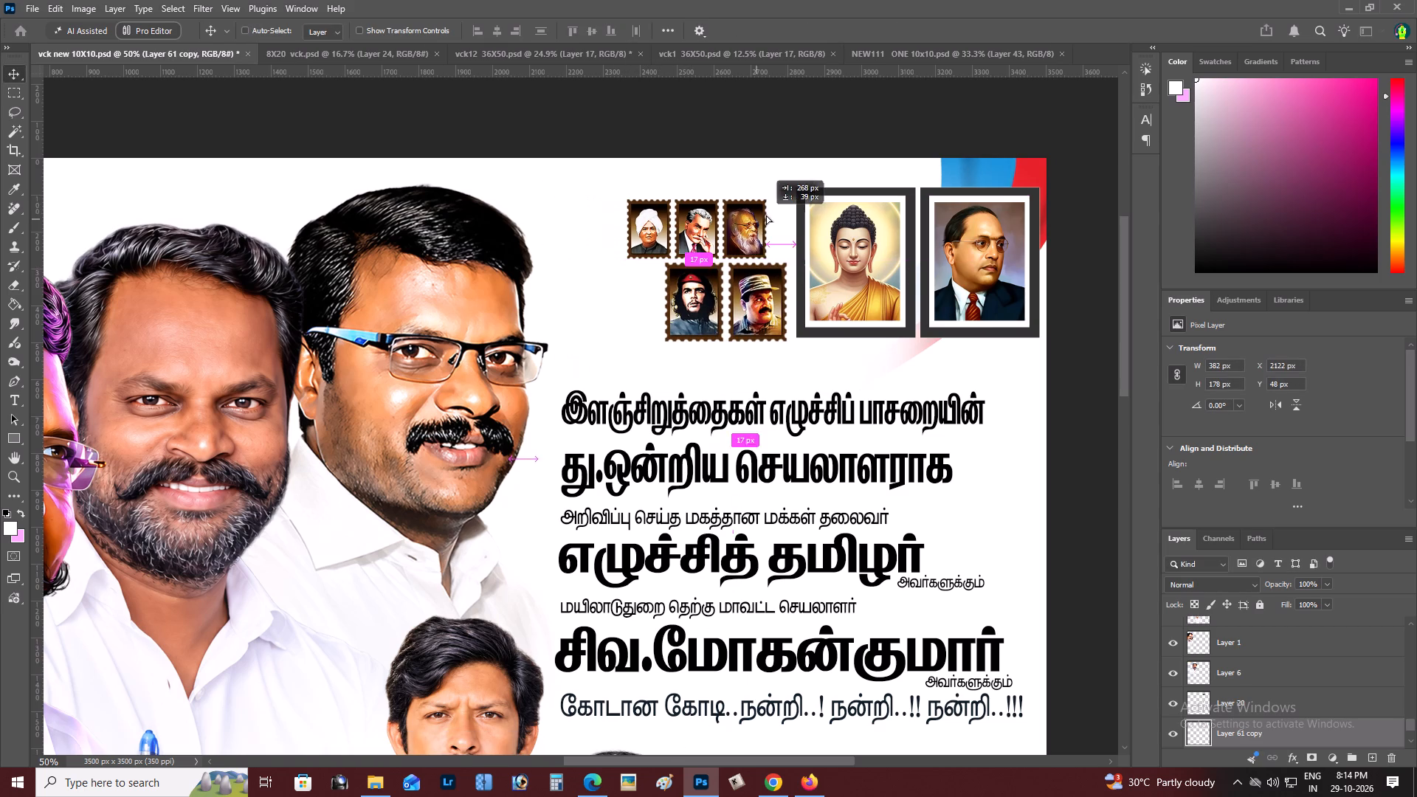
drag(766, 215, 766, 214)
Enlarge the three-stamp row to about 542 × 253 px and align it above the two-stamp pair, beside the Buddha frame.
key(ctrl+t)
alt+drag(640, 190, 618, 181)
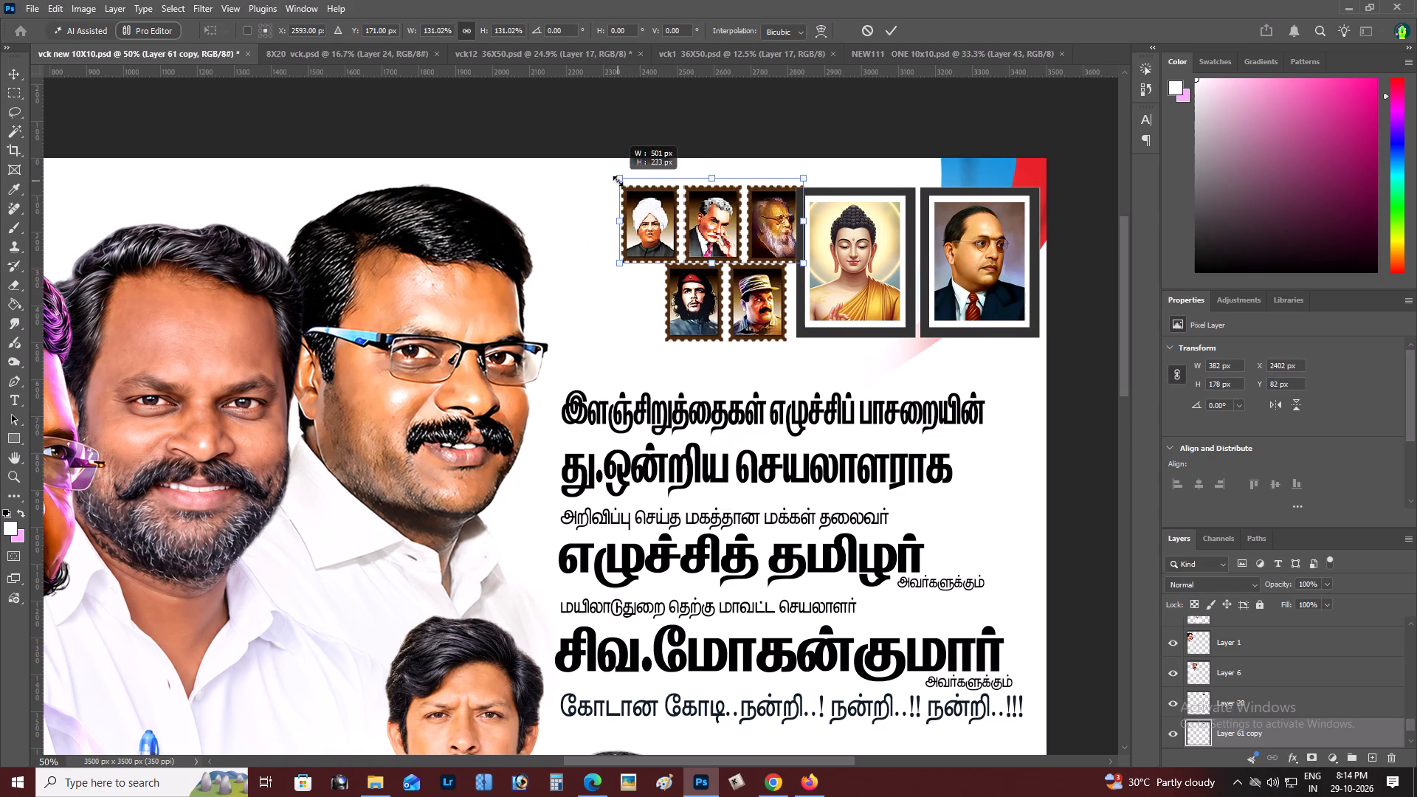
alt+drag(618, 181, 607, 177)
drag(681, 229, 649, 224)
alt+click(575, 172)
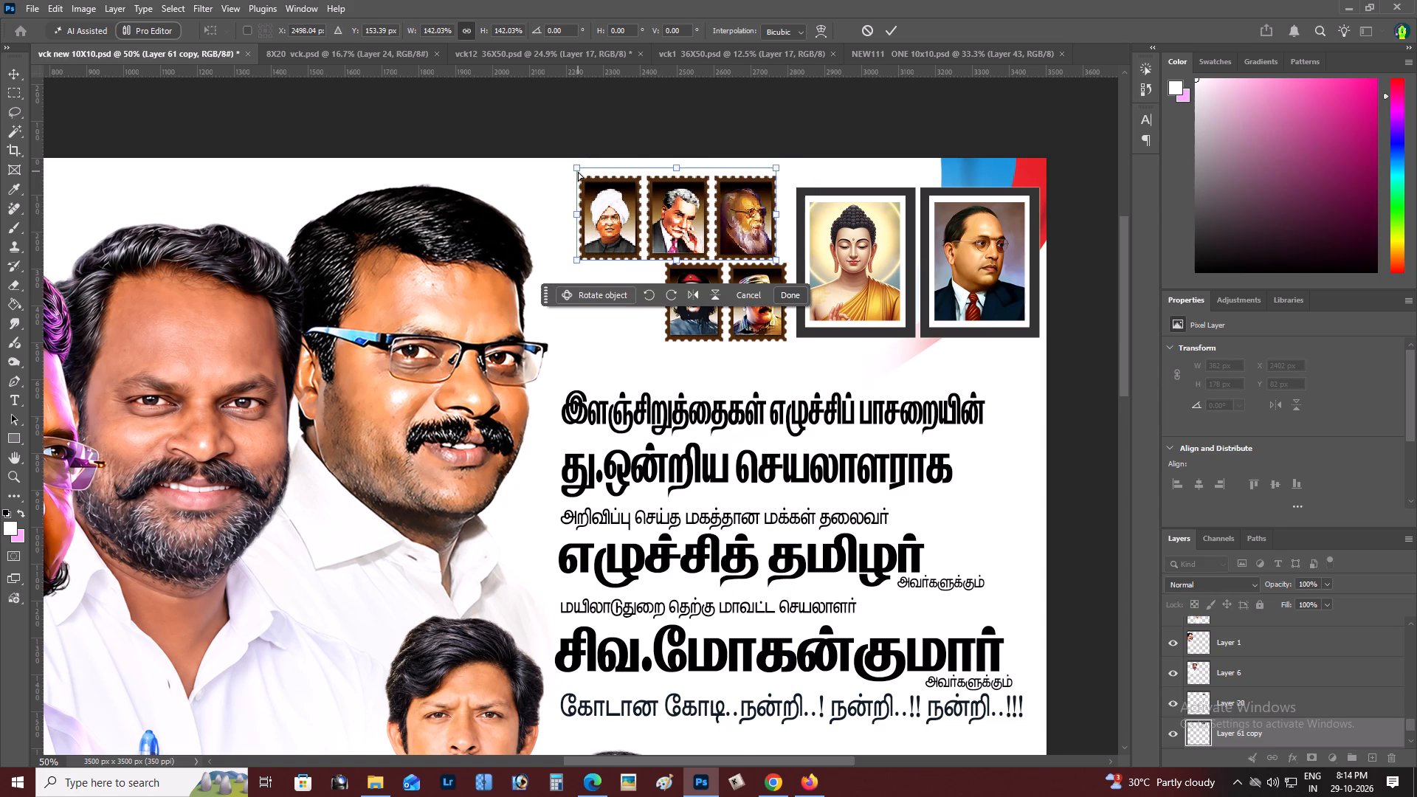
key(ctrl+Return)
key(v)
key(Right)
key(shift+Right)
key(shift+Right)
key(shift+Right)
key(Right)
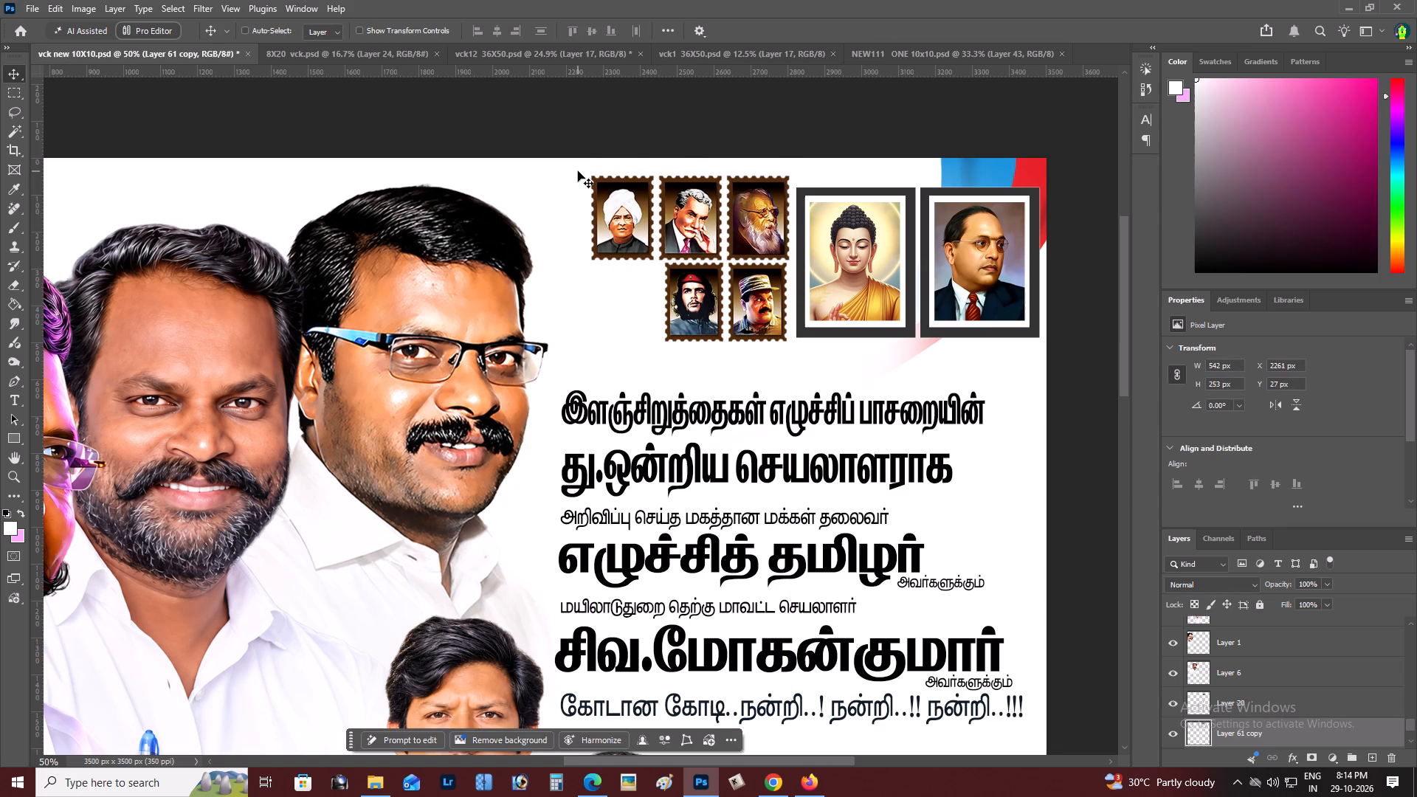
key(shift+Right)
key(shift+Left)
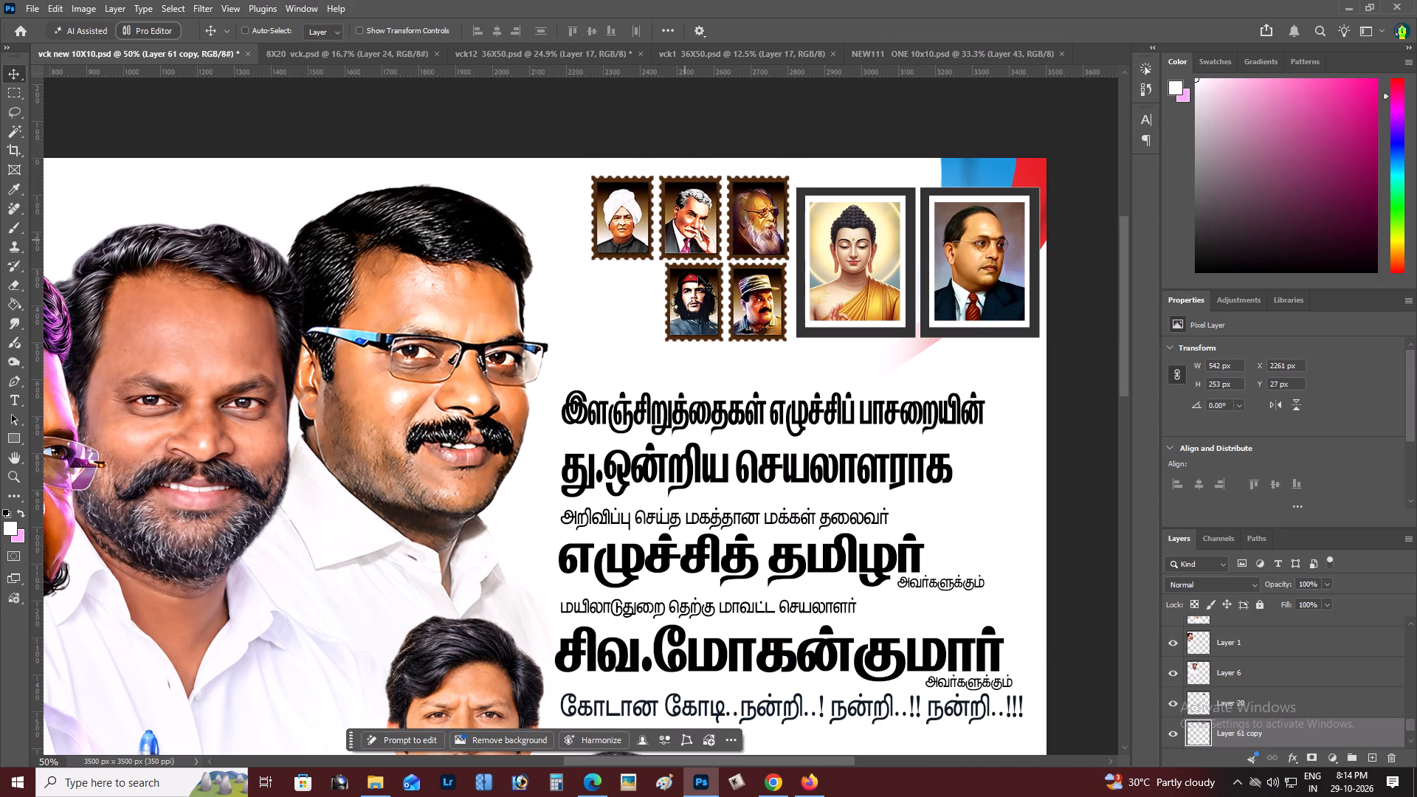
Select both stamp rows together and shift them down about 20 px.
shift+right_click(694, 281)
shift+click(719, 292)
key(shift+Down)
key(shift+Down)
key(shift+Down)
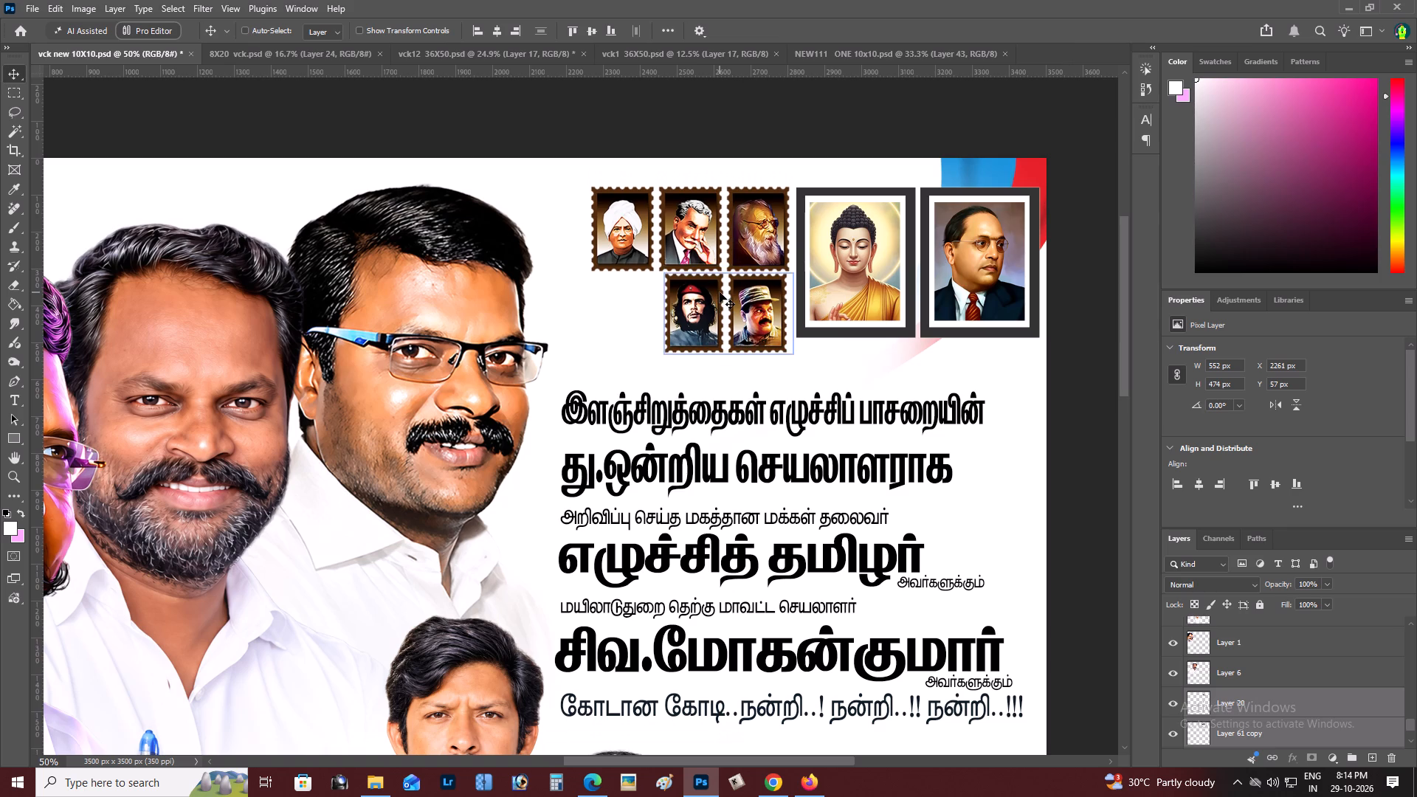
key(shift+Up)
Scale both stamp rows together to about 503 × 432 px and fit them against the Buddha frame, matching its height.
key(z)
alt+click(720, 292)
right_click(720, 292)
double_click(756, 308)
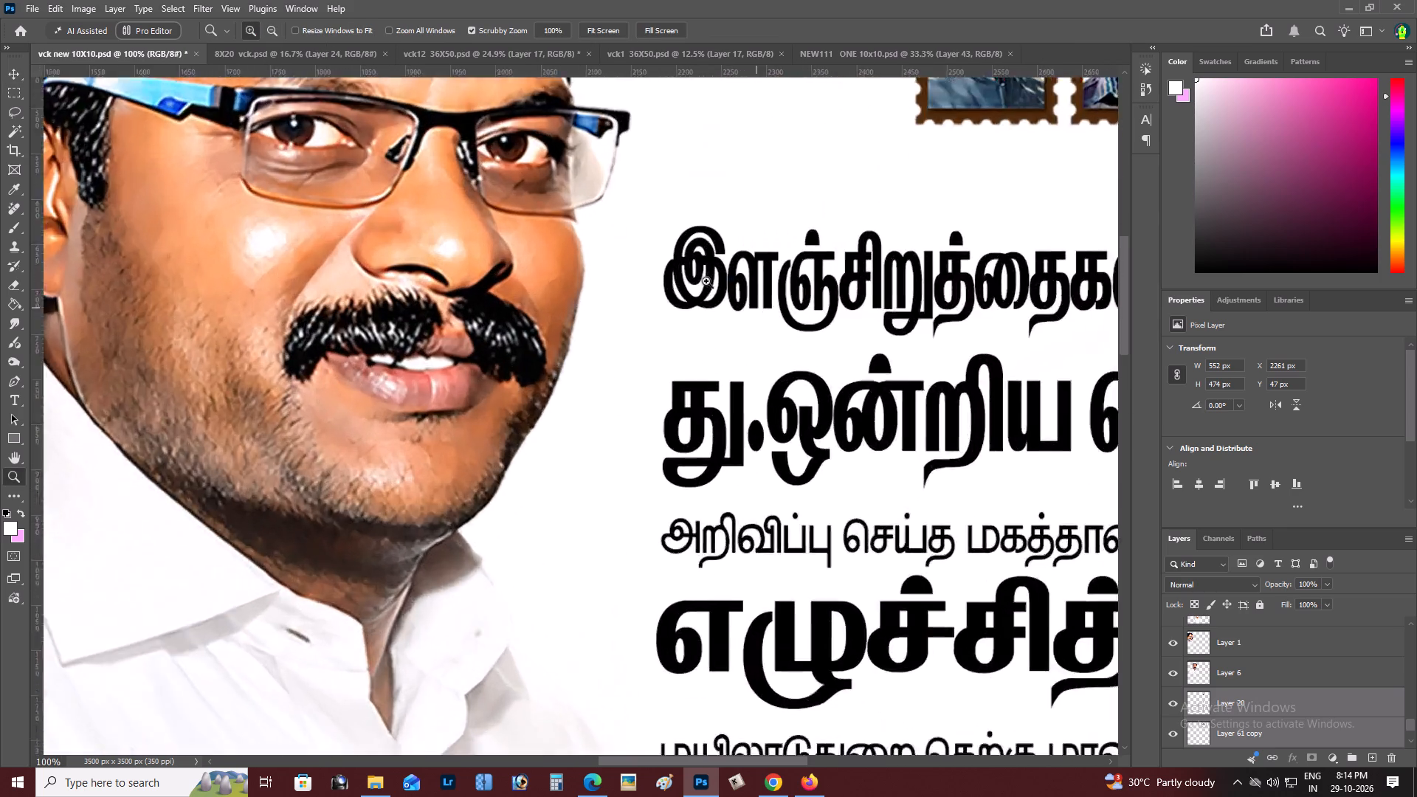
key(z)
alt+click(666, 198)
right_drag(675, 190, 683, 192)
alt+double_click(694, 196)
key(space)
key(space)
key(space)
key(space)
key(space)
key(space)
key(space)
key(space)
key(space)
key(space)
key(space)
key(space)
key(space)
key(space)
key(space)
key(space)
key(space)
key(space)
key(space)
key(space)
drag(694, 196, 570, 253)
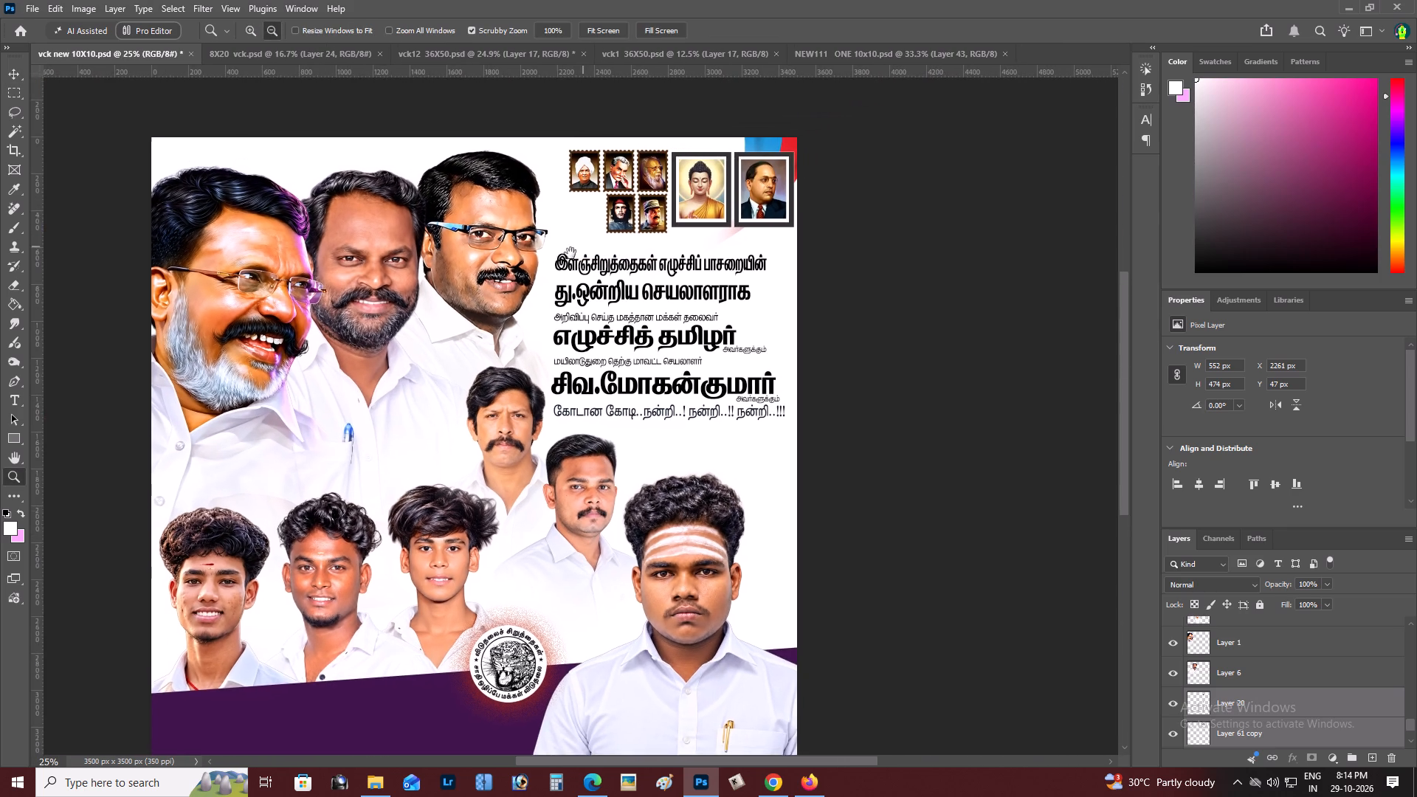
drag(570, 253, 452, 328)
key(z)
double_click(486, 256)
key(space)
click(486, 256)
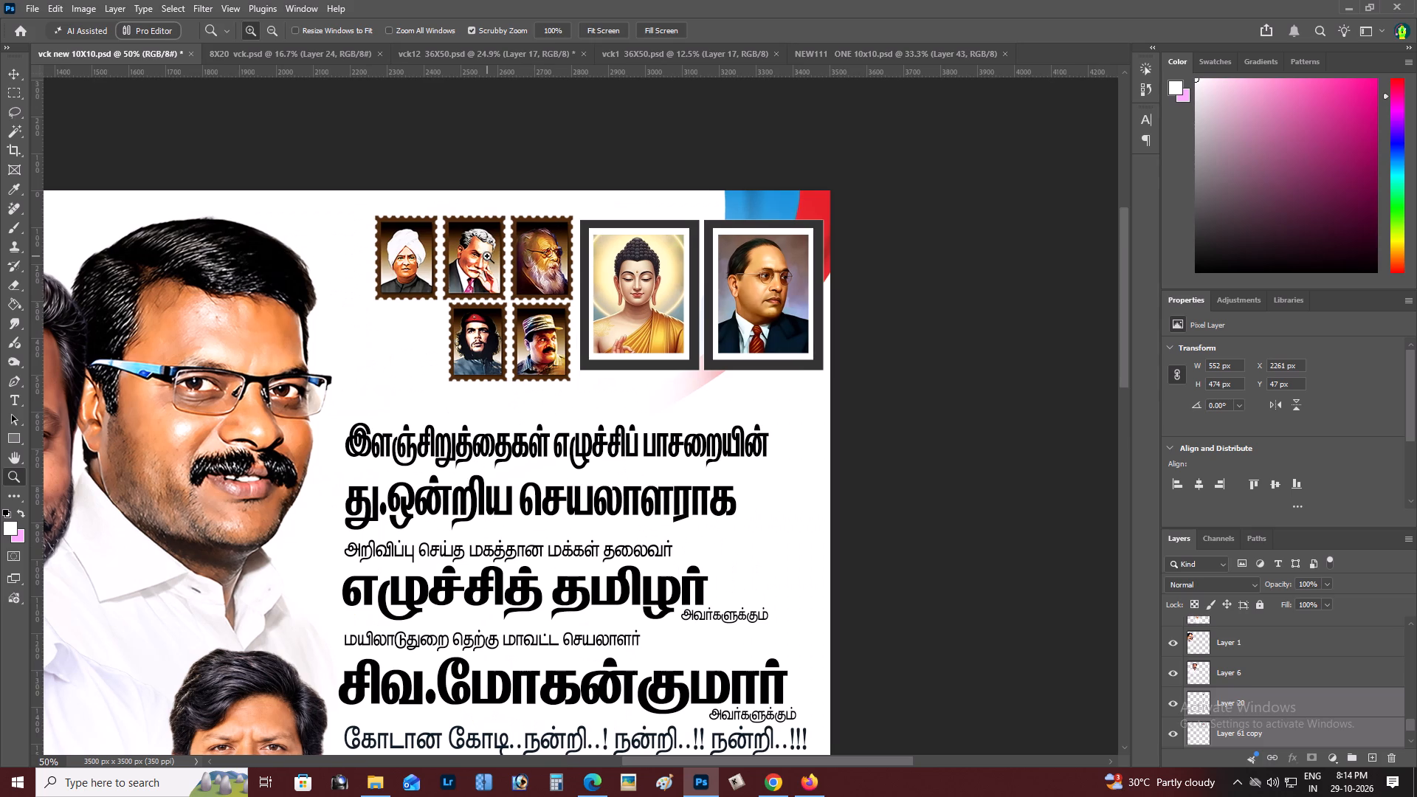
key(ctrl+t)
alt+drag(569, 208, 554, 218)
drag(533, 266, 548, 266)
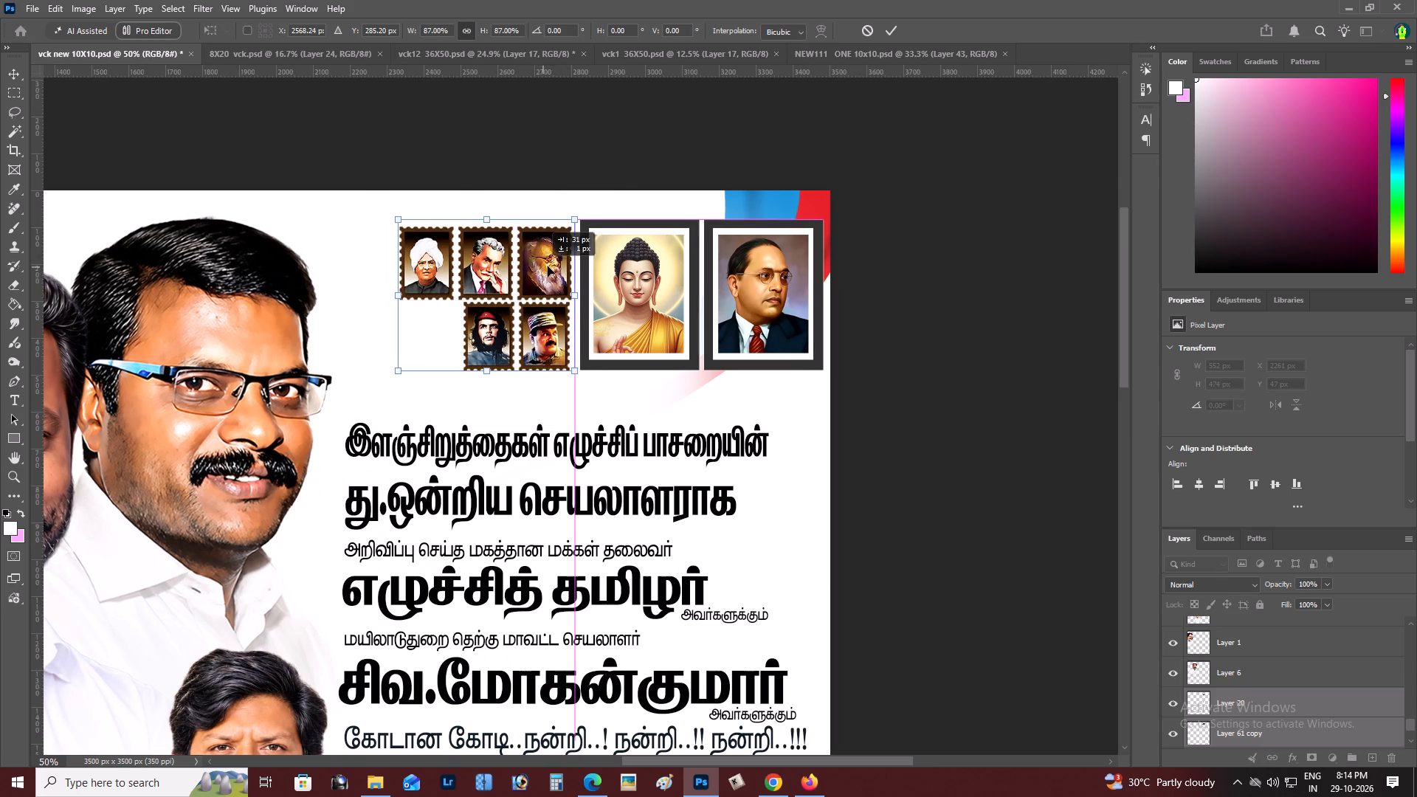
drag(548, 266, 543, 266)
alt+drag(573, 221, 581, 221)
key(ctrl+shift+Return)
key(Up)
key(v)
key(Up)
key(Up)
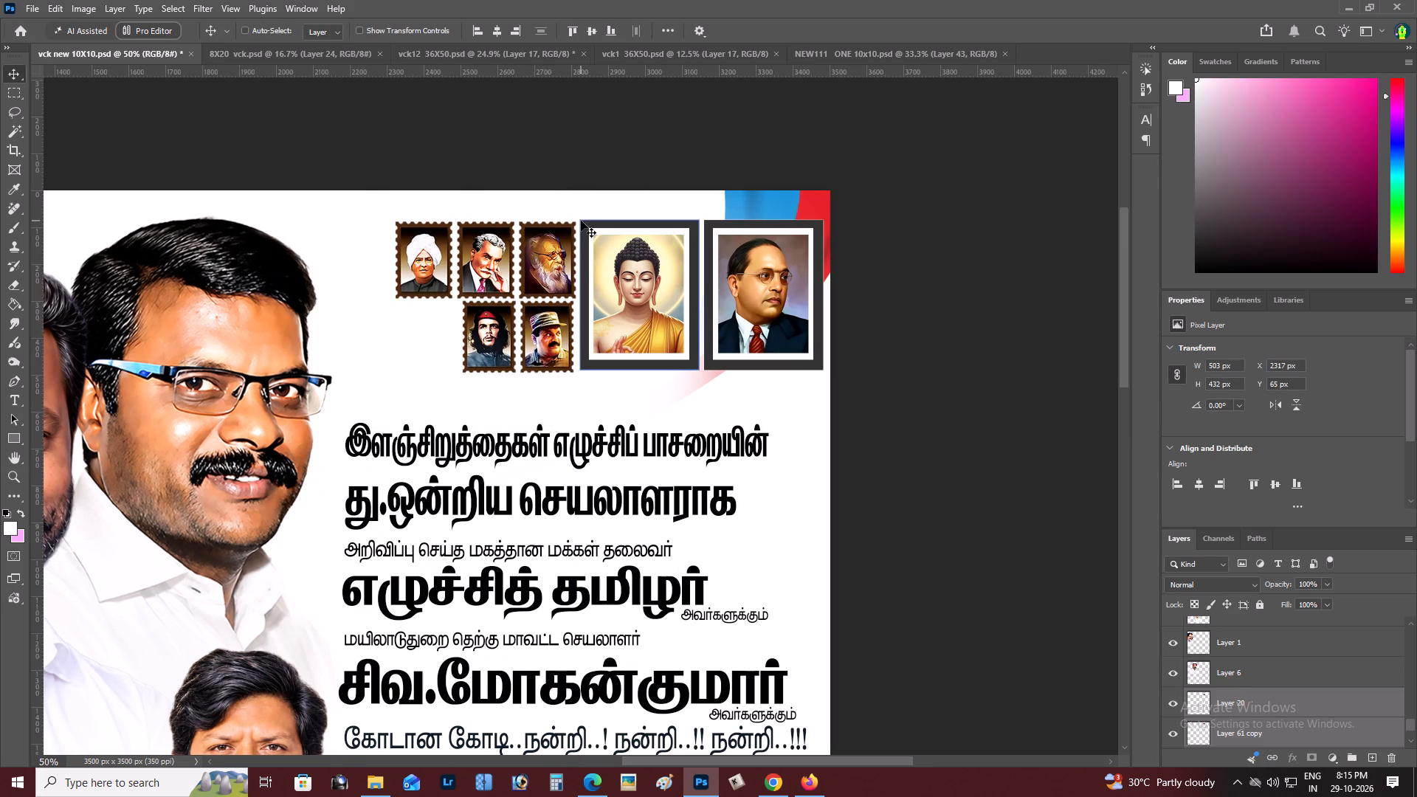
Check the resized stamp rows against the whole poster layout.
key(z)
alt+click(564, 237)
right_click(564, 237)
double_click(596, 258)
alt+click(548, 252)
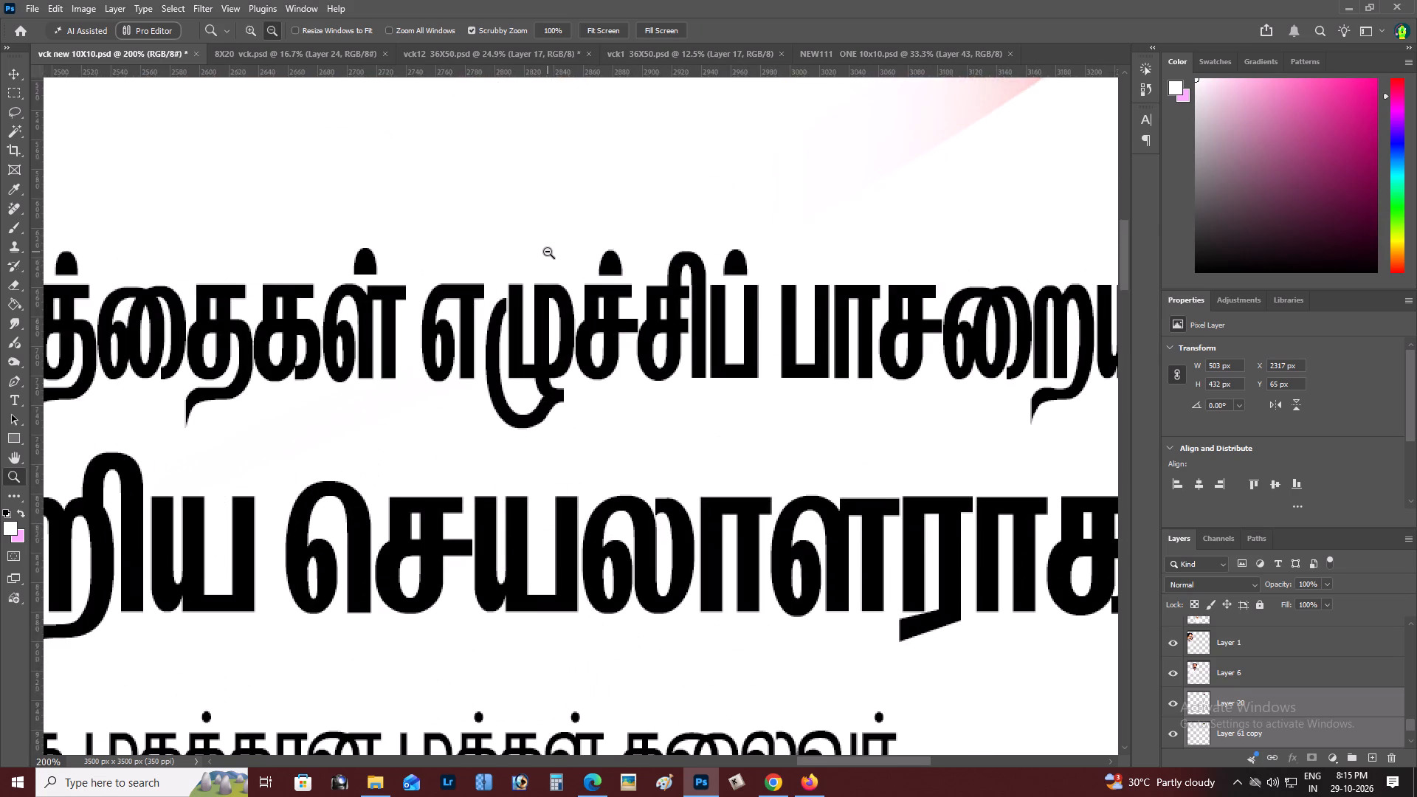
right_click(548, 250)
alt+double_click(573, 260)
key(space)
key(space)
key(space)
drag(568, 263, 454, 314)
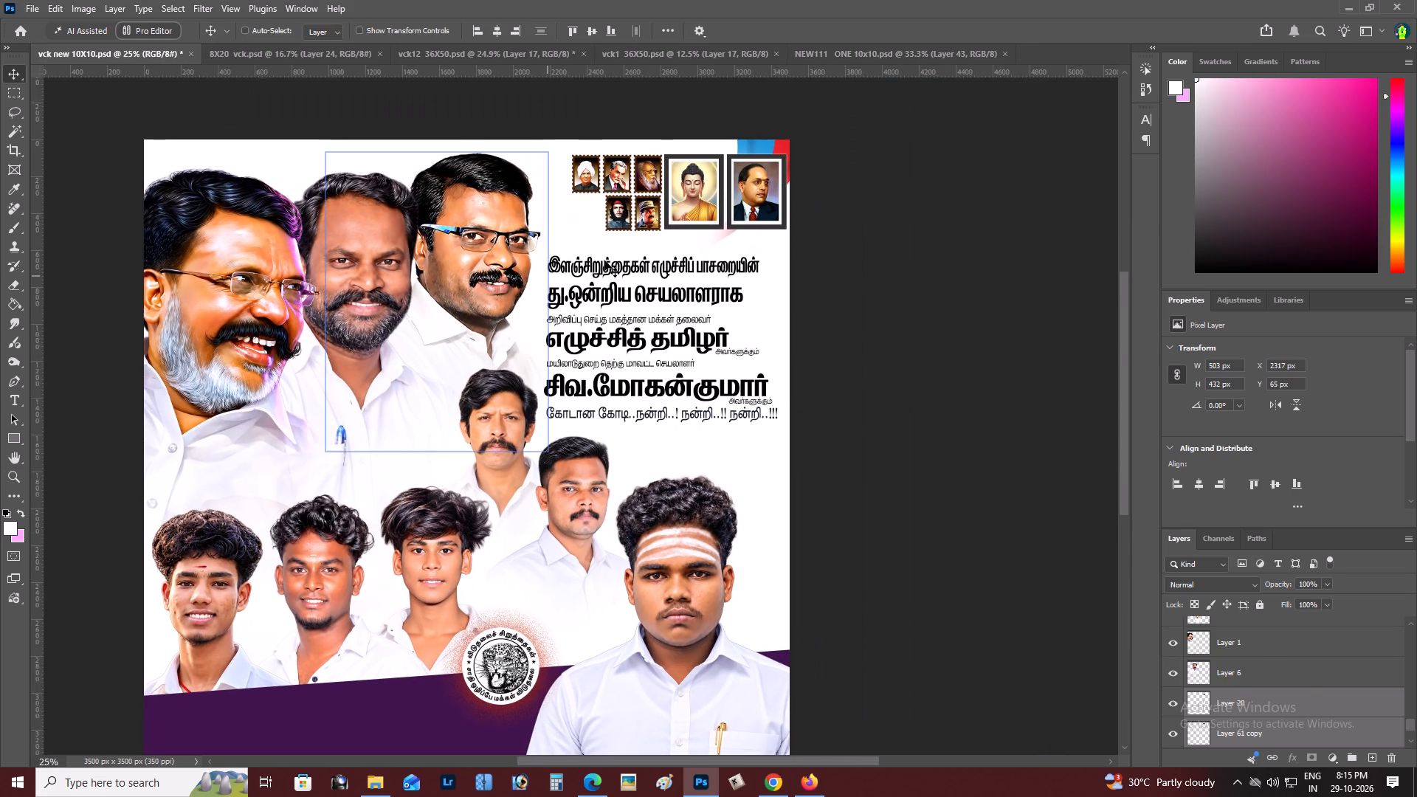
key(alt+Tab)
key(alt+Tab)
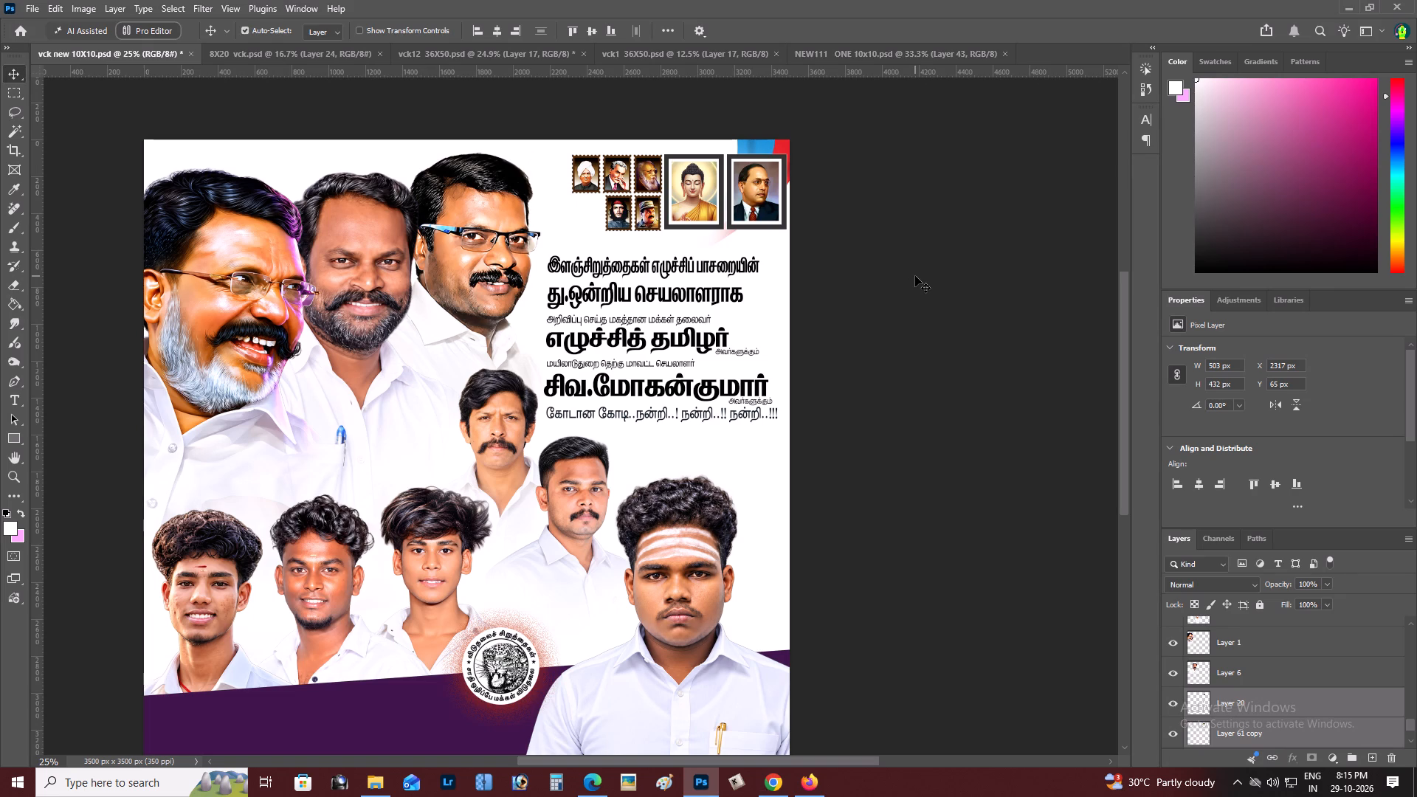
Look through the open vck1 36X50, NEW111 ONE 10x10 and 8X20 vck posters for artwork to reuse.
click(661, 51)
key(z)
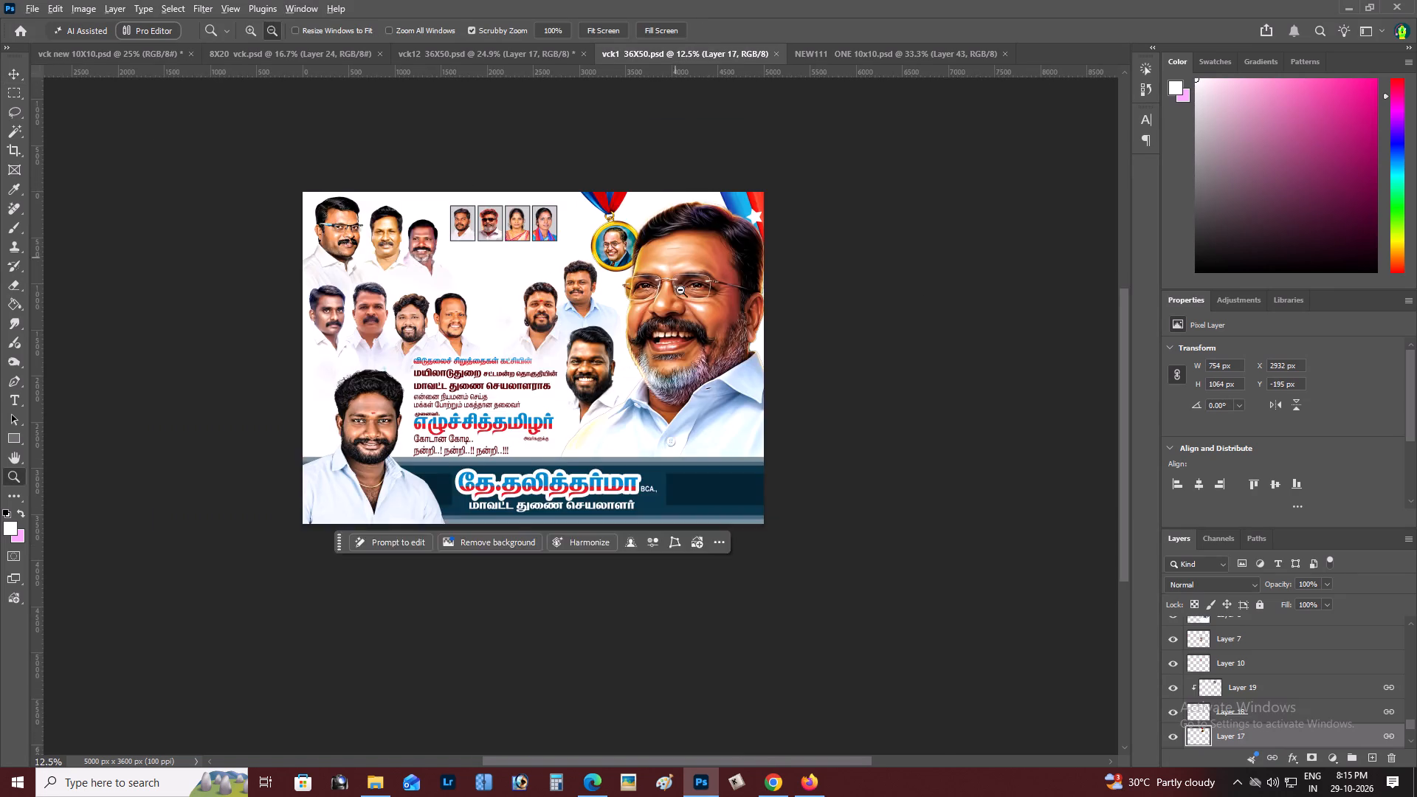
alt+click(680, 293)
click(886, 52)
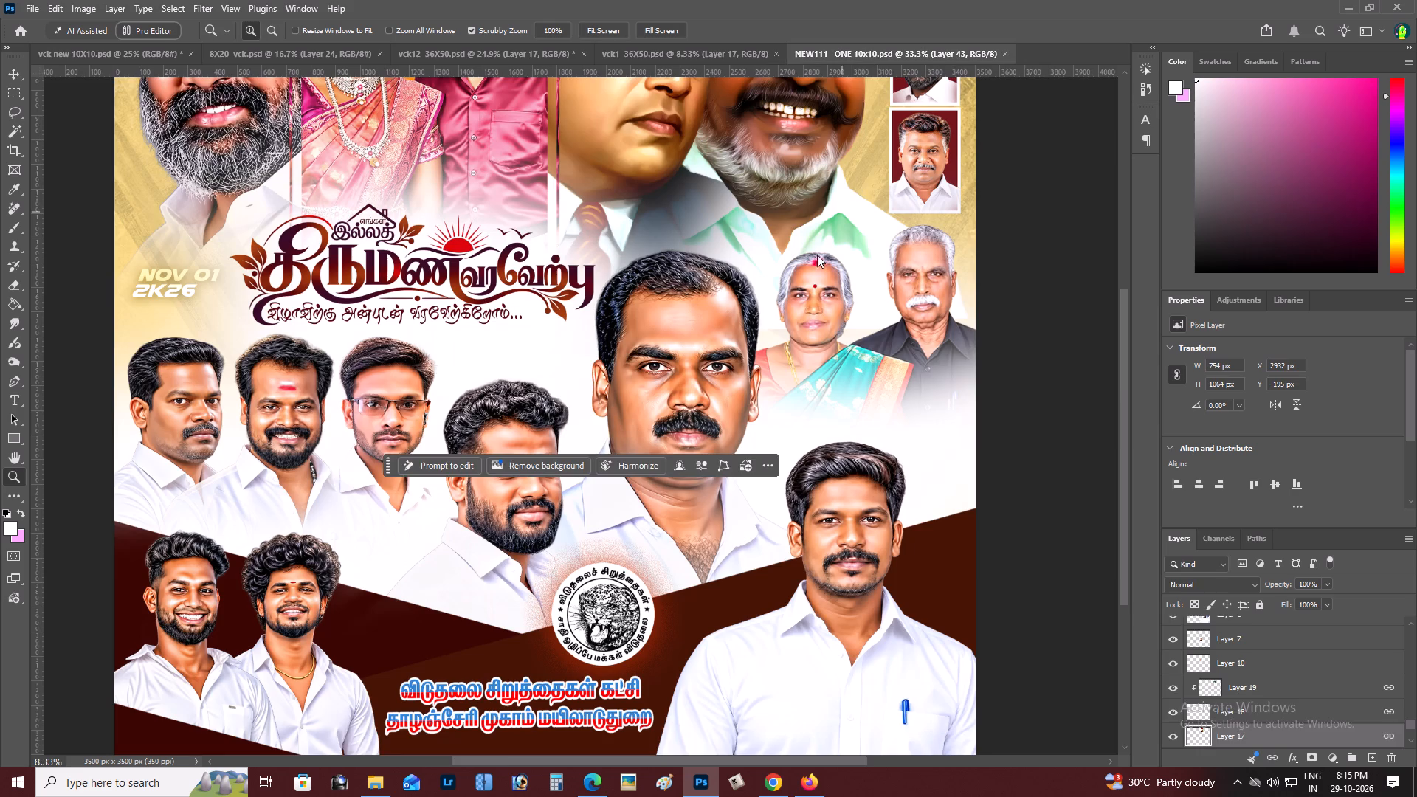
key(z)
alt+click(723, 334)
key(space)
click(687, 342)
click(309, 52)
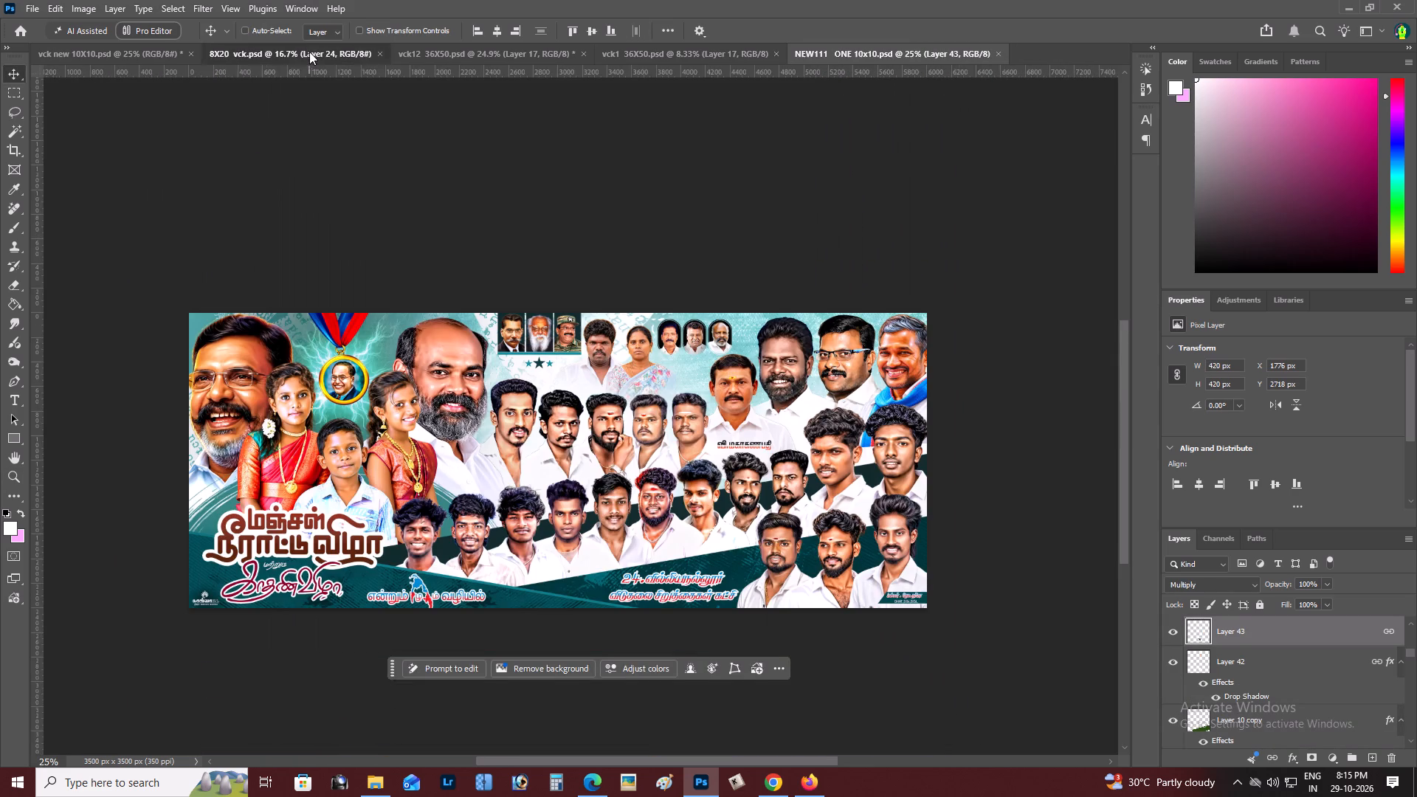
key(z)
alt+click(546, 234)
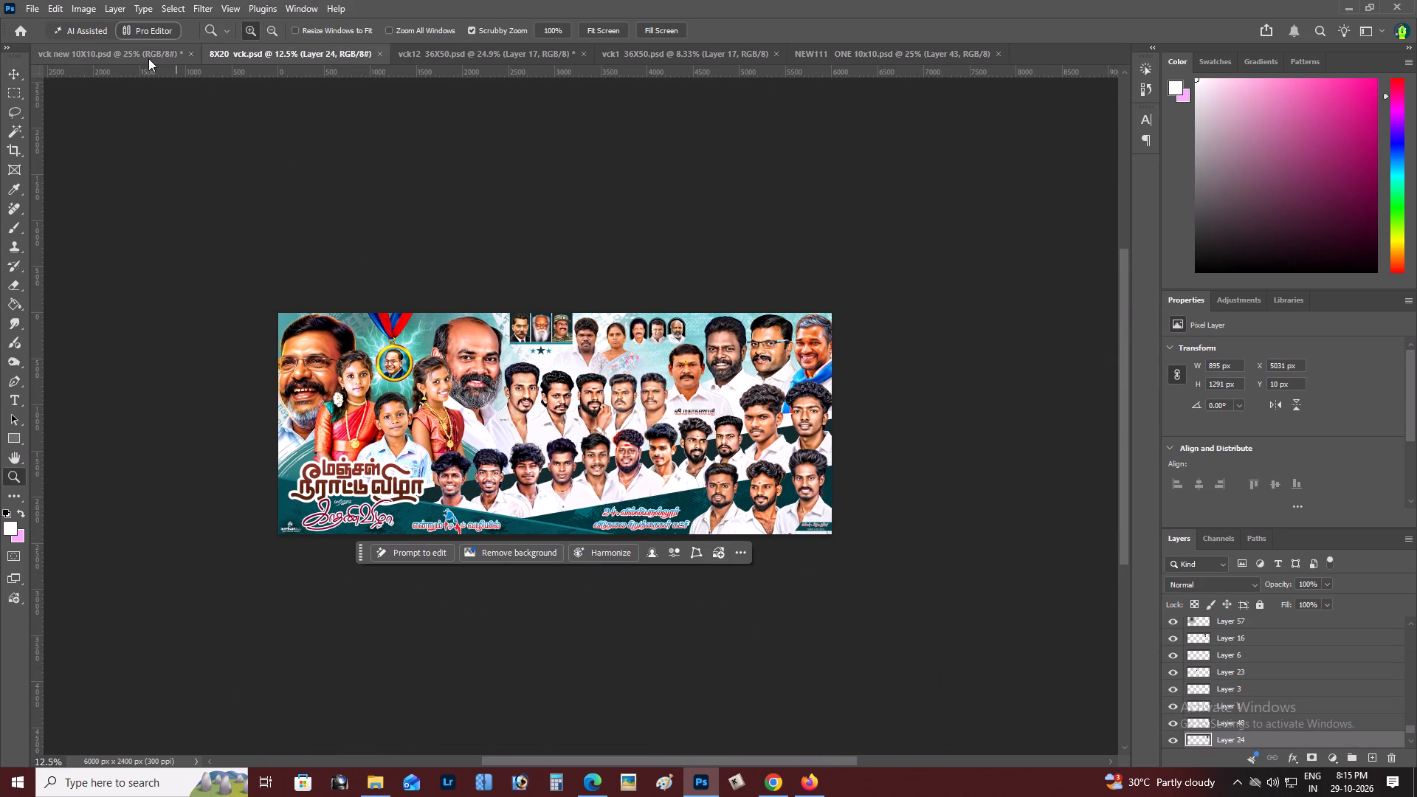
click(148, 58)
Open the vck grey 10X10 poster file from the RAJA WEDDING folder.
key(ctrl+o)
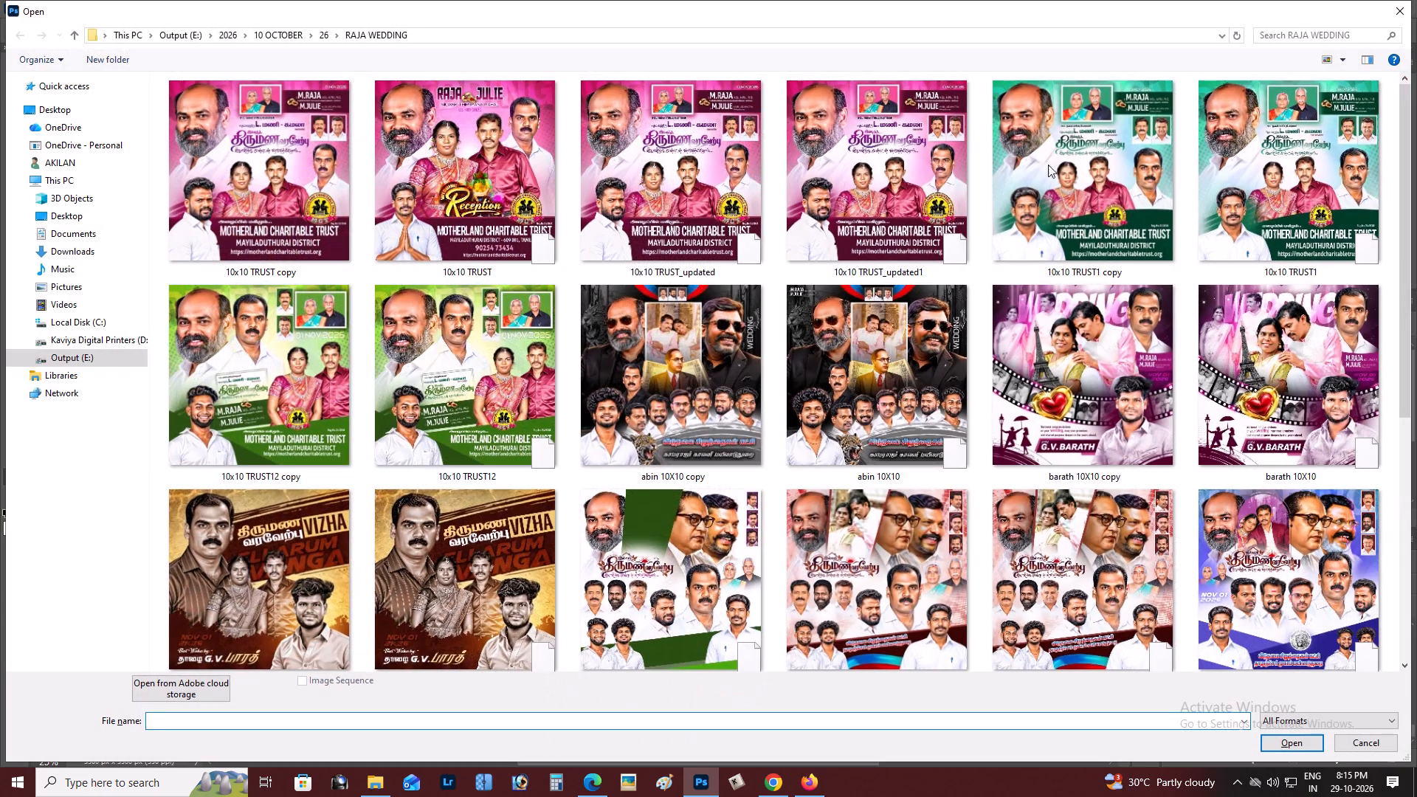
scroll(1080, 140, down, 3)
click(694, 430)
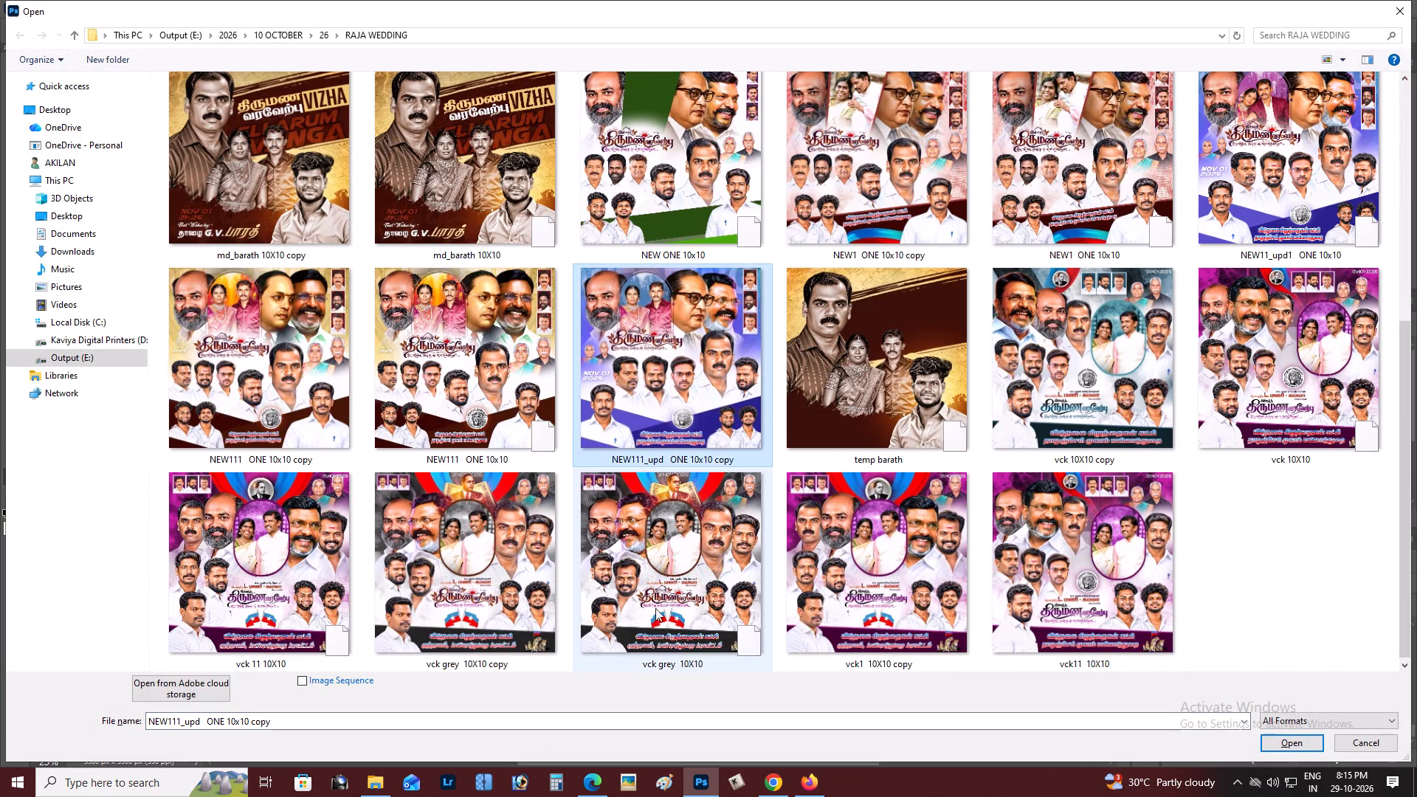
double_click(725, 624)
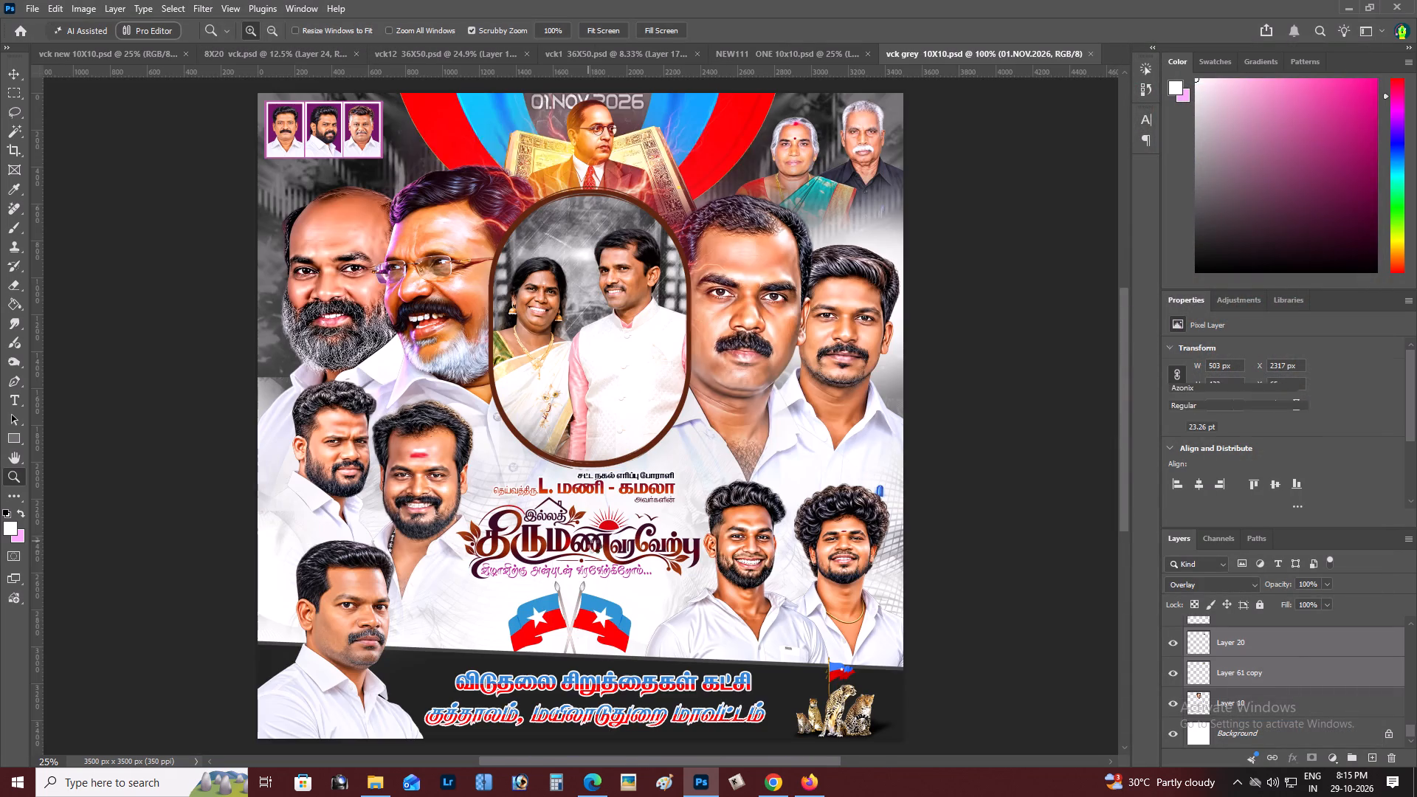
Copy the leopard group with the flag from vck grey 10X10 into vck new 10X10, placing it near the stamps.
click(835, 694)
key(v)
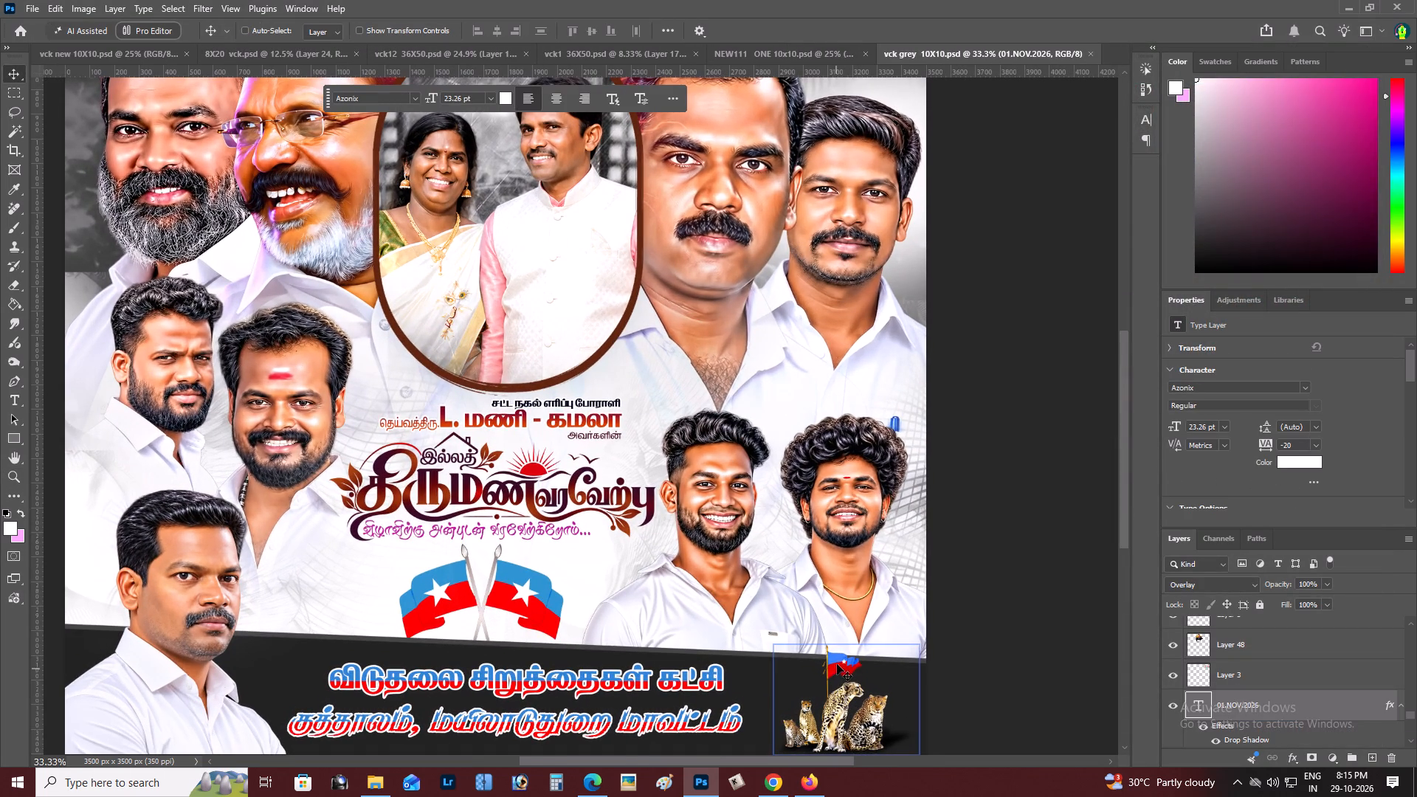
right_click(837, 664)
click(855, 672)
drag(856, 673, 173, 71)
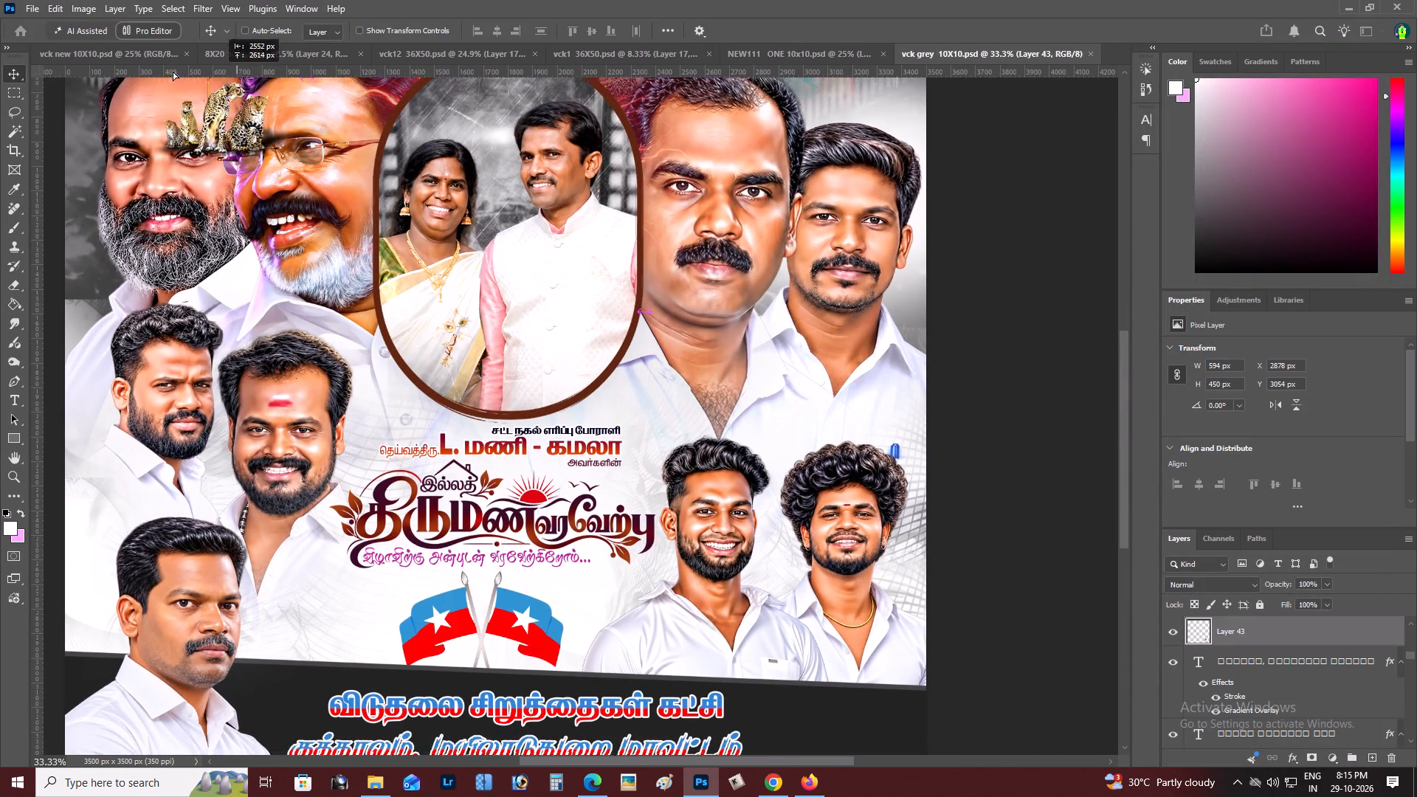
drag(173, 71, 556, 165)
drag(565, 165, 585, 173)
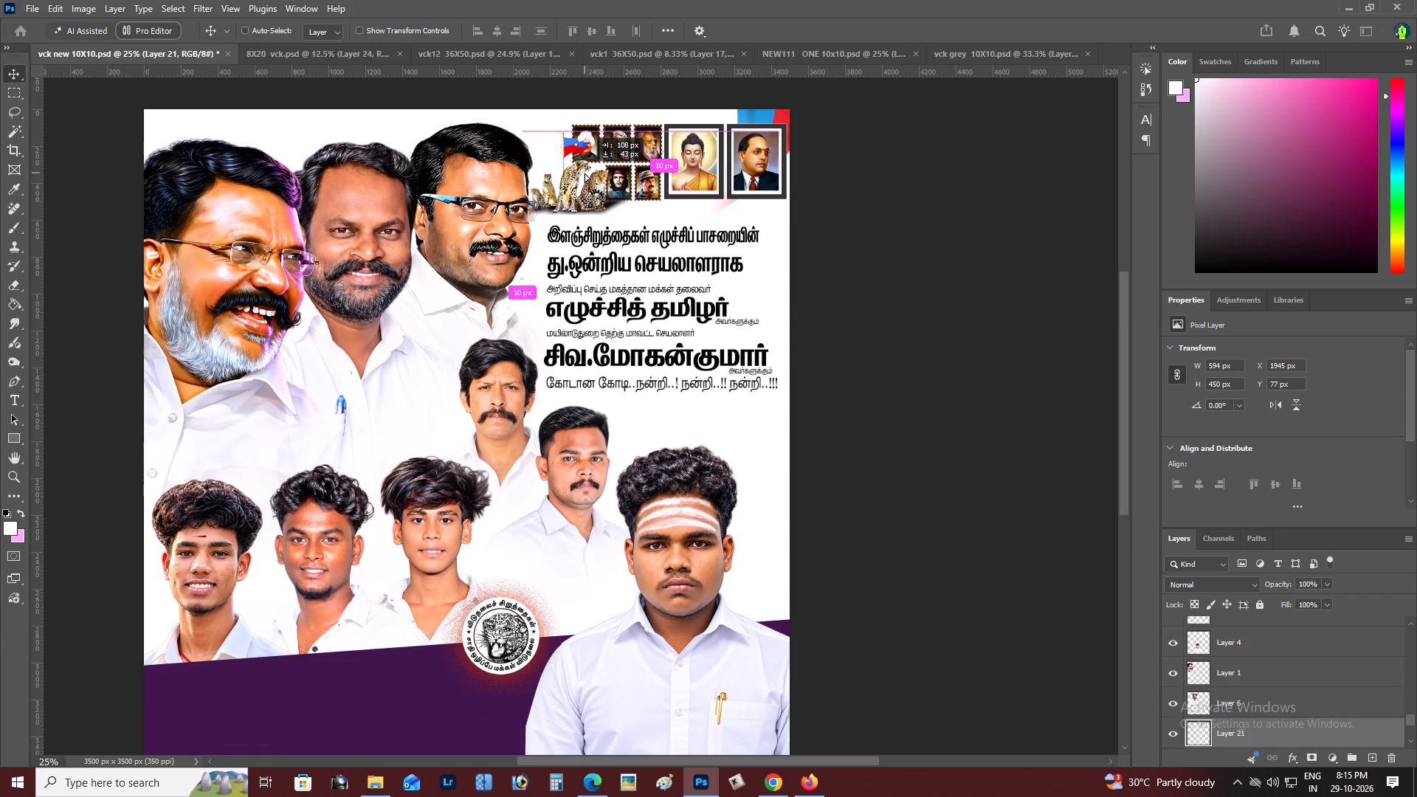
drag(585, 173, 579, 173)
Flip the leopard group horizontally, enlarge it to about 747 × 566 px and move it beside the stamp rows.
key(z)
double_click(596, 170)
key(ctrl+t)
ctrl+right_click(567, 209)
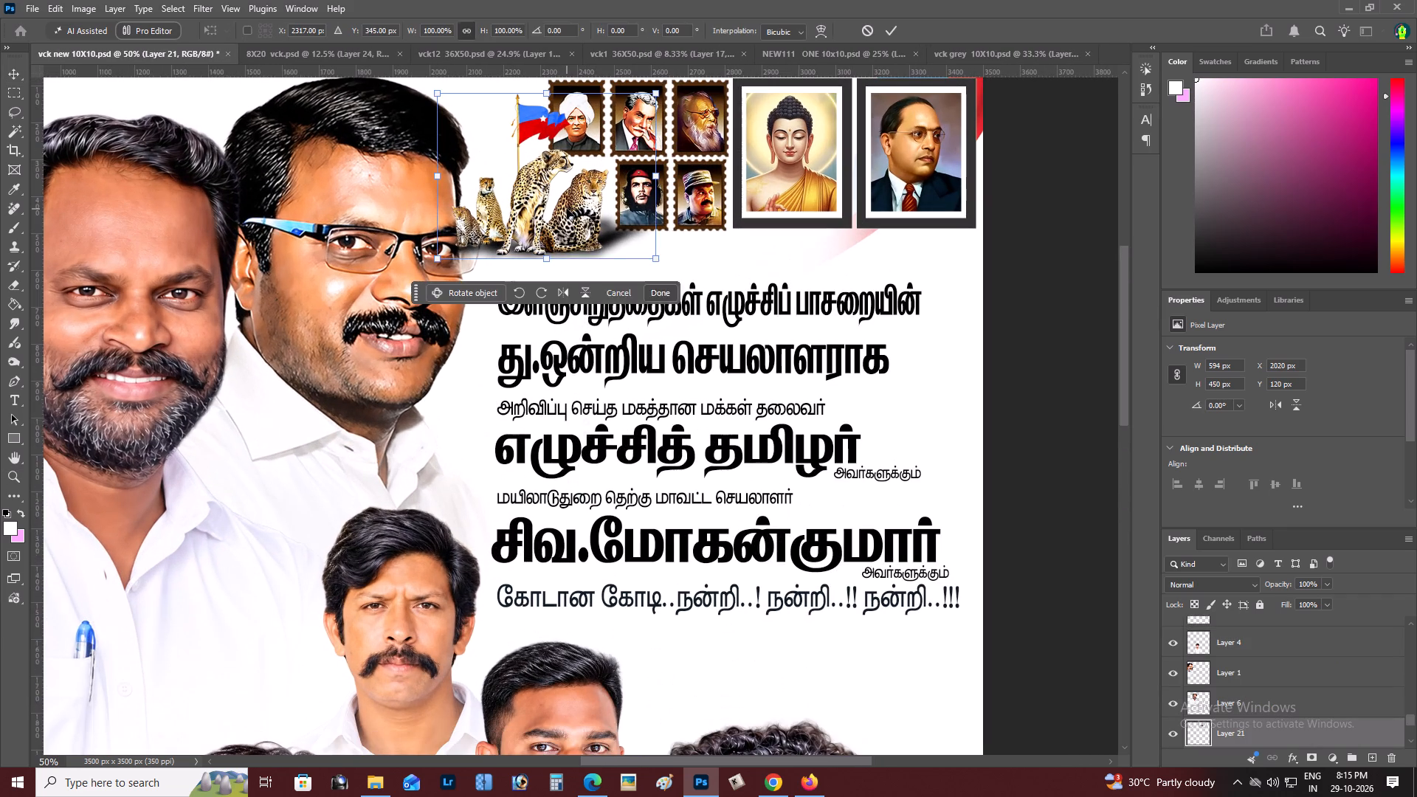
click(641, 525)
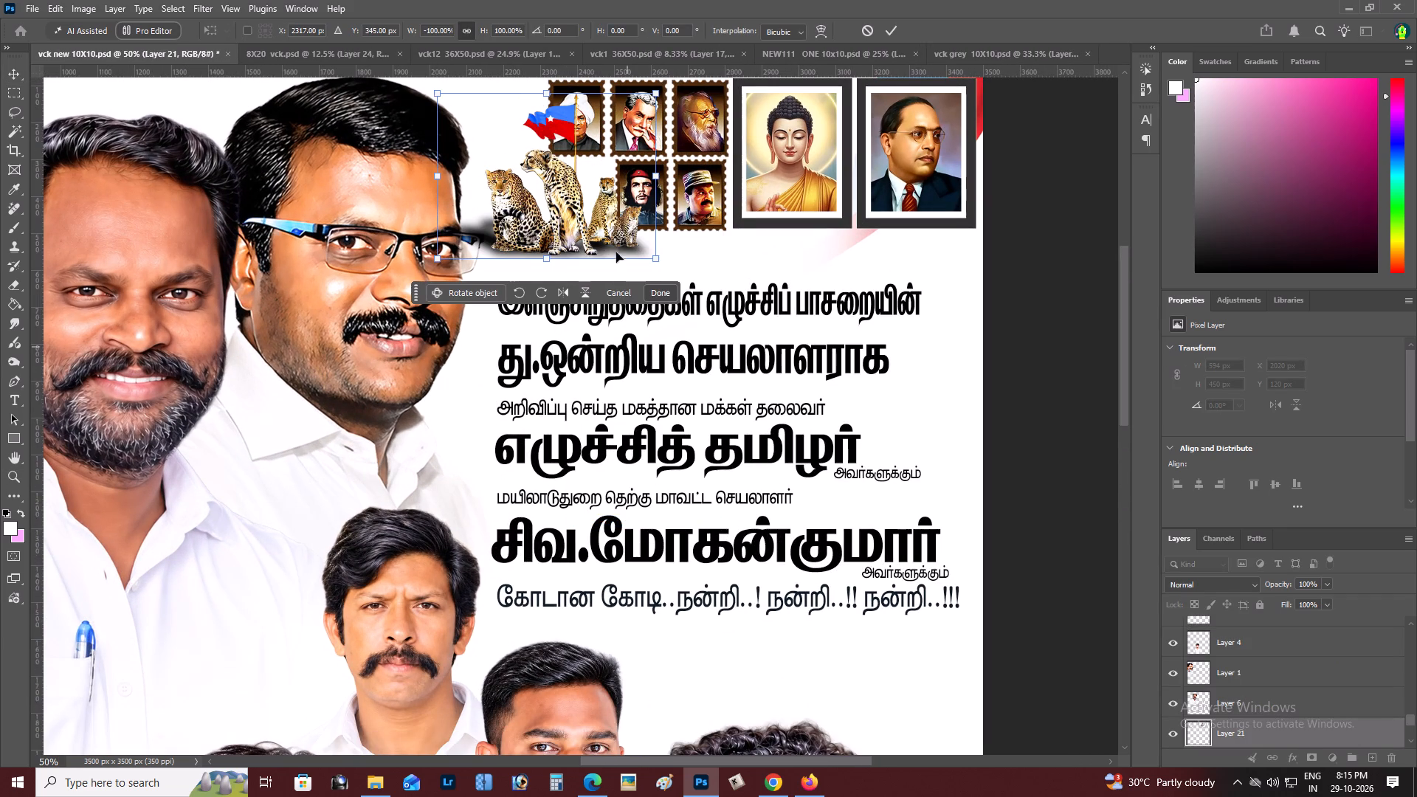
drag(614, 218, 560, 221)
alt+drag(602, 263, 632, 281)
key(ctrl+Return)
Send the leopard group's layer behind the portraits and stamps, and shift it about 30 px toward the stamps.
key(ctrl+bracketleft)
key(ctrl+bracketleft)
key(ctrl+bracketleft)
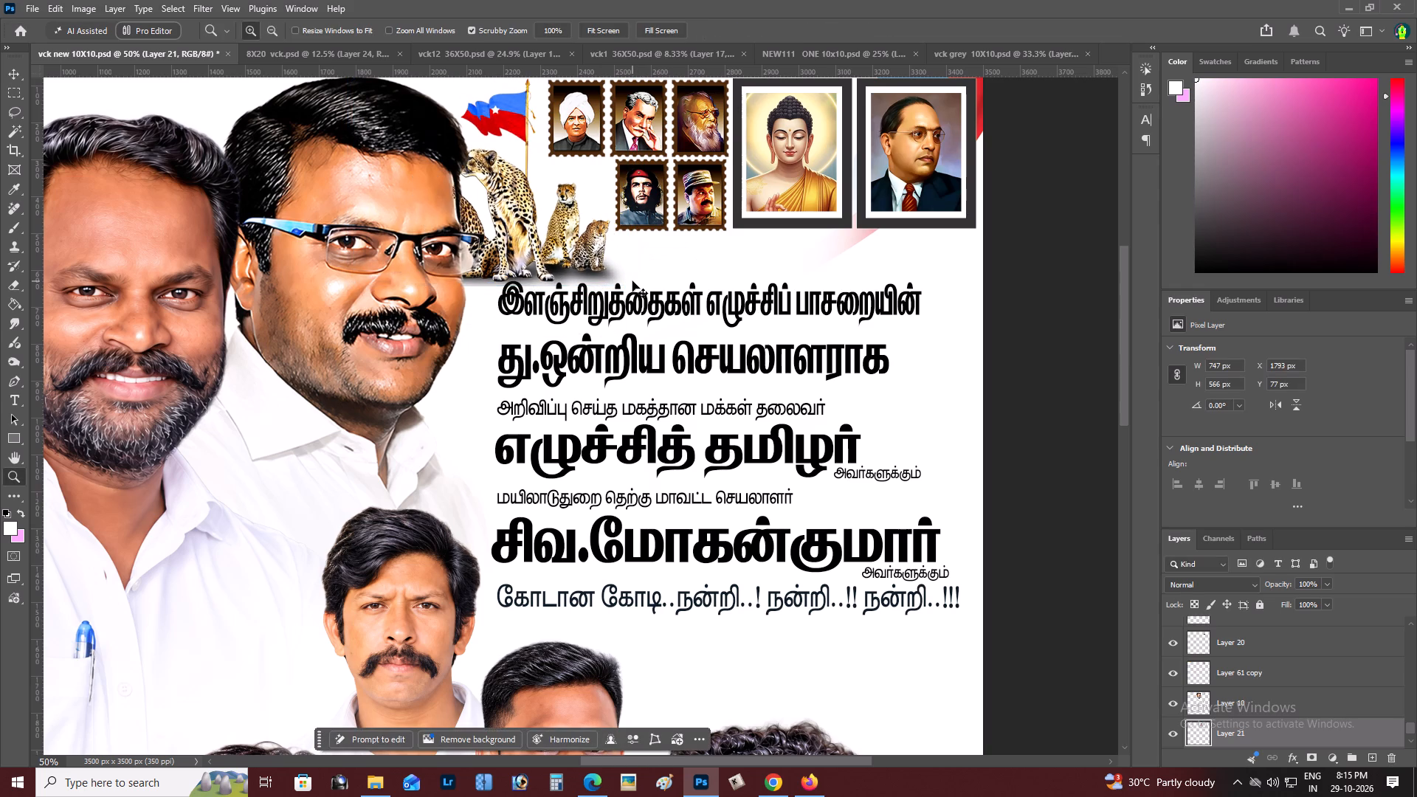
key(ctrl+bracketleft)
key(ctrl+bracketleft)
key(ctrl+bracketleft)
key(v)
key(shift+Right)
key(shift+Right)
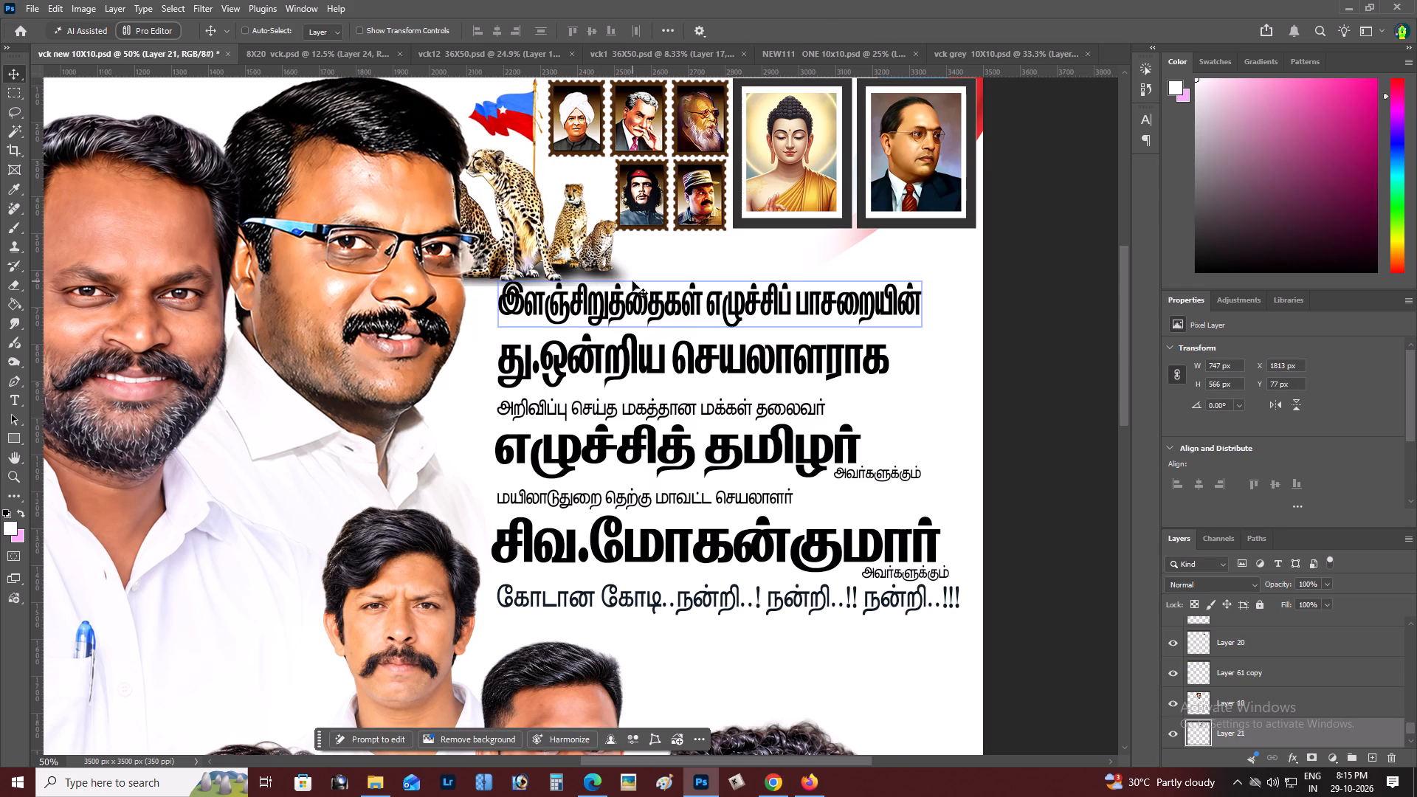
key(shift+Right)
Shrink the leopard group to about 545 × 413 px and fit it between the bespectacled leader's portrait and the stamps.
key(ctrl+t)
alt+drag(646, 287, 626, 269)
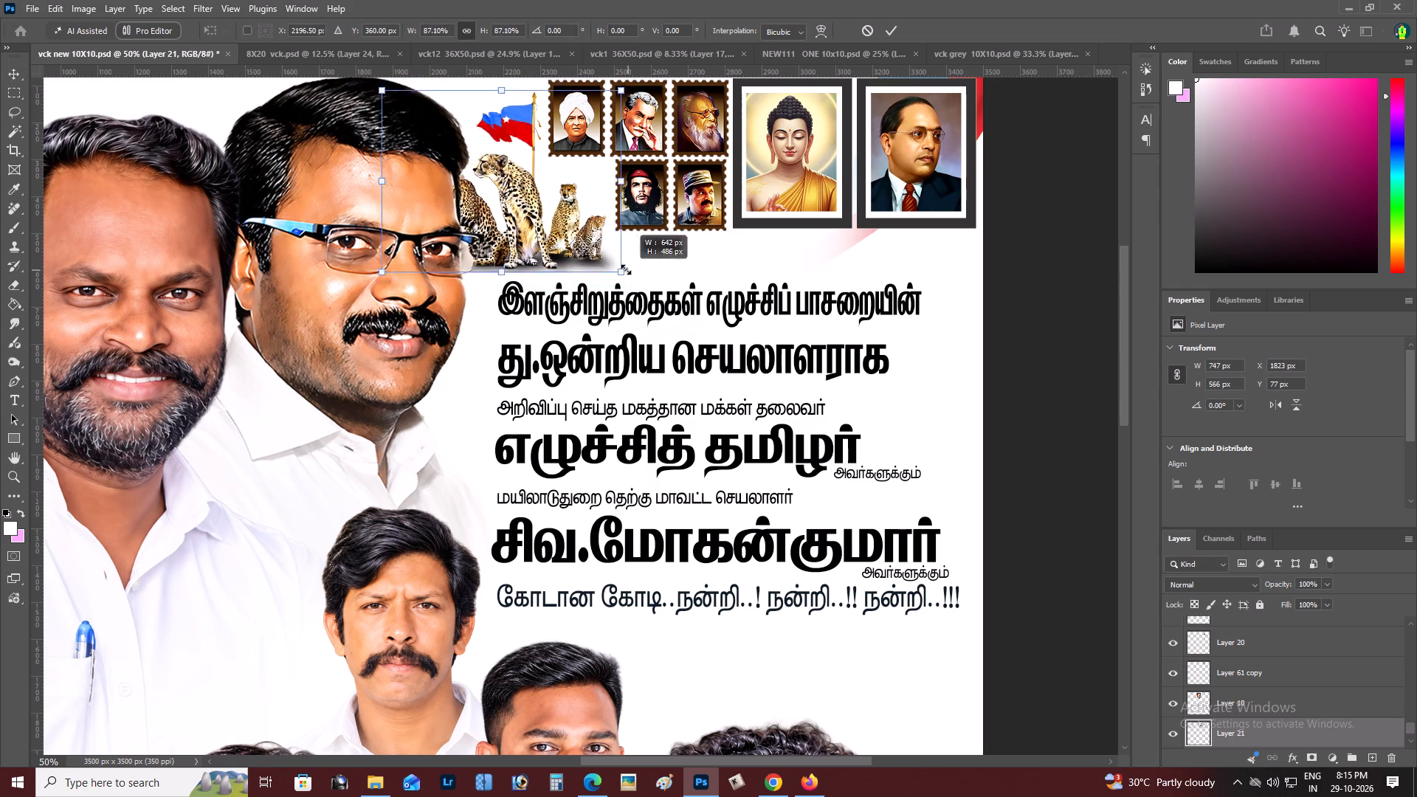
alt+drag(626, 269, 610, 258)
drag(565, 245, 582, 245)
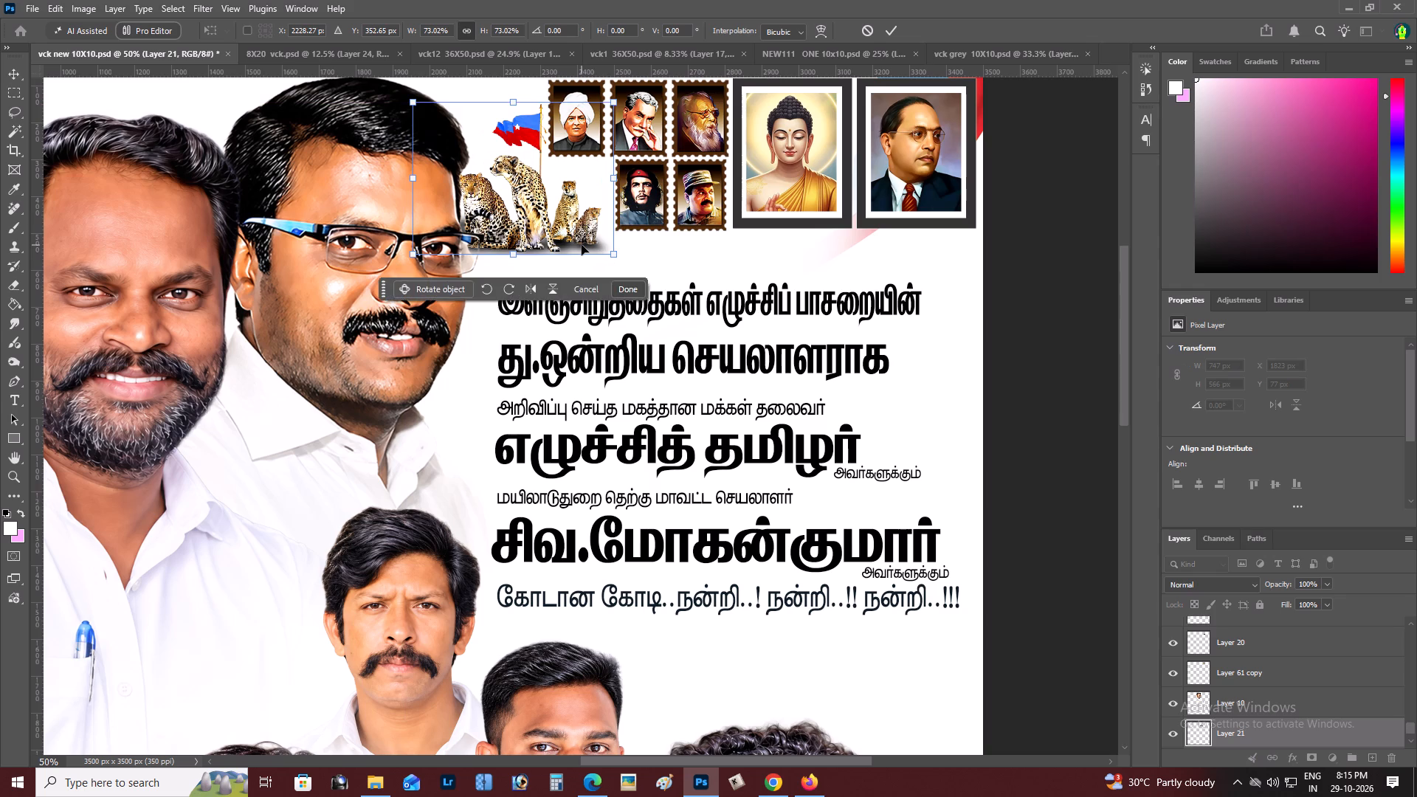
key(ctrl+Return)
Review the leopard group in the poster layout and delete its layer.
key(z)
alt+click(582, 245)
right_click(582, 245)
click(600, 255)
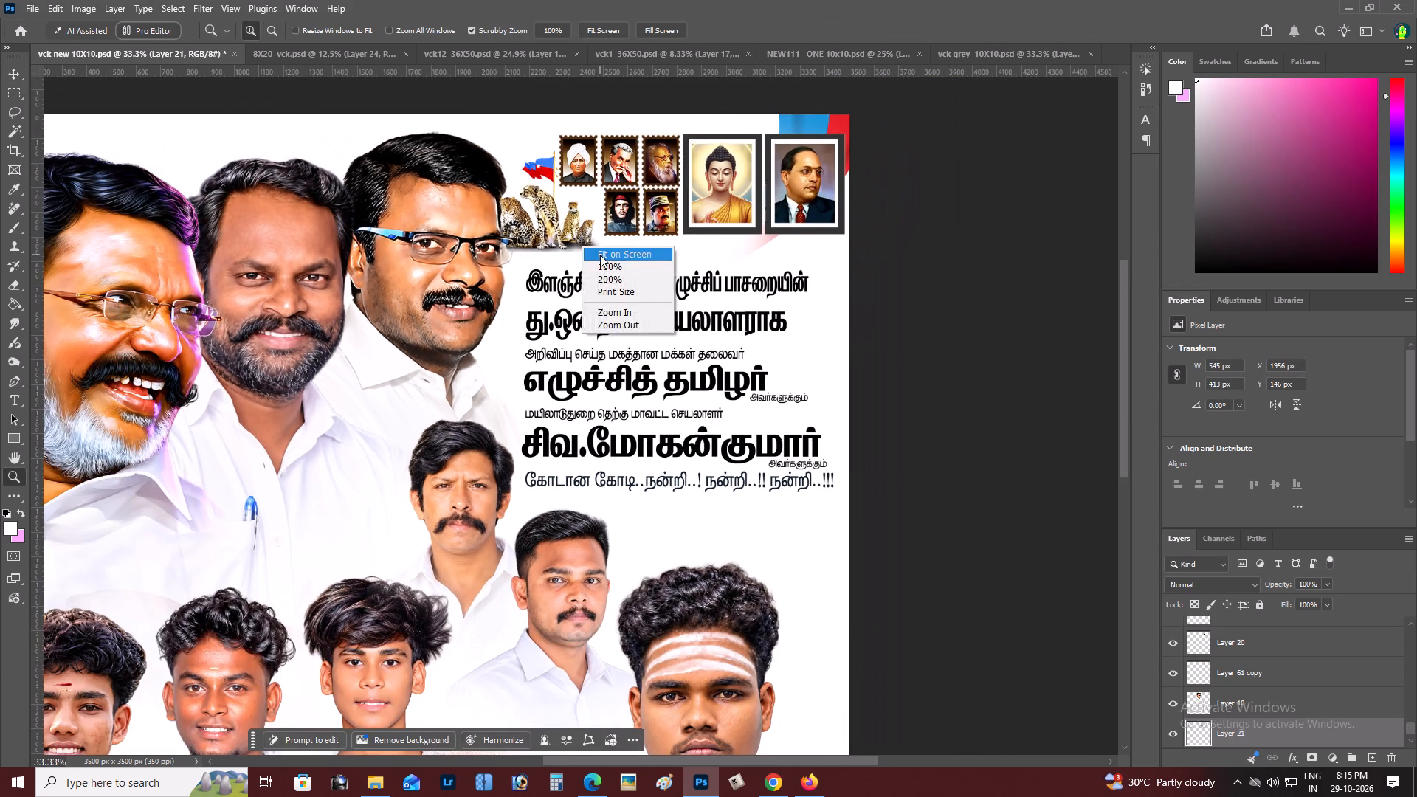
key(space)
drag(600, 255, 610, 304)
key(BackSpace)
Cut the first portrait out of the three-stamp row on Layer 61 copy and paste it as a separate layer.
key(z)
alt+click(655, 204)
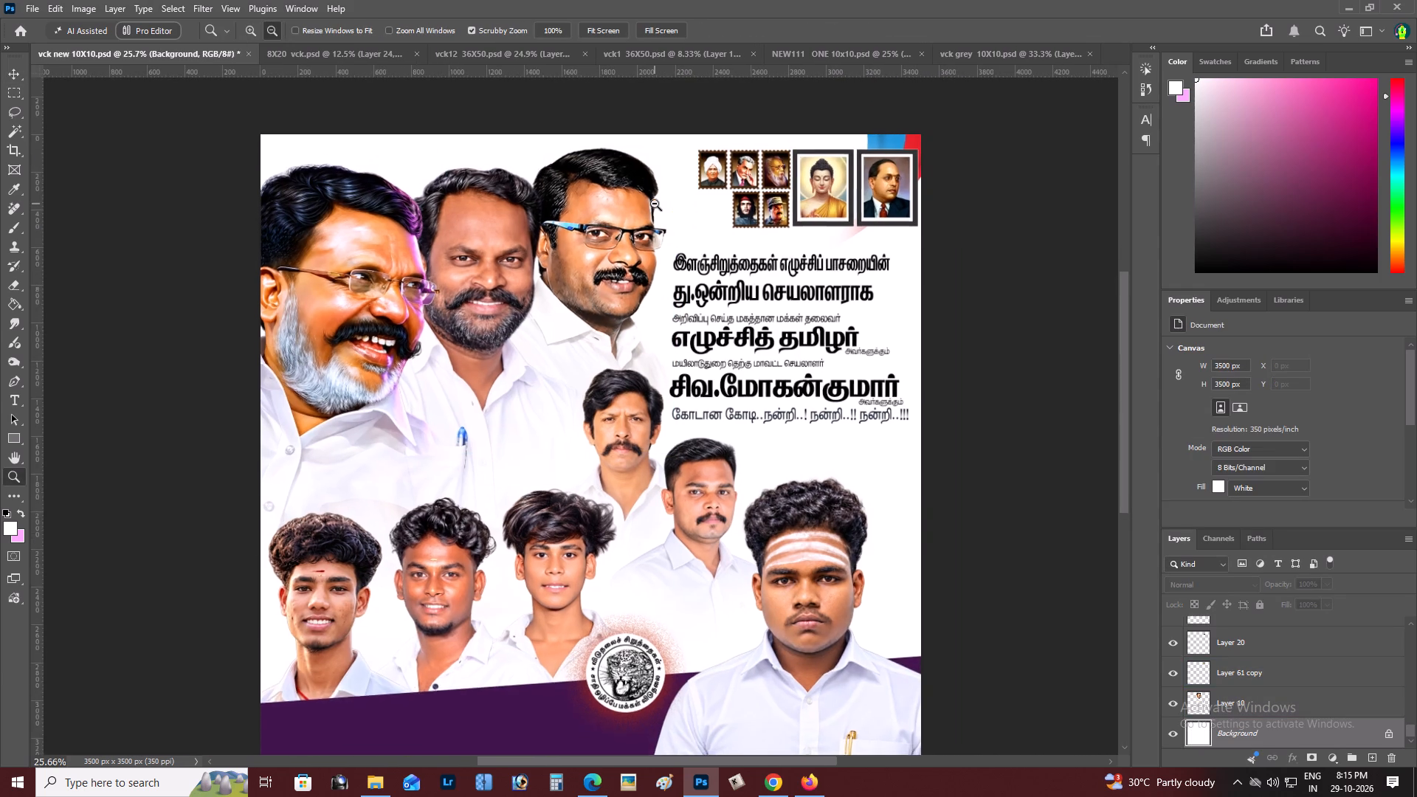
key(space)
drag(655, 204, 626, 204)
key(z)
click(680, 182)
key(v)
right_click(683, 170)
click(692, 171)
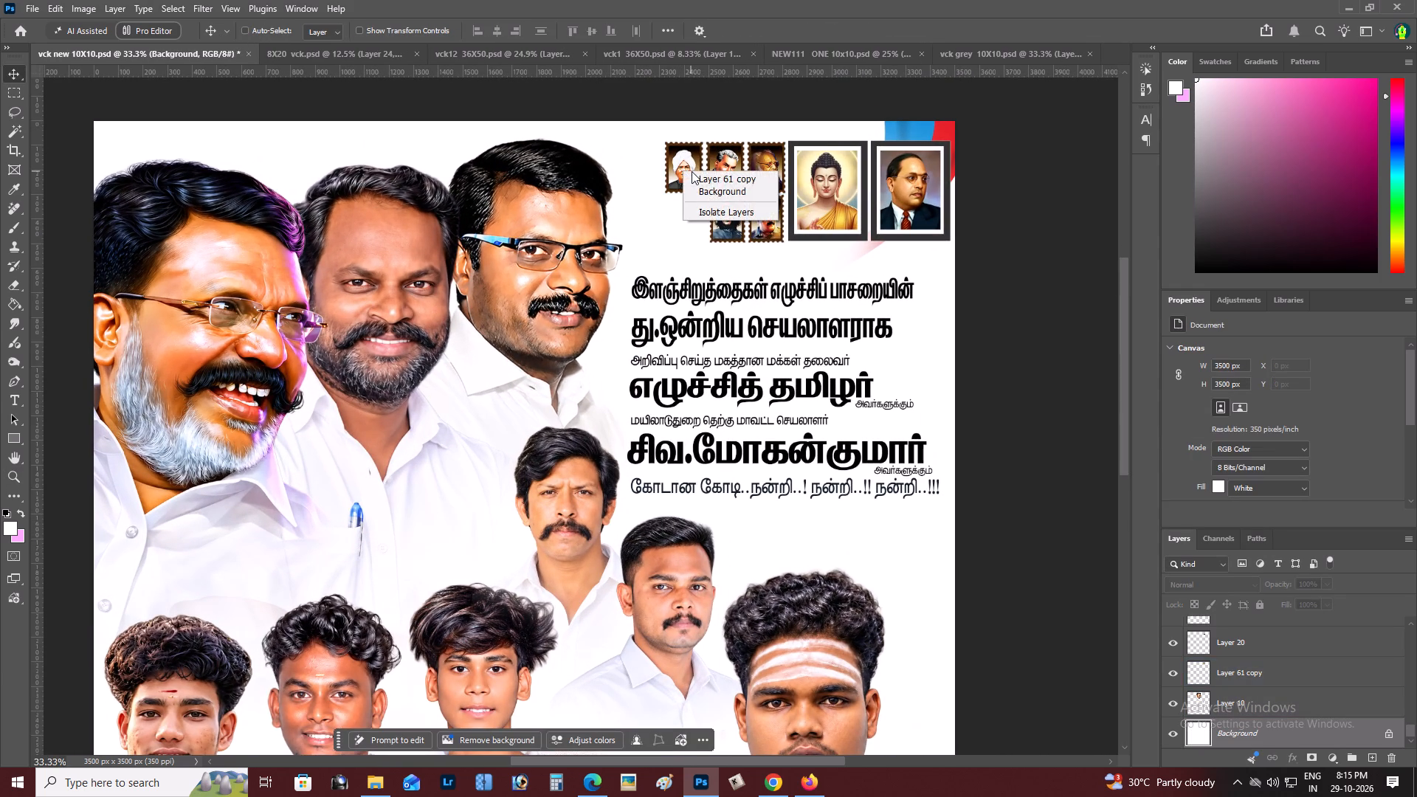
click(703, 176)
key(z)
click(691, 168)
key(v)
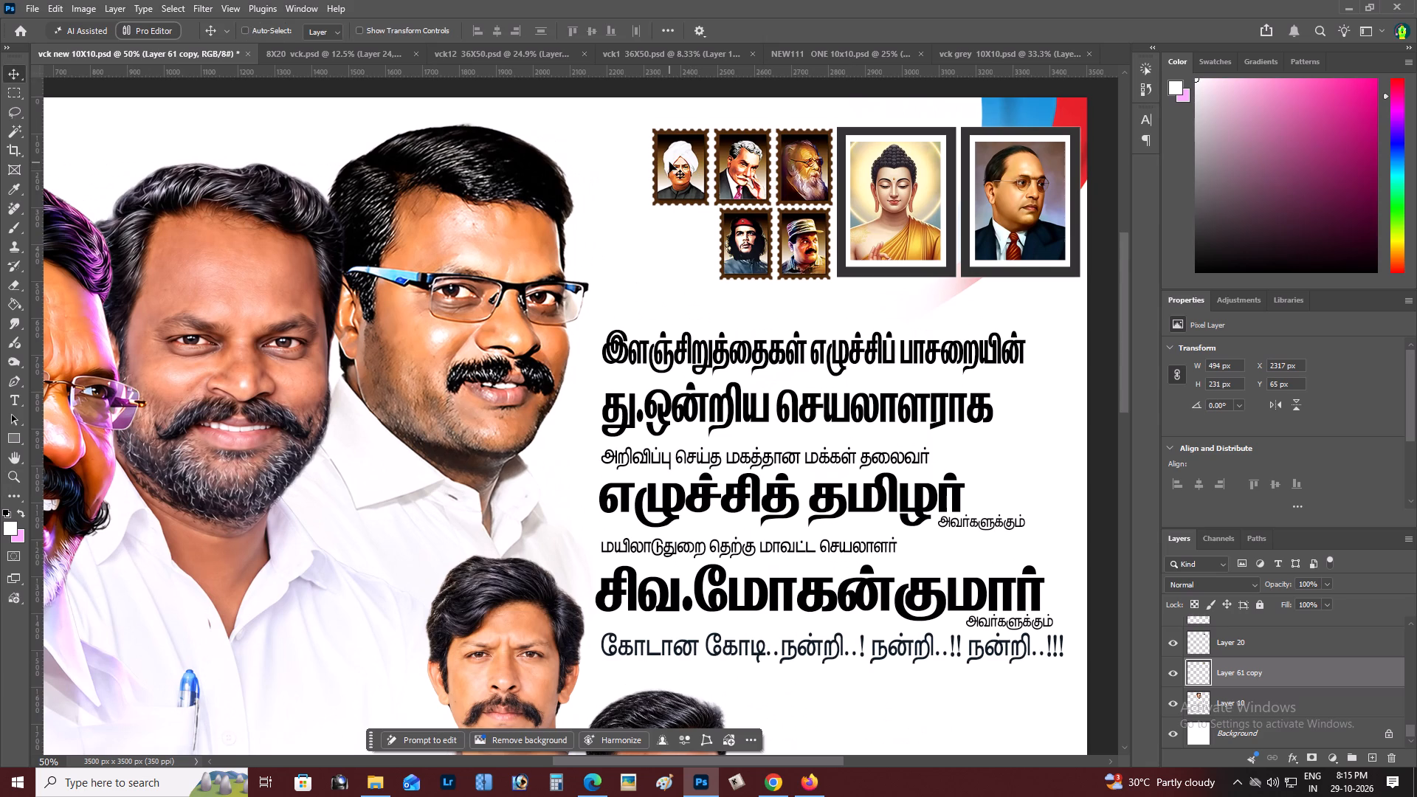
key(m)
drag(624, 108, 706, 234)
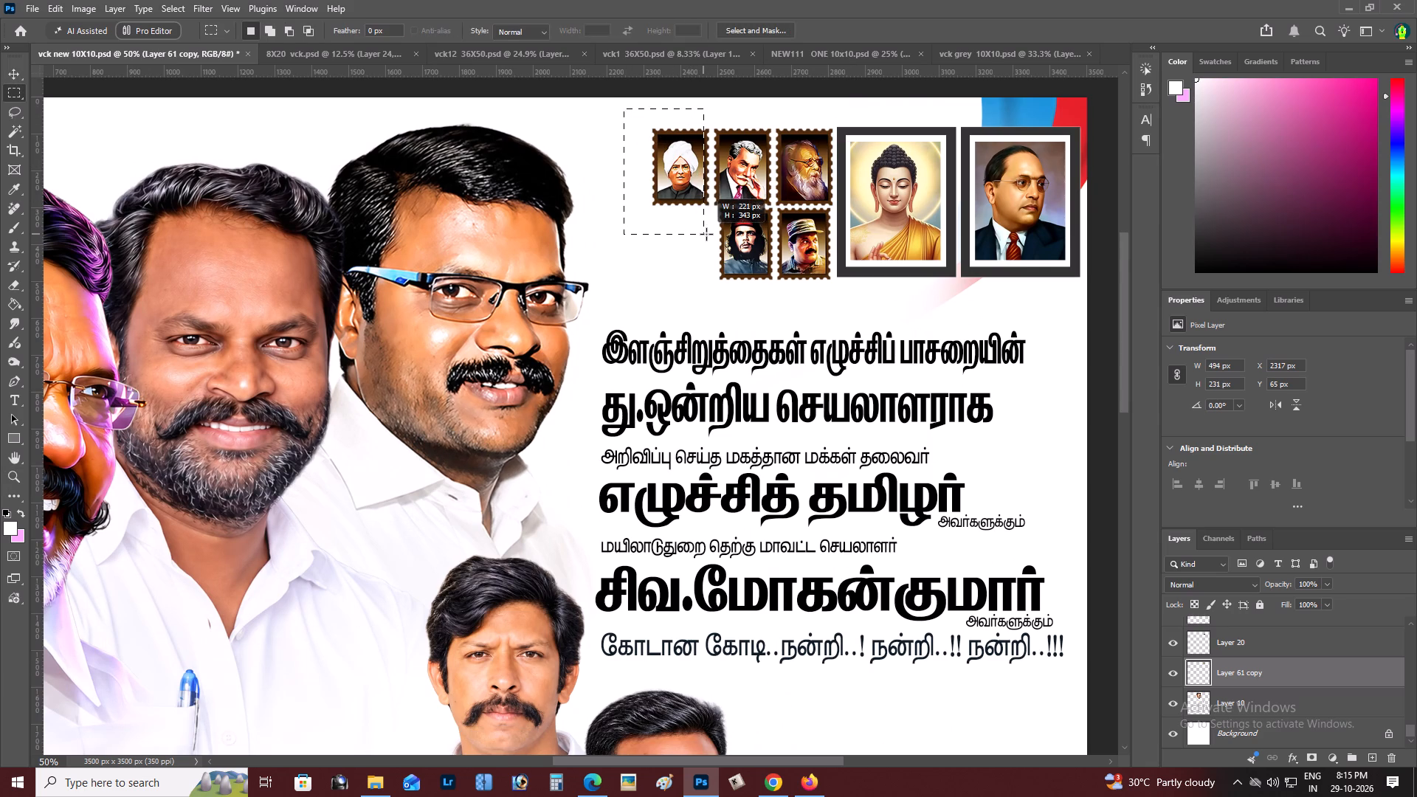
drag(706, 234, 710, 232)
key(ctrl+x)
key(ctrl+v)
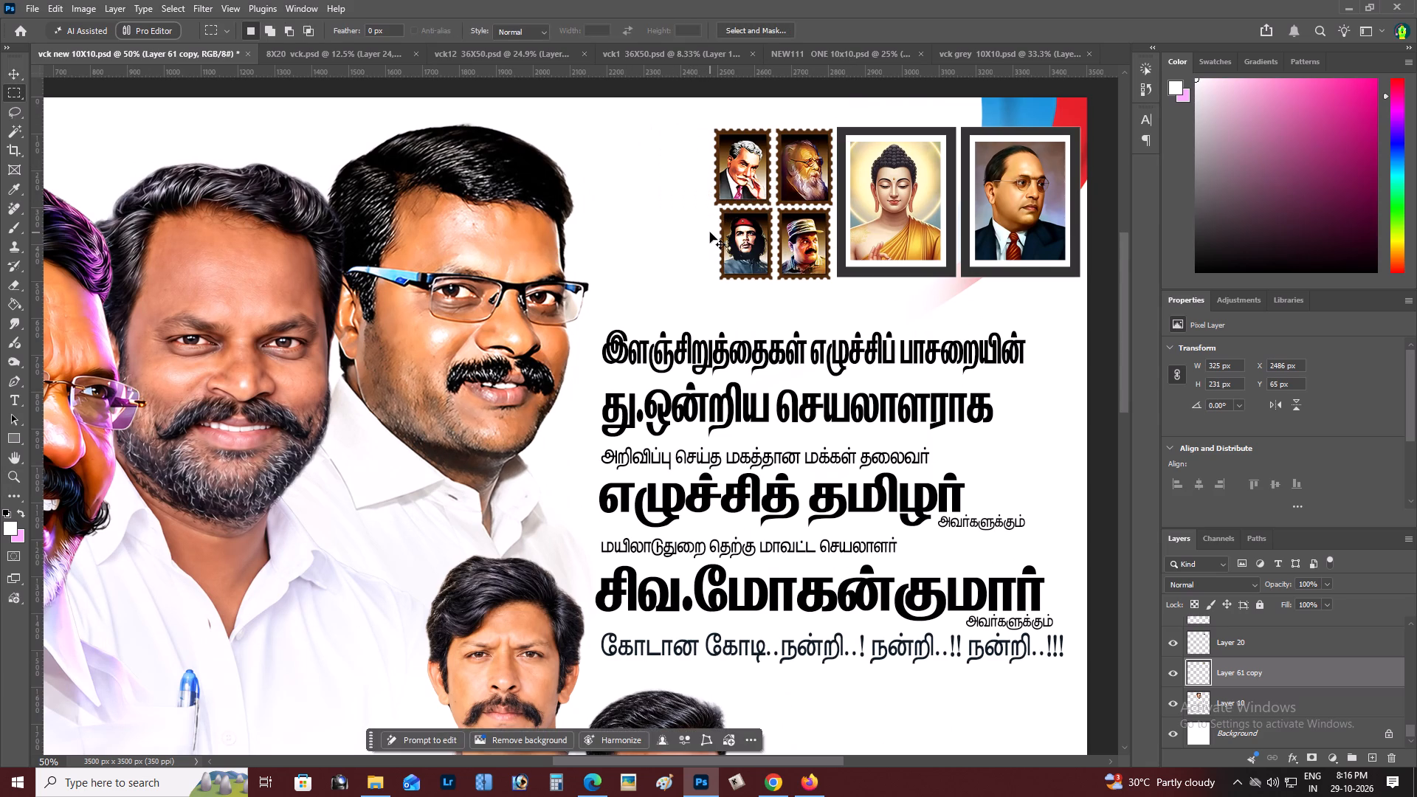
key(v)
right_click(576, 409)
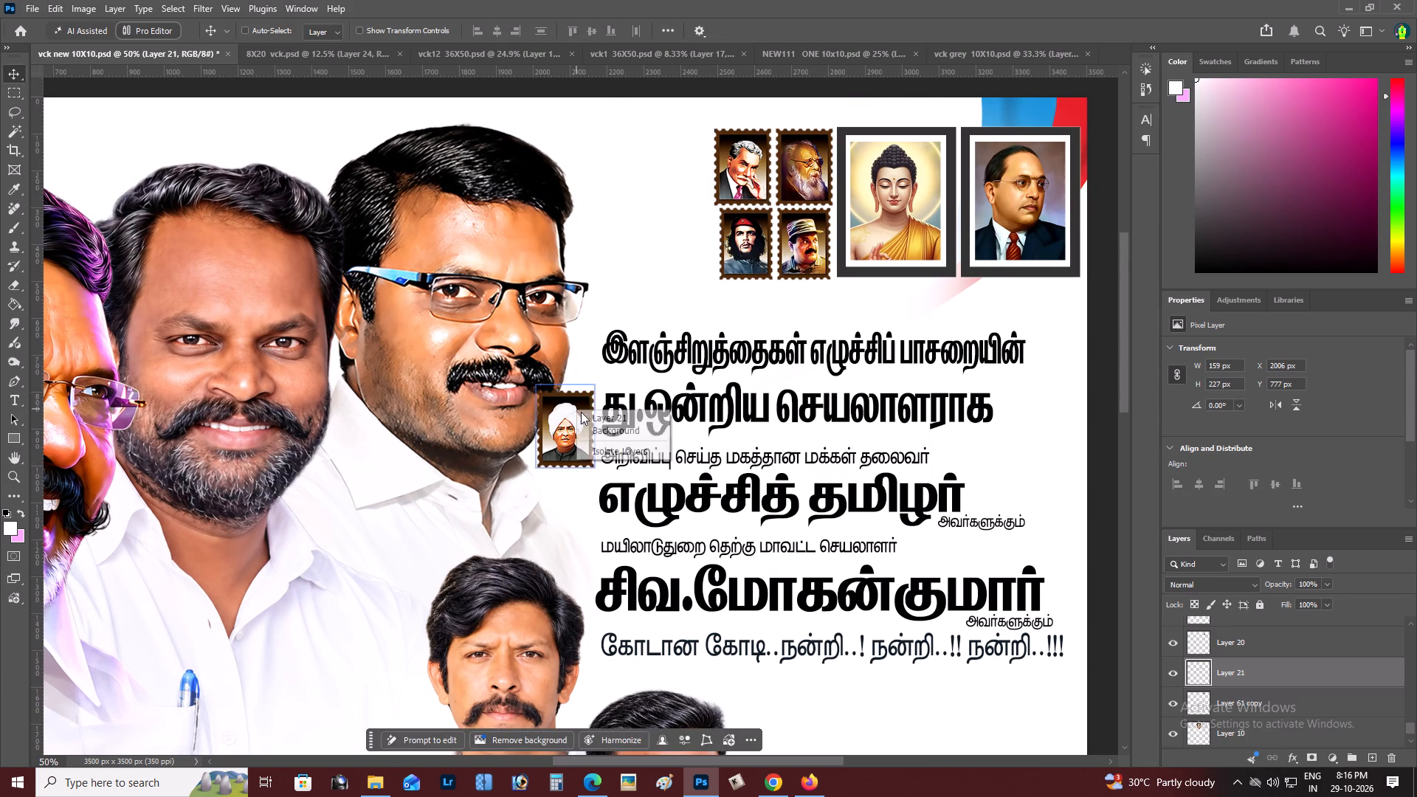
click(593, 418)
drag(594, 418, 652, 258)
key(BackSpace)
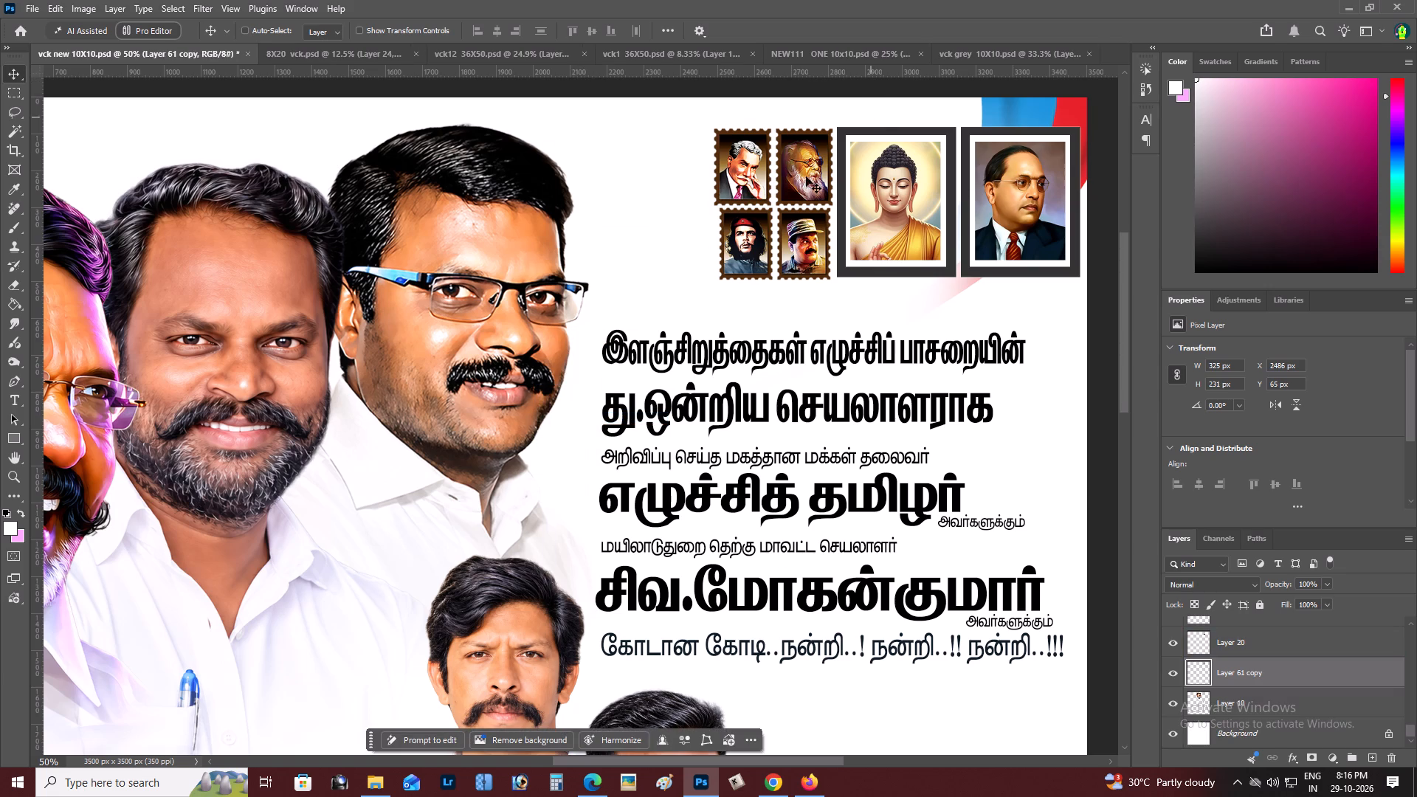
Paste the turbaned man's stamp again and place it over the bearded man's stamp in the upper stamp row.
right_click(742, 169)
click(762, 175)
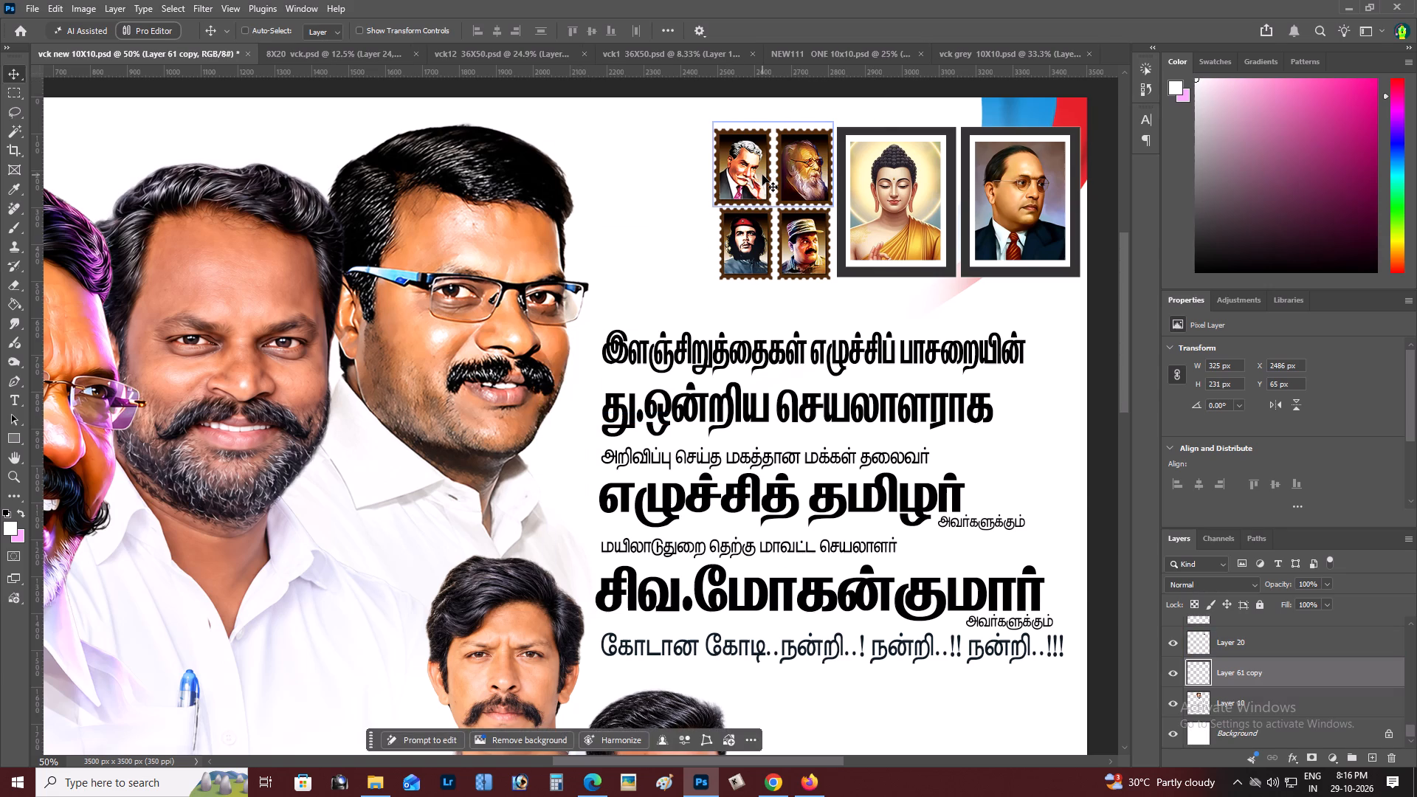
right_click(748, 246)
click(734, 237)
key(ctrl+v)
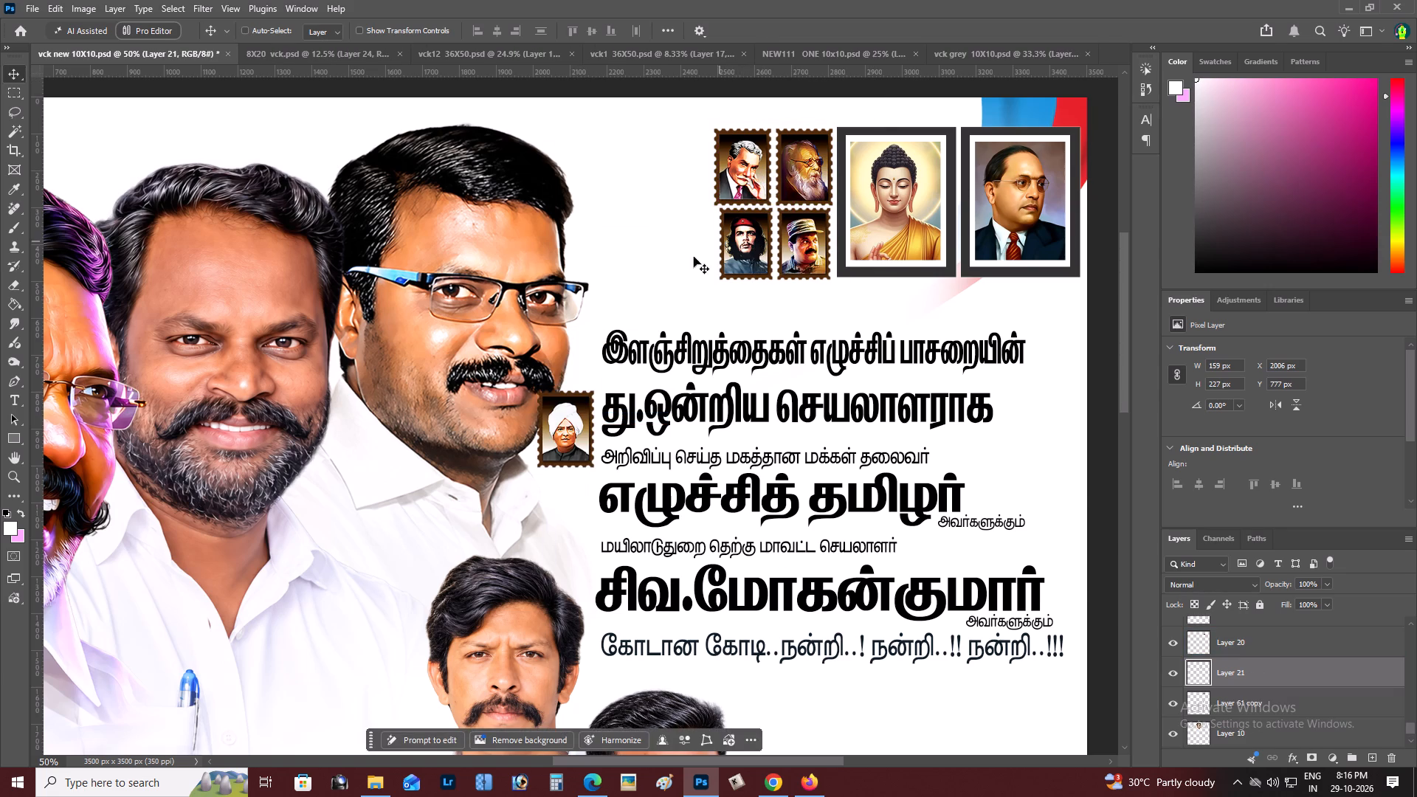
drag(538, 420, 776, 159)
key(Up)
key(Right)
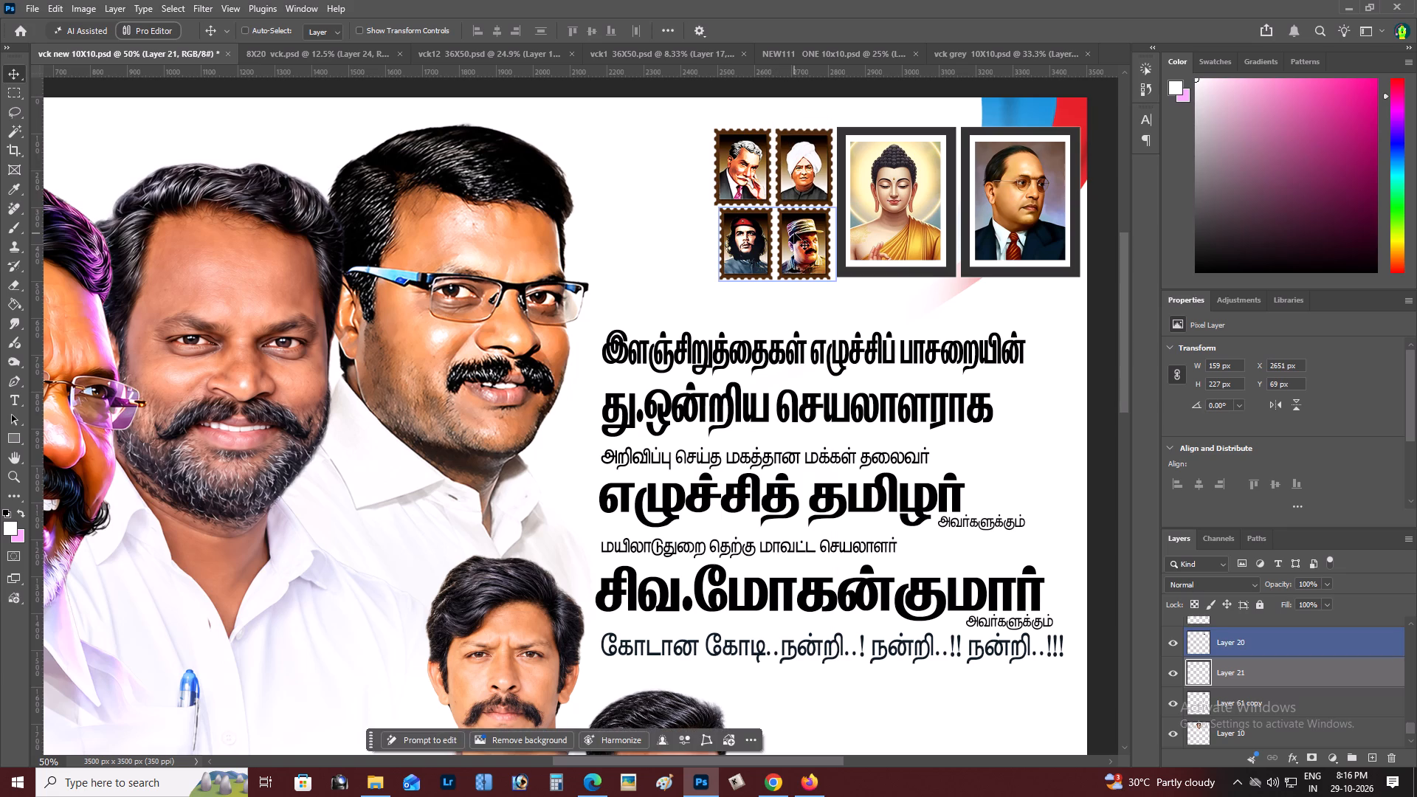
Merge the turbaned man's stamp with the upper stamp row (Layer 61 copy) into one layer.
shift+right_click(754, 174)
shift+click(765, 181)
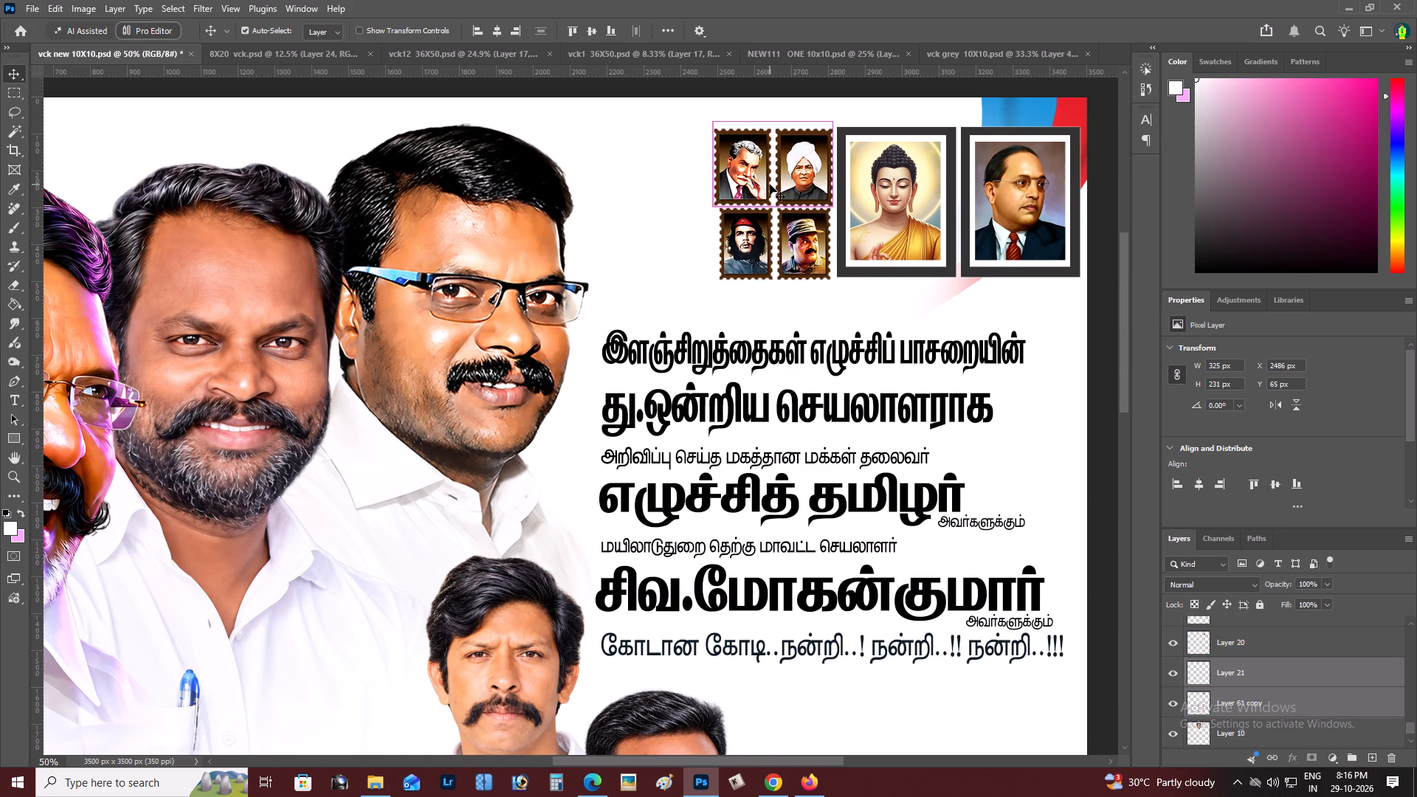
key(ctrl+t)
key(ctrl+Return)
key(ctrl+e)
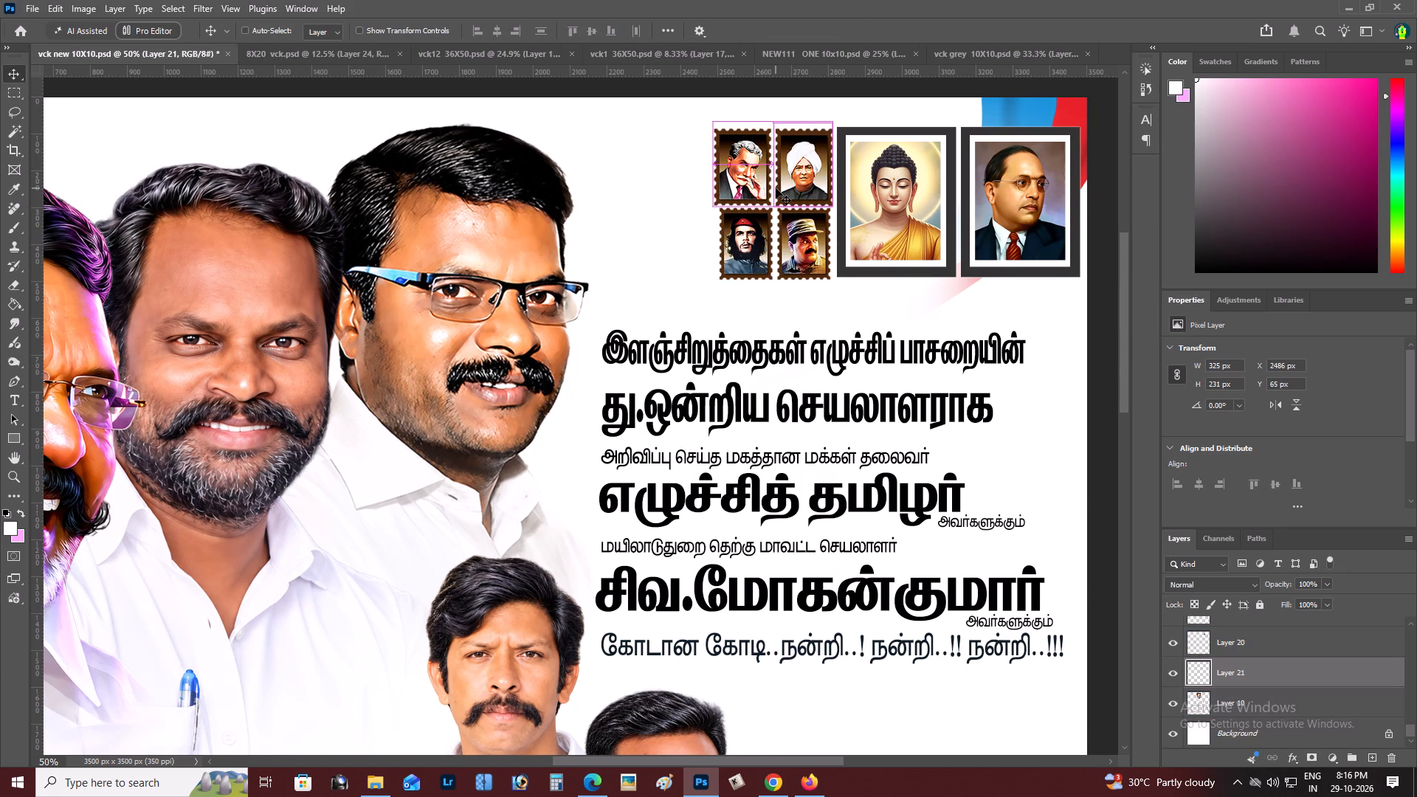
drag(776, 188, 766, 190)
key(ctrl+z)
Select both stamp row layers and free-transform them together at about 334 × 432 px.
shift+right_click(803, 232)
shift+click(824, 244)
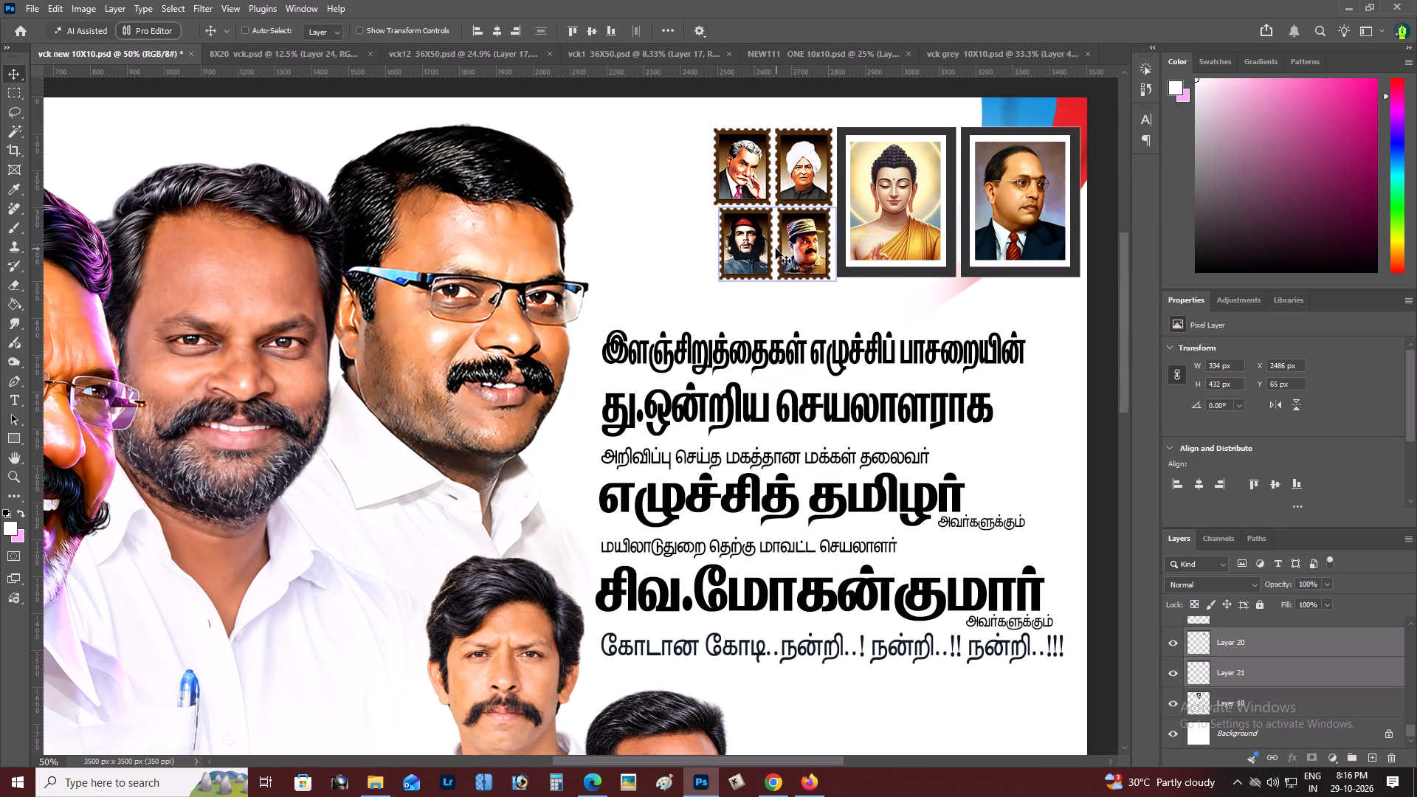
key(ctrl+t)
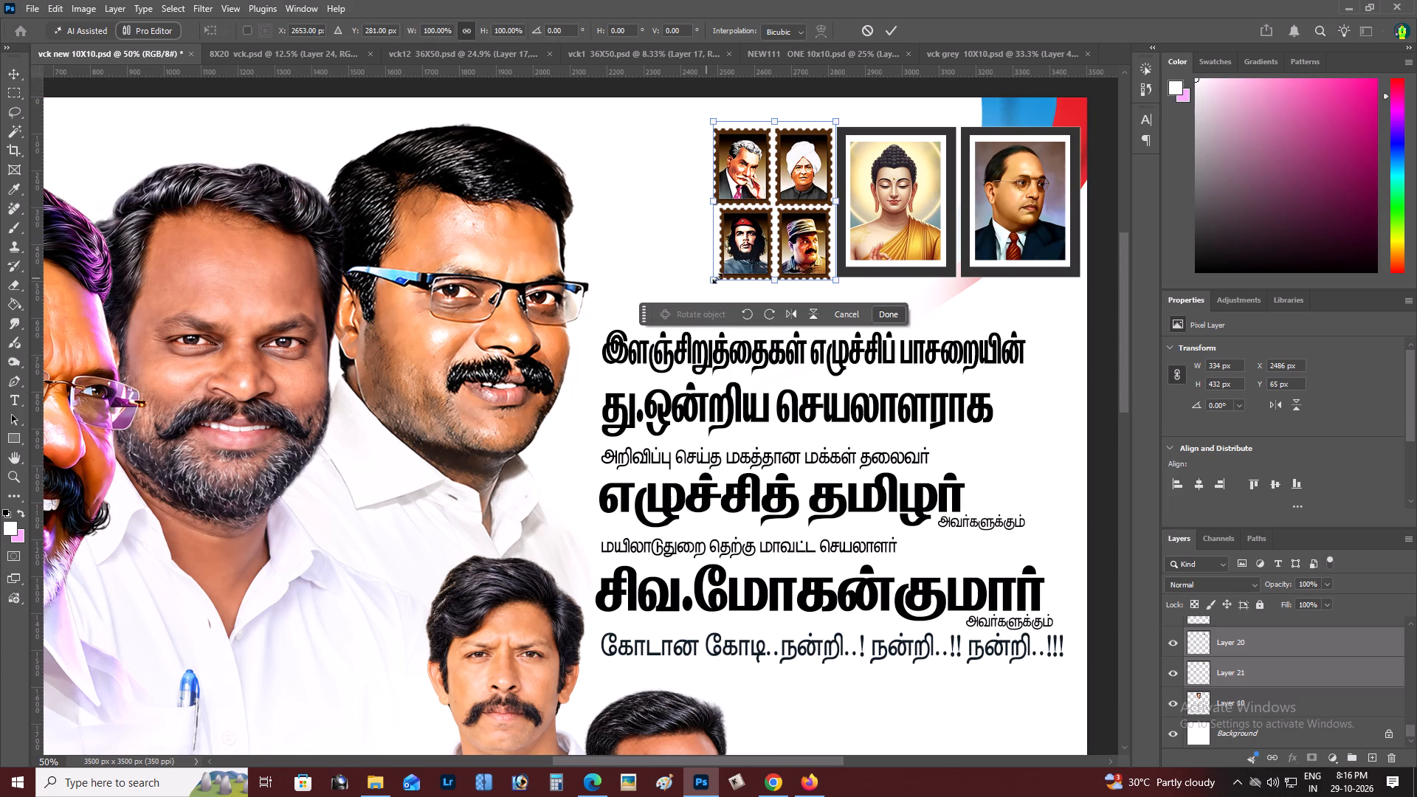
click(717, 282)
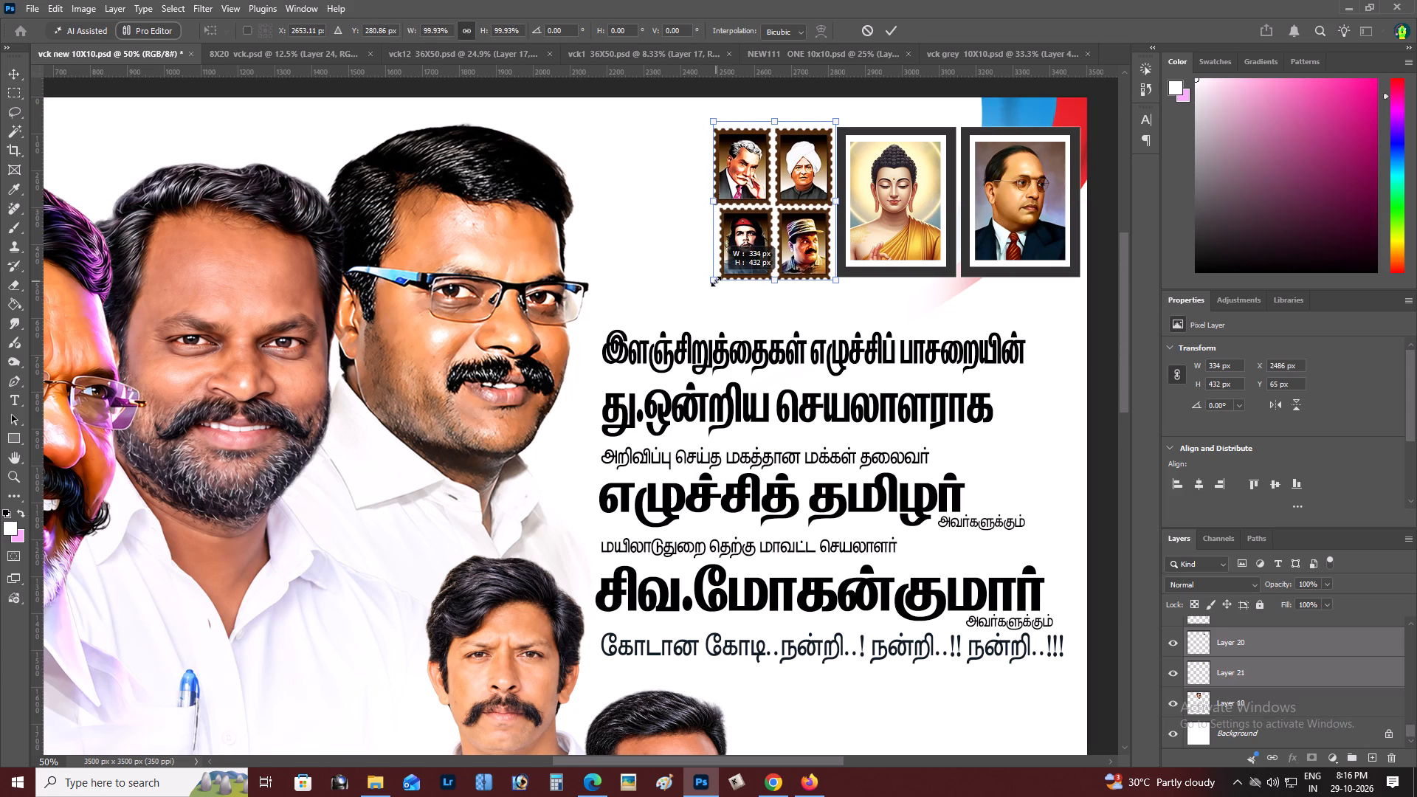
key(ctrl+Return)
Review the whole poster layout, and check the Buddha pin in Chrome and the vck12 36X50 design.
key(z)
alt+click(716, 281)
right_click(716, 281)
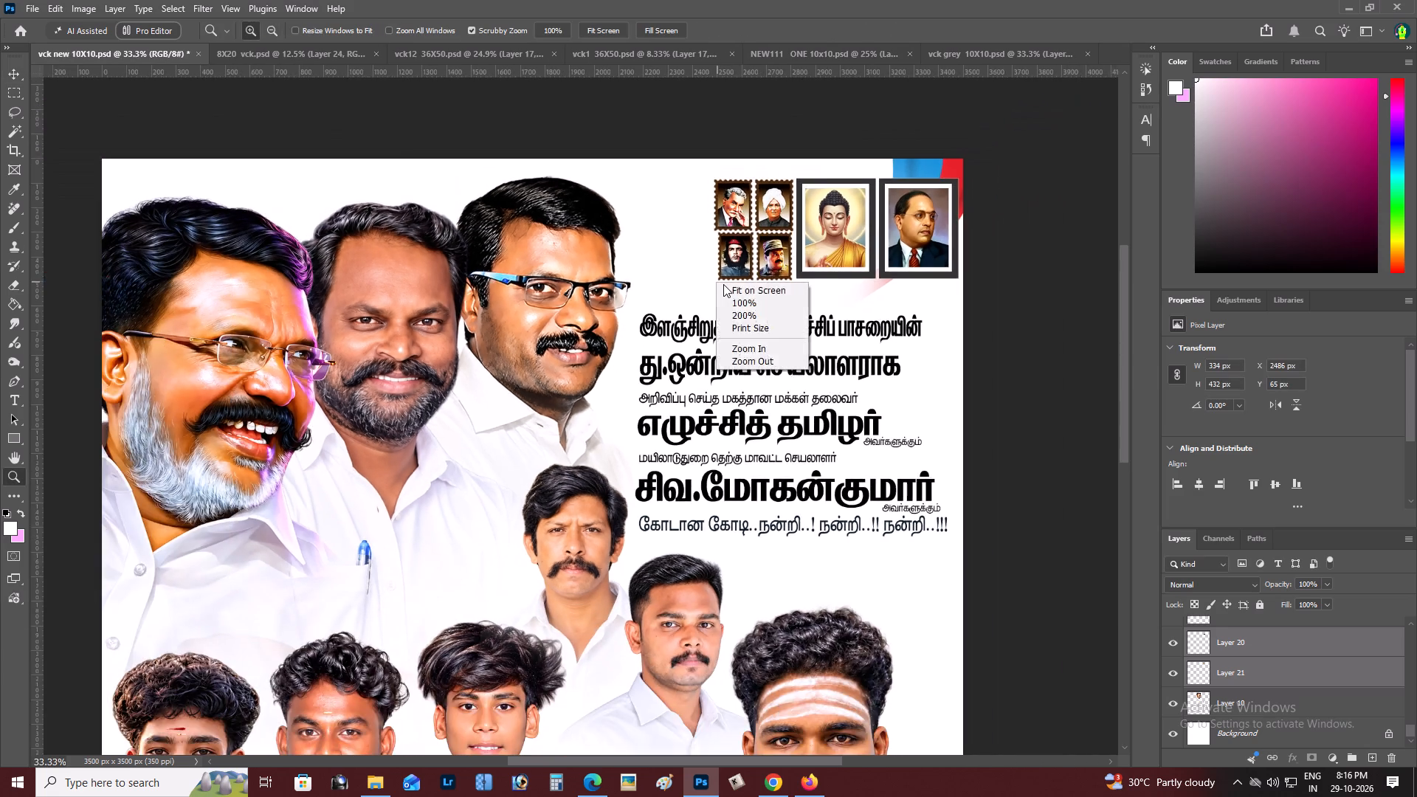
double_click(723, 285)
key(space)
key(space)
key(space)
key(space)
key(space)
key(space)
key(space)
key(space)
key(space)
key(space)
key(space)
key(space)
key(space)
drag(723, 285, 622, 366)
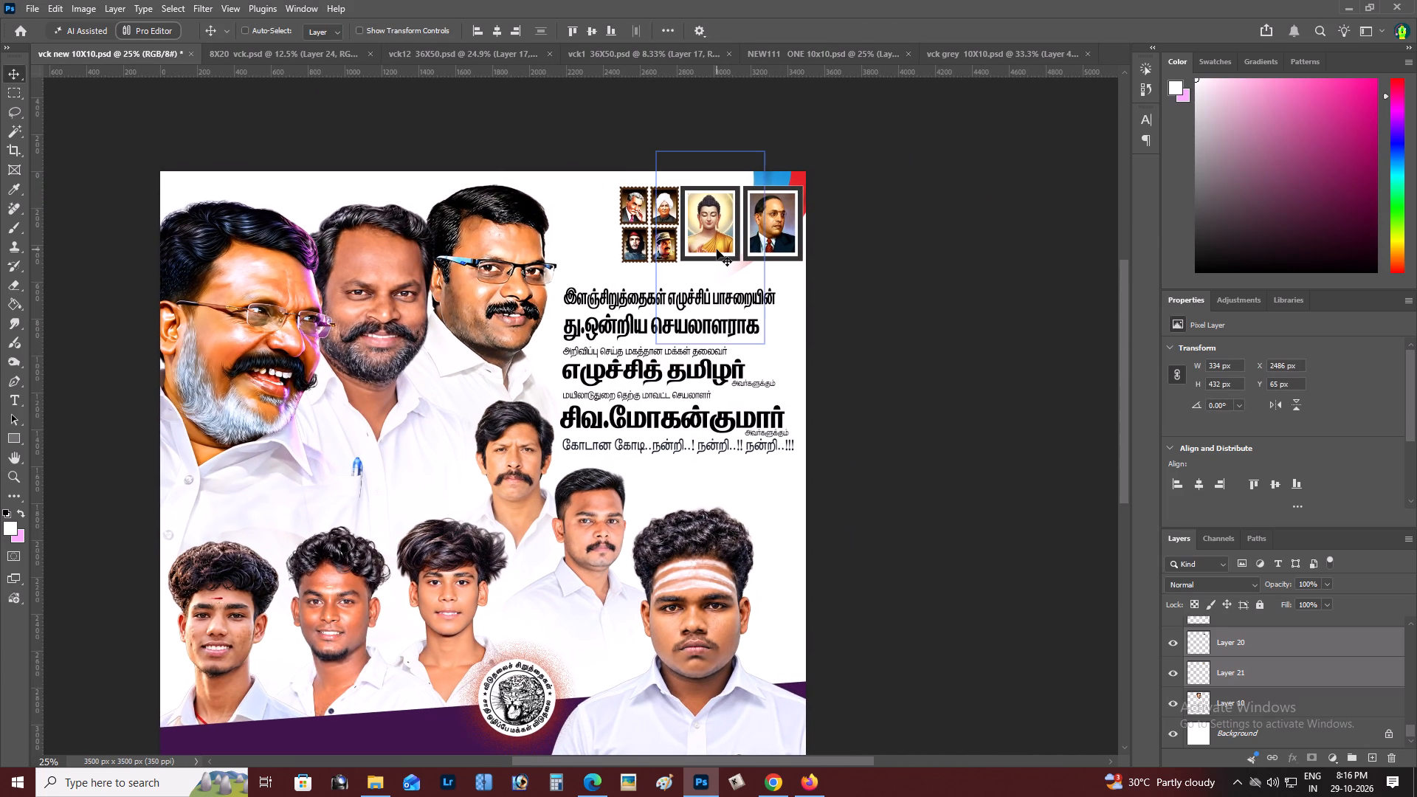
key(alt+Tab)
key(alt+Tab)
click(520, 55)
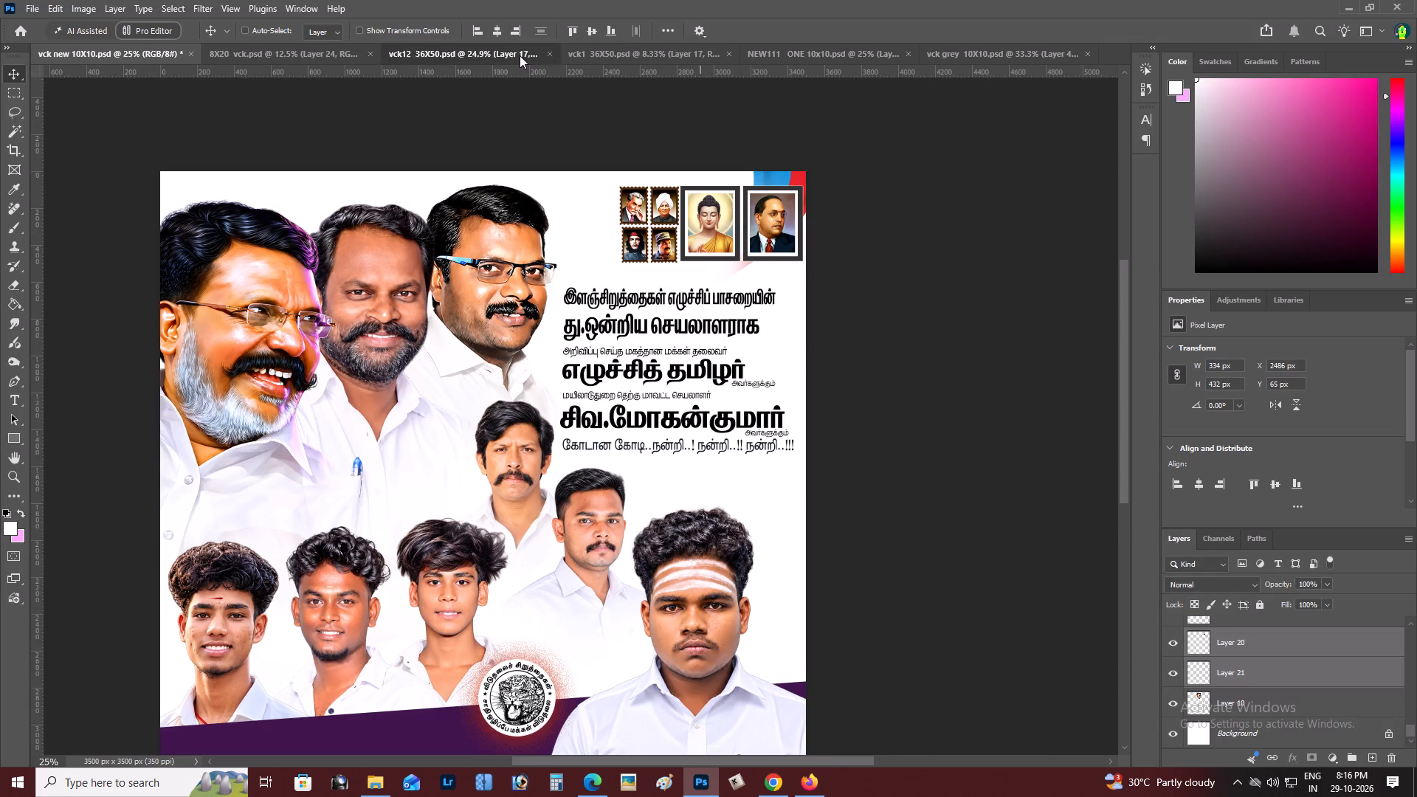
key(alt+Tab)
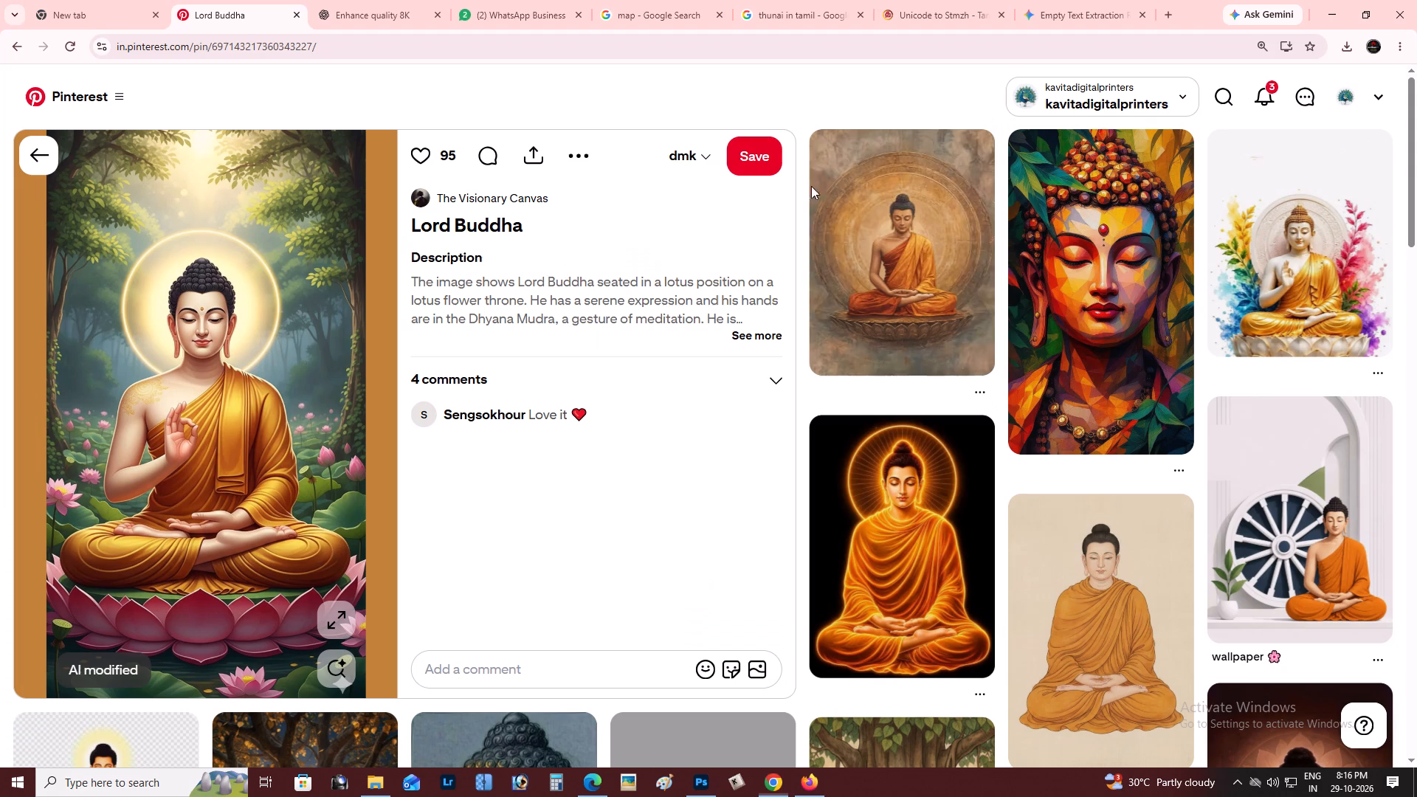
key(alt+Tab)
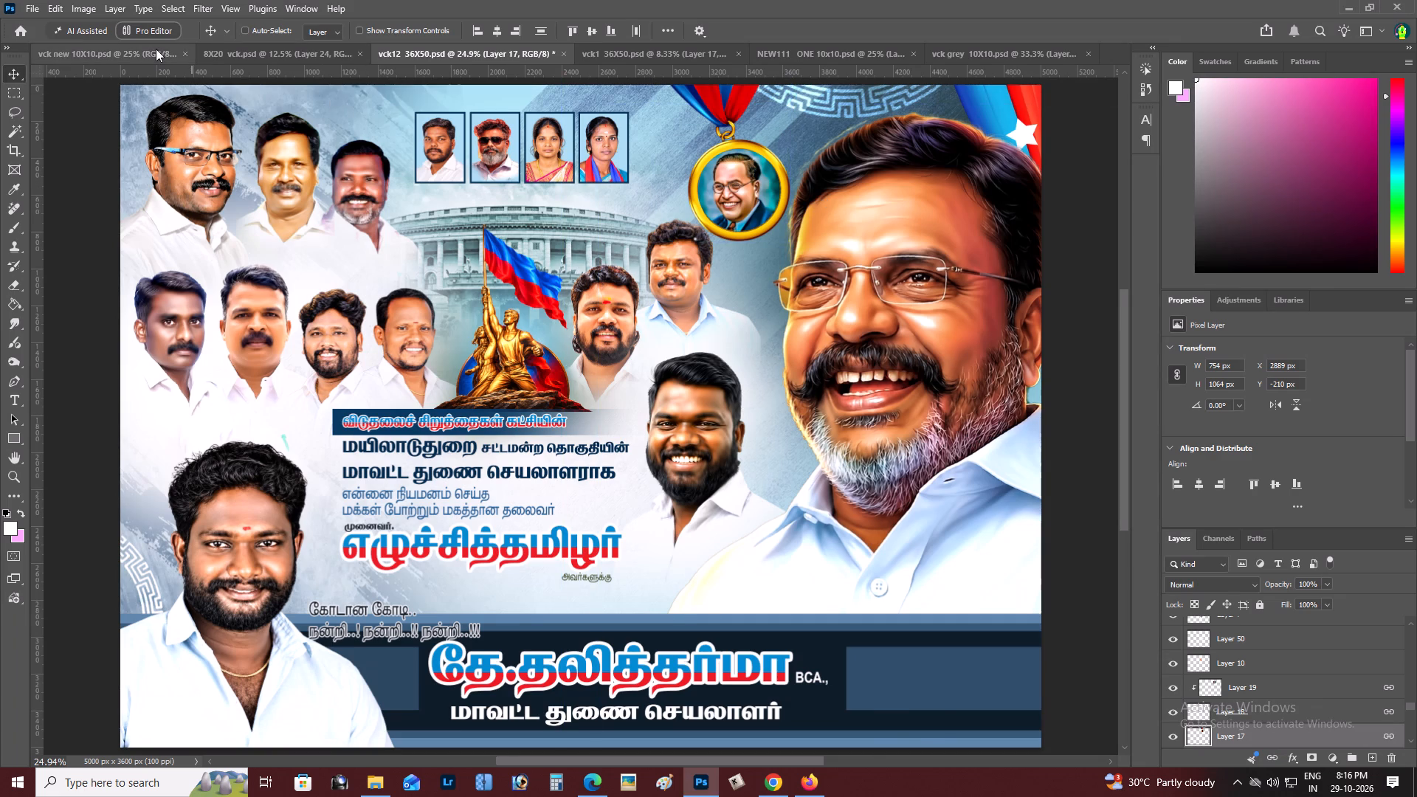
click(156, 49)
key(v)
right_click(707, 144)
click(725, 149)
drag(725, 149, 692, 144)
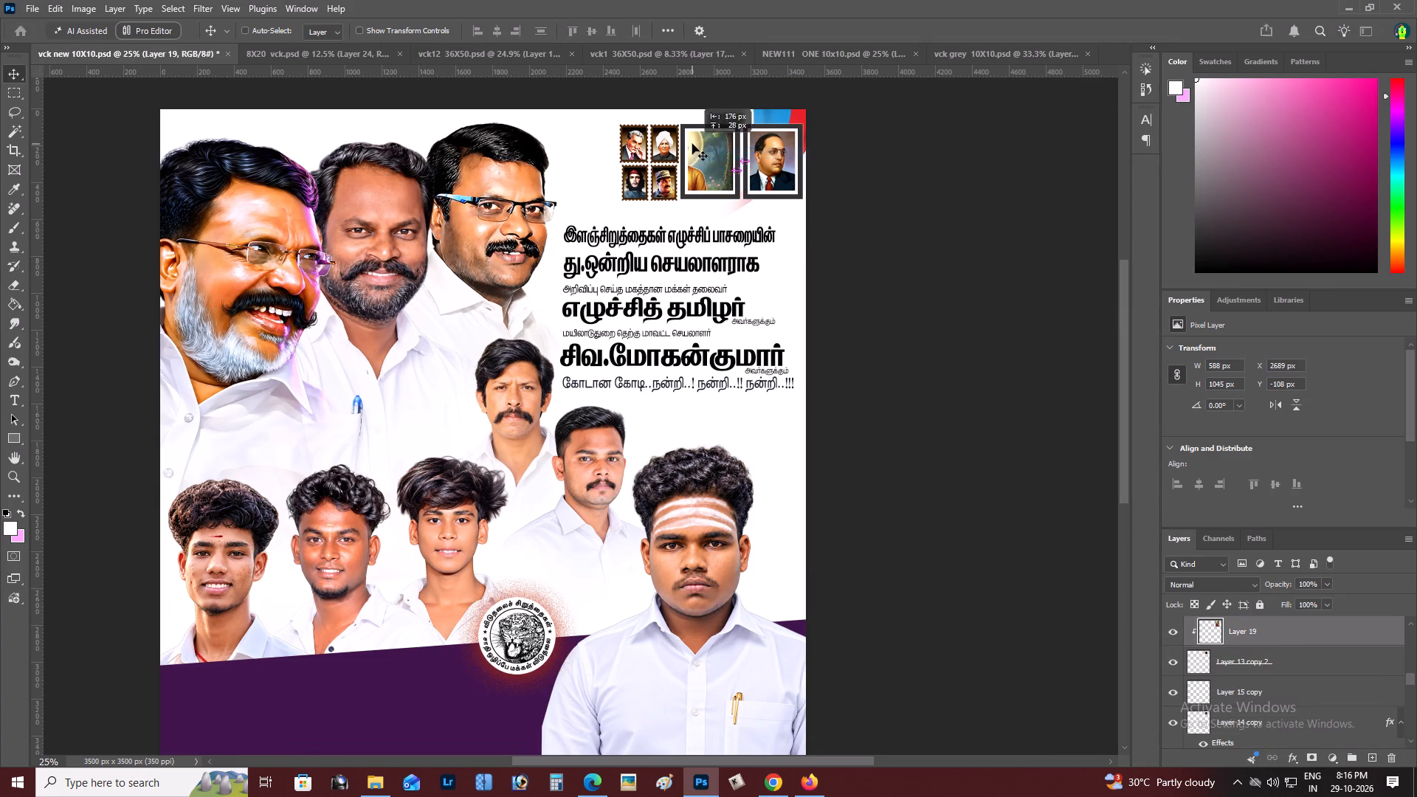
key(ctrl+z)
Duplicate the dark grey frame behind the Buddha portrait.
right_click(733, 124)
click(743, 130)
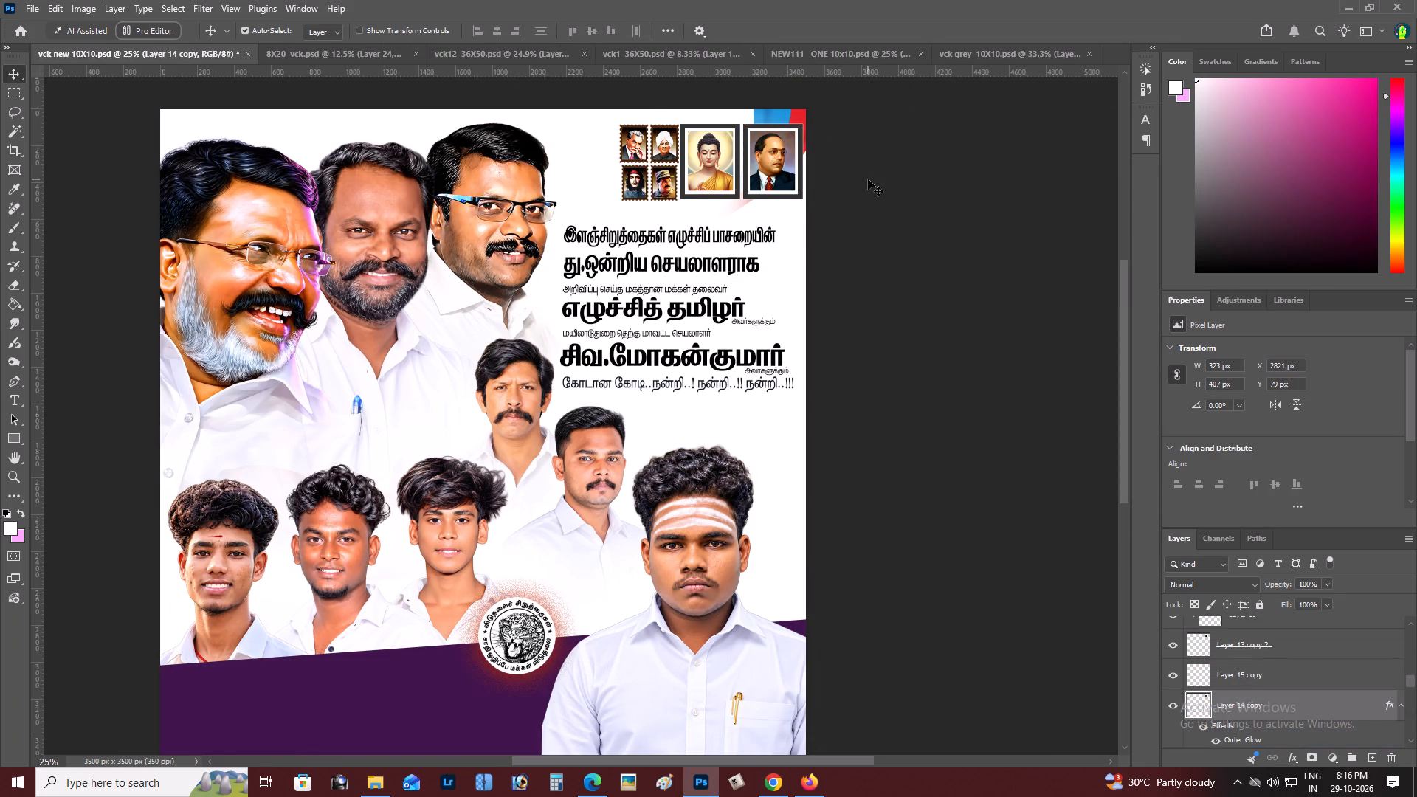
key(ctrl+j)
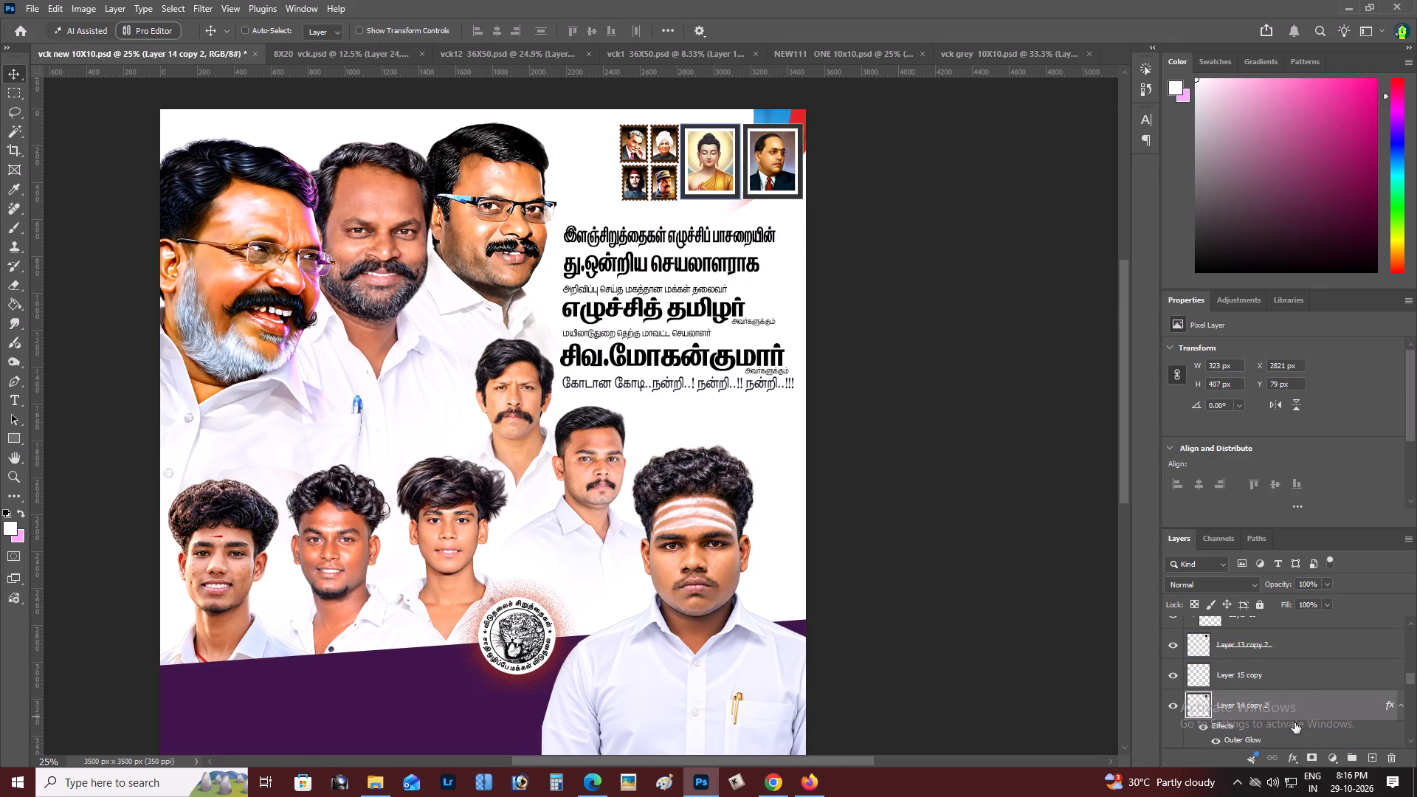
Move the lower of the two Buddha frame layers to the free side of the stamps, at X 2153, Y 82 px.
scroll(1294, 722, down, 1)
click(1297, 728)
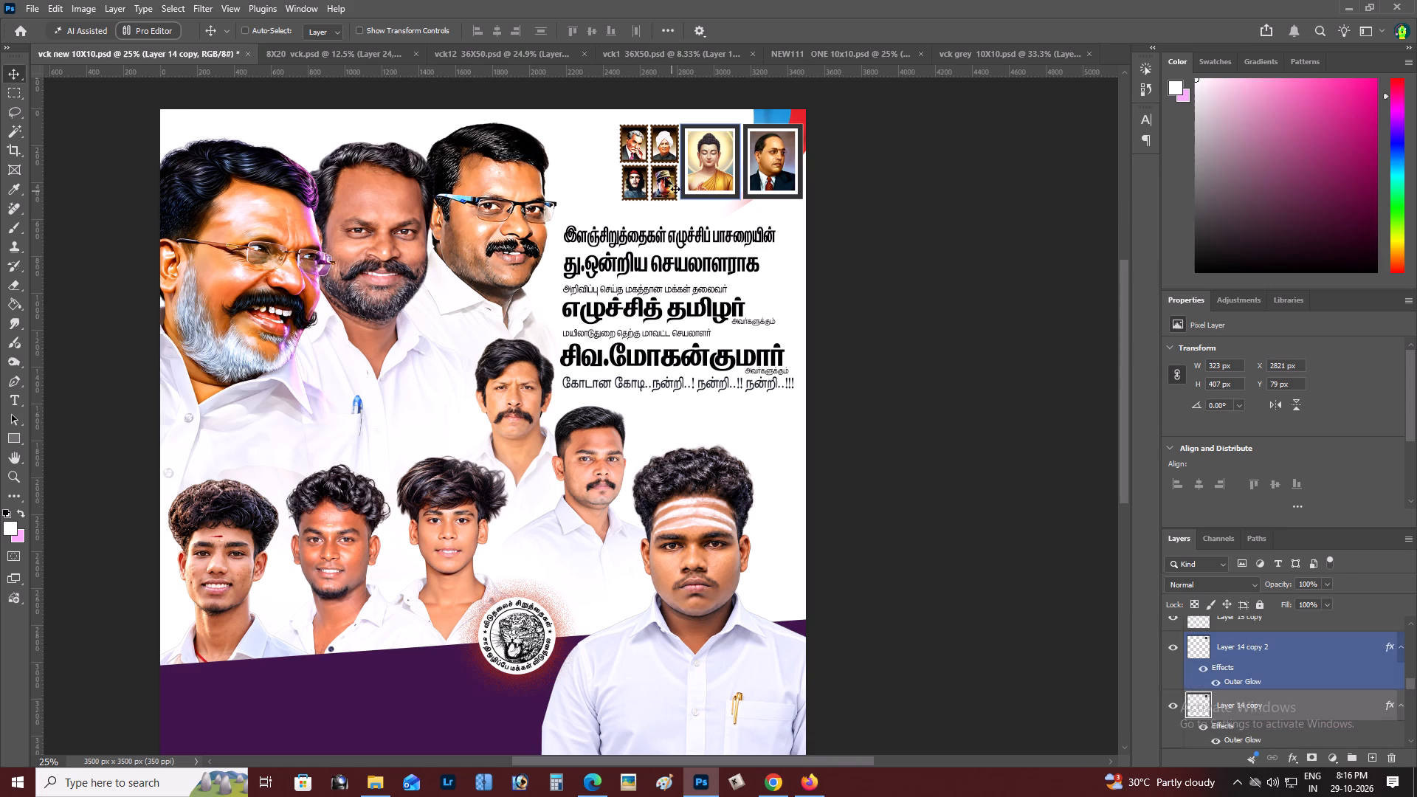
drag(694, 167, 565, 165)
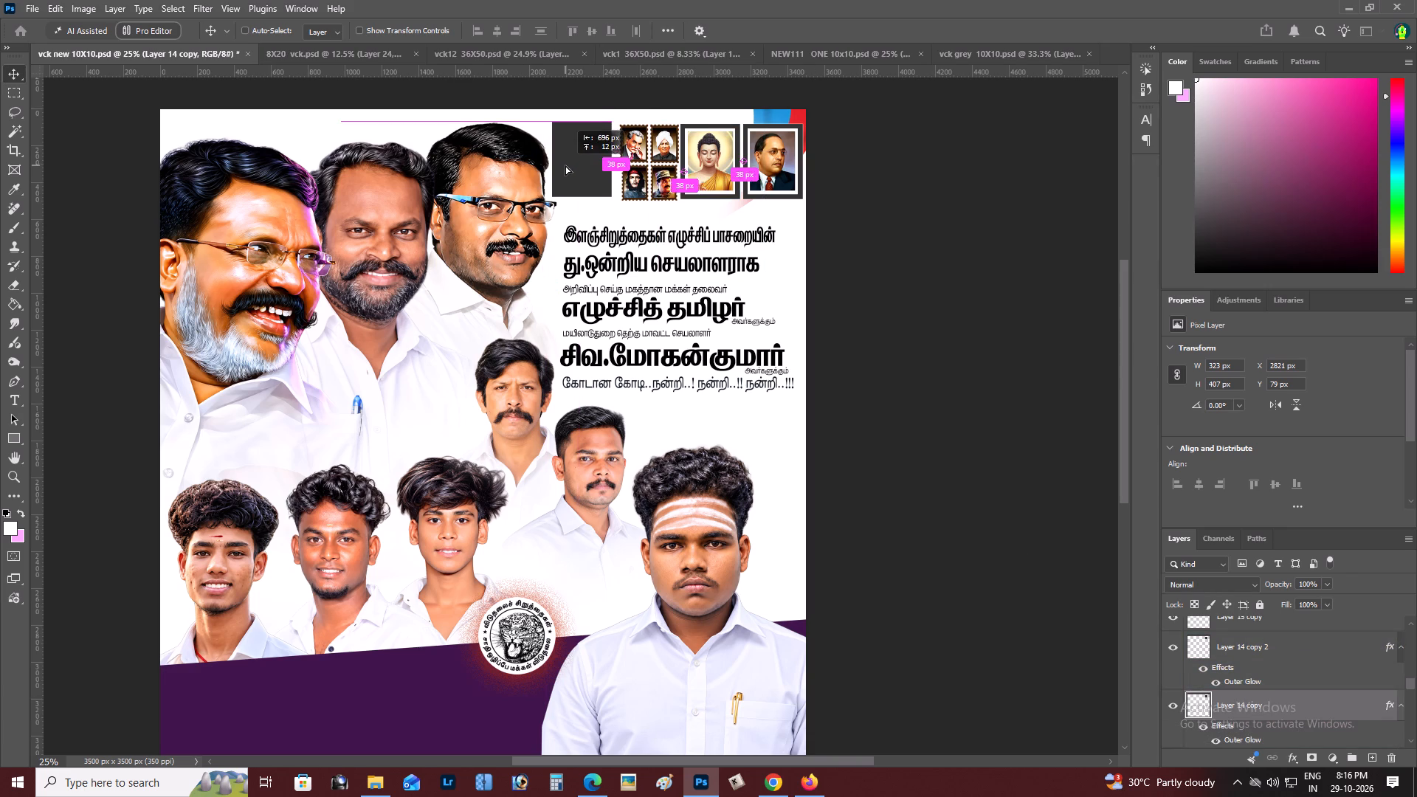
drag(565, 165, 569, 168)
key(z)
triple_click(639, 156)
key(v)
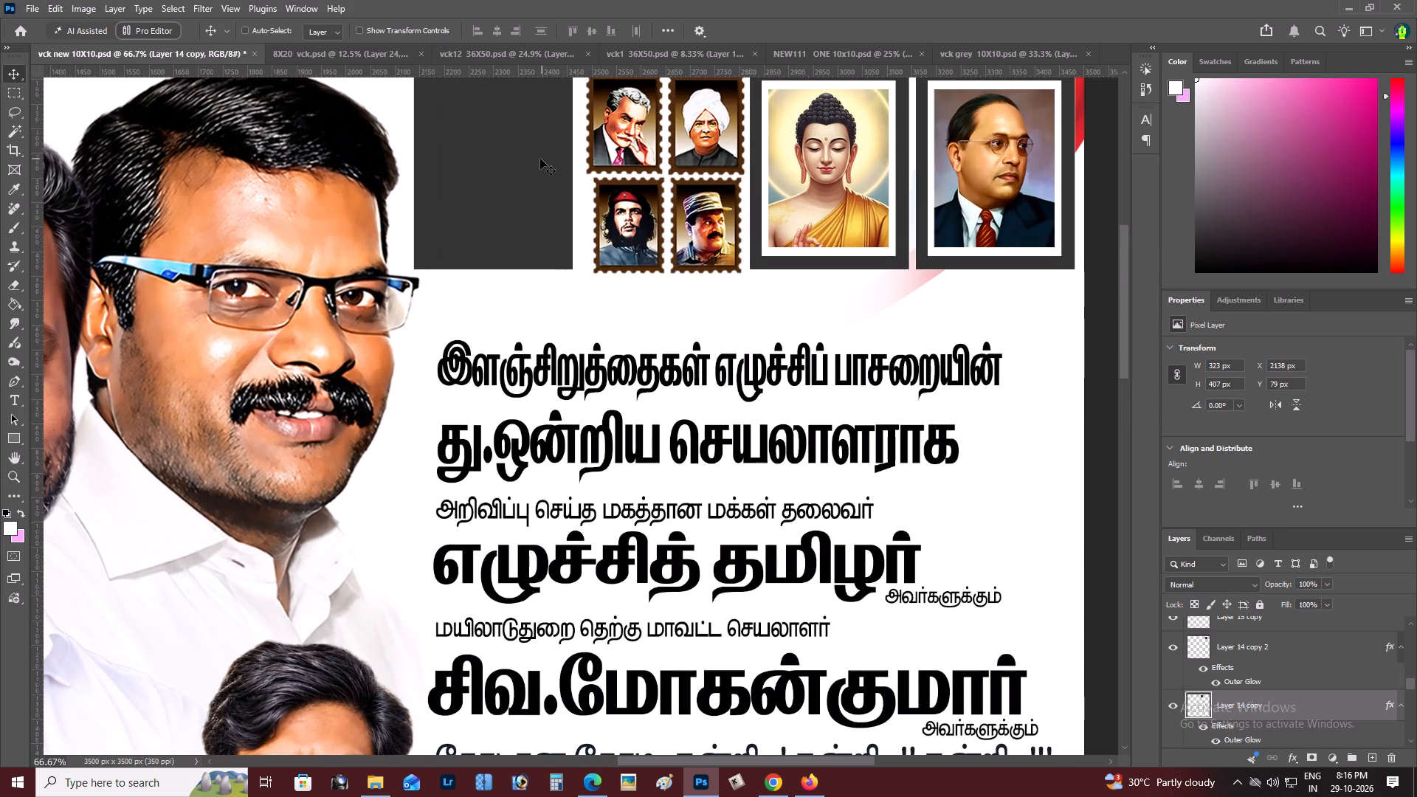
click(540, 159)
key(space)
drag(546, 176, 549, 254)
drag(547, 251, 549, 251)
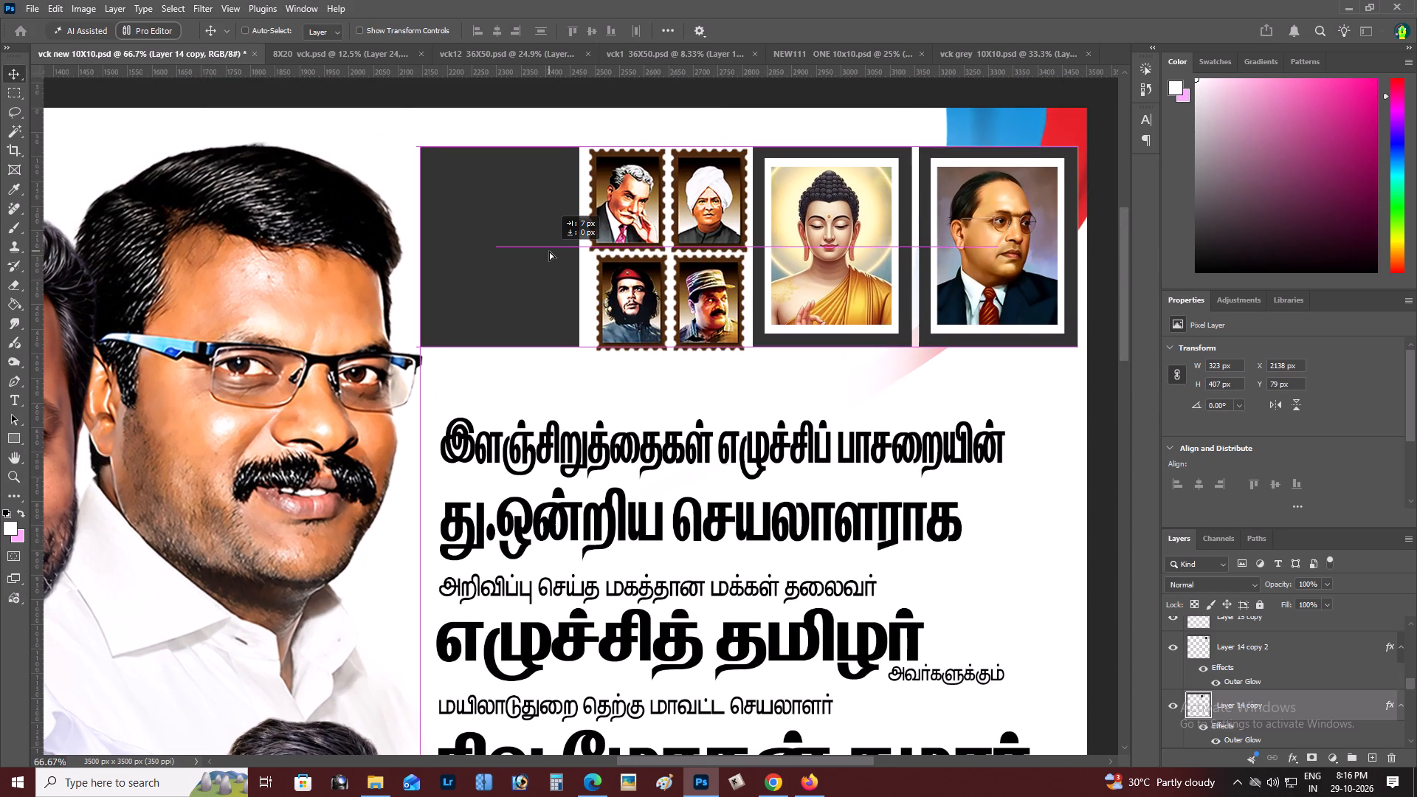
drag(549, 251, 554, 251)
key(Down)
key(Down)
key(Down)
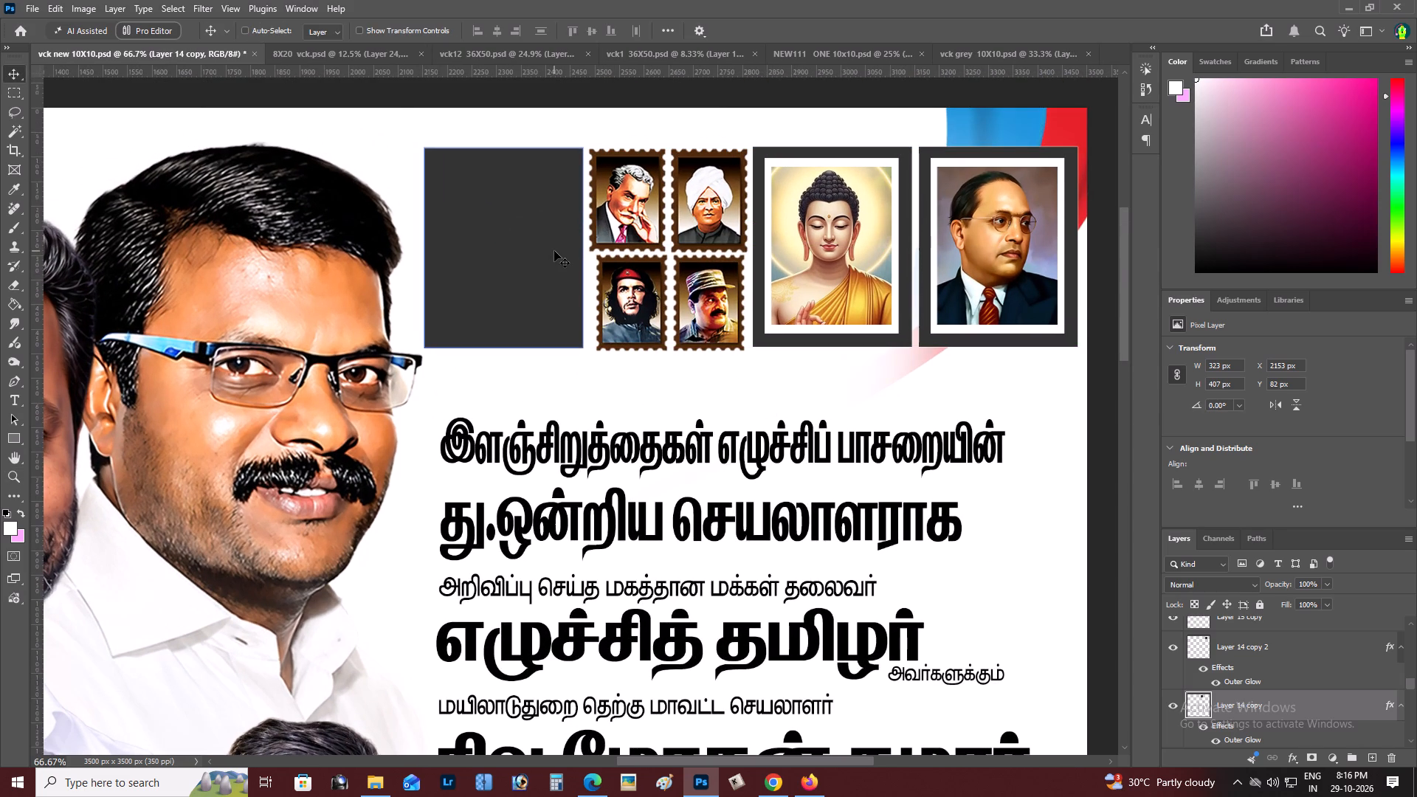
Cut the white-bearded man's portrait out of the three-portrait strip in 8X20 vck.psd.
key(alt+Tab)
key(alt+Tab)
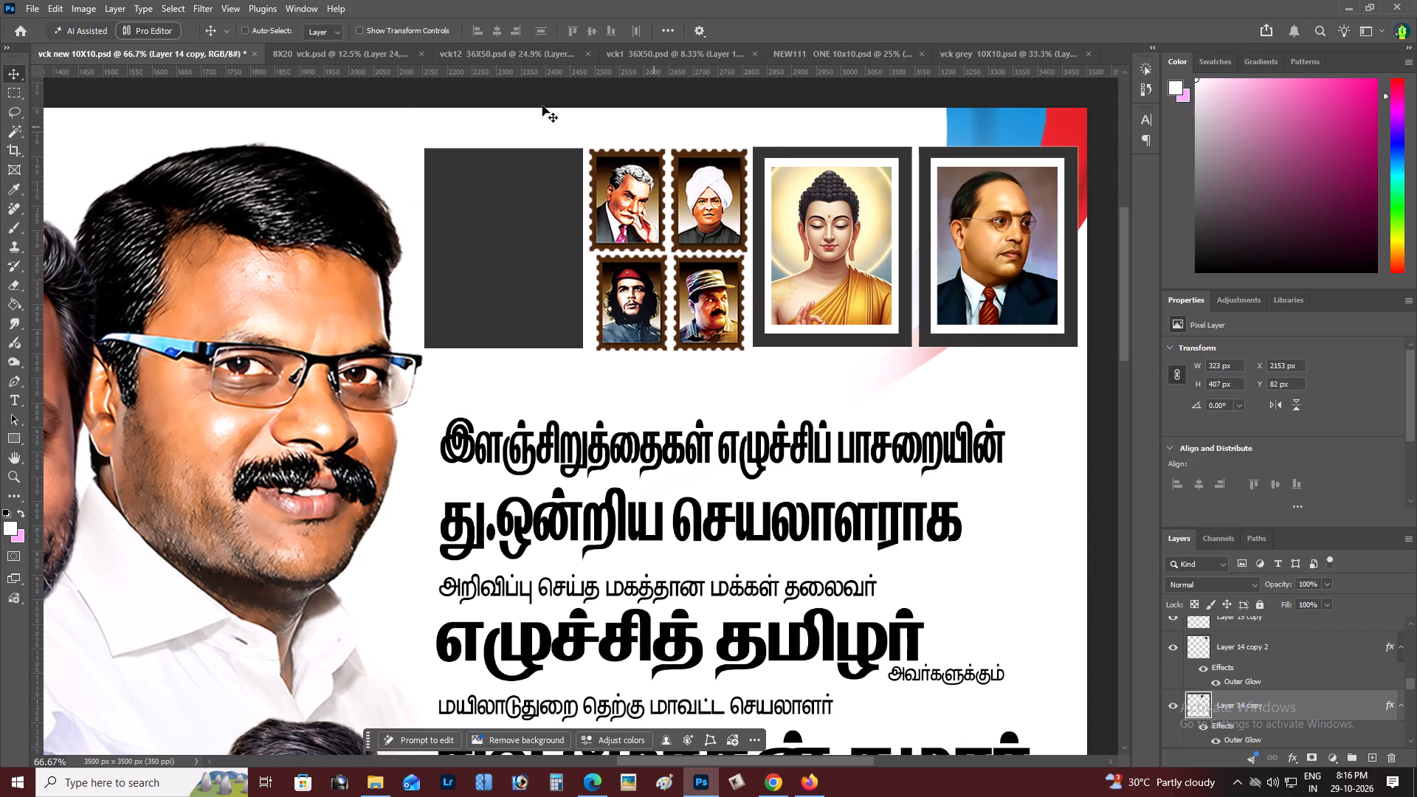
click(363, 58)
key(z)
click(568, 312)
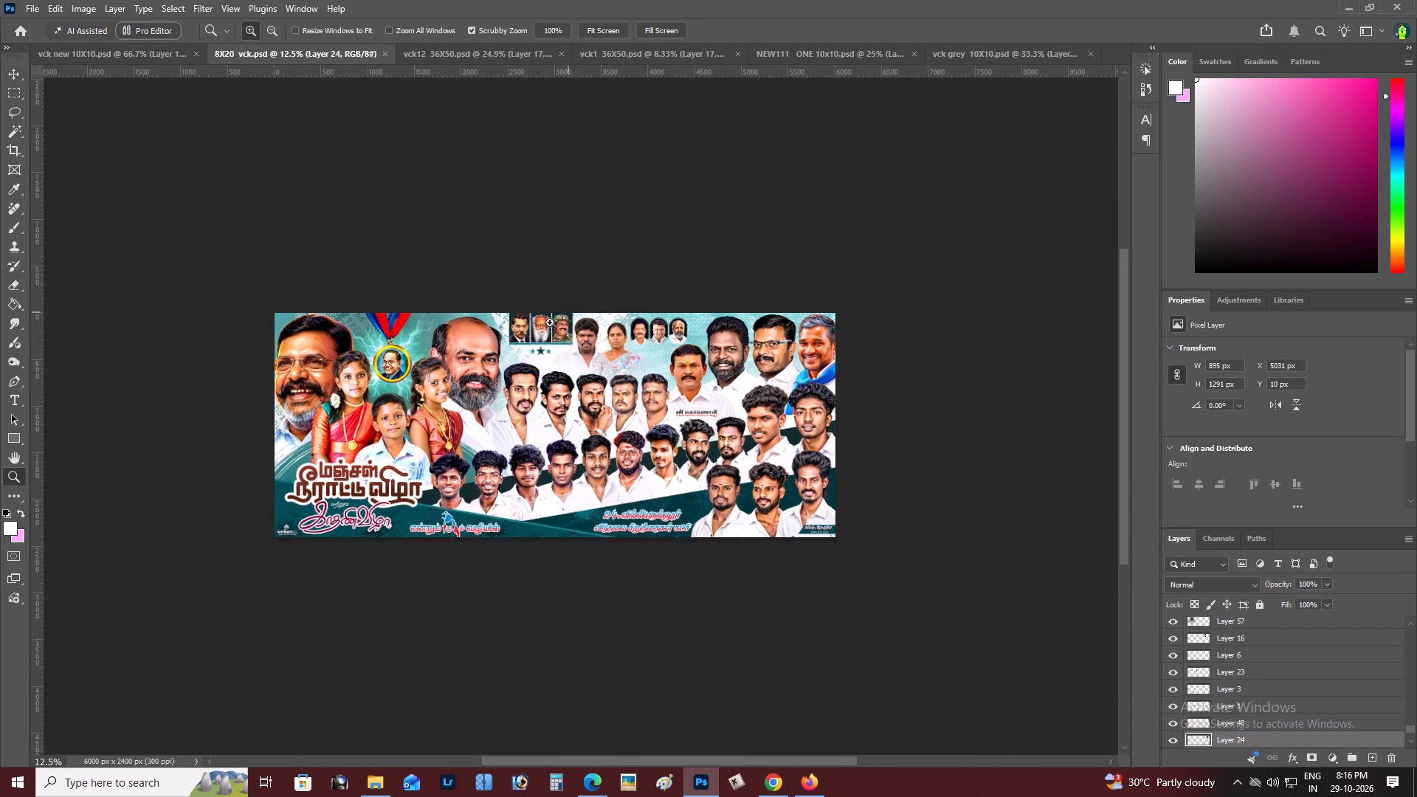
double_click(539, 327)
click(532, 334)
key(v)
right_click(528, 335)
click(547, 340)
drag(546, 340, 537, 334)
key(ctrl+a)
key(ctrl+x)
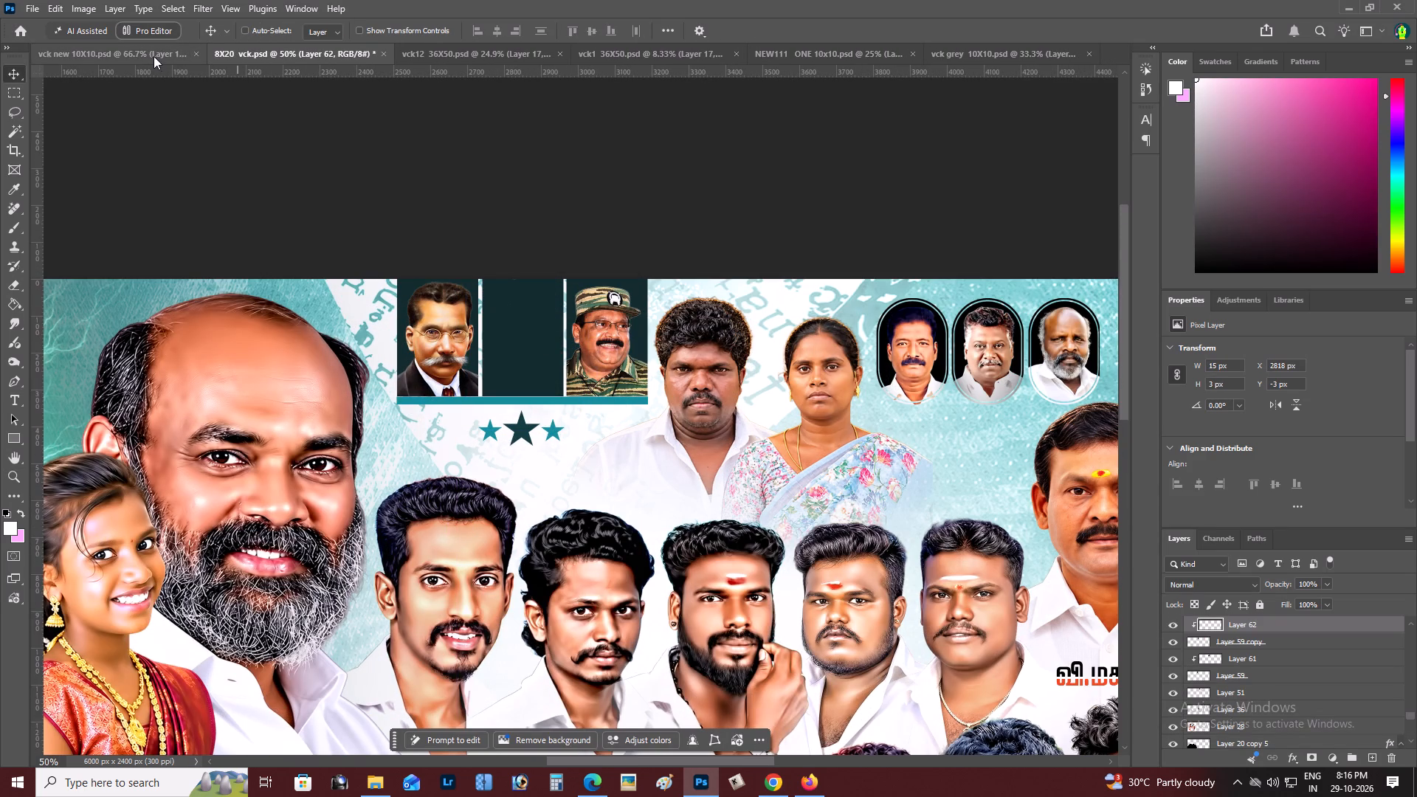
Paste the white-bearded man's portrait into vck new 10X10 above the empty dark frame and clip it to that frame.
click(154, 56)
right_click(525, 212)
click(537, 216)
key(ctrl+v)
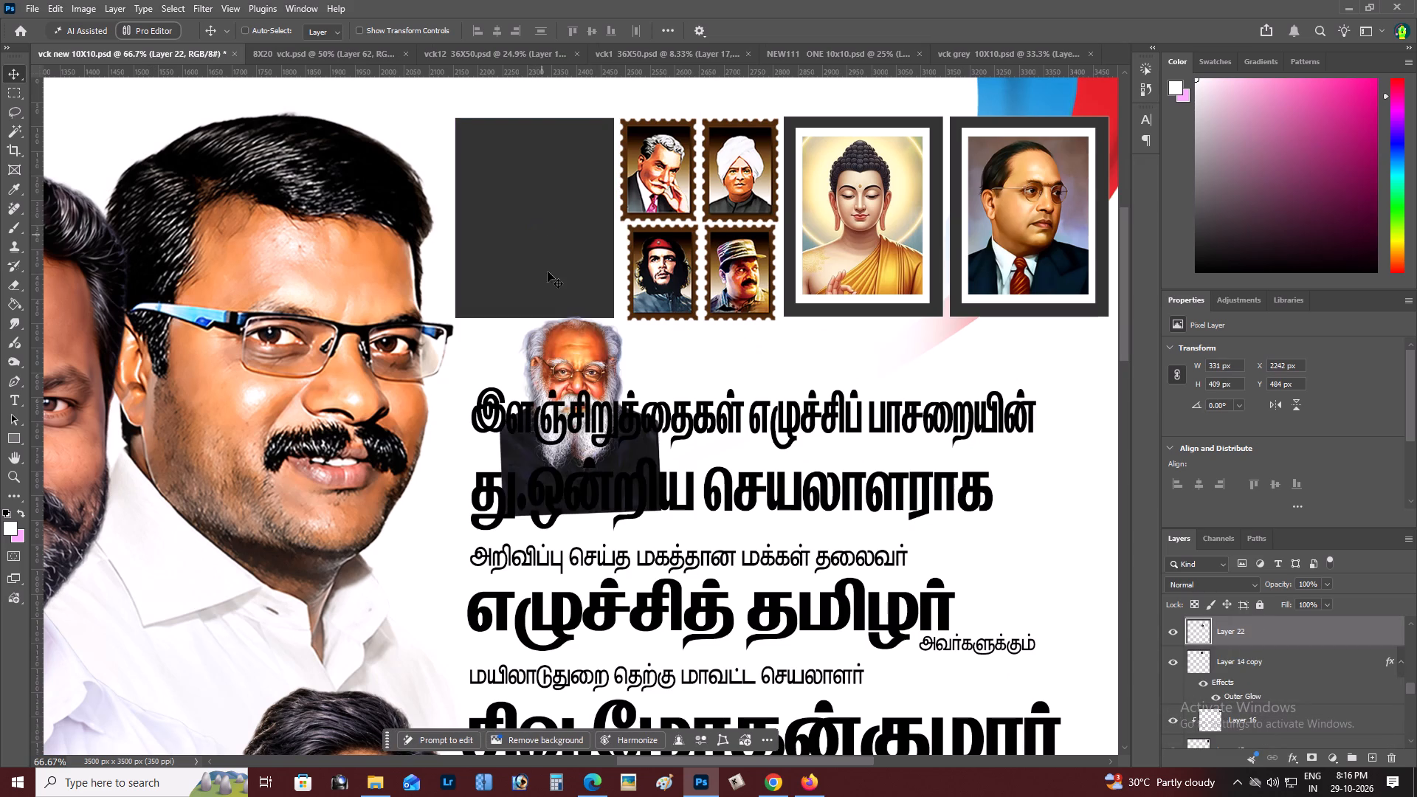
drag(550, 275, 521, 125)
key(ctrl+alt+g)
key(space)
click(559, 207)
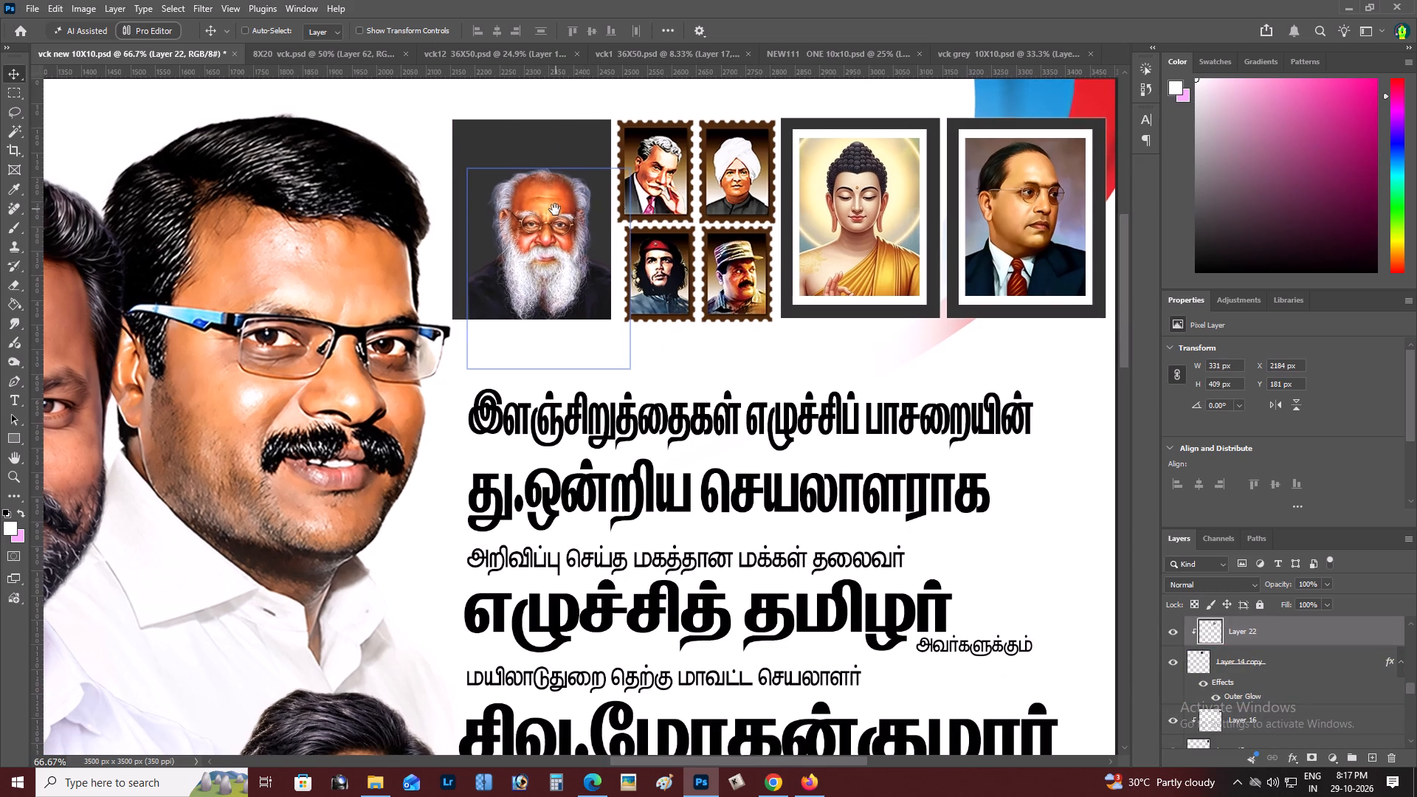
Enlarge the white-bearded man's portrait to about 391 × 483 px and position it to fill the dark frame.
key(ctrl+t)
drag(551, 230, 539, 224)
alt+drag(620, 173, 627, 170)
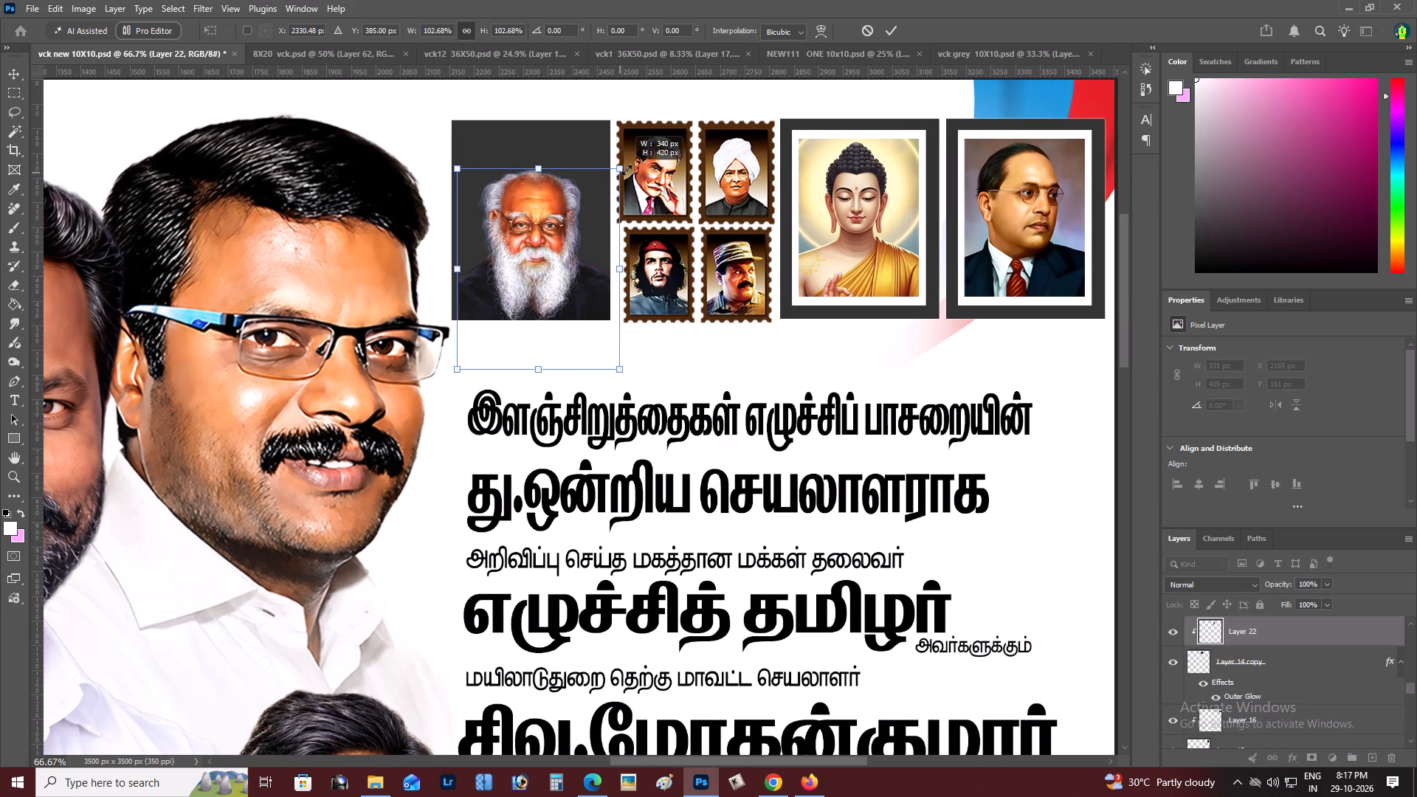
alt+drag(627, 170, 639, 158)
drag(616, 202, 618, 186)
key(ctrl+Return)
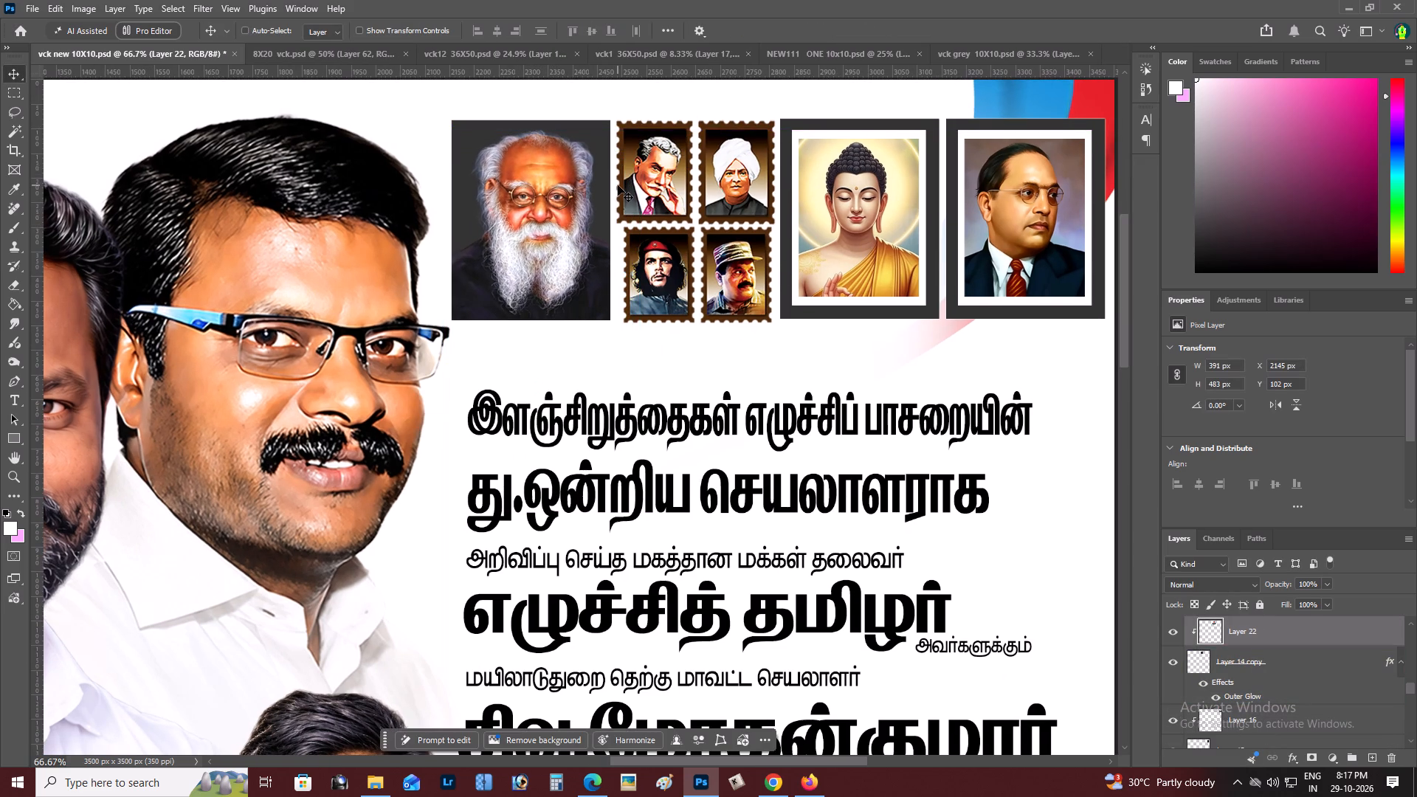
Review the new framed portrait beside the stamps and within the full poster layout.
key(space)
drag(618, 185, 618, 207)
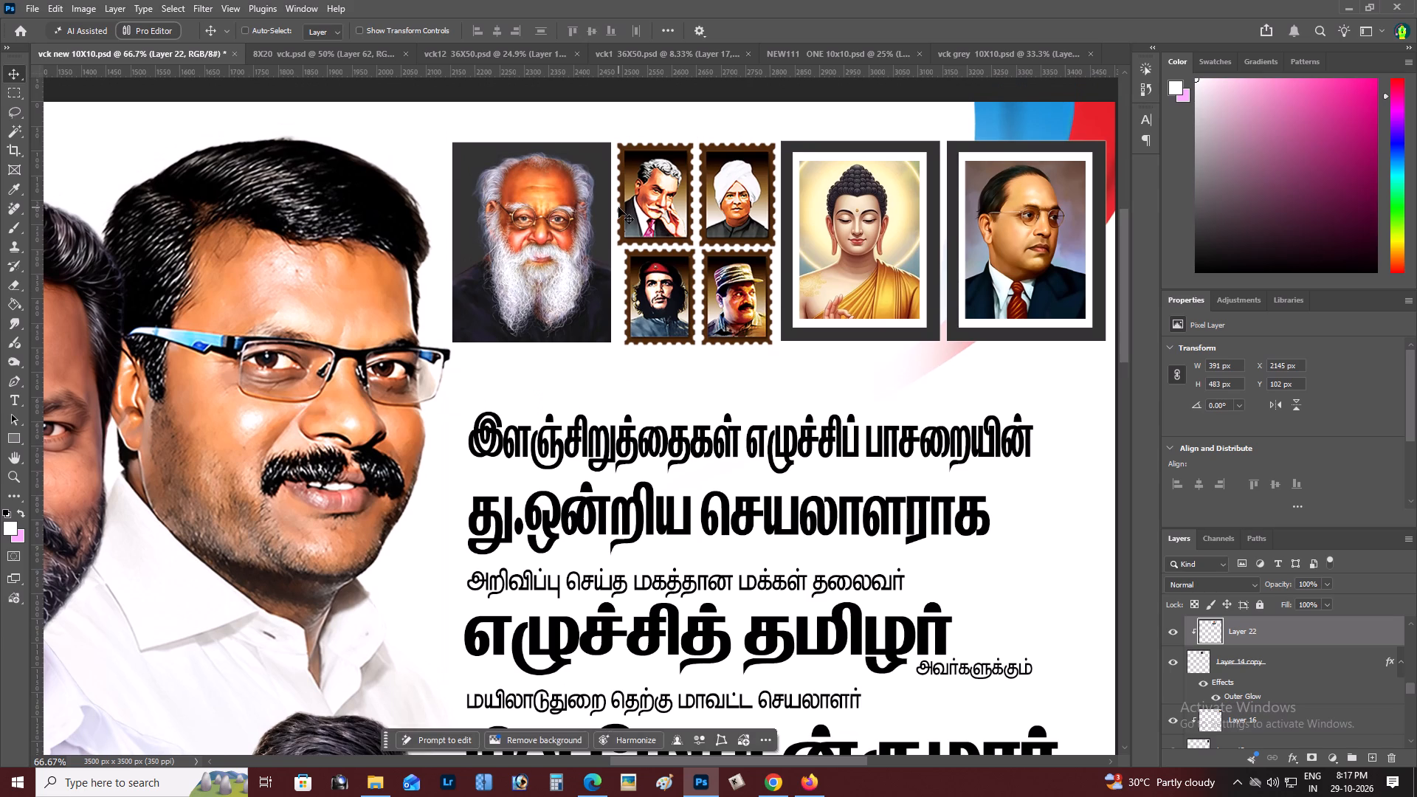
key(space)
drag(716, 252, 718, 287)
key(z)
alt+click(569, 280)
right_click(568, 277)
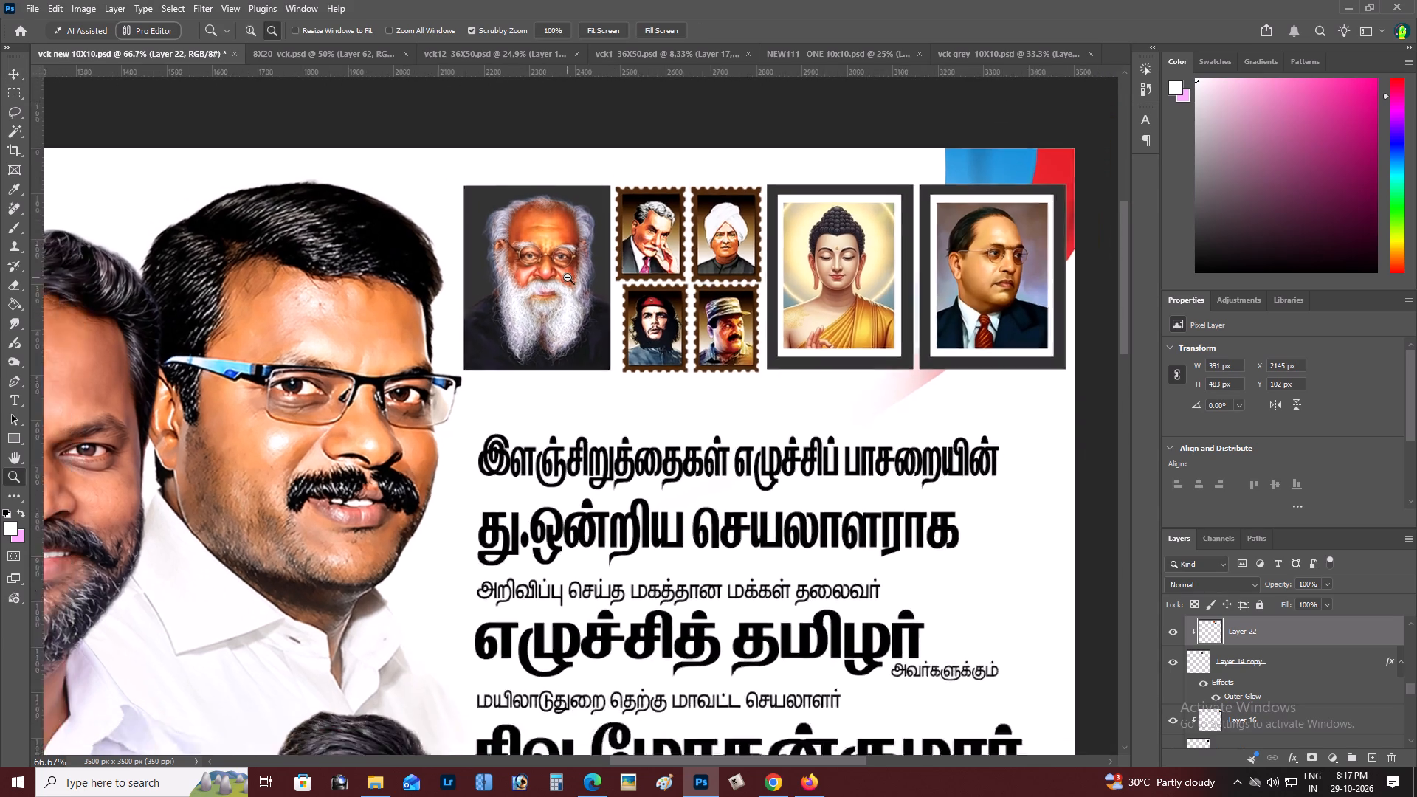
click(584, 286)
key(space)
drag(584, 286, 578, 360)
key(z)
alt+click(712, 192)
right_click(712, 192)
click(737, 204)
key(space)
drag(737, 204, 689, 293)
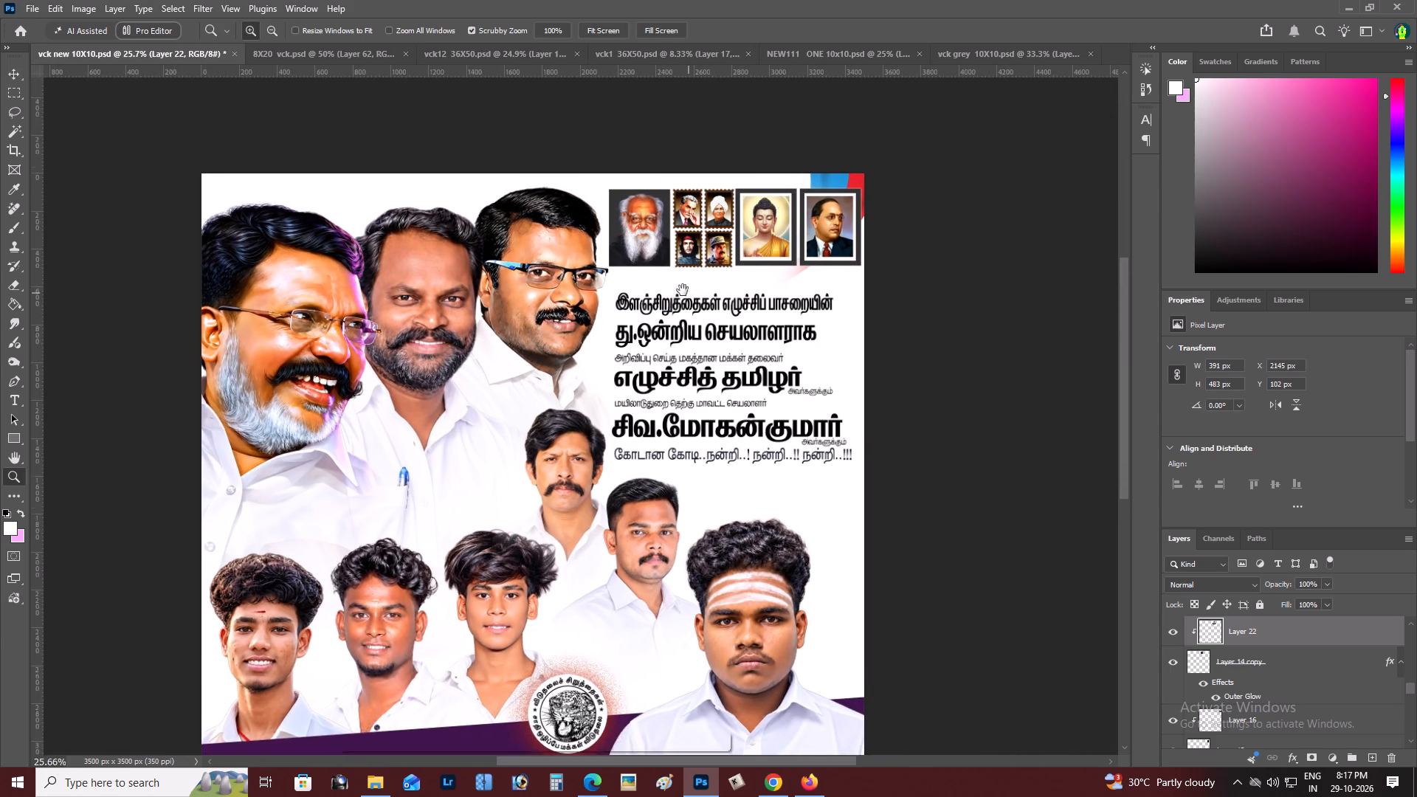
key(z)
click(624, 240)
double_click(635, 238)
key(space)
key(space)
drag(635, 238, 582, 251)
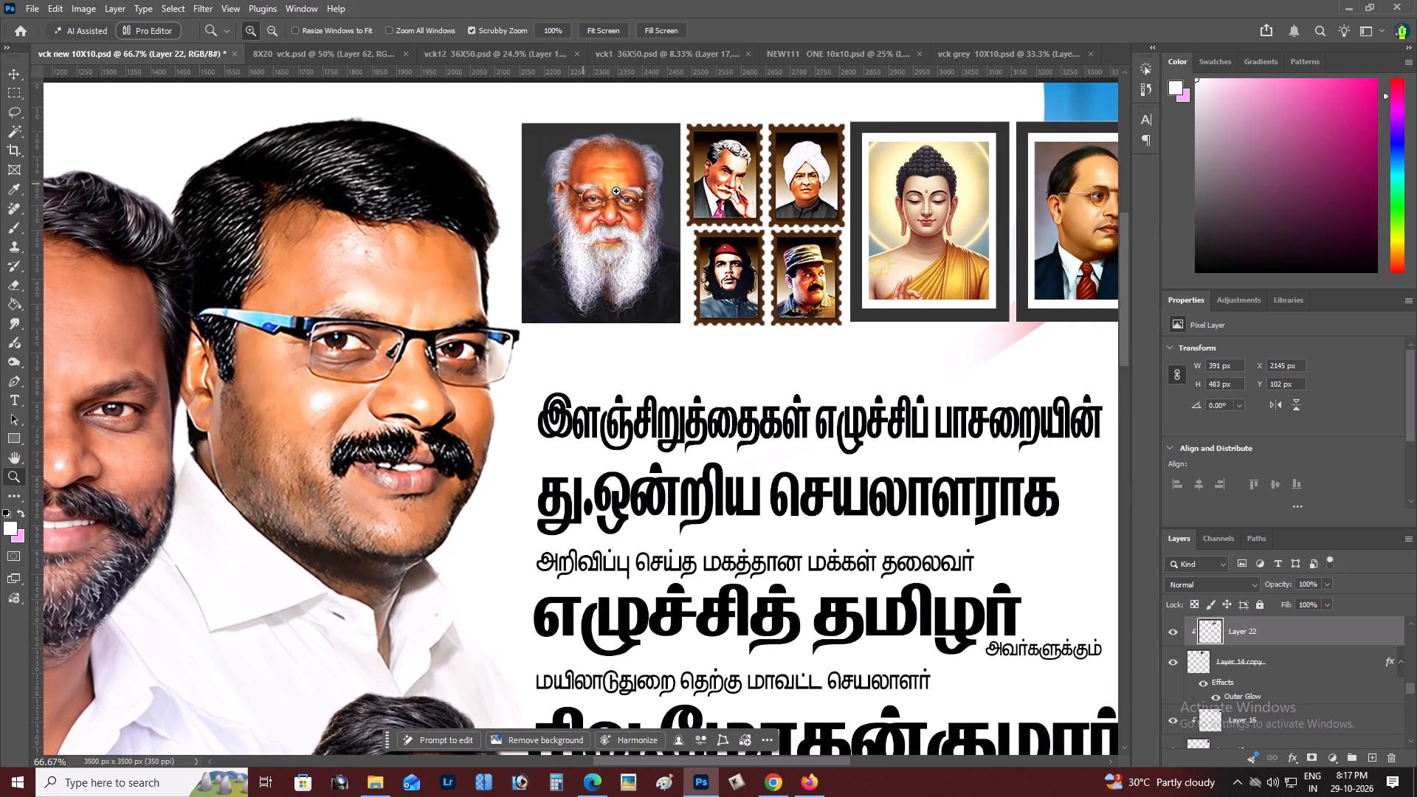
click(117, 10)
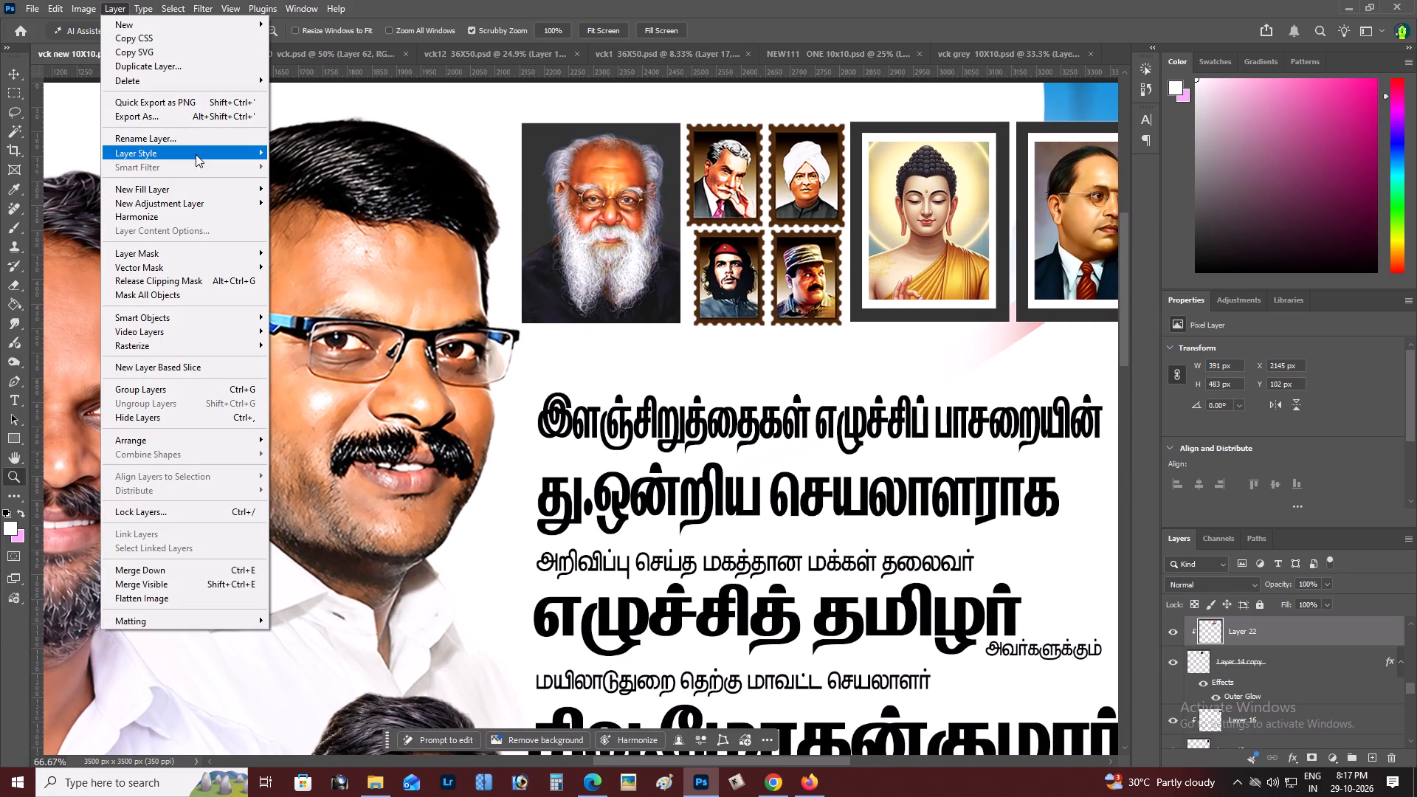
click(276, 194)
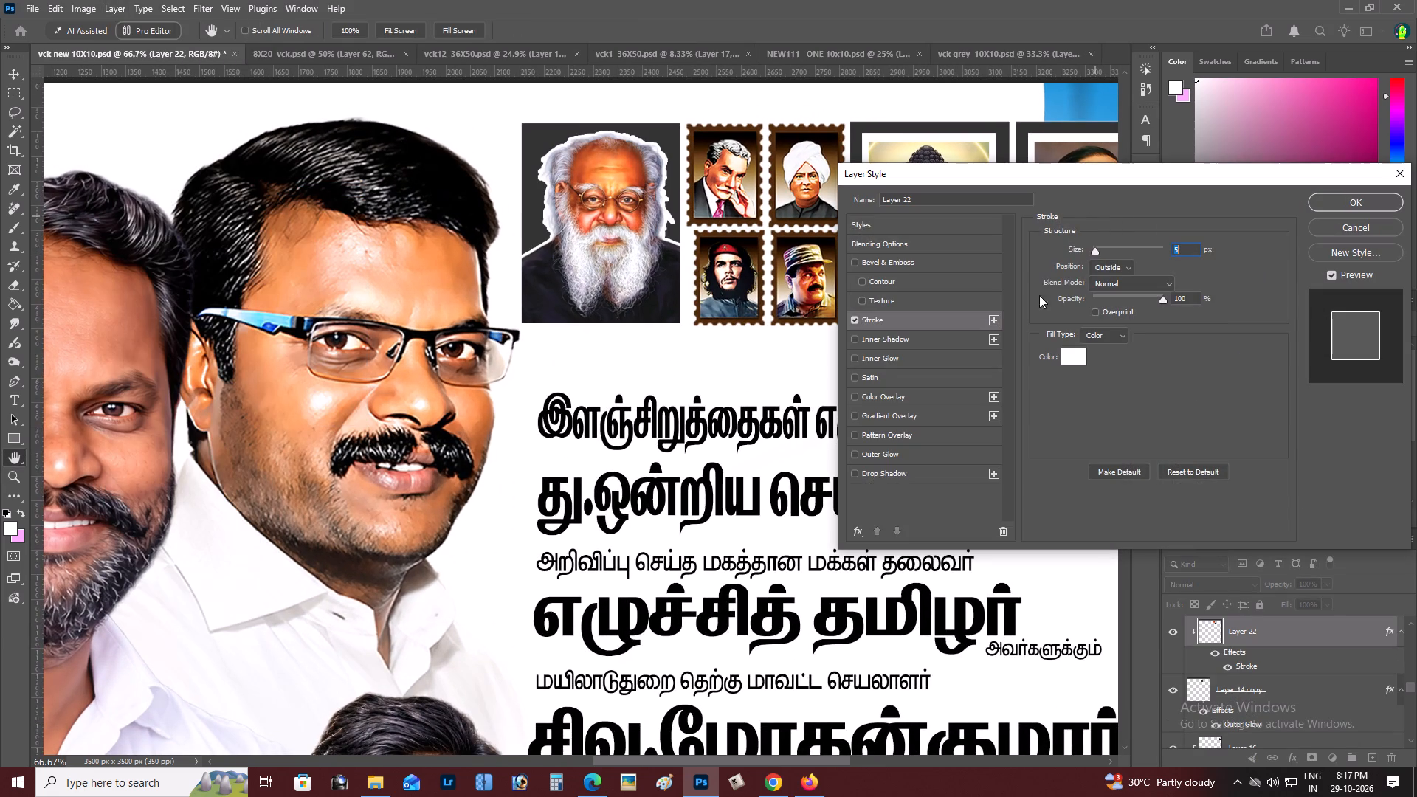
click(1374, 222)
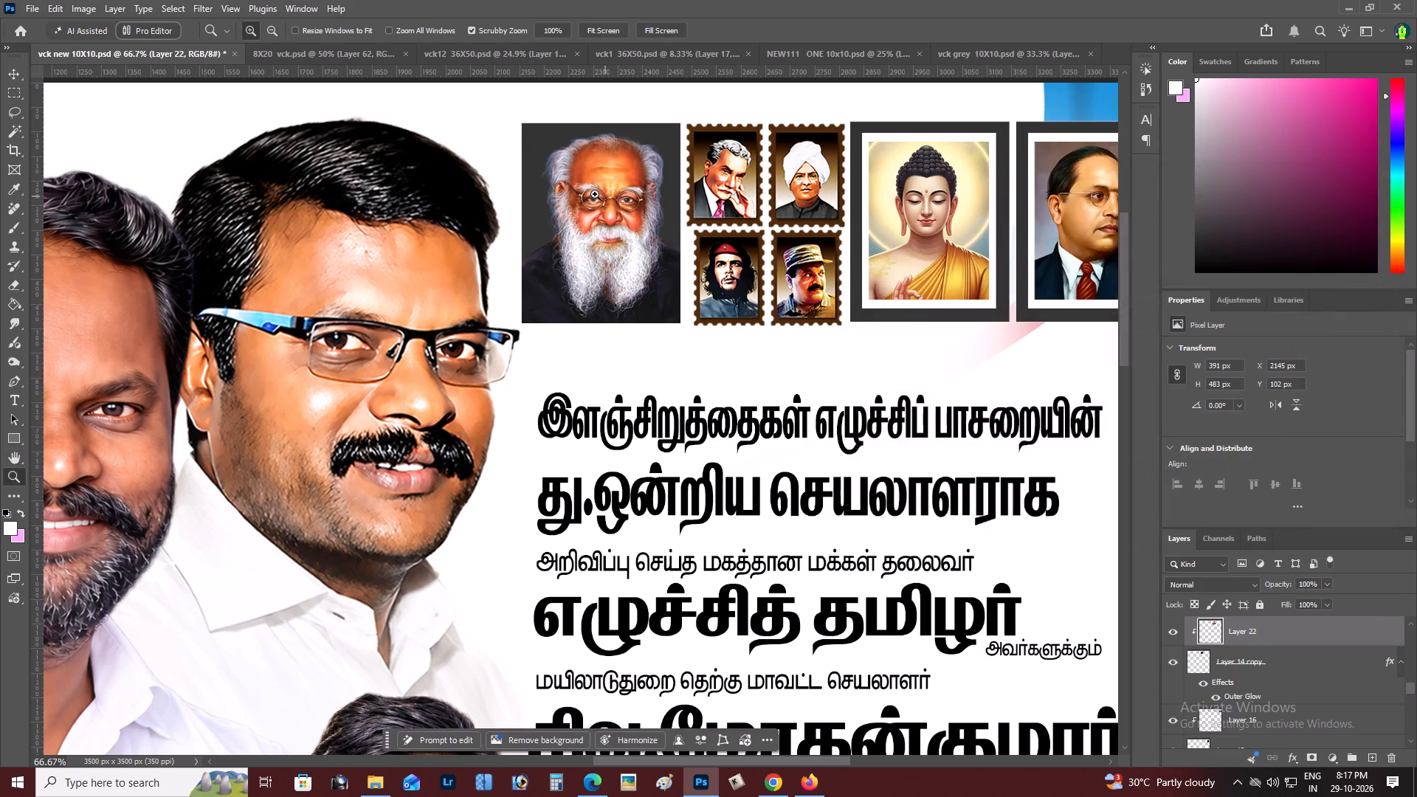
Add a thin white inside stroke to the dark frame behind the white-bearded man's portrait and enable its drop shadow.
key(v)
right_click(537, 134)
click(549, 141)
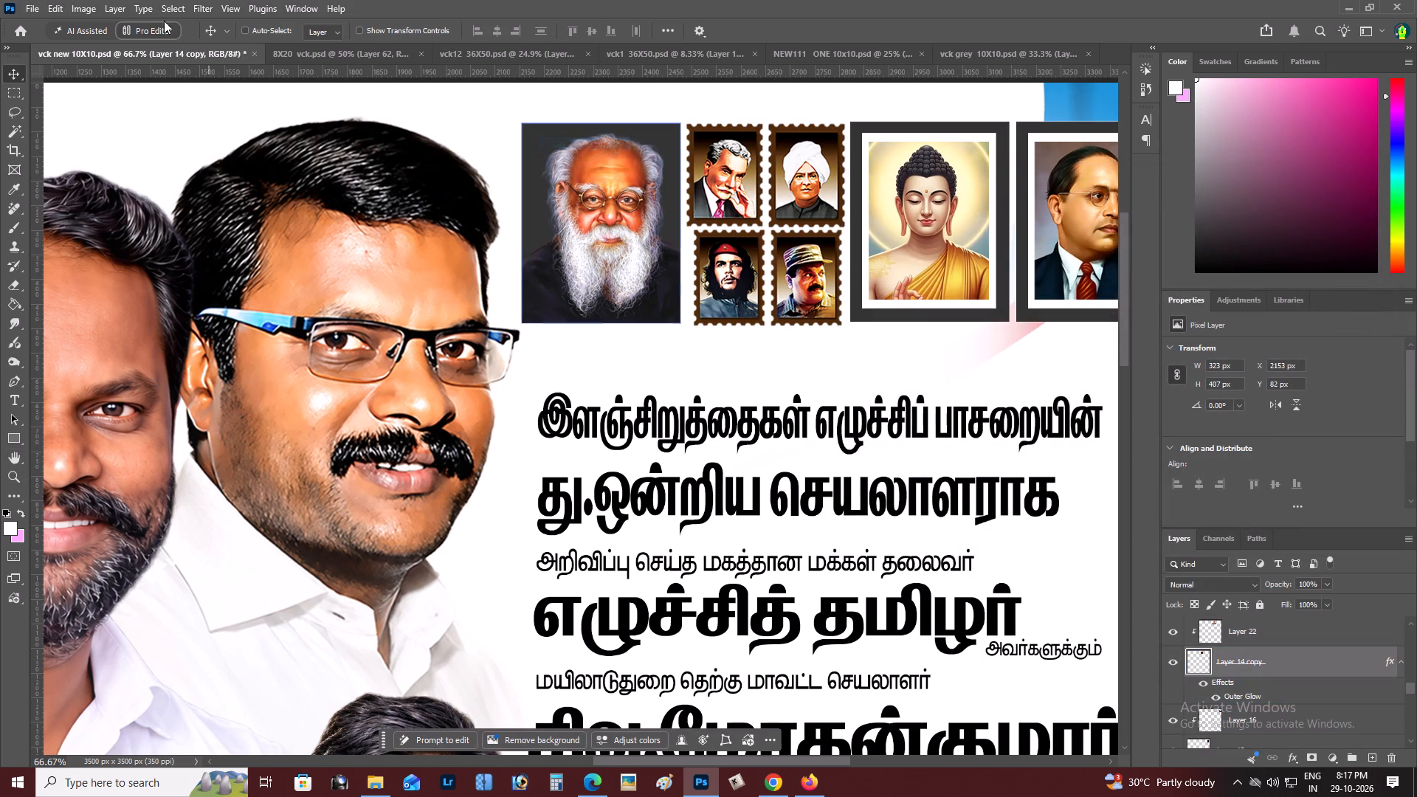
click(123, 0)
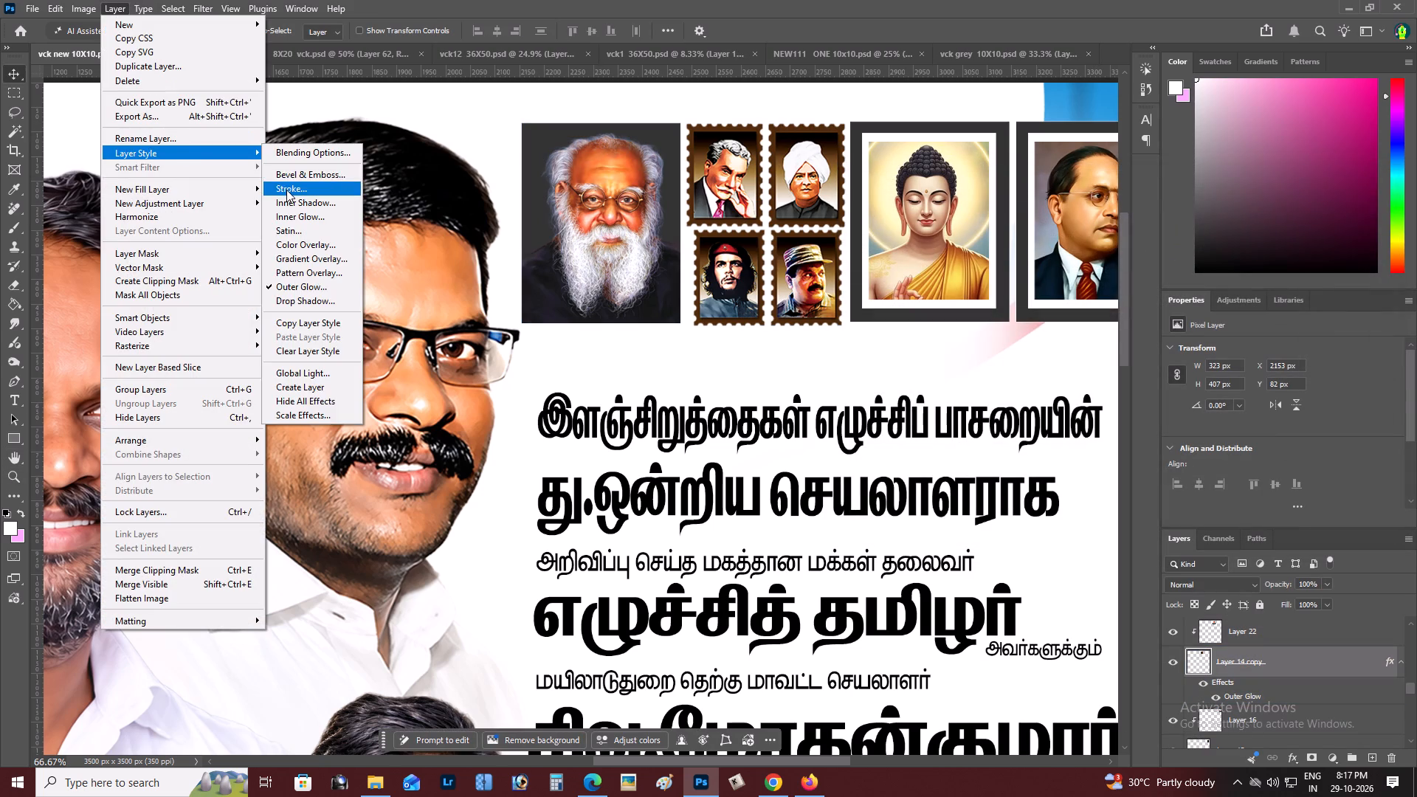
click(286, 190)
drag(1092, 249, 1105, 251)
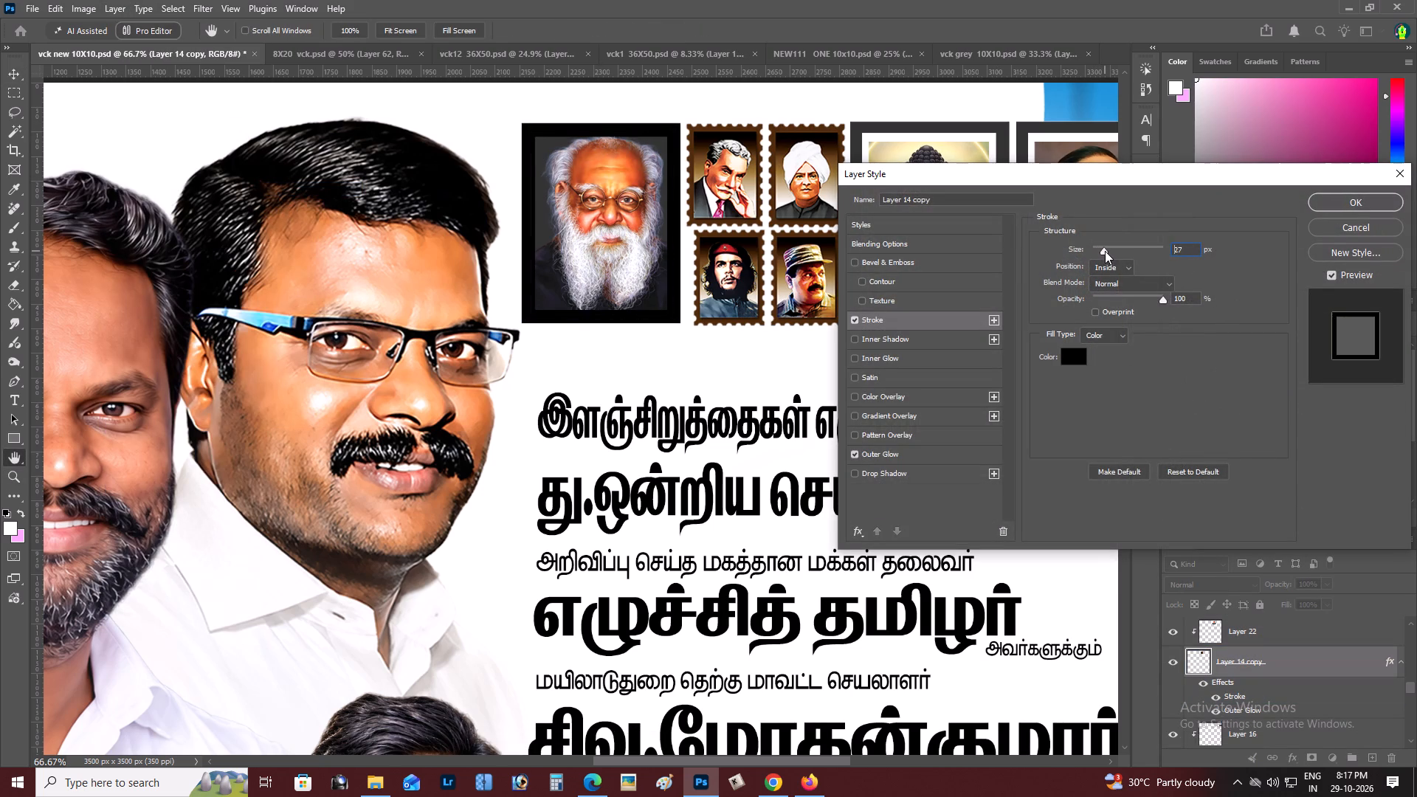
drag(1105, 251, 1101, 250)
click(1056, 356)
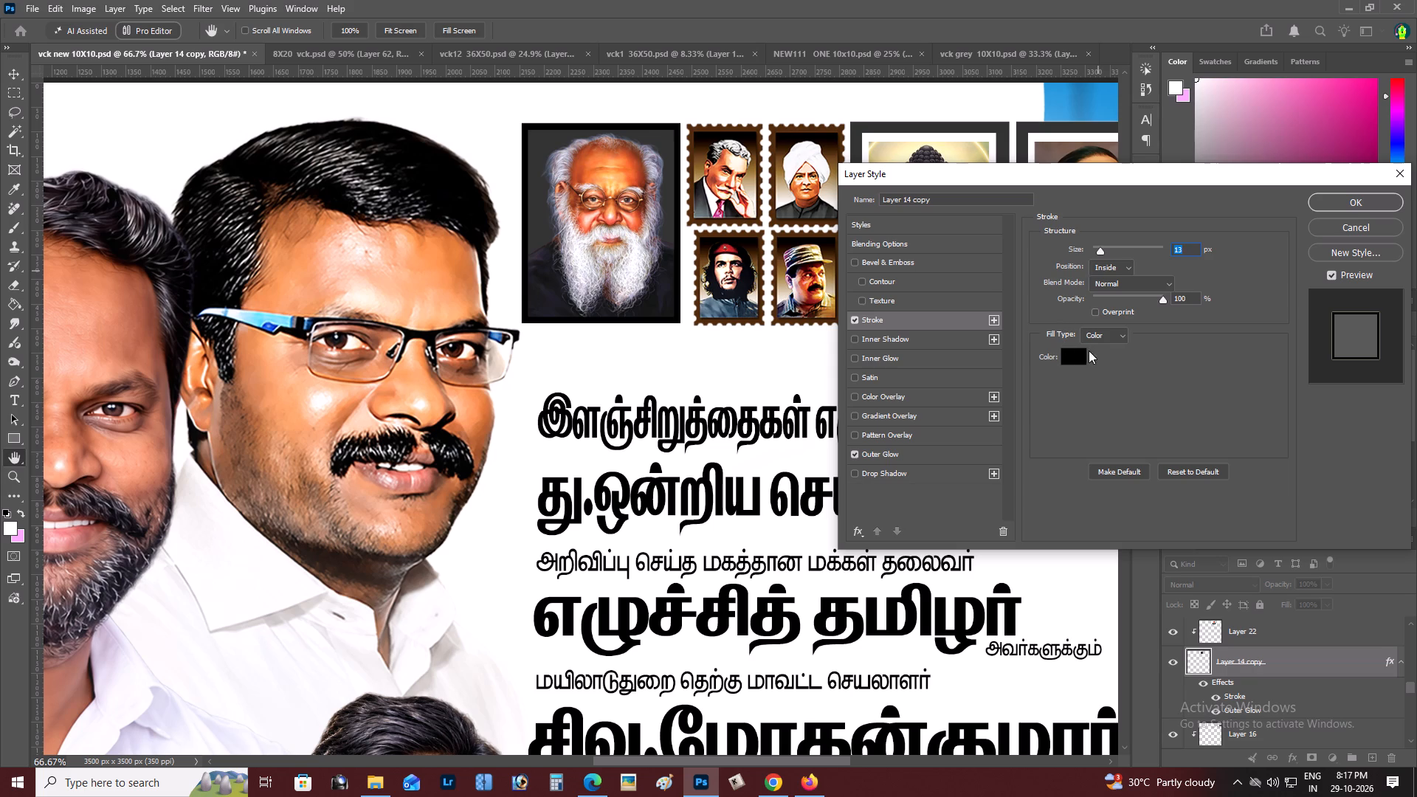
click(1086, 352)
drag(1055, 311, 894, 209)
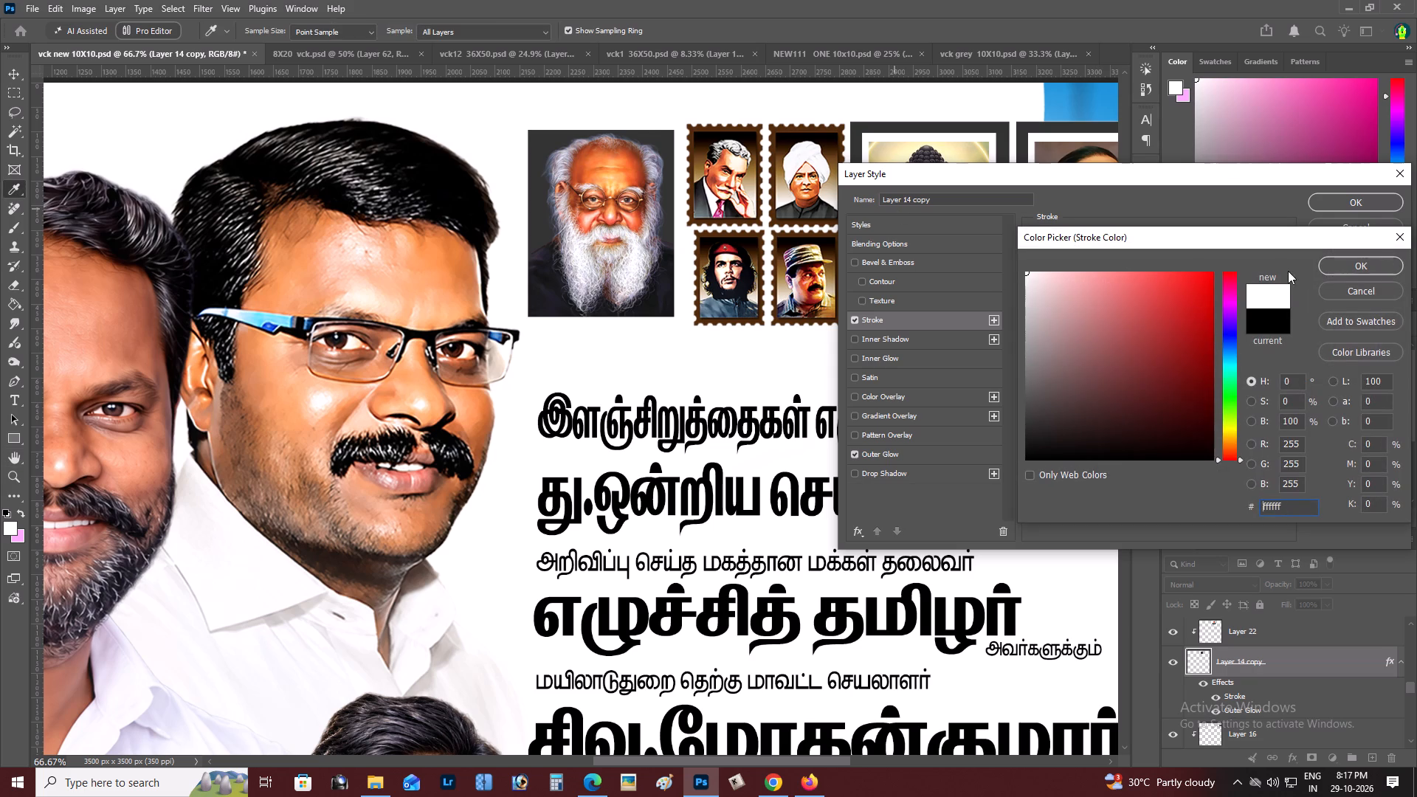
click(1328, 263)
click(1112, 248)
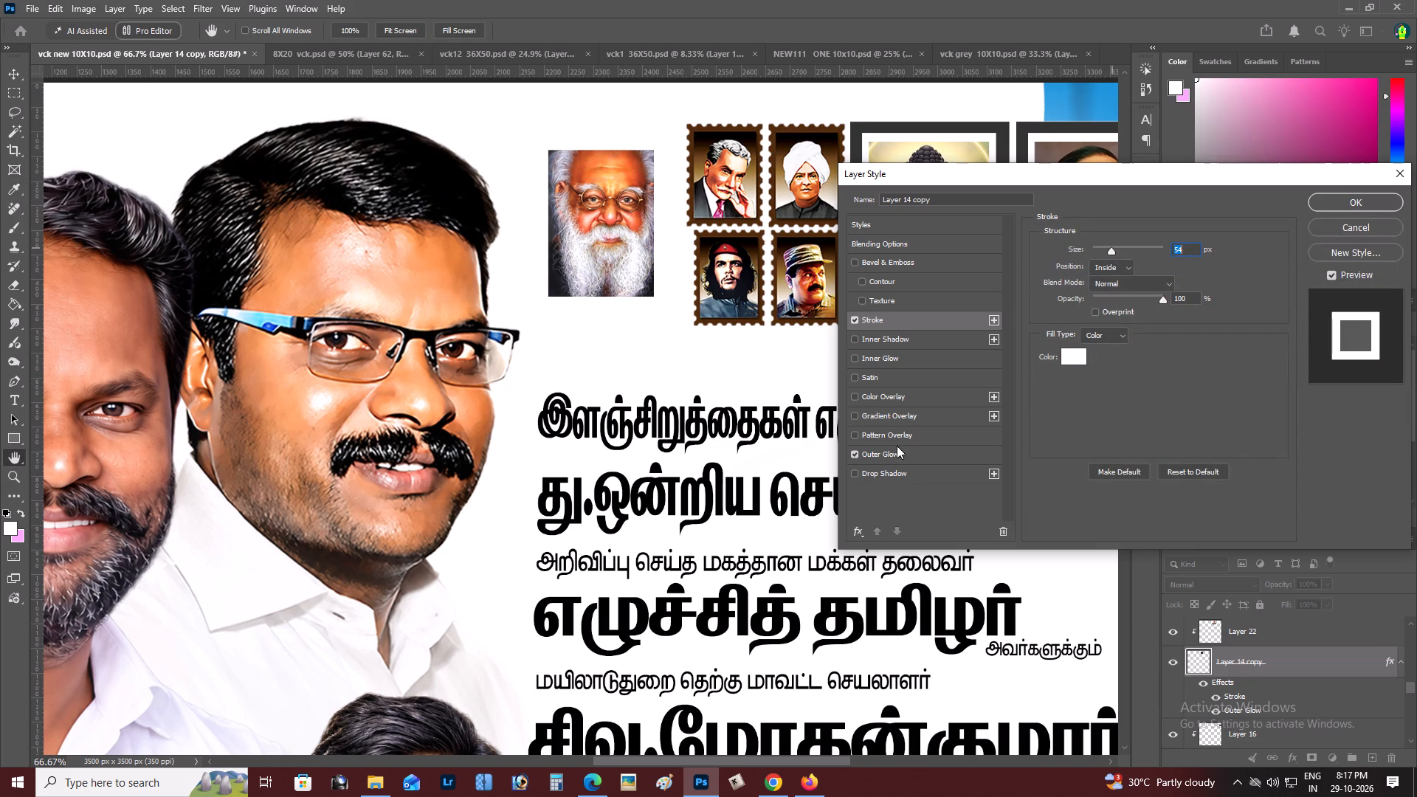
click(900, 473)
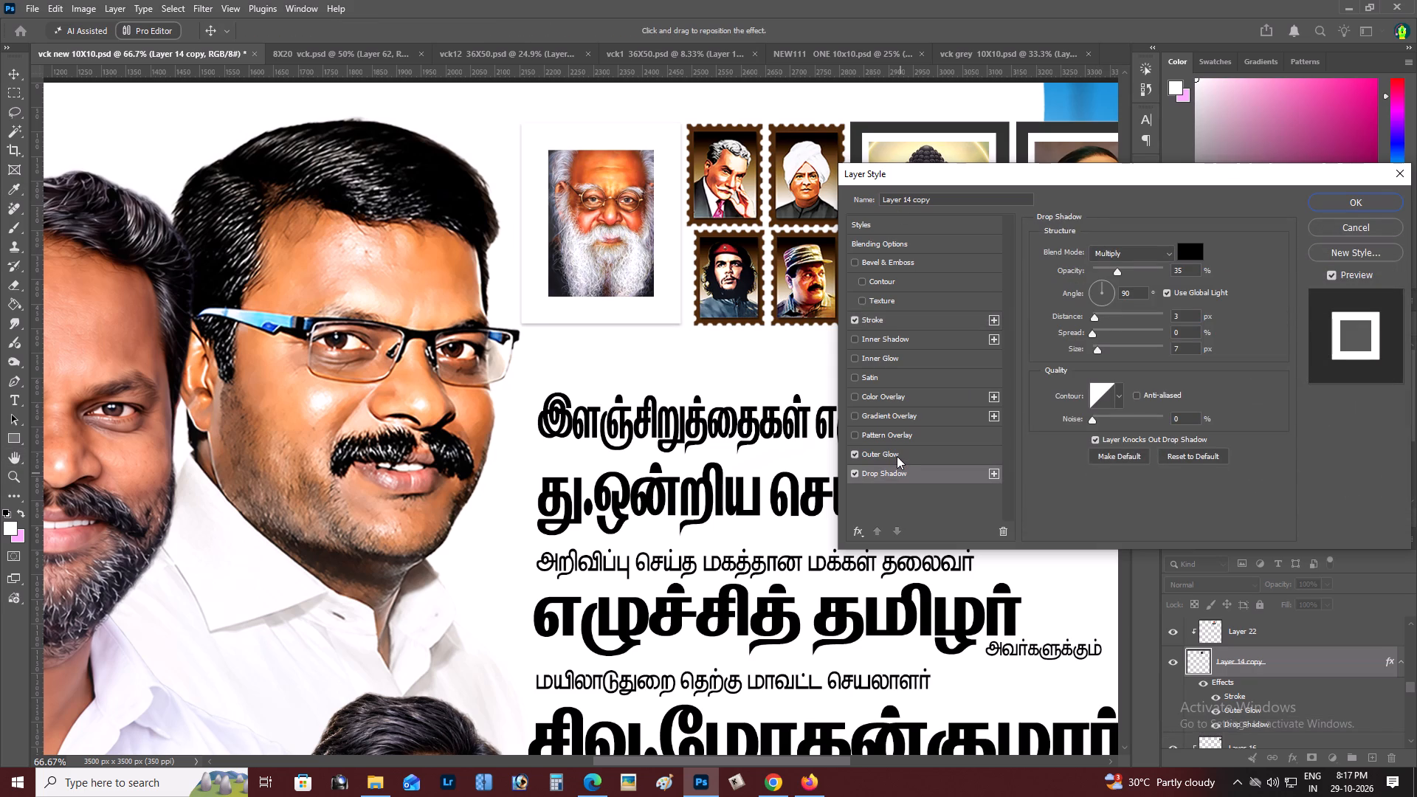
click(903, 317)
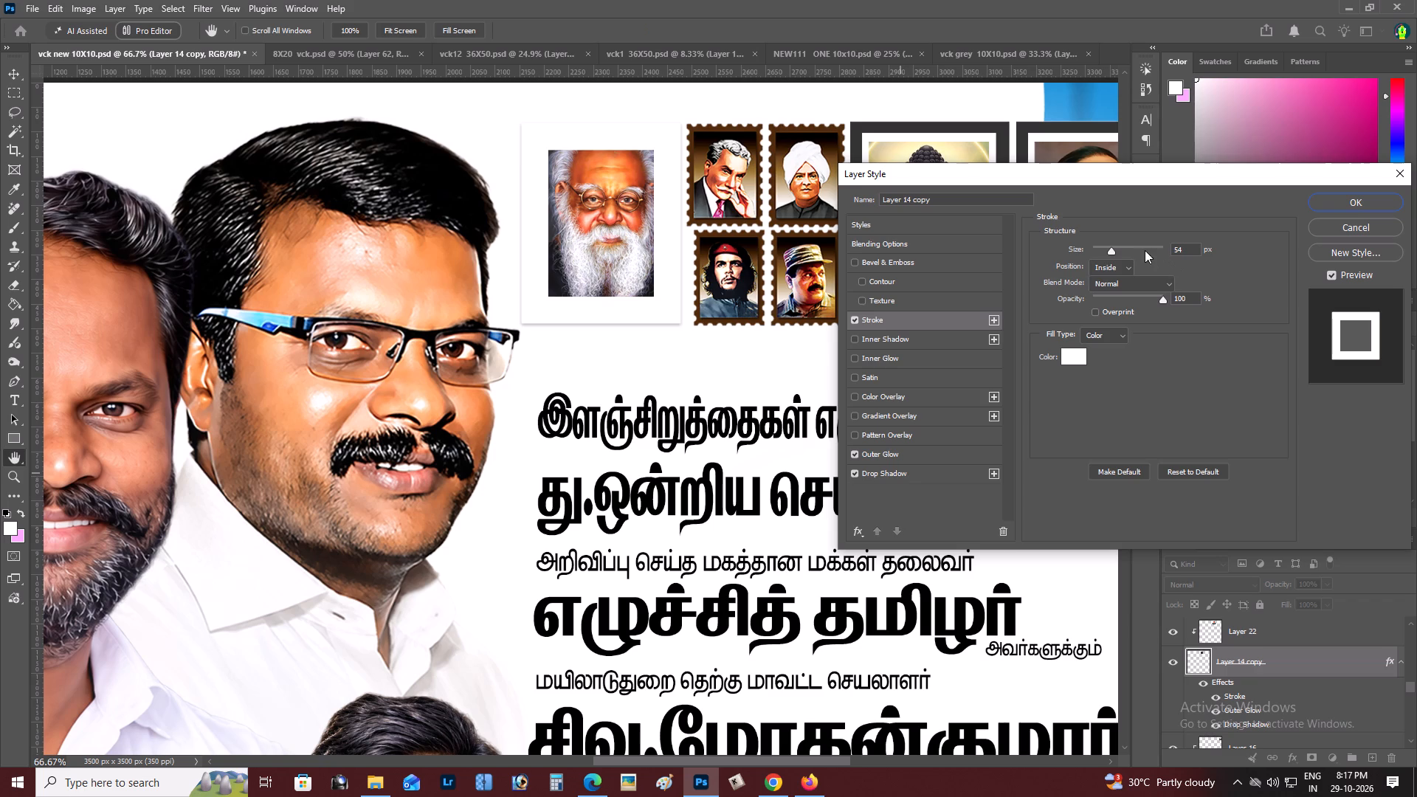
click(1101, 250)
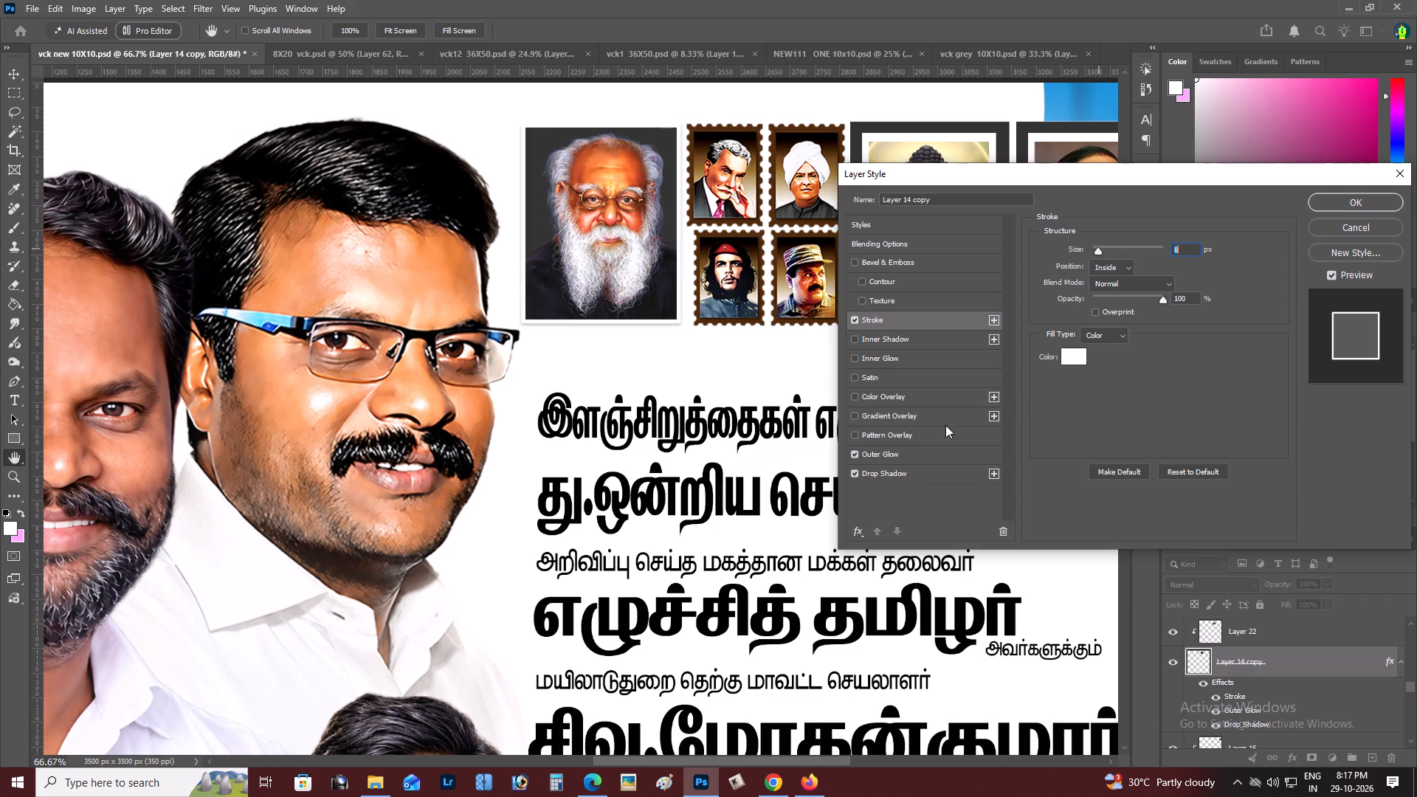
Set the frame's drop shadow to 97% opacity, 9 px distance and 32 px size.
click(907, 476)
drag(1114, 345, 1137, 351)
drag(1123, 352, 1097, 347)
drag(1130, 270, 1148, 271)
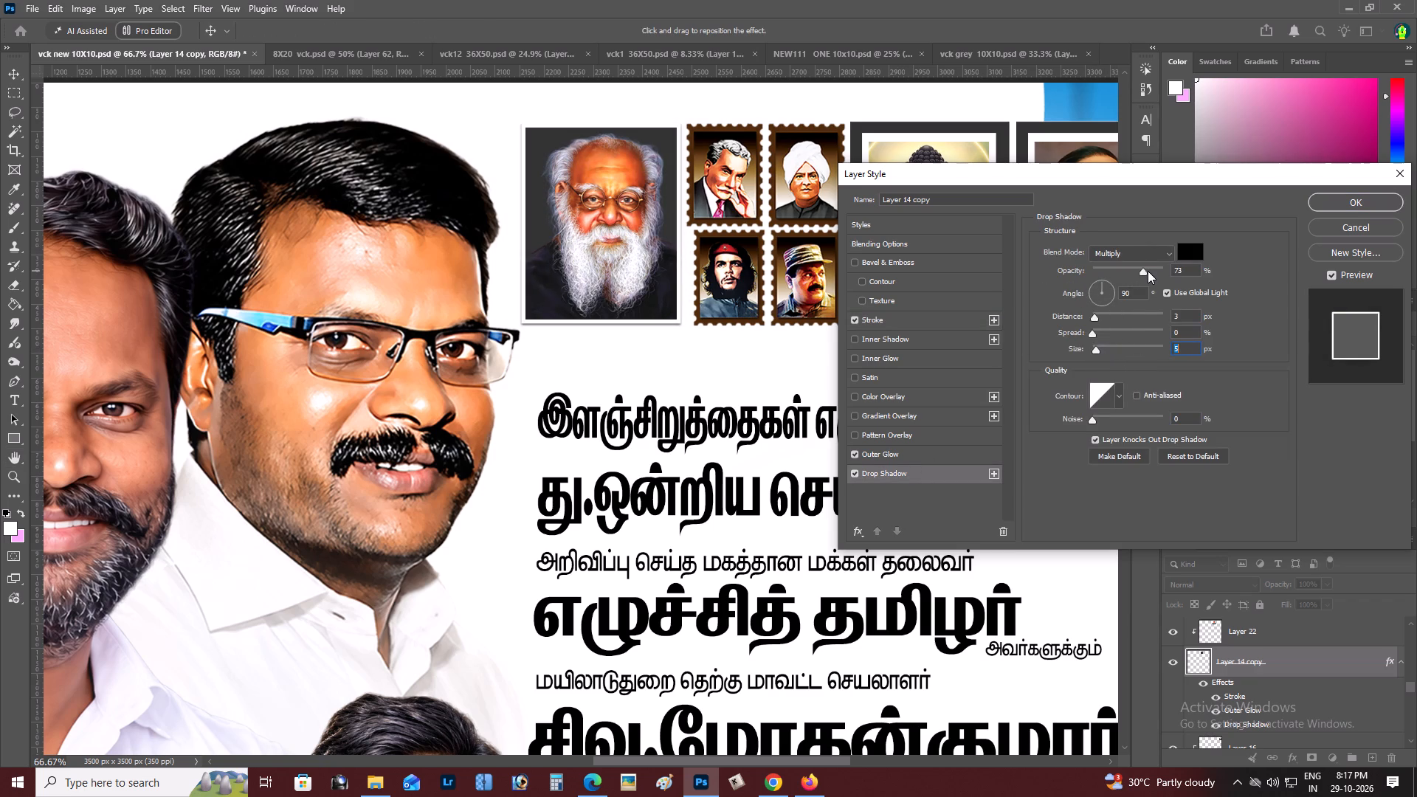
drag(1148, 271, 1162, 271)
drag(1097, 325, 1111, 328)
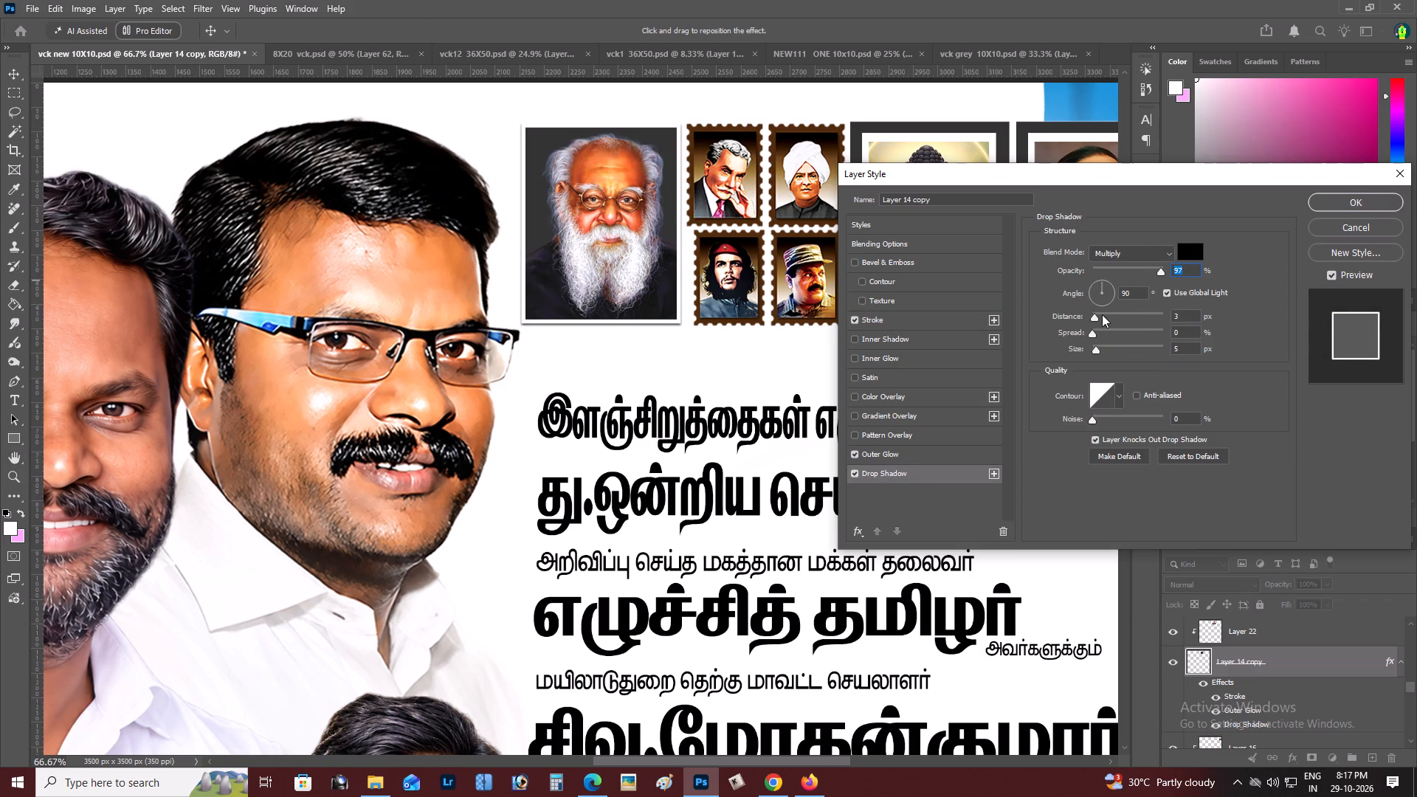
click(1103, 314)
click(1108, 345)
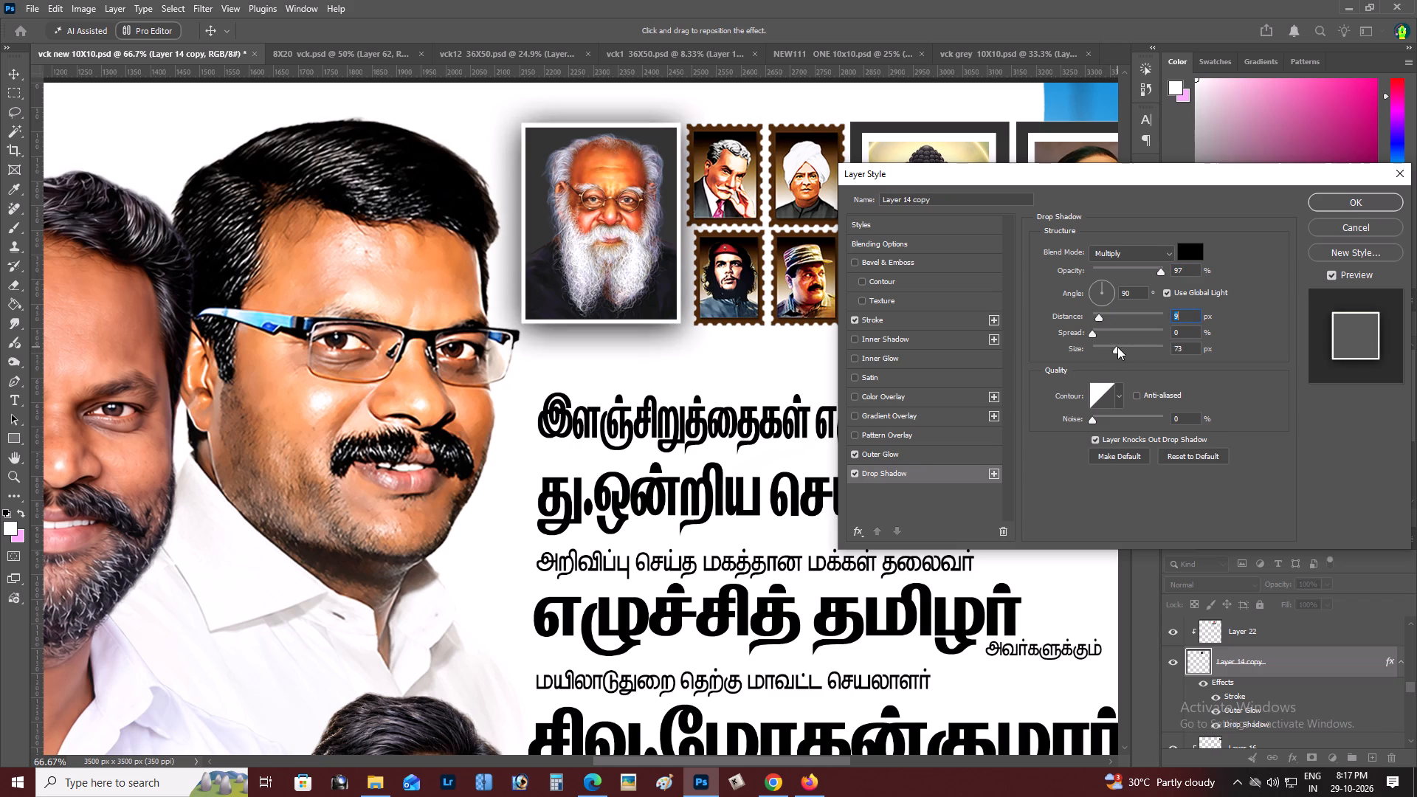
click(1354, 213)
click(1353, 203)
Review the restyled portrait frame beside the stamps and within the full poster.
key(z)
alt+click(880, 254)
right_click(881, 254)
click(911, 271)
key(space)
drag(911, 271, 854, 281)
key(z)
alt+click(821, 282)
right_click(821, 282)
double_click(838, 290)
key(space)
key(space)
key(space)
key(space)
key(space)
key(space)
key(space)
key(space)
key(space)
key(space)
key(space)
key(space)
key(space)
drag(838, 290, 823, 303)
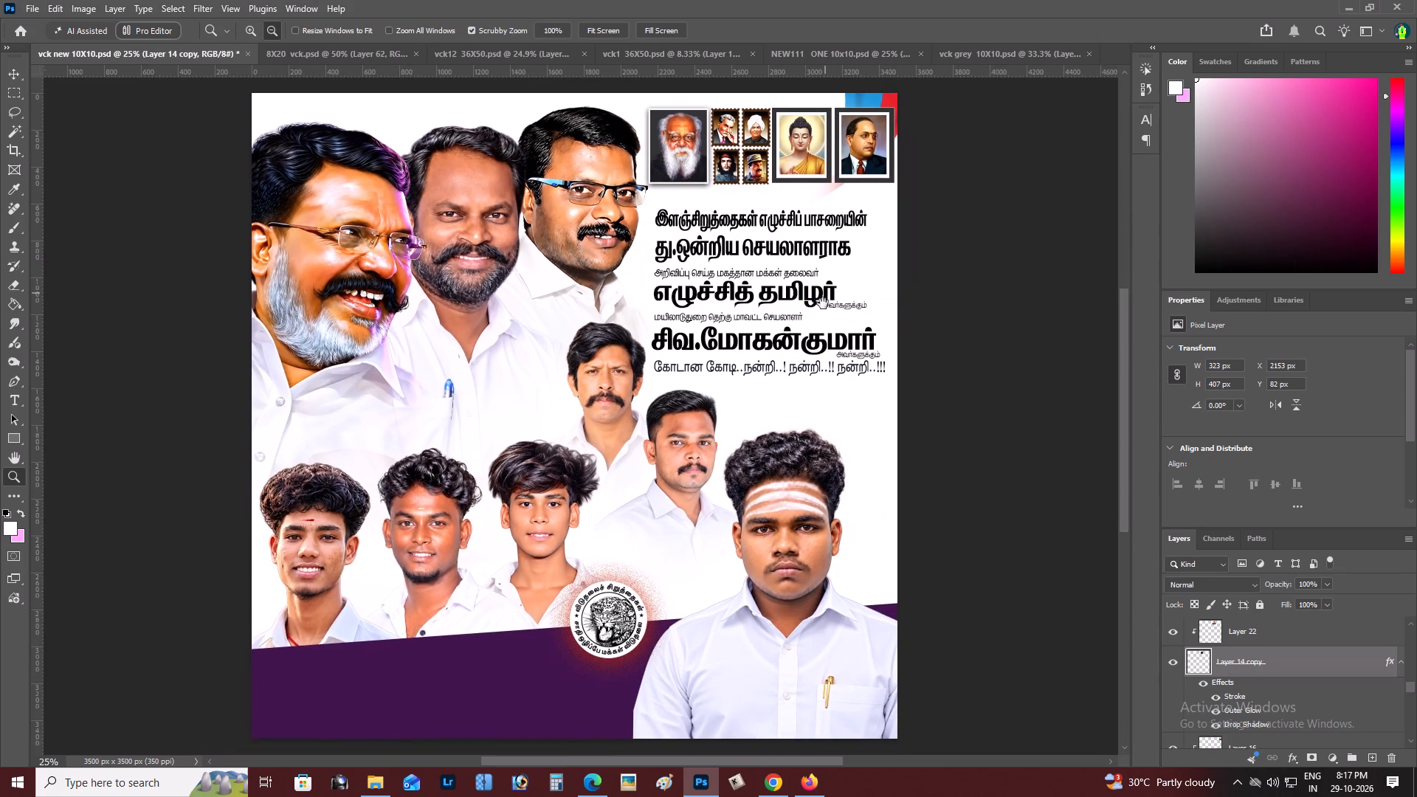
drag(823, 303, 821, 311)
Save the vck new 10X10 poster.
key(ctrl+s)
Review the overall poster layout at different magnifications.
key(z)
alt+click(666, 275)
right_click(666, 275)
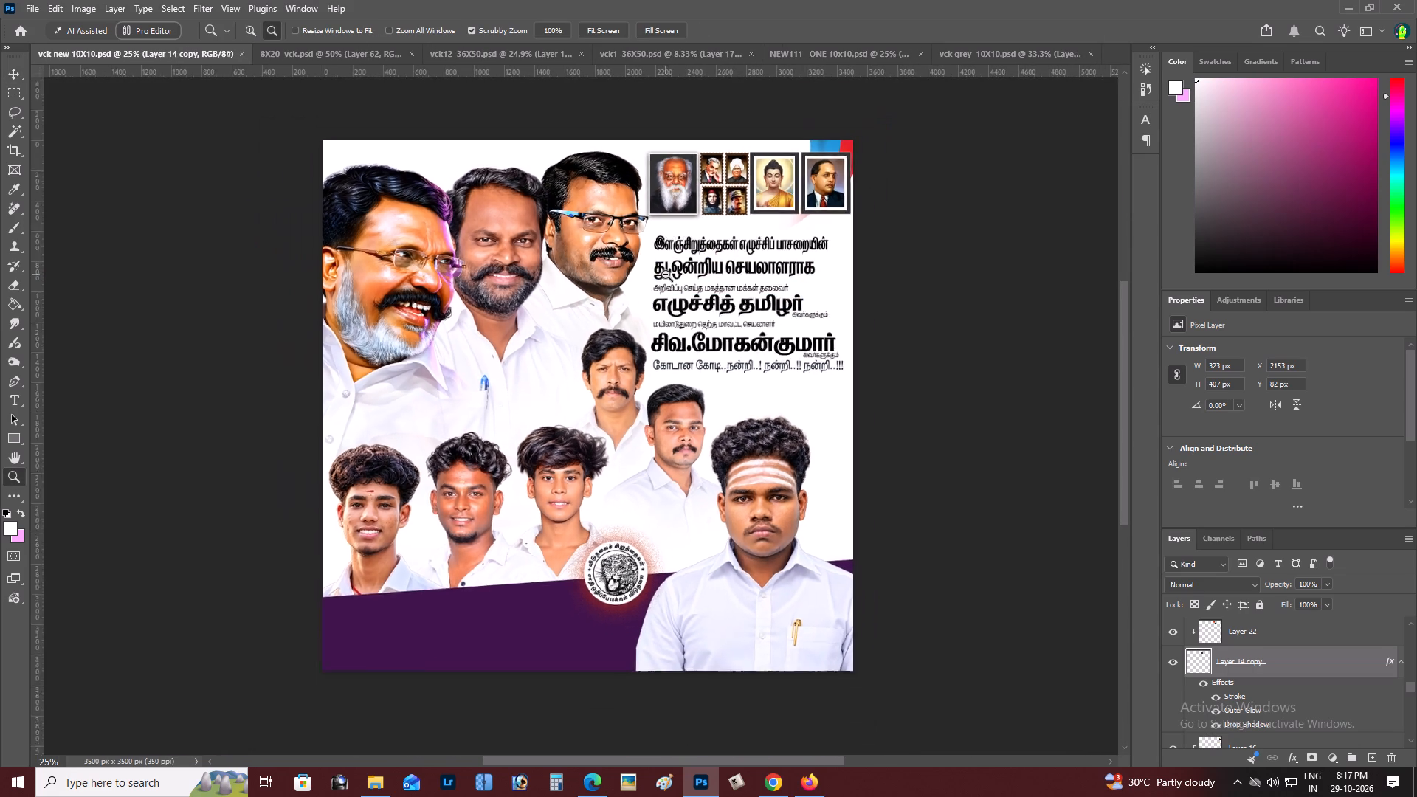
click(682, 286)
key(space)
drag(682, 286, 632, 306)
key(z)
alt+click(544, 312)
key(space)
click(544, 312)
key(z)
alt+click(544, 312)
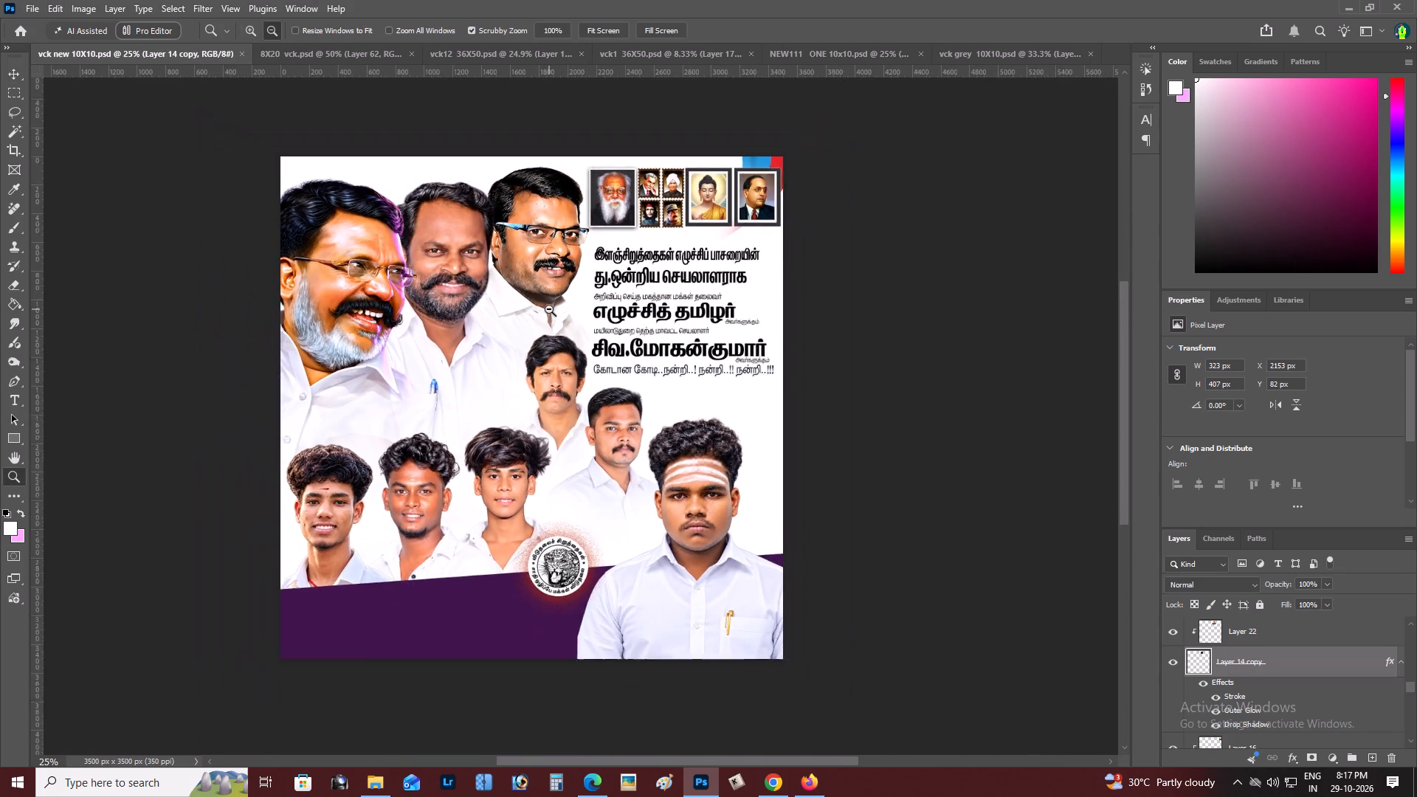
right_click(549, 309)
double_click(571, 321)
key(alt+Tab)
key(alt+Tab)
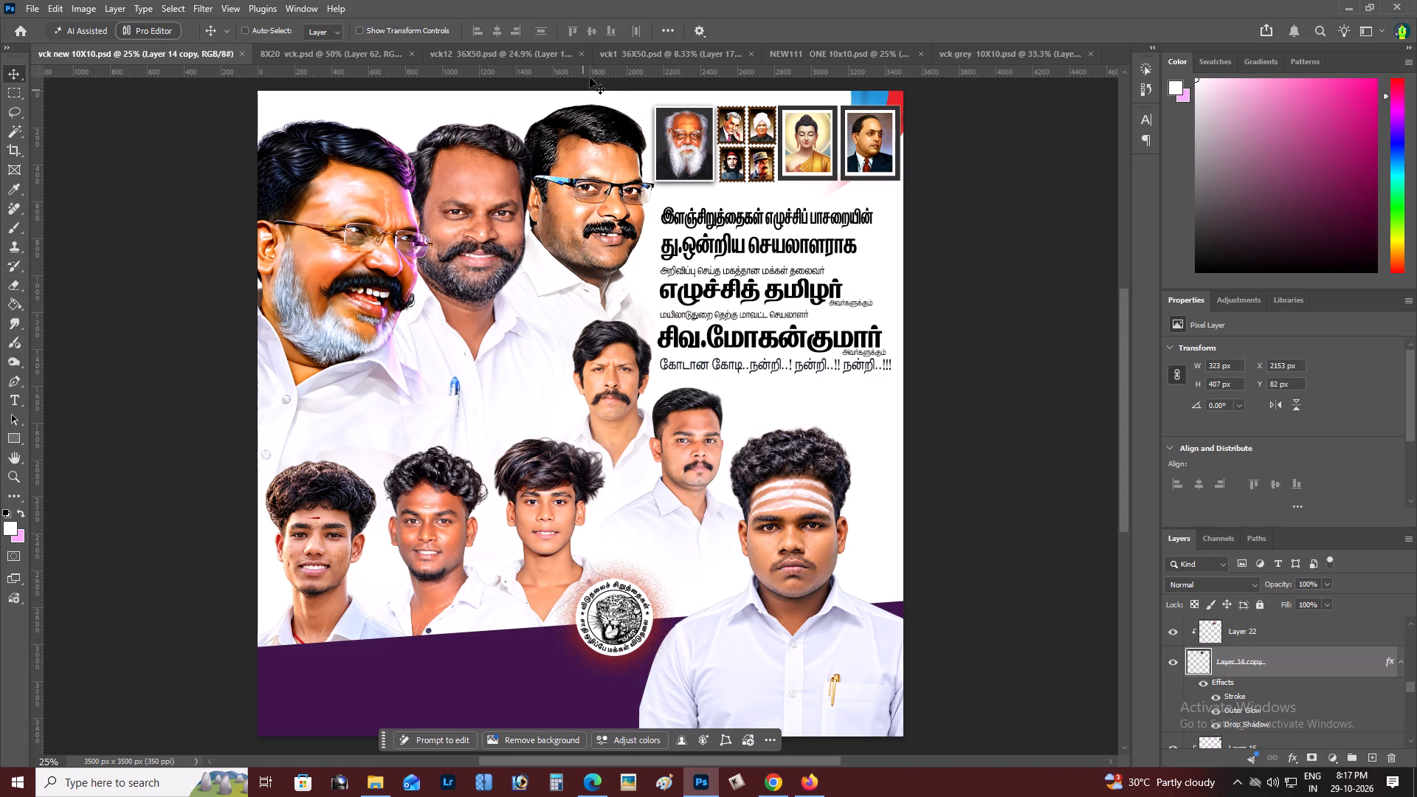
Examine the full vck grey 10X10 poster as a reference for the background.
click(634, 58)
click(977, 58)
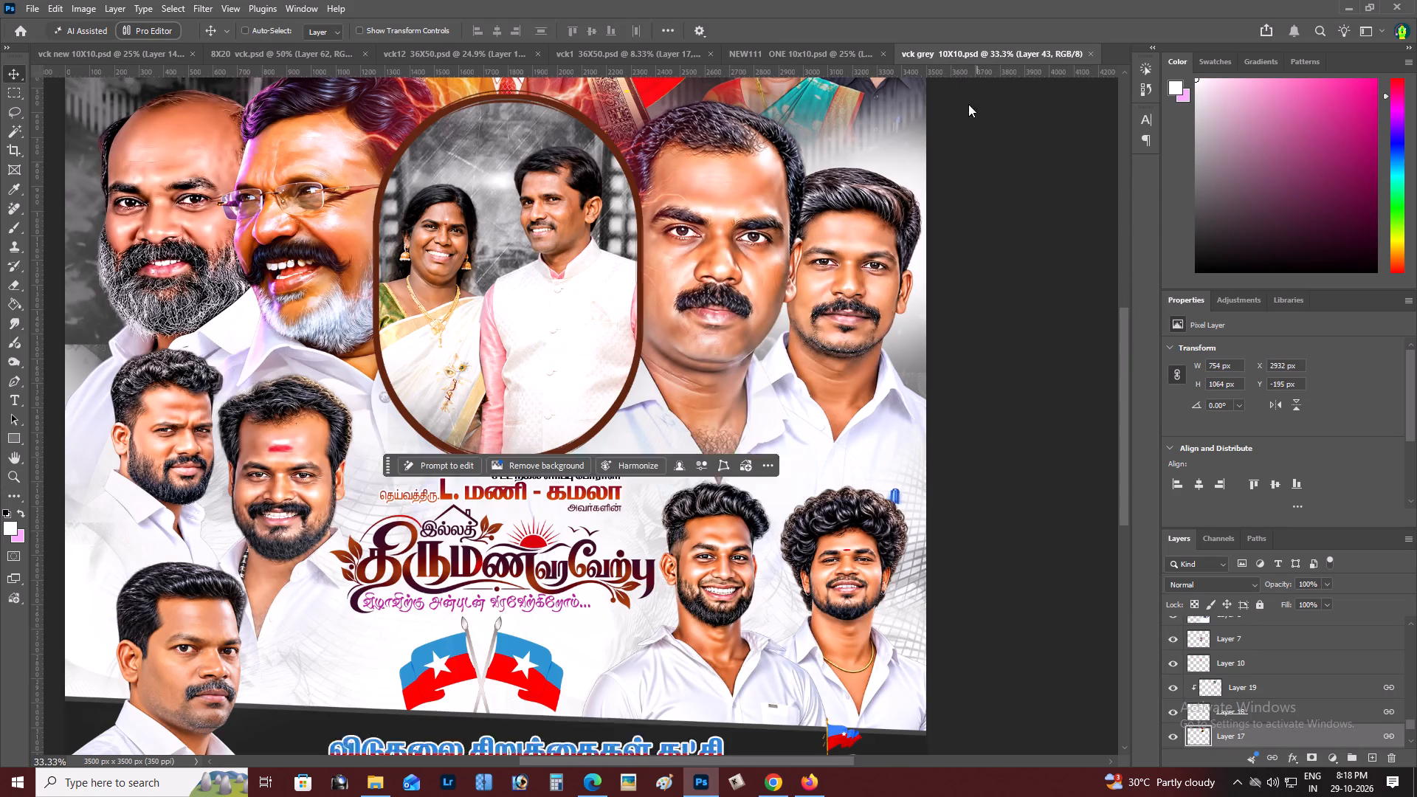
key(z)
alt+click(573, 239)
right_click(573, 239)
double_click(593, 246)
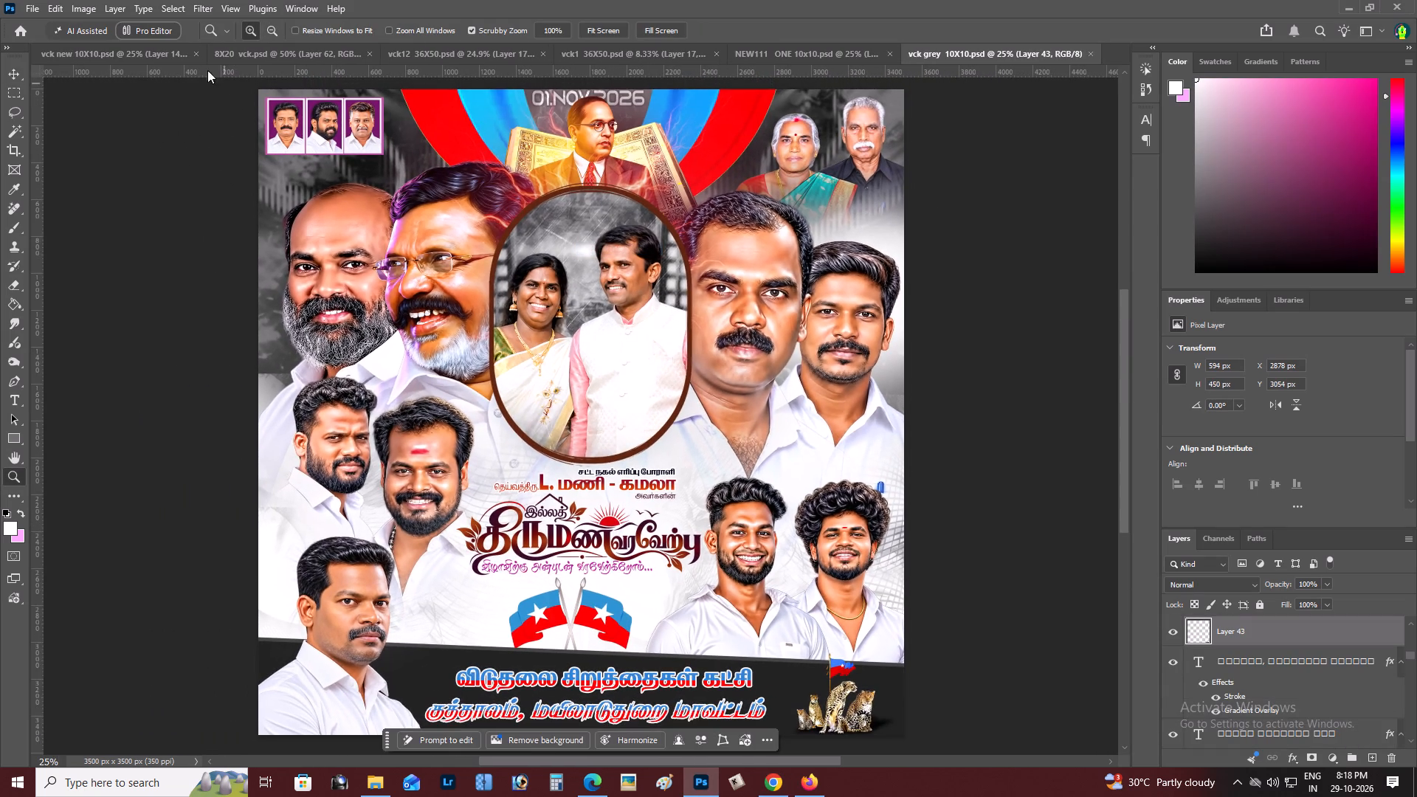
Open 10x10 TRUST1.psd from the RAJA WEDDING folder.
click(172, 56)
key(ctrl+o)
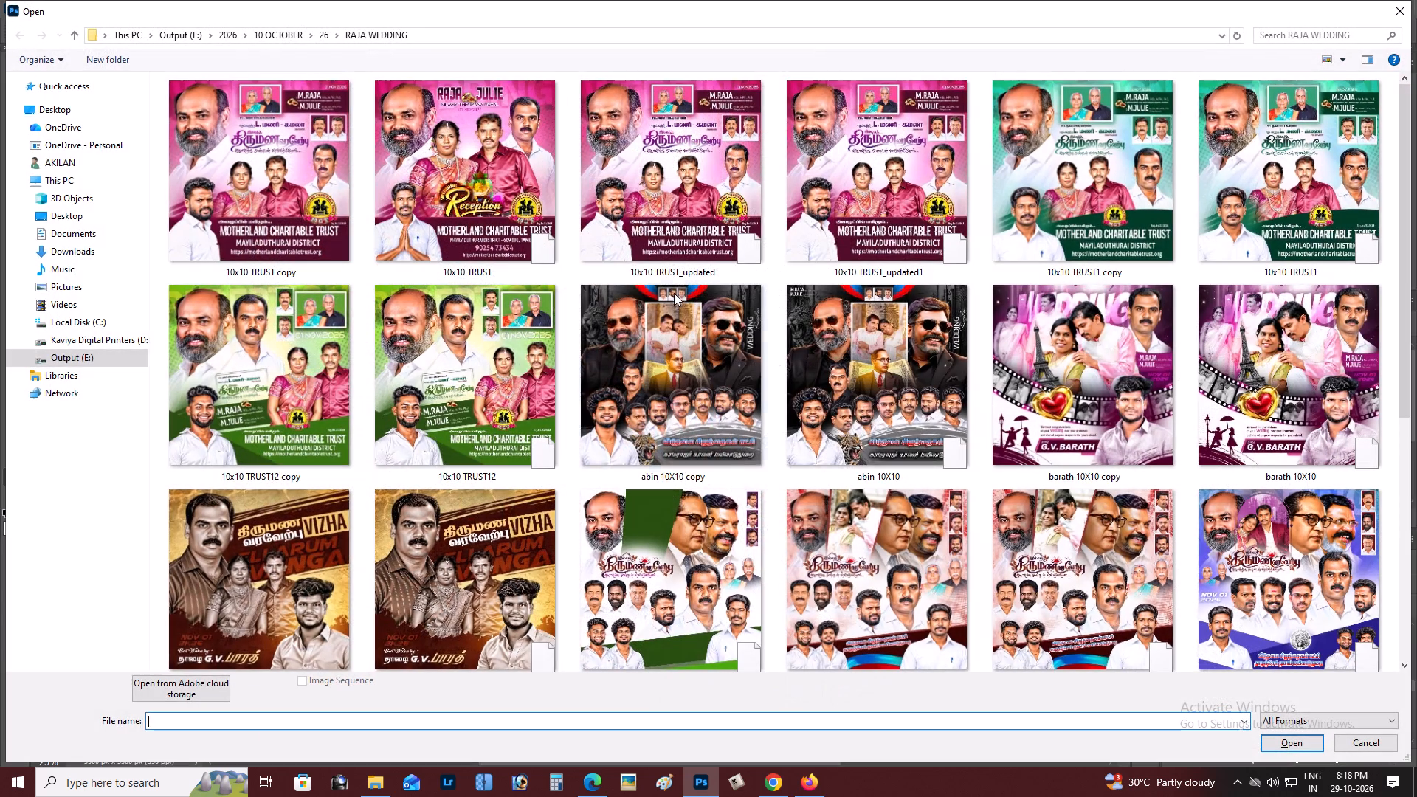
double_click(1261, 215)
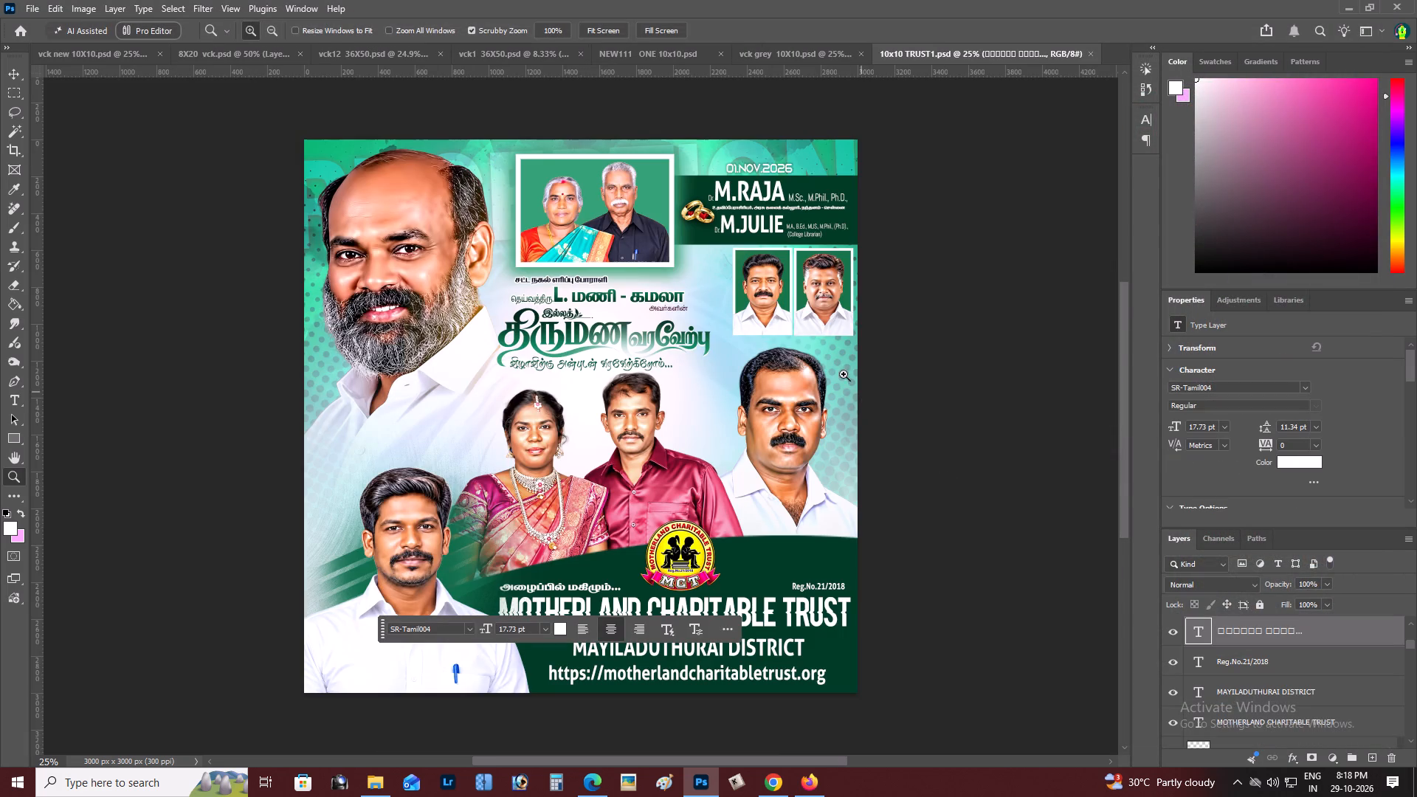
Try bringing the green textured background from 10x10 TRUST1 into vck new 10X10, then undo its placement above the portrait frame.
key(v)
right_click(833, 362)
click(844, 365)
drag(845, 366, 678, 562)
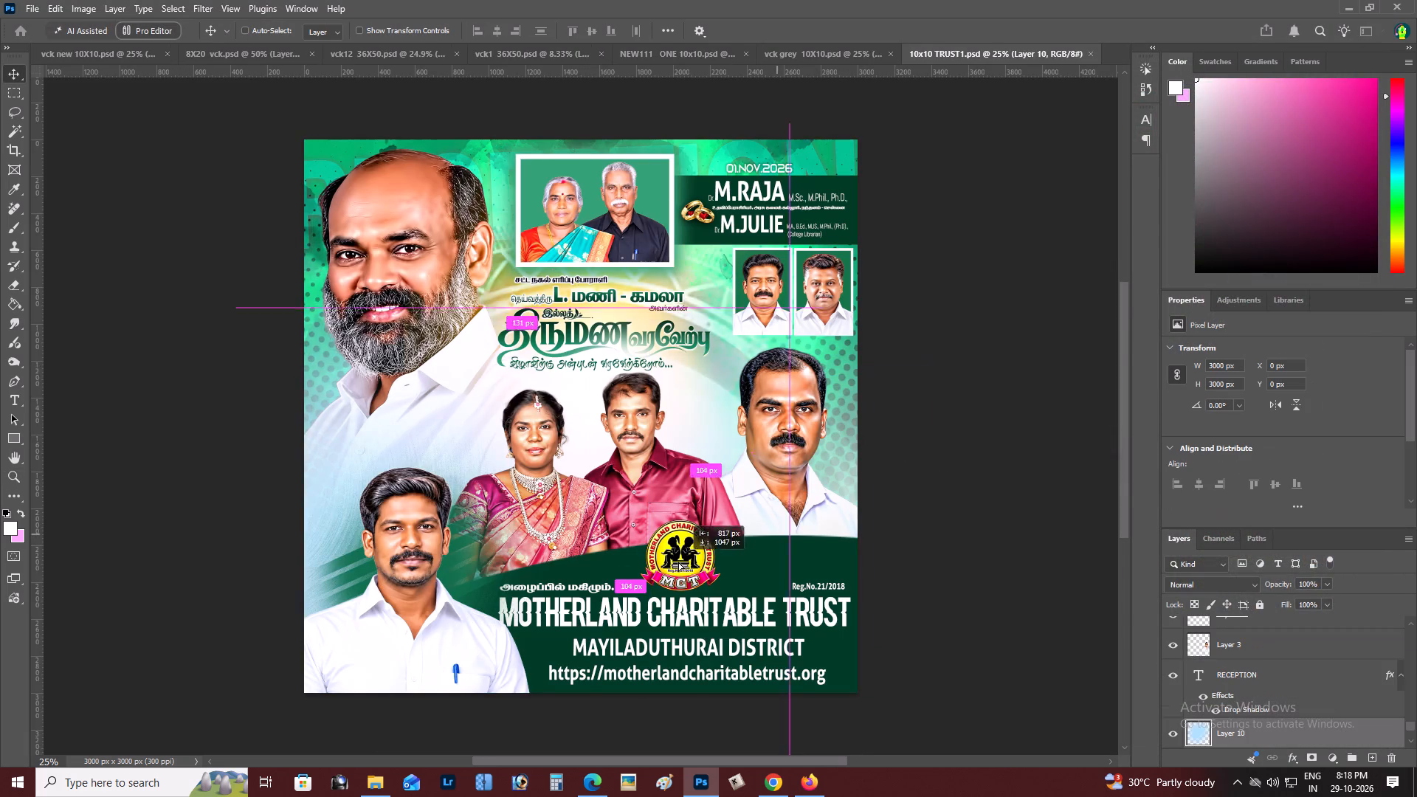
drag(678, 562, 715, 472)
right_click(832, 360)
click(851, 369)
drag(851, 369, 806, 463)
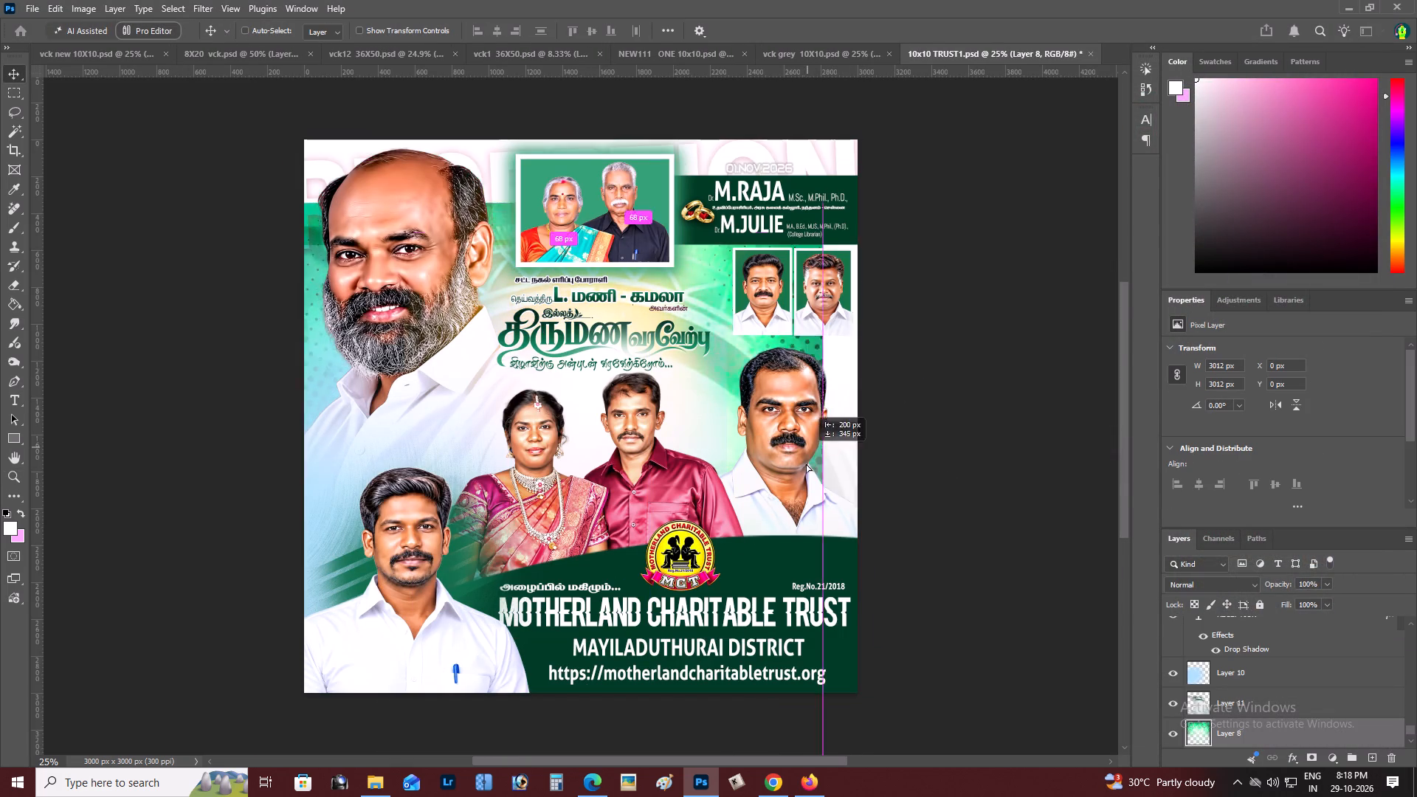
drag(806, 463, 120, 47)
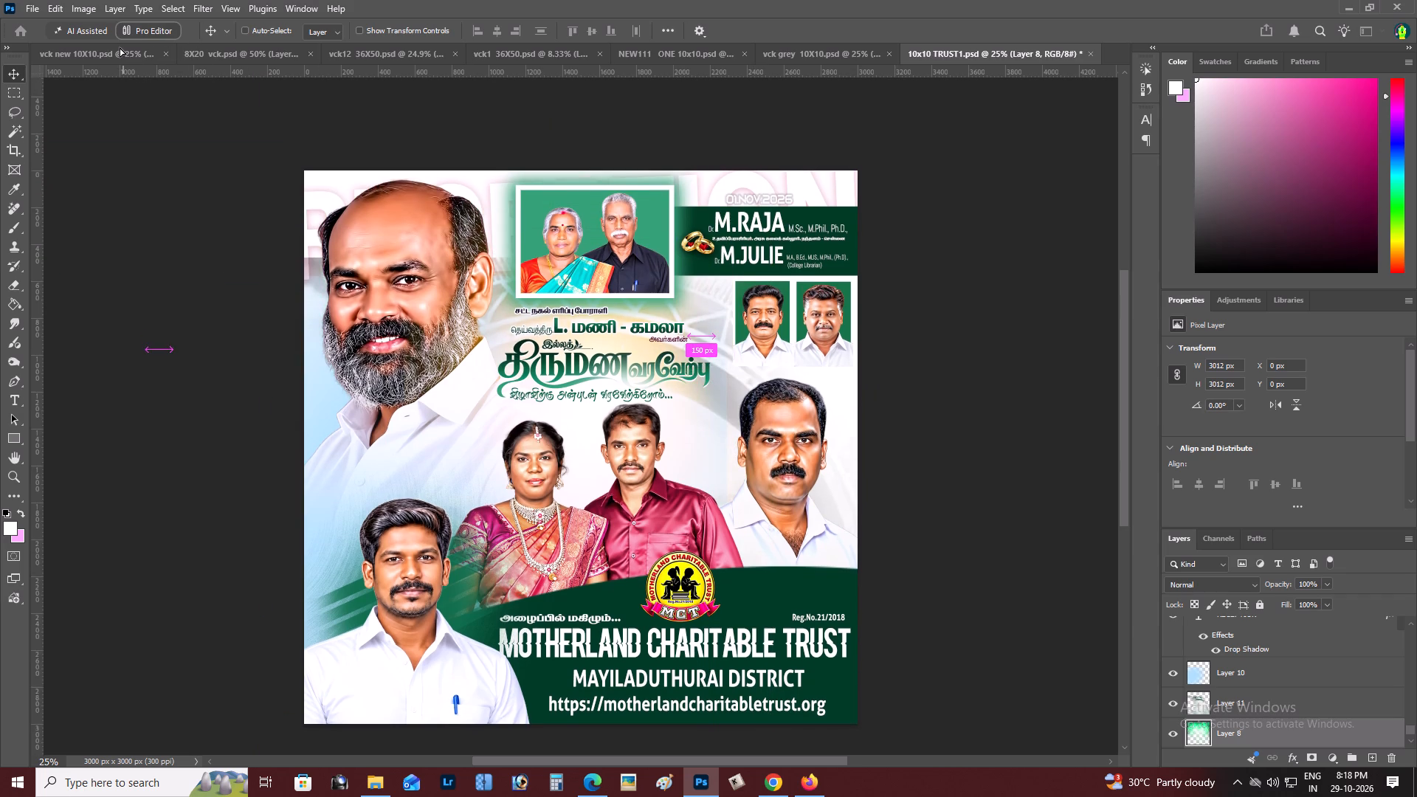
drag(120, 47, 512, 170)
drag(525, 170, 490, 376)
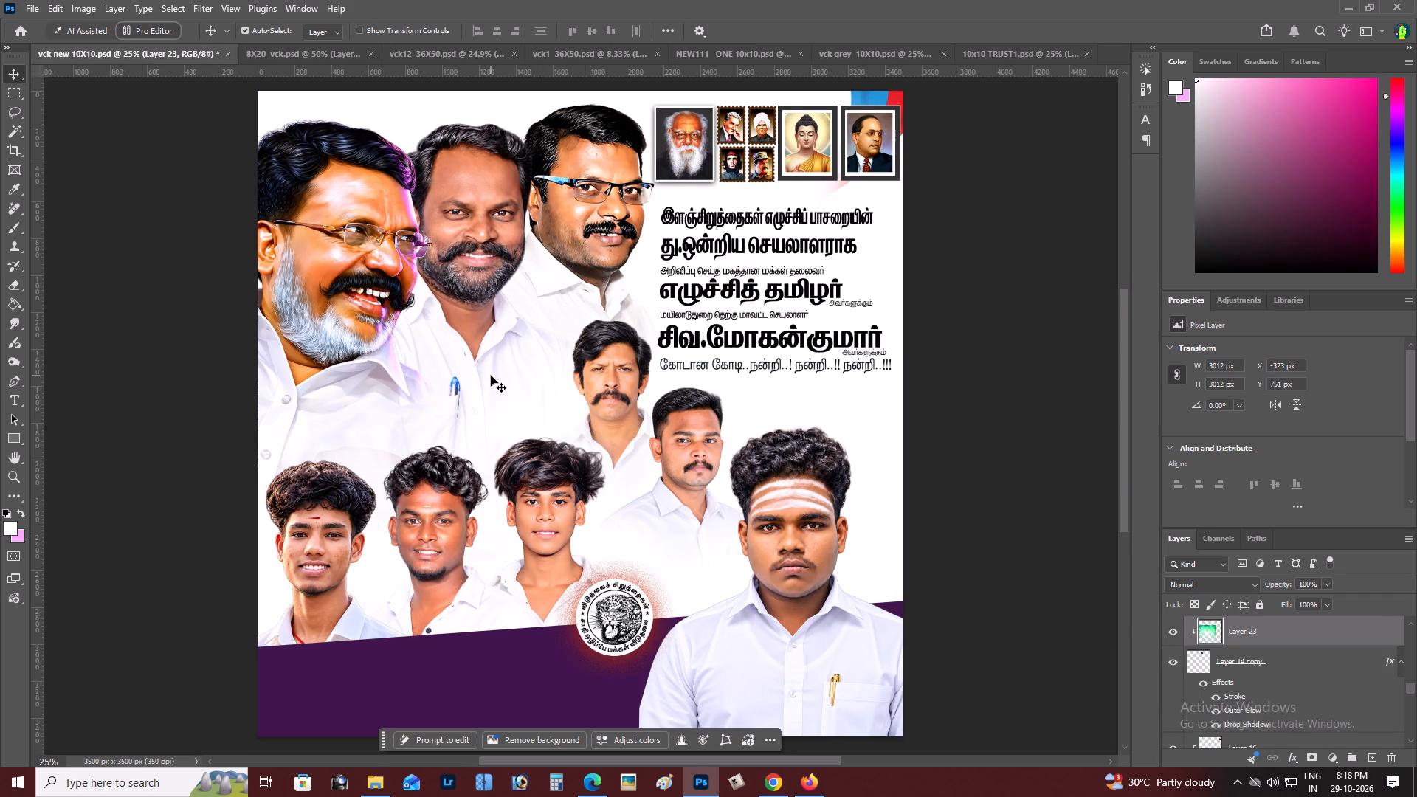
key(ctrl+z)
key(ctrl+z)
Copy the green textured background from 10x10 TRUST1 into vck new 10X10, directly above the Background layer.
right_click(424, 102)
click(453, 108)
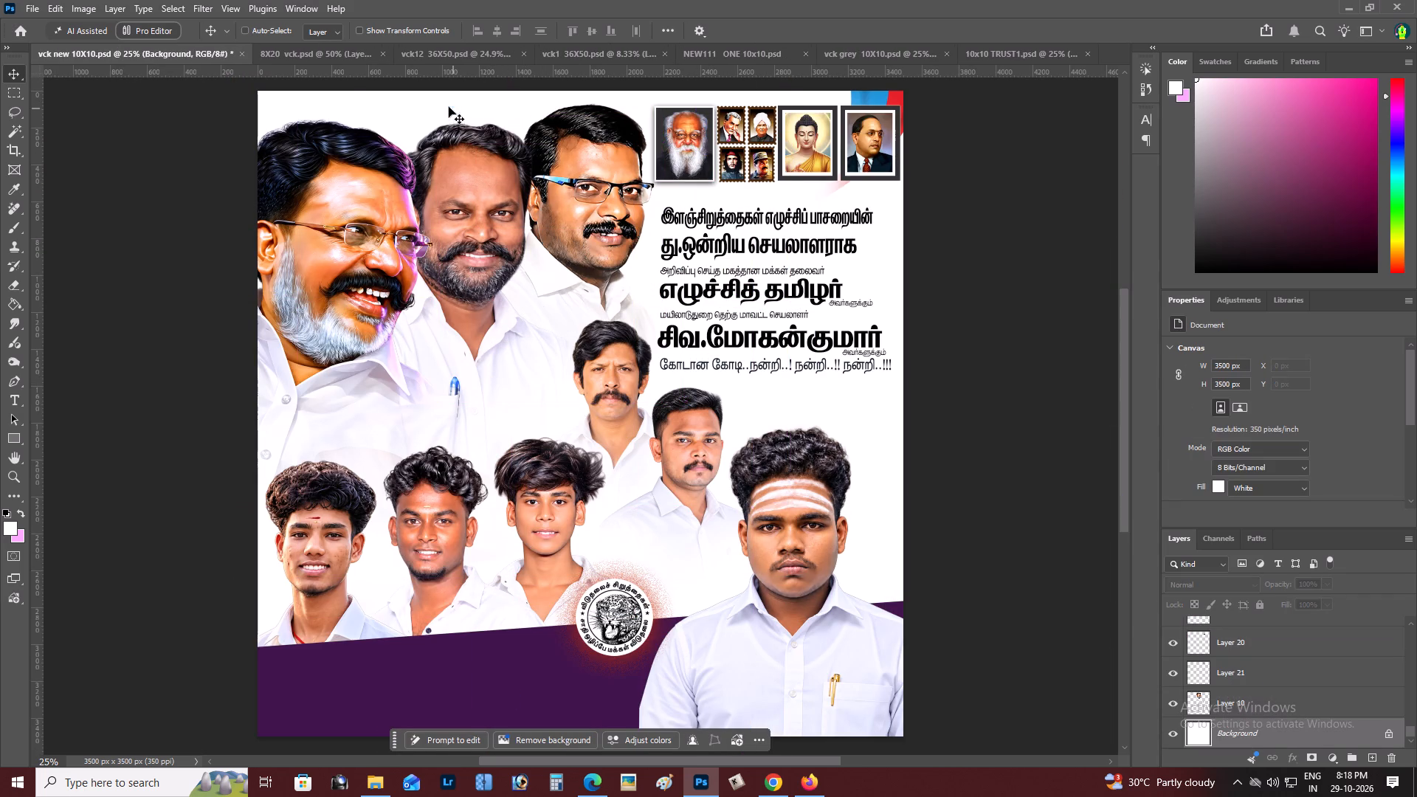
click(463, 55)
click(604, 51)
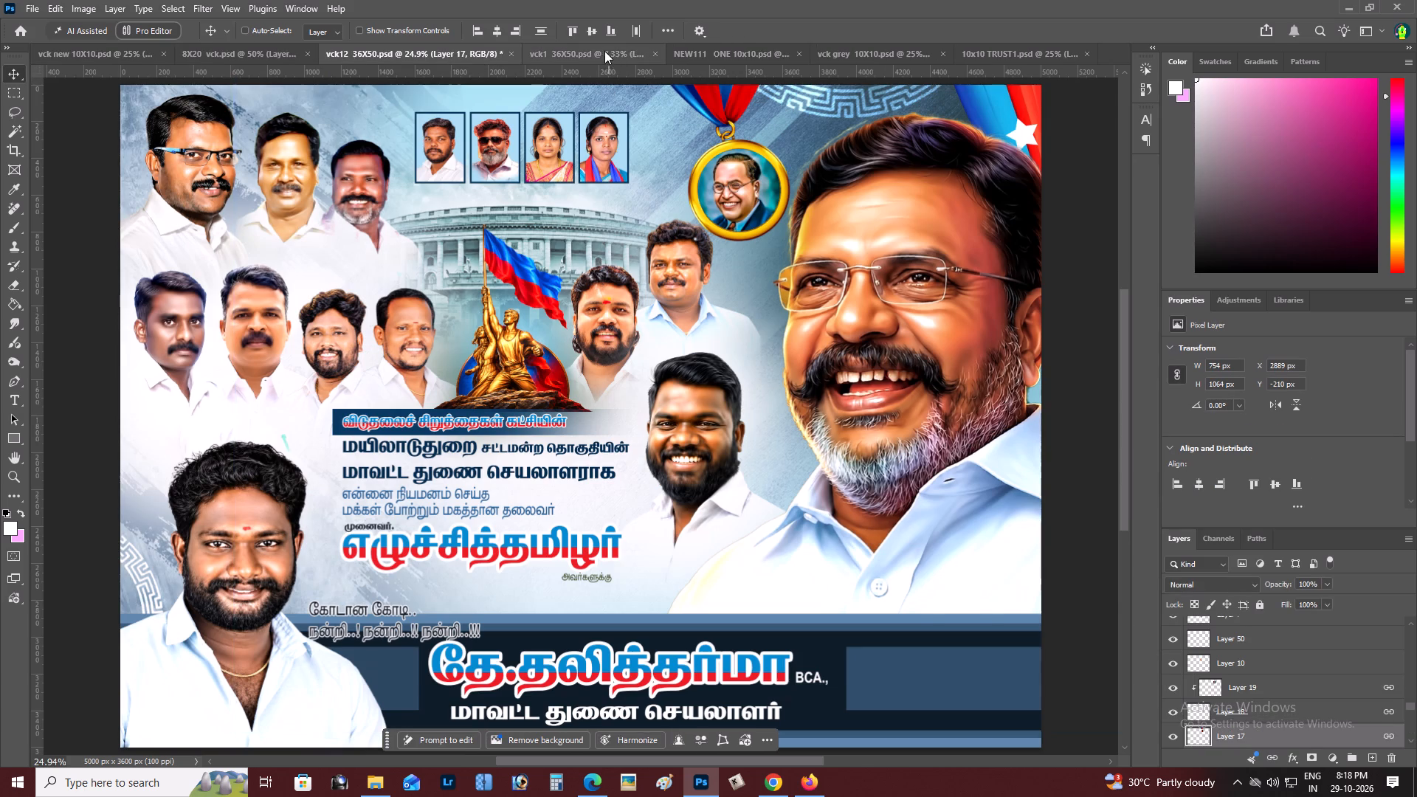
click(768, 51)
click(916, 59)
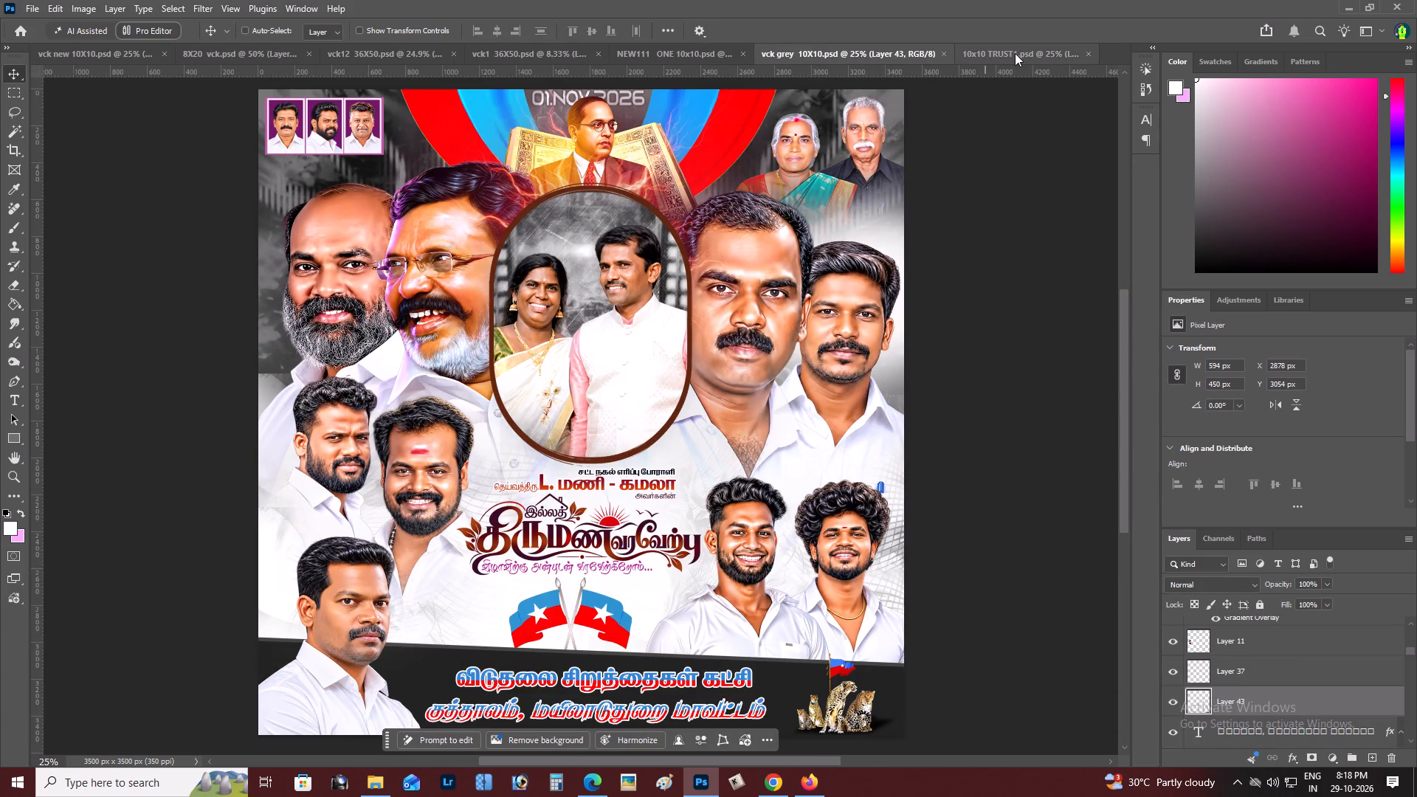
click(1015, 53)
drag(790, 249, 149, 59)
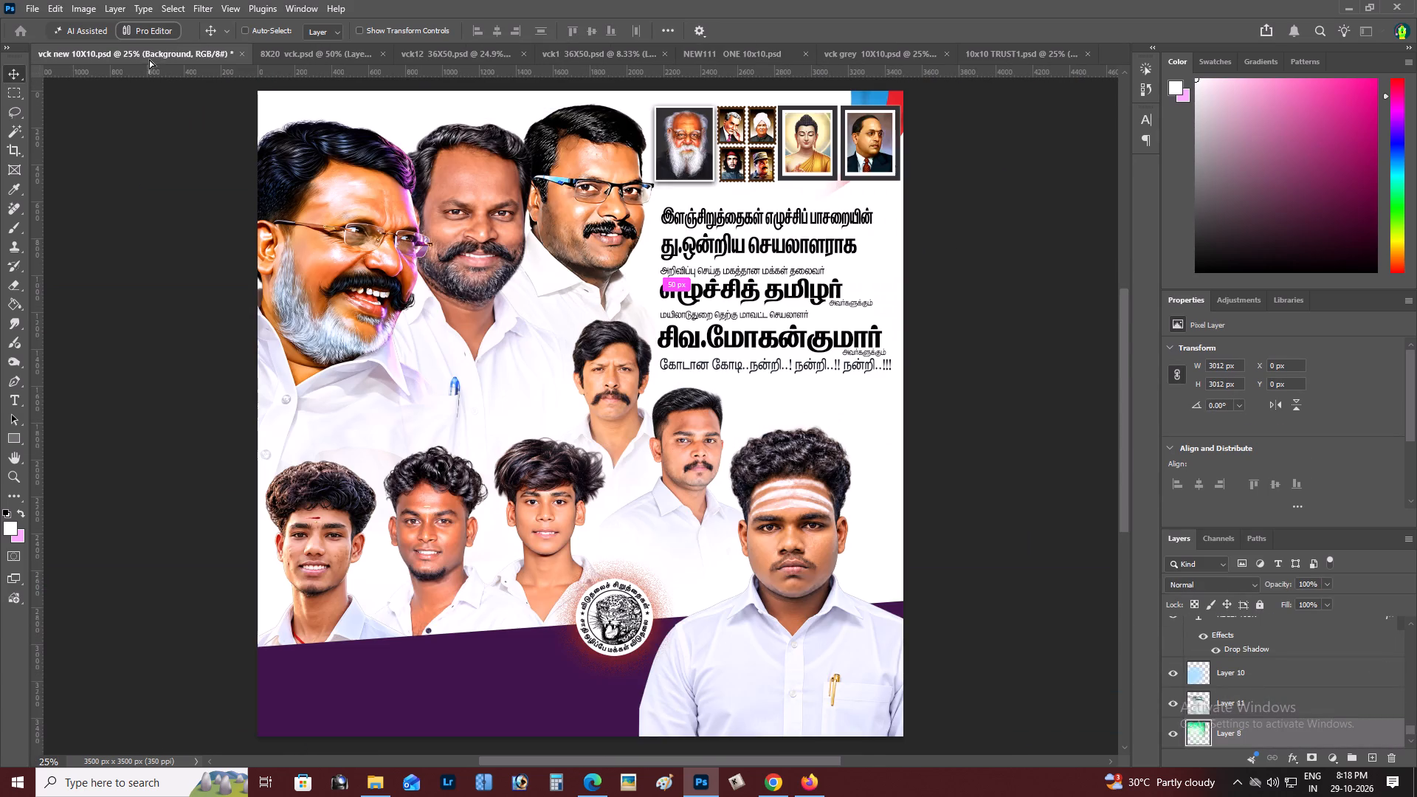
drag(149, 59, 430, 151)
drag(430, 151, 568, 259)
Enlarge the green textured background proportionally to about 3676 px square, covering the canvas and flush with its top edge.
key(ctrl+t)
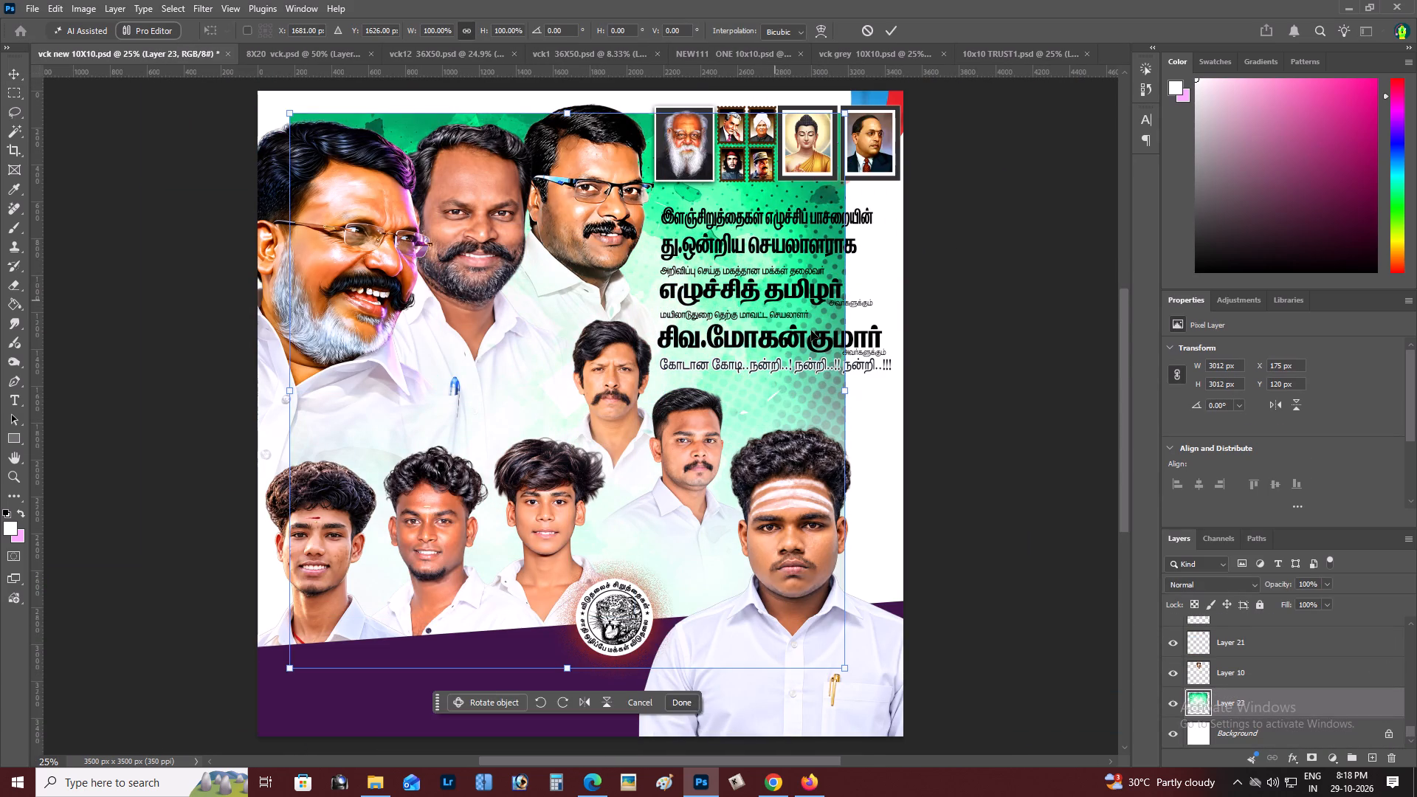
scroll(811, 331, up, 3)
alt+drag(849, 145, 911, 125)
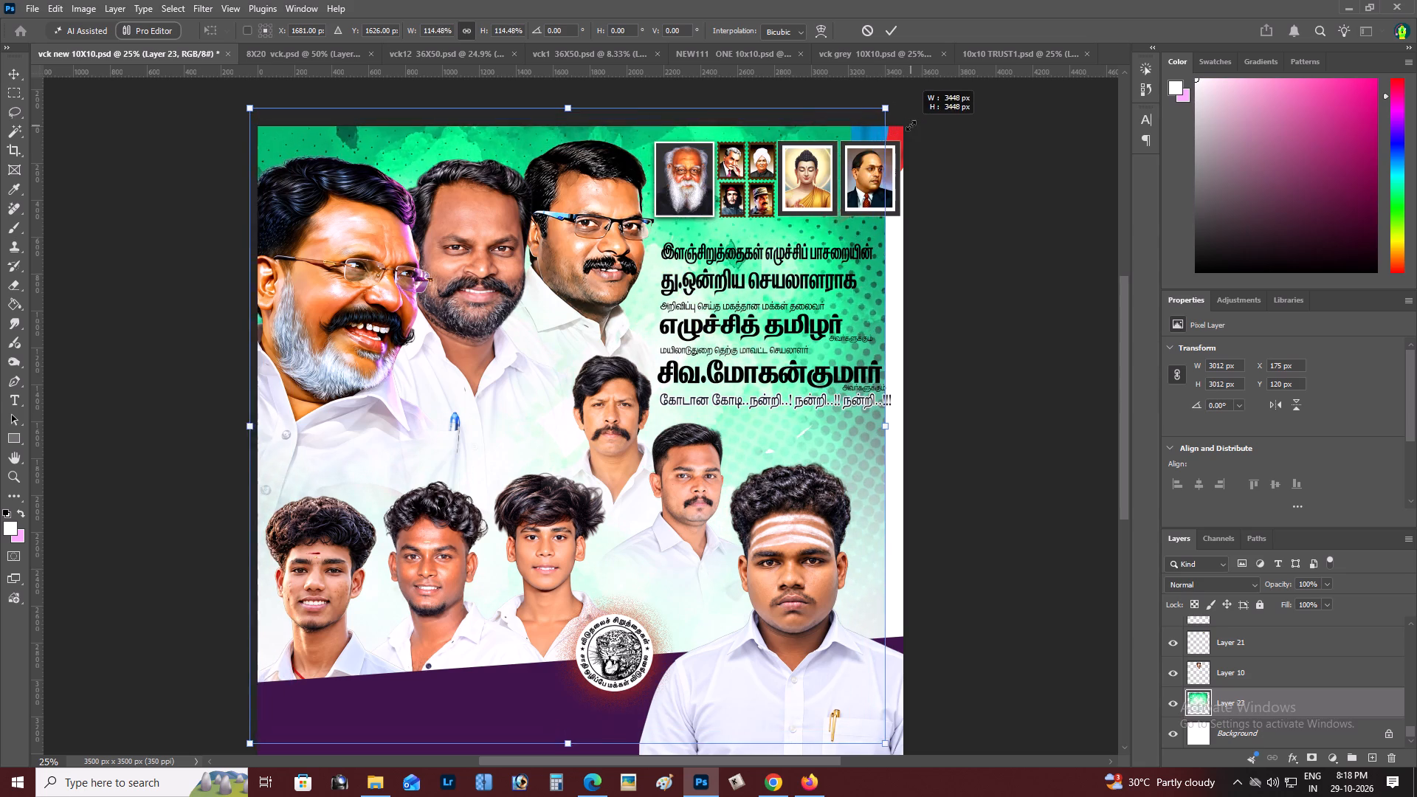
alt+drag(911, 125, 943, 116)
drag(894, 182, 888, 222)
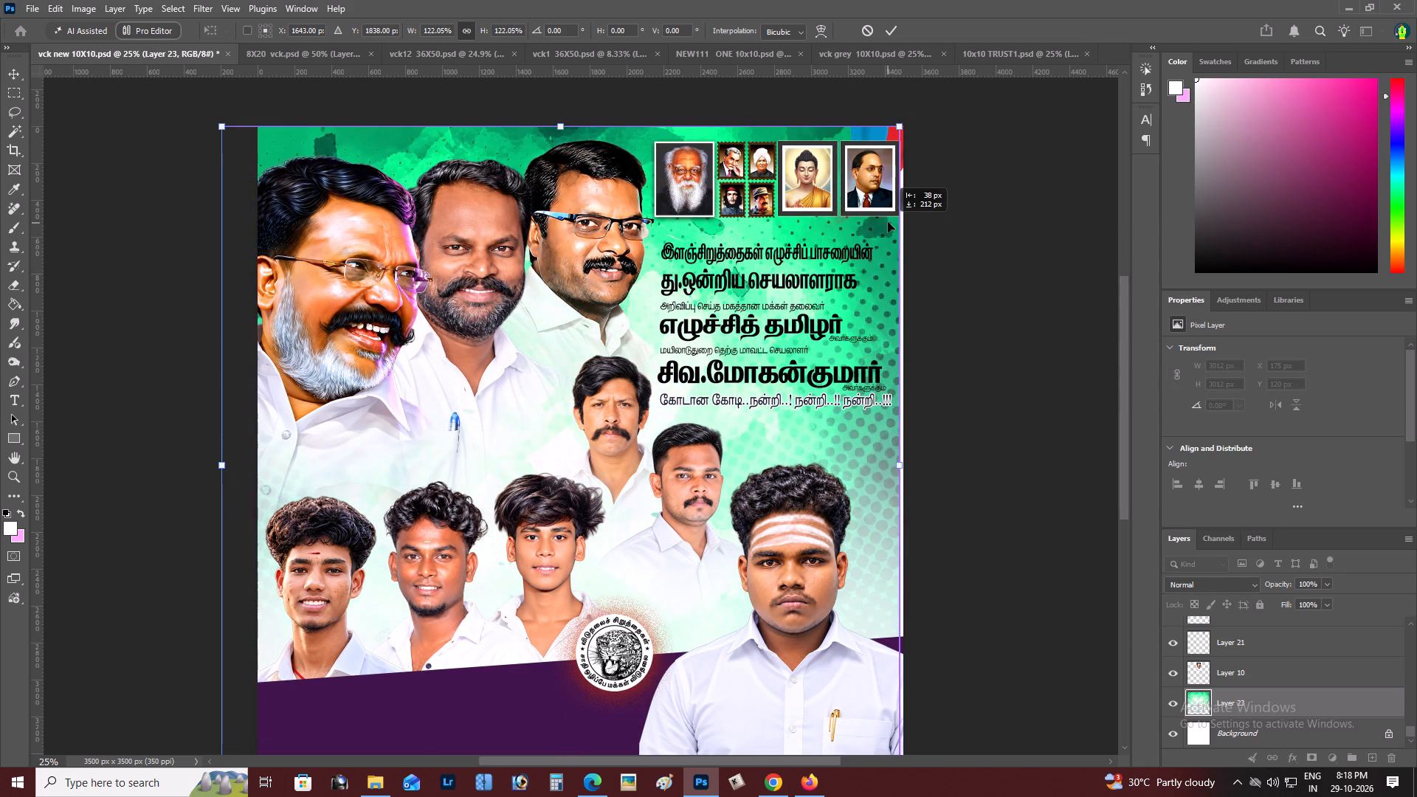
drag(888, 222, 889, 221)
key(ctrl+Return)
Copy the light-blue glow, Layer 10, from 10x10 TRUST1 into vck new 10X10 directly above the green background, over the upper right area.
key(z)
alt+click(765, 323)
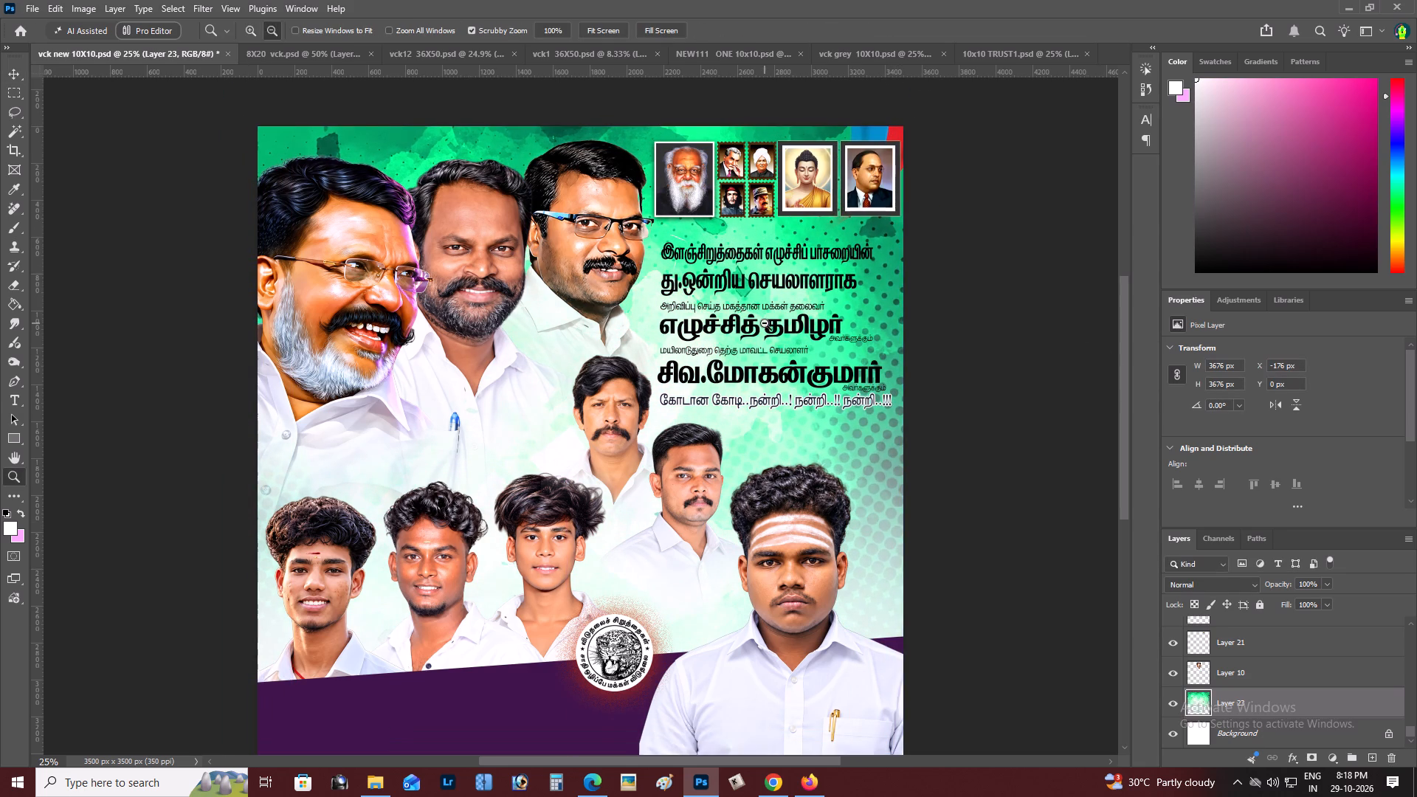
right_click(765, 323)
double_click(783, 334)
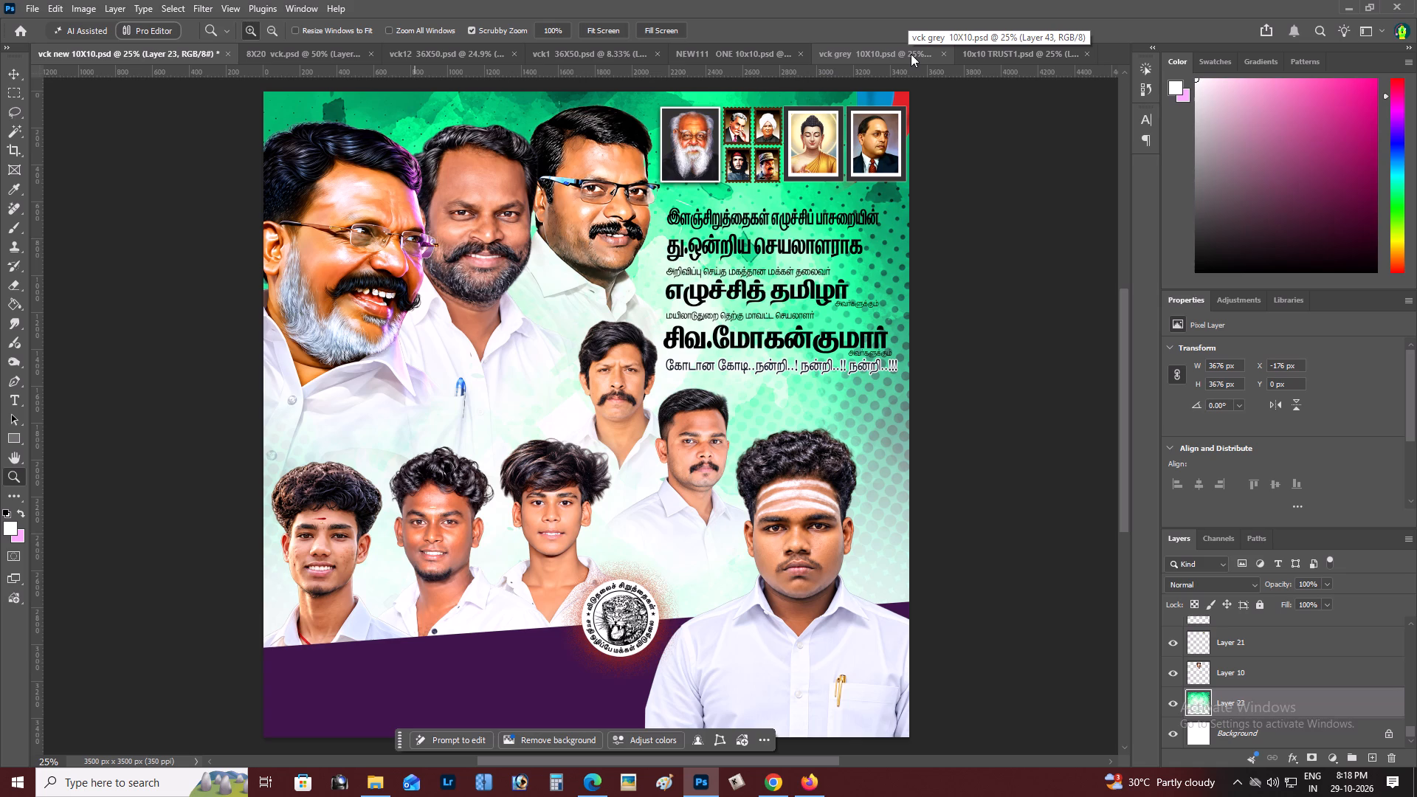
click(1030, 54)
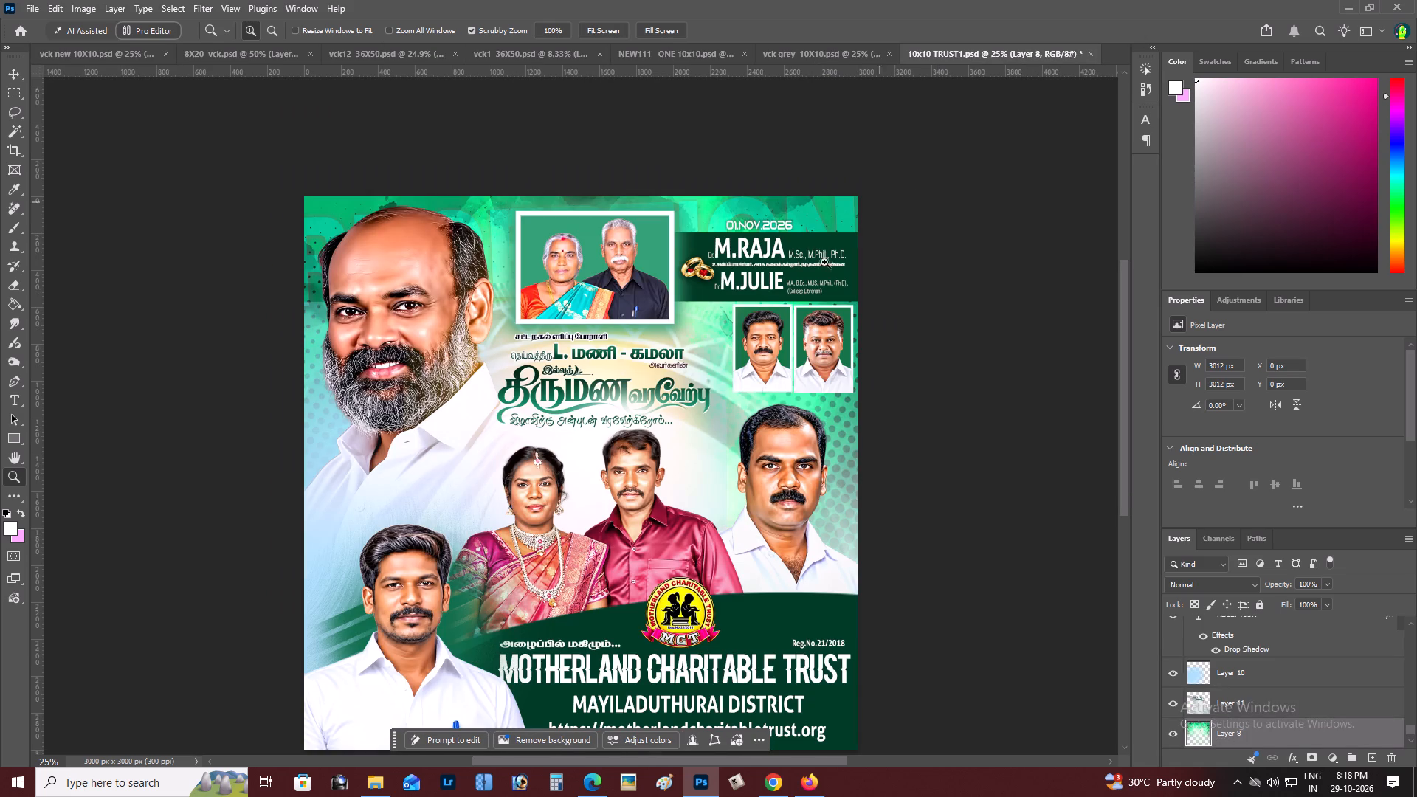
key(ctrl+z)
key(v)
right_click(711, 395)
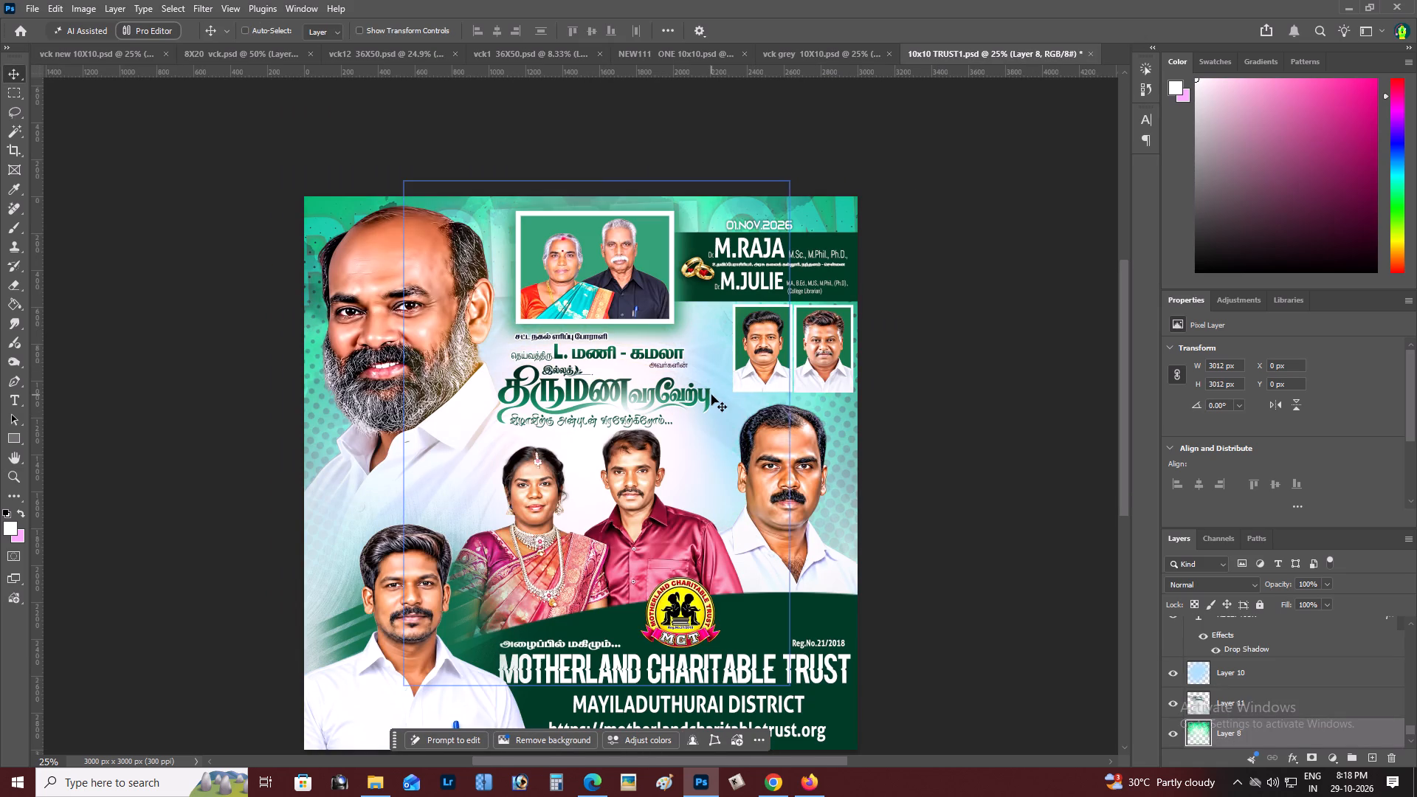
right_click(719, 373)
click(741, 384)
drag(747, 388, 373, 214)
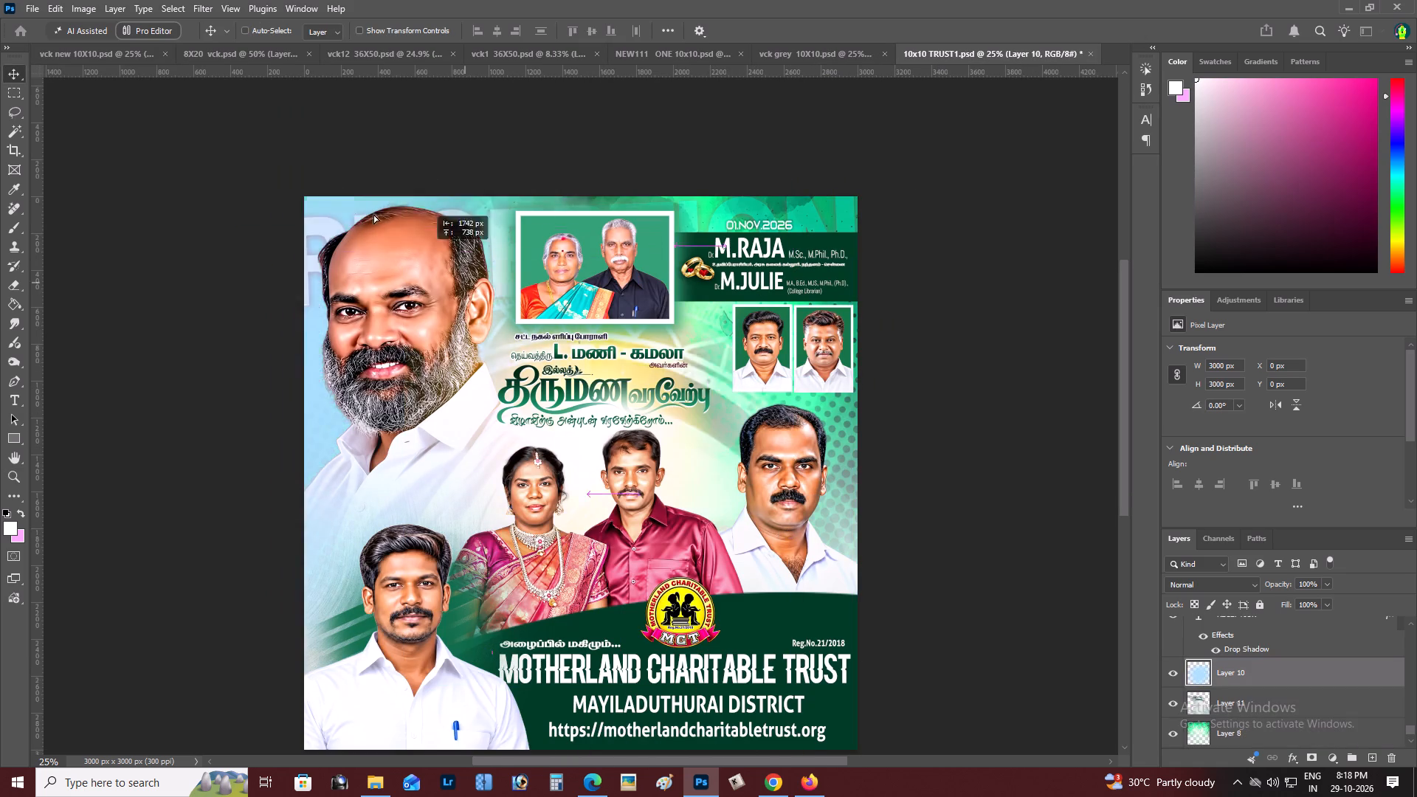
drag(373, 214, 606, 244)
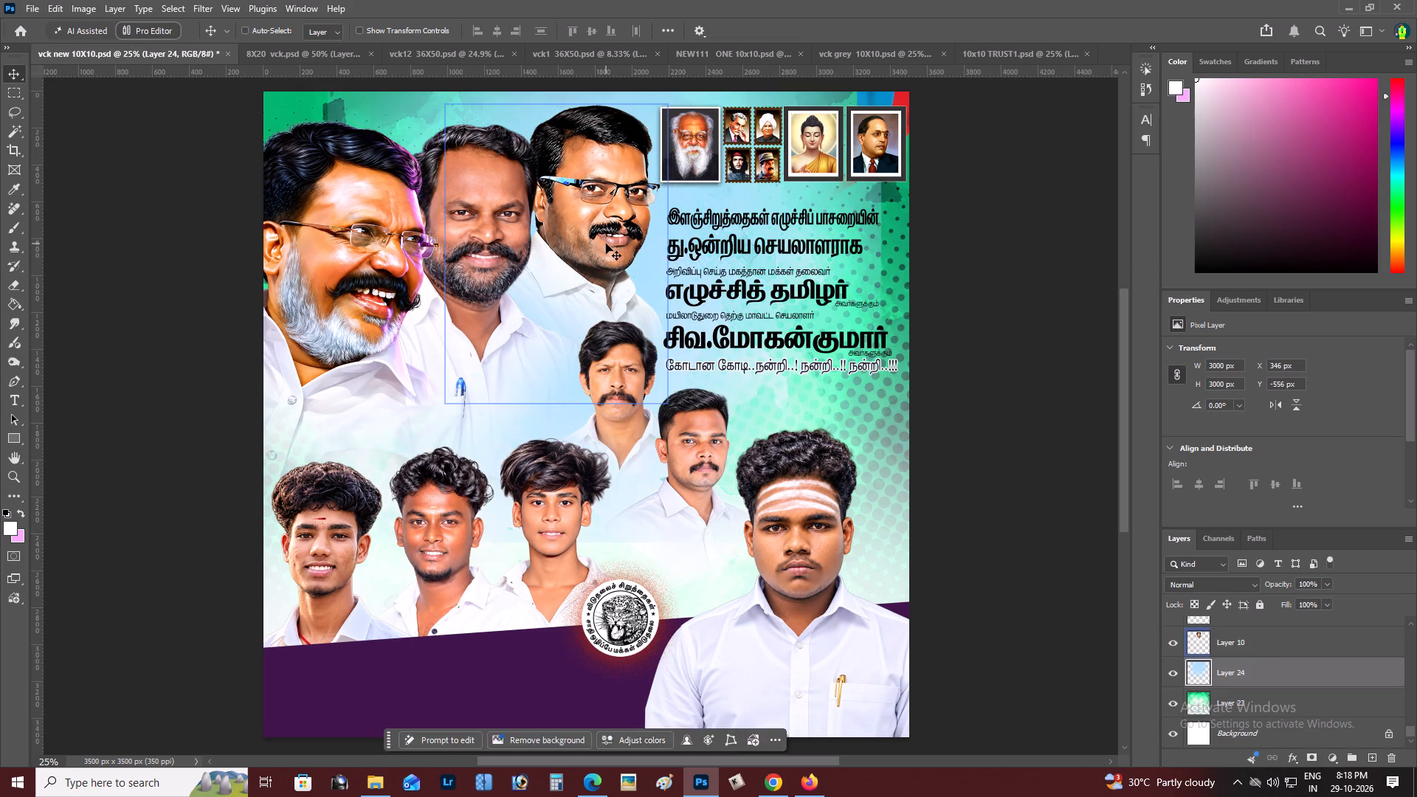
drag(606, 244, 631, 332)
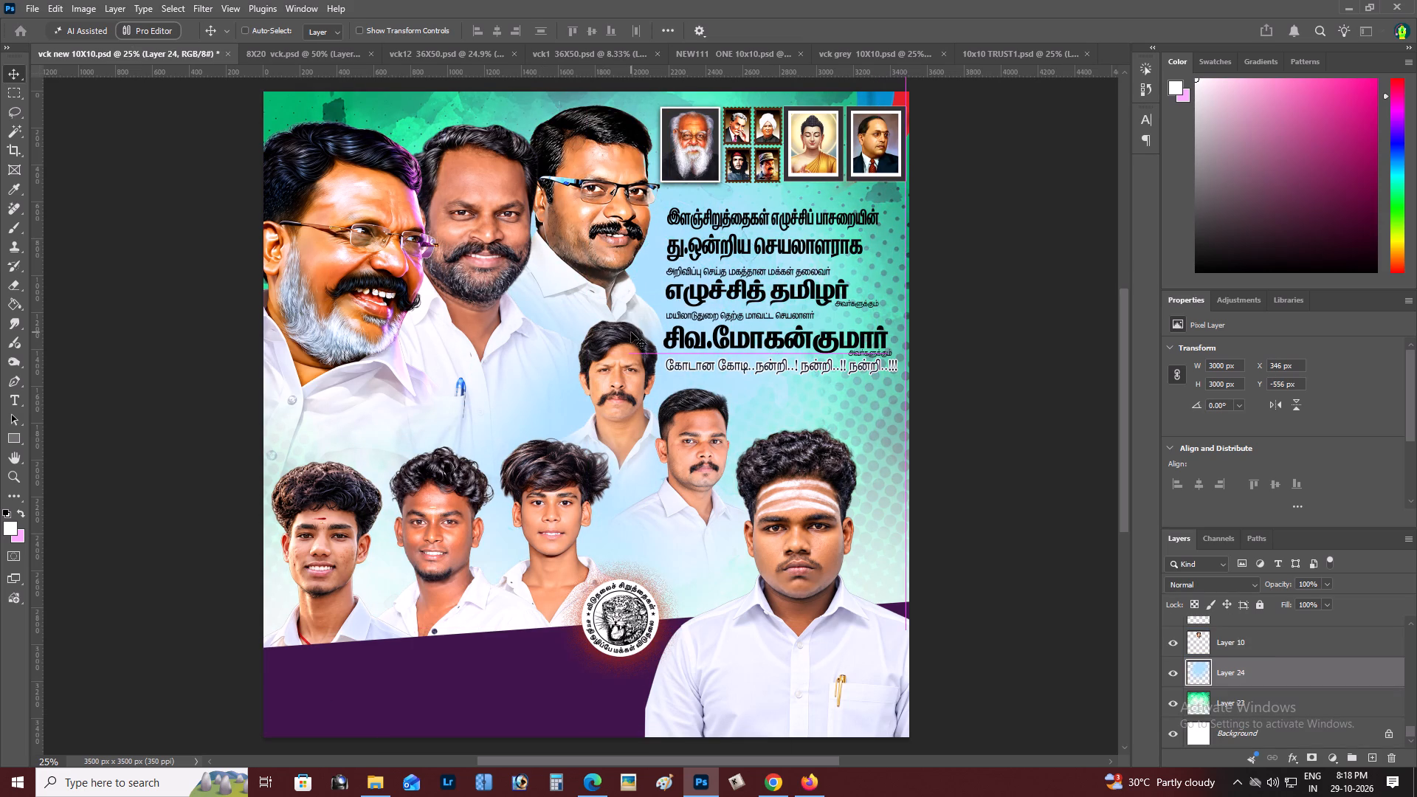
Recolour the green textured background, Layer 23, to purple with a Hue/Saturation hue of 117.
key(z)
alt+click(599, 309)
right_click(599, 309)
double_click(610, 314)
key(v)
right_click(368, 121)
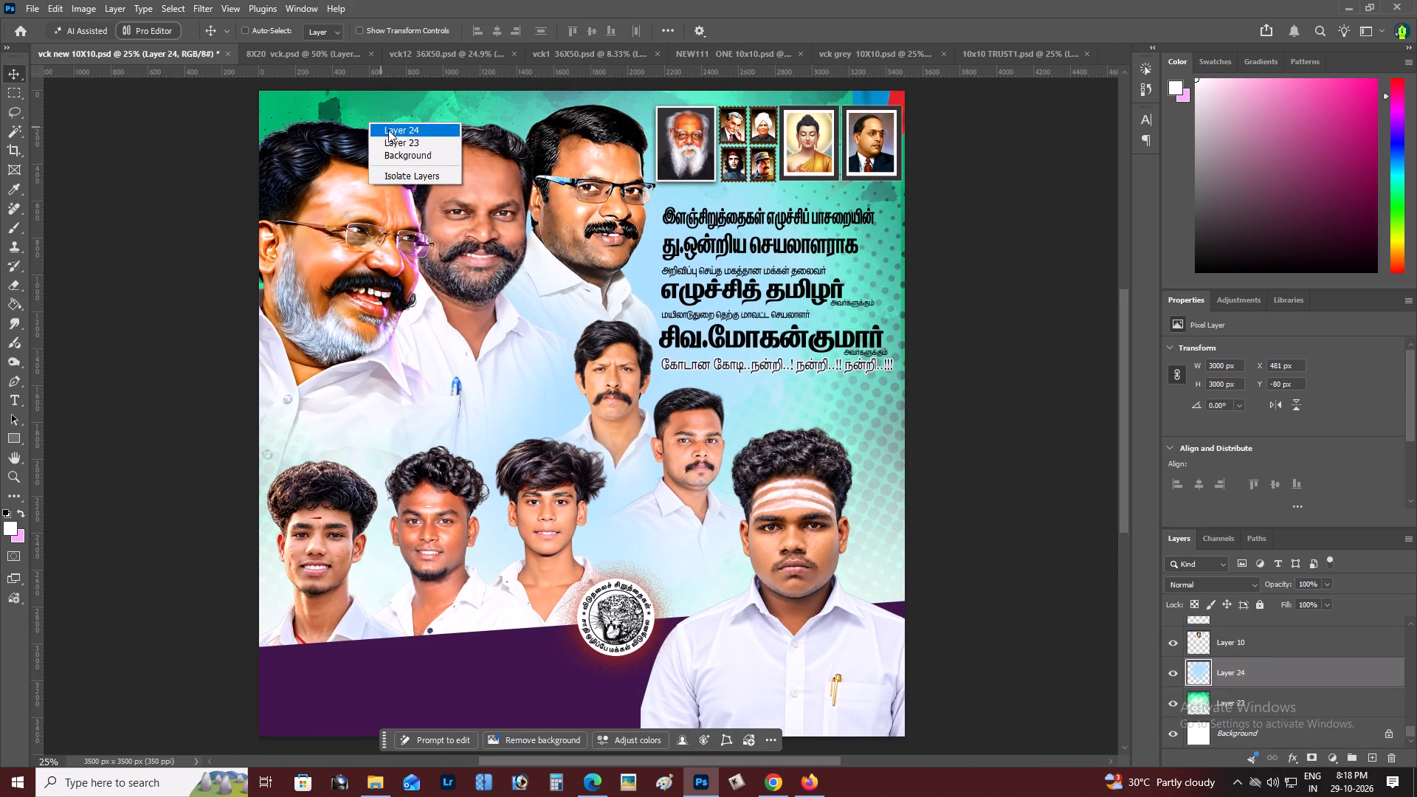
click(390, 130)
right_click(317, 105)
click(337, 114)
drag(341, 115, 382, 137)
key(ctrl+z)
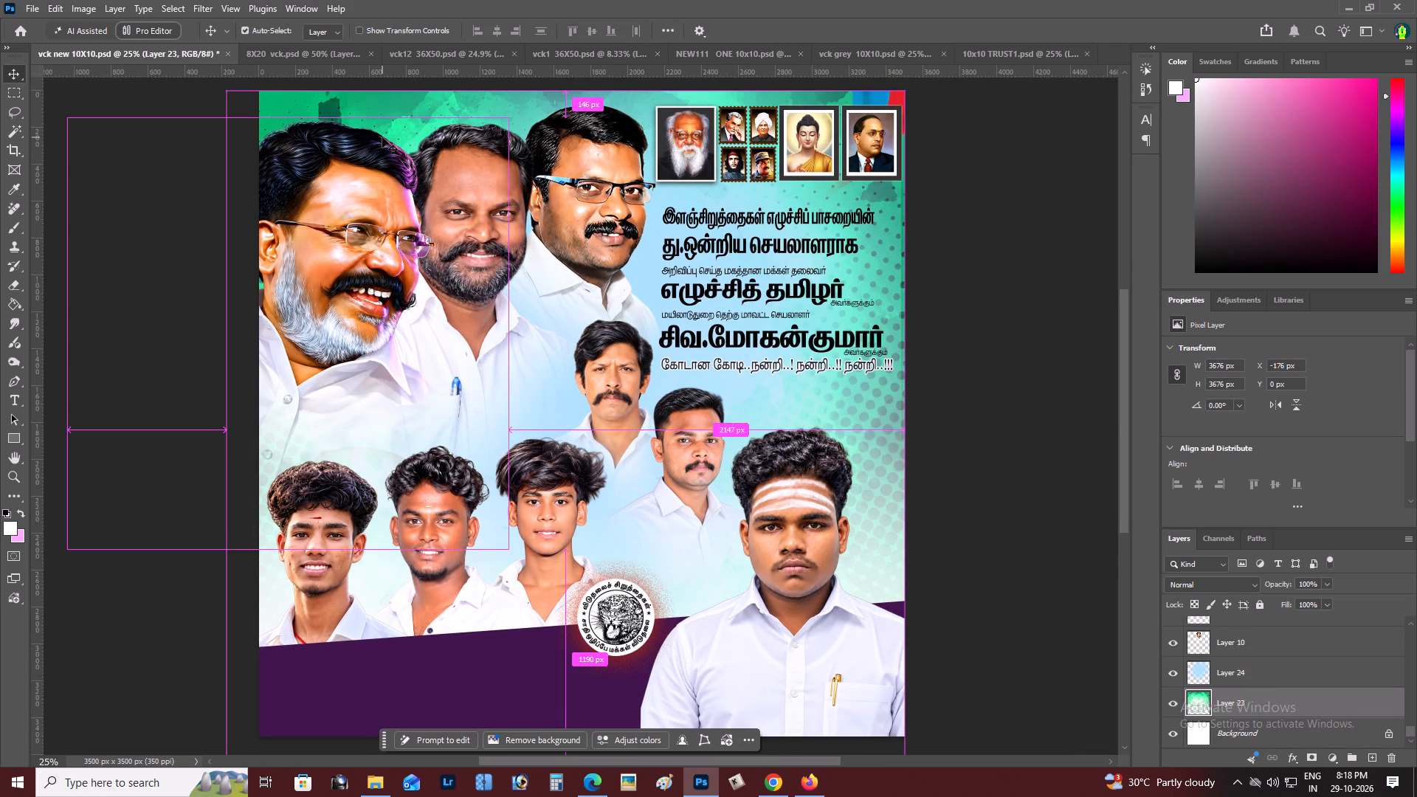
key(ctrl+u)
drag(1122, 231, 1146, 241)
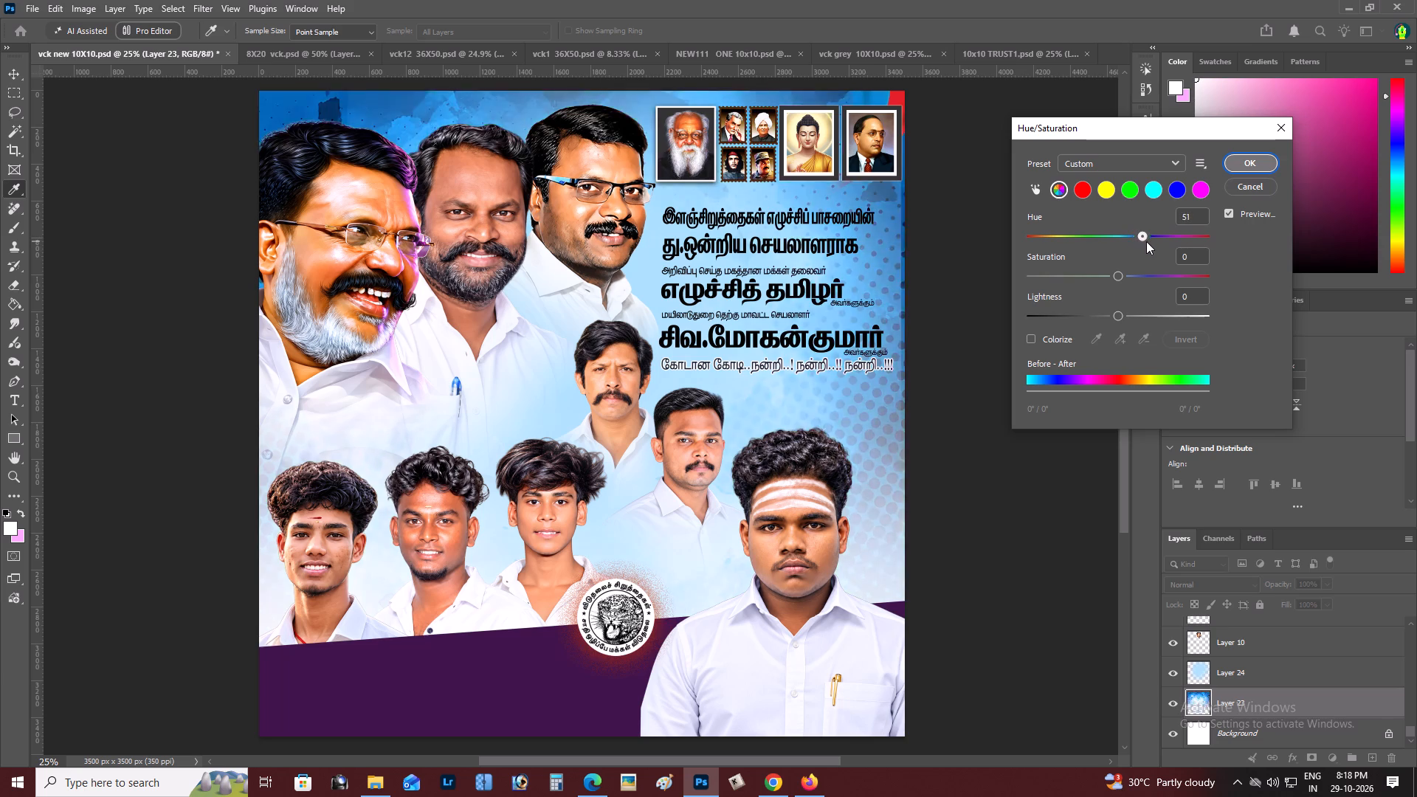
drag(1146, 241, 1186, 251)
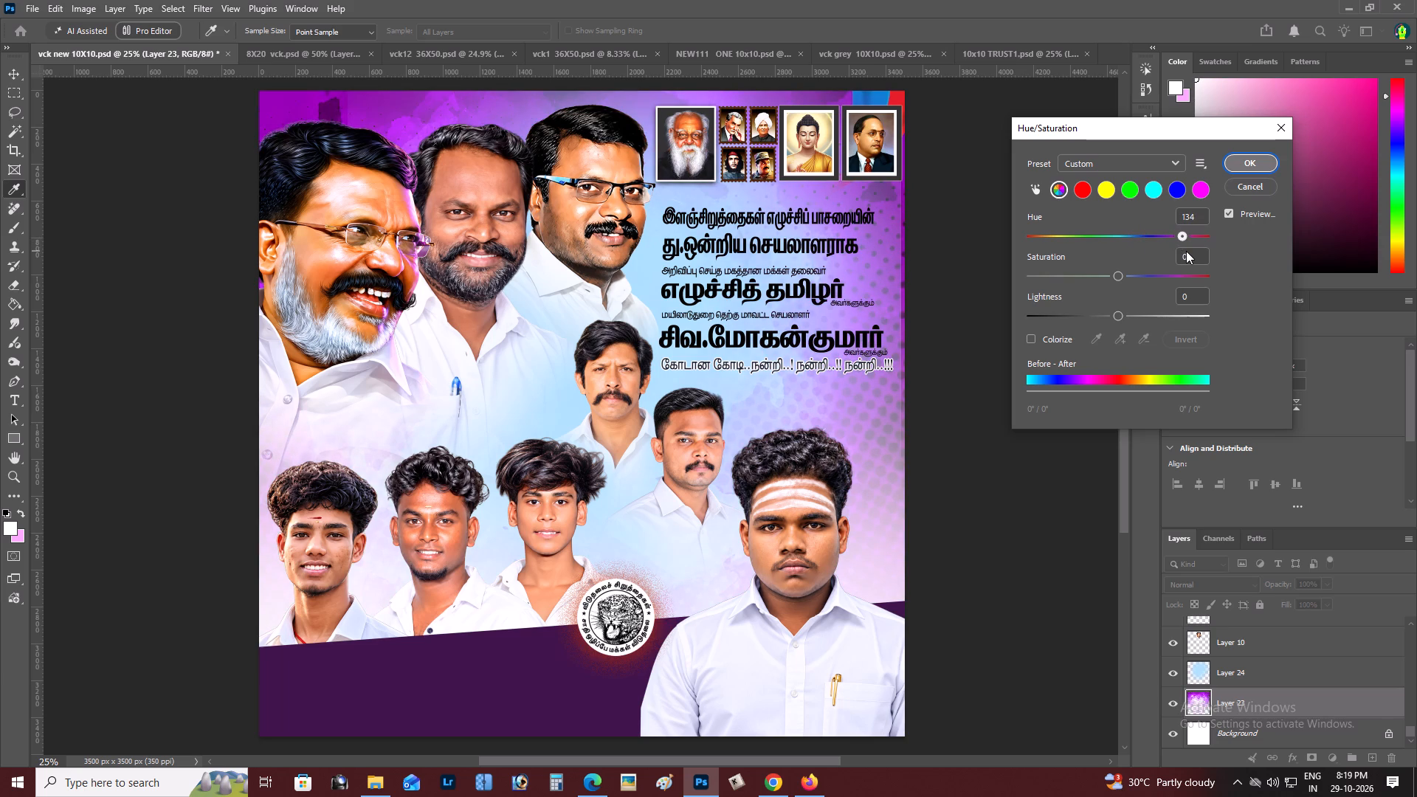
drag(1186, 251, 1189, 252)
drag(1189, 252, 1131, 262)
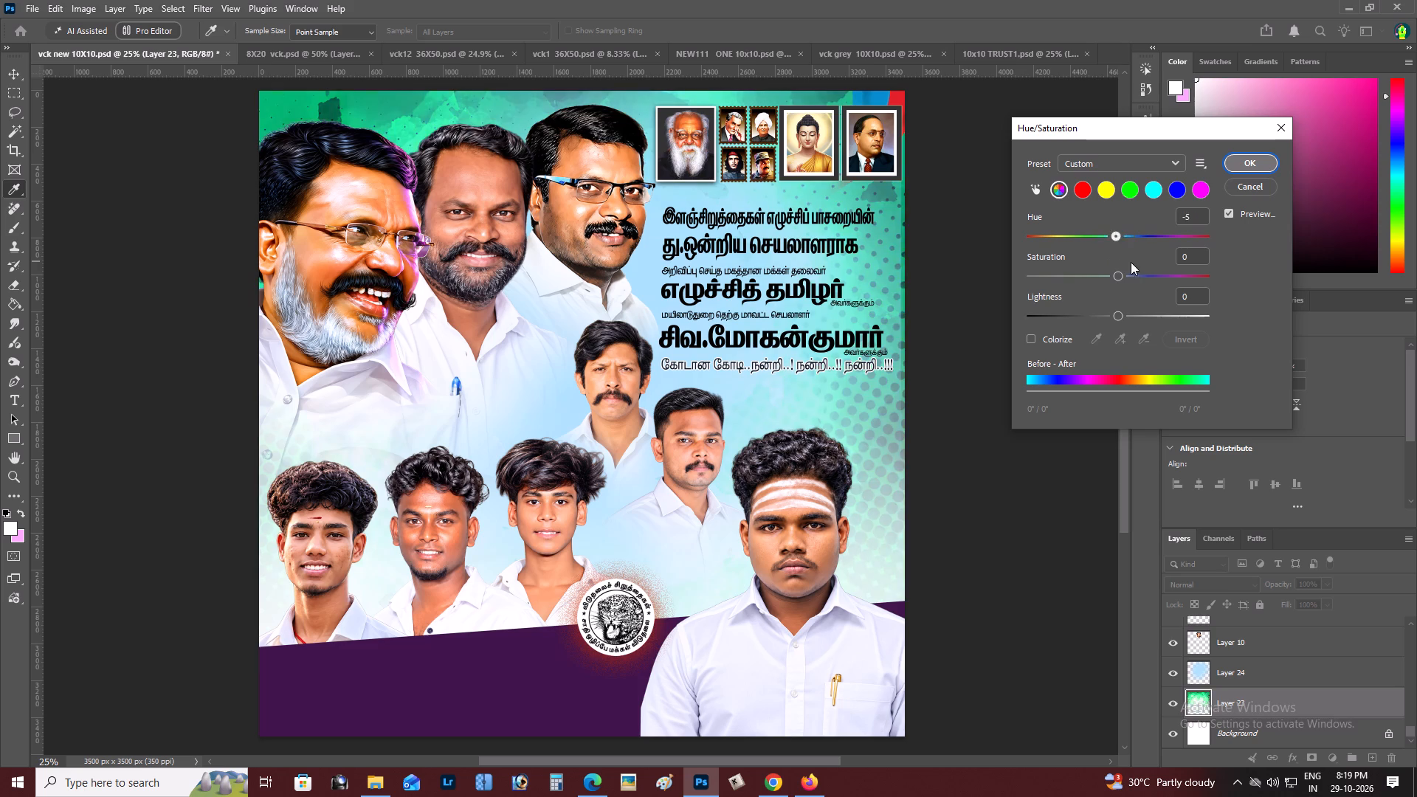
drag(1131, 262, 1178, 269)
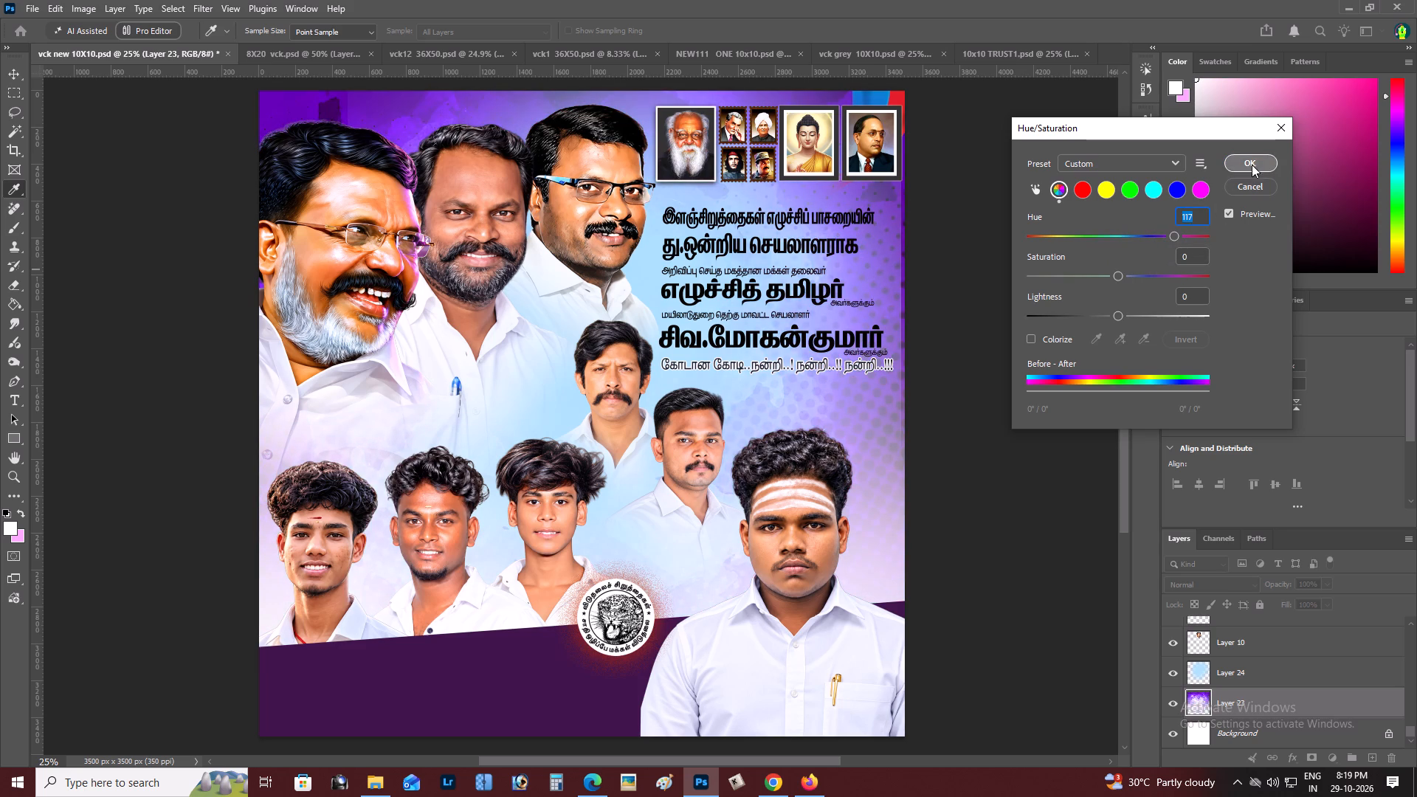
click(1252, 163)
Turn the light-blue glow, Layer 24, white by setting its Hue/Saturation lightness to 100.
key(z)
alt+click(725, 241)
right_click(725, 241)
click(732, 245)
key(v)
right_click(648, 232)
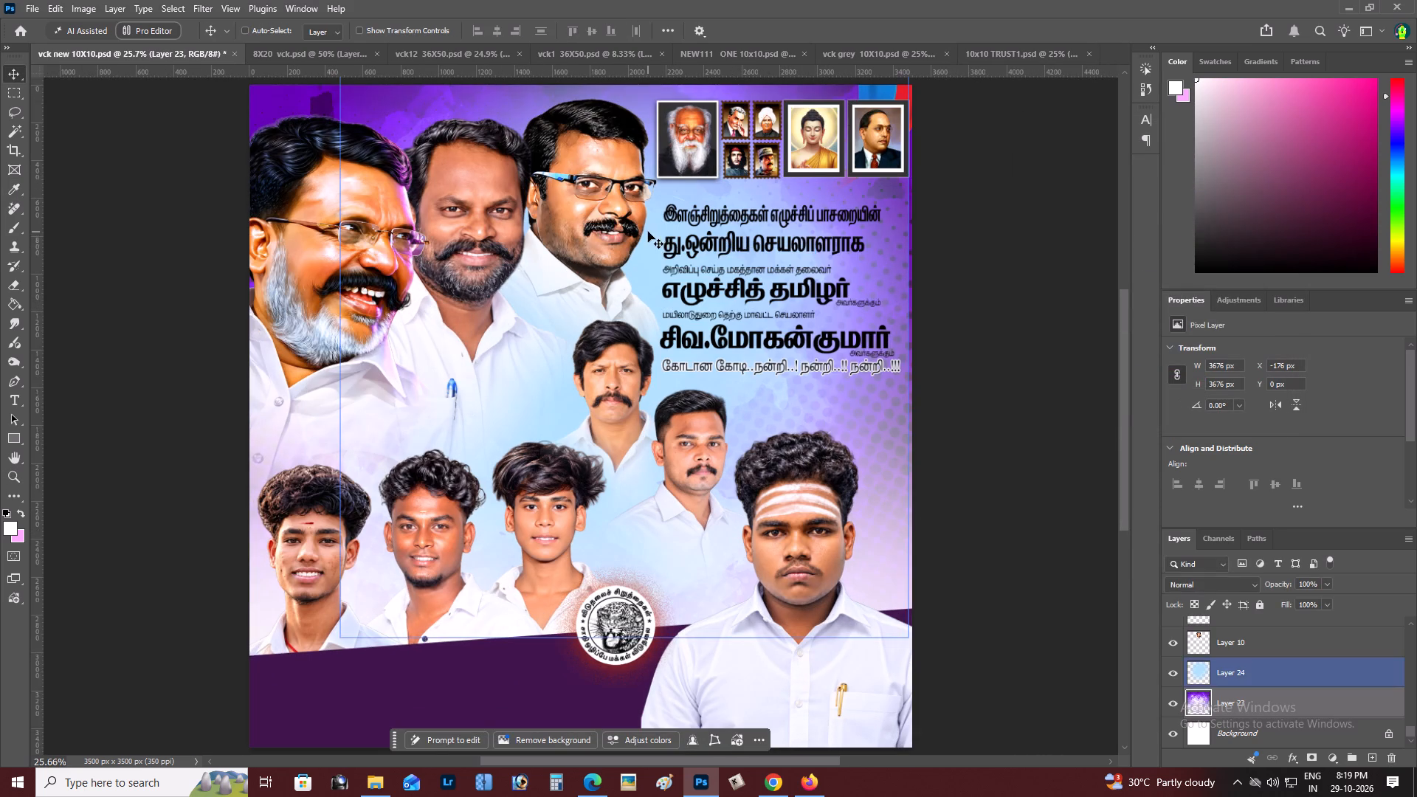
click(665, 236)
drag(668, 238, 717, 244)
key(ctrl+z)
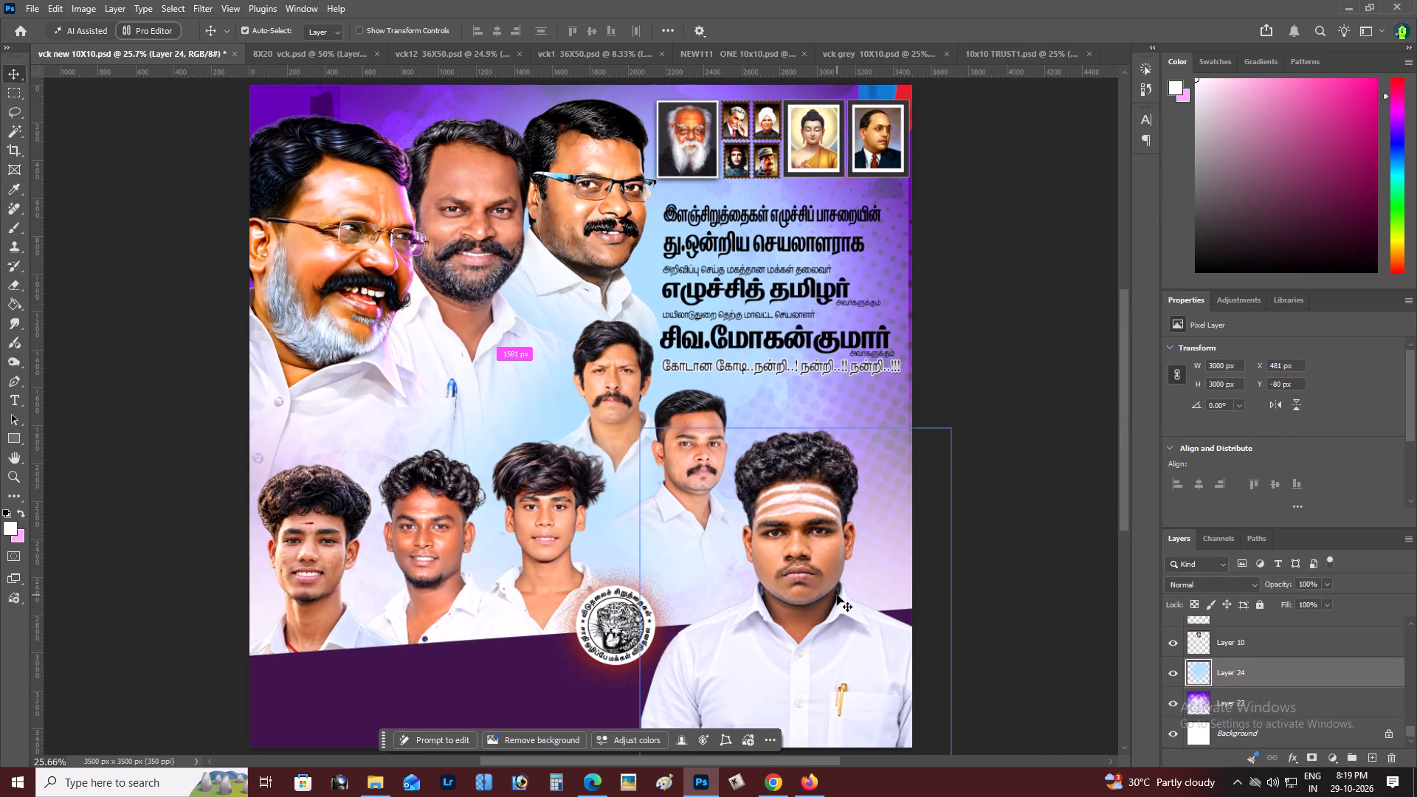
key(ctrl+u)
drag(1126, 315, 1366, 316)
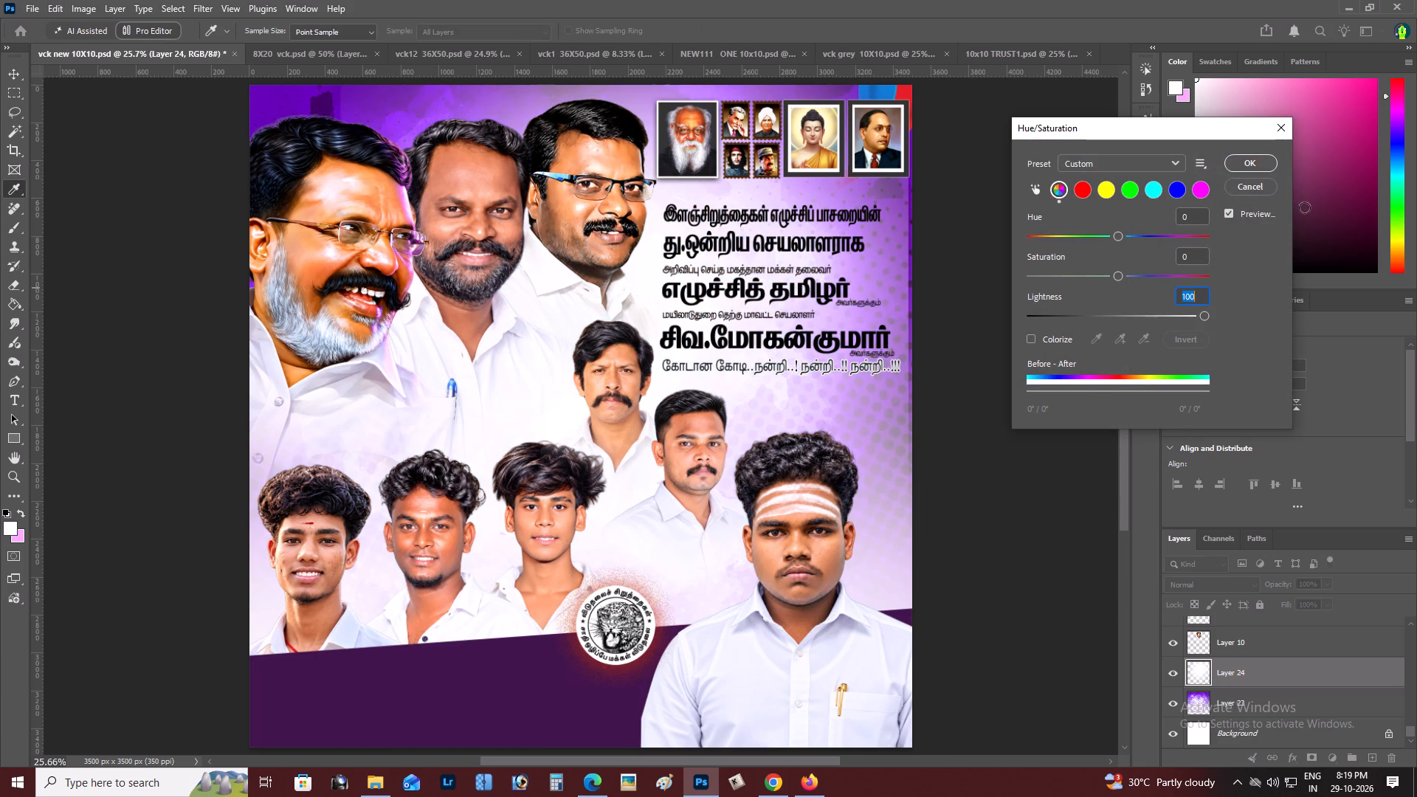
click(1259, 165)
Shift the white glow layer to the right and stretch its left side past the poster edge, about 3812 px wide.
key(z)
alt+click(718, 225)
right_click(718, 225)
click(751, 239)
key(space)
drag(751, 239, 695, 249)
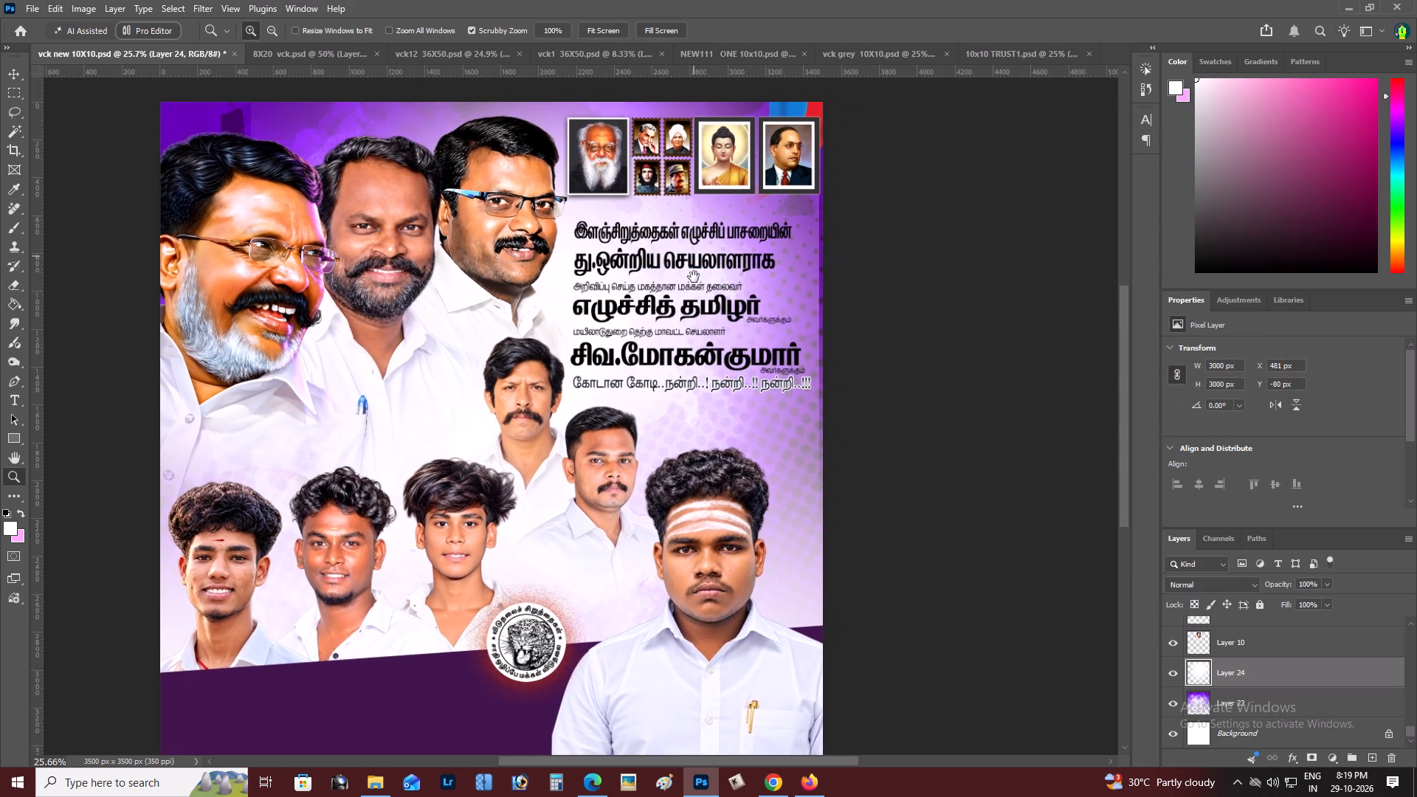
alt+click(694, 277)
right_click(694, 297)
double_click(711, 307)
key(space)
drag(663, 319, 616, 320)
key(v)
drag(561, 279, 563, 279)
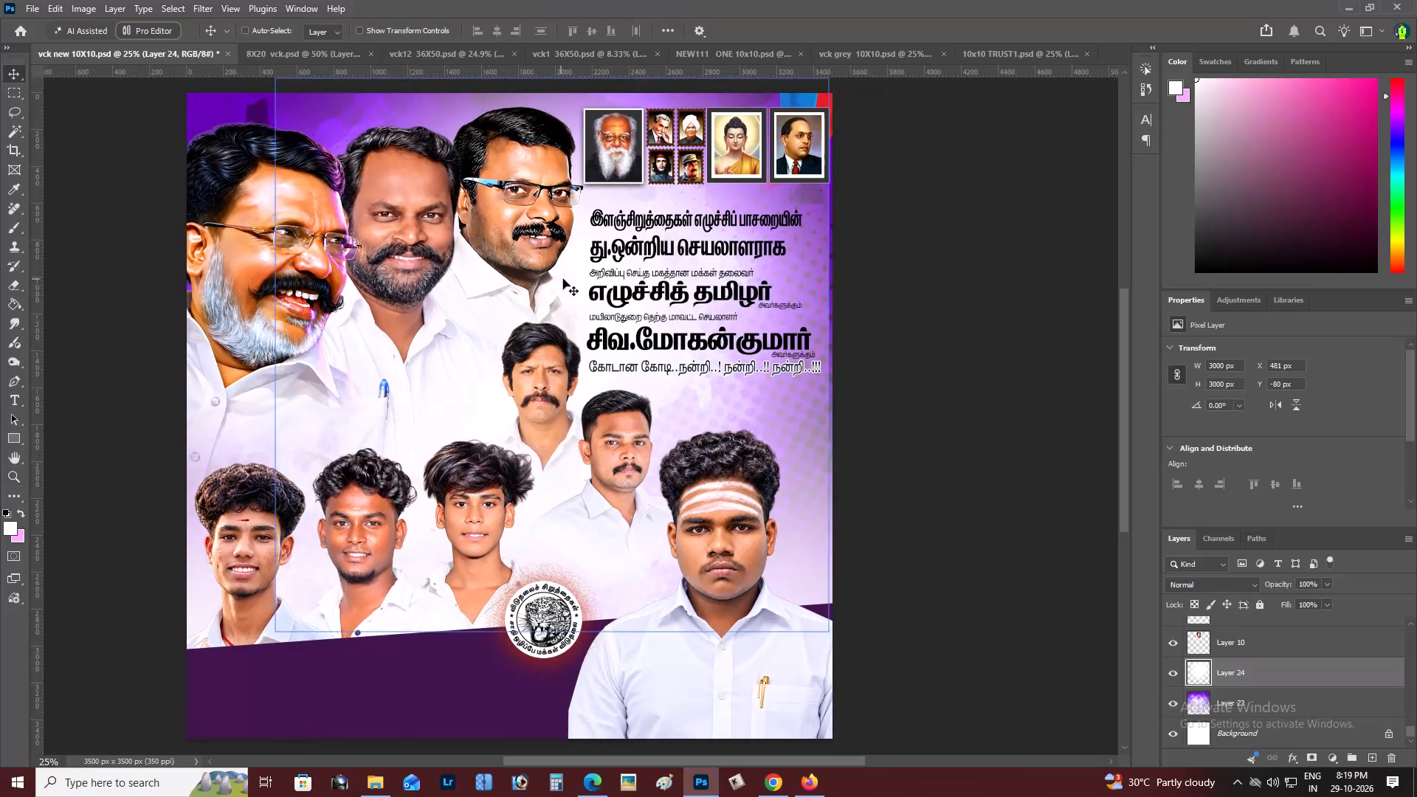
drag(563, 279, 602, 275)
key(ctrl+t)
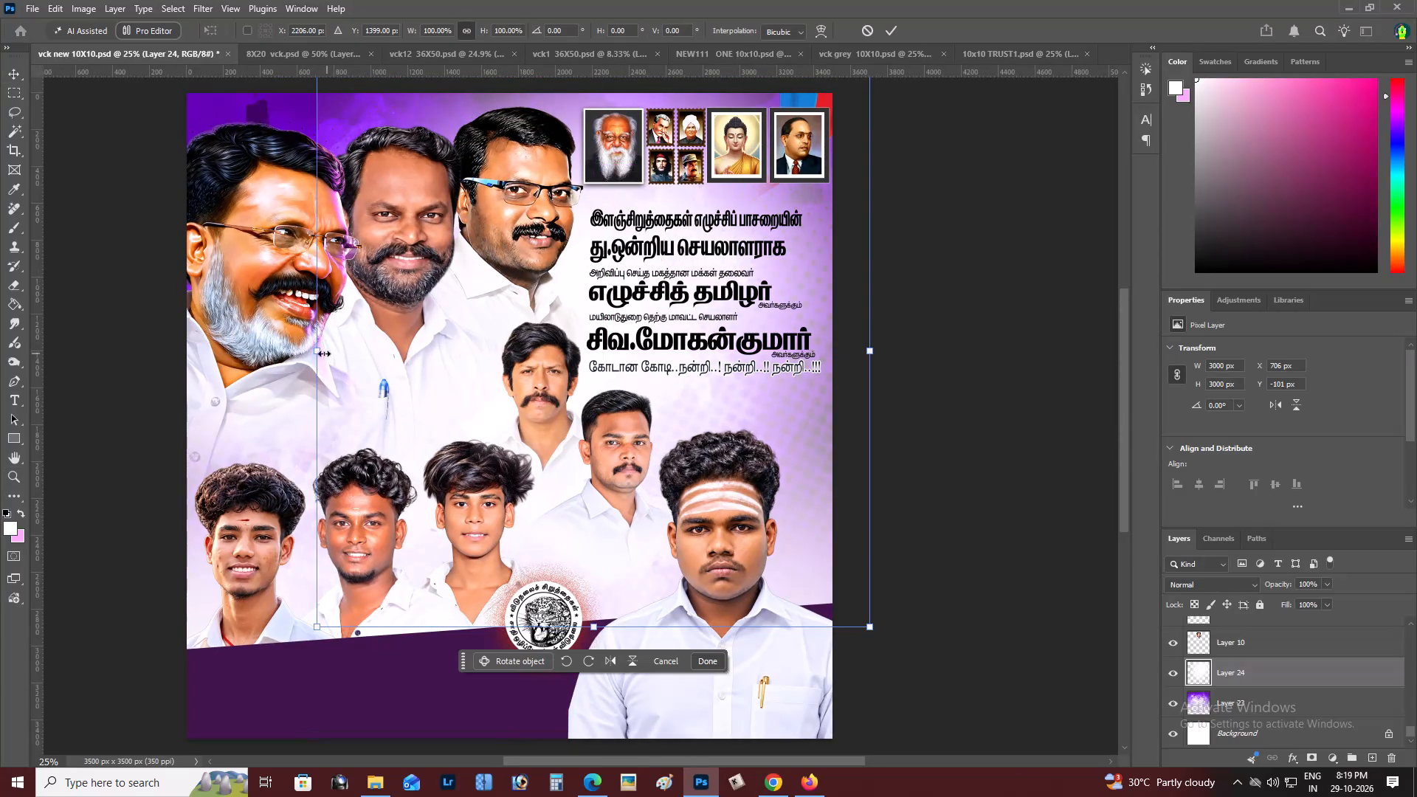
shift+drag(317, 349, 168, 364)
key(ctrl+Return)
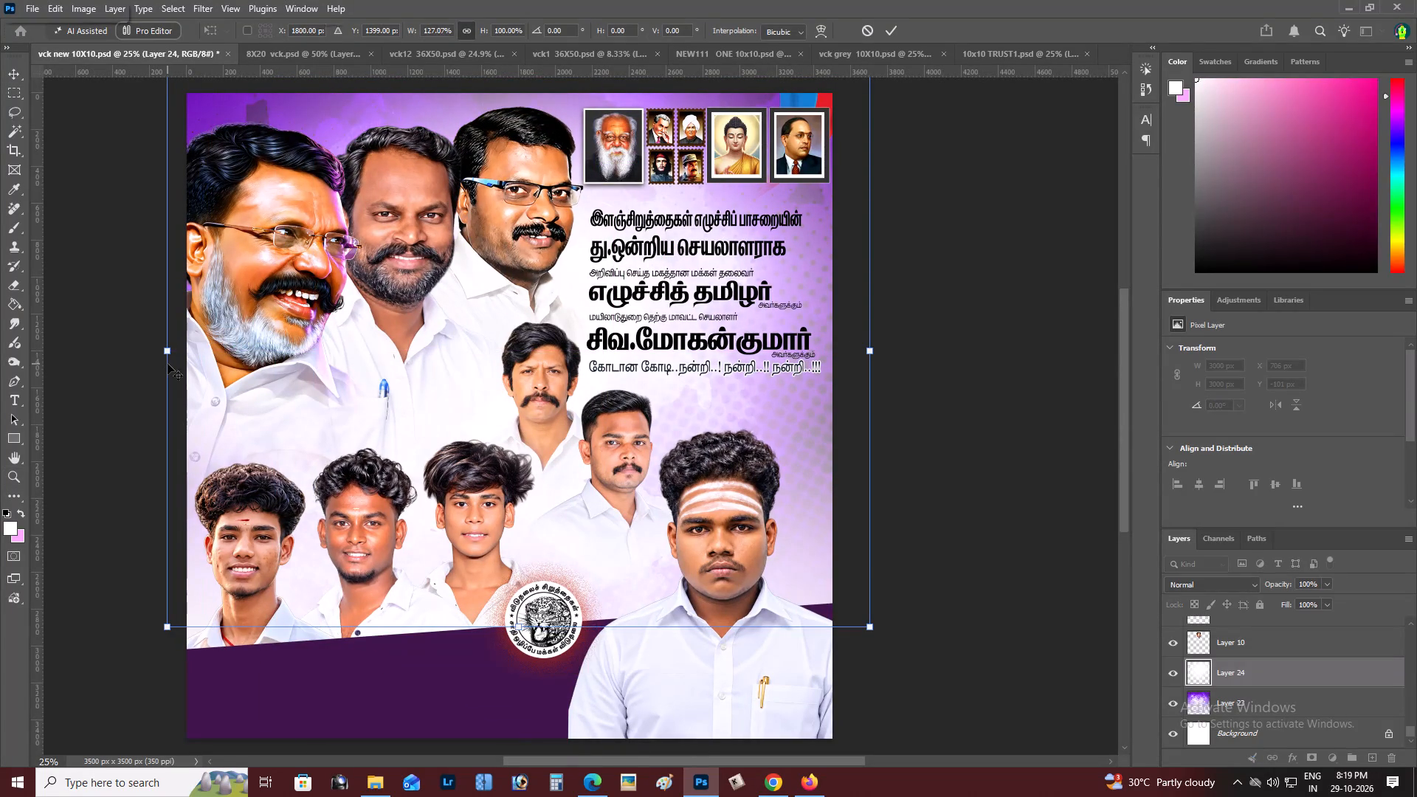
Move the stretched white glow to about X -8 px, Y -158 px so its left side meets the poster's left edge.
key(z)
alt+click(418, 336)
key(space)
drag(418, 336, 418, 343)
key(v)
drag(511, 312, 510, 312)
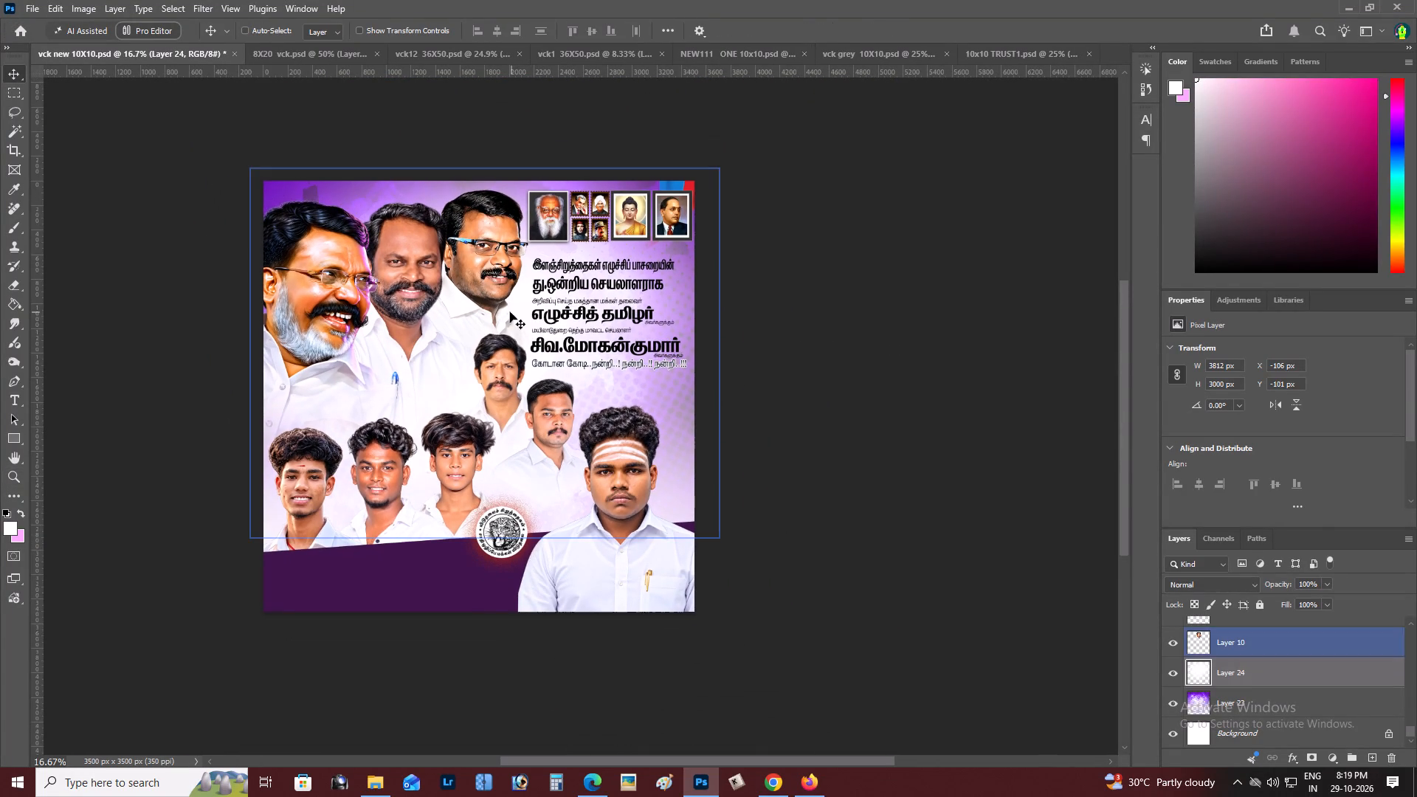
drag(510, 312, 520, 304)
Erase the white glow along the poster's top and right side with a large soft 1800 px eraser.
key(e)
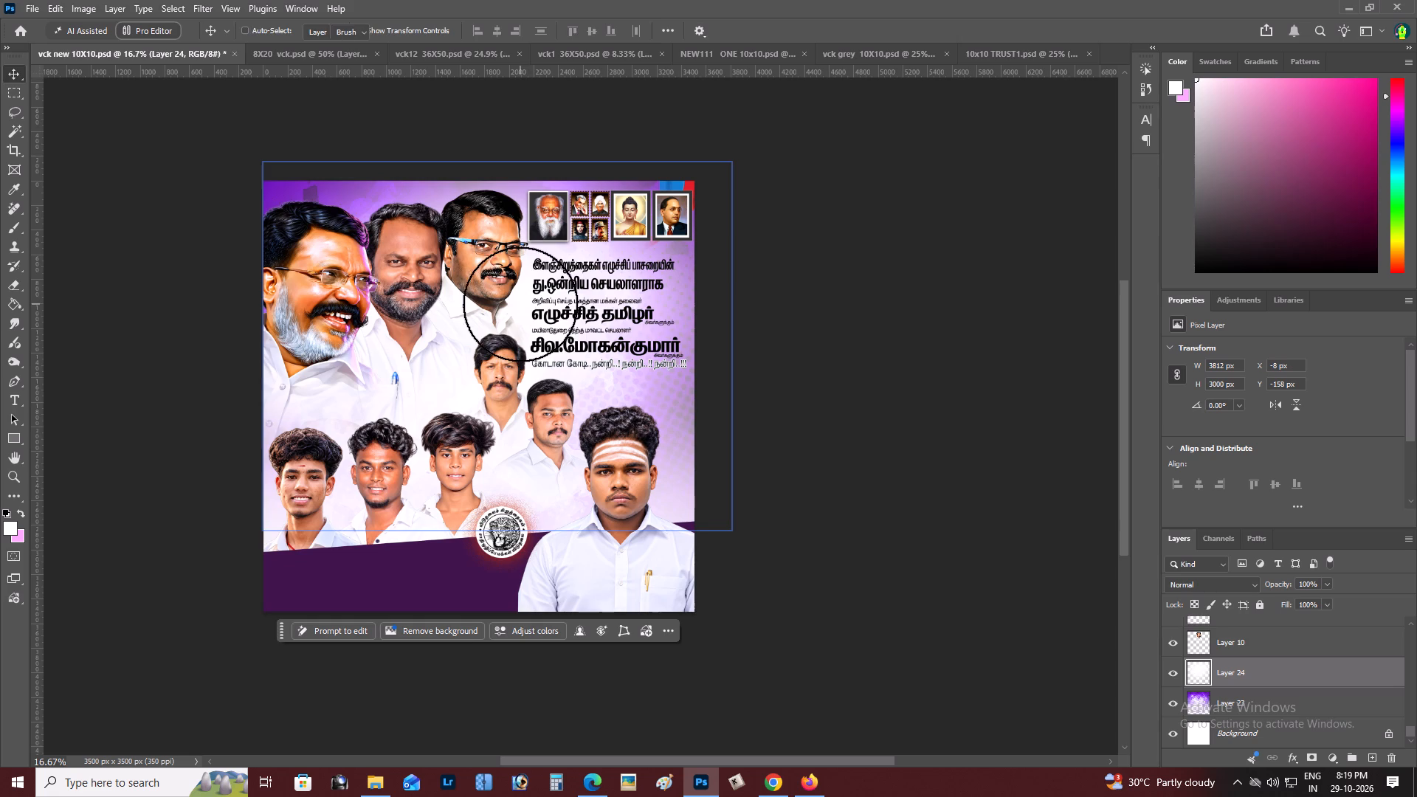
key(bracketright)
key(bracketright)
key(bracketright)
key(bracketright)
key(bracketright)
key(bracketright)
key(bracketright)
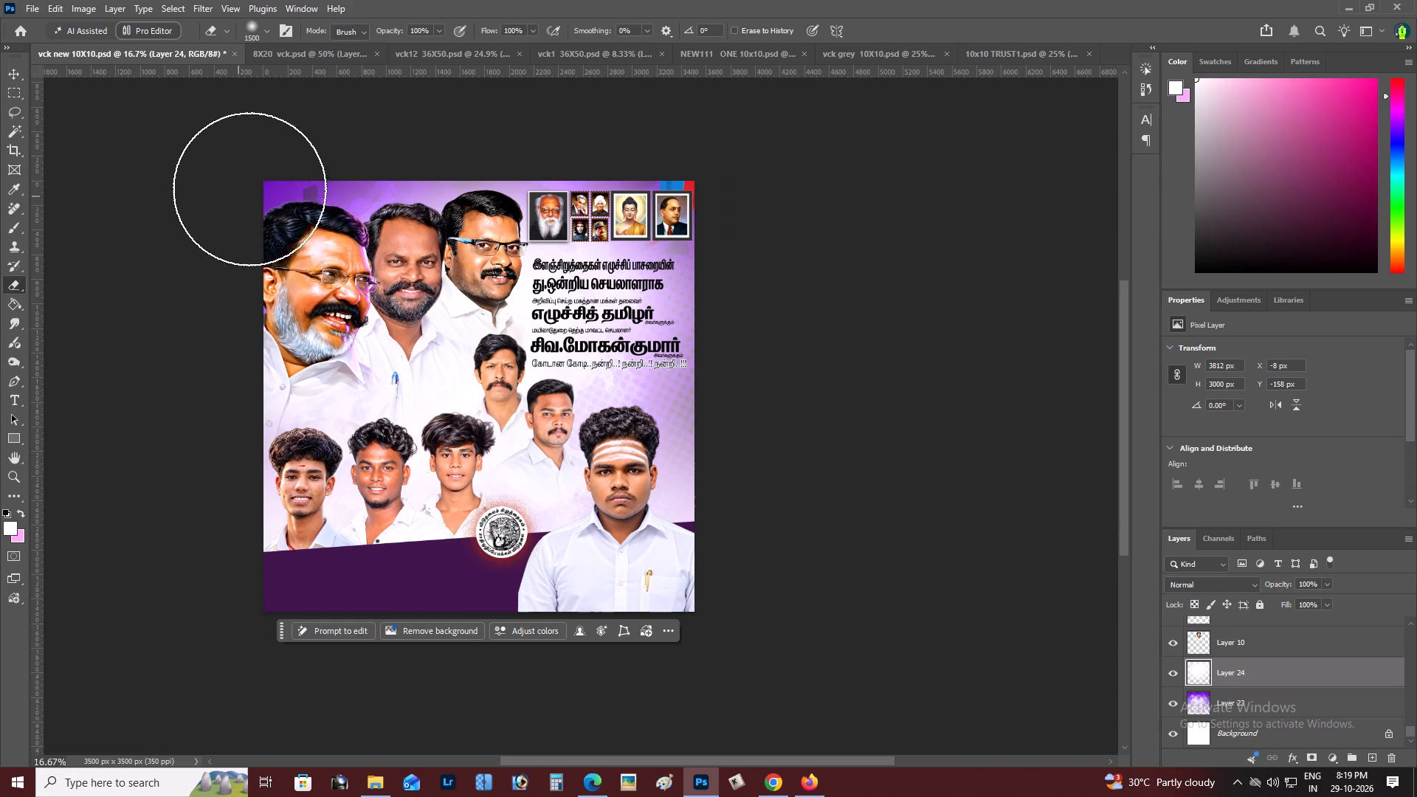
drag(268, 182, 1175, 88)
drag(518, 487, 821, 492)
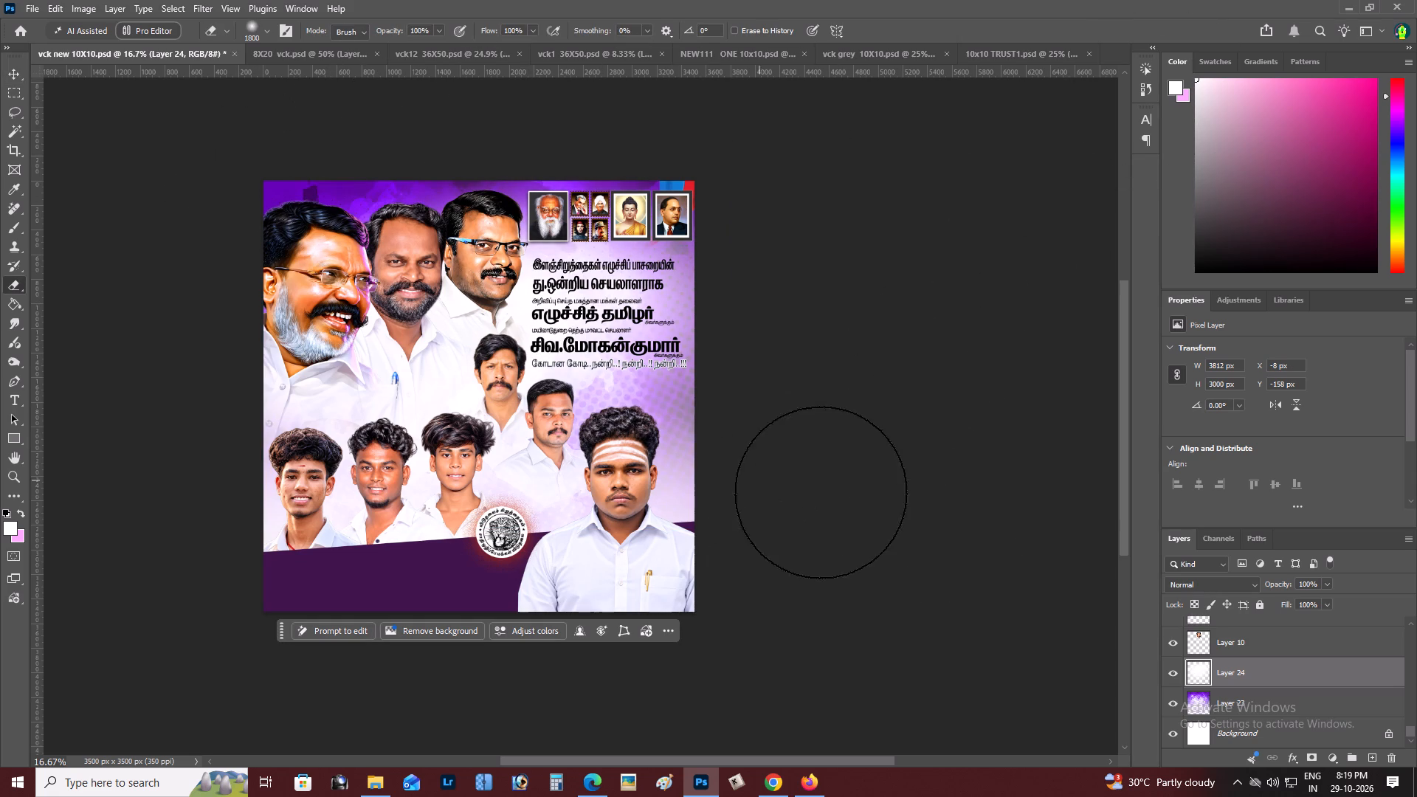
drag(821, 492, 940, 516)
Duplicate the white glow layer and merge the copy down to strengthen the glow.
key(ctrl+j)
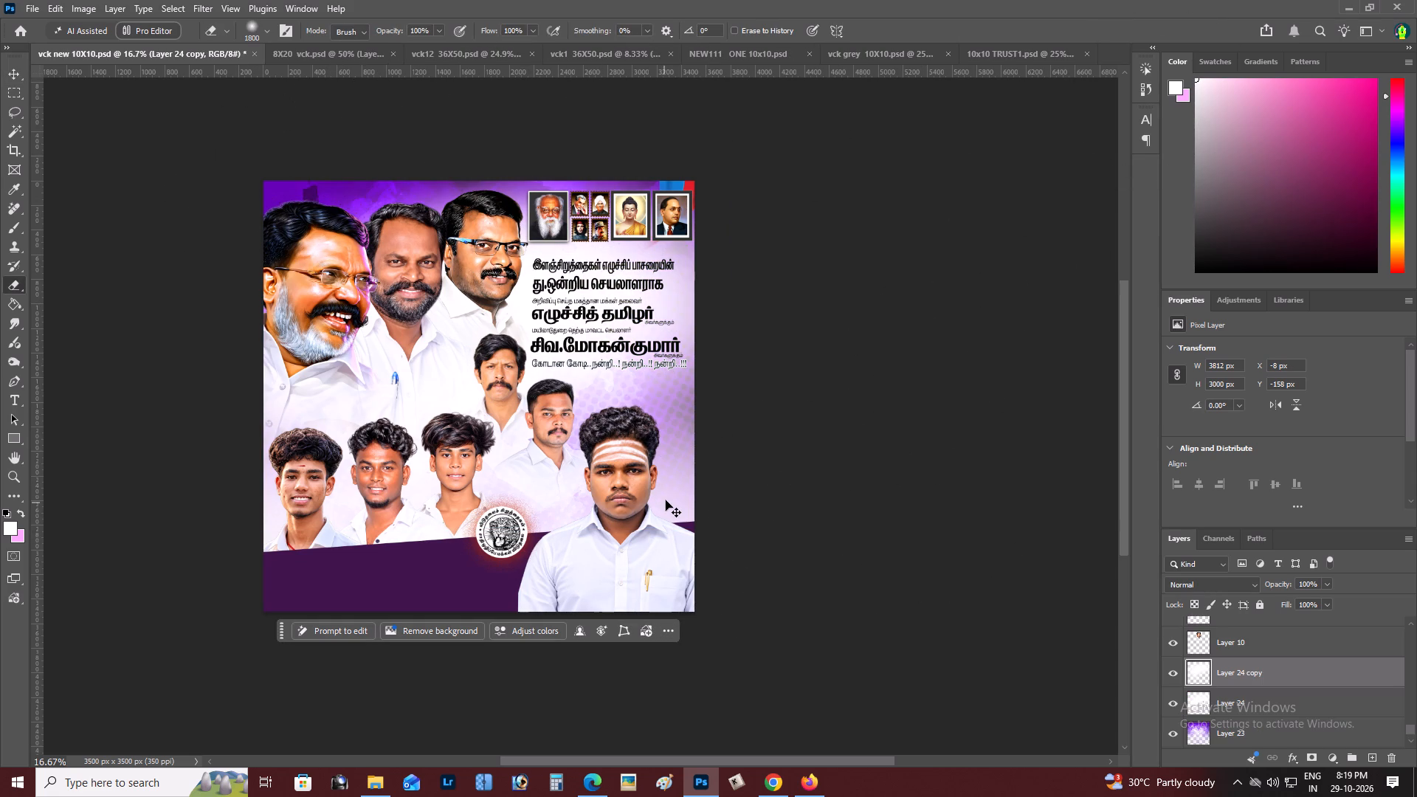
key(ctrl+e)
Examine the poster's purple background and white glow behind the portraits and Tamil text.
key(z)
alt+click(628, 370)
right_click(628, 370)
click(641, 376)
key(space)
drag(643, 378, 638, 393)
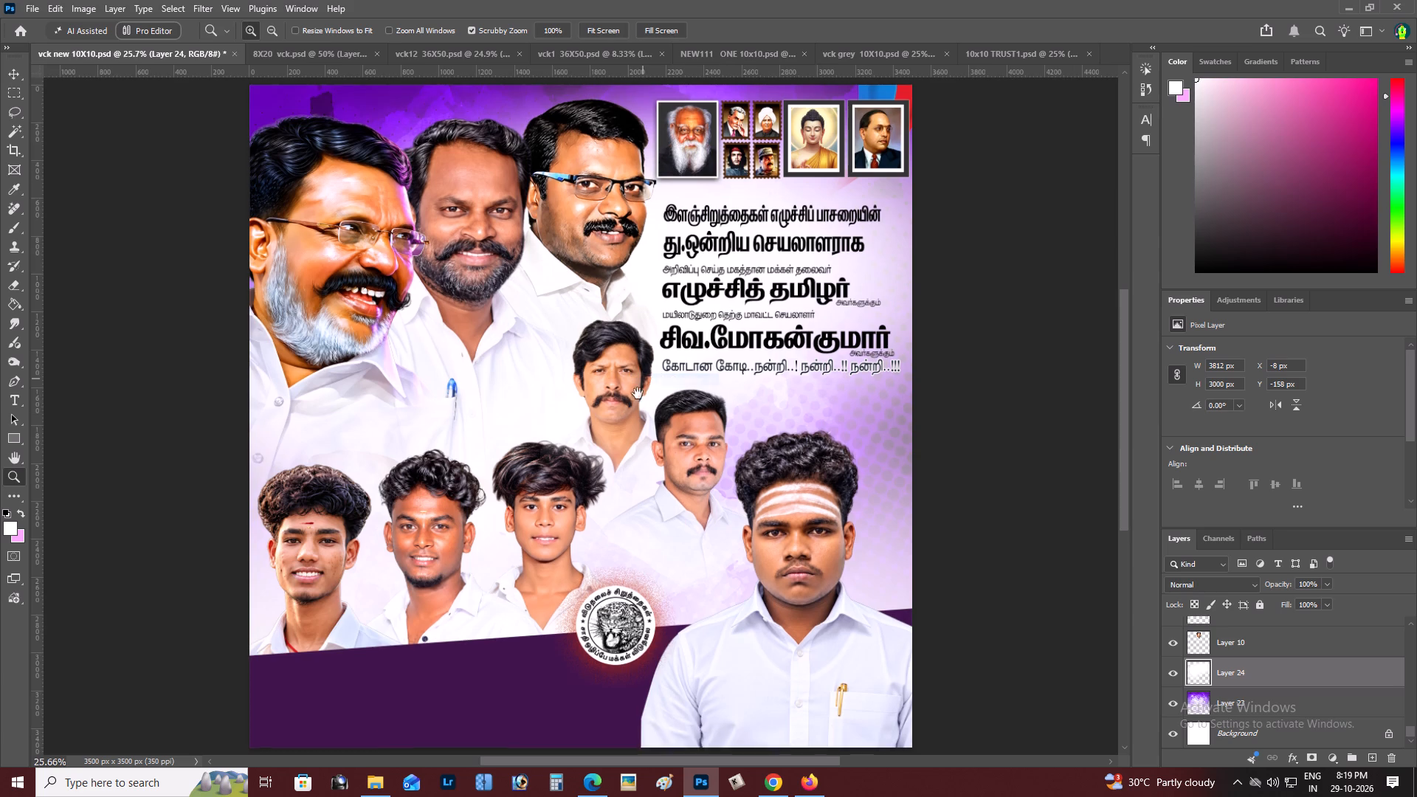
drag(638, 393, 632, 402)
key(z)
alt+click(570, 345)
right_click(579, 342)
double_click(608, 351)
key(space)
click(608, 351)
Duplicate the dark purple slanted band, Layer 2, at the bottom of the poster.
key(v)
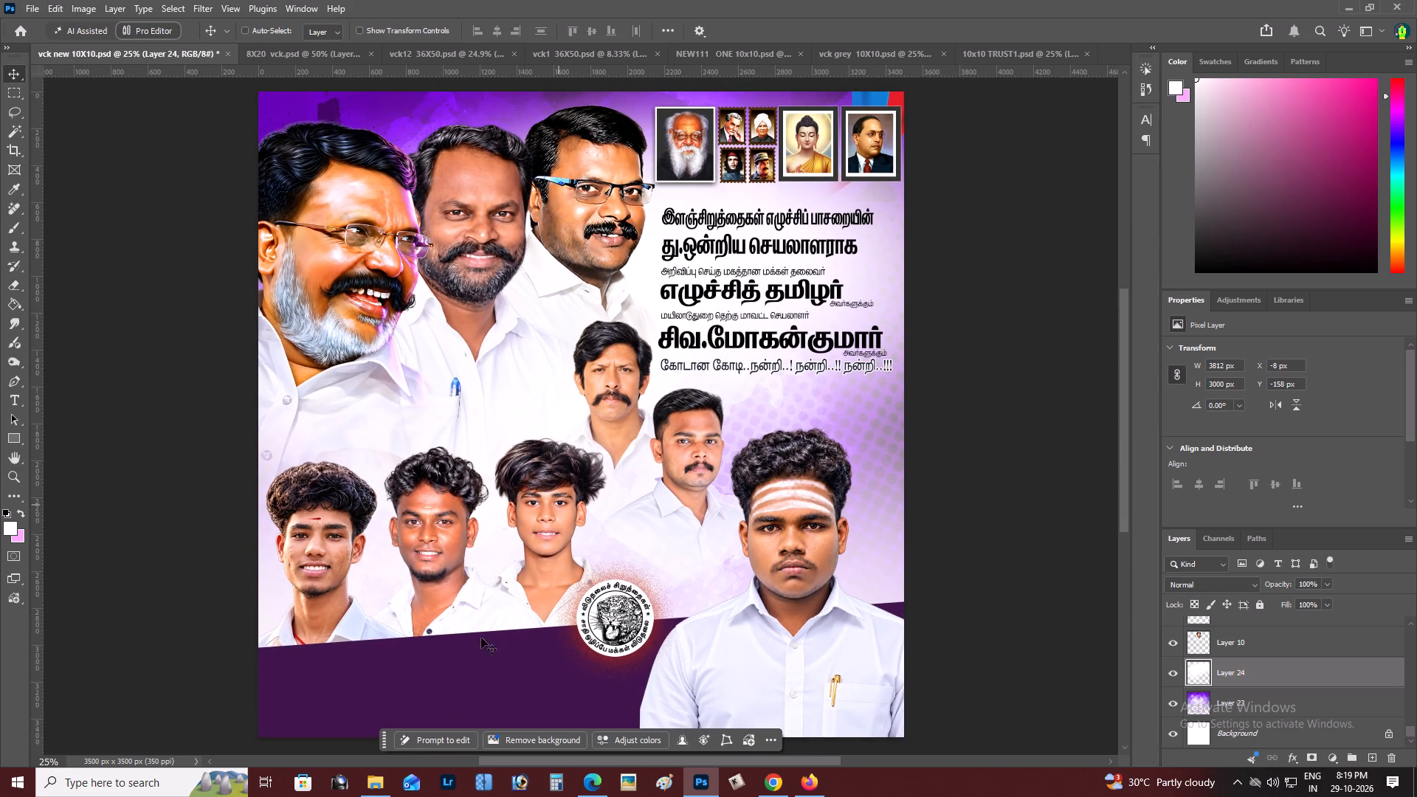
right_click(467, 652)
click(491, 668)
drag(489, 660, 489, 624)
key(ctrl+z)
right_click(463, 658)
click(477, 664)
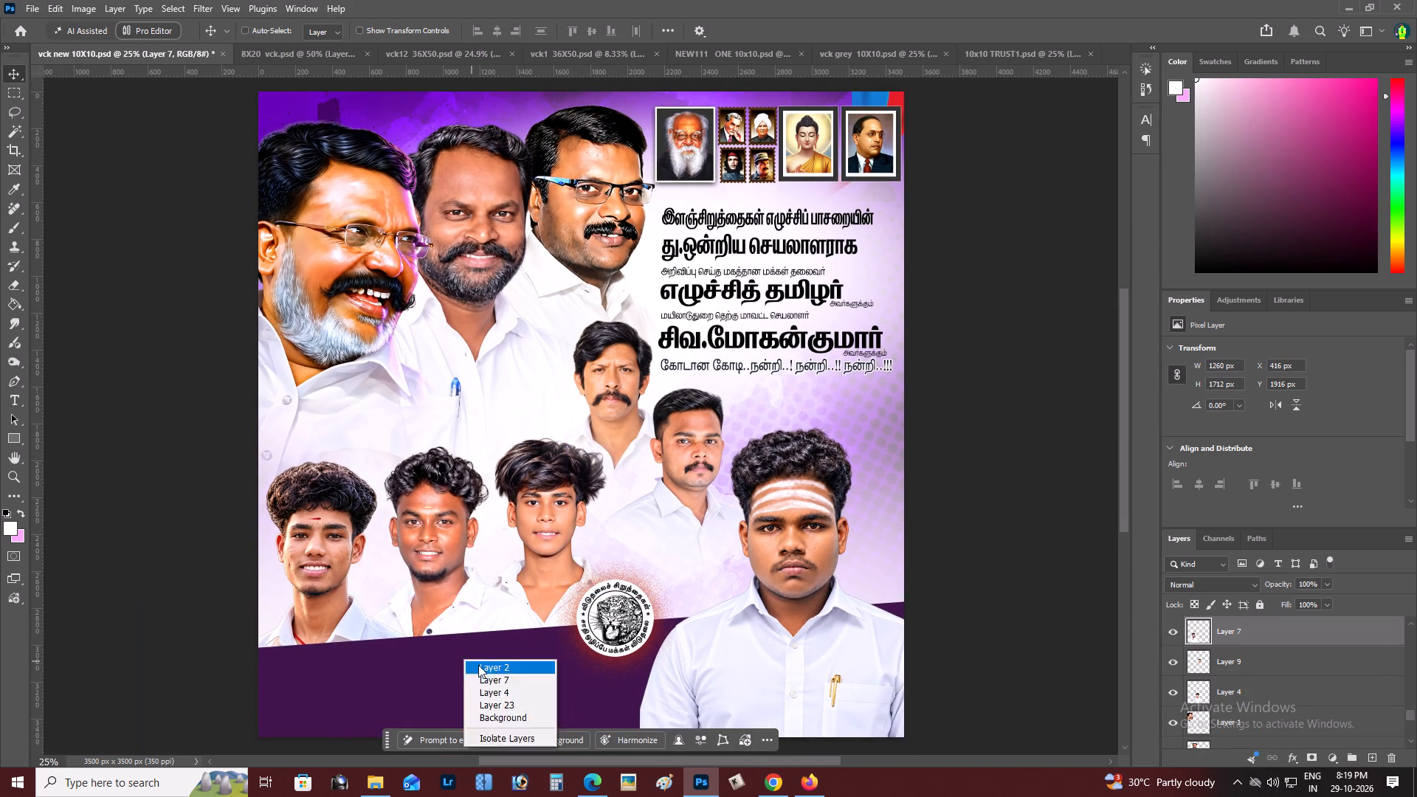
drag(478, 665, 482, 615)
key(ctrl+z)
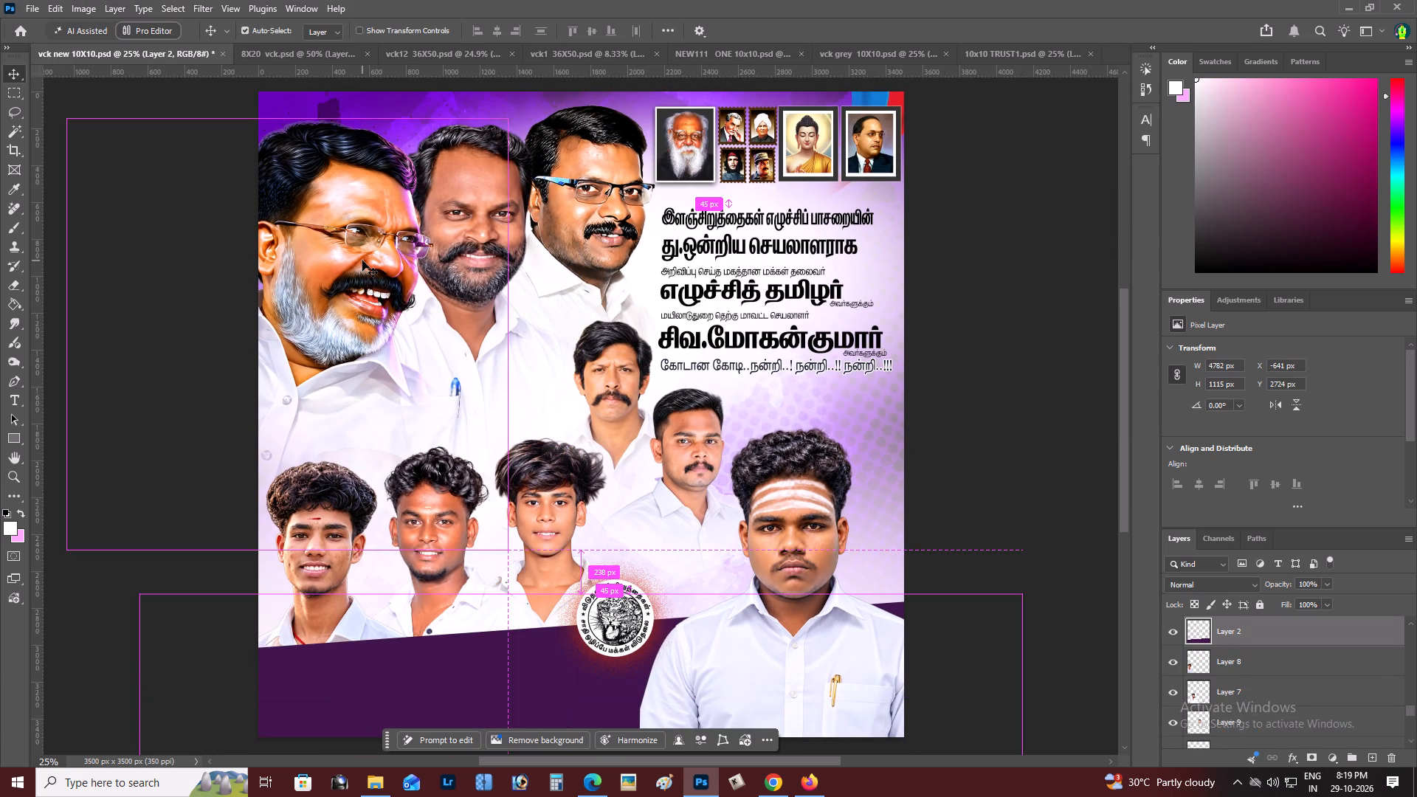
key(ctrl+j)
Apply a bright purple #822ace Color Overlay to the duplicated band, Layer 2 copy.
click(120, 7)
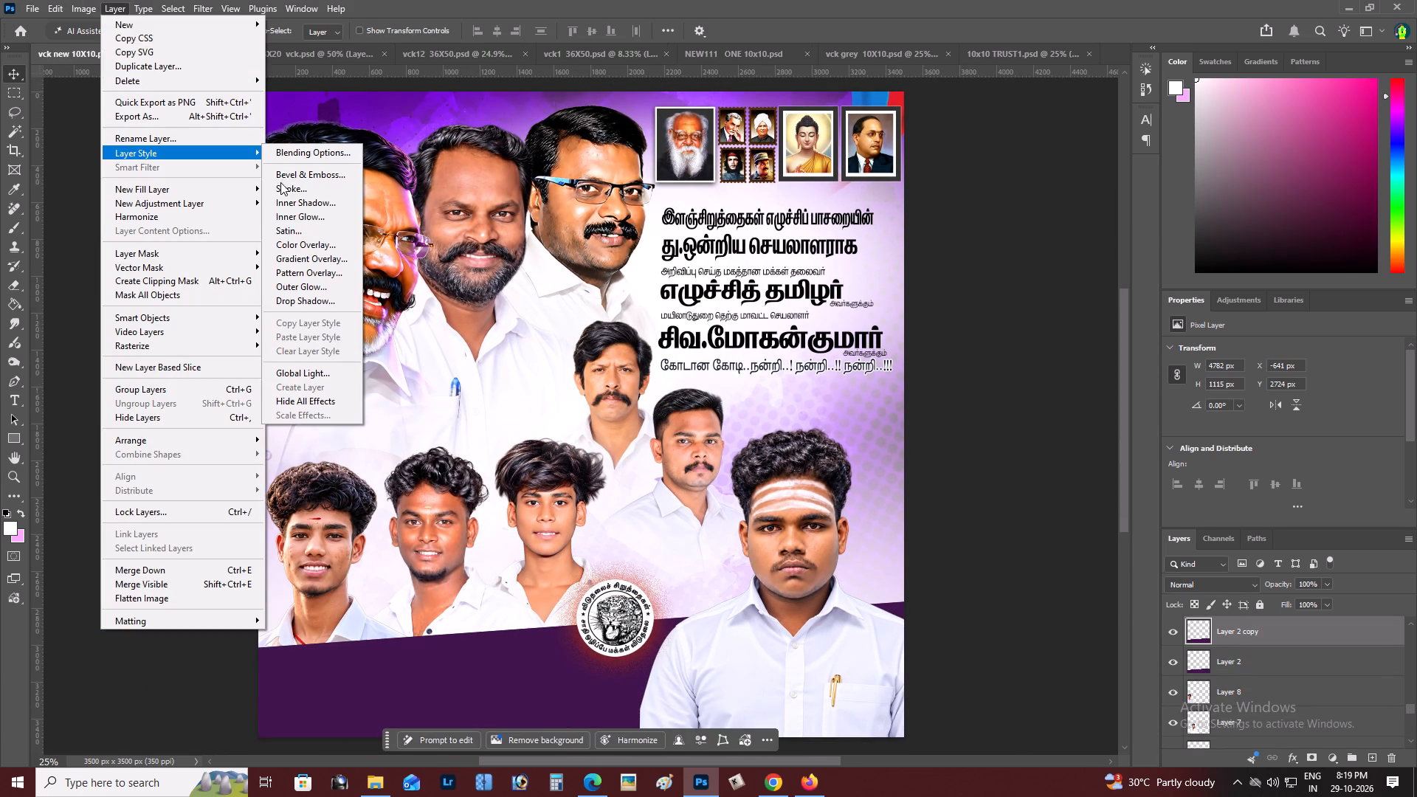
click(311, 247)
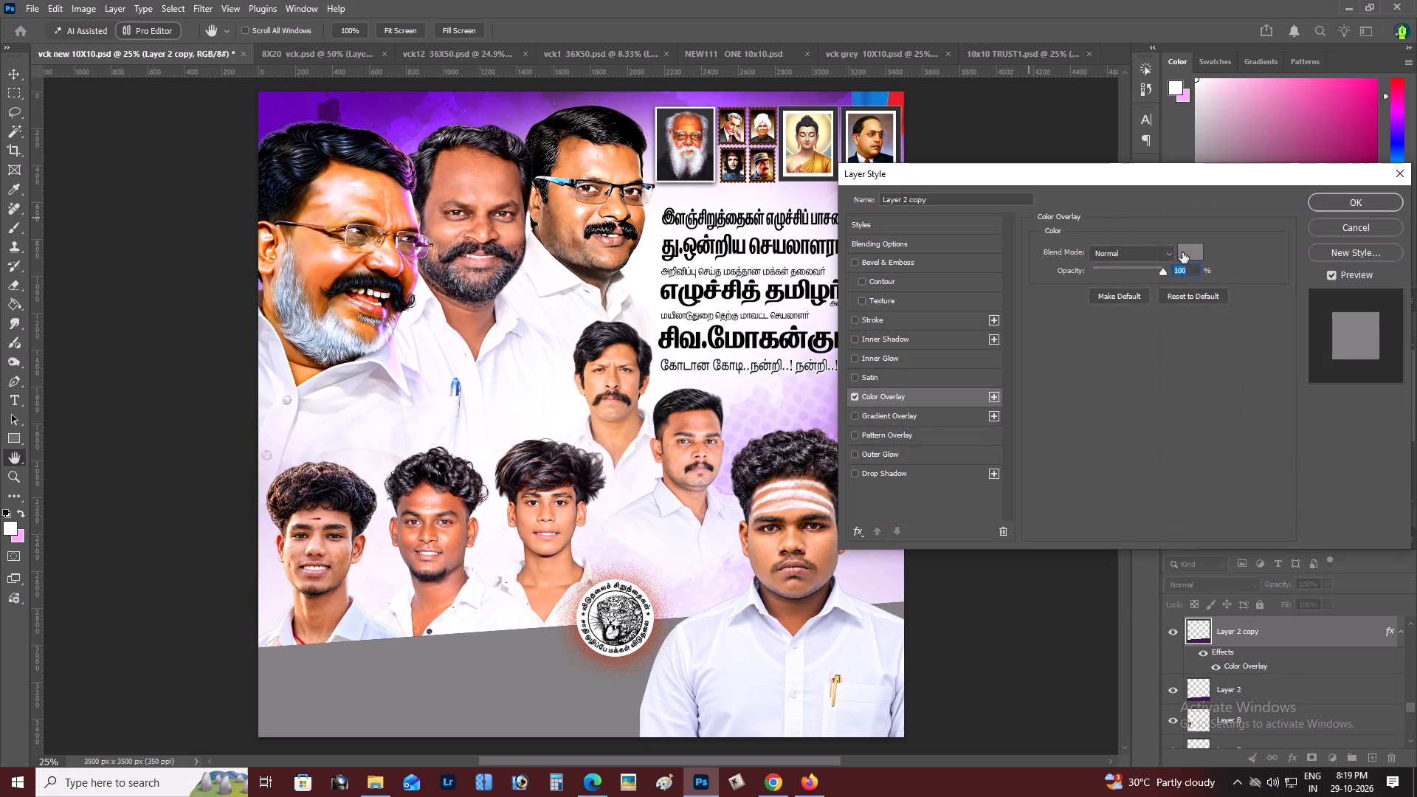
click(1182, 252)
click(483, 111)
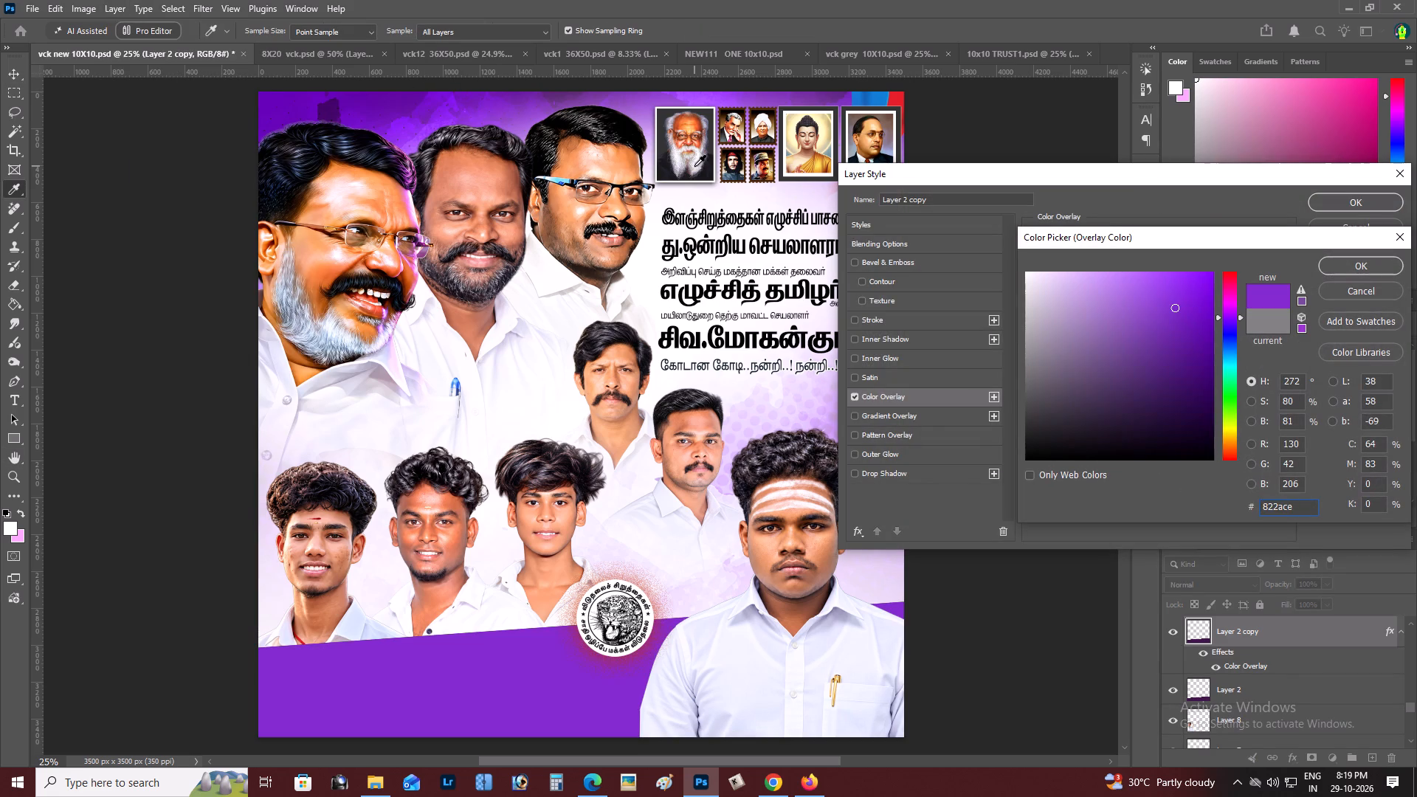
key(Return)
key(Return)
Place the purple band copy beneath Layer 2 and nudge it up 30 px as a thin stripe along the band's upper edge.
key(ctrl+bracketleft)
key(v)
key(shift+Up)
key(shift+Up)
key(shift+Up)
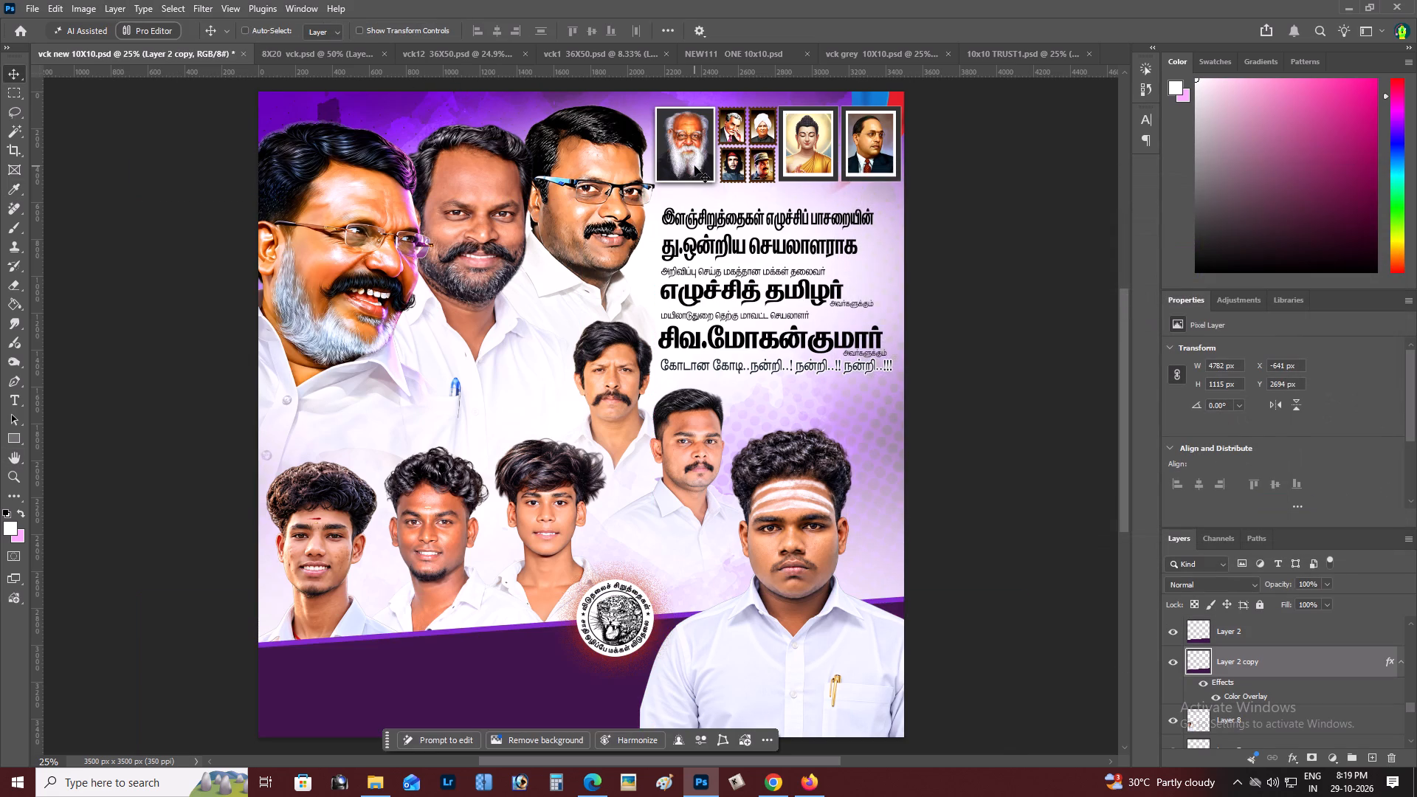
Copy the layer style of the blue-and-red எழுச்சித்தமிழர் text in the vck1 36X50.psd document.
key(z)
alt+click(694, 166)
right_click(701, 184)
double_click(713, 192)
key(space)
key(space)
drag(700, 221, 680, 230)
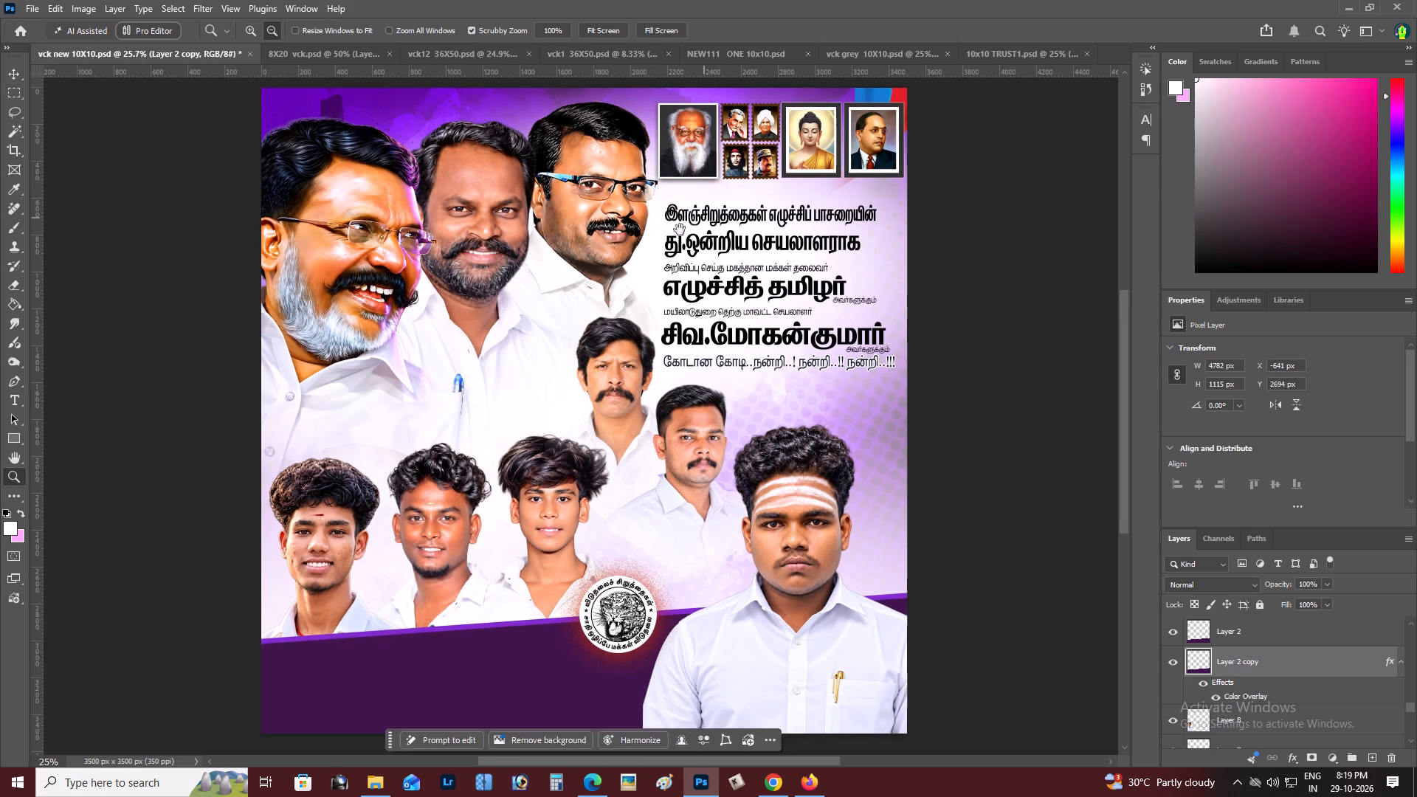
drag(680, 230, 612, 250)
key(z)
alt+click(475, 306)
right_click(475, 306)
double_click(487, 315)
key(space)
drag(487, 315, 462, 314)
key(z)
double_click(737, 326)
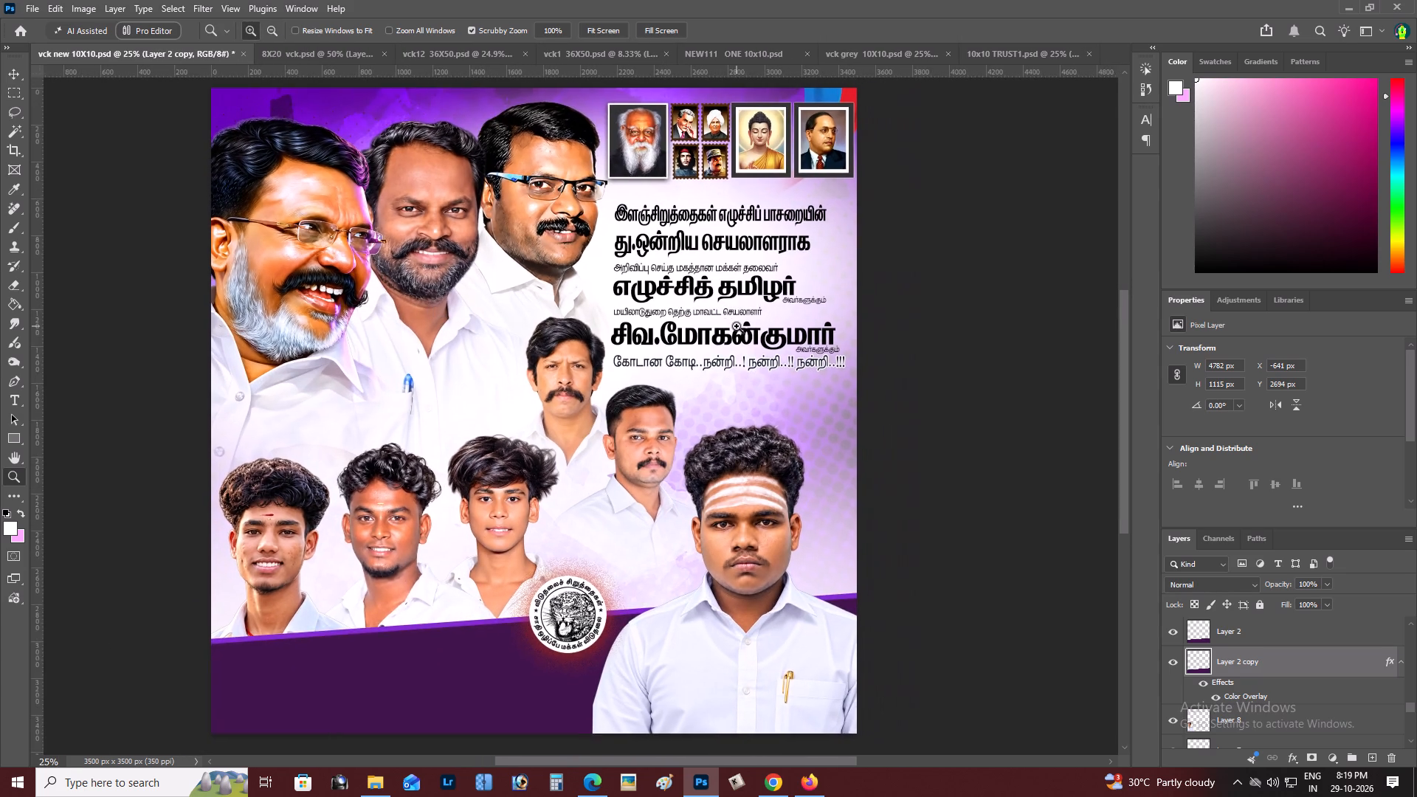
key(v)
right_click(722, 342)
click(738, 349)
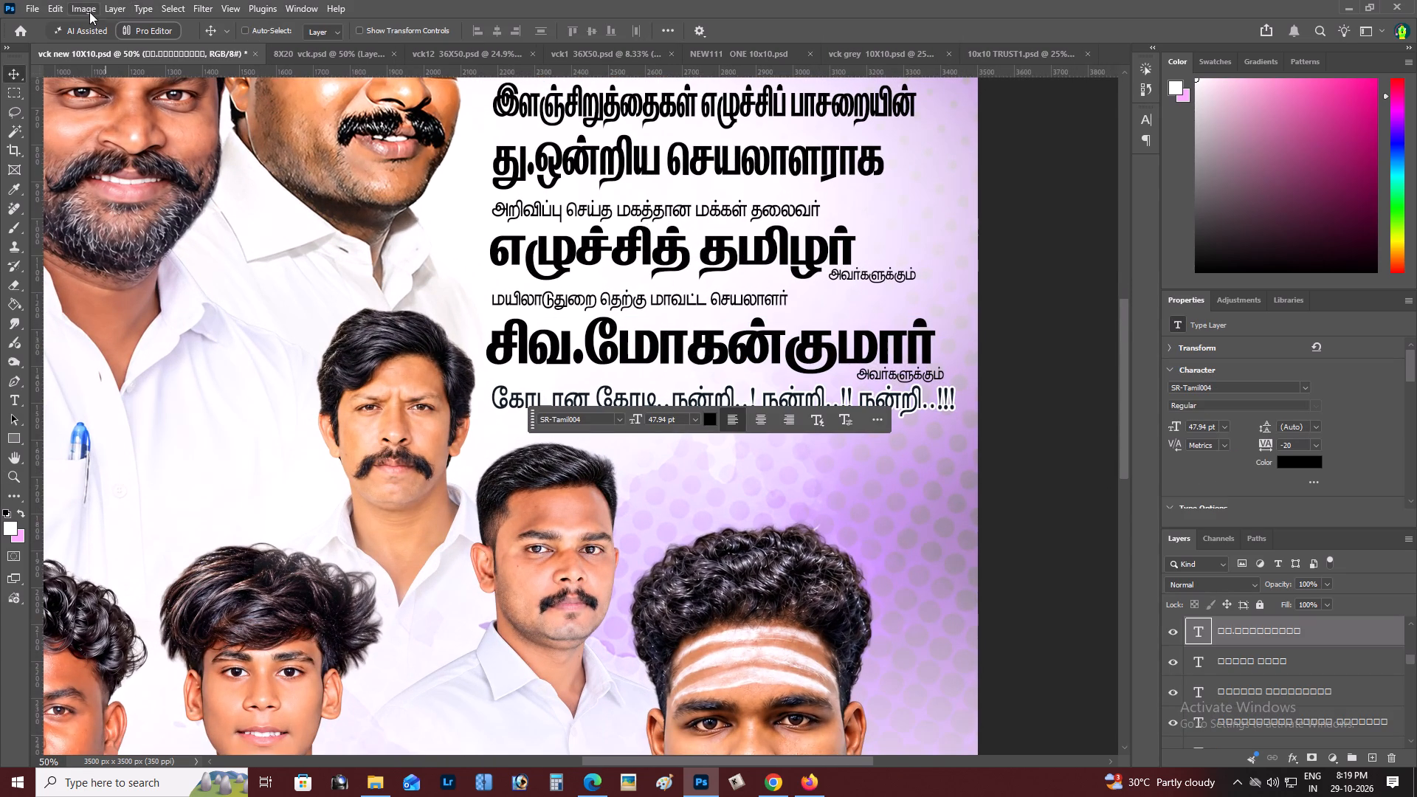
click(588, 58)
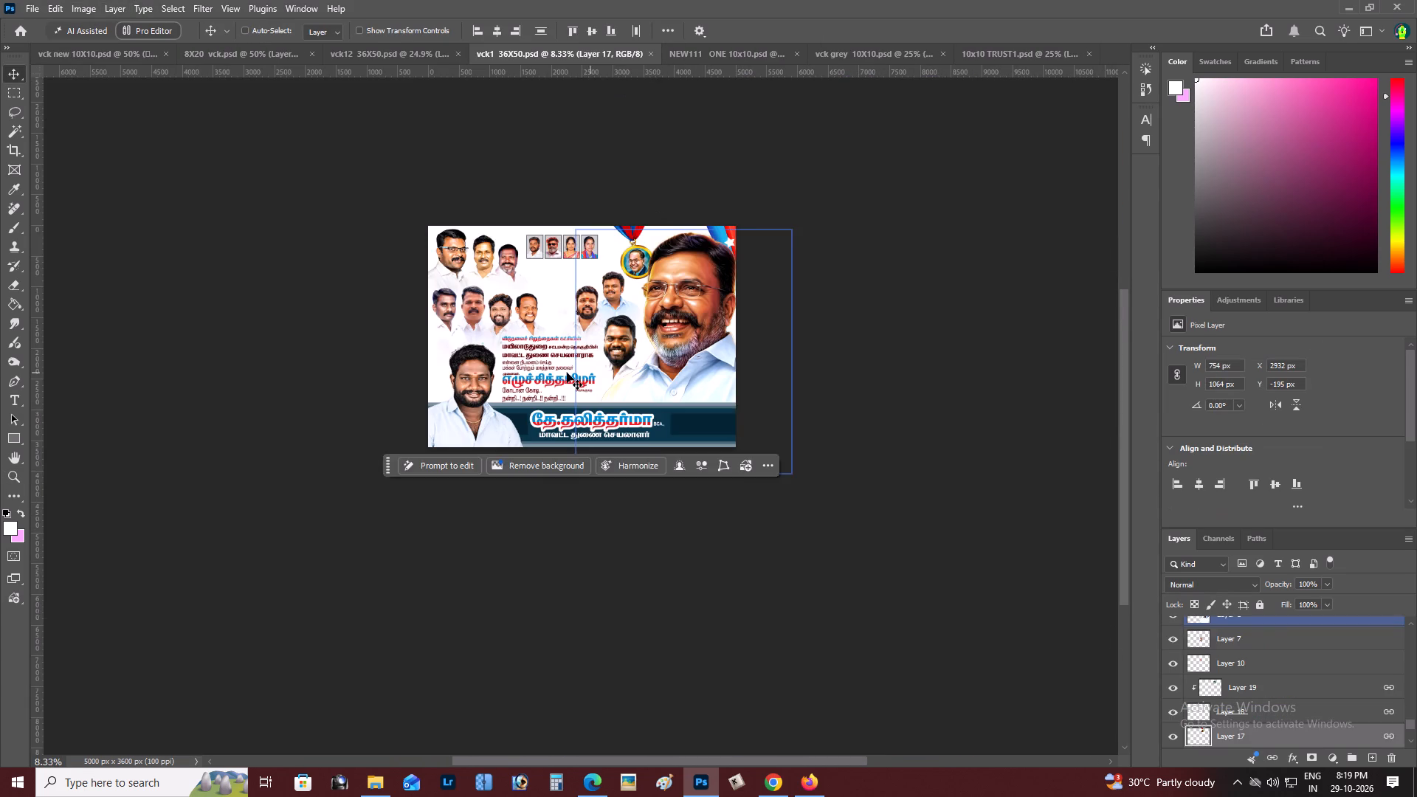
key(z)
triple_click(565, 417)
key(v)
right_click(546, 295)
click(559, 301)
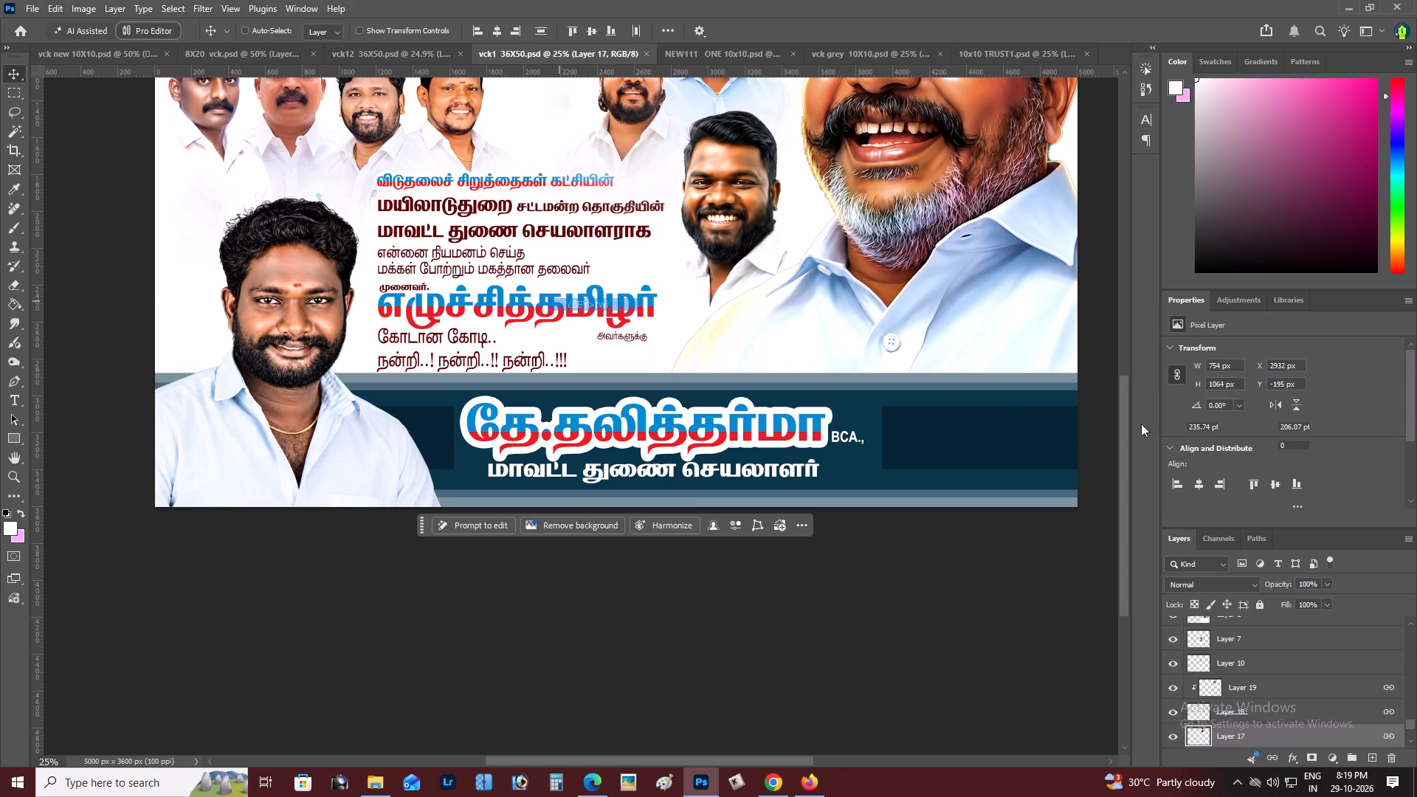
right_click(1253, 633)
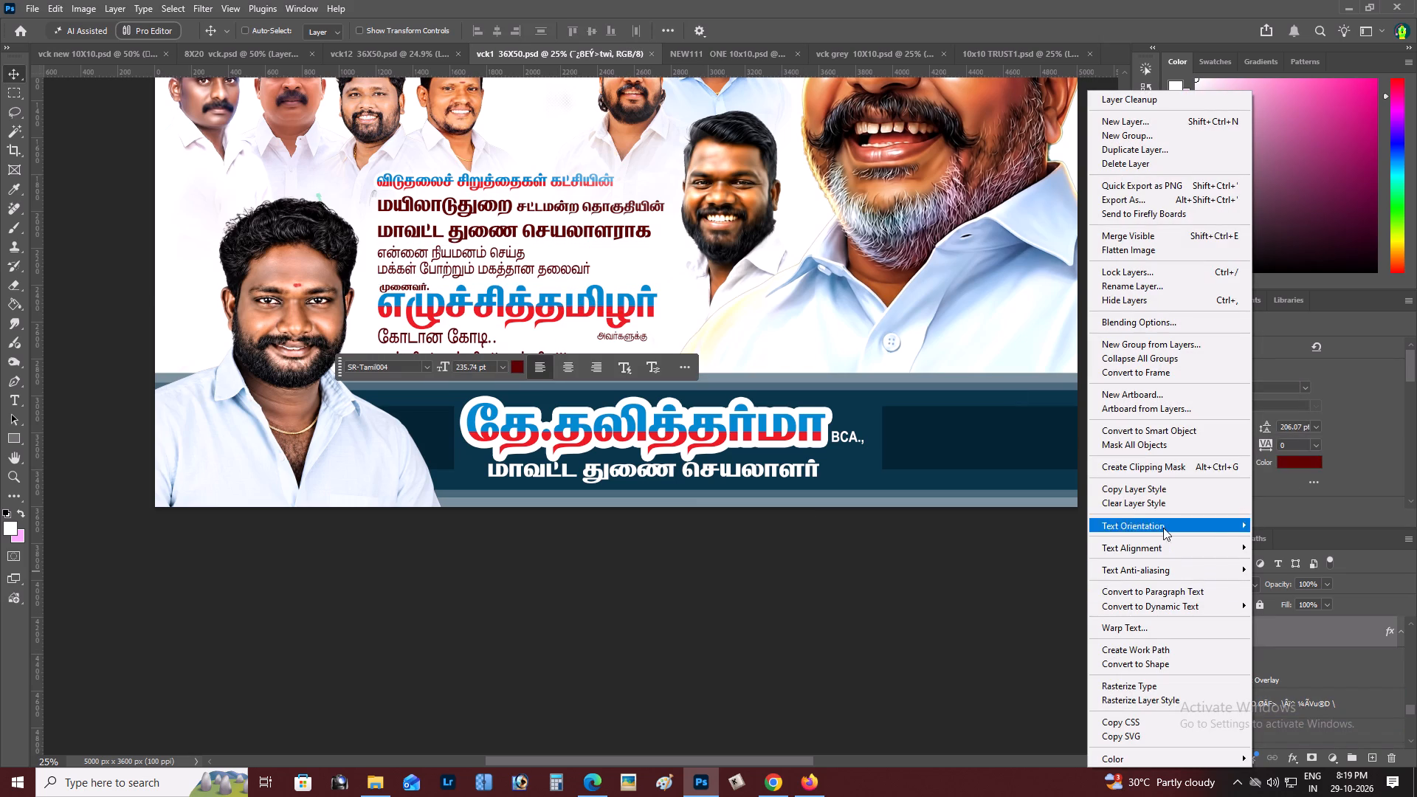
click(1147, 490)
Paste the copied stroke and gradient style onto the large name line above கோடான கோடி in vck new 10X10.psd.
click(126, 54)
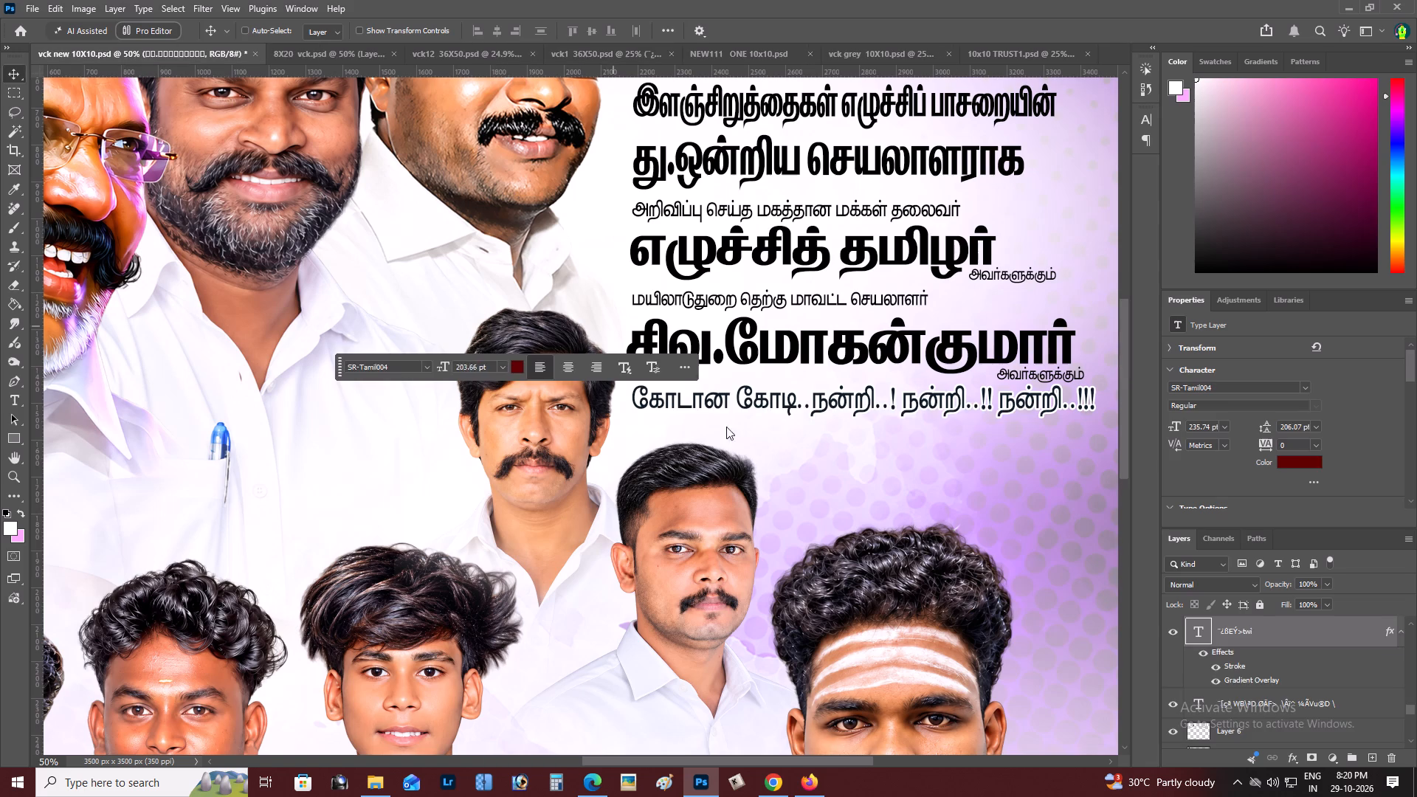
right_click(751, 346)
click(787, 359)
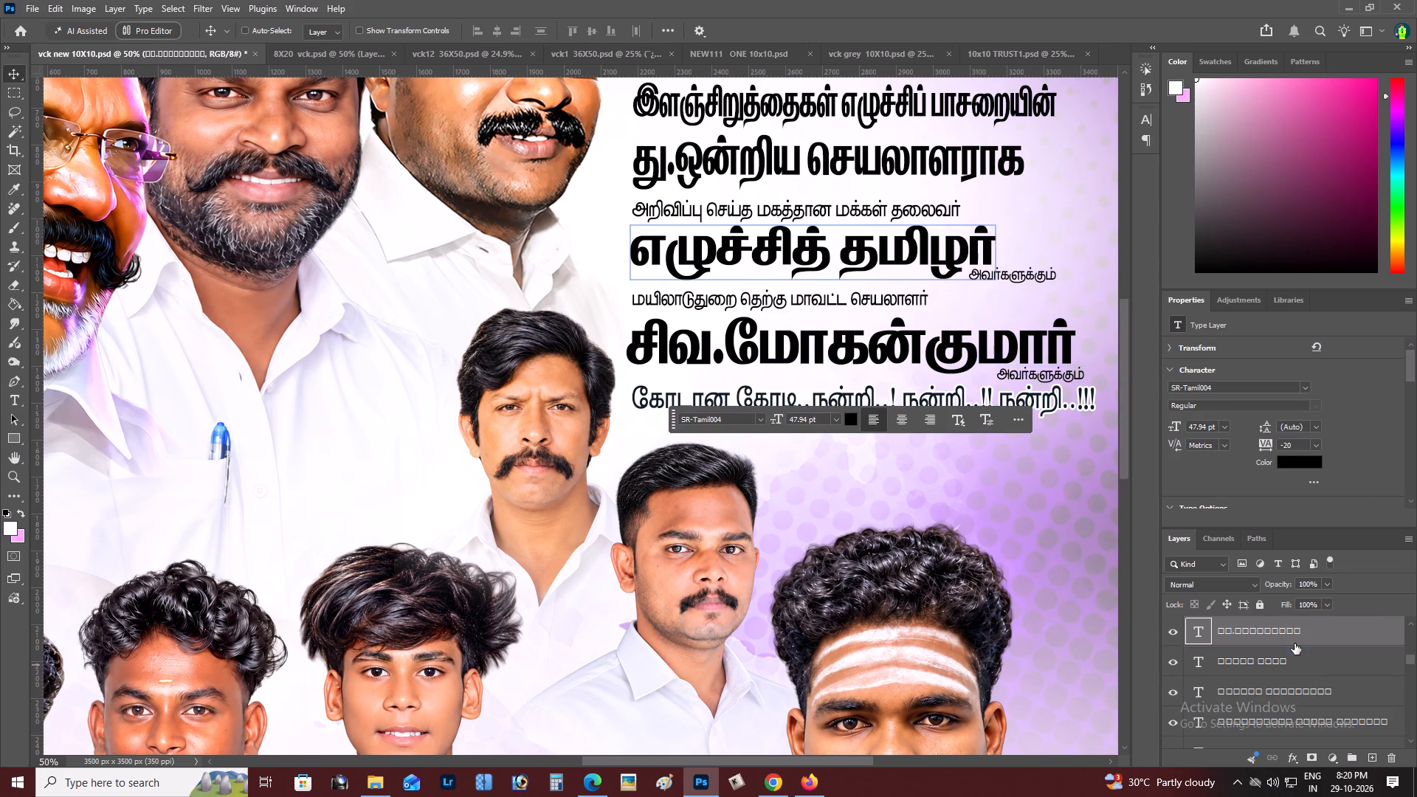
right_click(1292, 638)
click(1185, 511)
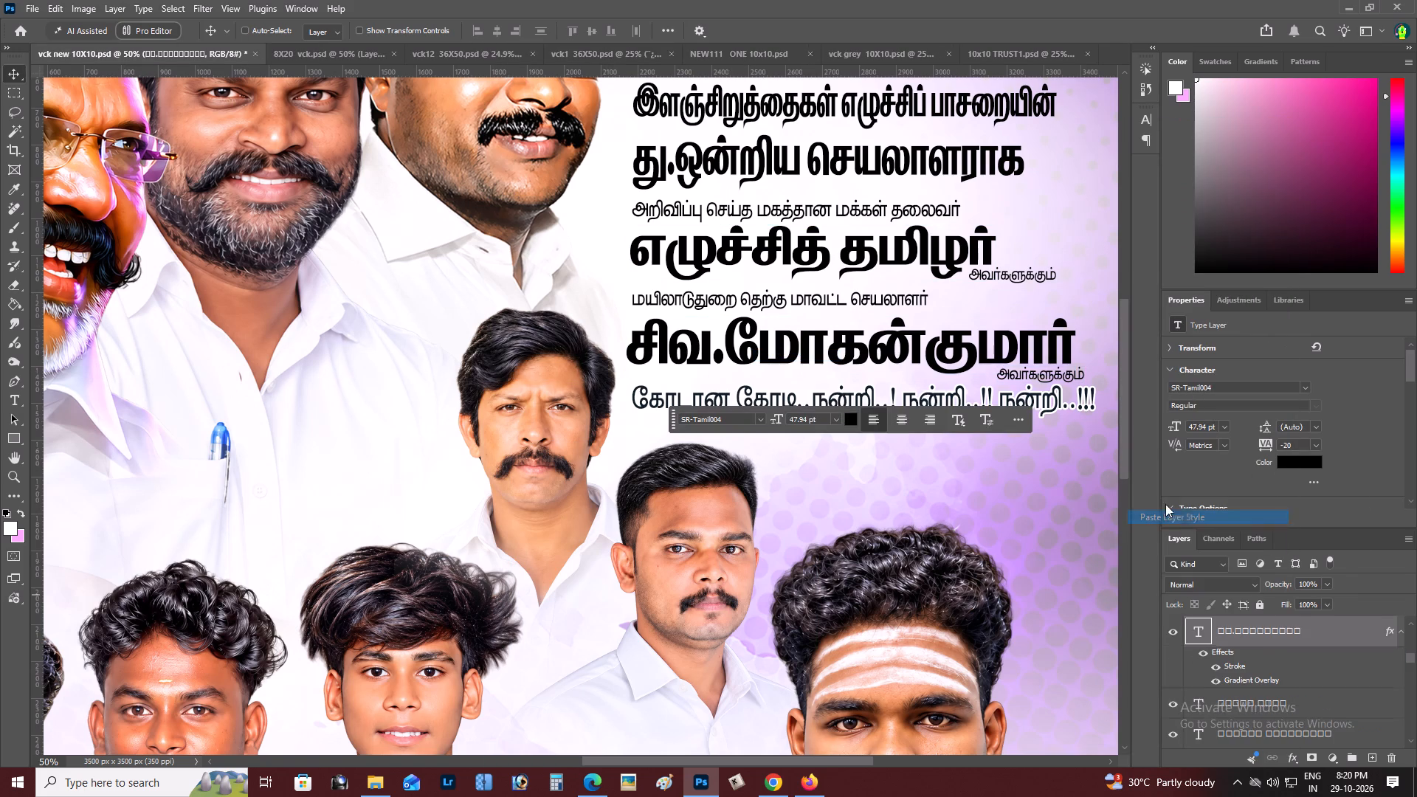
Reduce the white outside stroke on the large name line to a thin outline.
double_click(1236, 664)
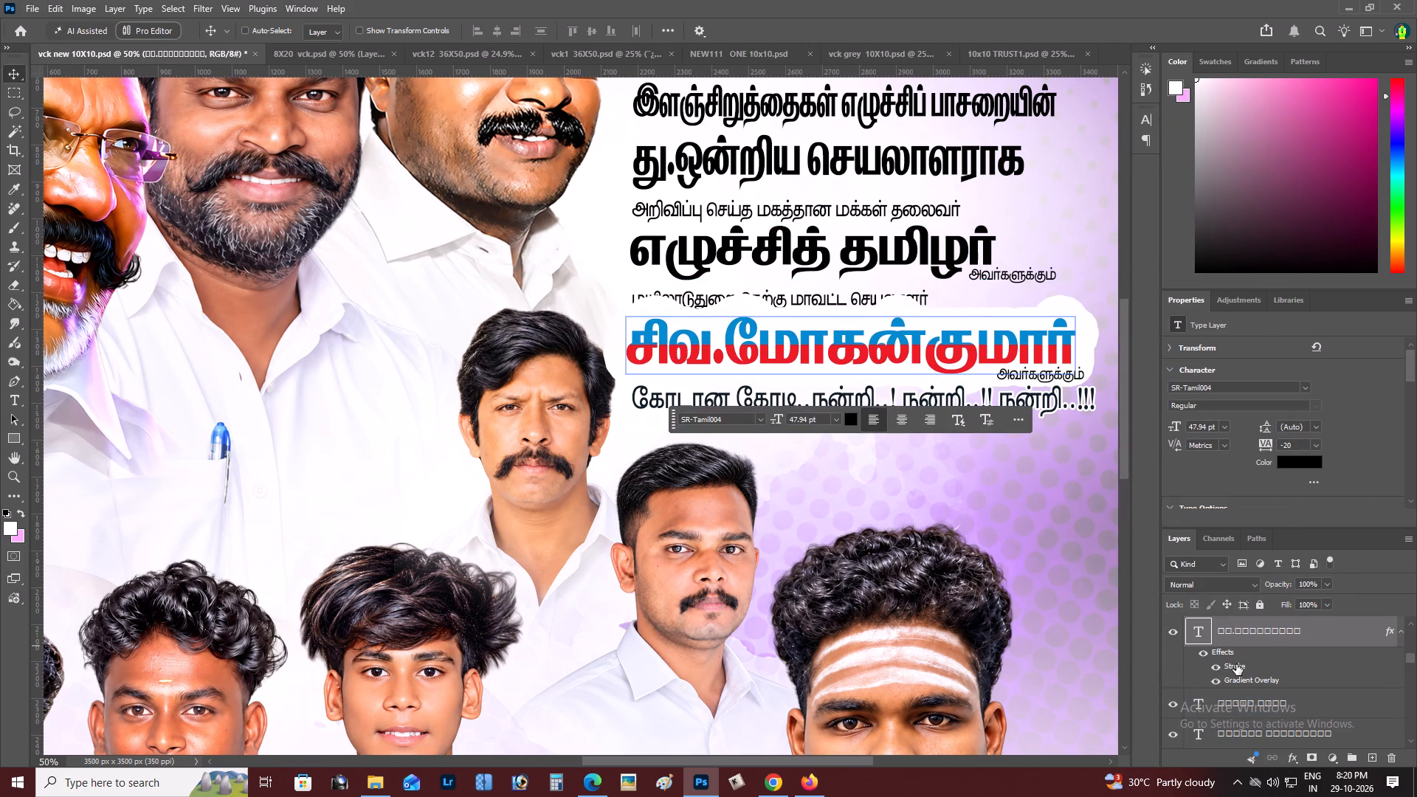
drag(1115, 254, 1109, 249)
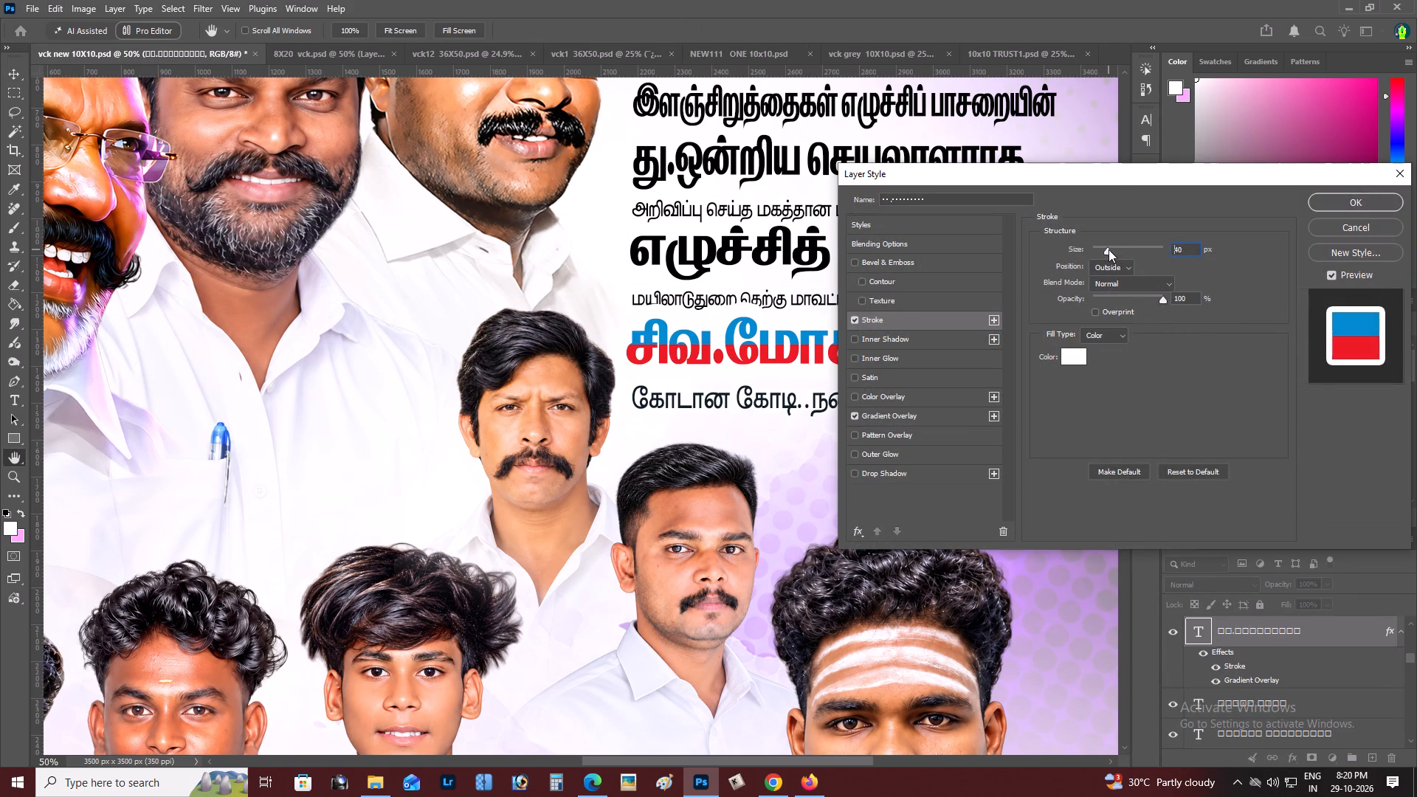
drag(1109, 249, 1097, 244)
key(Return)
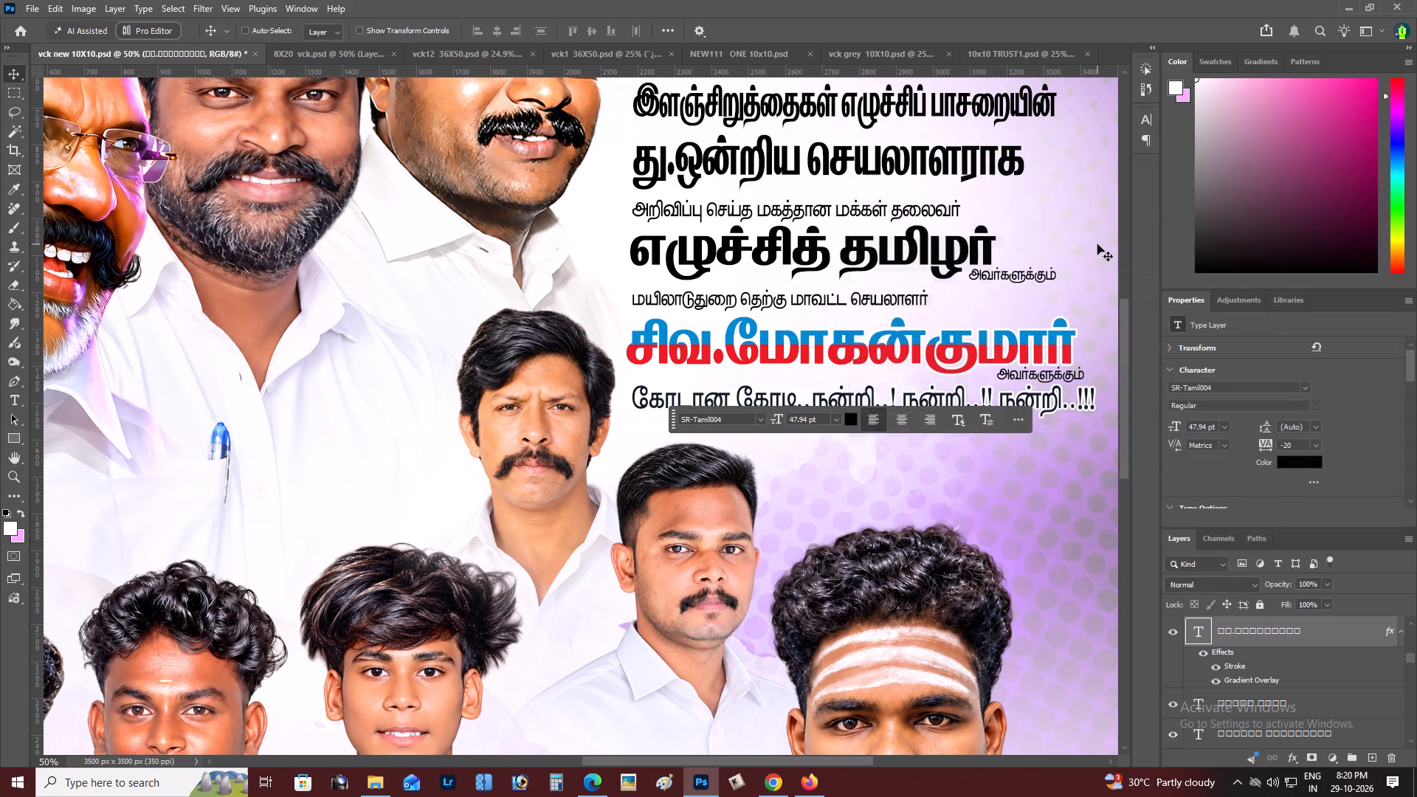
Copy the large name line's layer style onto the எழுச்சித் தமிழர் text line.
right_click(993, 343)
click(1011, 352)
right_click(1299, 636)
click(1234, 469)
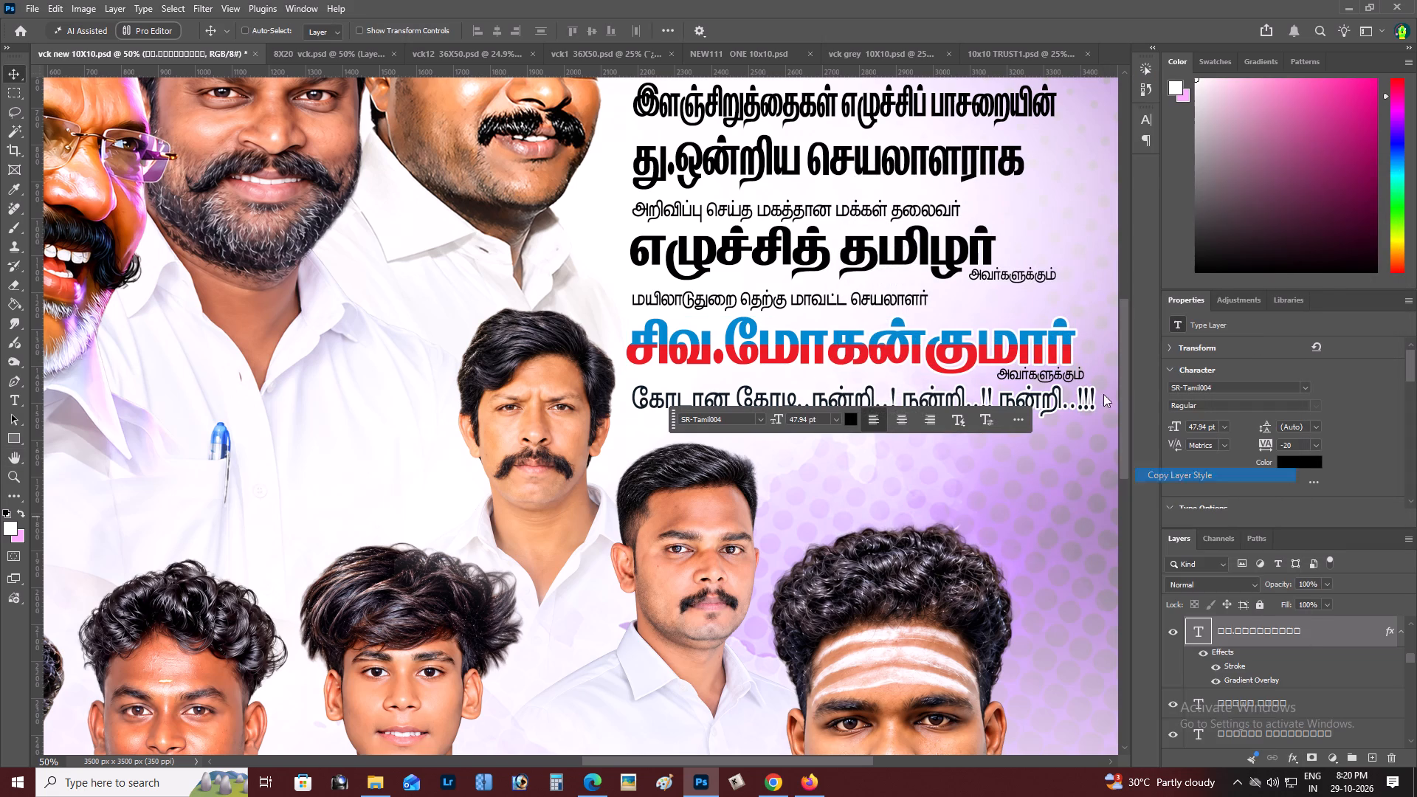
right_click(853, 245)
click(871, 252)
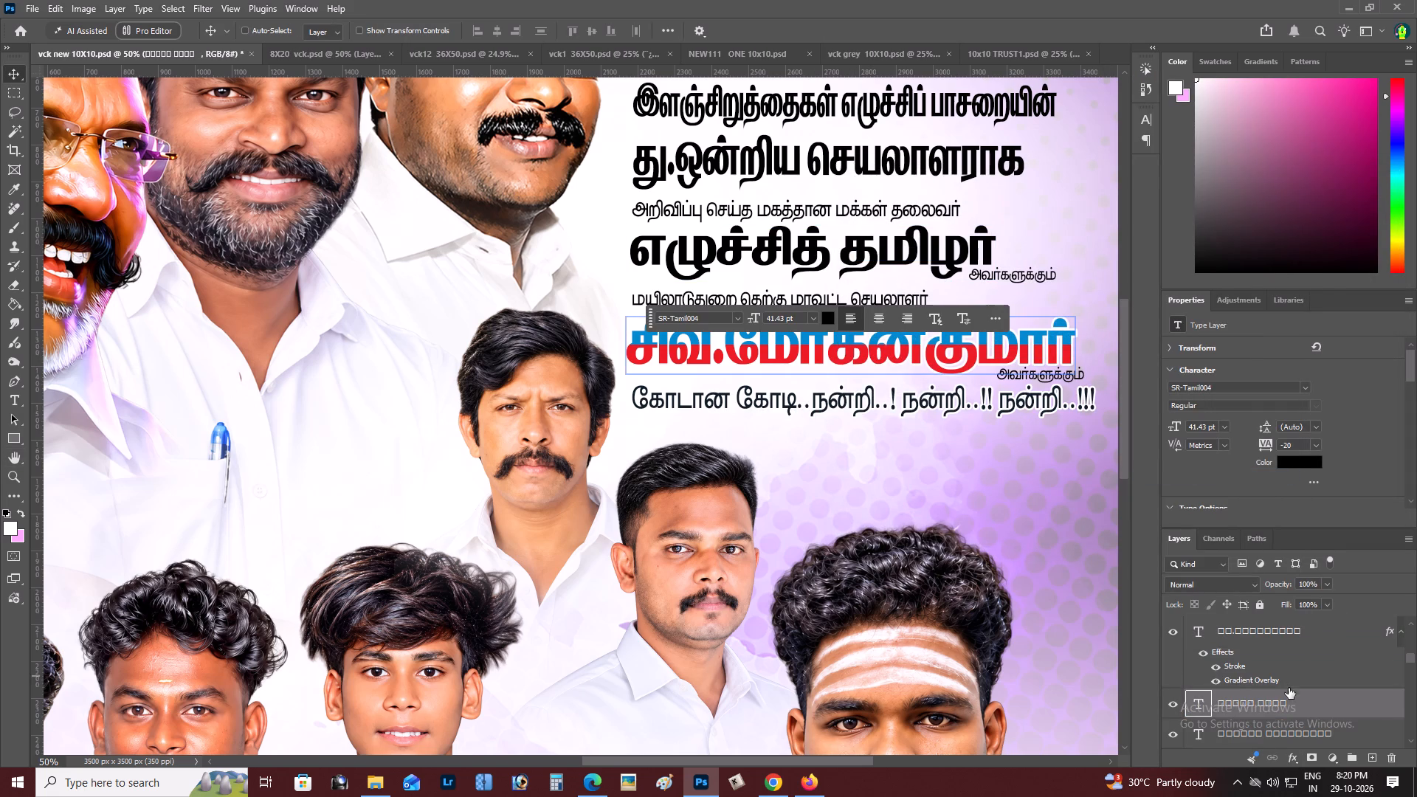
right_click(1296, 703)
click(1294, 452)
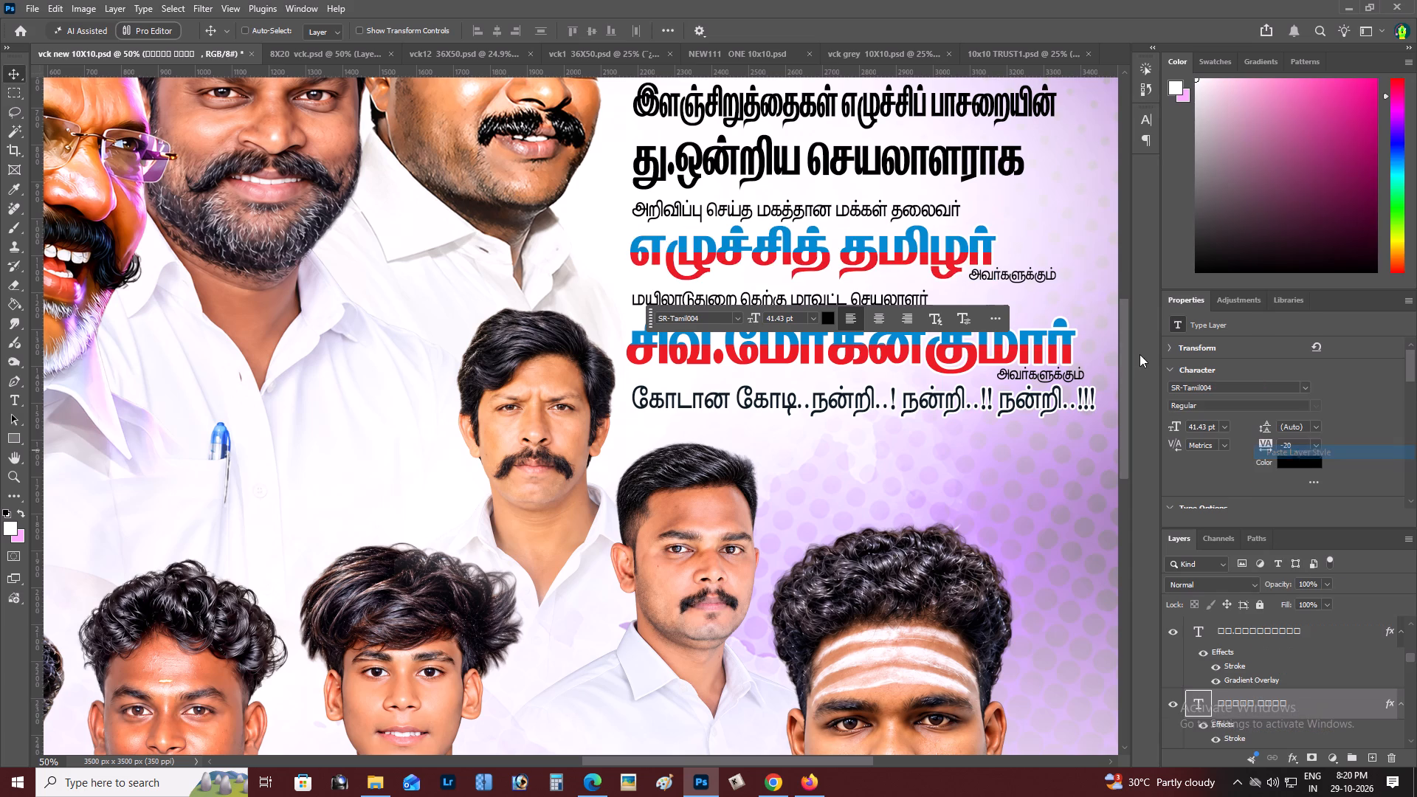
Change the text colour of the top line, இளஞ்சிறுத்தைகள் எழுச்சிப் பாசறையின், to dark purple #4f197d.
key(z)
alt+click(884, 209)
right_click(884, 209)
click(905, 220)
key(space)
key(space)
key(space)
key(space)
drag(905, 220, 784, 262)
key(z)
double_click(657, 295)
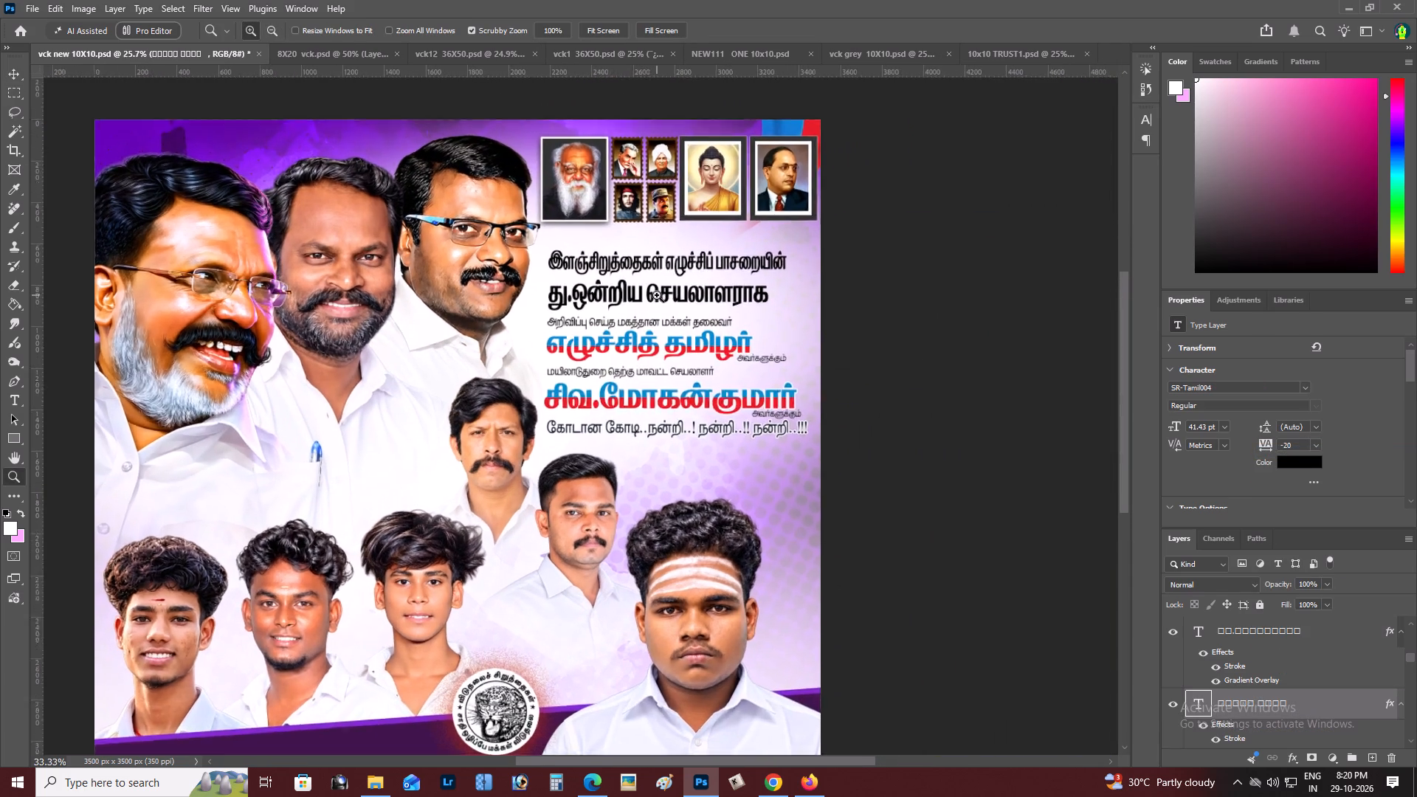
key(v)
right_click(630, 238)
click(648, 249)
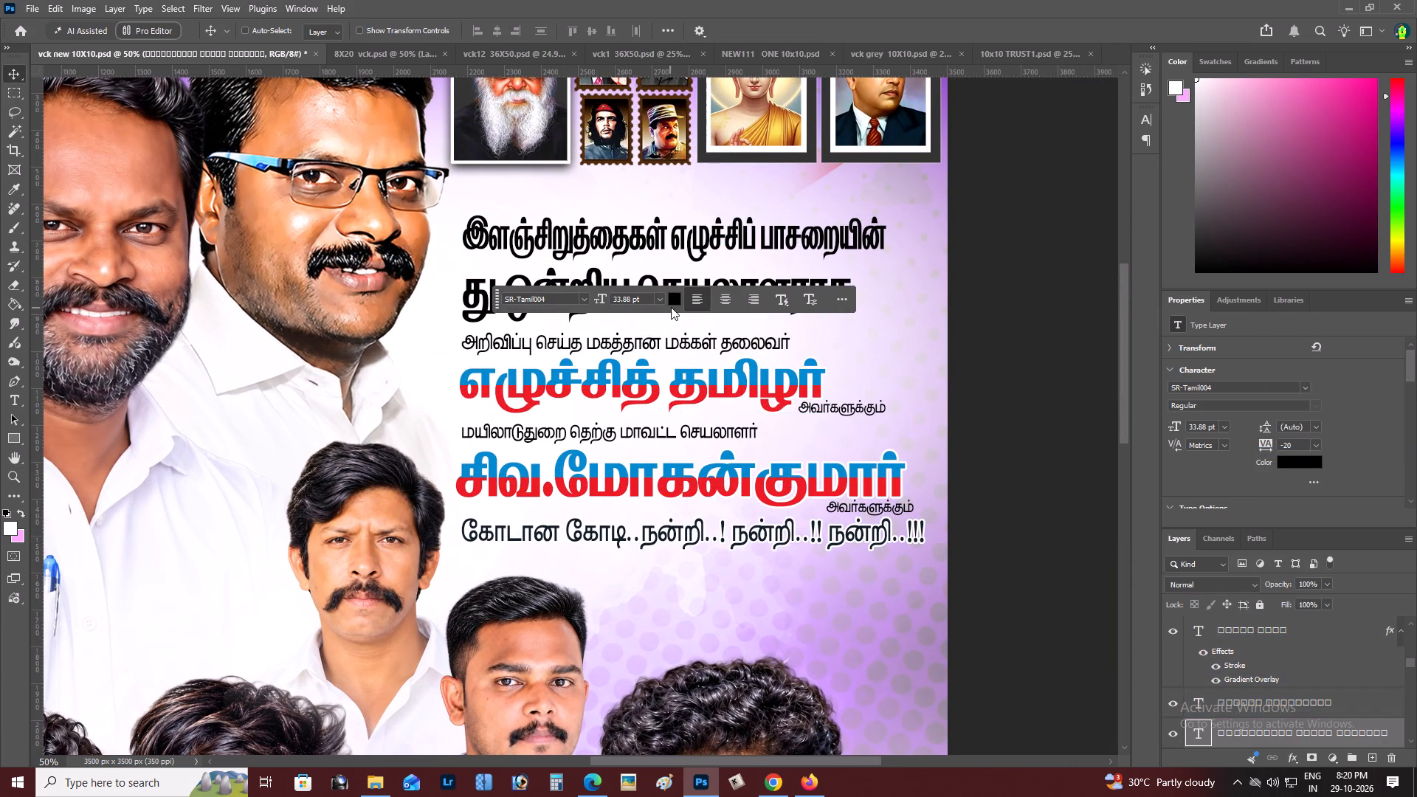
click(671, 303)
click(849, 609)
click(1175, 368)
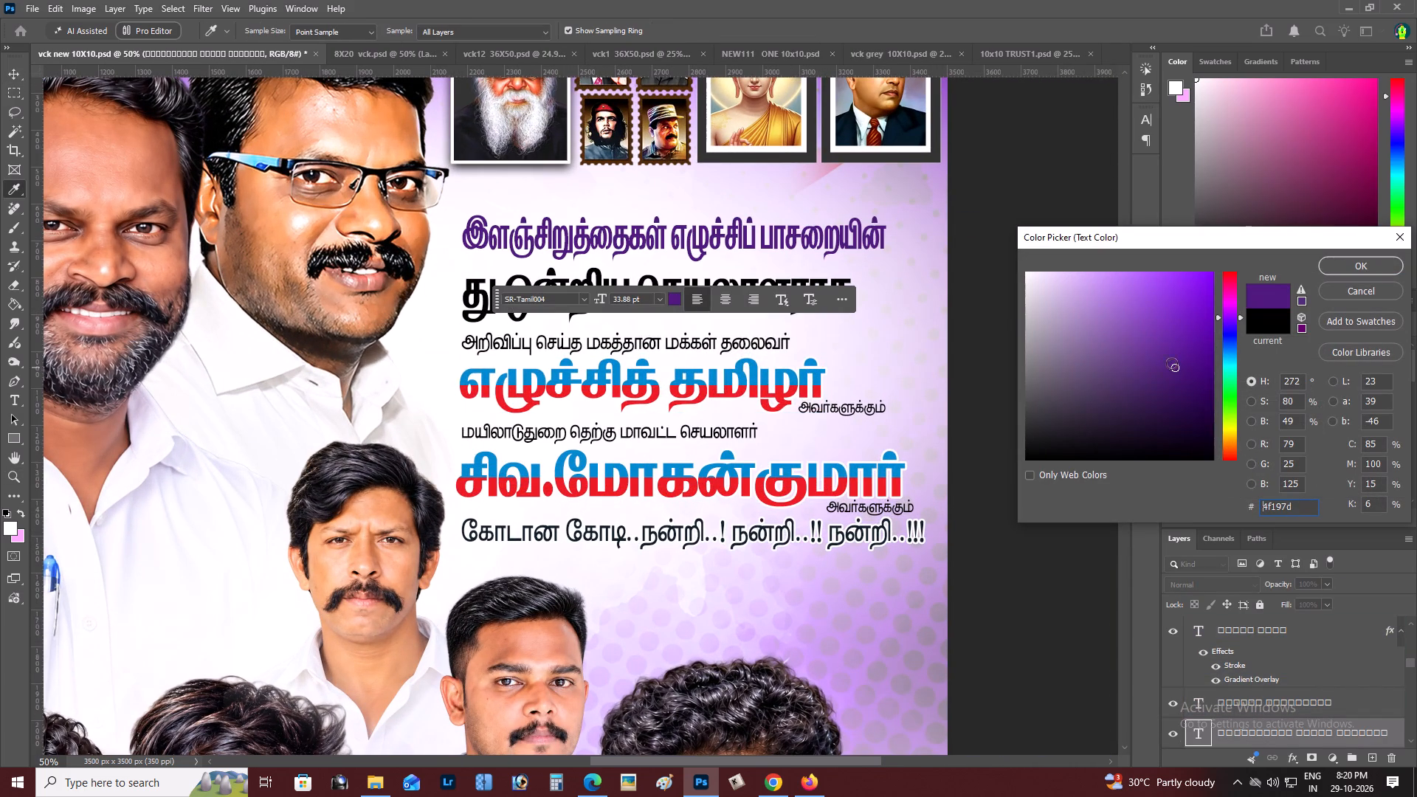
key(Return)
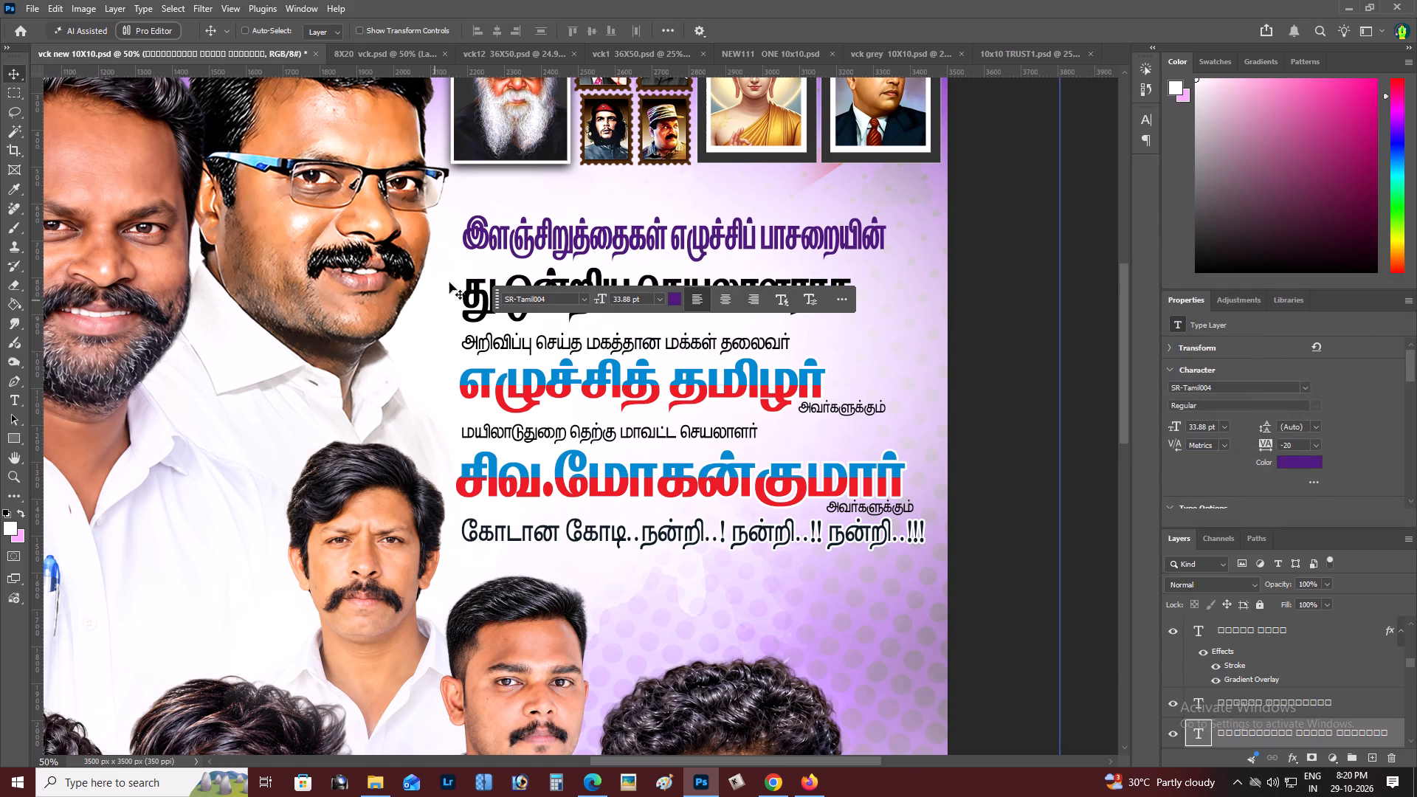
Change the text colour of the து.ஒன்றிய செயலாளராக line to purple #64347e.
right_click(480, 278)
click(489, 284)
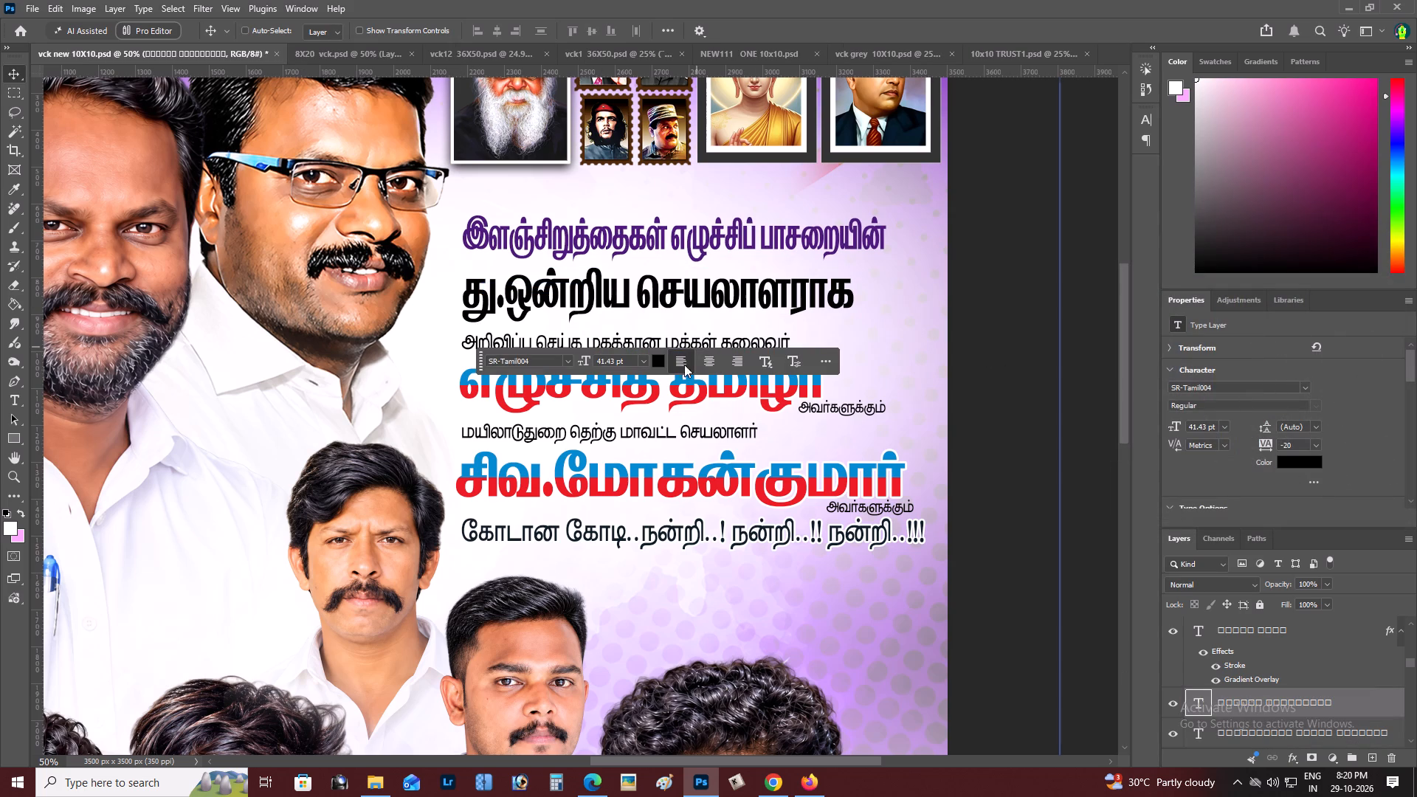
click(663, 359)
drag(1107, 347, 1145, 349)
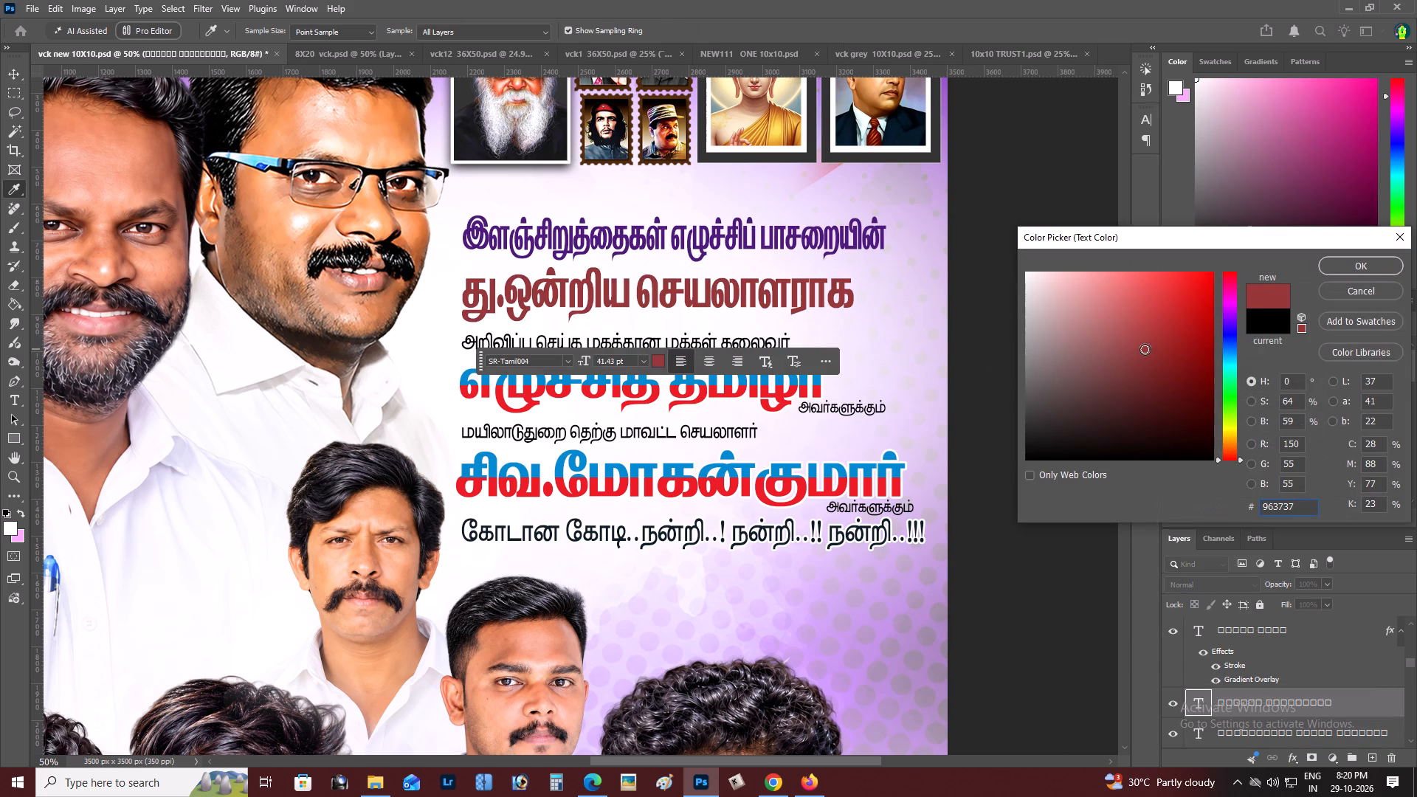
click(884, 613)
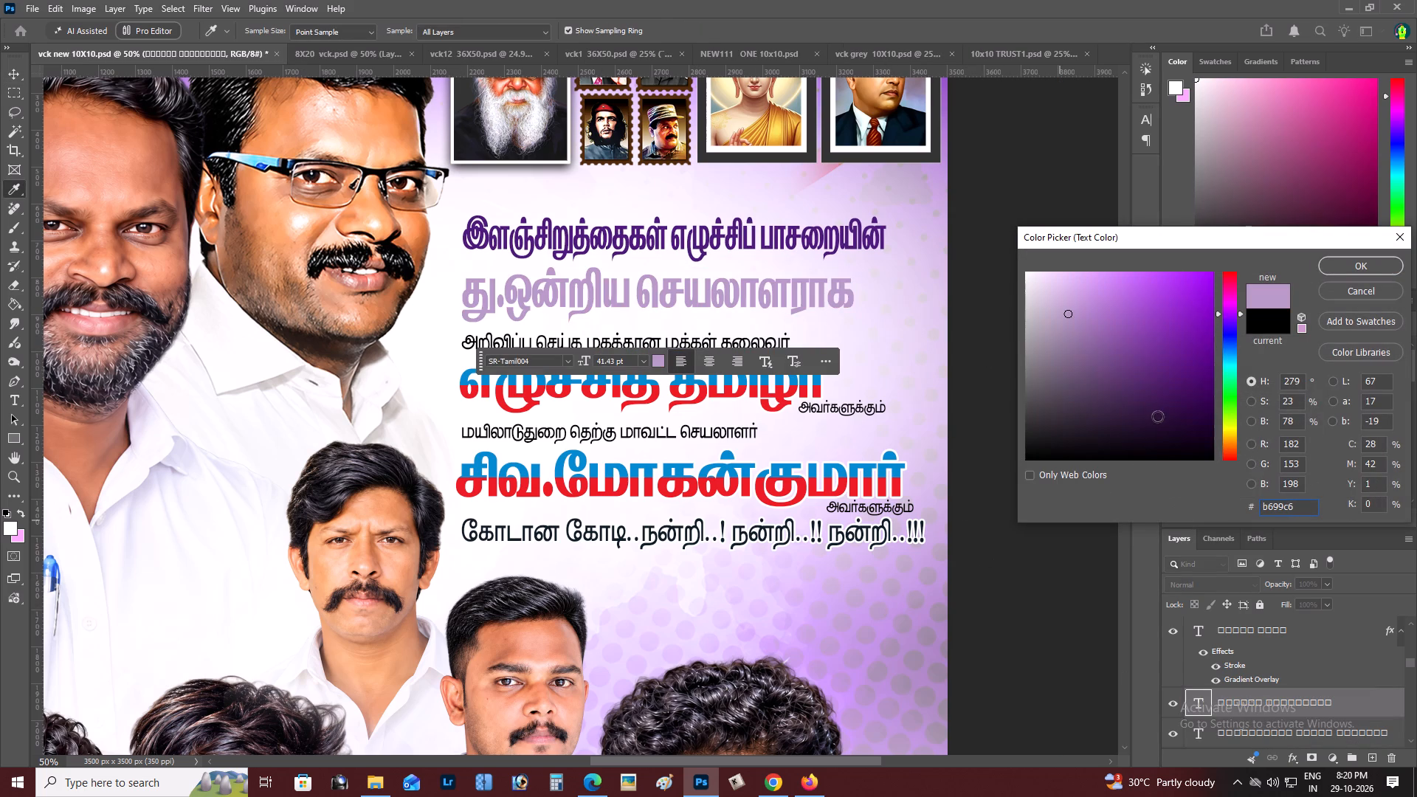
click(1136, 367)
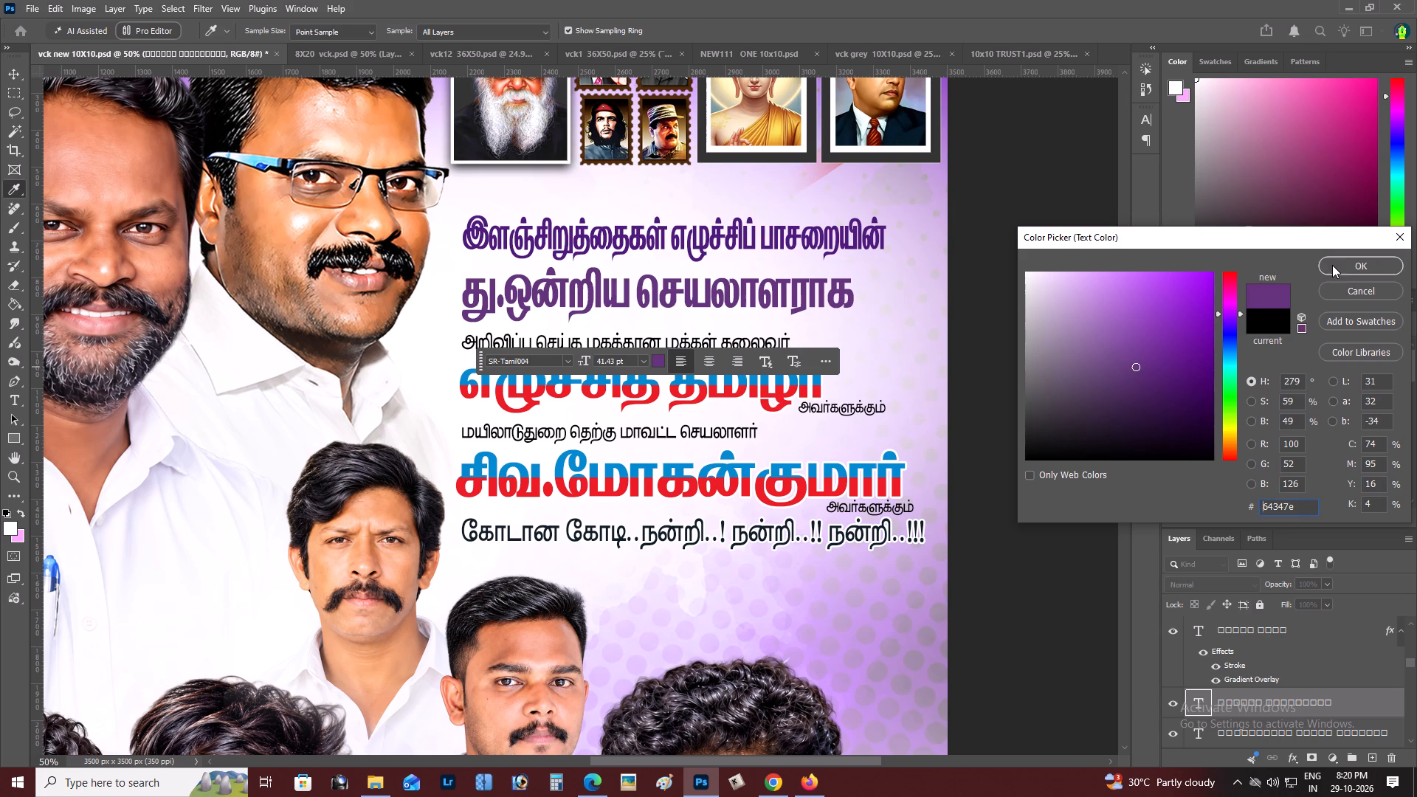
click(1332, 265)
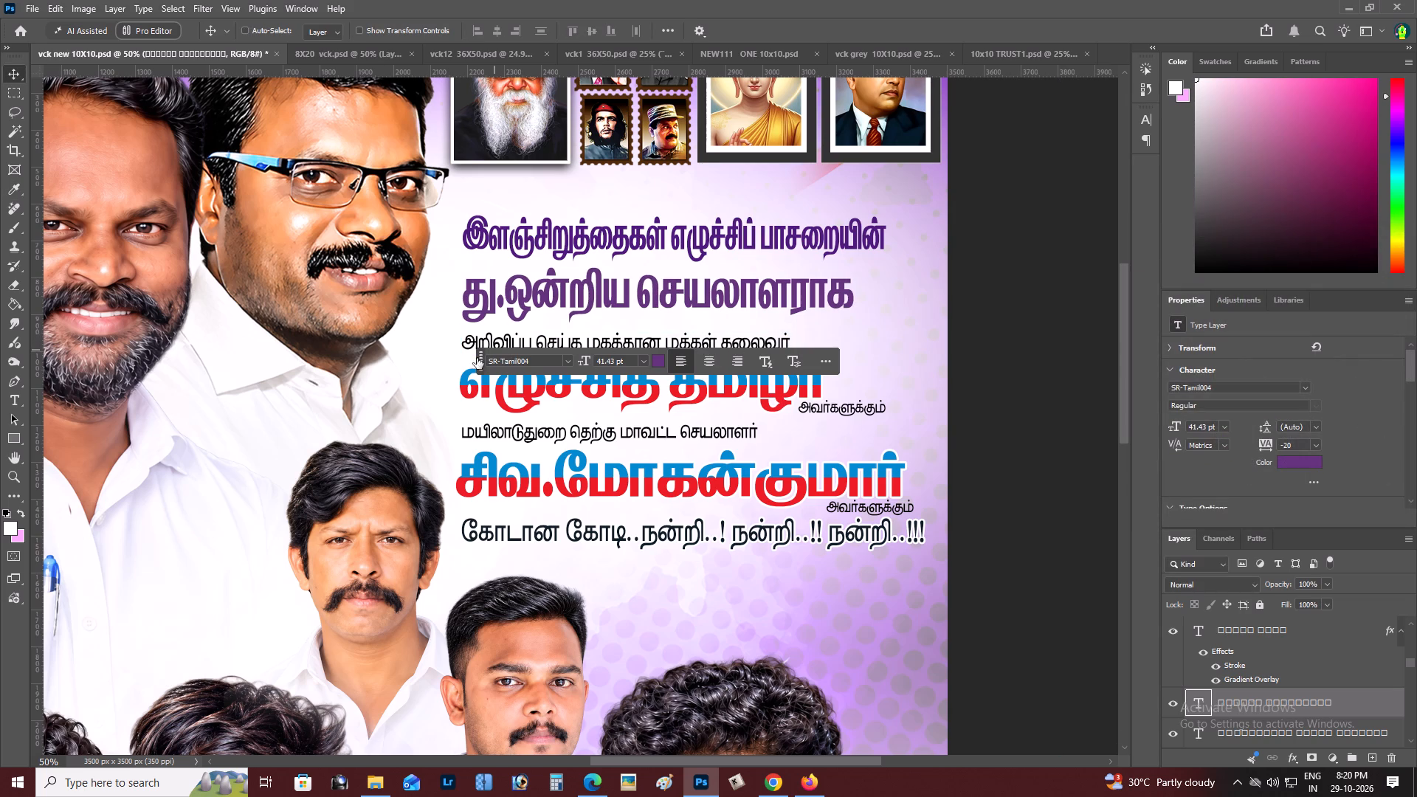
Give the து.ஒன்றிய செயலாளராக line a thin white outside stroke and a small, tight black drop shadow at 54% opacity.
drag(484, 365, 916, 314)
click(120, 8)
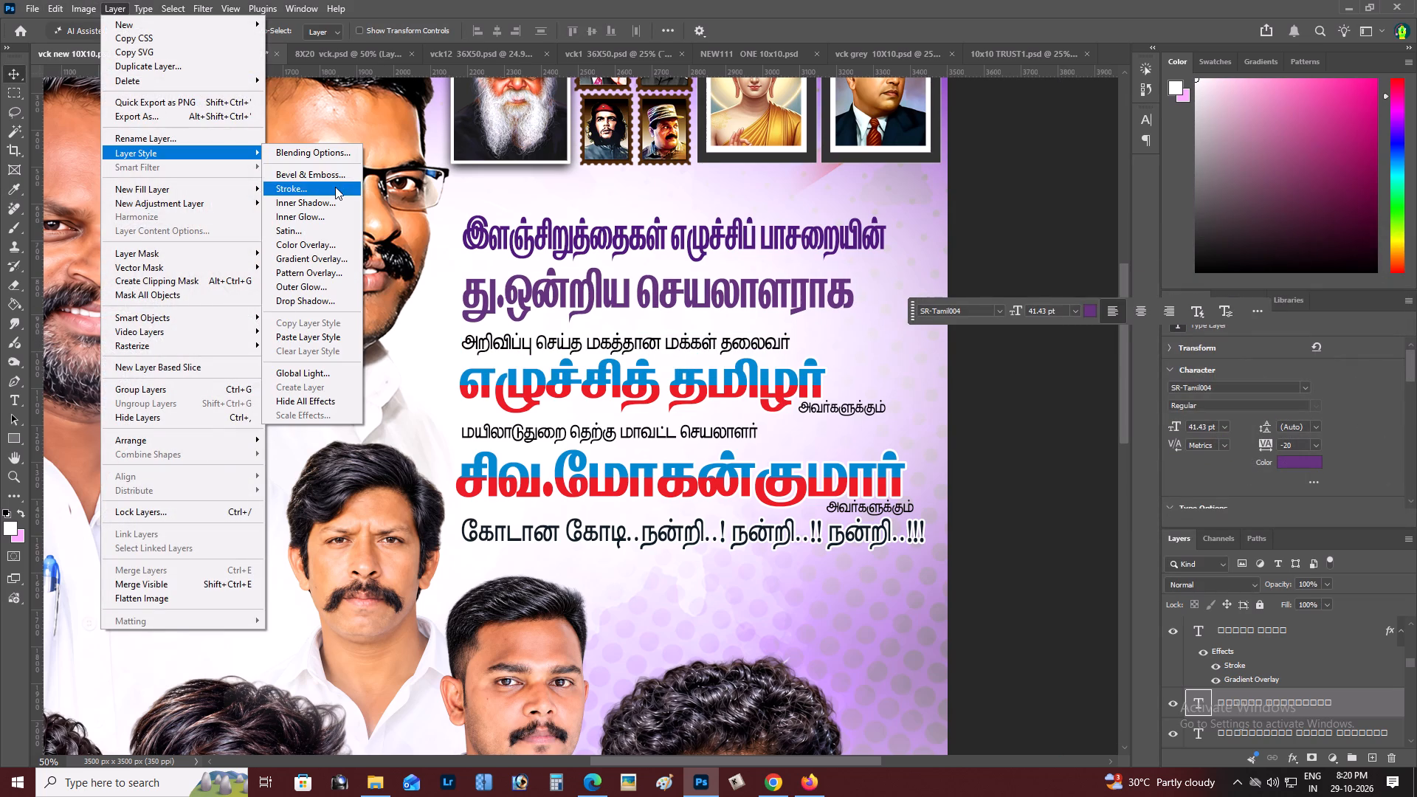
click(335, 187)
click(1100, 251)
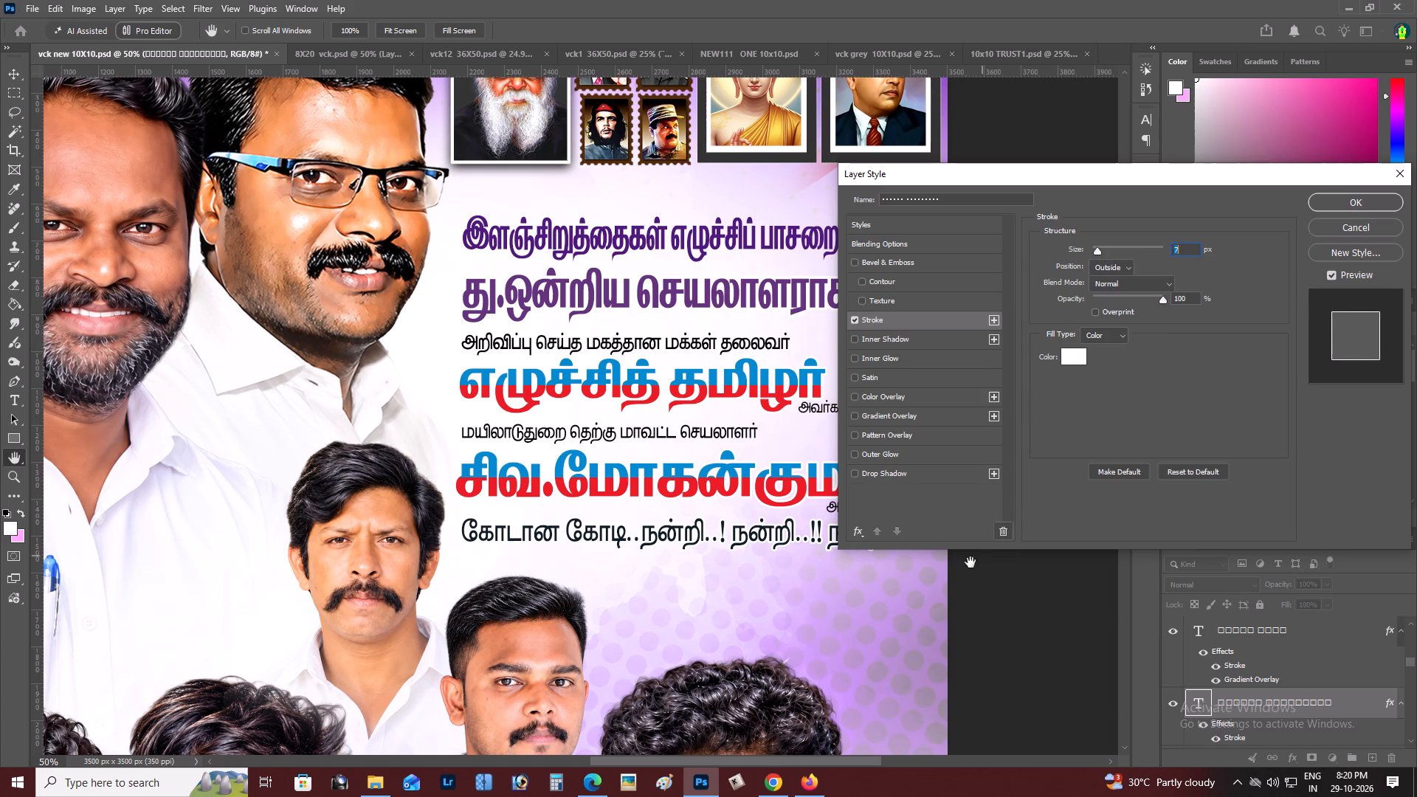
click(921, 478)
drag(1124, 346, 1128, 349)
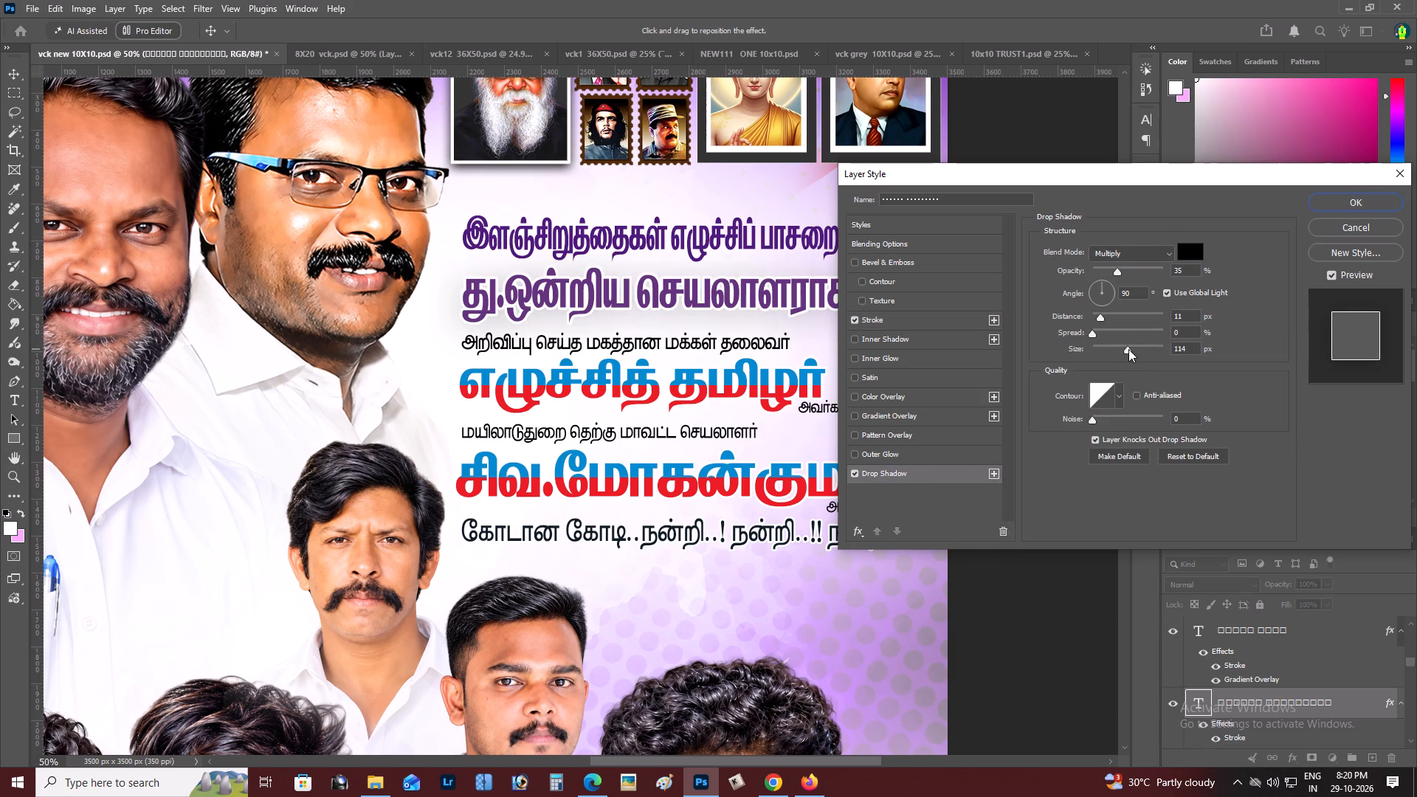
drag(1128, 349, 1100, 348)
drag(1122, 266, 1131, 266)
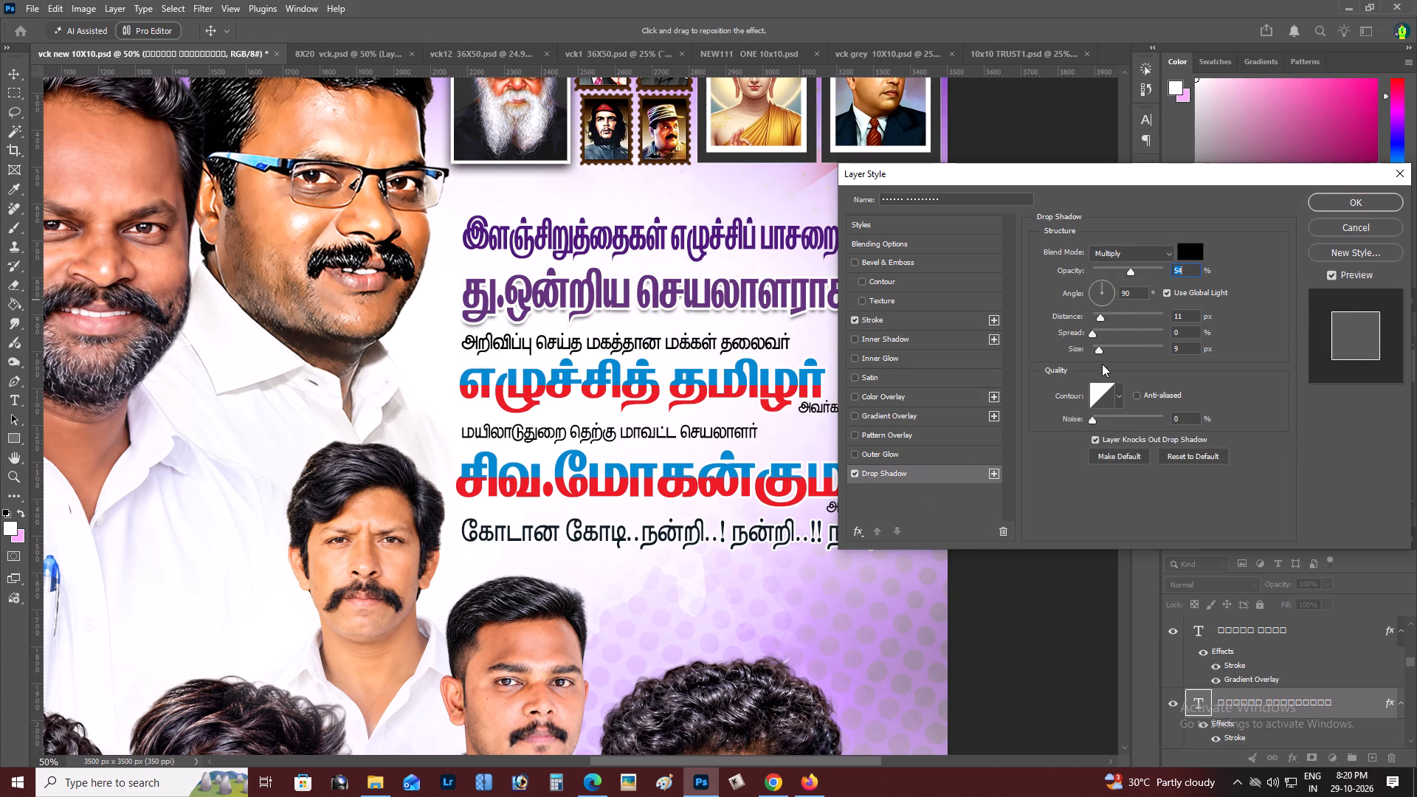
click(1103, 348)
key(Return)
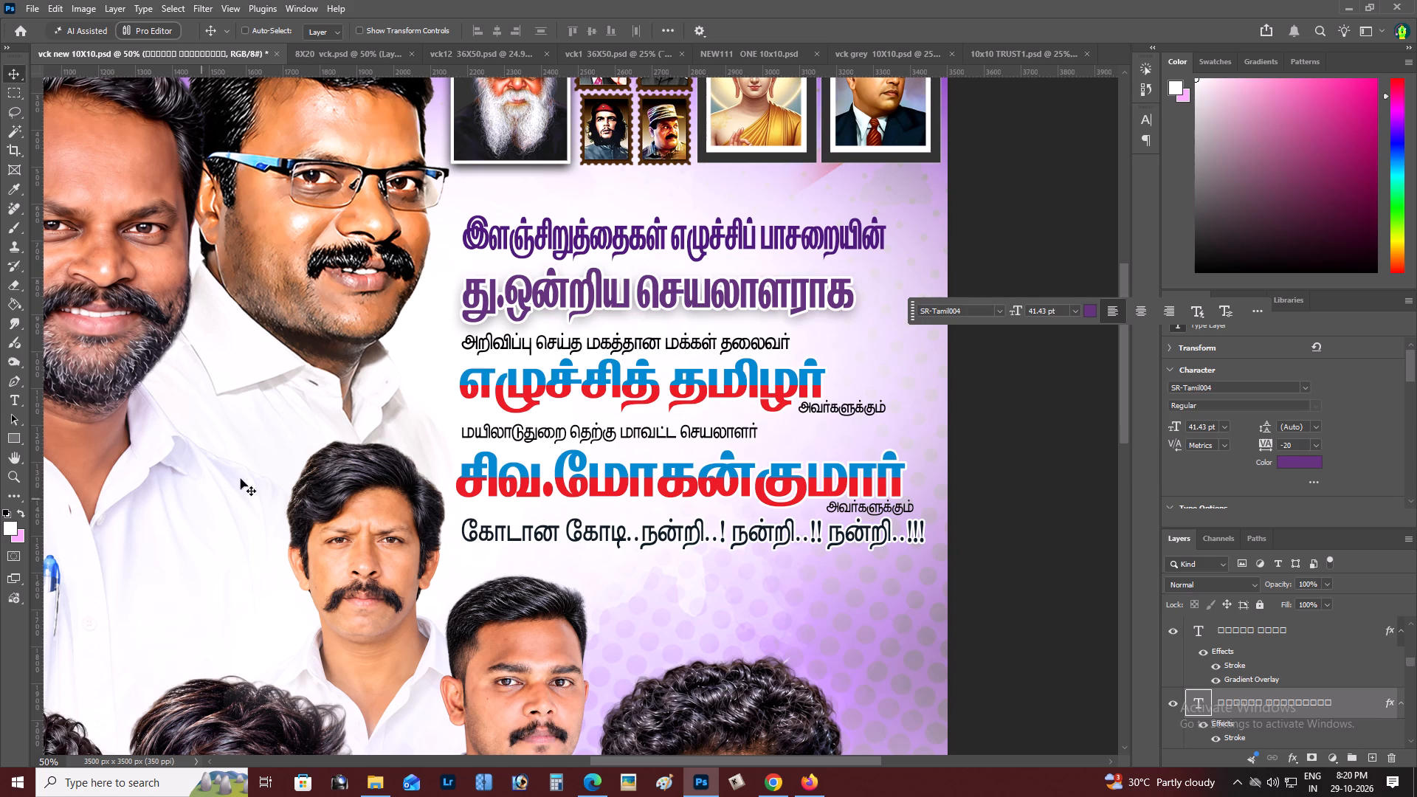
Change the text colour of the அறிவிப்பு செய்த மகத்தான மக்கள் தலைவர் line to purple #64347e, sampled from the து.ஒன்றிய செயலாளராக line.
right_click(582, 345)
click(601, 351)
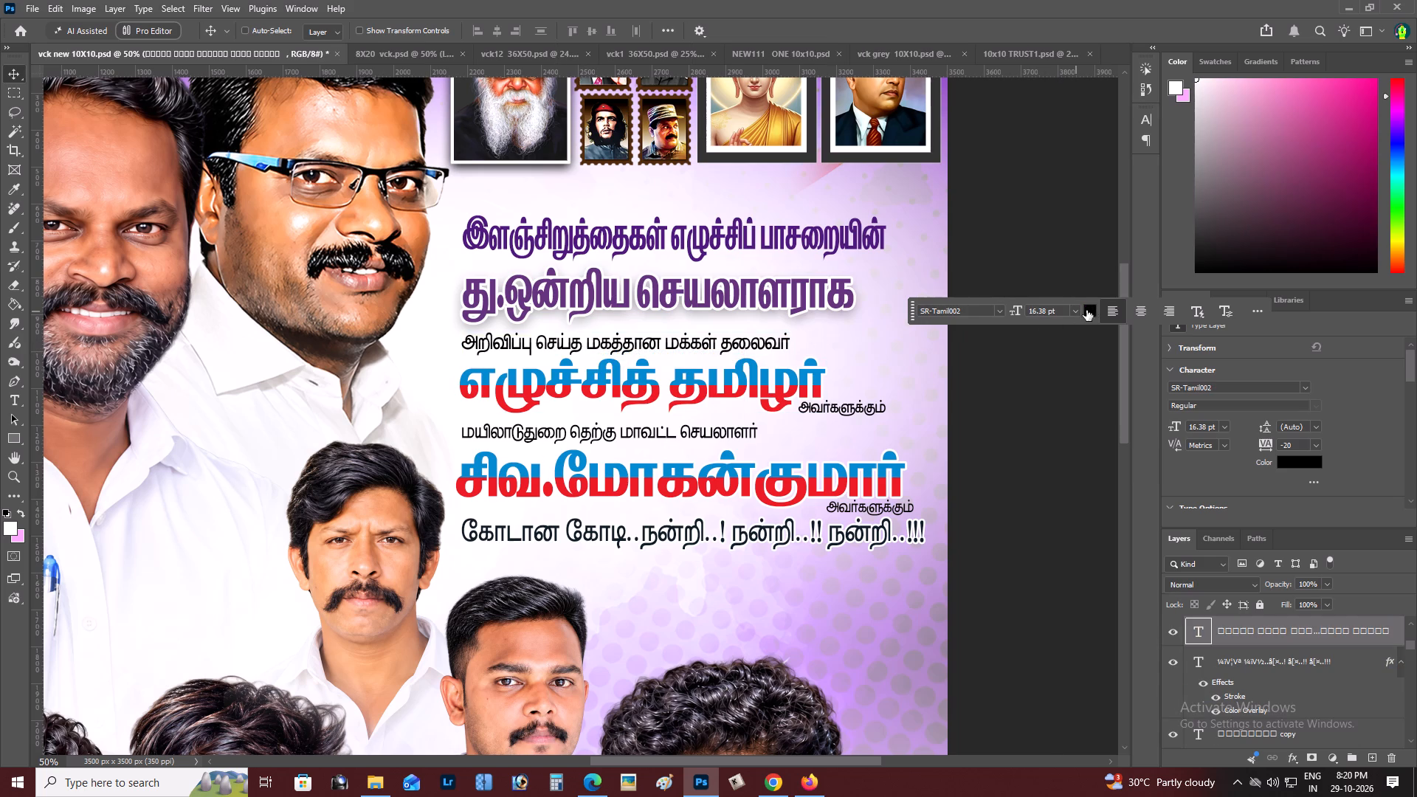
click(1092, 310)
click(821, 282)
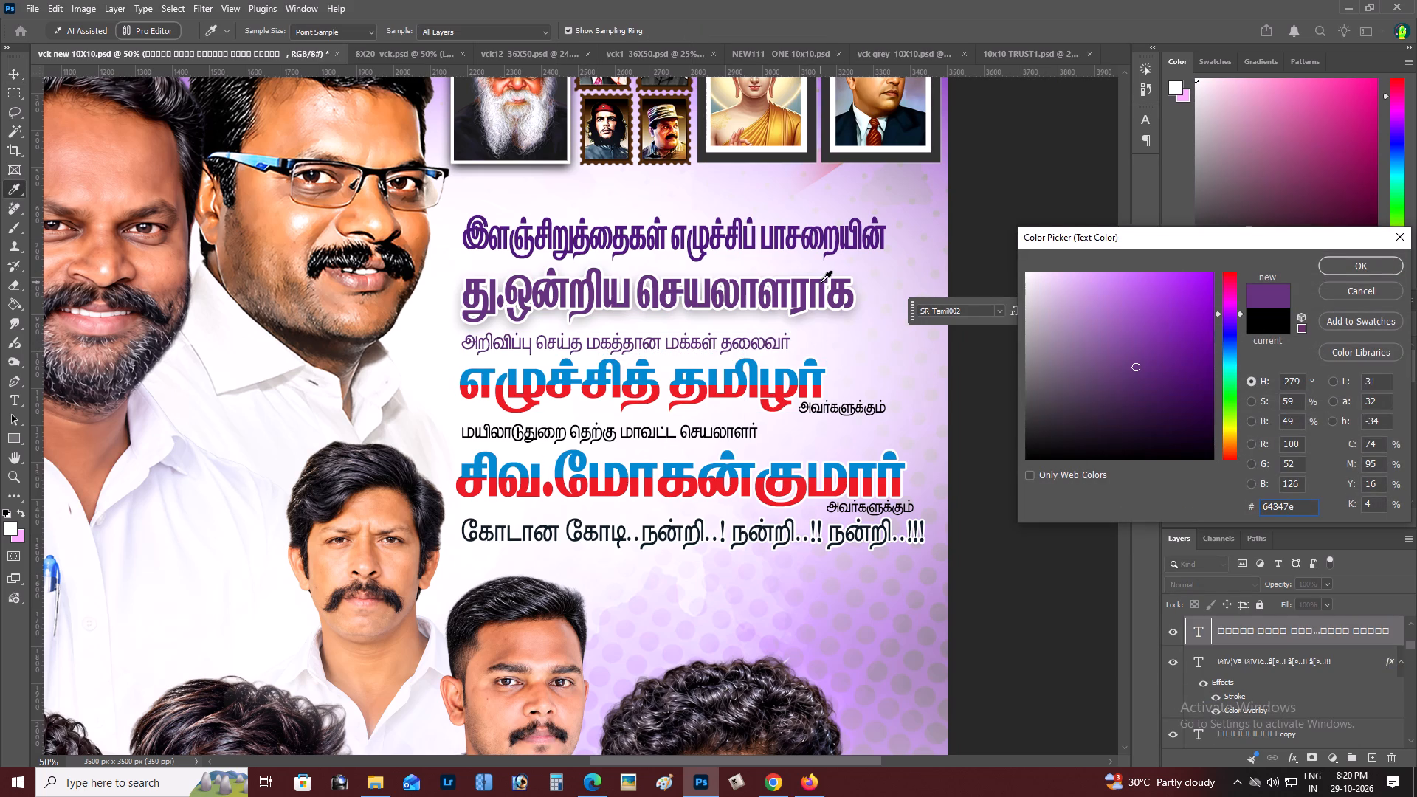
key(Return)
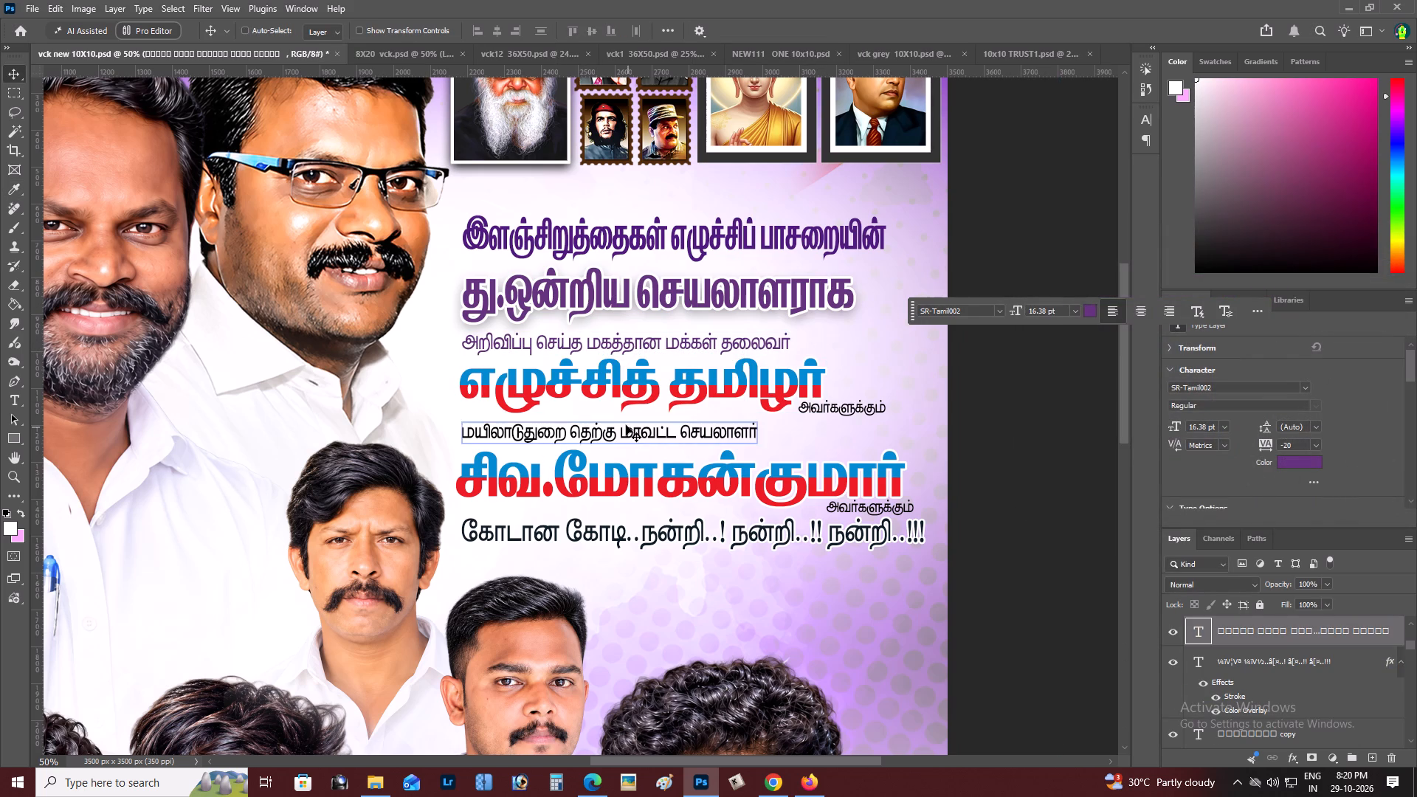
Change the text colour of the மயிலாடுதுறை தெற்கு மாவட்ட செயலாளர் line to a deep, dark purple.
right_click(626, 425)
click(649, 437)
click(1092, 312)
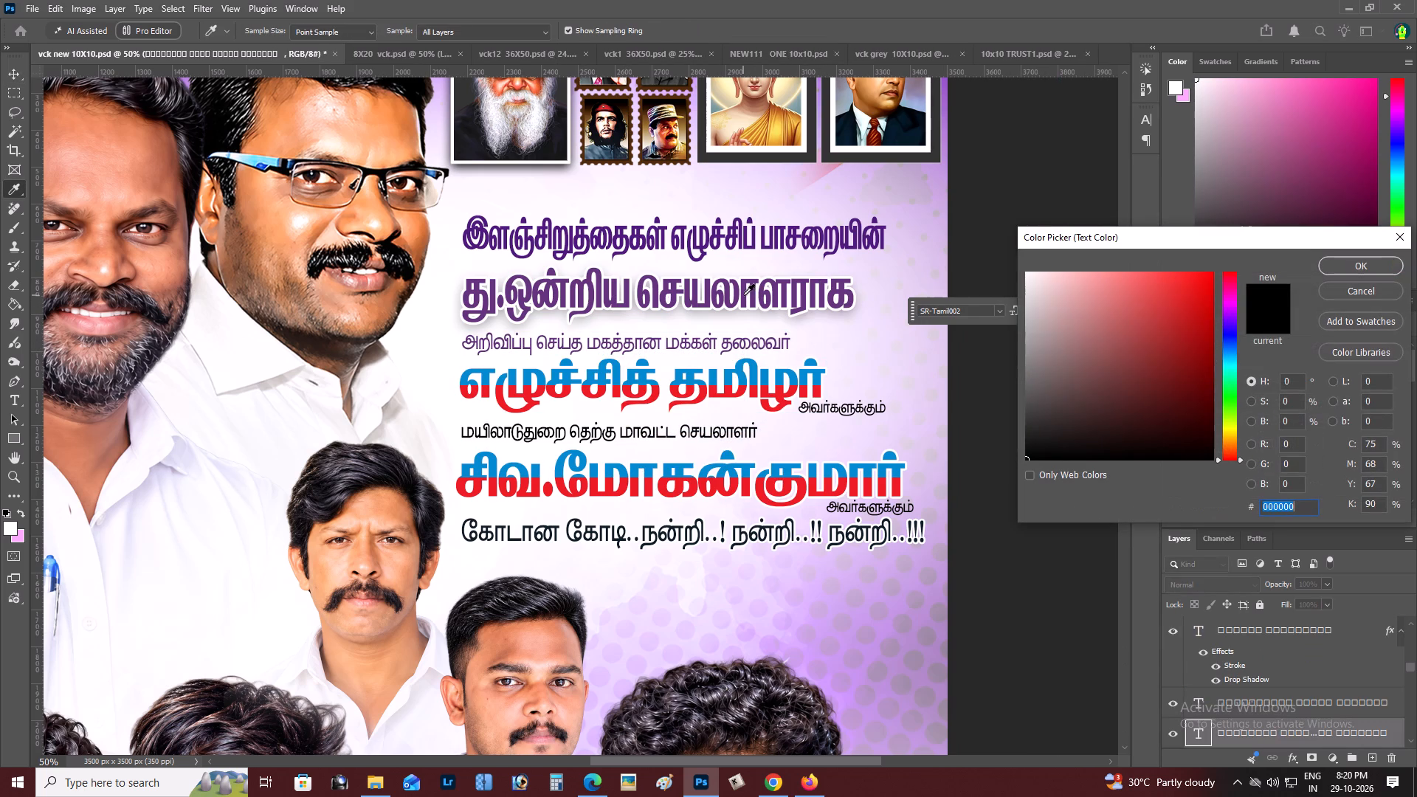
click(739, 291)
key(Return)
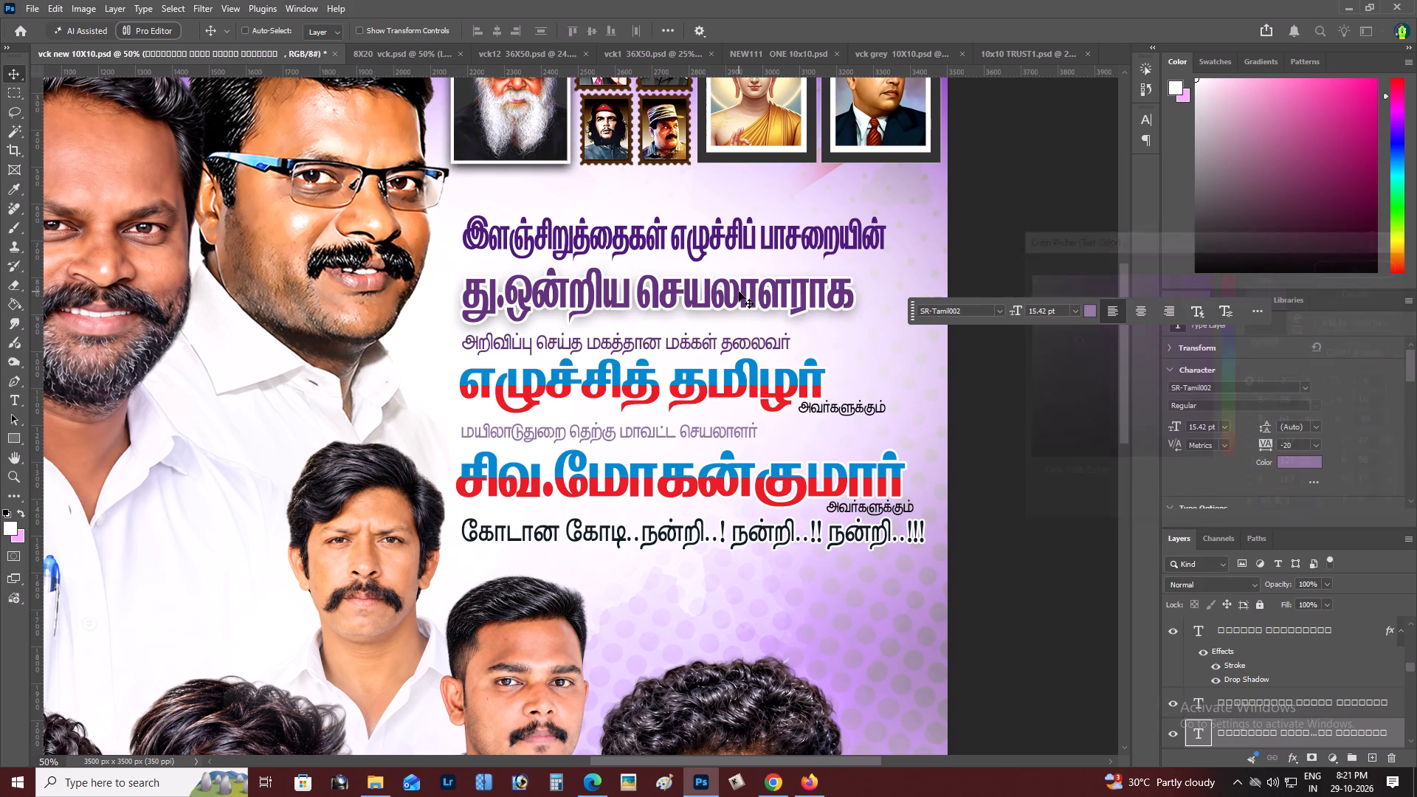
click(1089, 313)
drag(1166, 384, 1182, 389)
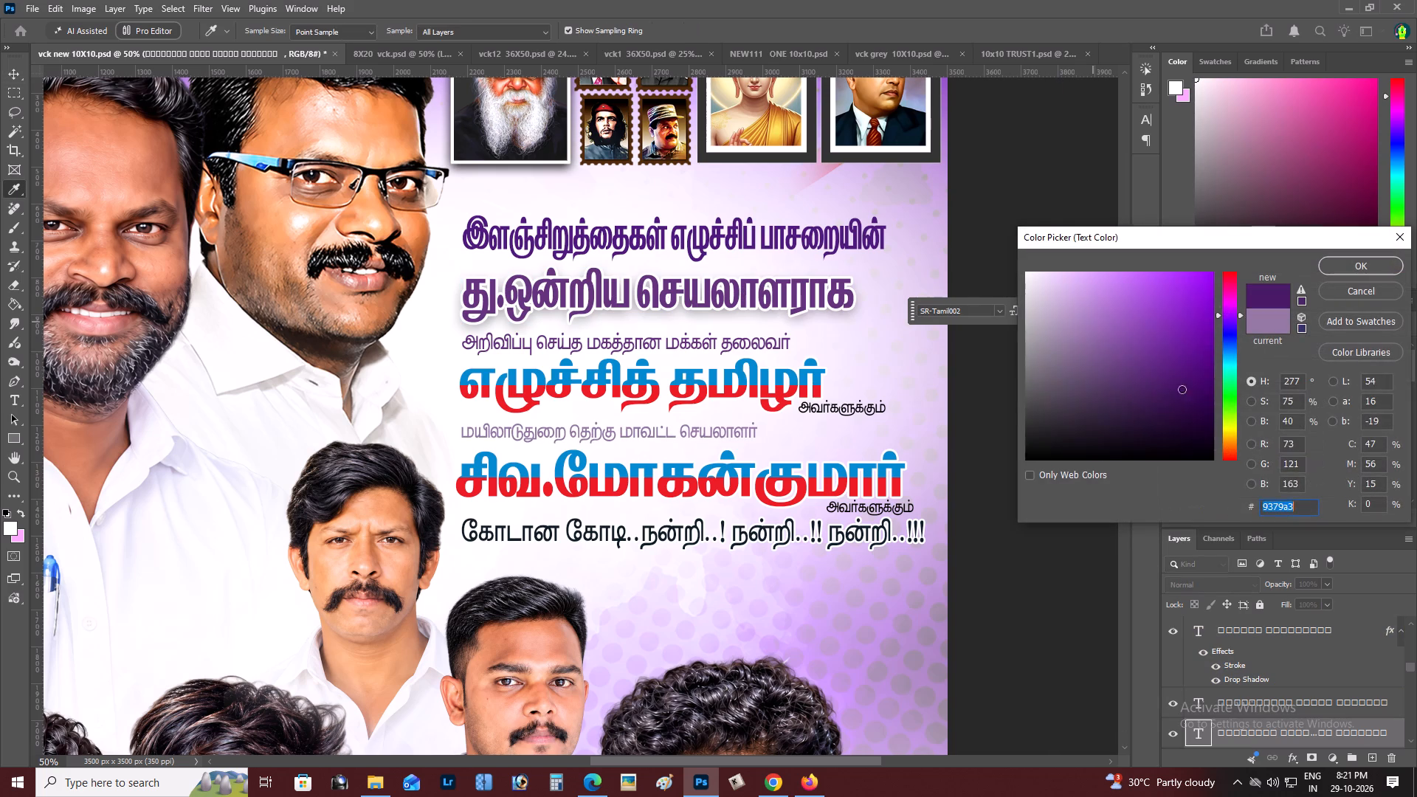
drag(1182, 389, 1193, 390)
key(Return)
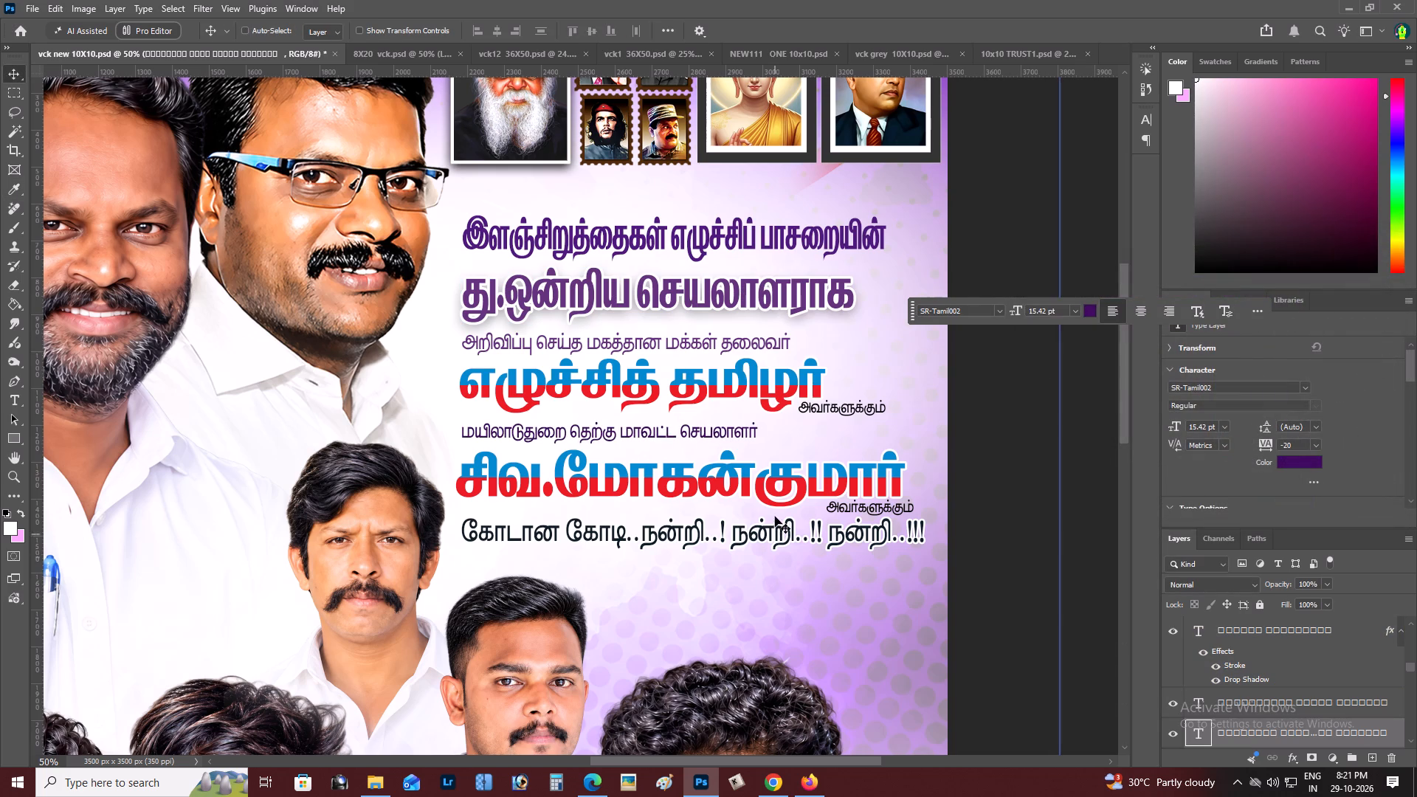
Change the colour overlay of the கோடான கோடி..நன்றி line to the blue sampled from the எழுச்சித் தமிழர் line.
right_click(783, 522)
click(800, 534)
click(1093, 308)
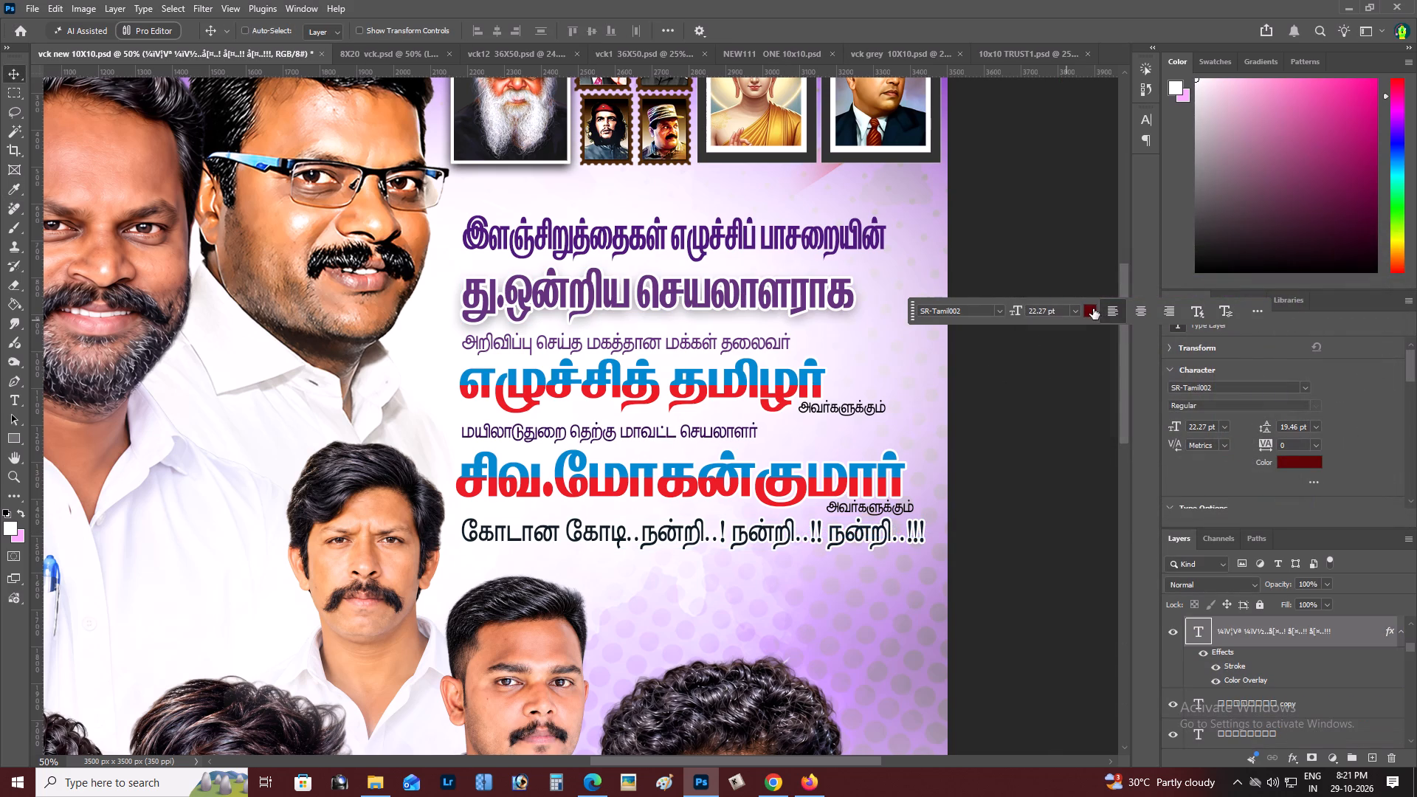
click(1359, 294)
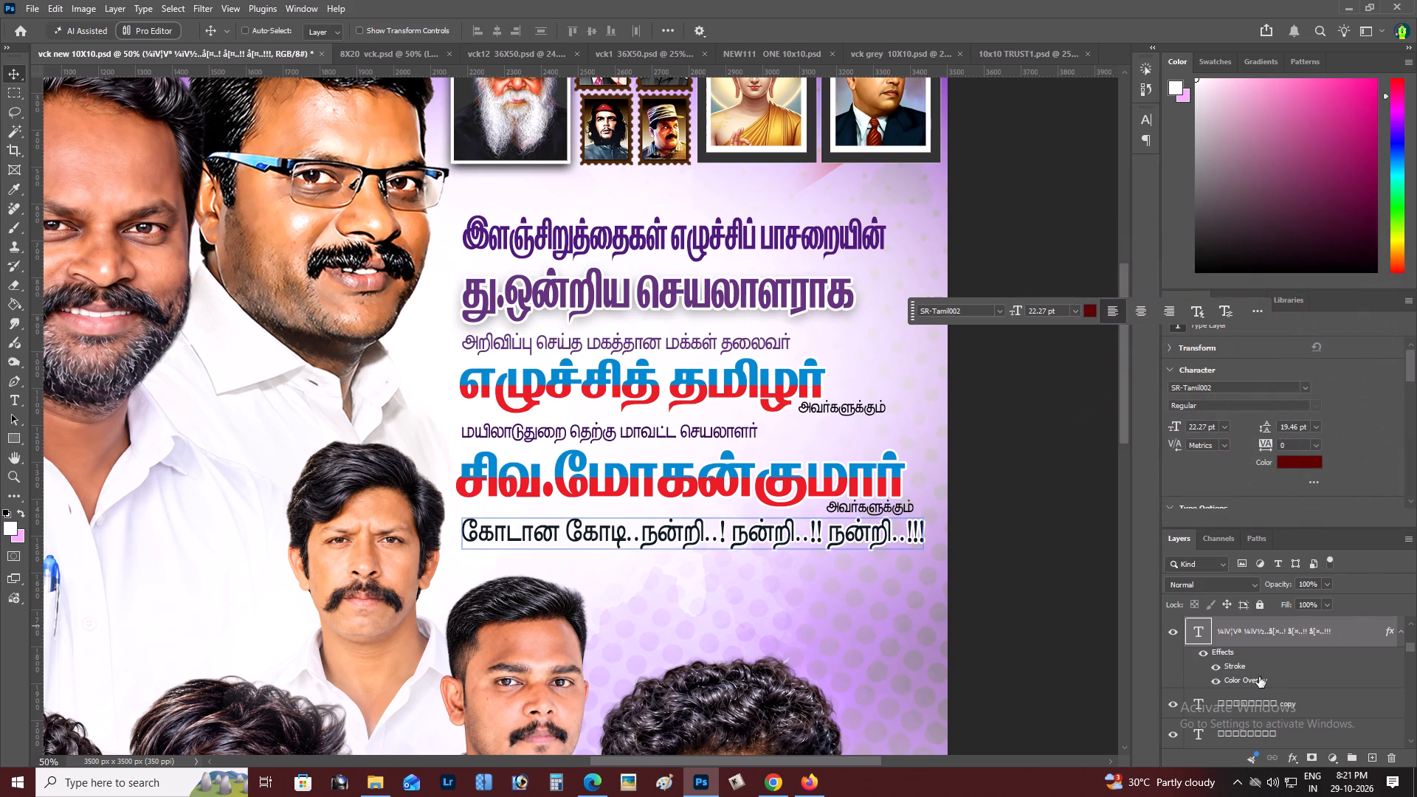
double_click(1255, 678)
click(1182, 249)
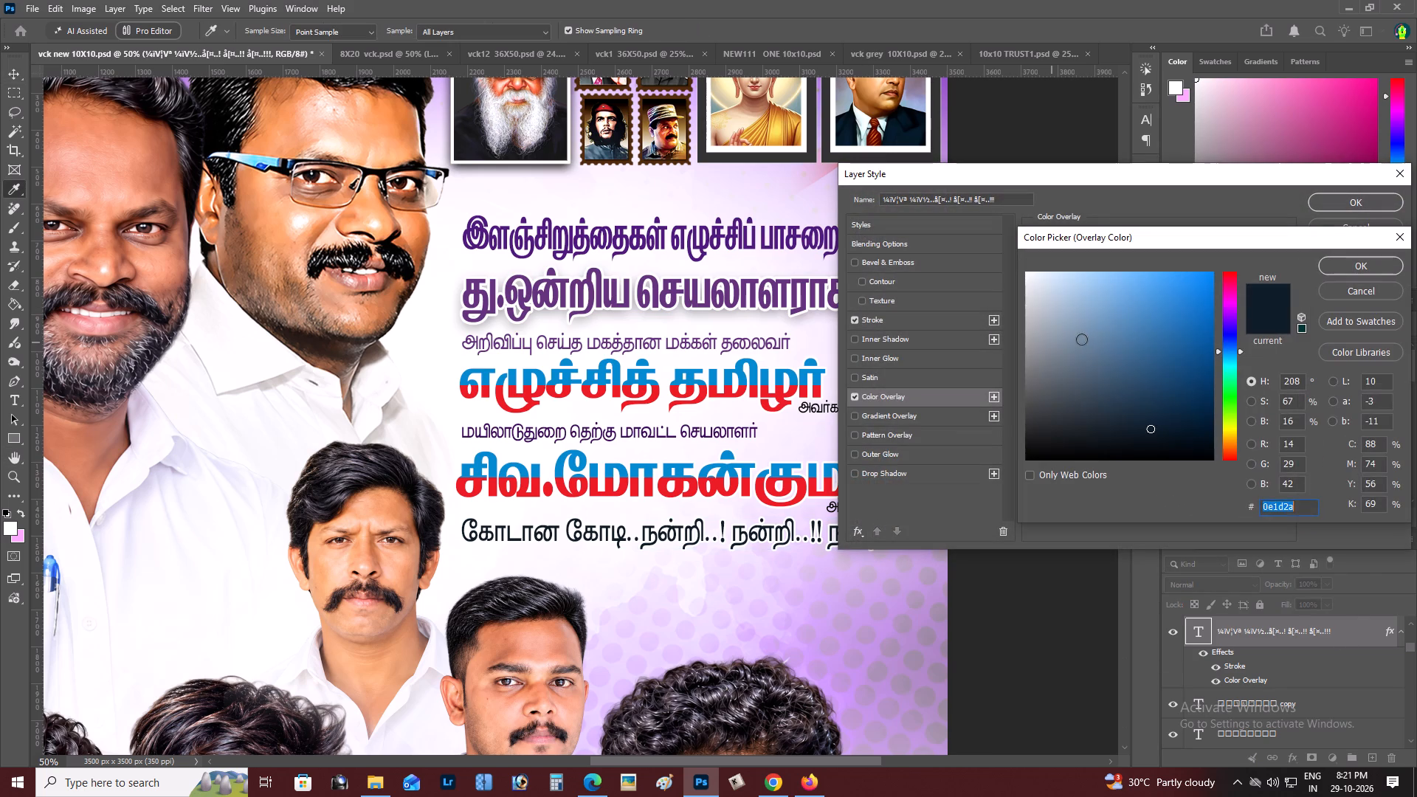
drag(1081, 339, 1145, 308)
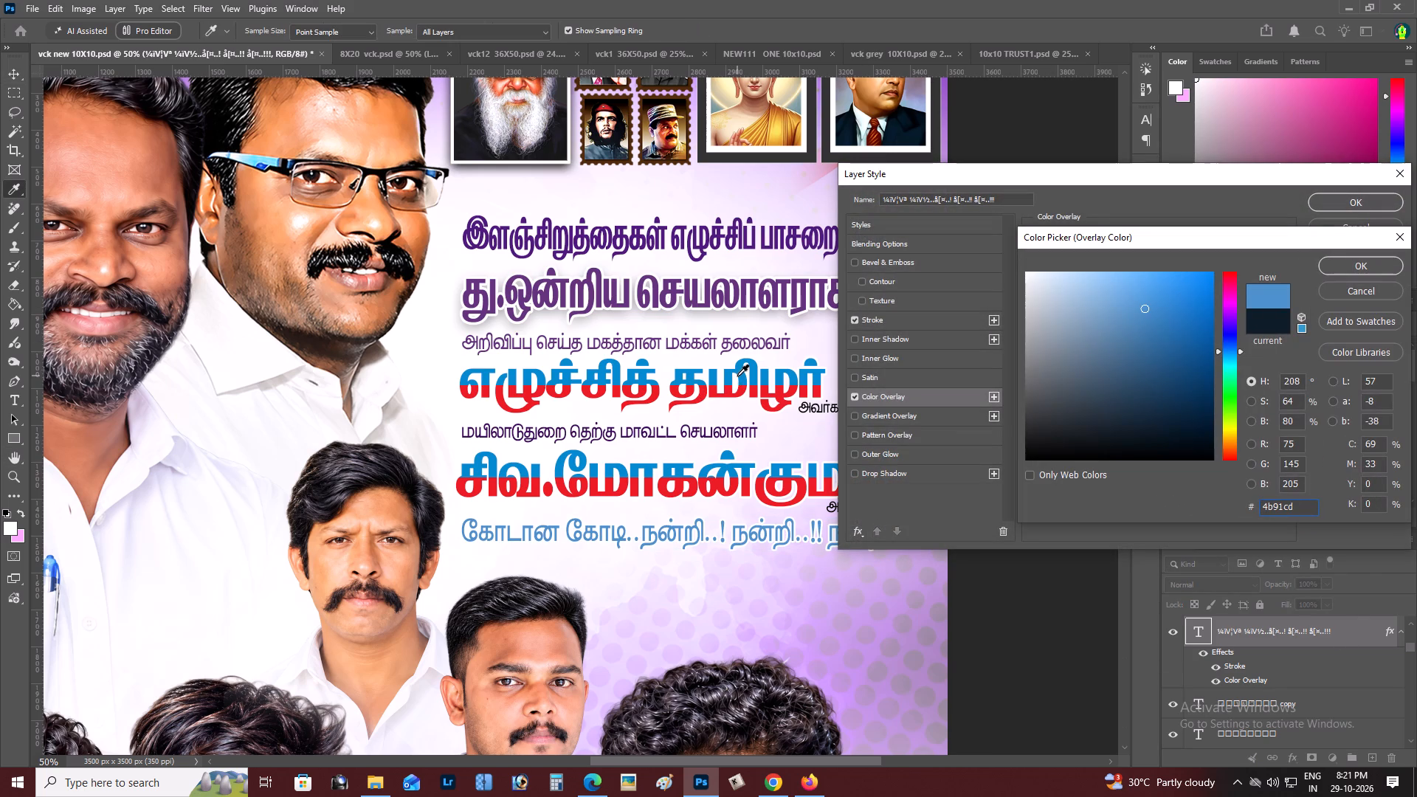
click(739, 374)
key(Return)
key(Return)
Set the colour overlay of the கோடான கோடி..நன்றி line to dark purple #4f197d, sampled from the top text line.
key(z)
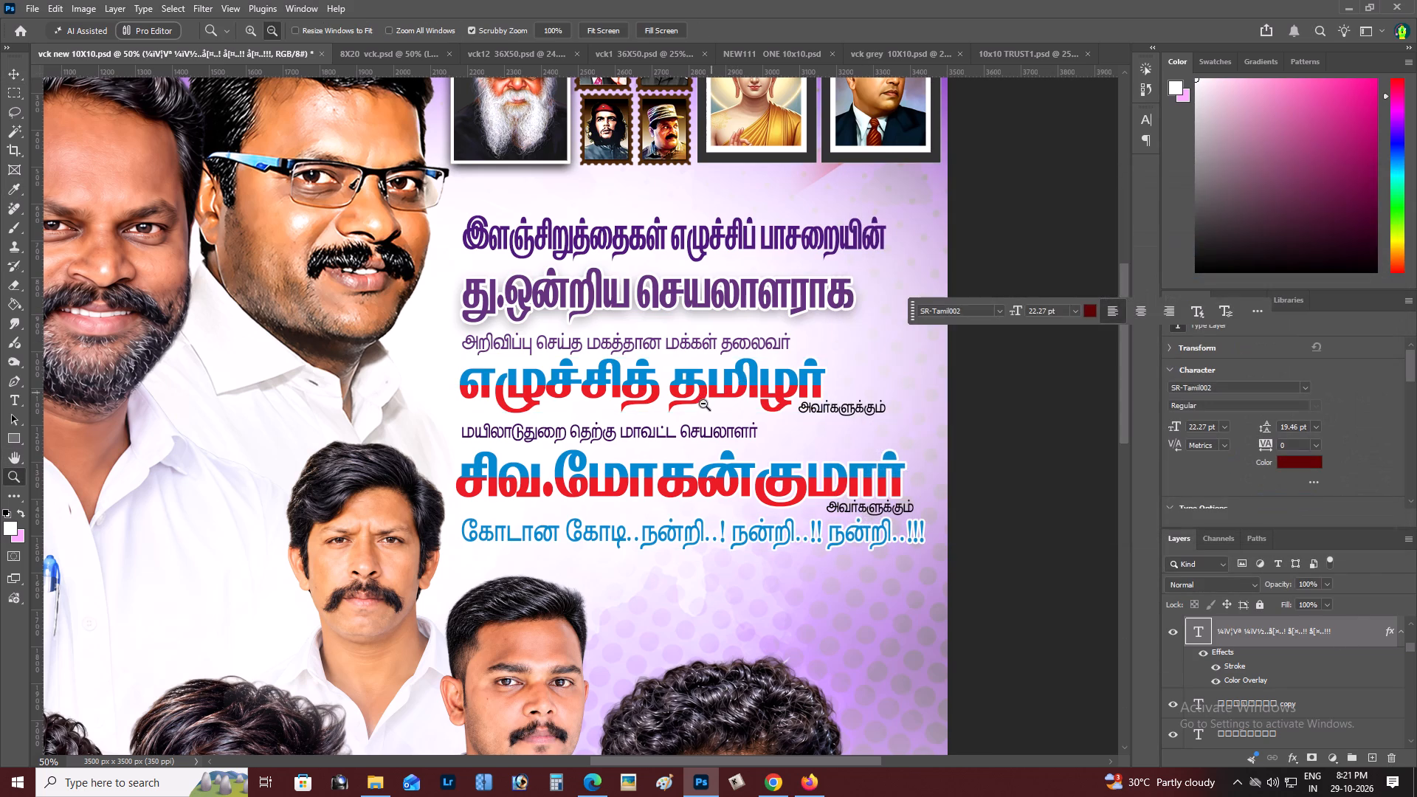
alt+click(703, 404)
right_click(703, 404)
double_click(724, 414)
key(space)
drag(732, 432, 702, 439)
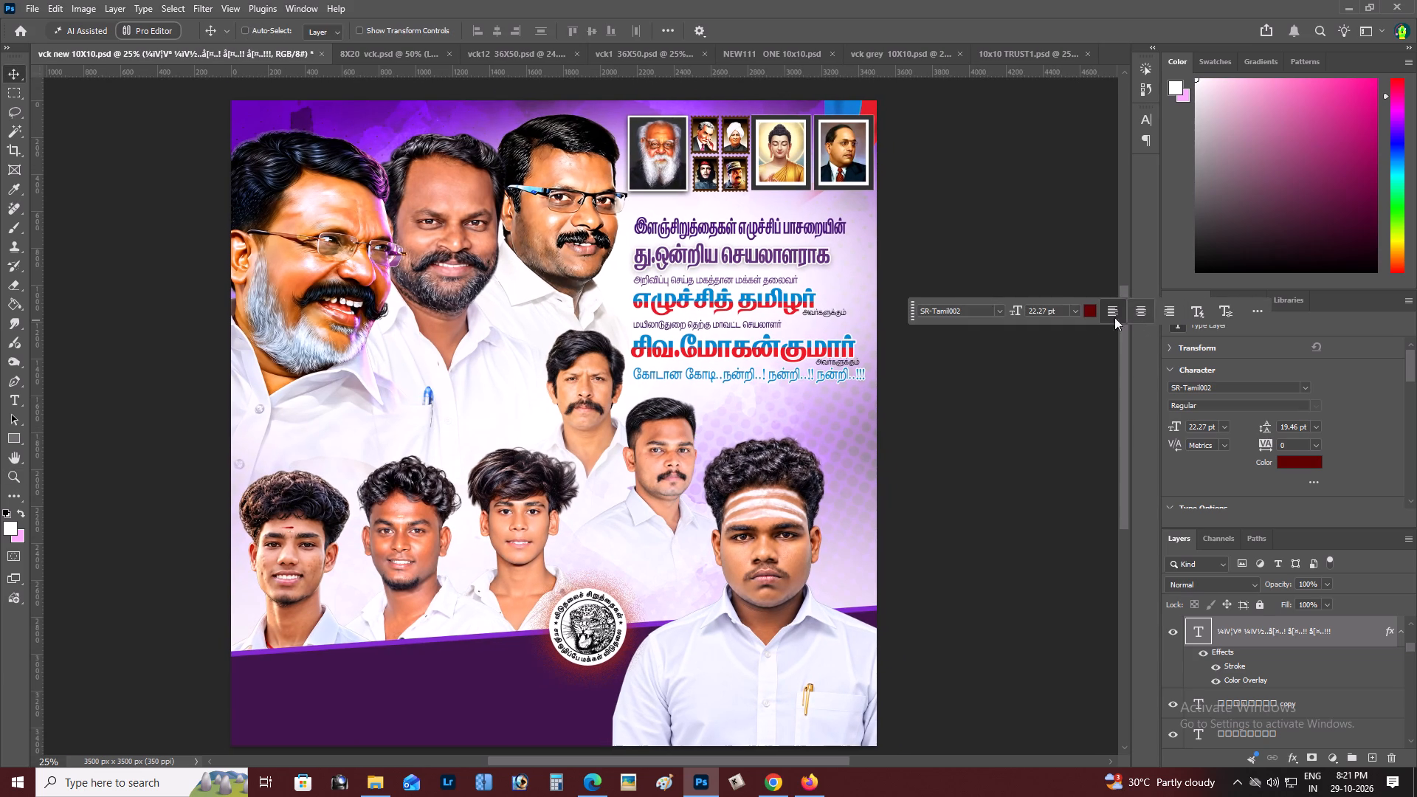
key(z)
click(841, 368)
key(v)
right_click(802, 381)
click(820, 388)
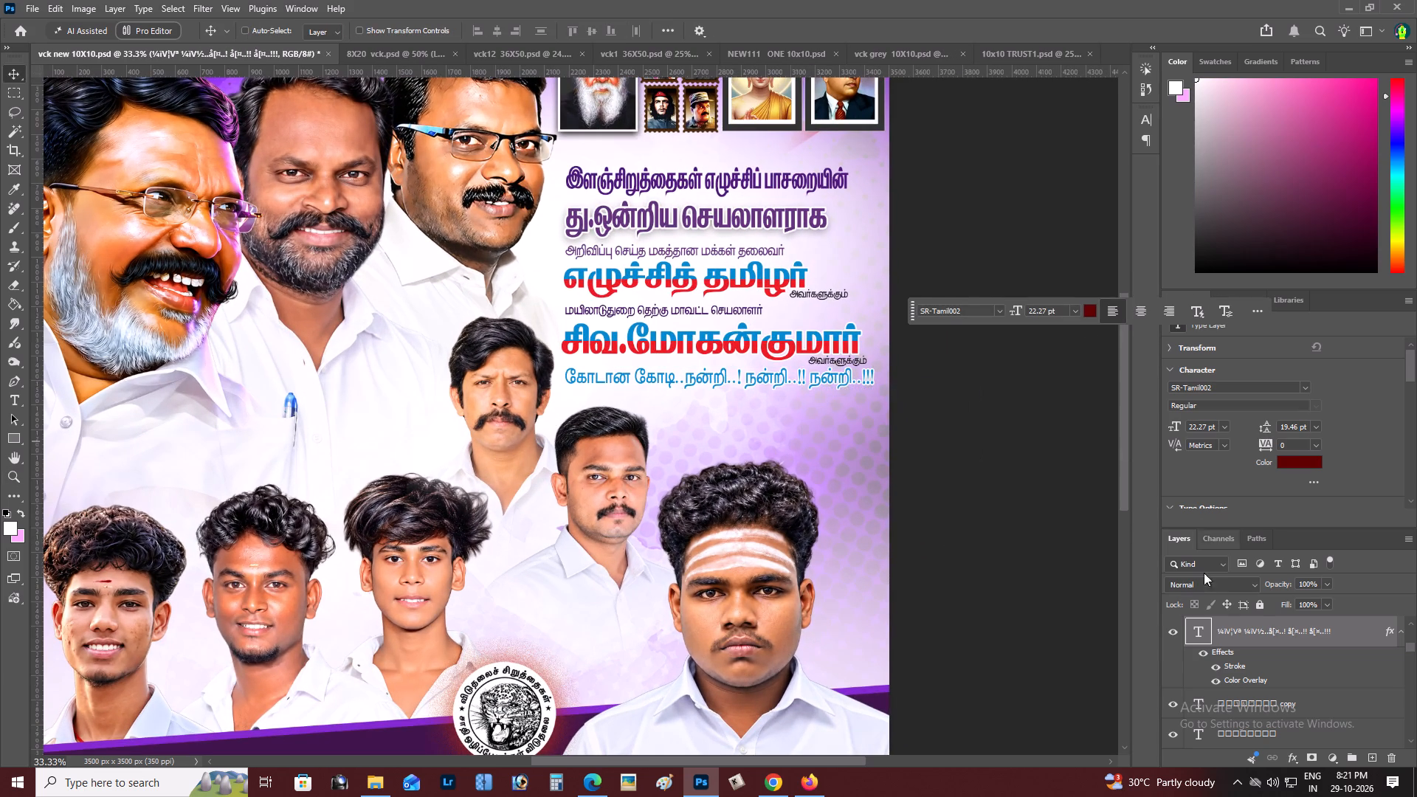
double_click(1244, 680)
click(1185, 246)
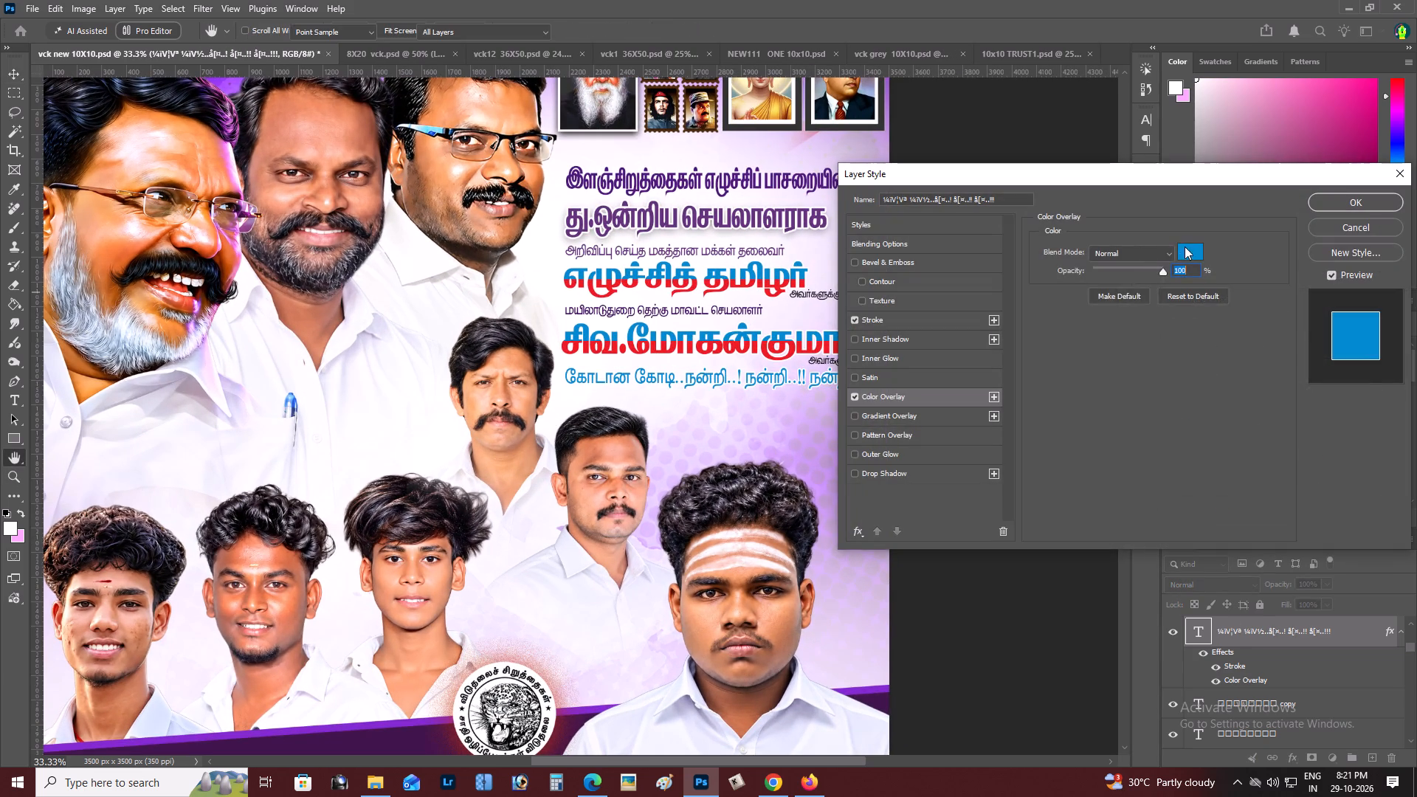
click(751, 175)
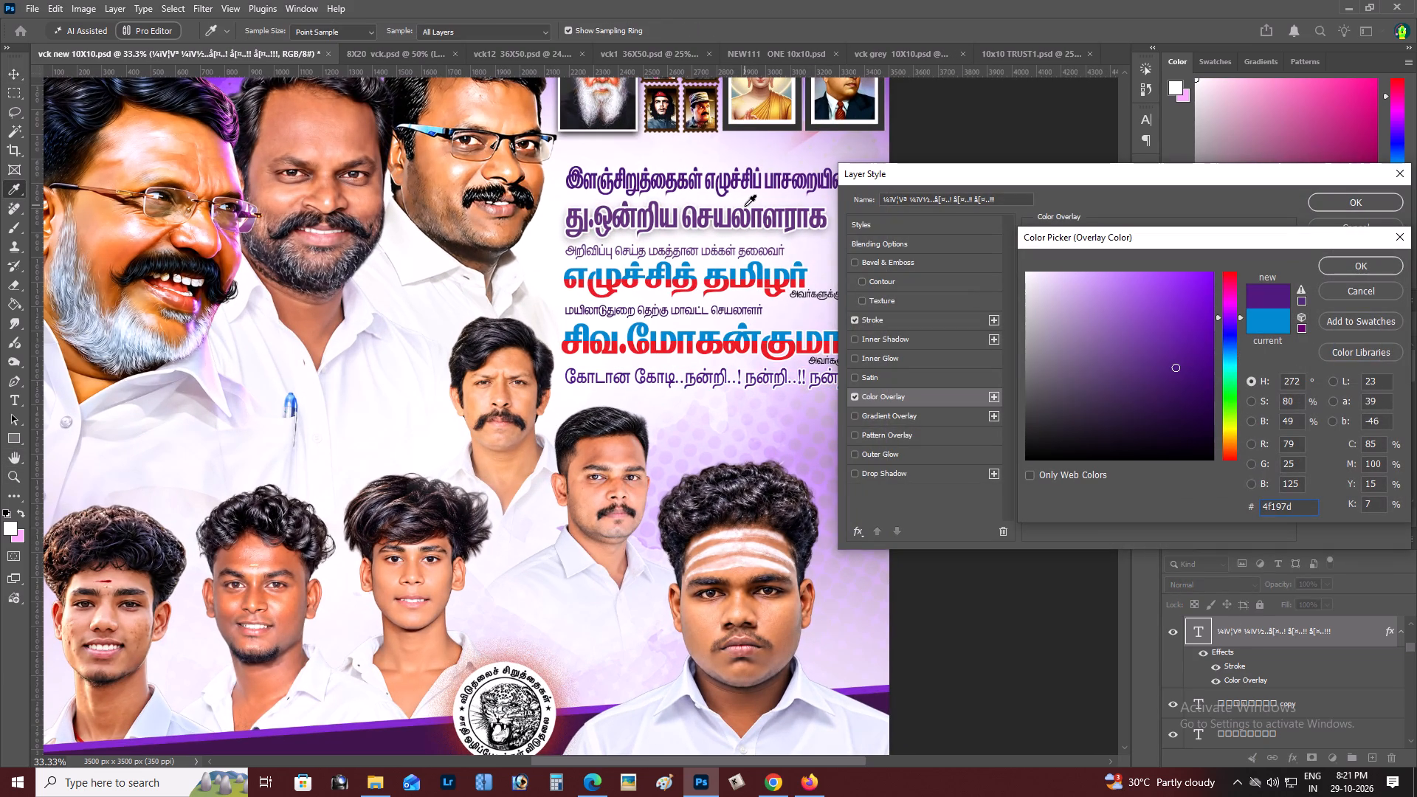
key(Return)
key(Return)
Save the vck new 10X10 poster with the recoloured text lines.
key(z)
alt+click(551, 458)
right_click(551, 459)
double_click(565, 472)
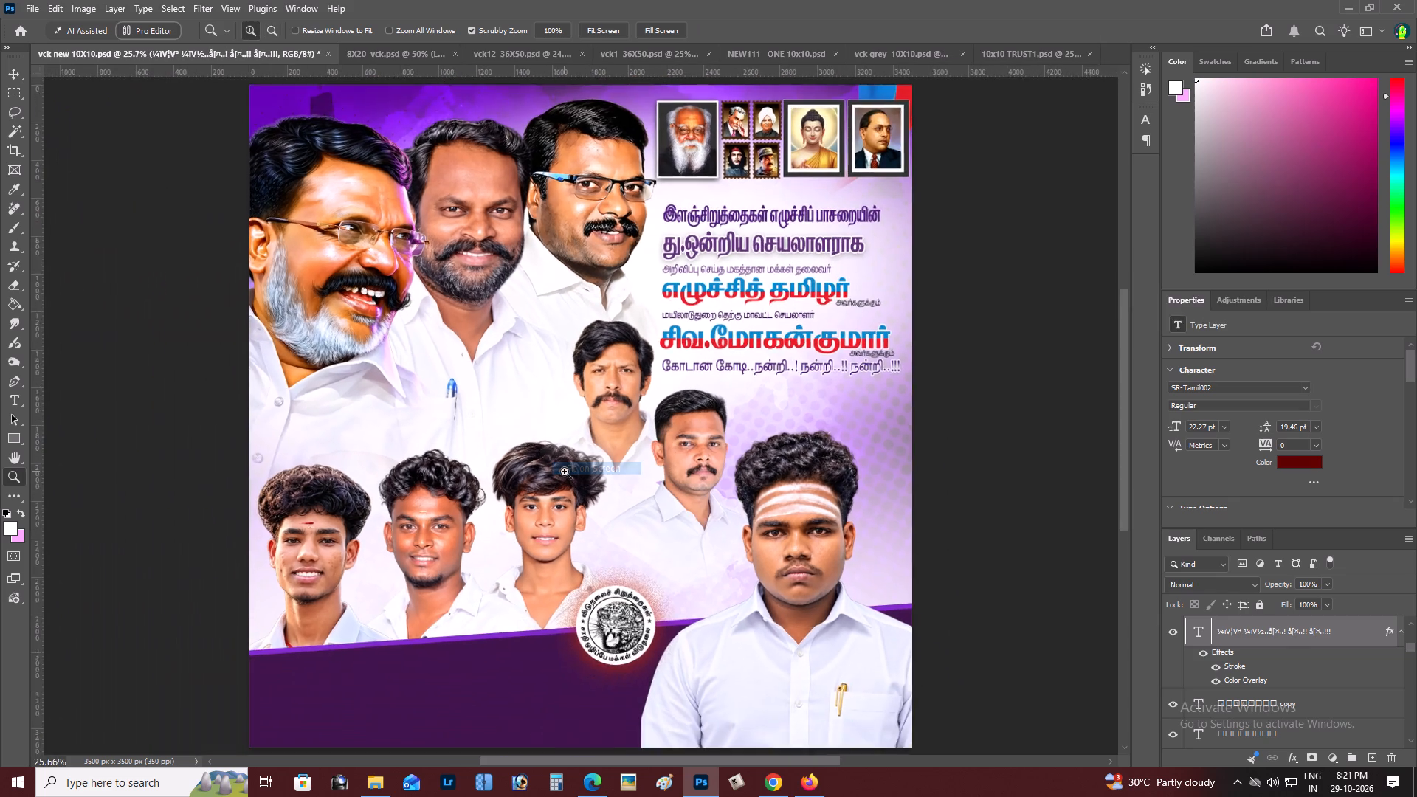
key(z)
alt+click(565, 472)
right_click(576, 463)
double_click(589, 471)
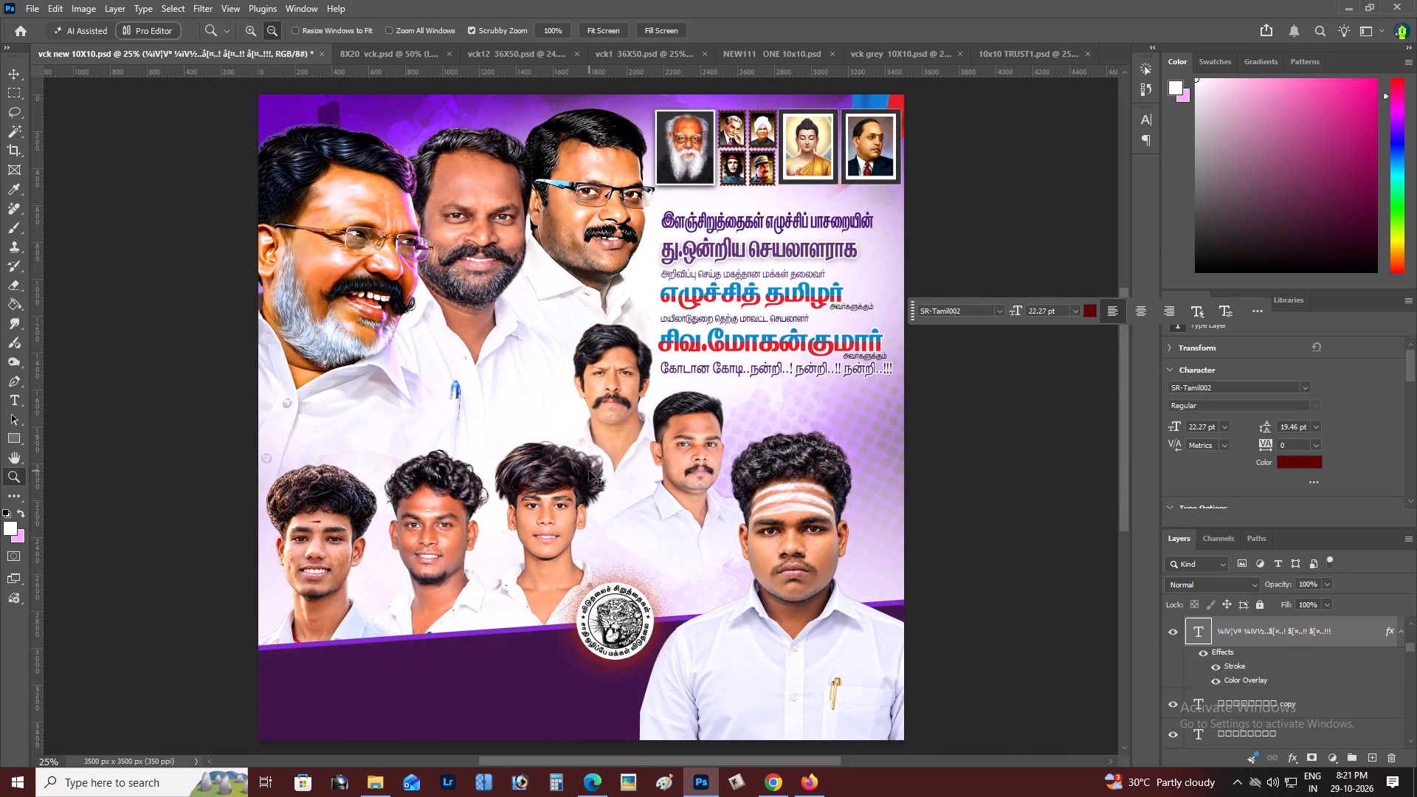
key(ctrl+s)
Change the drop shadow colour of the round tiger emblem's Layer 17 to purple sampled from the band's upper edge.
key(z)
alt+click(525, 522)
right_click(525, 520)
double_click(548, 533)
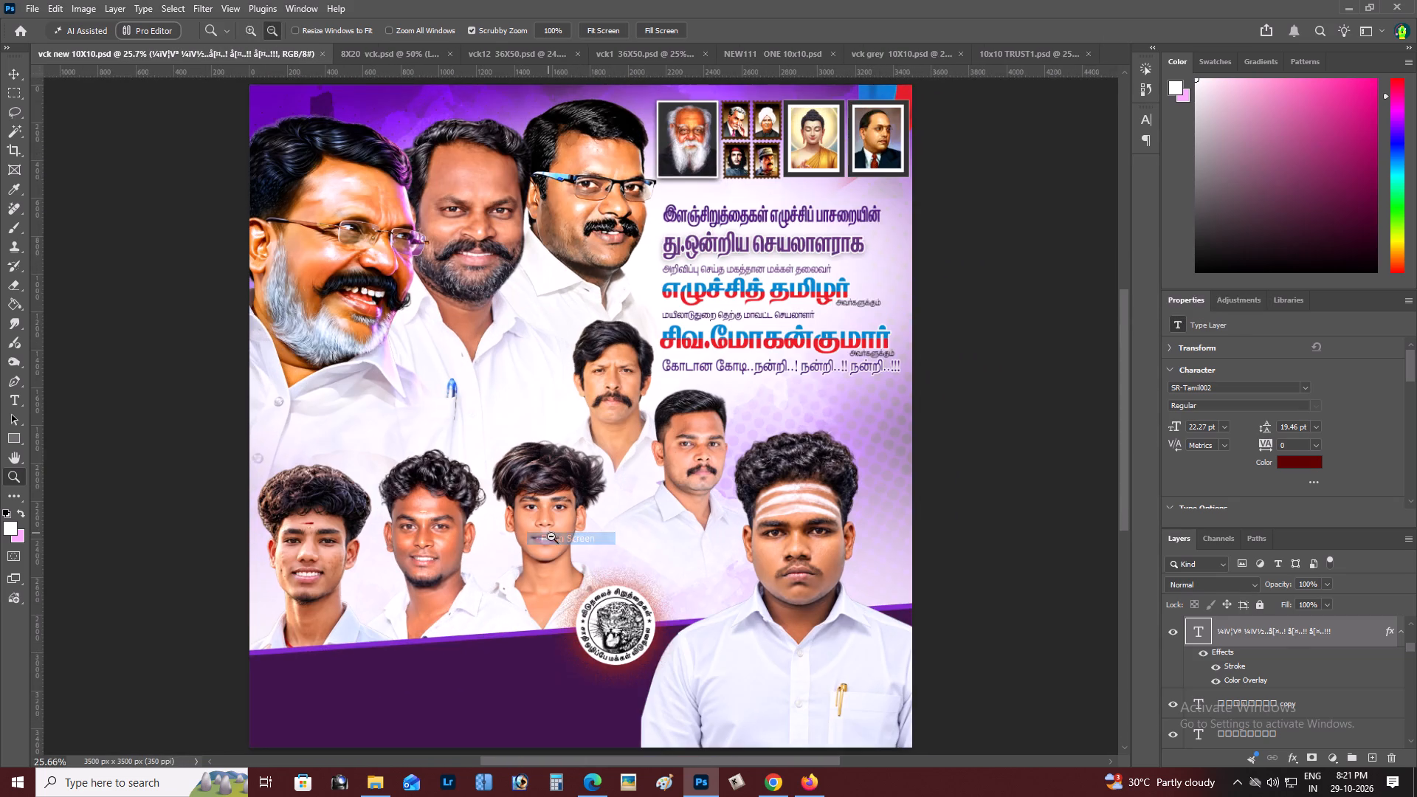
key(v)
right_click(627, 579)
click(638, 587)
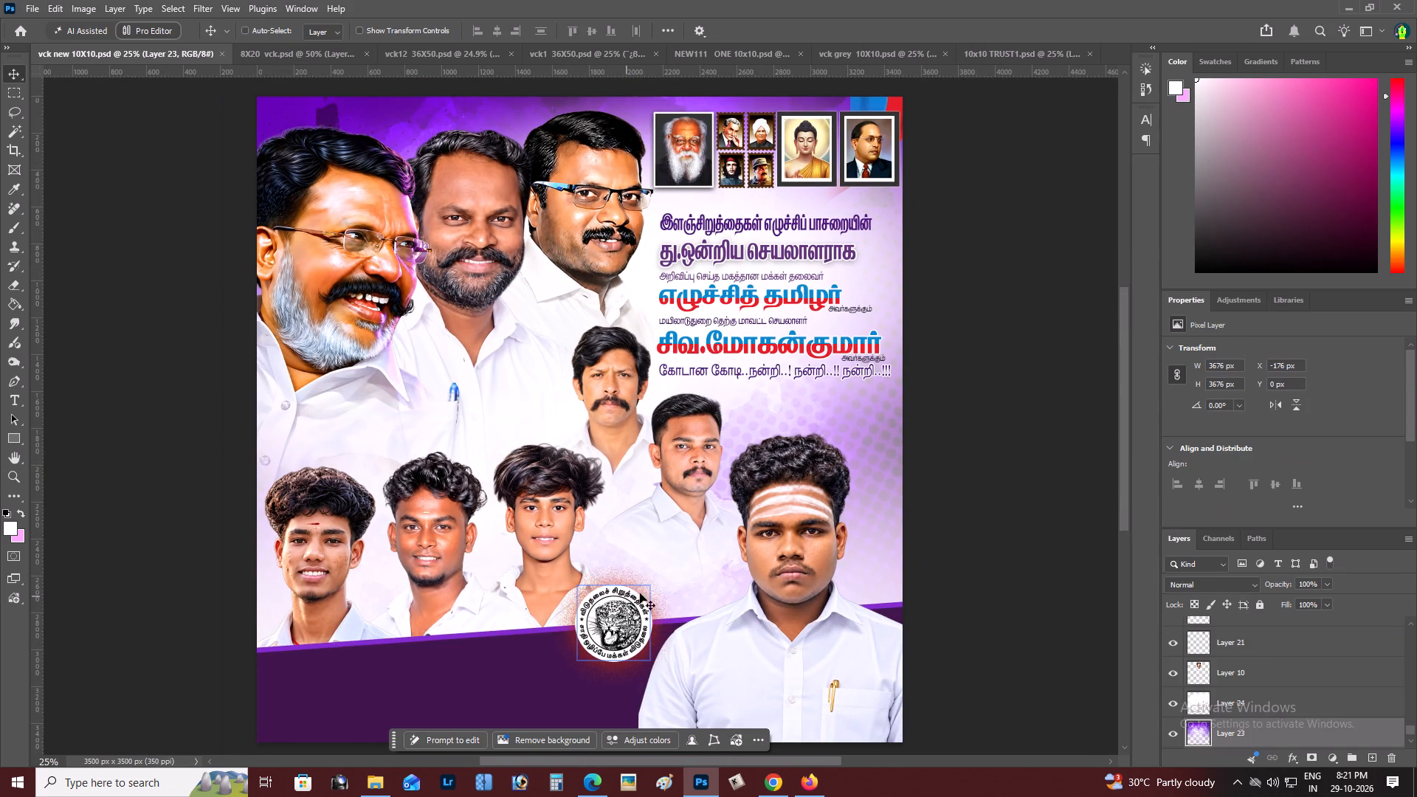
right_click(610, 621)
click(619, 625)
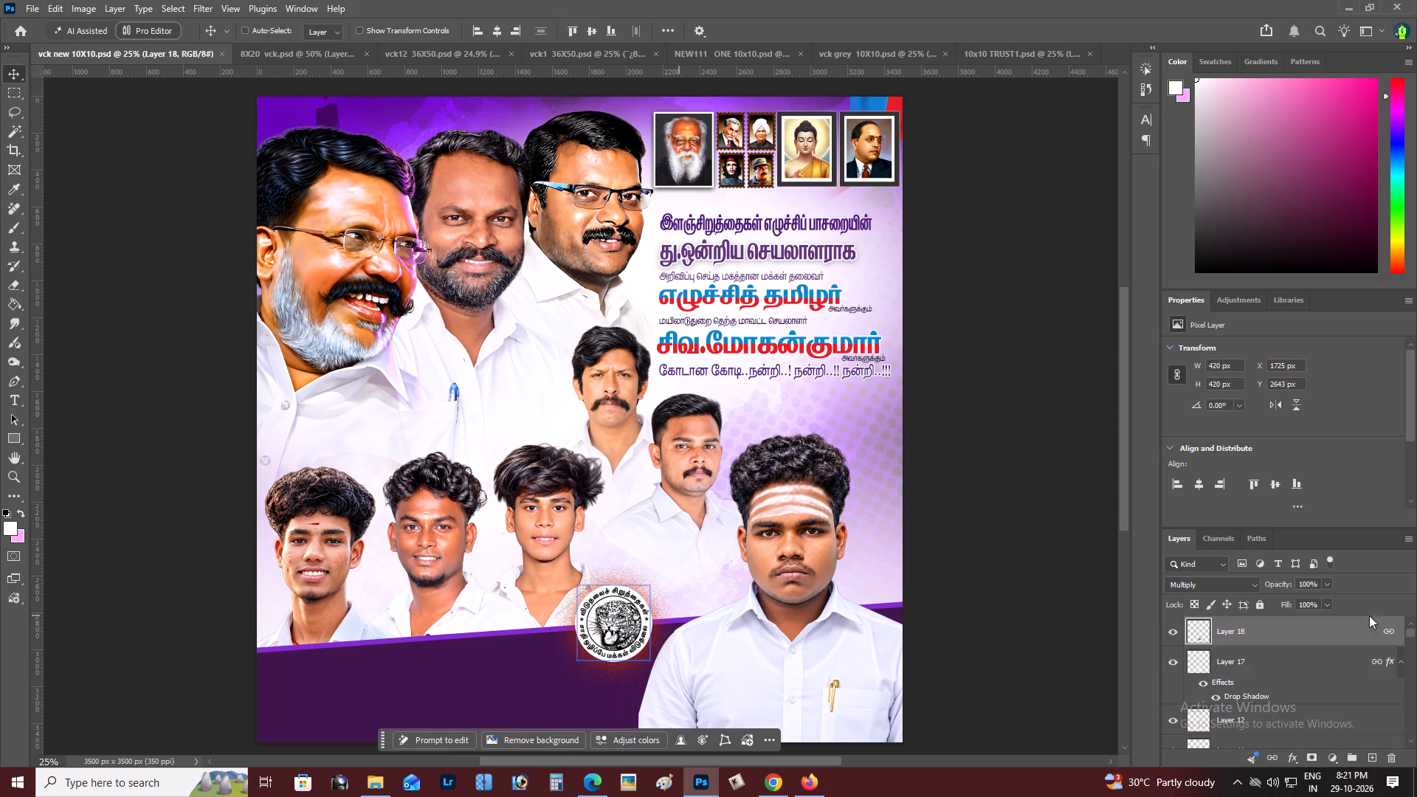
click(1245, 650)
double_click(1249, 697)
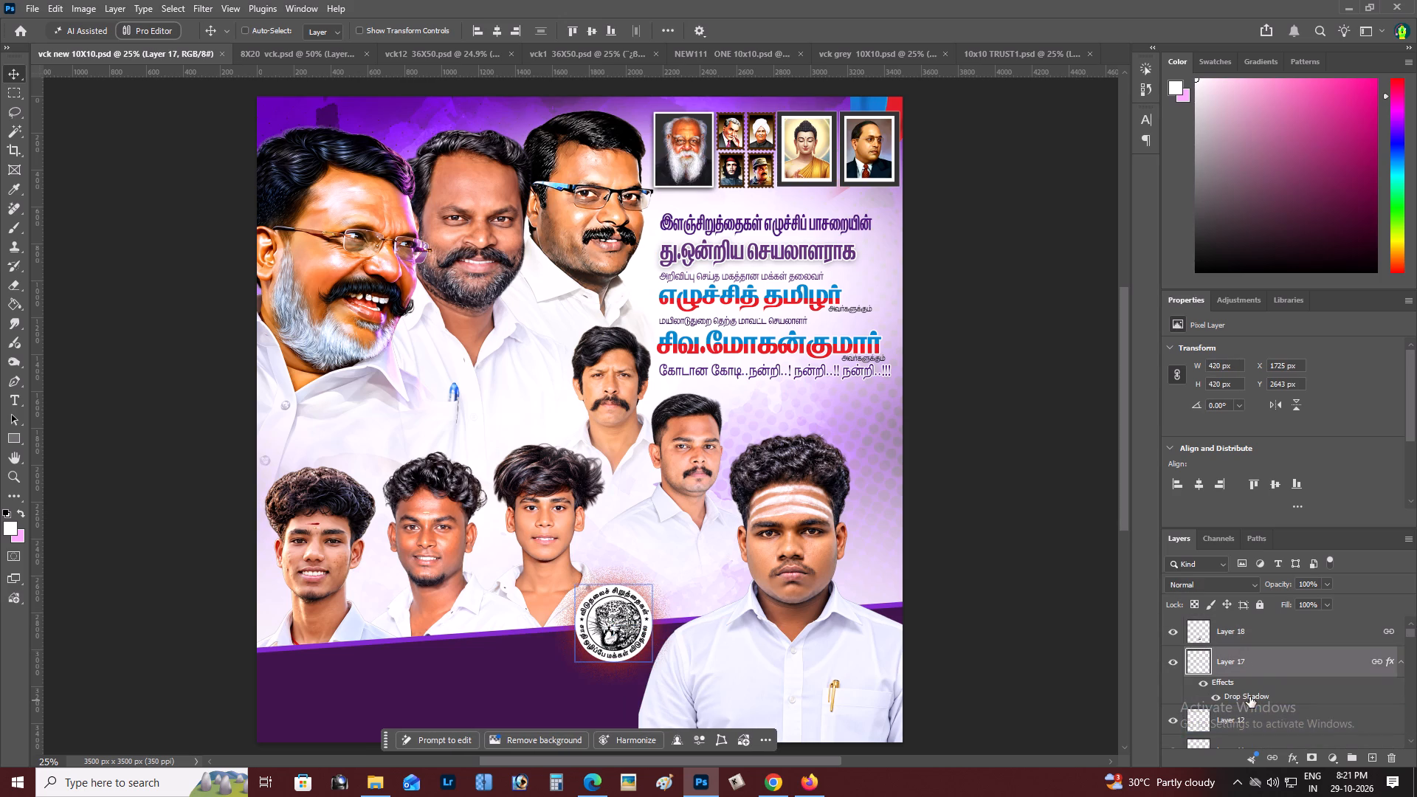
click(1172, 256)
click(1192, 253)
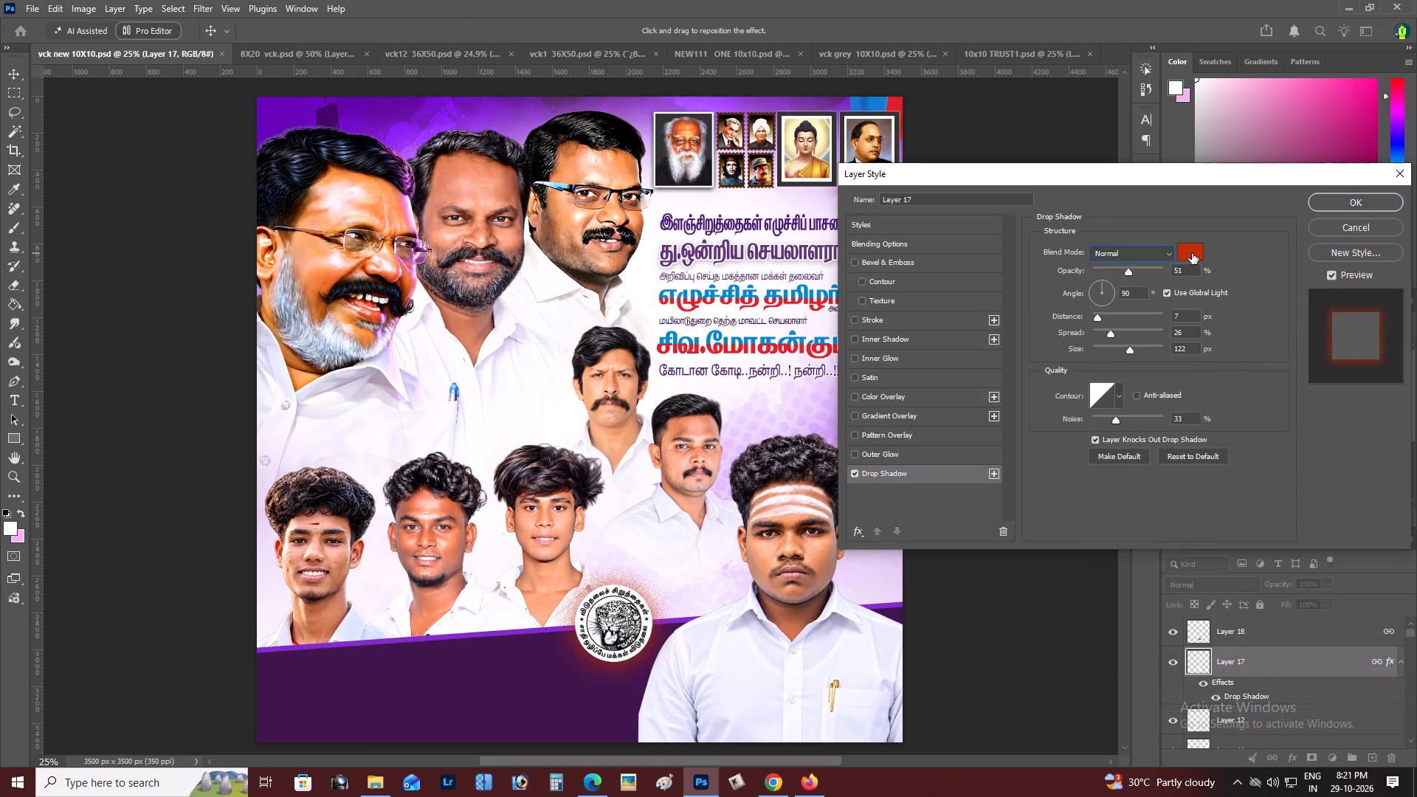
click(1192, 253)
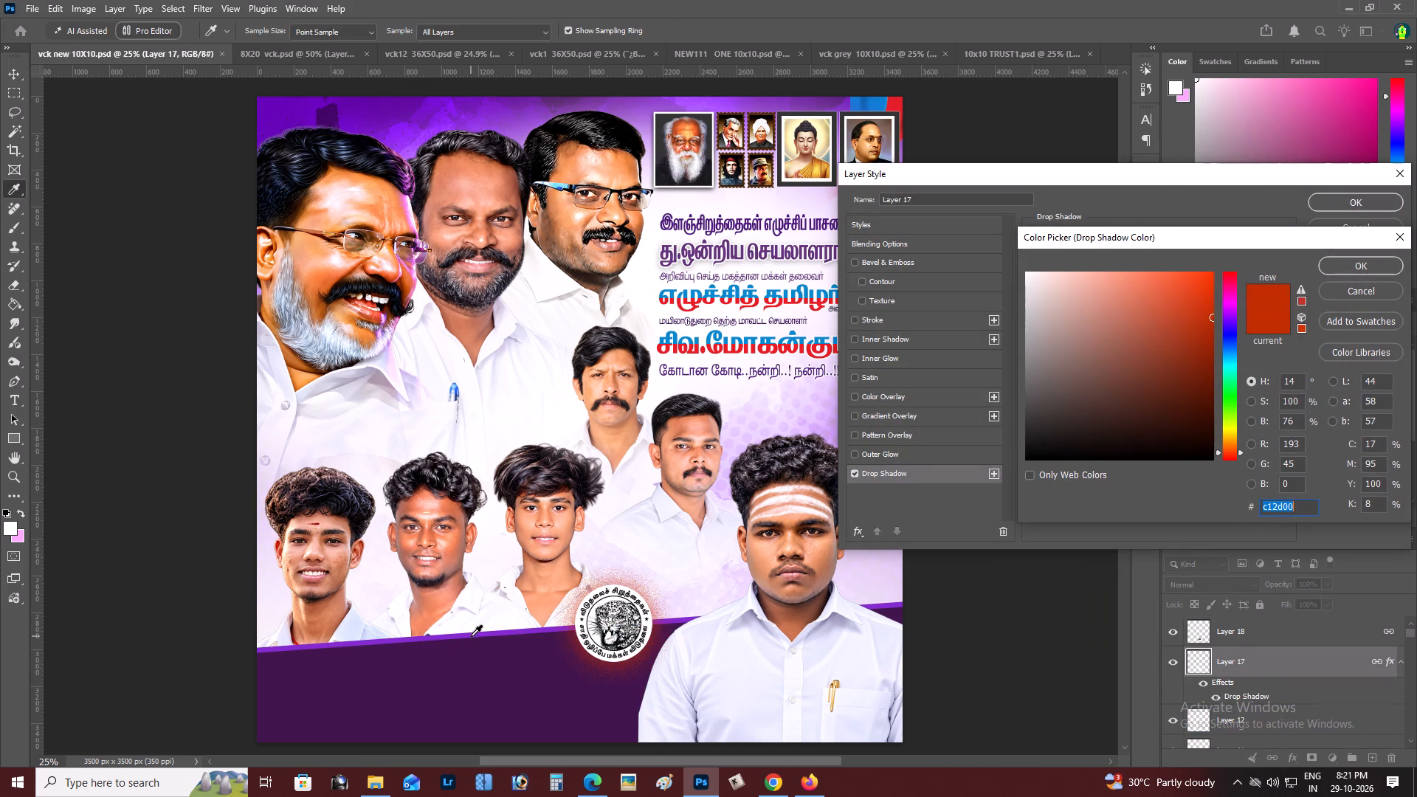
click(471, 636)
key(Return)
key(Return)
Save the vck new 10X10 poster with the emblem's purple glow.
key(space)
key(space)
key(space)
drag(497, 654, 441, 628)
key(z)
alt+click(542, 601)
right_click(568, 596)
click(583, 604)
alt+click(591, 607)
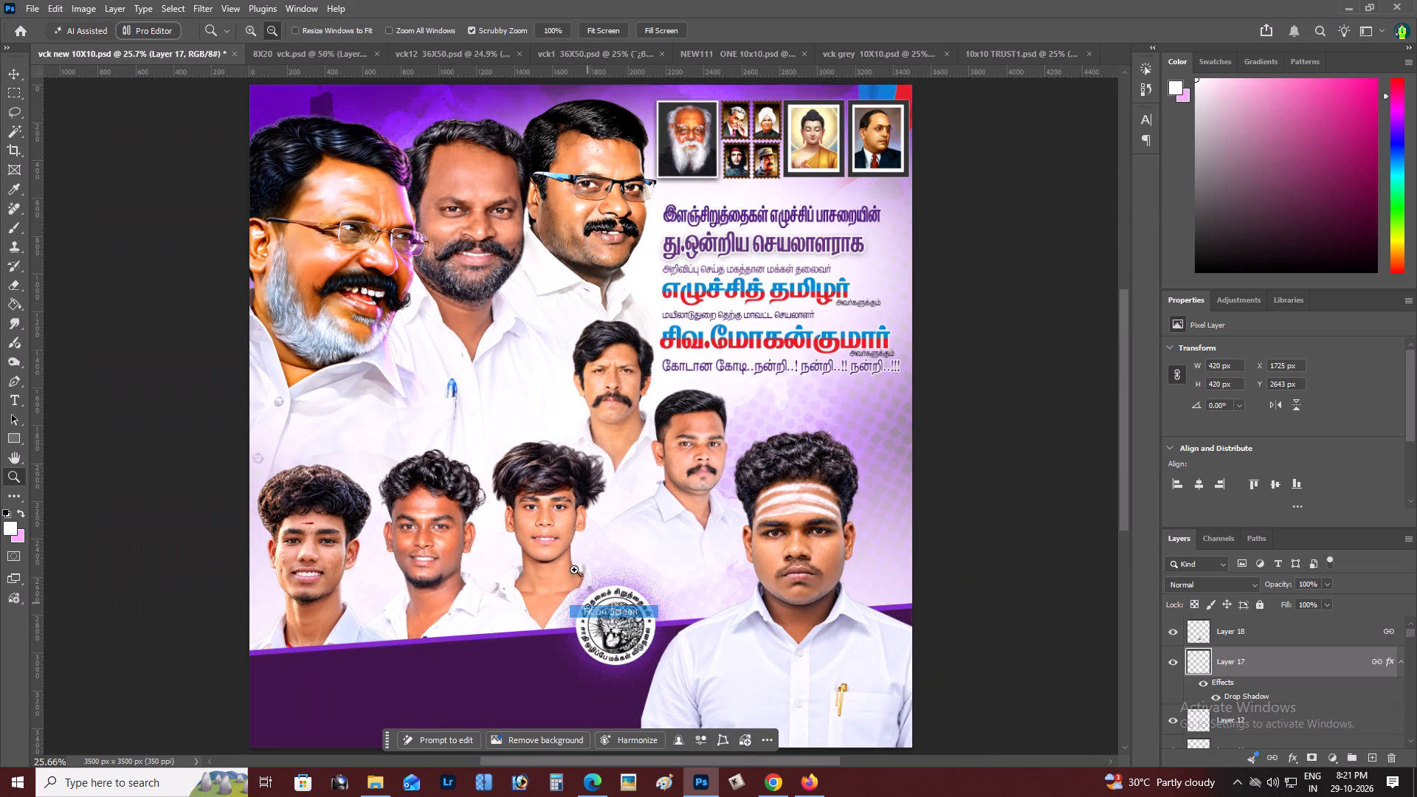
right_click(574, 566)
double_click(556, 529)
right_click(564, 513)
double_click(573, 518)
key(ctrl+s)
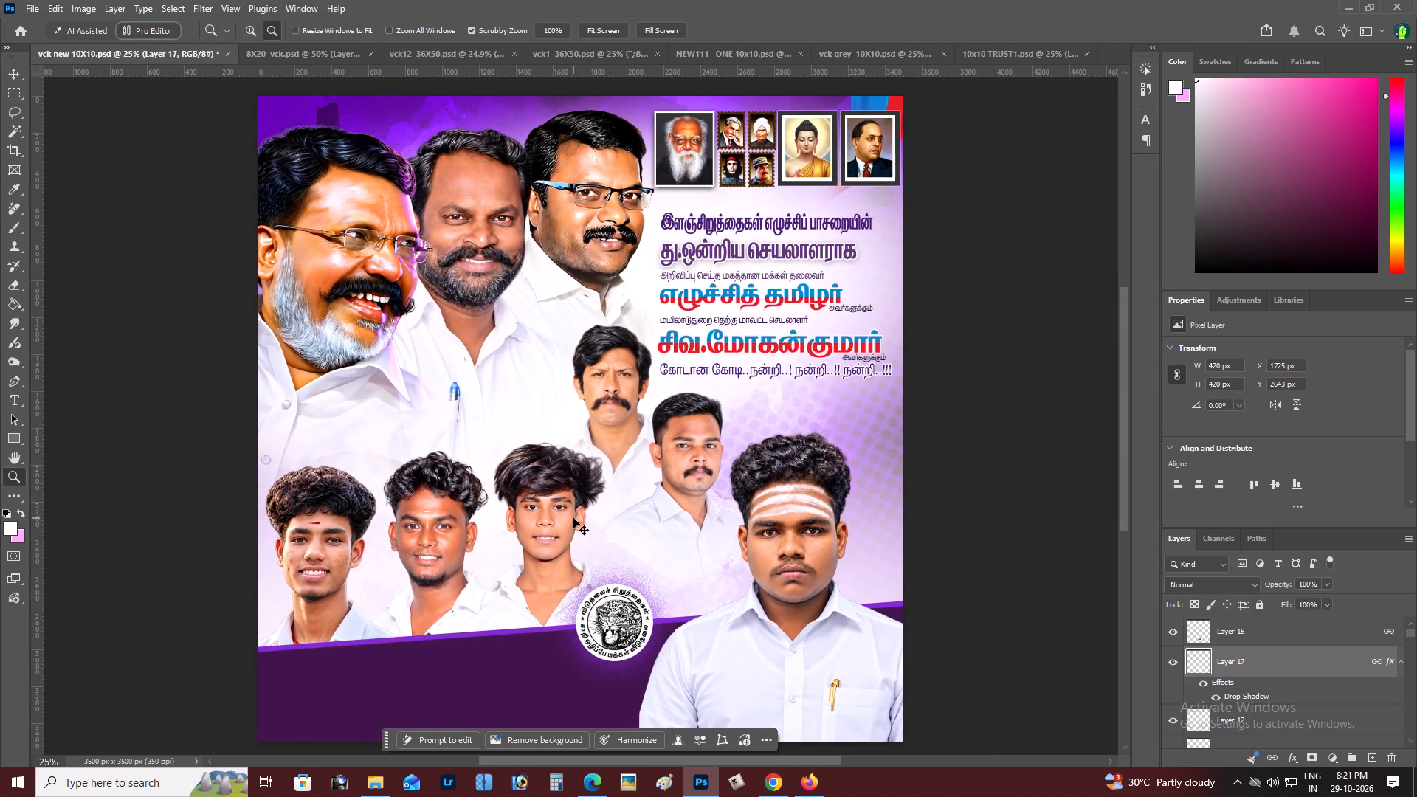
Look through the open 8X20 vck and vck1 36X50 documents for a name and designation text block to reuse.
click(342, 49)
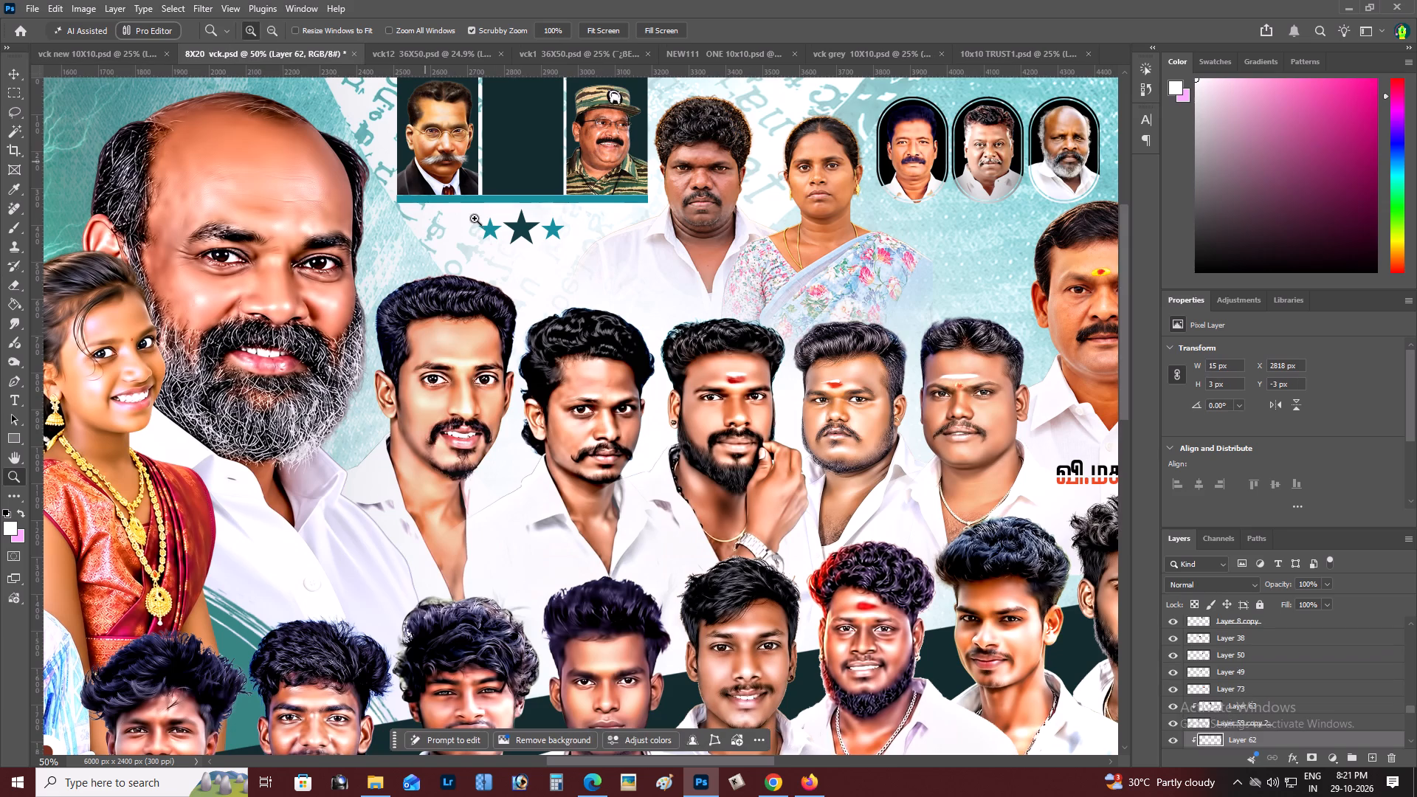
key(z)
alt+click(496, 238)
right_click(542, 369)
alt+click(554, 374)
click(599, 61)
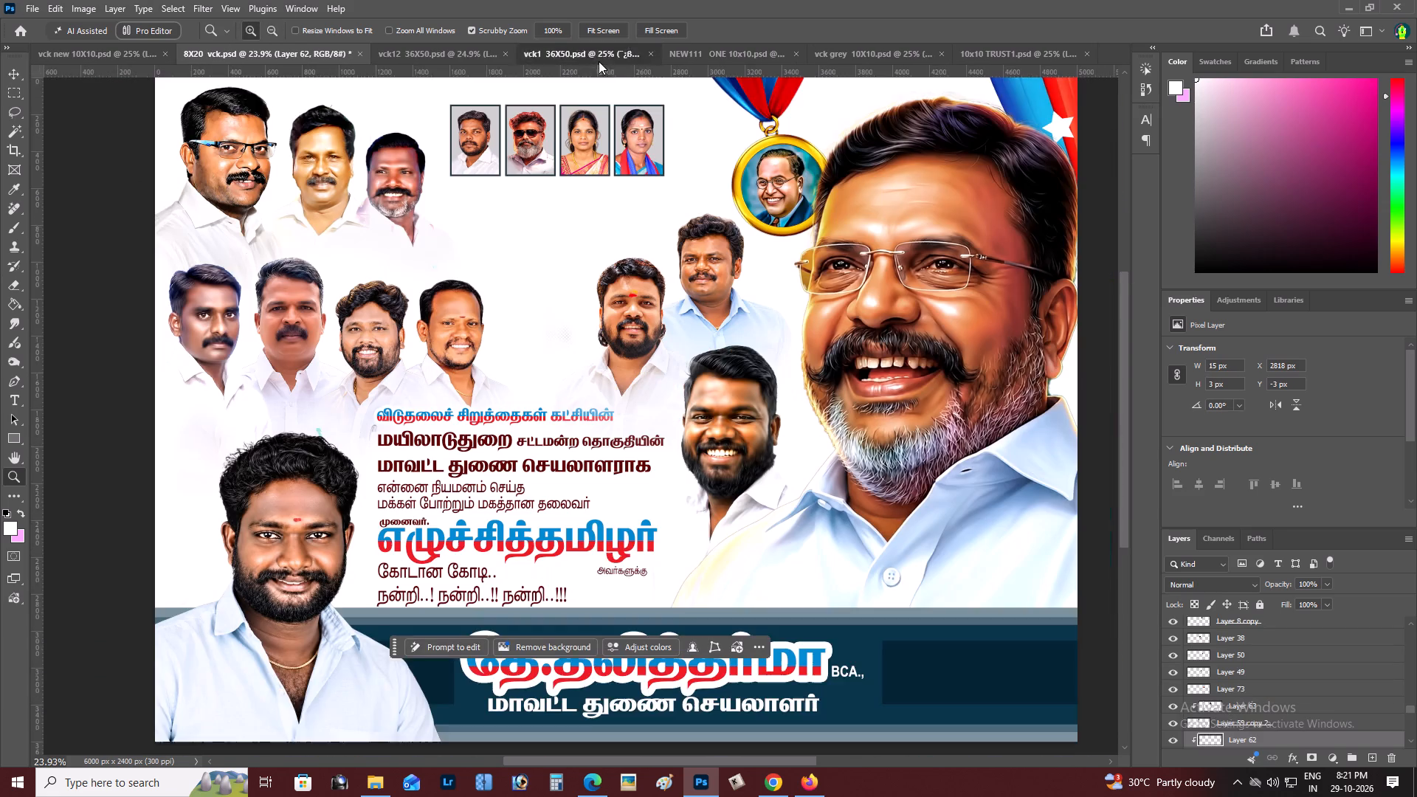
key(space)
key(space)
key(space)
drag(614, 109, 531, 72)
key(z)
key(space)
drag(719, 514, 675, 395)
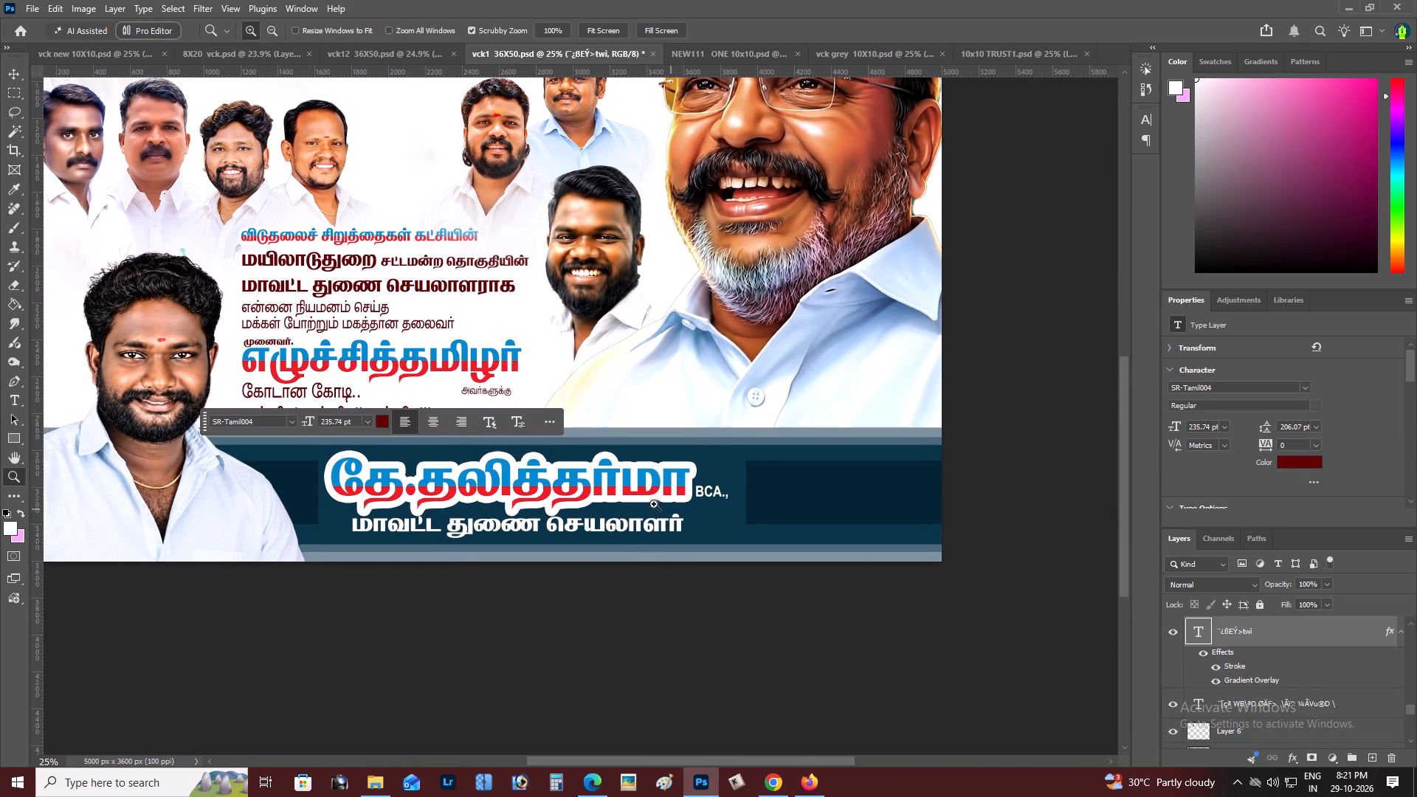
Copy the linked large name and மாவட்ட துணை செயலாளர் text from vck1 36X50.psd onto the purple band of vck new 10X10.
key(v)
right_click(628, 471)
click(648, 479)
drag(649, 480, 583, 480)
key(ctrl+z)
drag(603, 478, 638, 449)
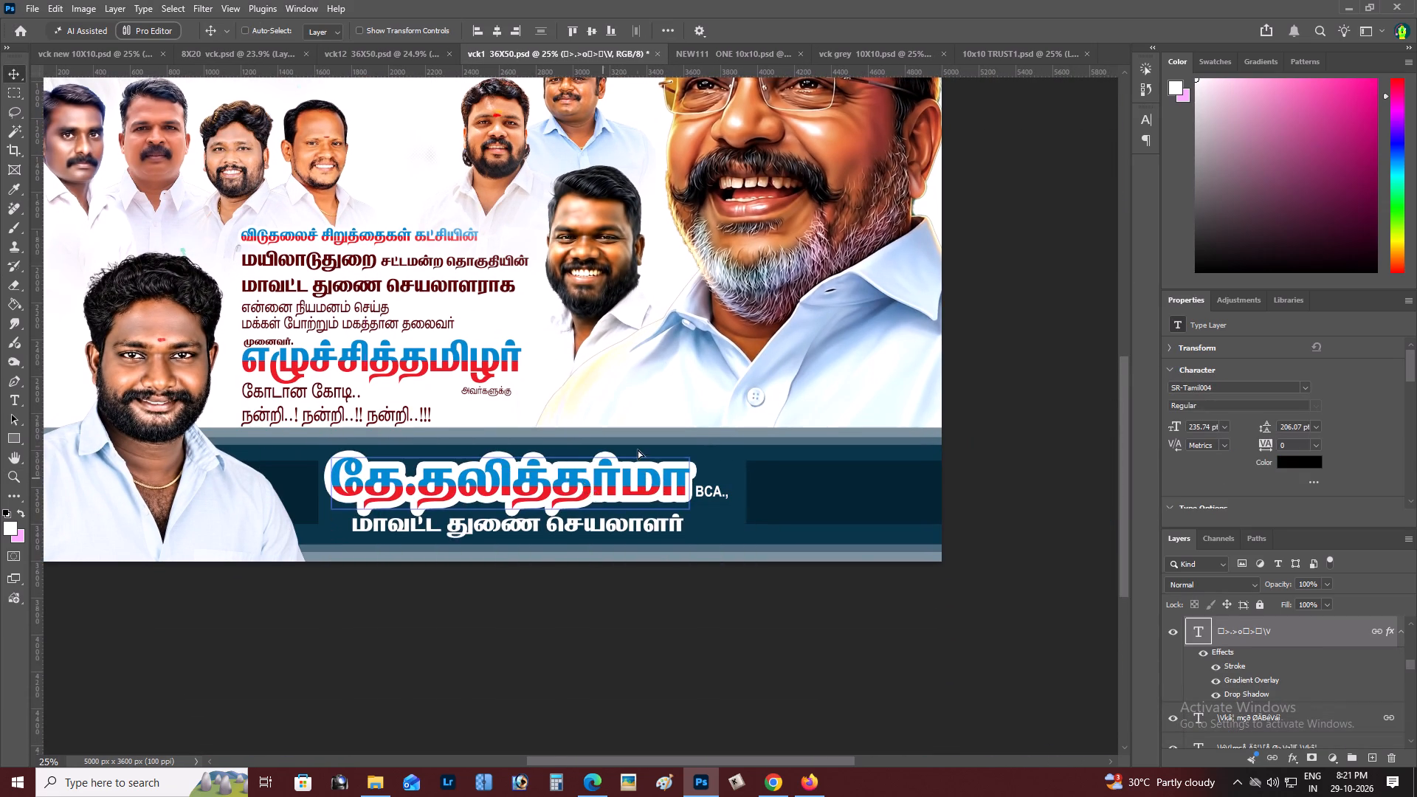
drag(638, 449, 99, 55)
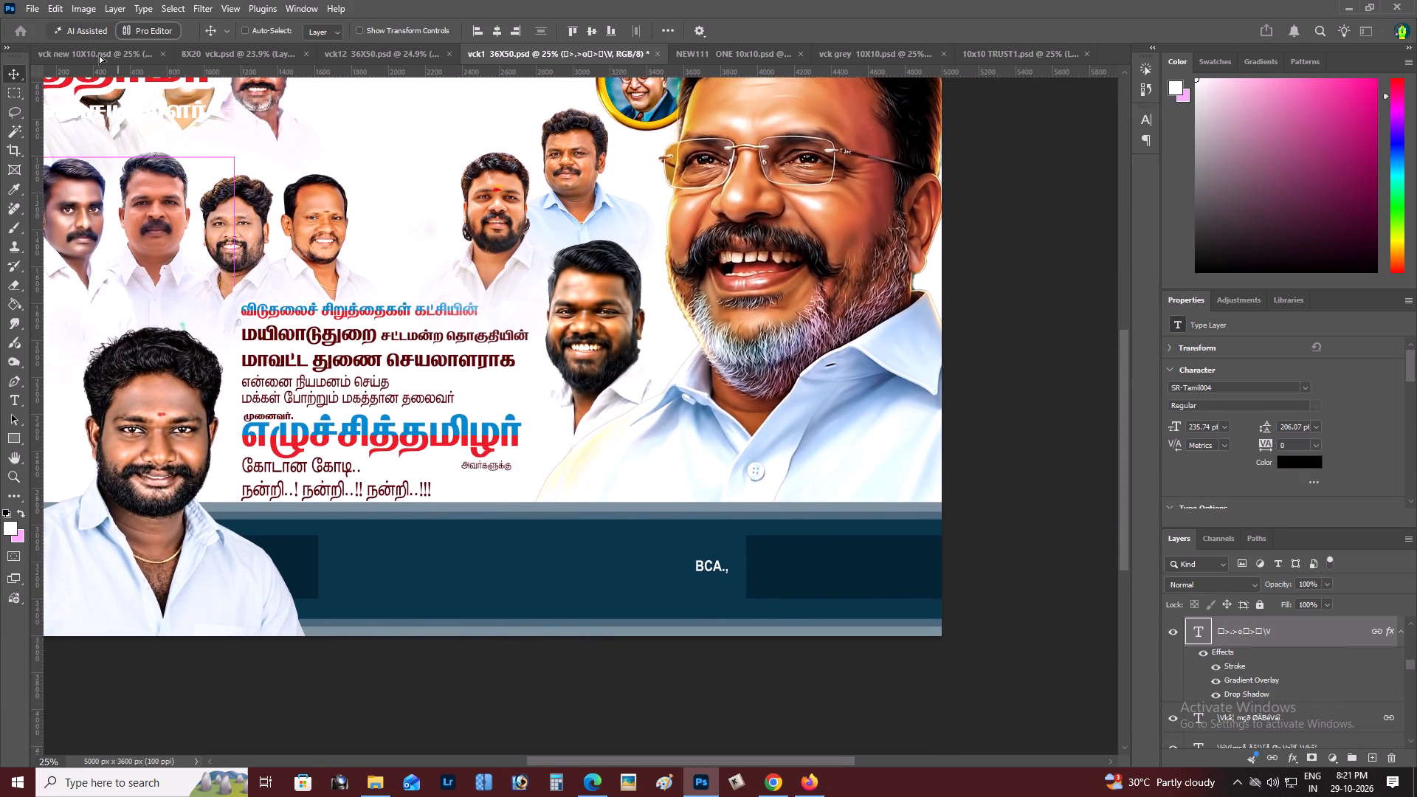
drag(99, 55, 573, 519)
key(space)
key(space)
drag(575, 520, 585, 453)
drag(585, 453, 481, 594)
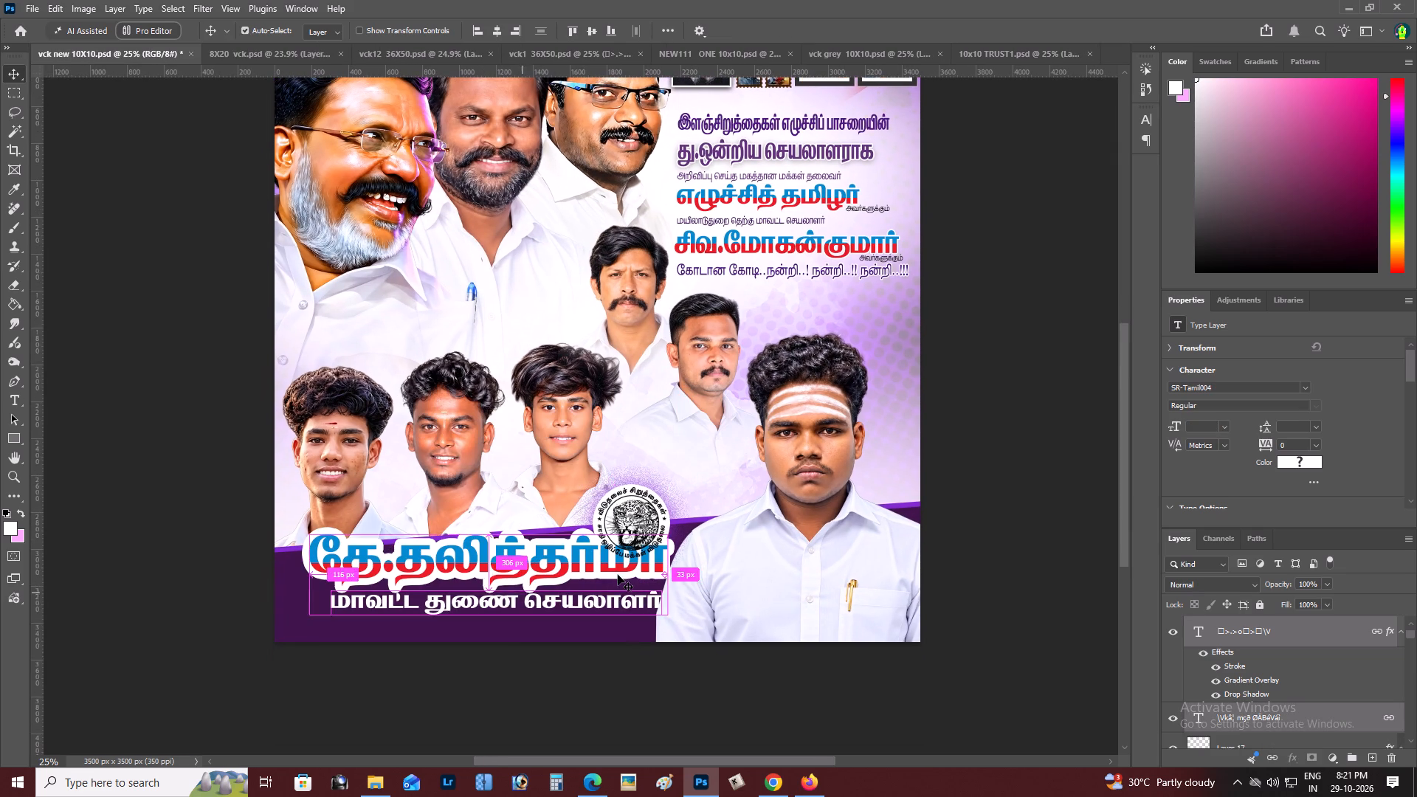
Scale down the name and மாவட்ட துணை செயலாளர் text and place it inside the purple band, left of the tiger emblem.
key(ctrl+t)
alt+drag(666, 540, 595, 559)
drag(531, 581, 520, 593)
alt+drag(587, 562, 607, 564)
drag(548, 579, 538, 585)
key(ctrl+Return)
key(ctrl+backslash)
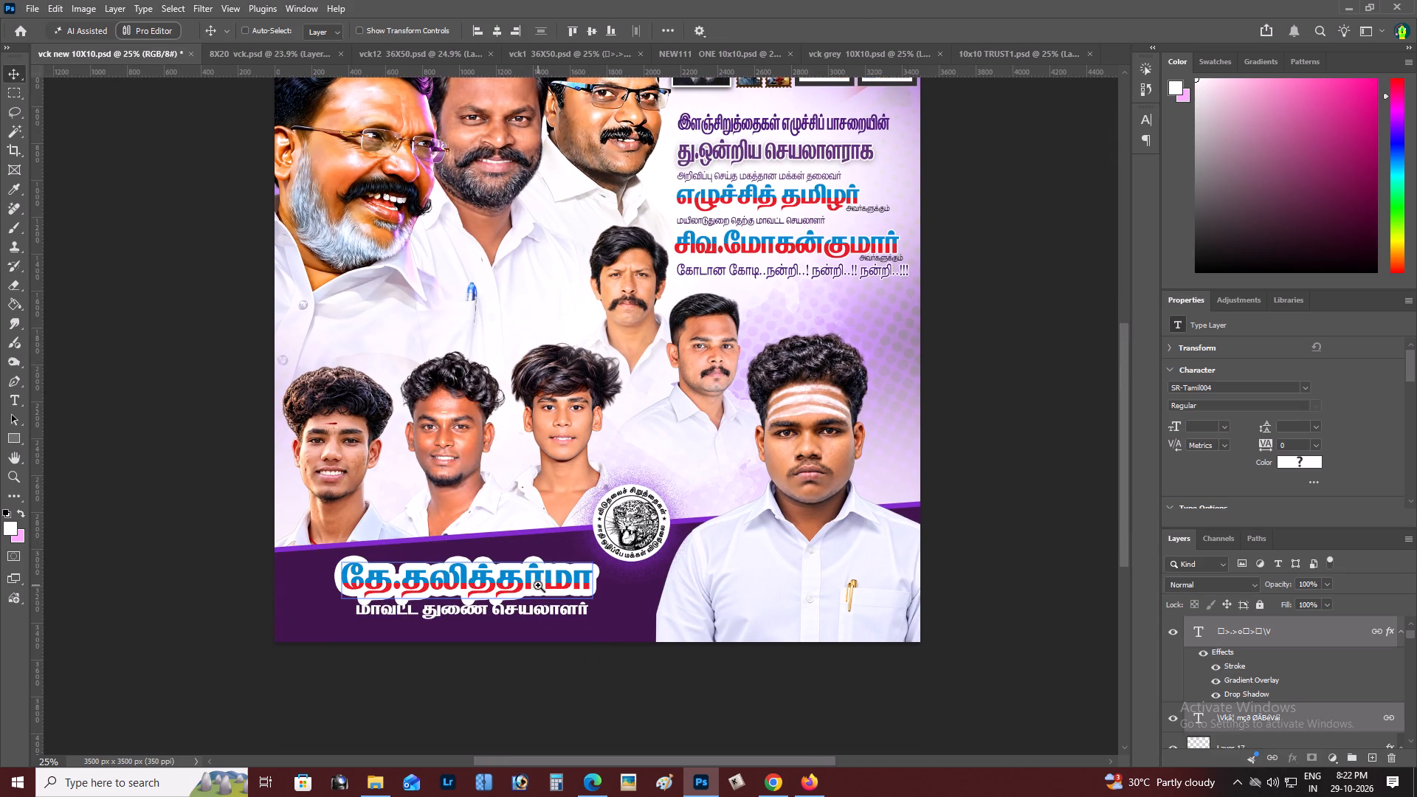
Examine the size and placement of the name and designation text on the purple band against the whole poster.
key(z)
alt+click(538, 579)
right_click(538, 579)
double_click(559, 590)
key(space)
drag(559, 590, 576, 572)
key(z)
alt+click(576, 572)
right_click(576, 572)
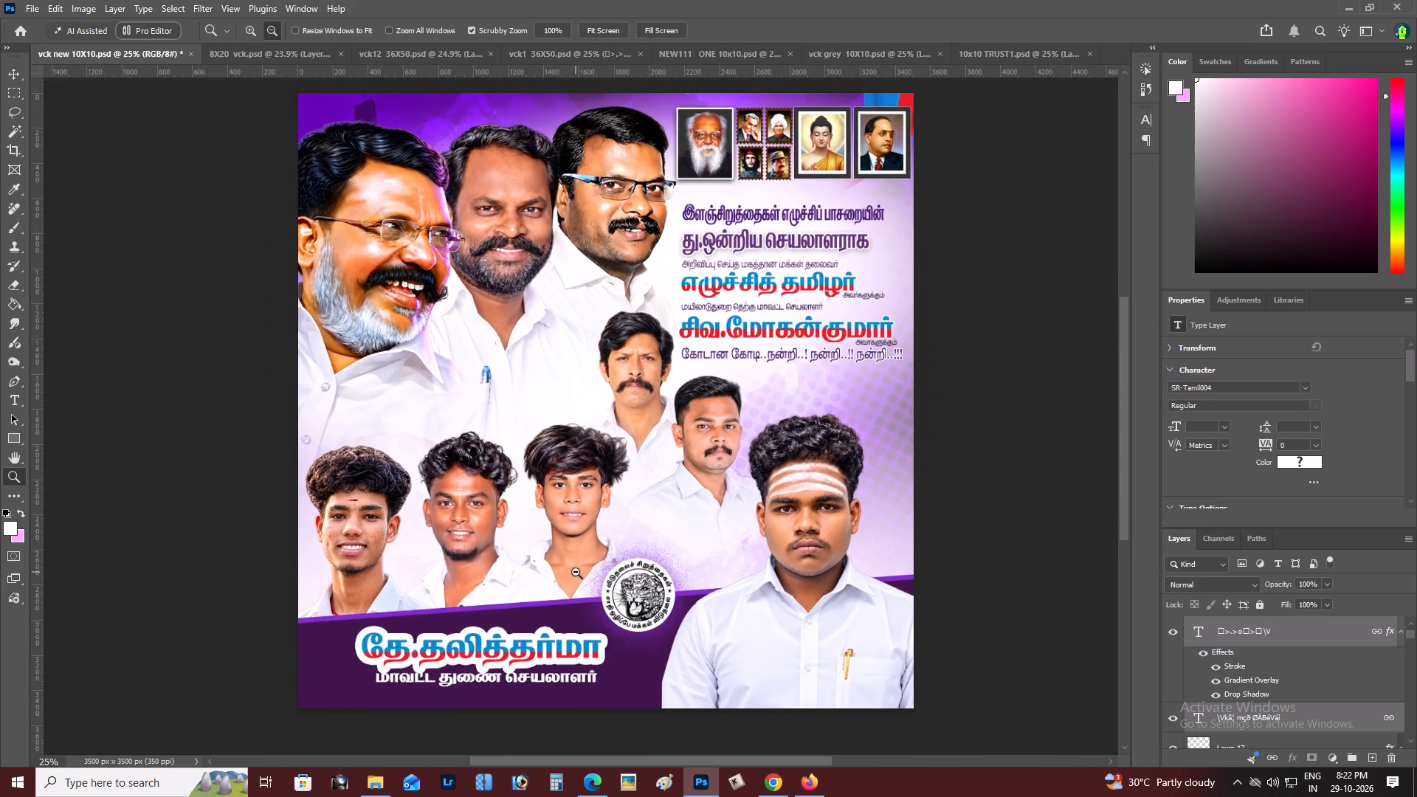
double_click(599, 587)
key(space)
drag(599, 587, 672, 514)
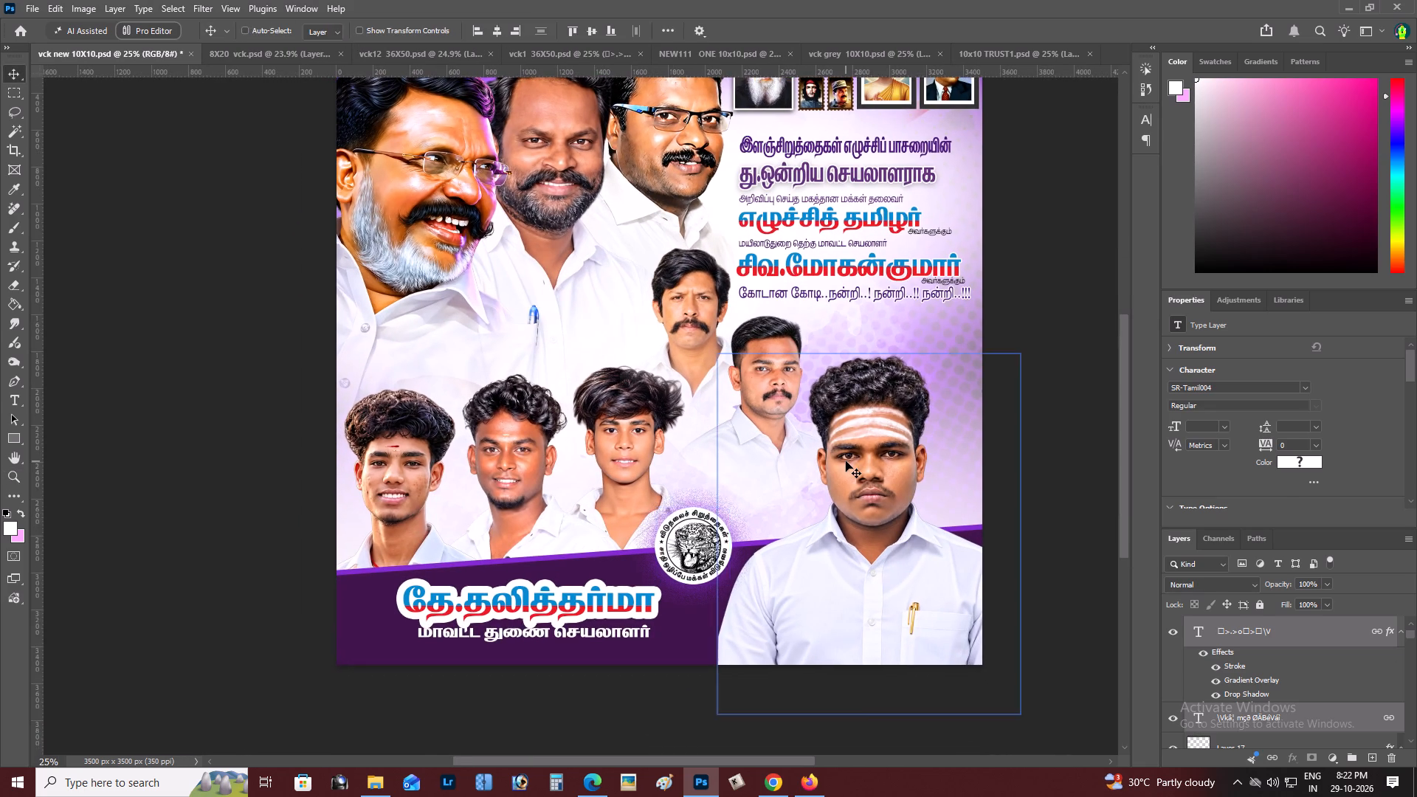
Switch to the Unicode to Stmzh converter in Chrome and convert the Tamil name already entered there.
key(alt+Tab)
click(956, 0)
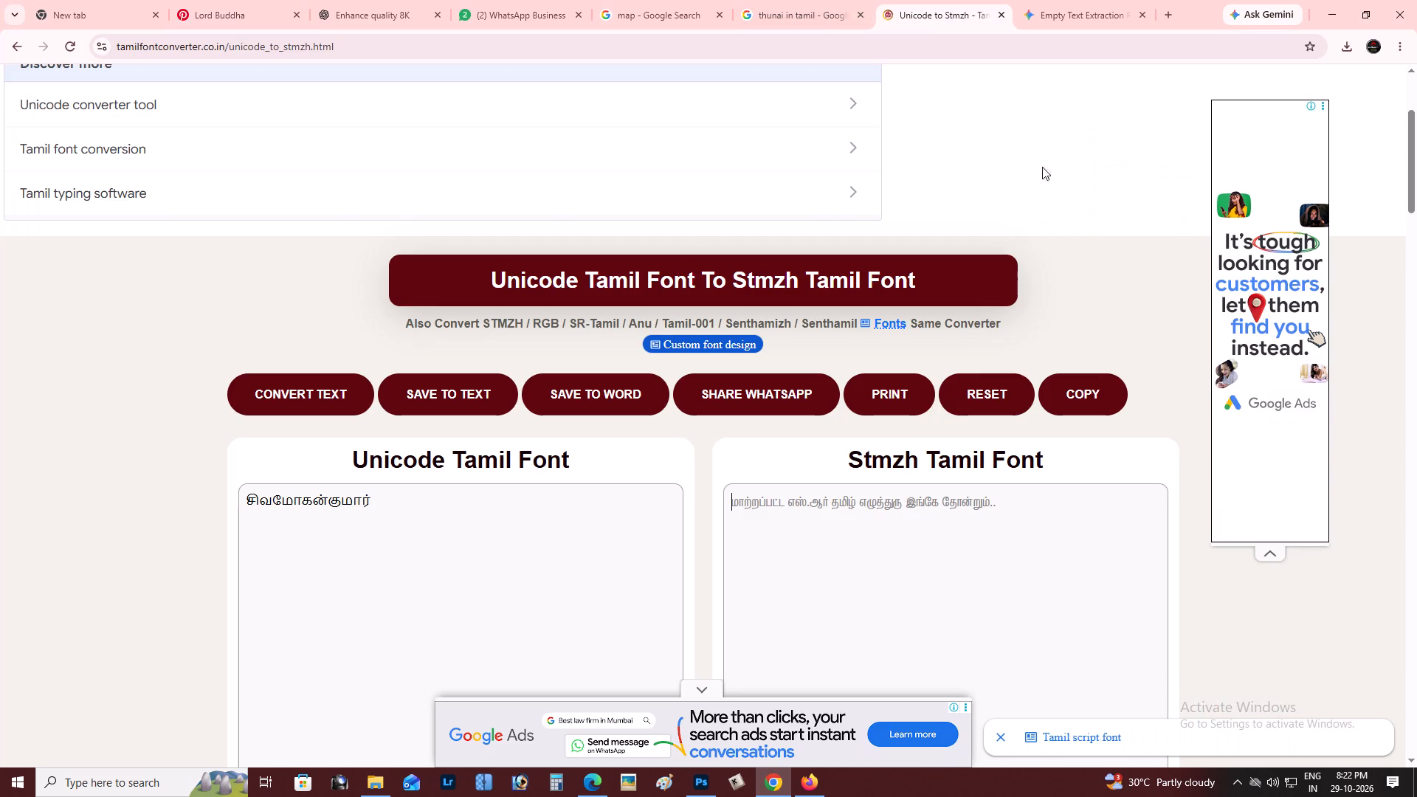
drag(488, 500, 82, 500)
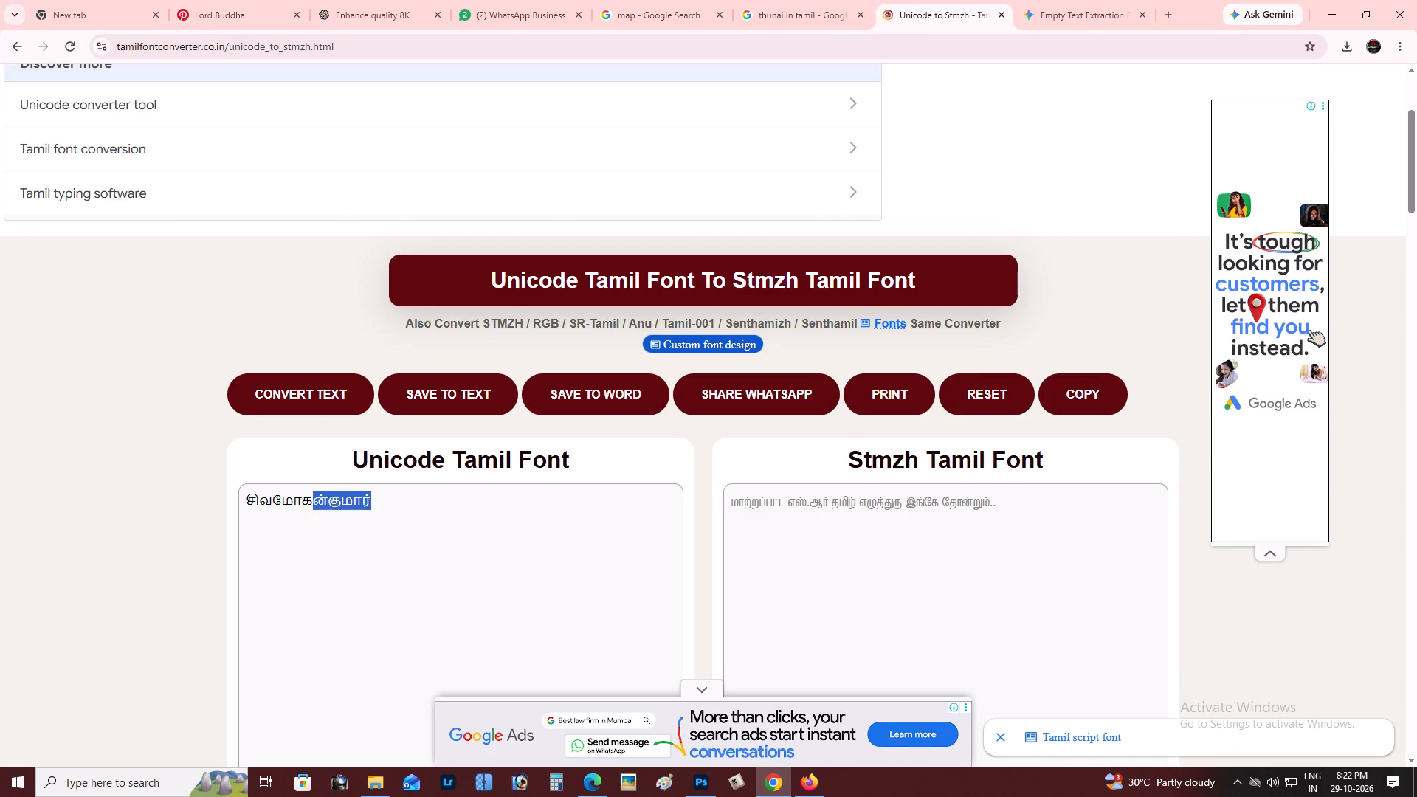
click(383, 514)
drag(383, 514, 371, 511)
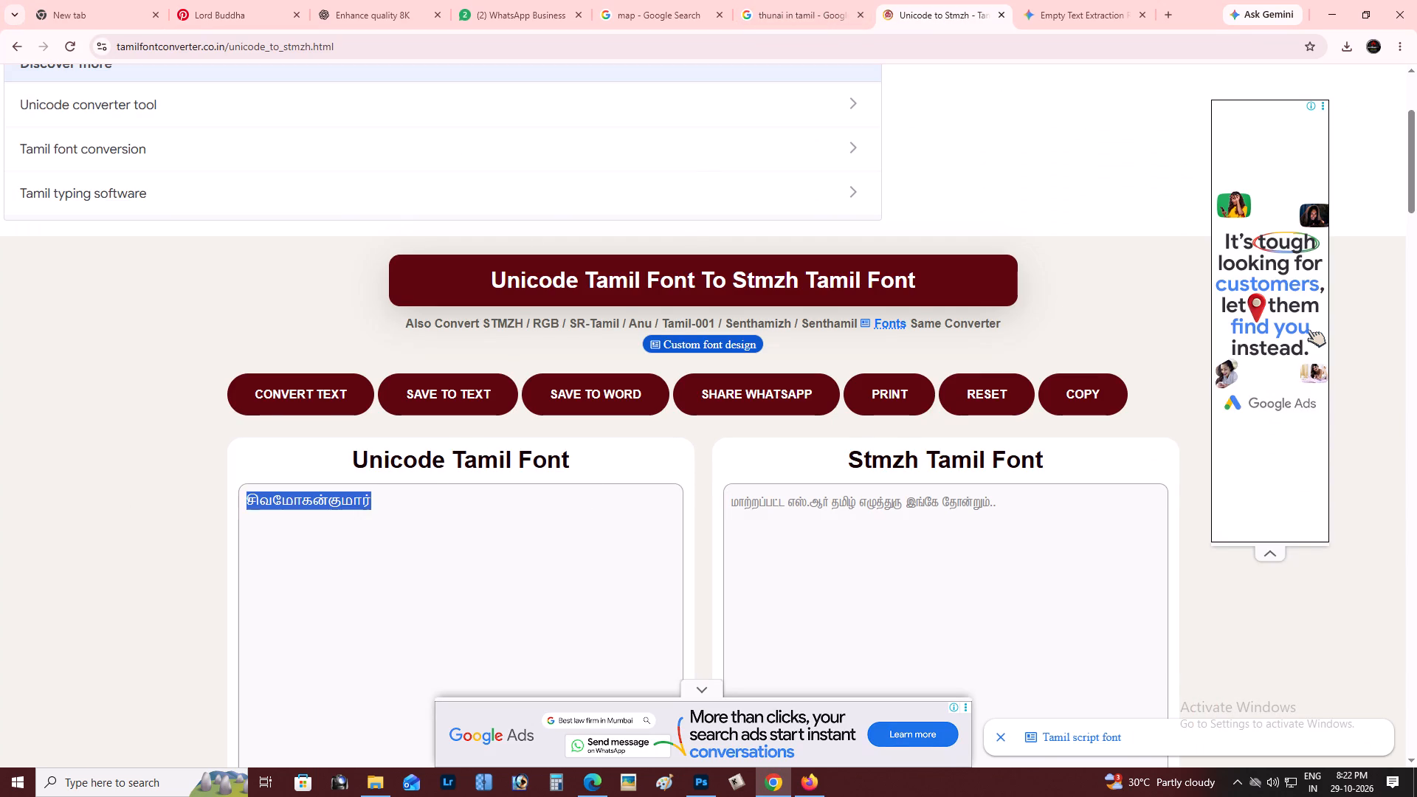
drag(371, 511, 317, 509)
click(273, 502)
drag(404, 491, 254, 496)
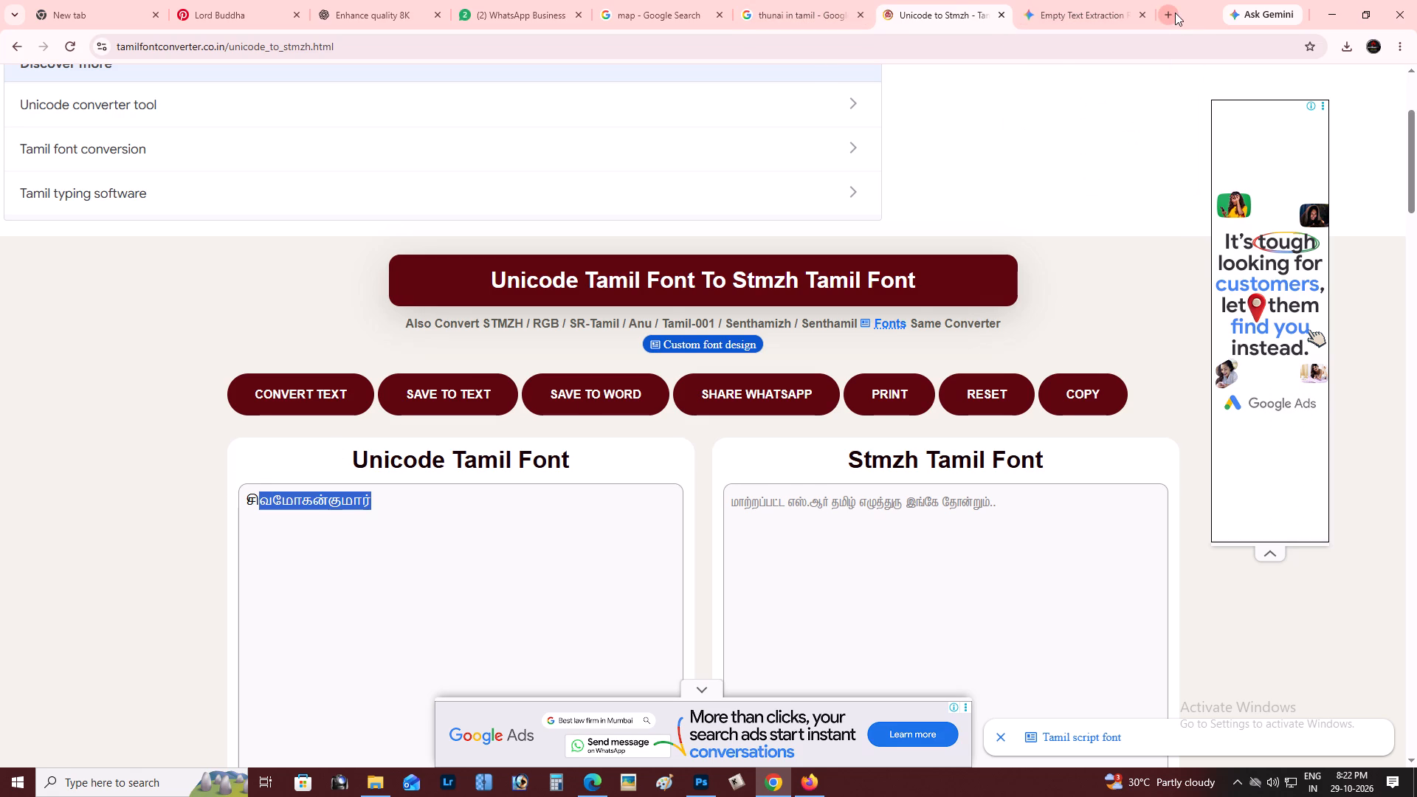
click(310, 409)
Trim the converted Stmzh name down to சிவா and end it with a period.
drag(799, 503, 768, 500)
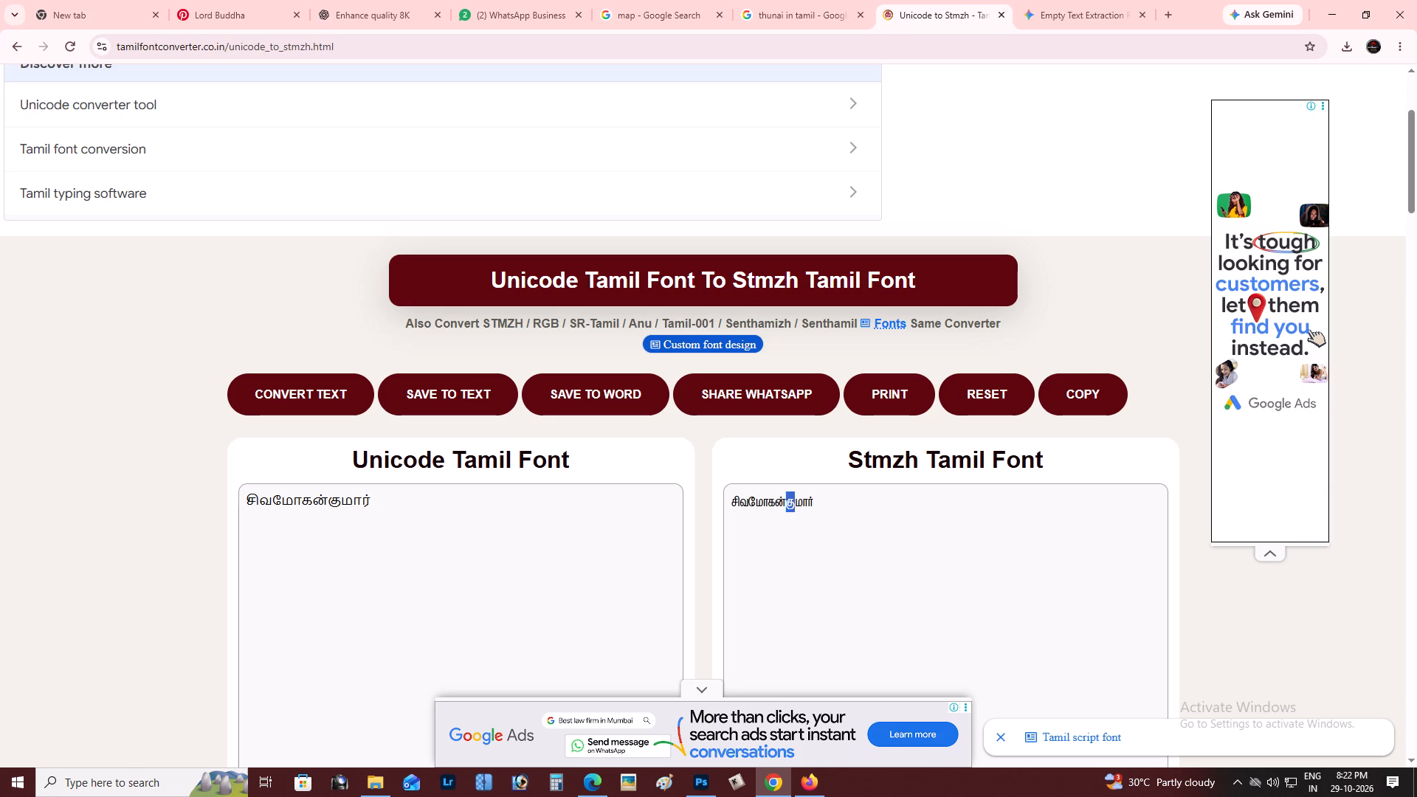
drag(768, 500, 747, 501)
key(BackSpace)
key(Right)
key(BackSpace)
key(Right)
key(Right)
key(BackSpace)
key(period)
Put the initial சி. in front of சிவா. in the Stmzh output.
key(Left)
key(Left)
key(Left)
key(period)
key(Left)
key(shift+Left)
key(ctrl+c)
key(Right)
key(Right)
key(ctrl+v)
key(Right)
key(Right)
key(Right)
Search Google for "srithhar" and the "sridhar tamil" suggestion in a new tab, and copy the Tamil spelling ஸ்ரீதர்.
click(1045, 18)
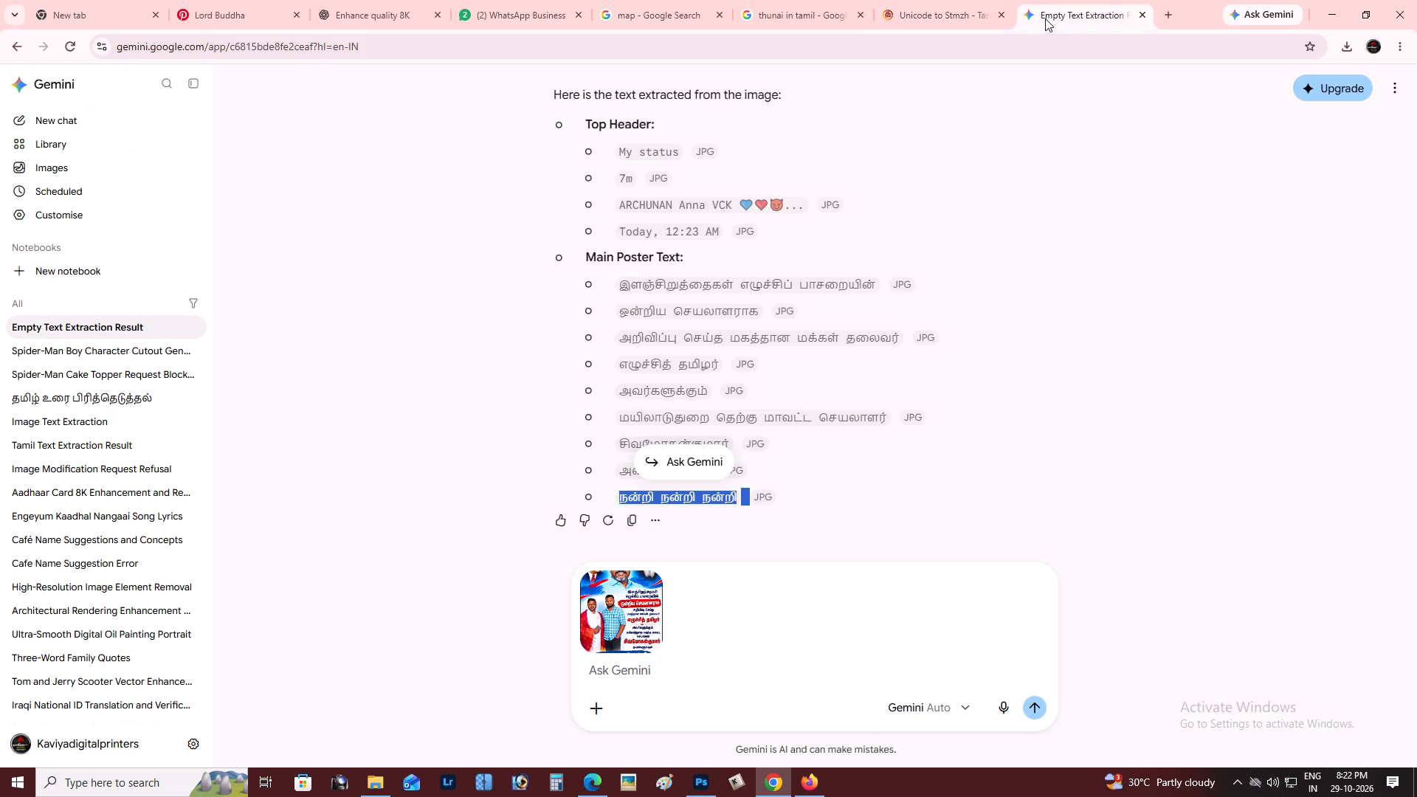
click(1171, 6)
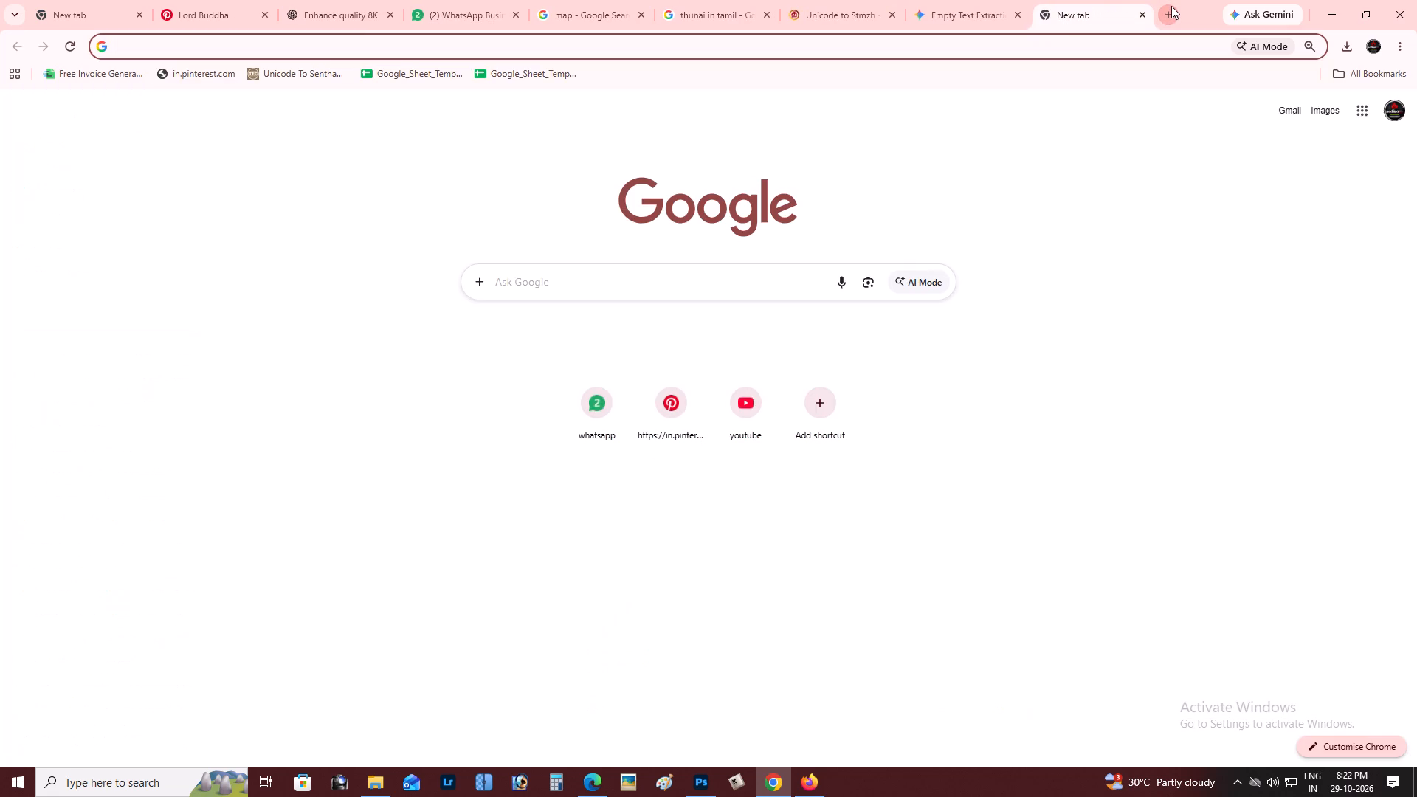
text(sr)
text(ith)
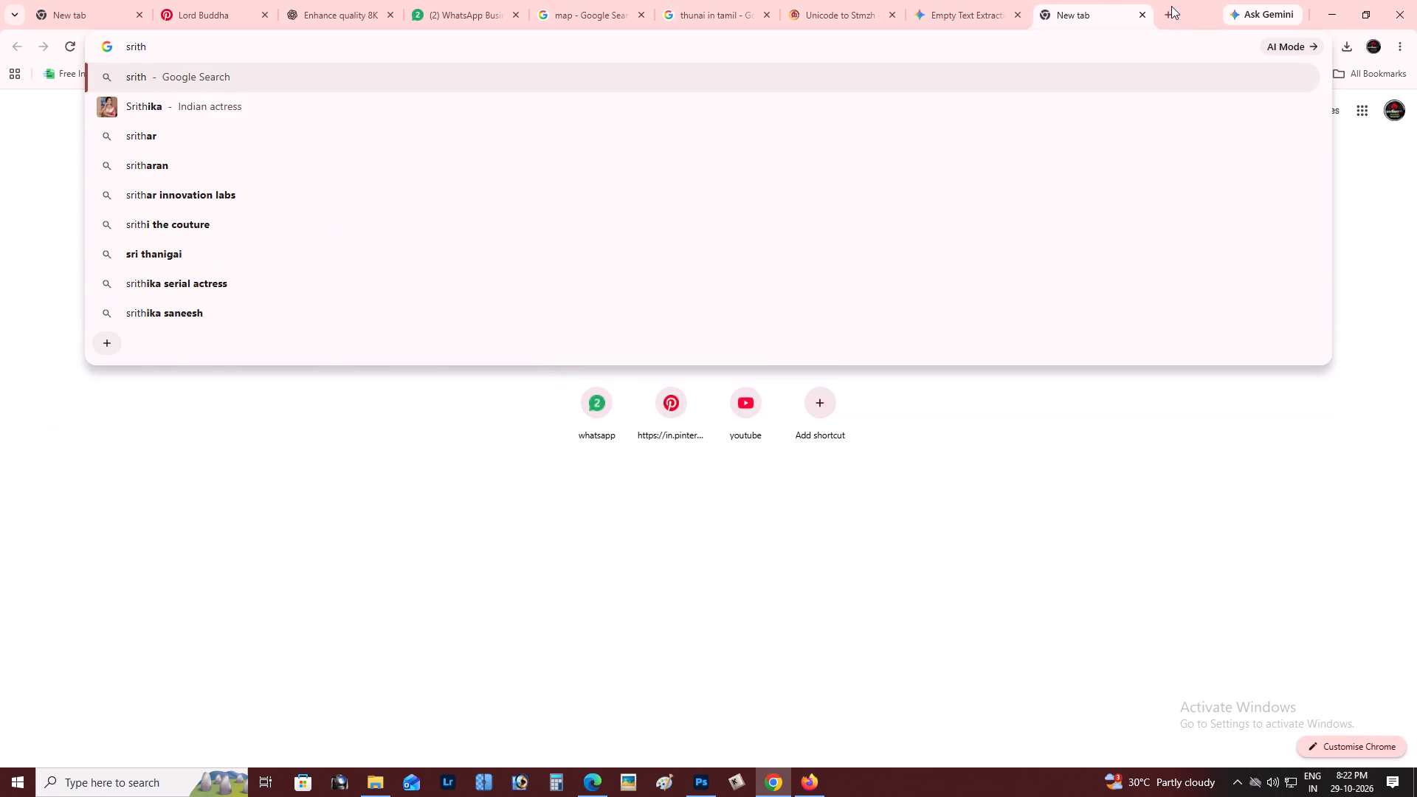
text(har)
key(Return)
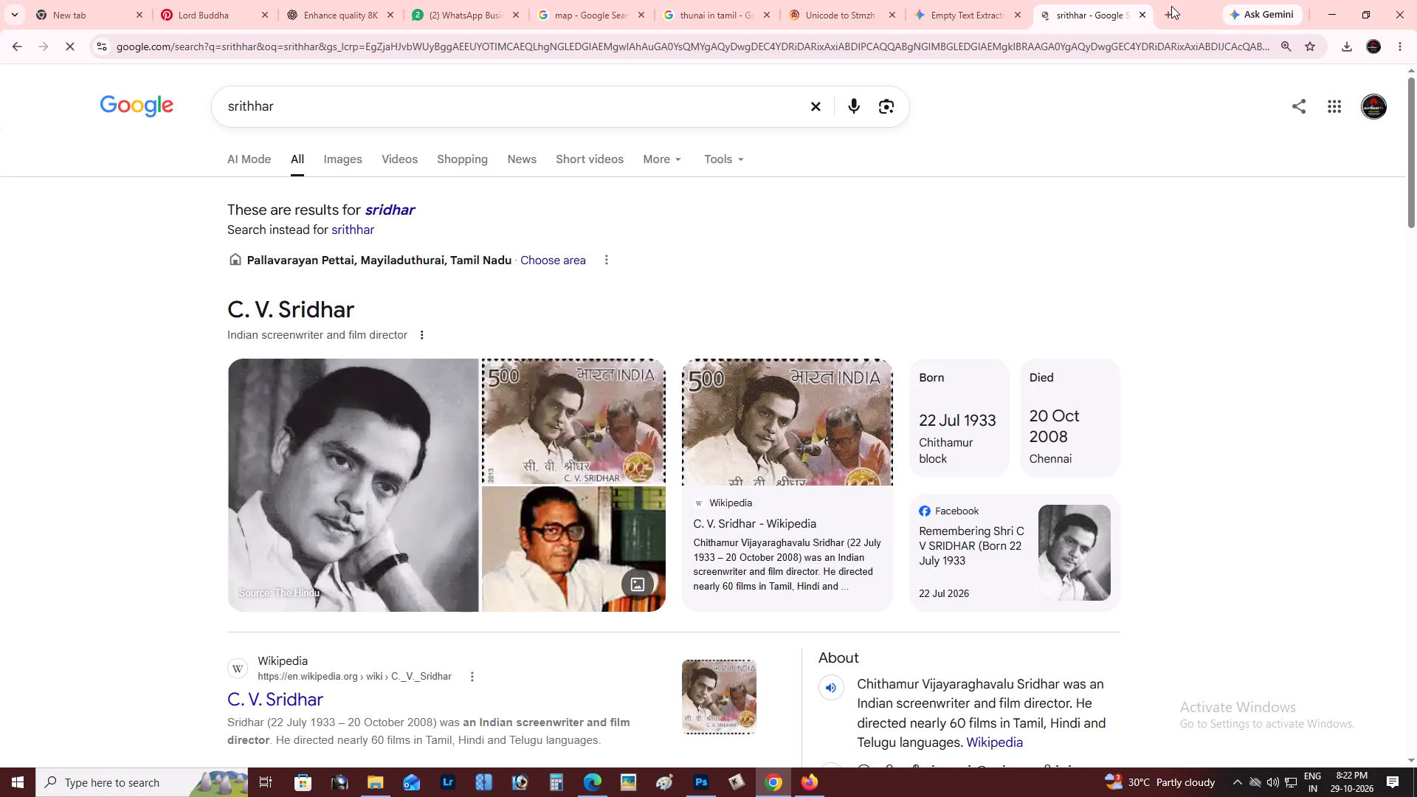
click(470, 114)
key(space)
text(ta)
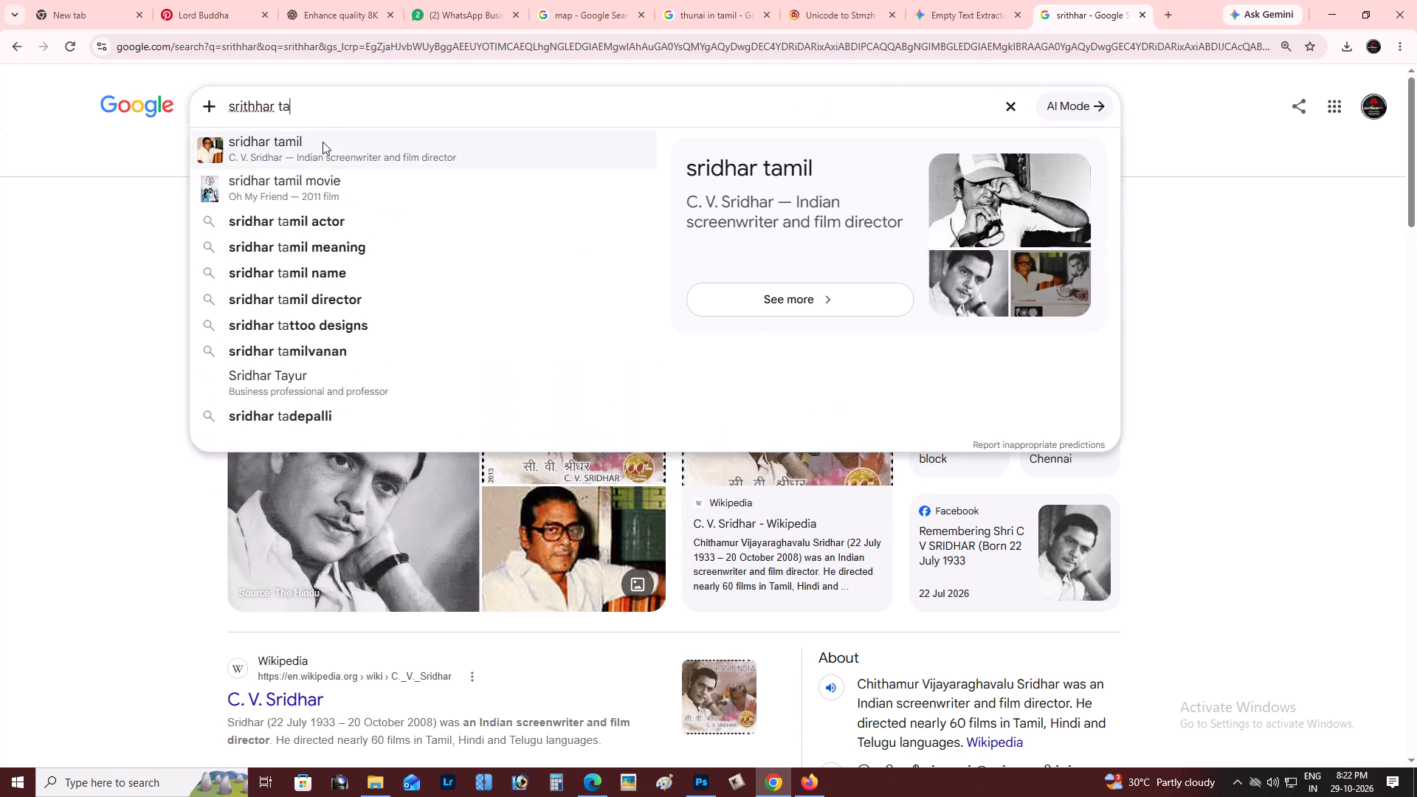
click(323, 142)
drag(430, 216, 368, 209)
right_click(389, 217)
click(430, 241)
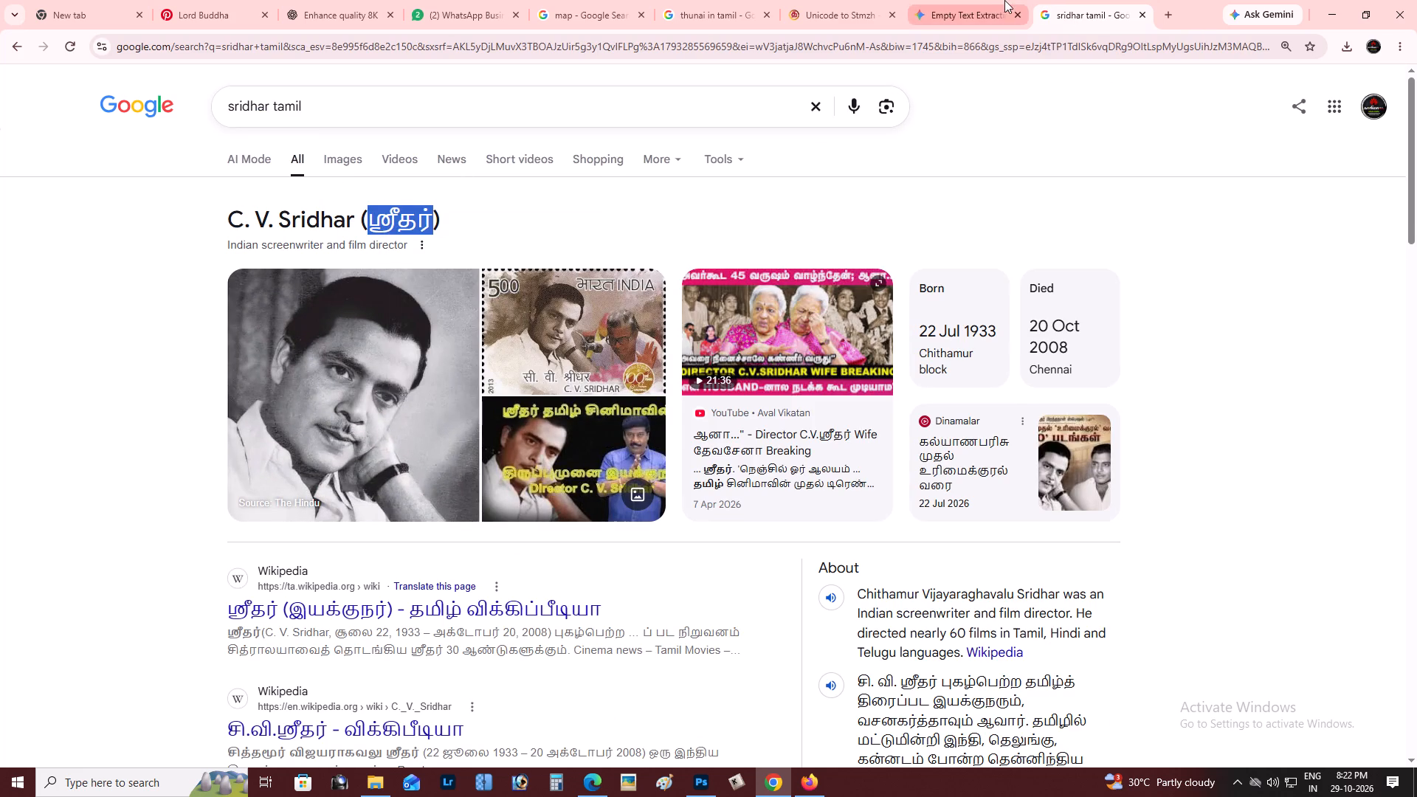
Replace the converter's Unicode text with ஸ்ரீதர் and convert it to Stmzh.
click(812, 4)
drag(461, 497, 73, 463)
key(ctrl+v)
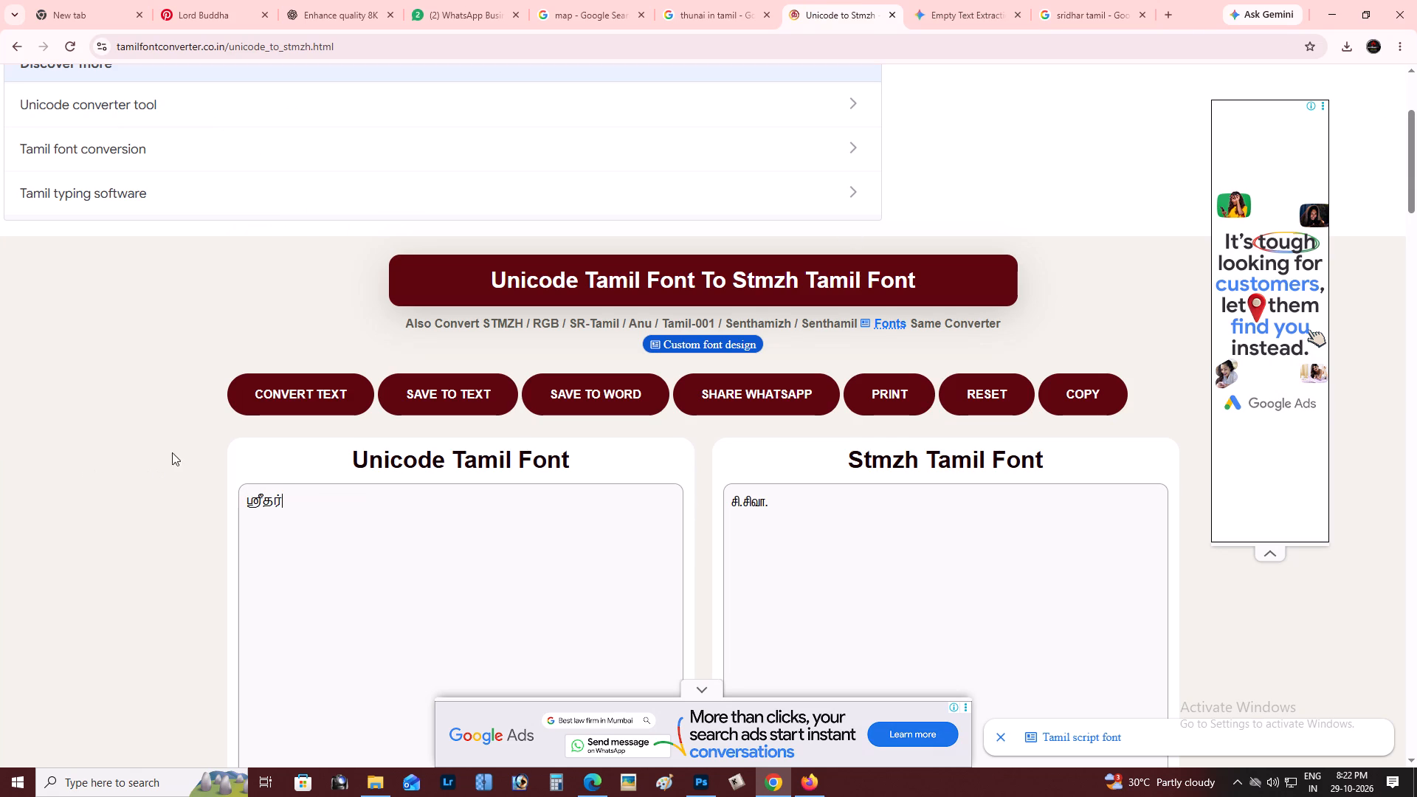
click(300, 398)
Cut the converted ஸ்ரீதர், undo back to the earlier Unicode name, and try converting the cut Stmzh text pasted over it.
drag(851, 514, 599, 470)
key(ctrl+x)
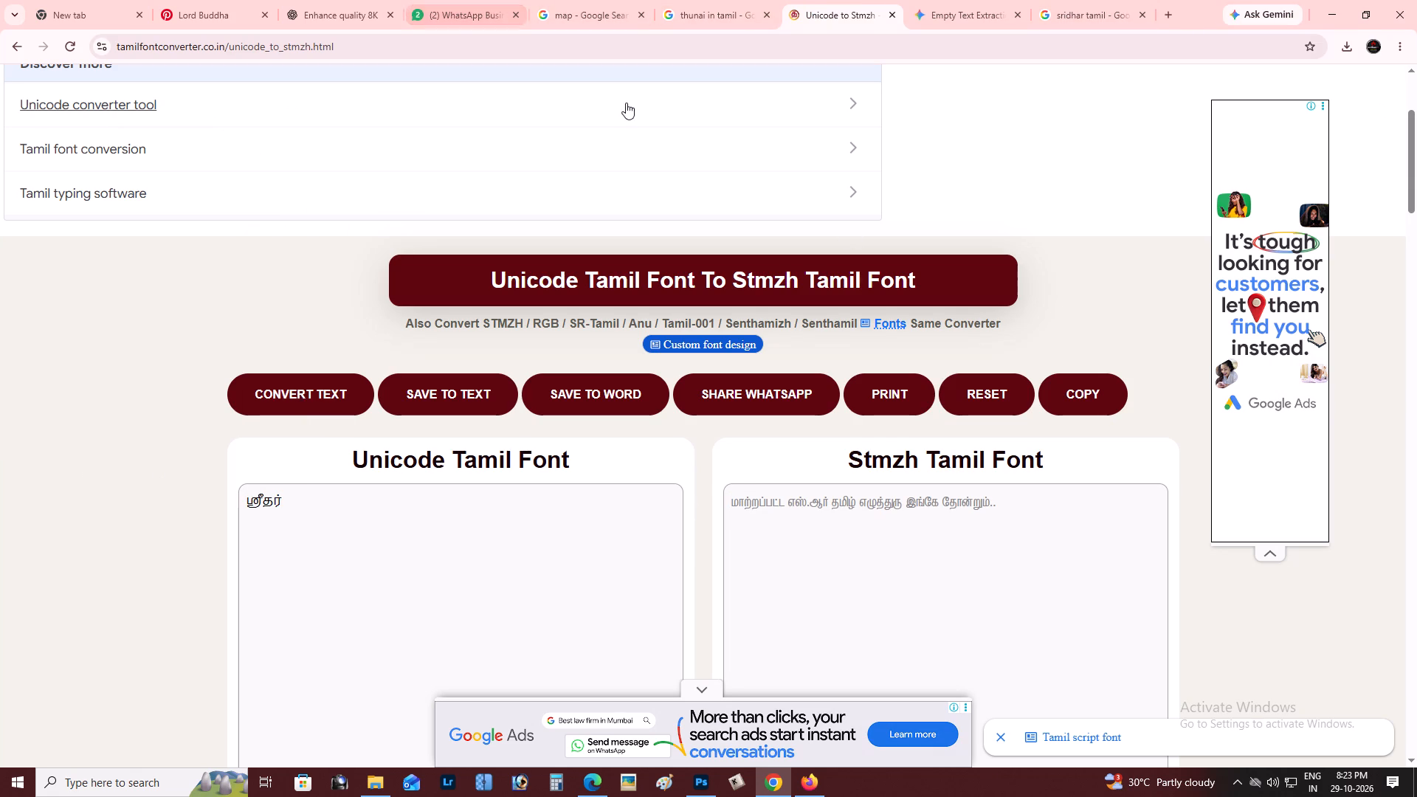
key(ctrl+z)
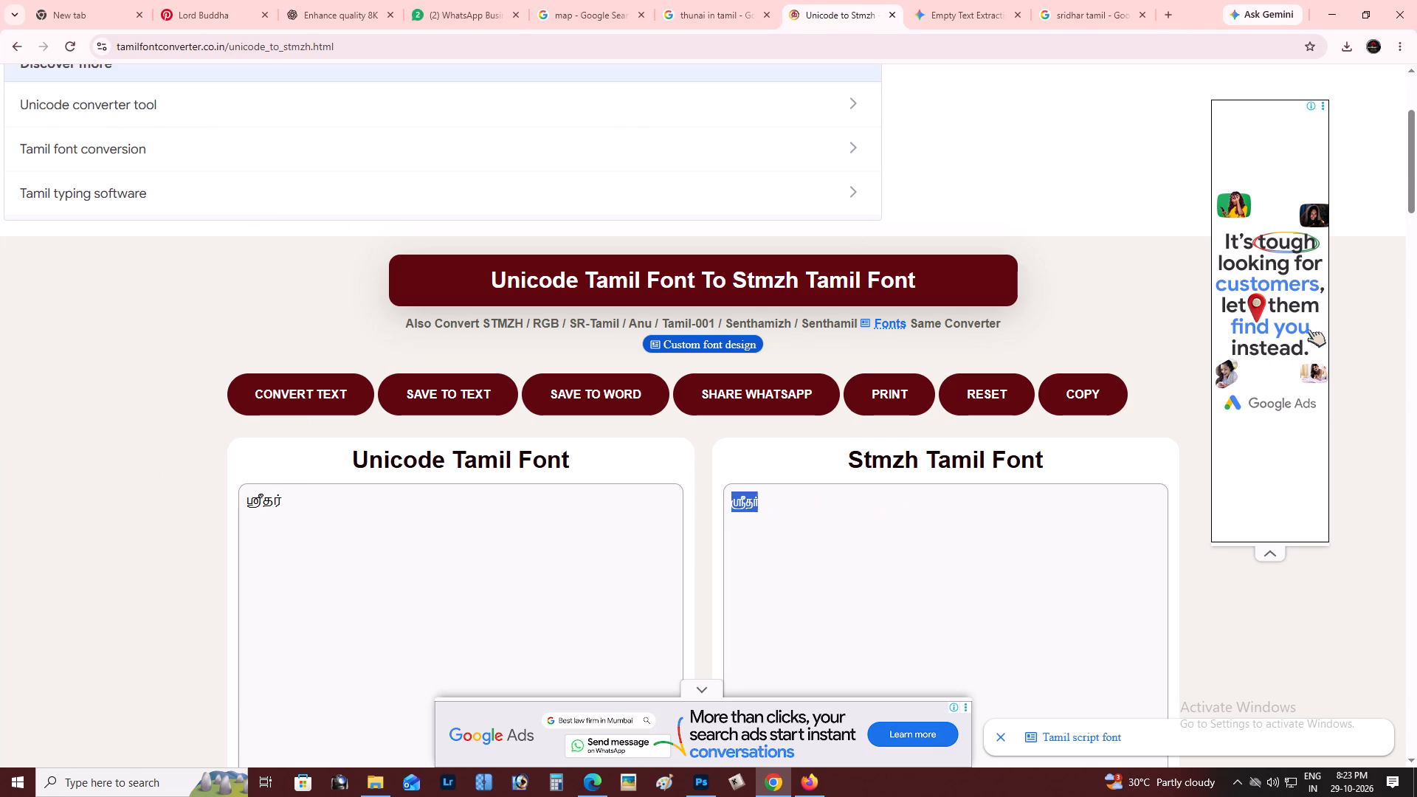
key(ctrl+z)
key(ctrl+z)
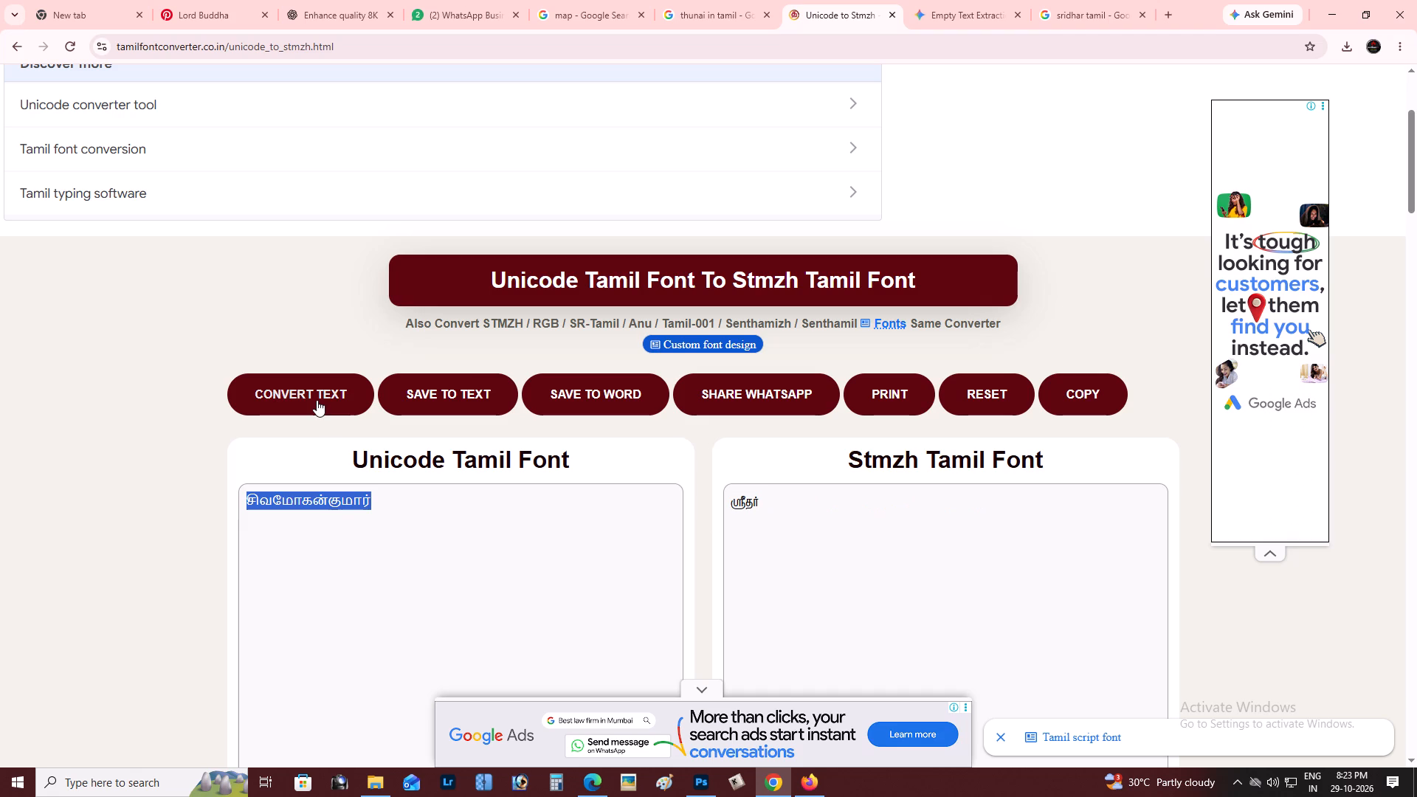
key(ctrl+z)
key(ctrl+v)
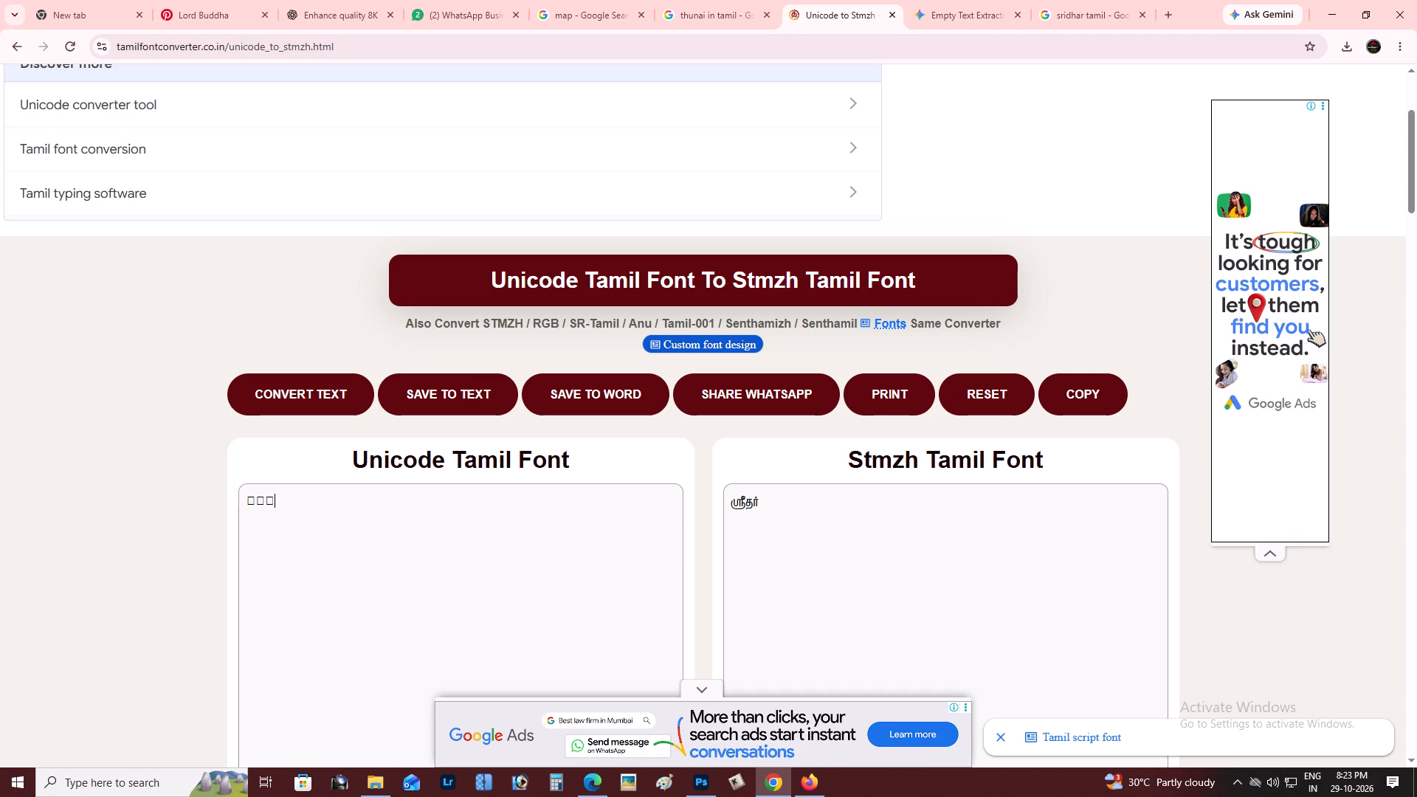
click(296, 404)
Undo the converter edits back to the point where the earlier converted name follows ஸ்ரீதர் in the Stmzh output.
key(ctrl+z)
key(ctrl+z)
key(ctrl+z)
key(ctrl+z)
key(ctrl+z)
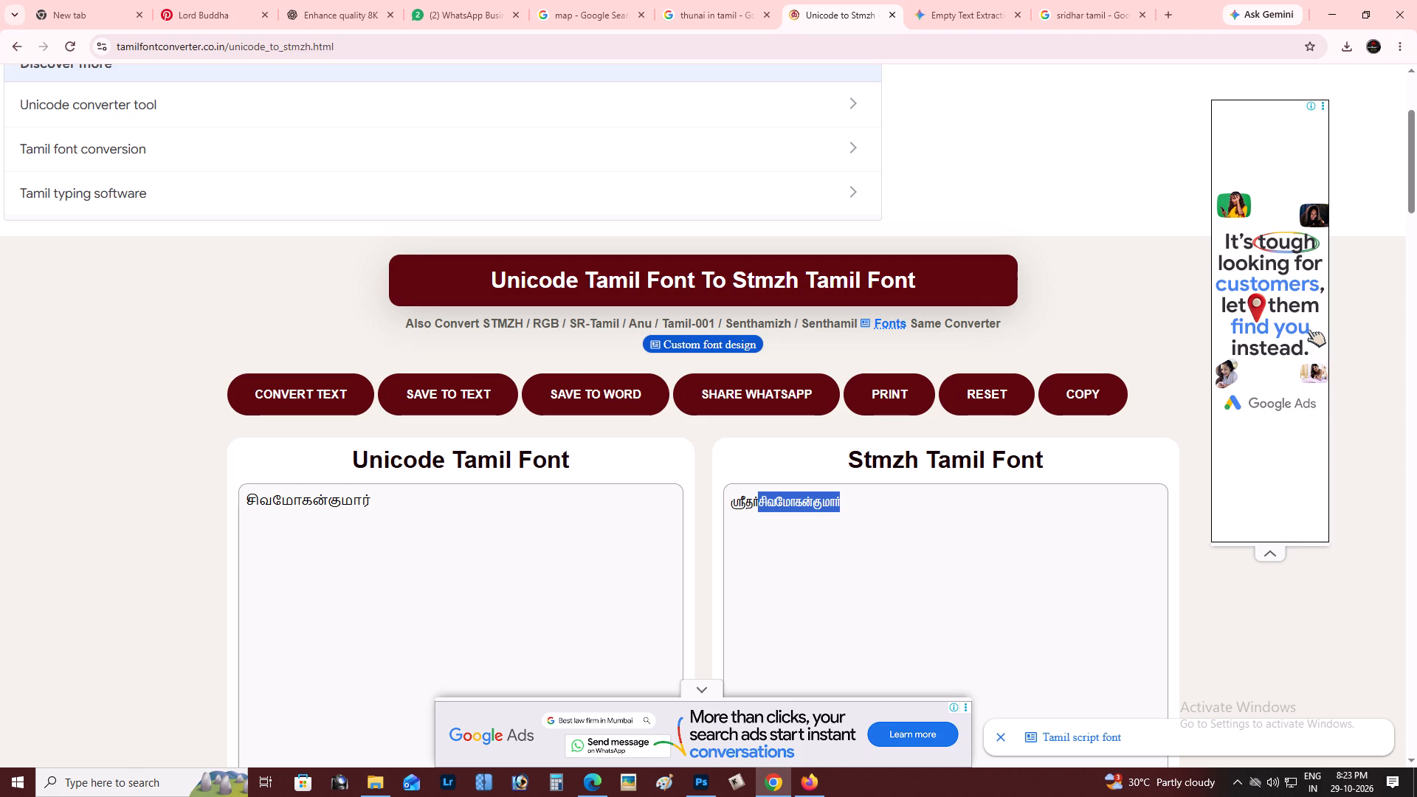
Move the earlier converted name in front of ஸ்ரீதர் in the Stmzh output.
drag(863, 500, 819, 504)
drag(845, 504, 805, 503)
key(ctrl+x)
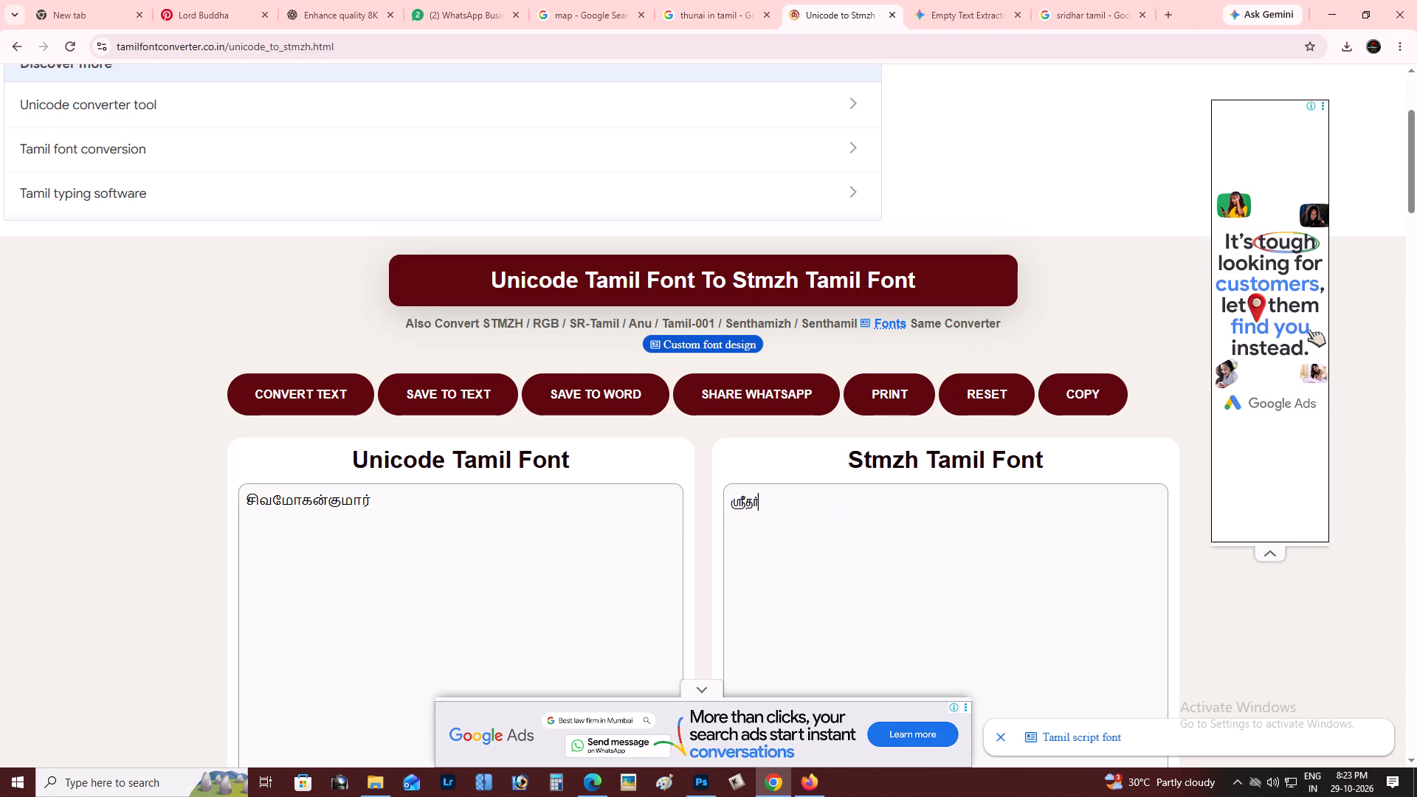
click(731, 506)
key(ctrl+v)
Add the initial சி. with a period at the start of the Stmzh text, keeping சி in the name that follows.
click(737, 495)
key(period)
key(Left)
key(shift+Left)
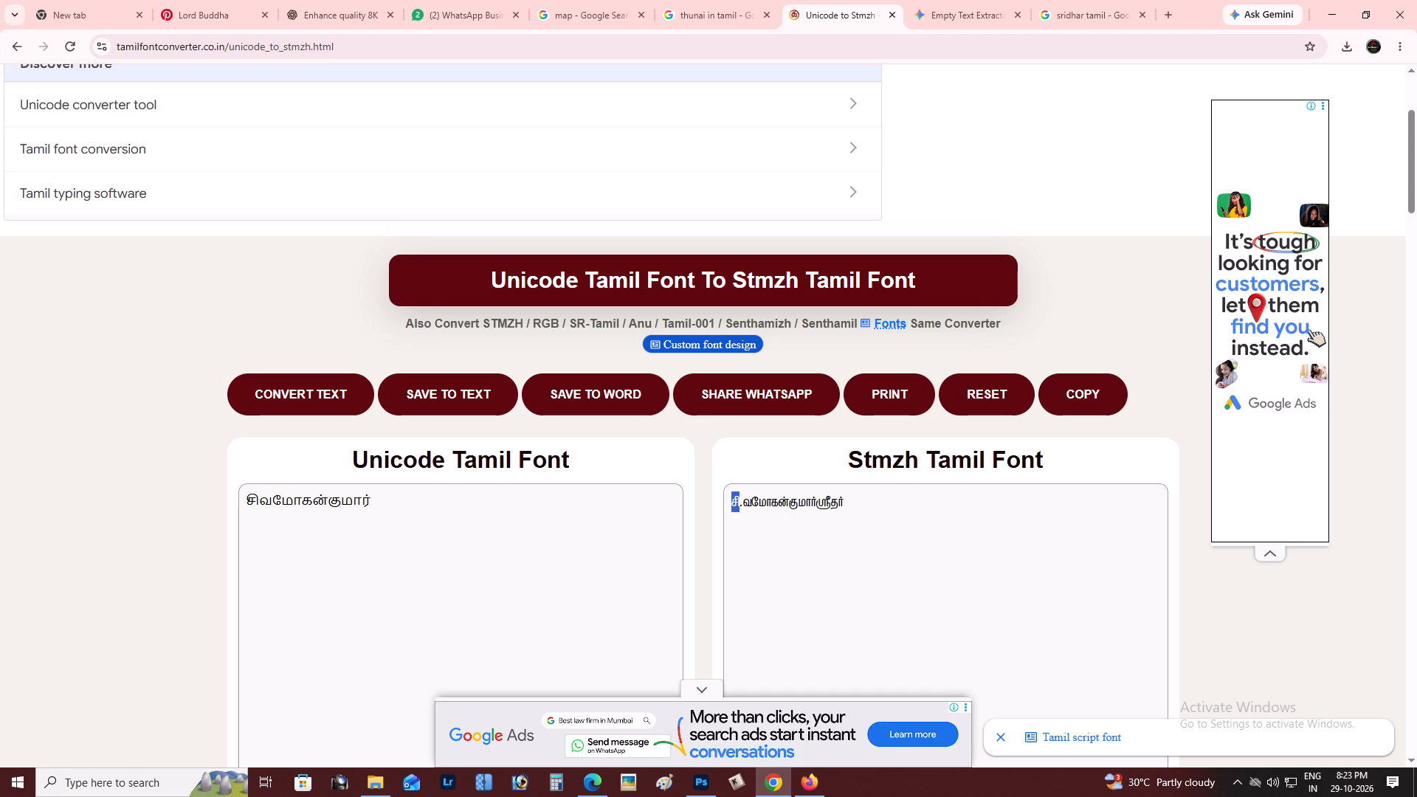
key(ctrl+c)
key(Right)
key(Right)
key(ctrl+v)
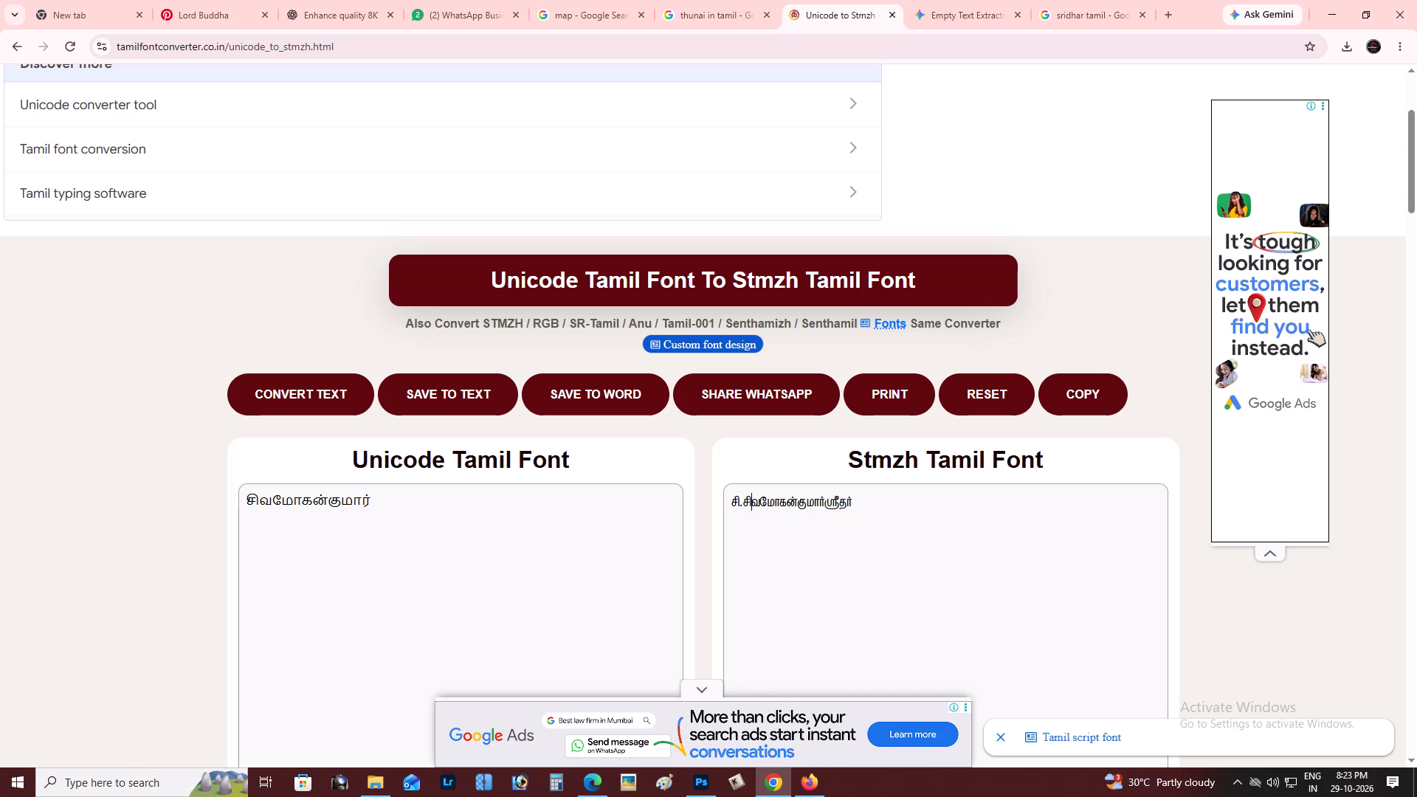
key(Right)
key(Right)
key(Left)
key(shift+Right)
key(shift+Right)
key(BackSpace)
key(Right)
key(shift+Right)
key(shift+Right)
key(shift+Right)
key(shift+Right)
key(shift+Right)
key(shift+Right)
key(BackSpace)
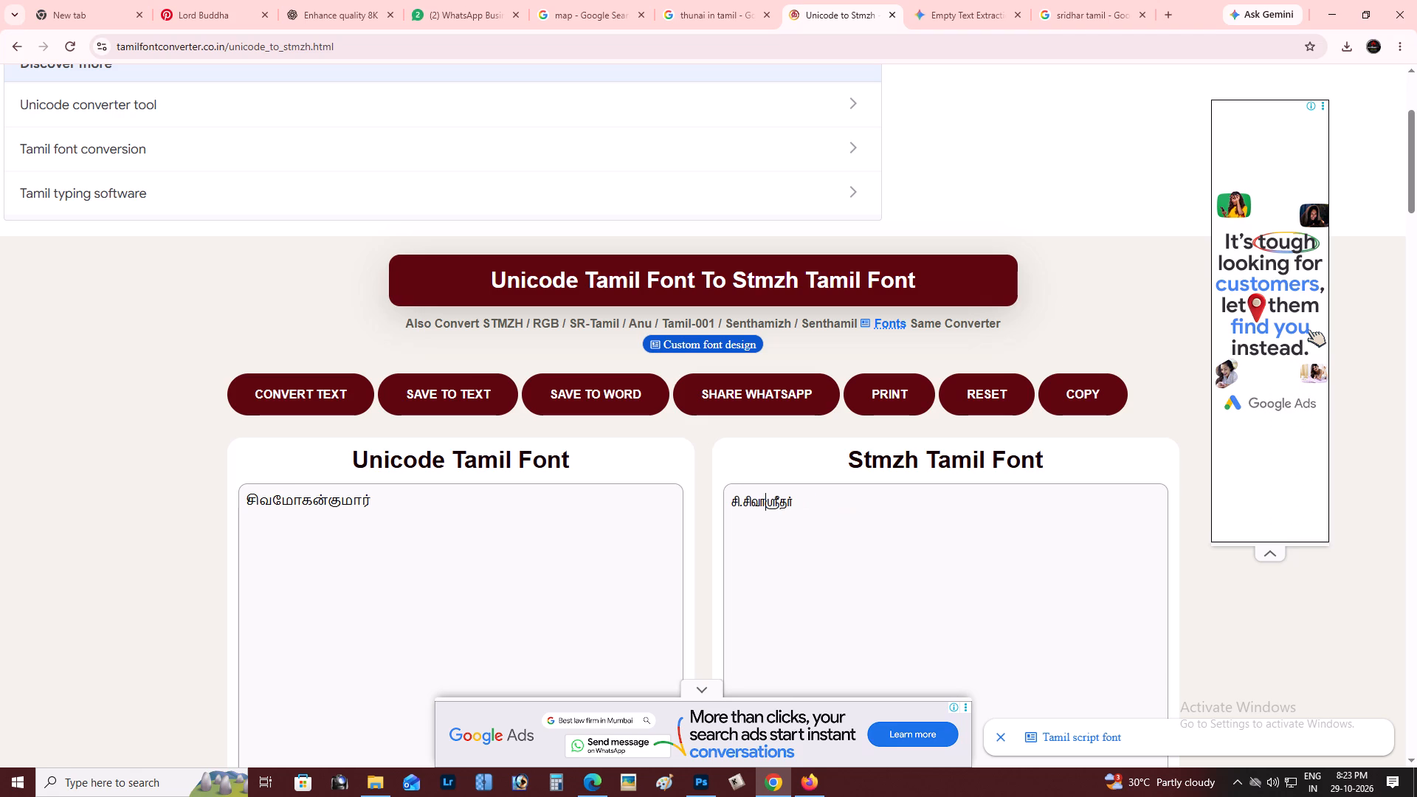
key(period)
Replace the period before ஸ்ரீதர் with a space in the Stmzh output and cut the whole converted name.
drag(875, 506, 688, 491)
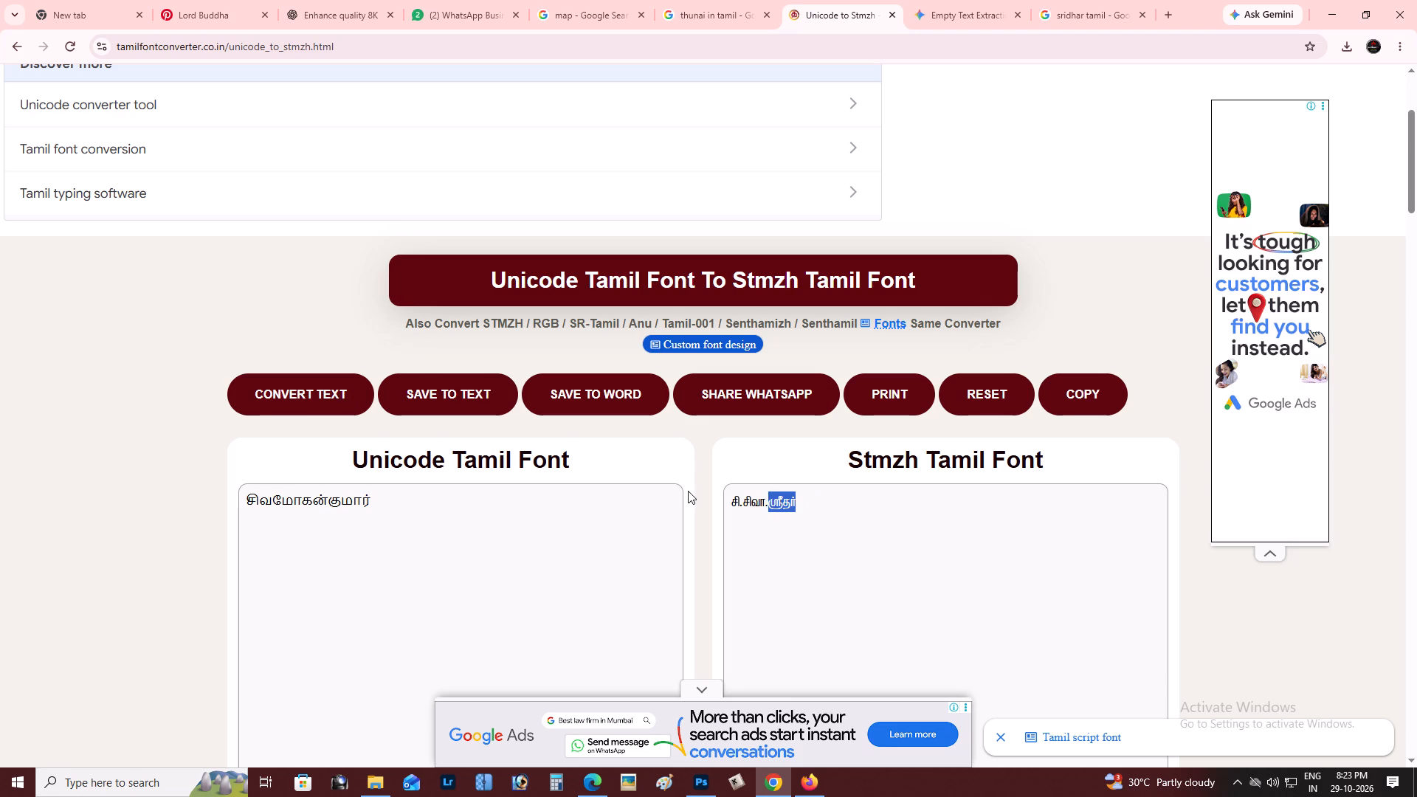
click(769, 503)
key(BackSpace)
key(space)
key(ctrl+a)
key(ctrl+x)
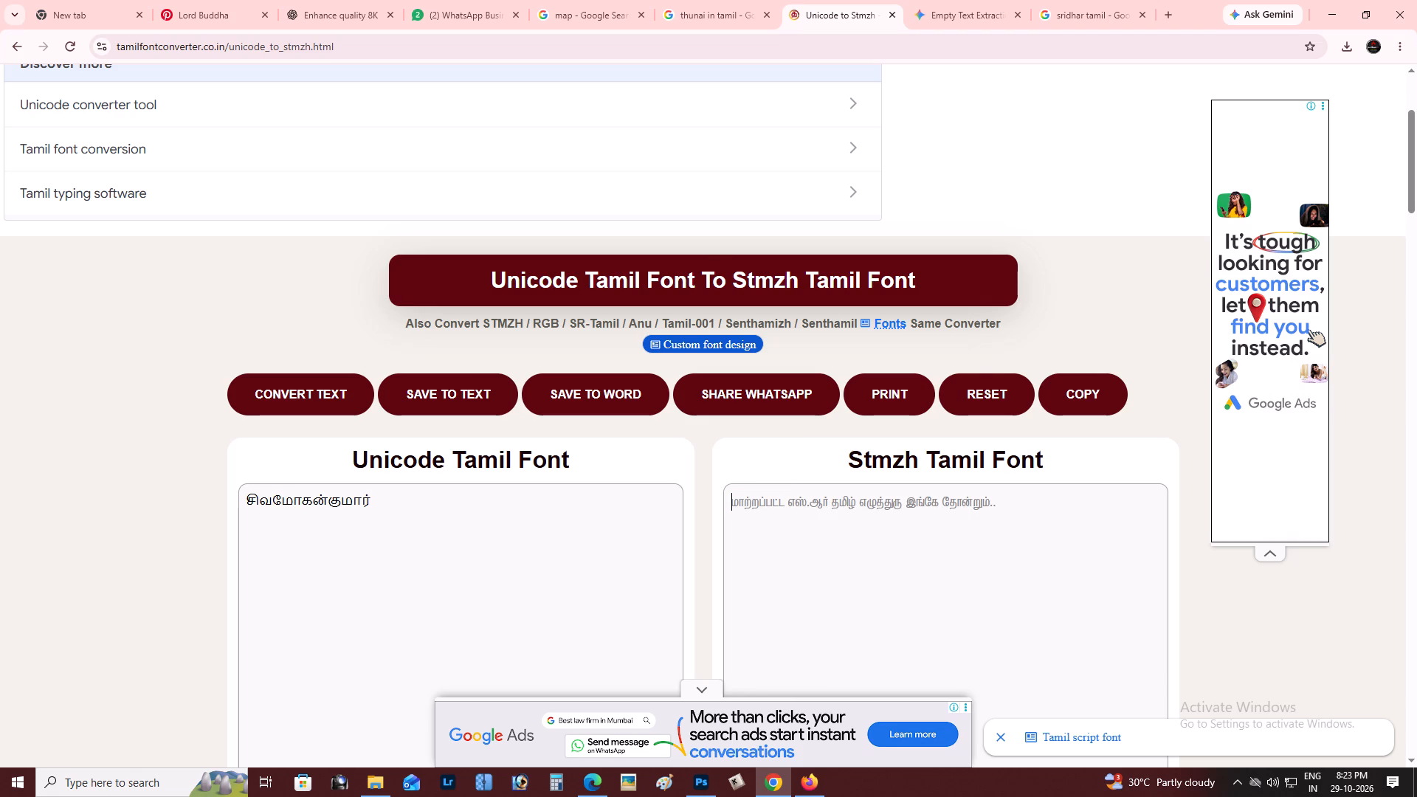
Switch to Photoshop and paste the cut name into the name line on the purple band, deleting the old text in front of it.
key(alt+Tab)
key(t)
click(559, 596)
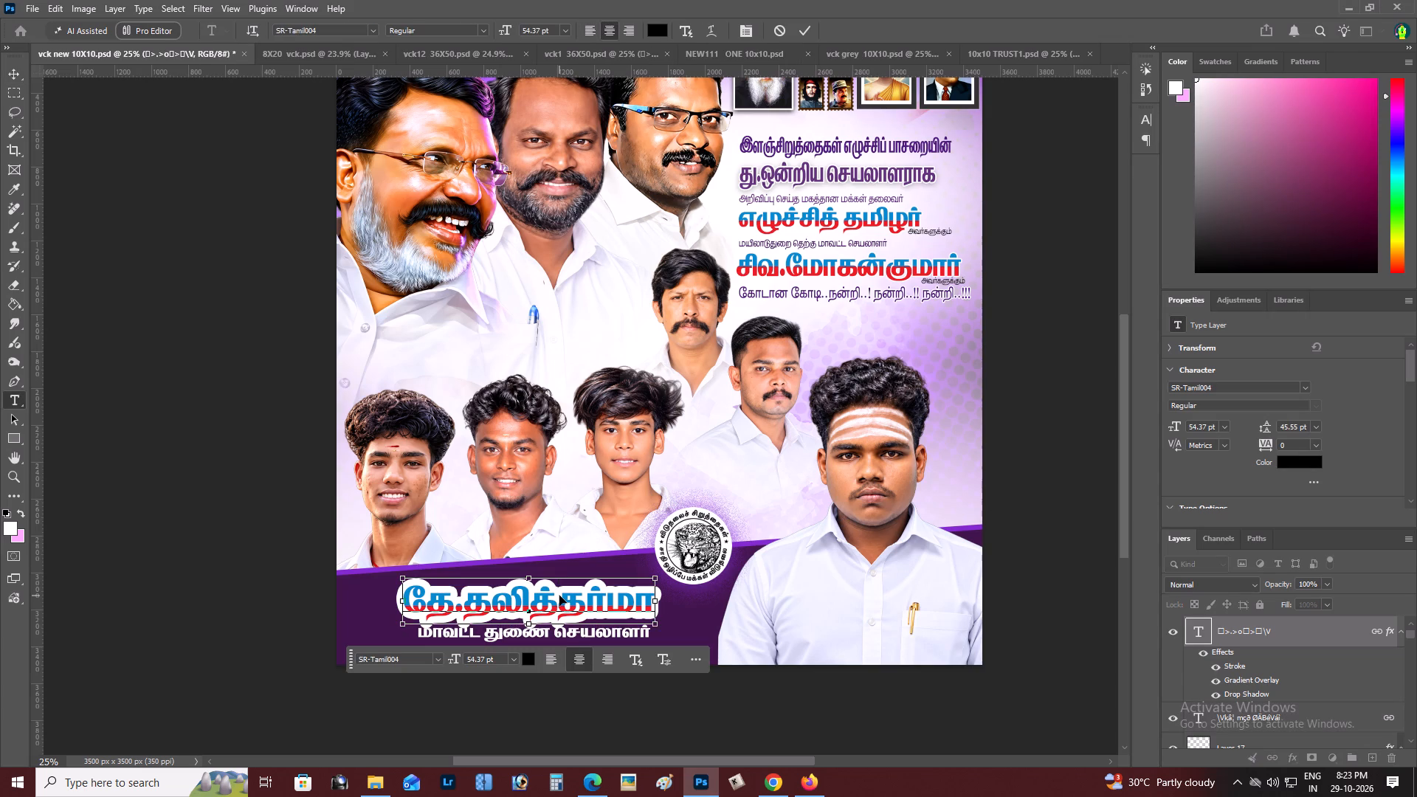
key(ctrl+v)
key(Left)
key(Left)
key(Left)
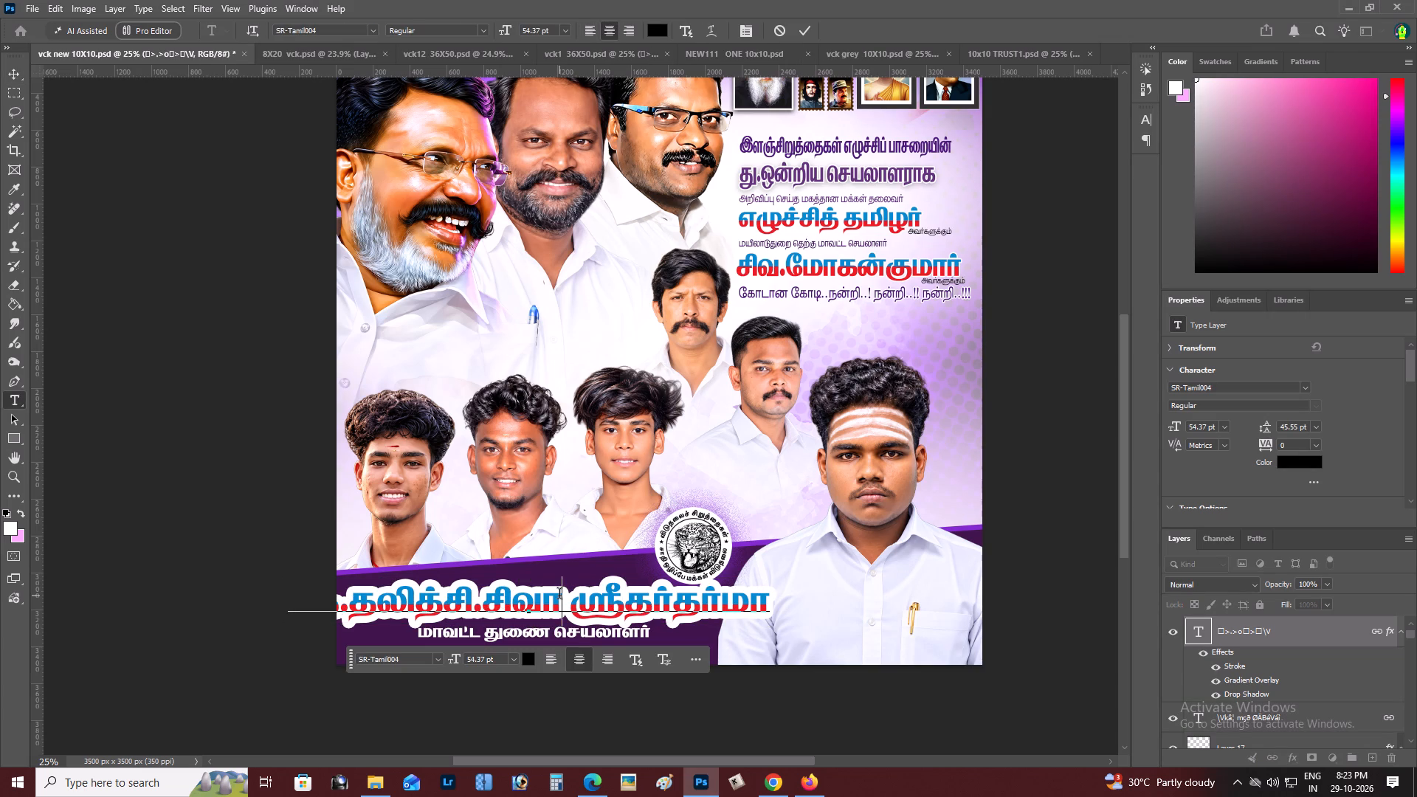
key(Left)
key(Left)
key(Left)
key(Left)
key(Left)
key(Left)
key(BackSpace)
key(BackSpace)
key(BackSpace)
key(BackSpace)
key(BackSpace)
key(BackSpace)
key(BackSpace)
key(BackSpace)
key(BackSpace)
key(BackSpace)
key(BackSpace)
key(BackSpace)
key(BackSpace)
key(BackSpace)
key(BackSpace)
key(BackSpace)
key(BackSpace)
key(BackSpace)
key(BackSpace)
key(BackSpace)
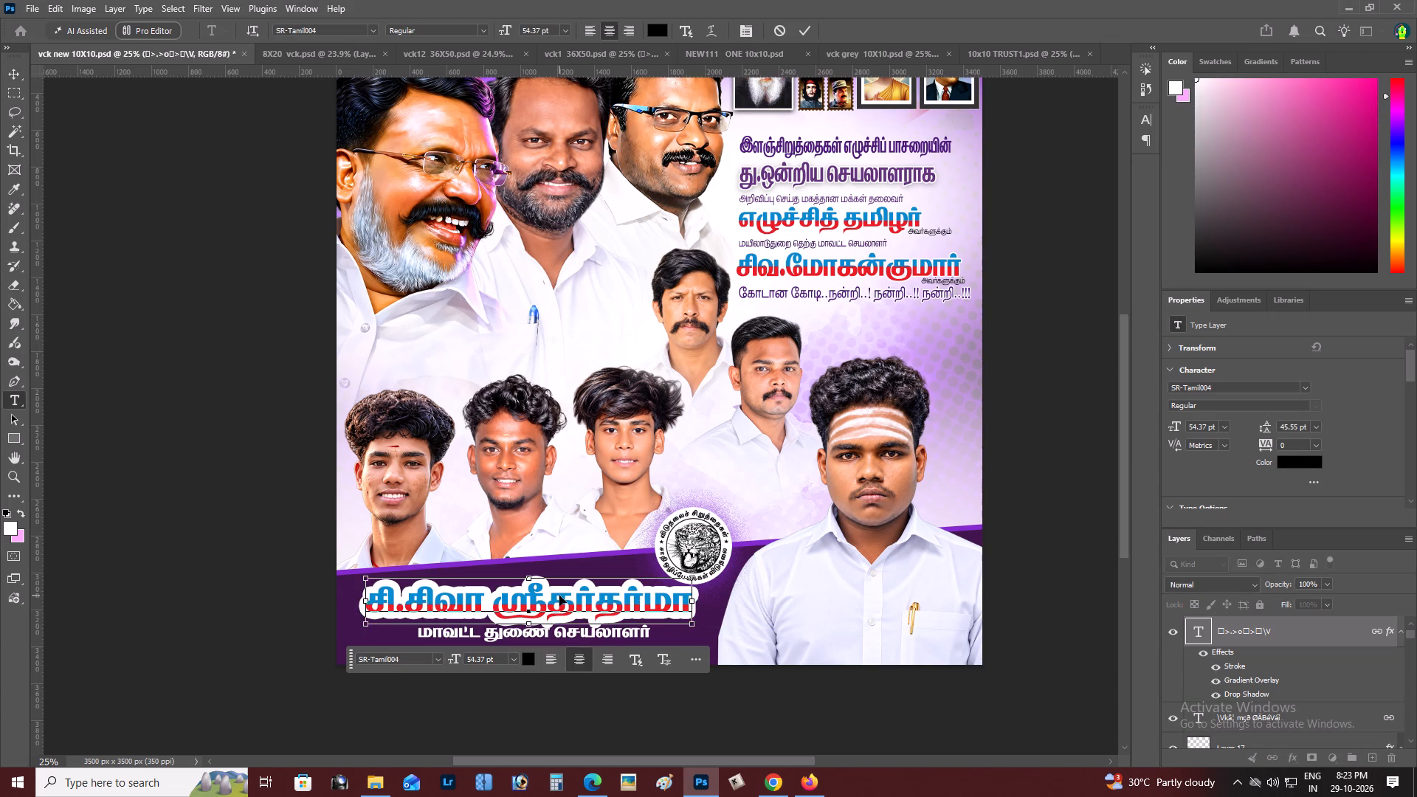
key(ctrl+Return)
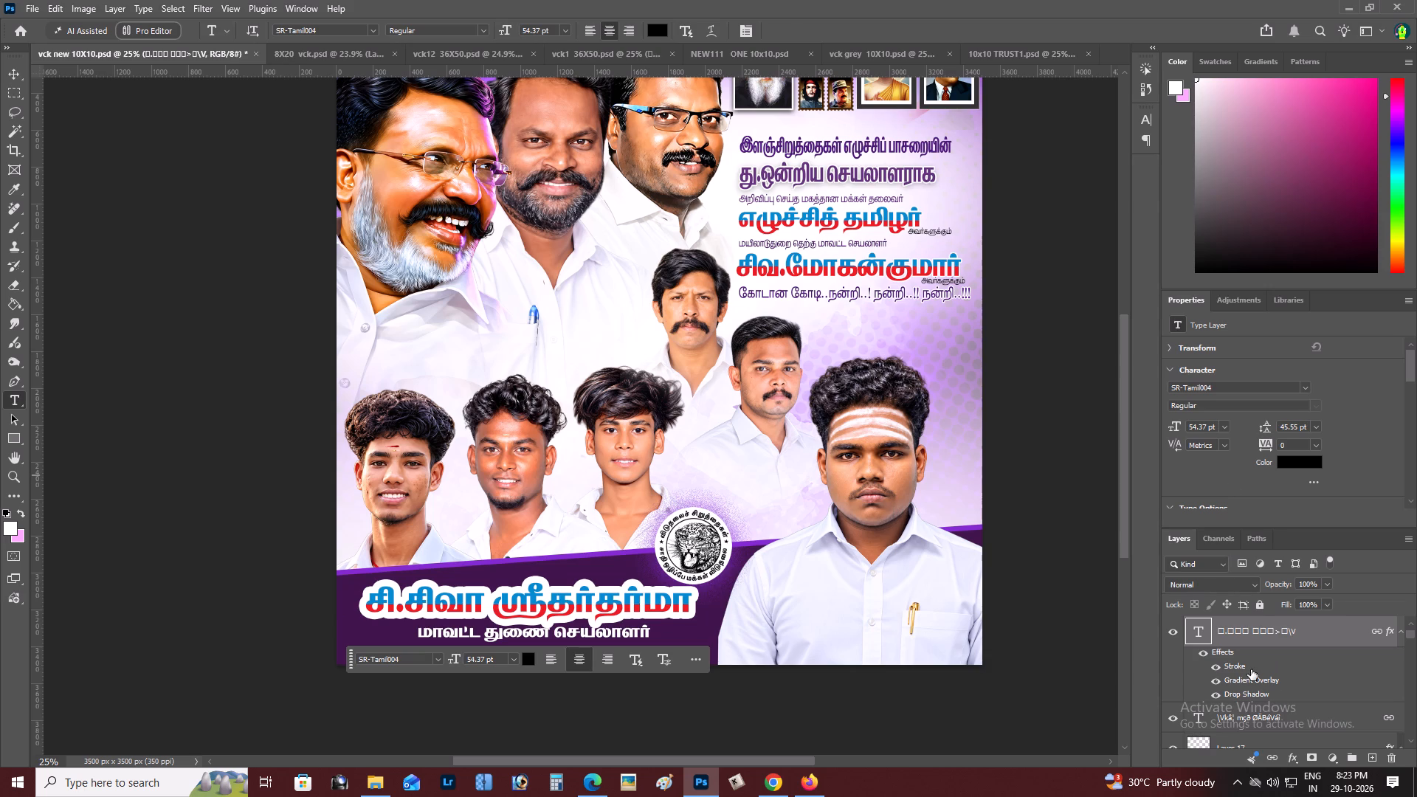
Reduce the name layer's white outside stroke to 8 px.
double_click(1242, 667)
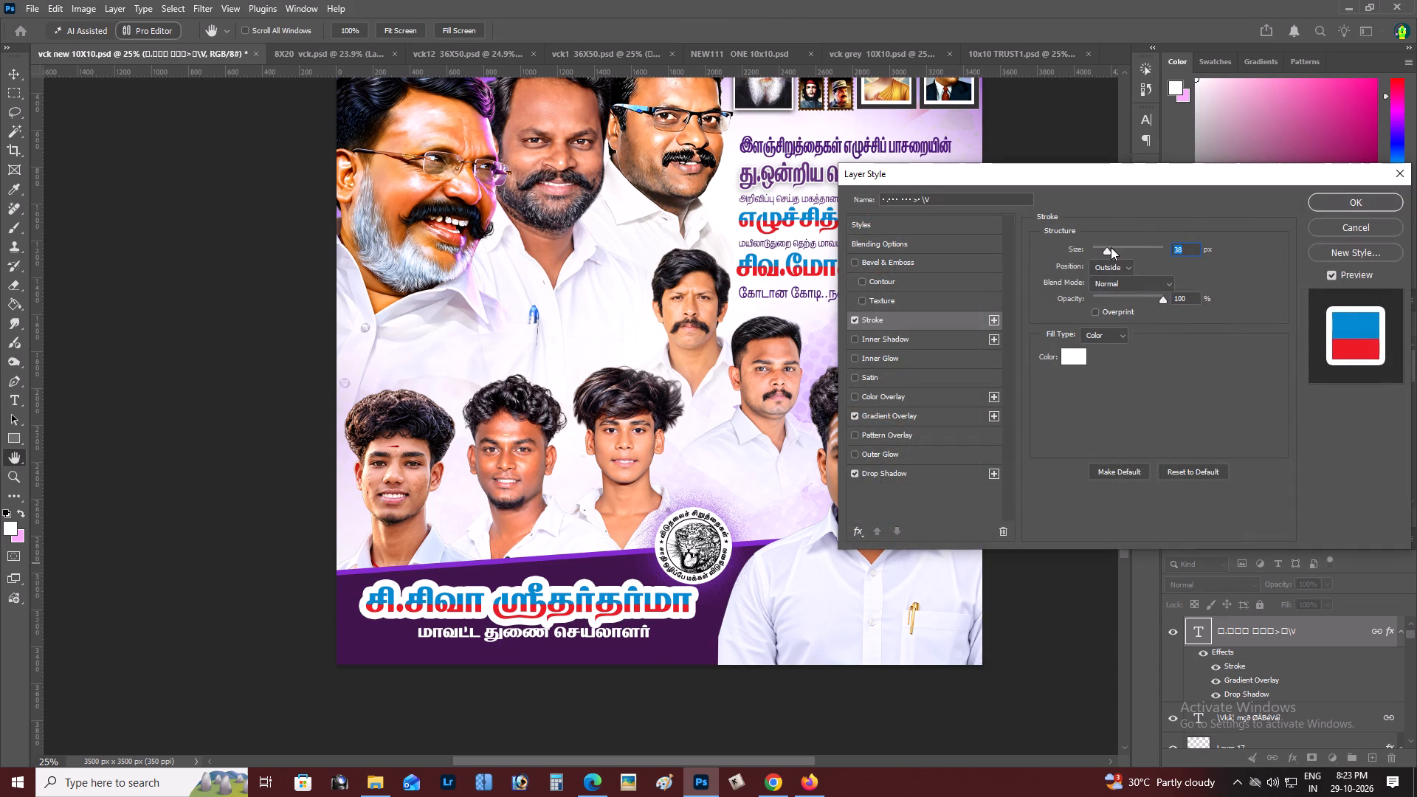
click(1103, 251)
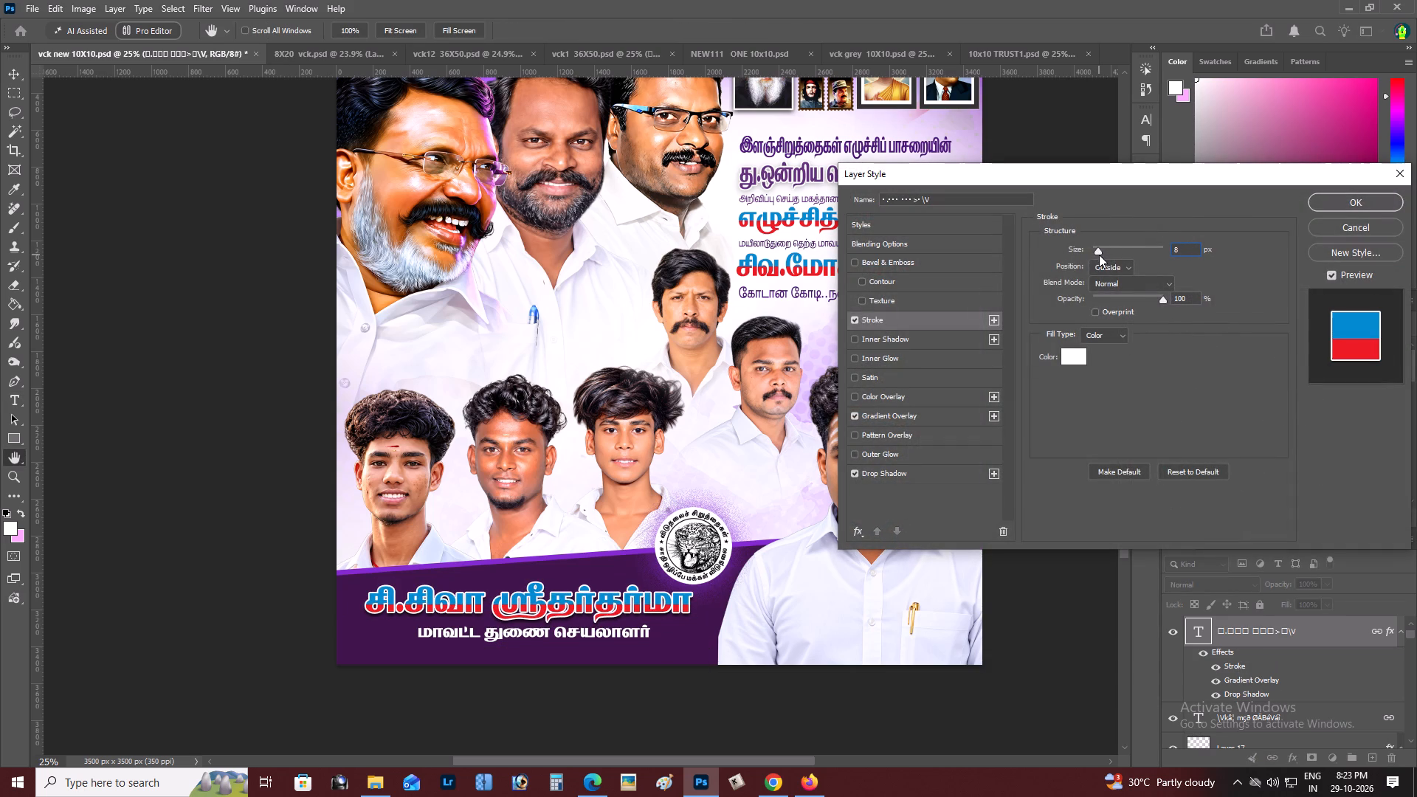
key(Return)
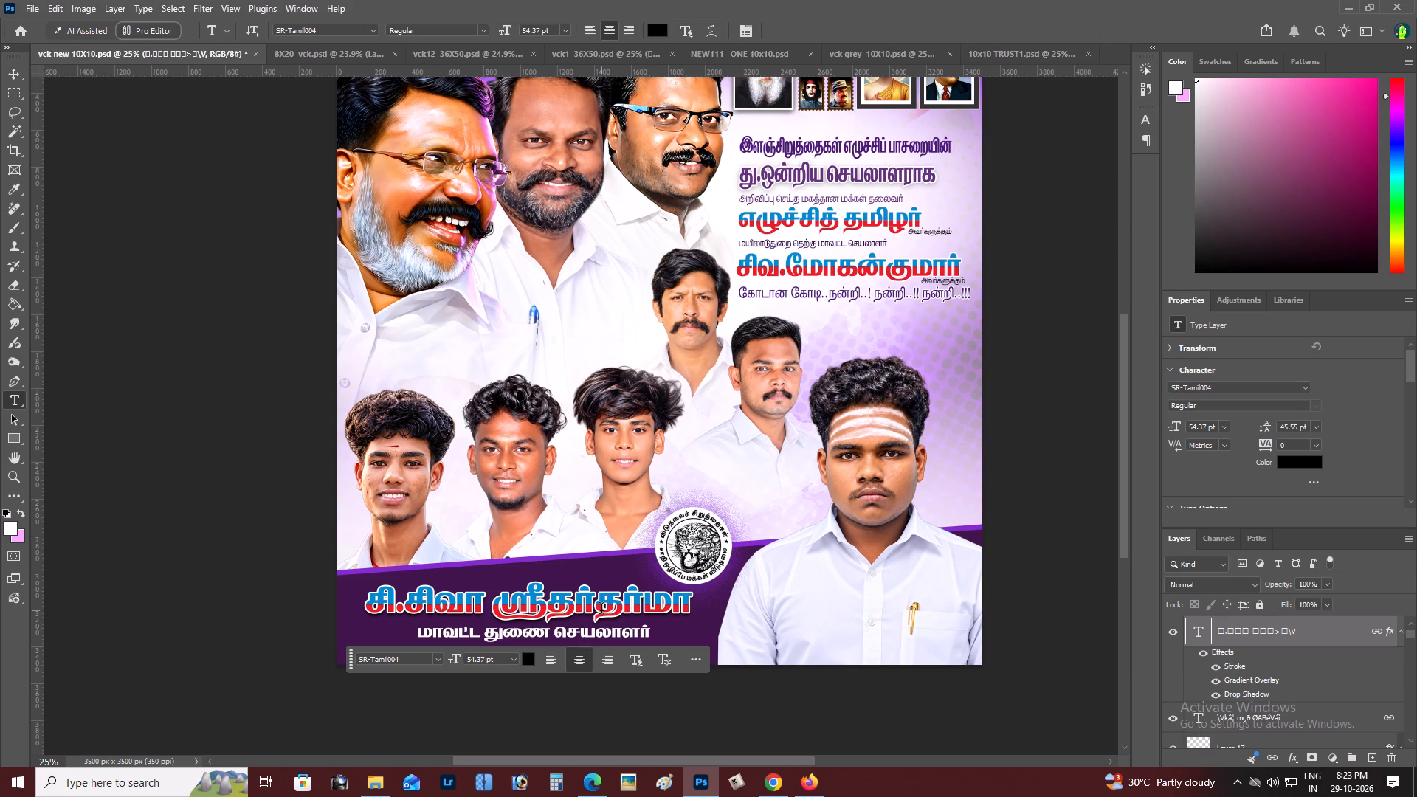
Delete the leftover தர்மா from the end of the name line.
drag(601, 610, 756, 582)
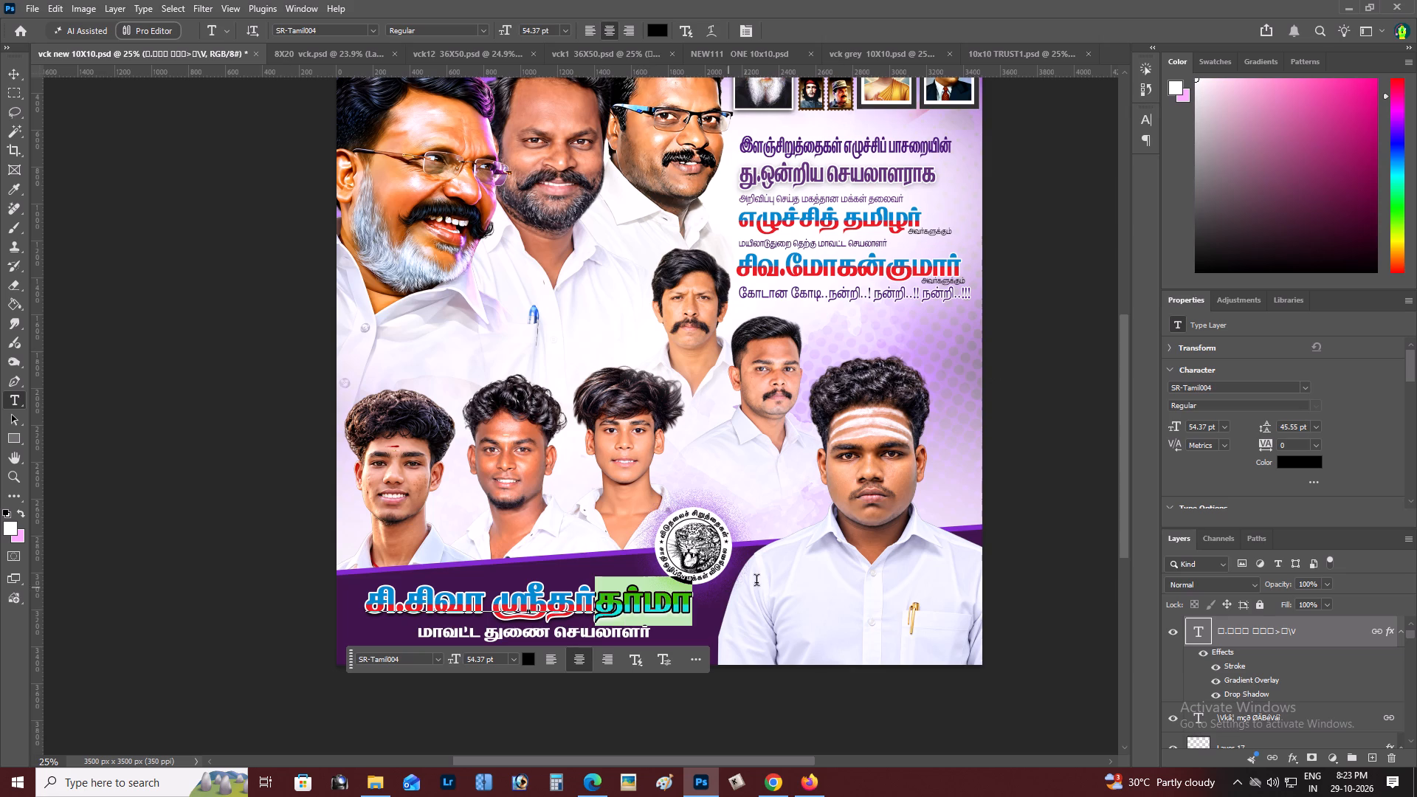
drag(756, 582, 776, 580)
key(BackSpace)
key(ctrl+Return)
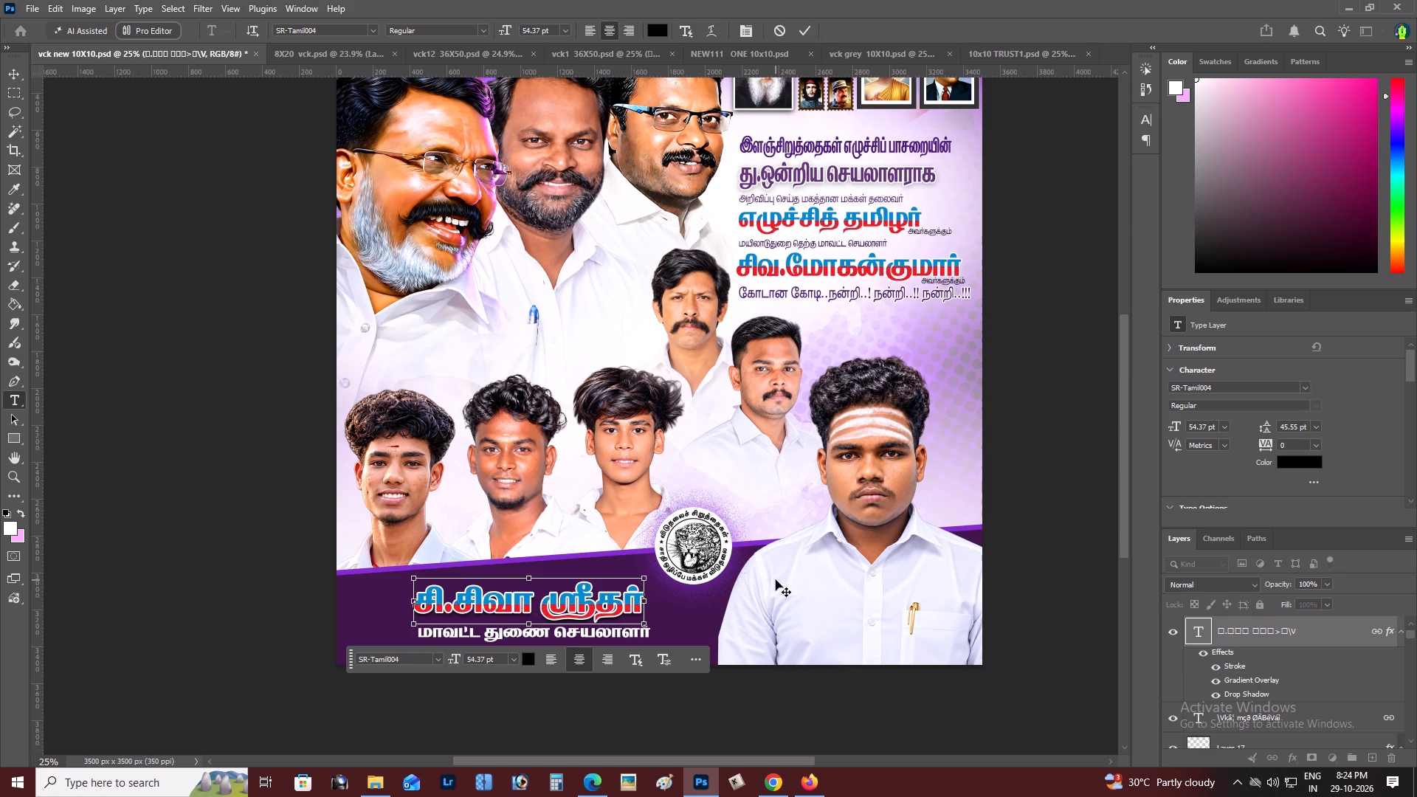
Scale the linked name and title lines on the purple band up to about 116% and shift them slightly right.
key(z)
alt+click(766, 577)
right_click(766, 577)
click(794, 586)
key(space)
drag(795, 585, 816, 460)
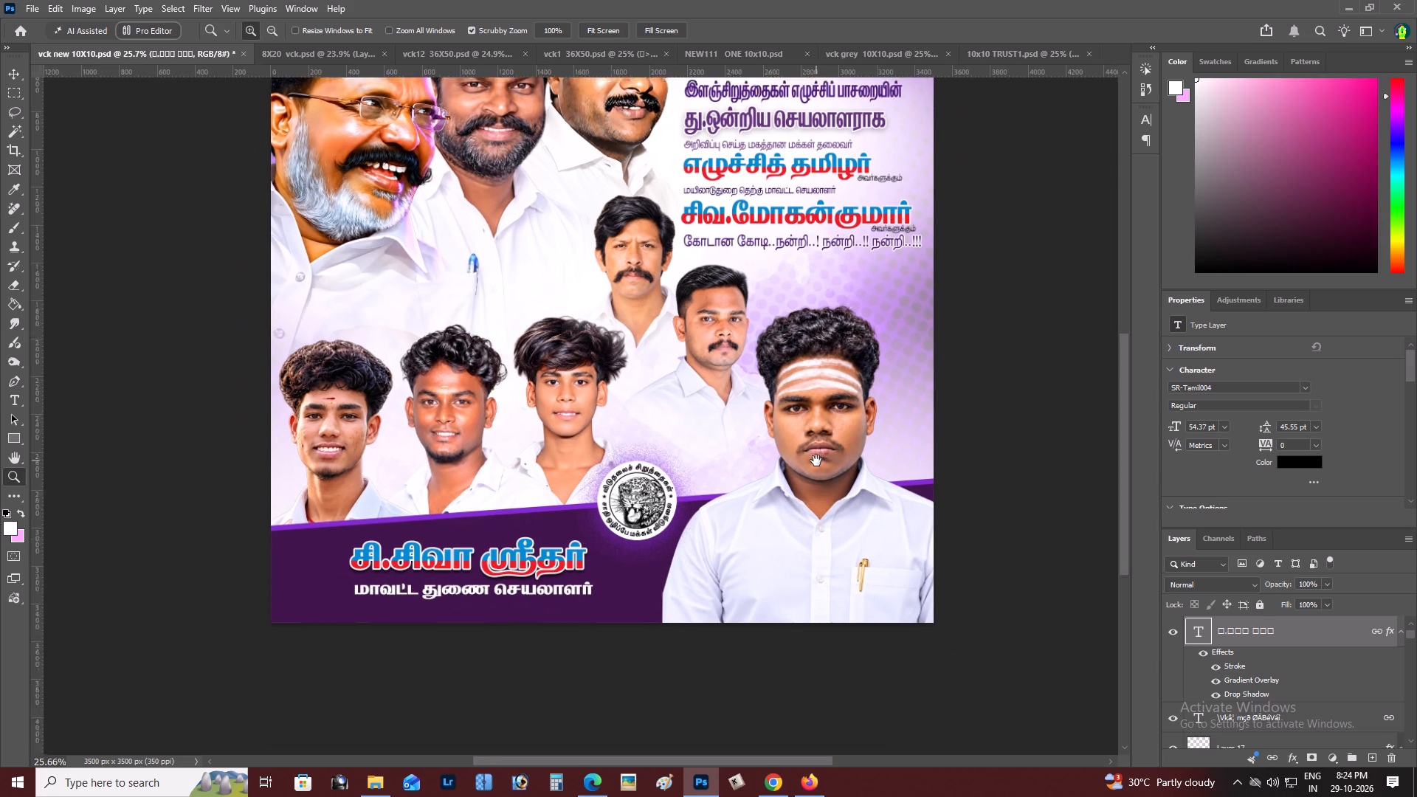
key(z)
double_click(533, 477)
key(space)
drag(525, 497, 551, 415)
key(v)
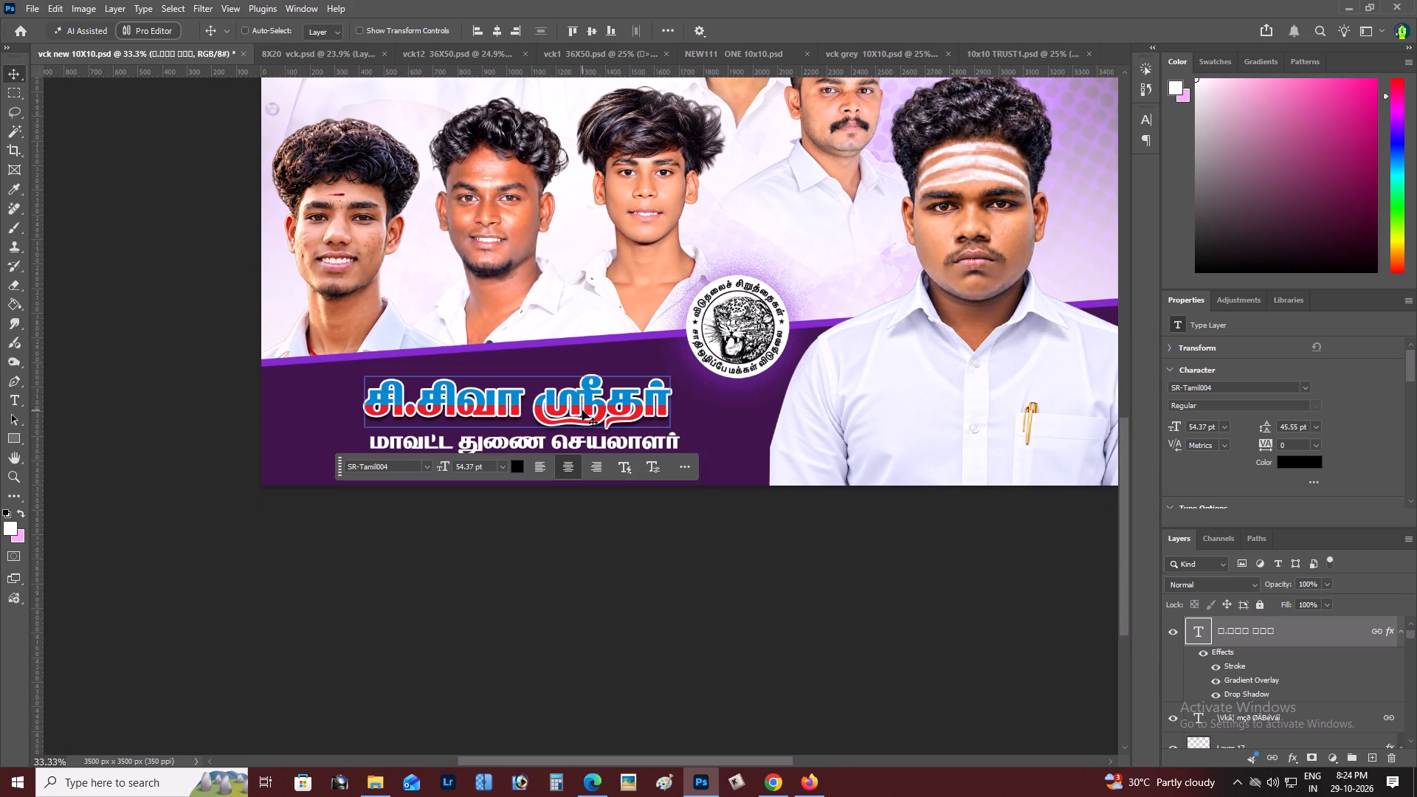
right_click(582, 410)
click(601, 412)
ctrl+click(605, 413)
key(ctrl+t)
ctrl+click(616, 415)
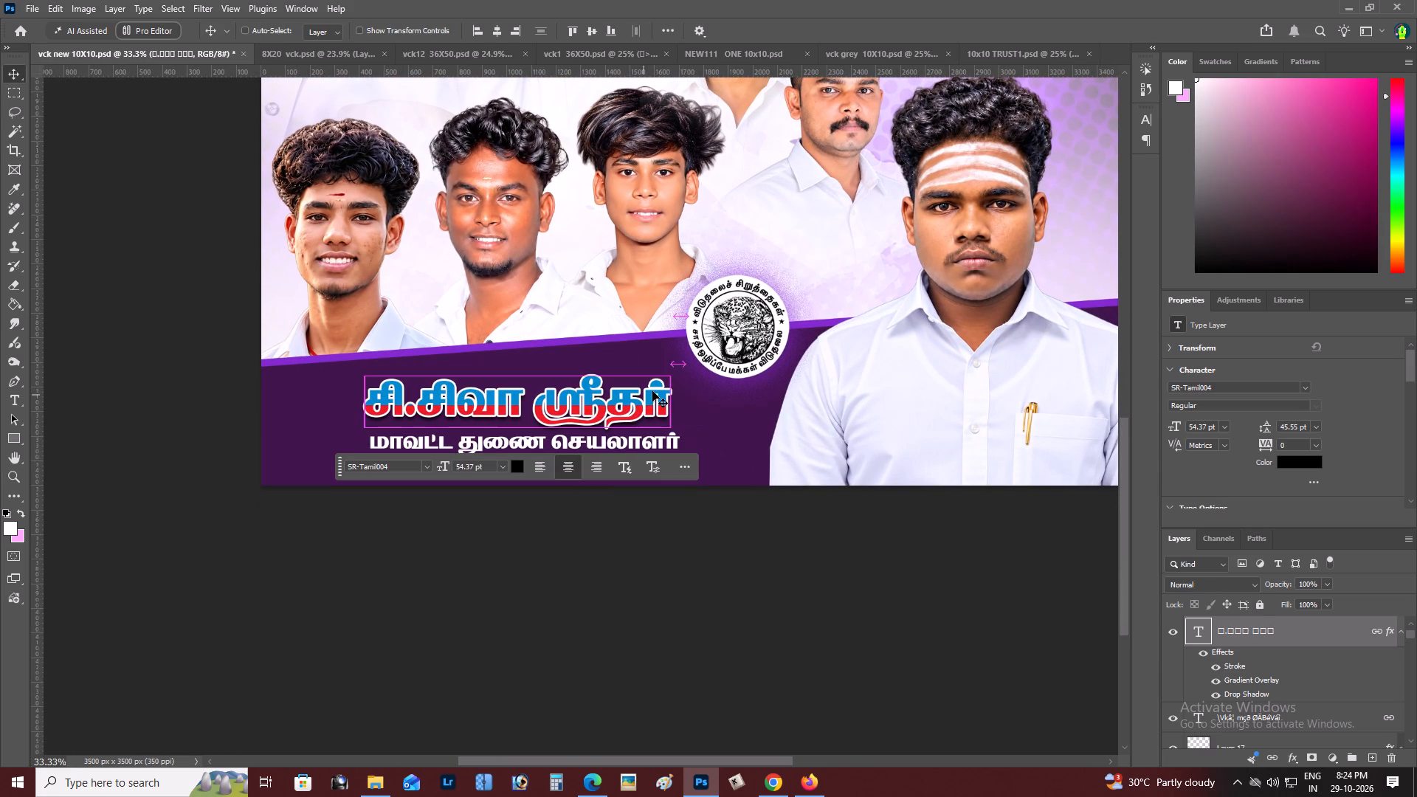
key(ctrl+t)
alt+drag(677, 376, 687, 379)
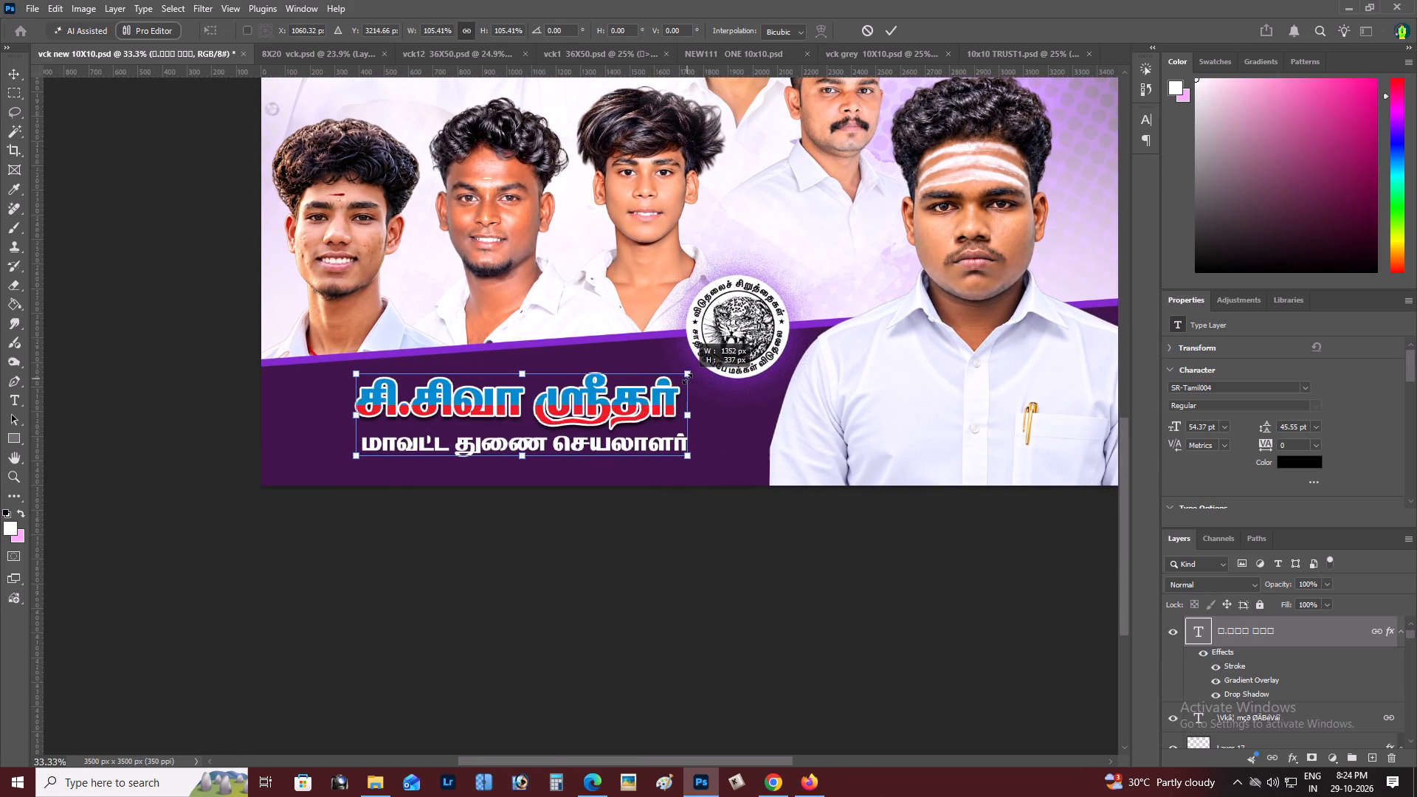
alt+drag(687, 379, 705, 383)
click(680, 402)
key(ctrl+Return)
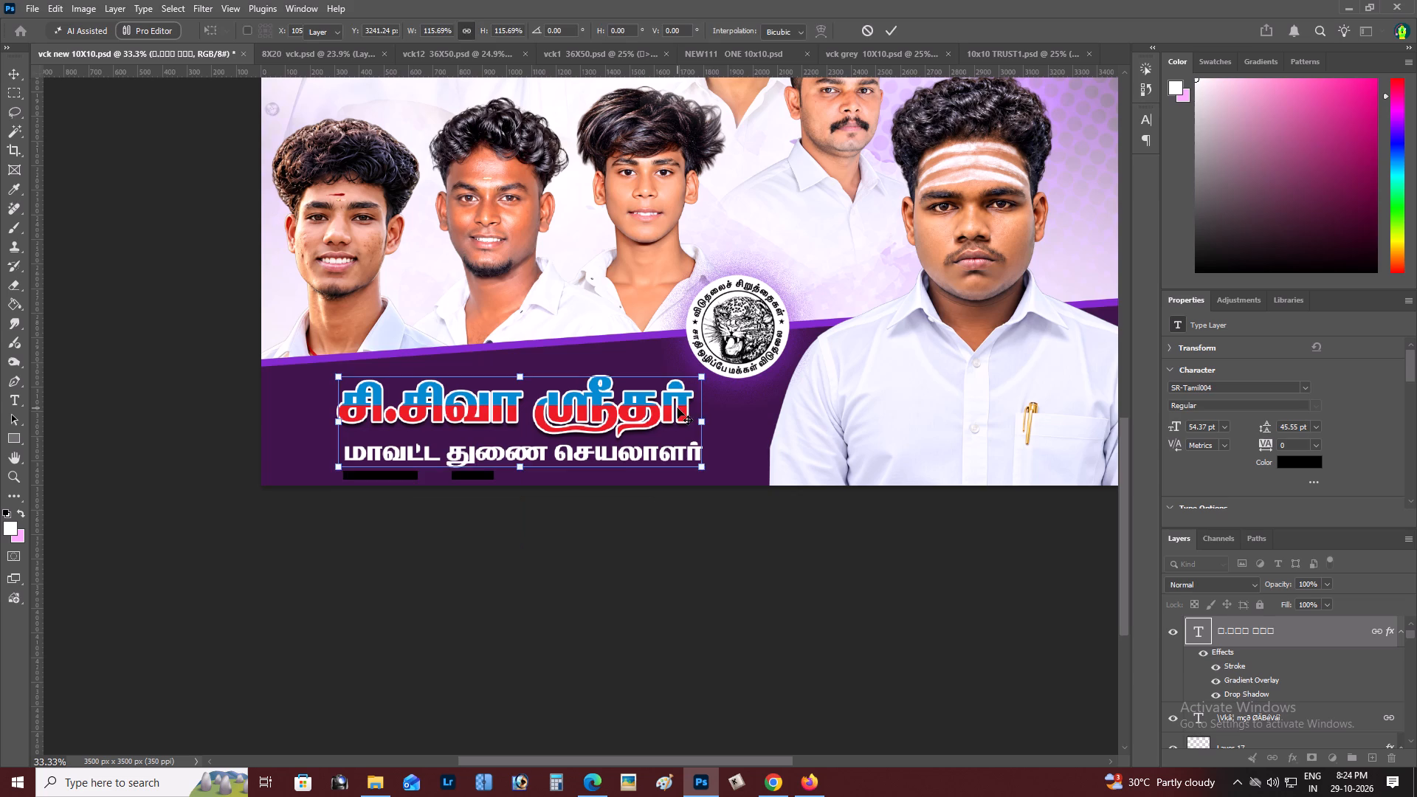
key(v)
key(shift+Right)
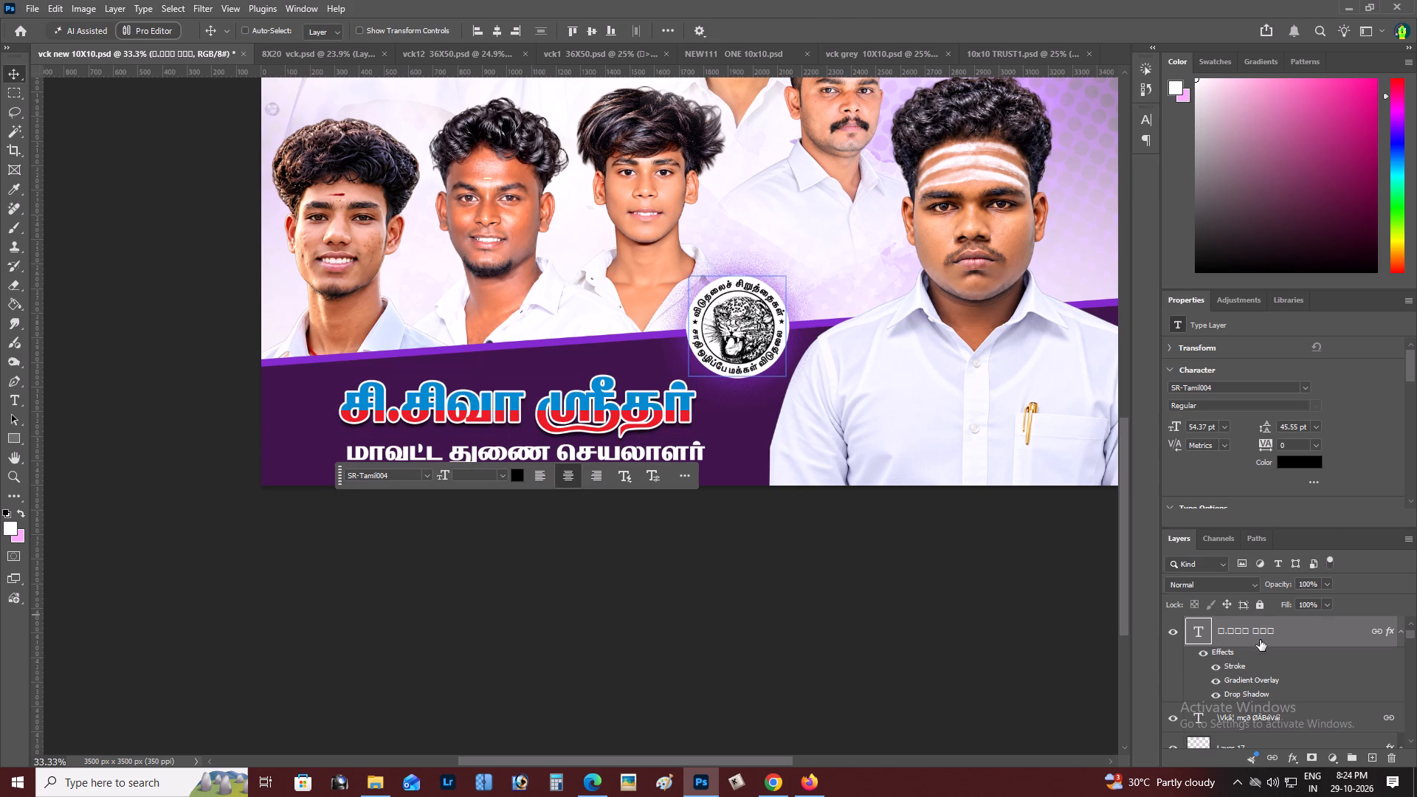
Set the name layer's white outside stroke to 13 px.
double_click(1238, 662)
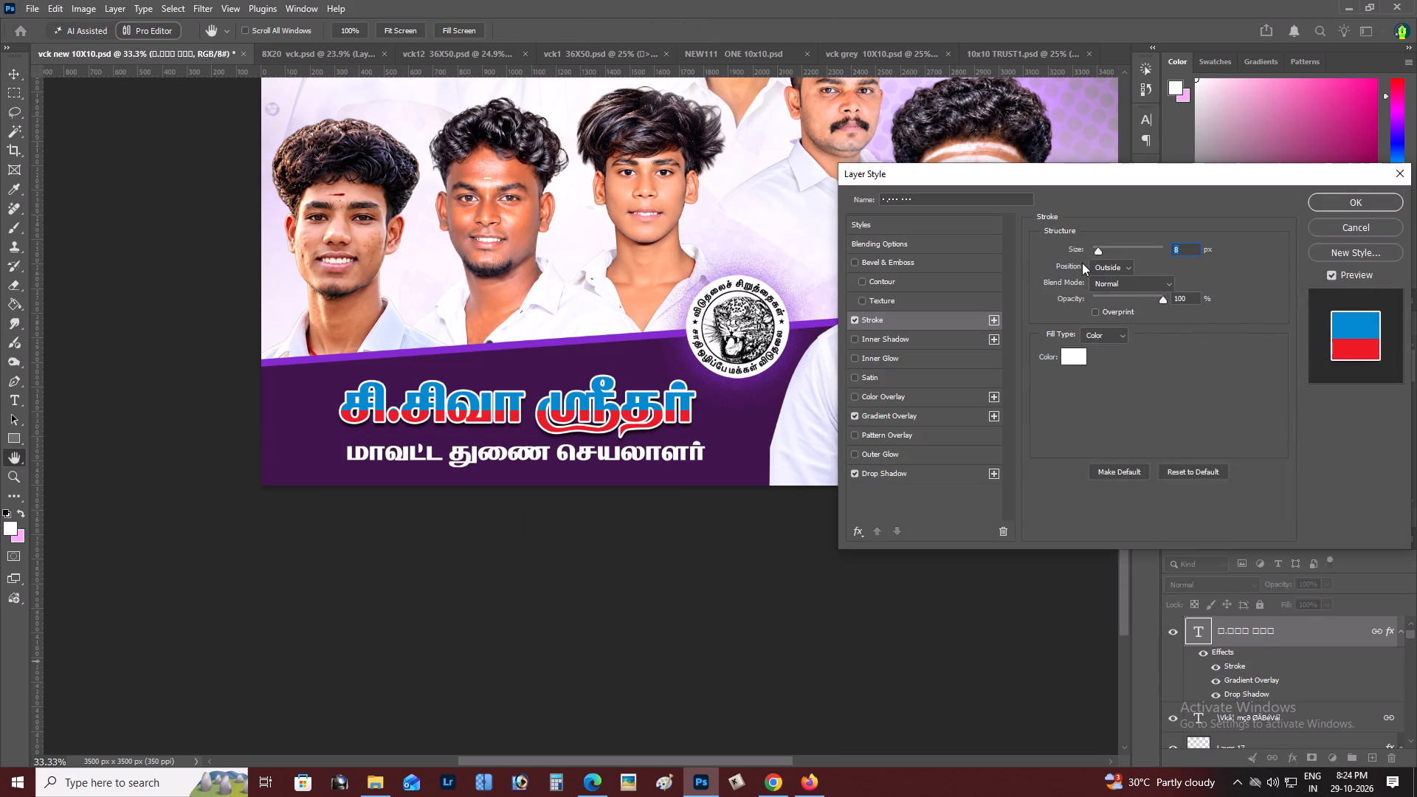
click(1098, 252)
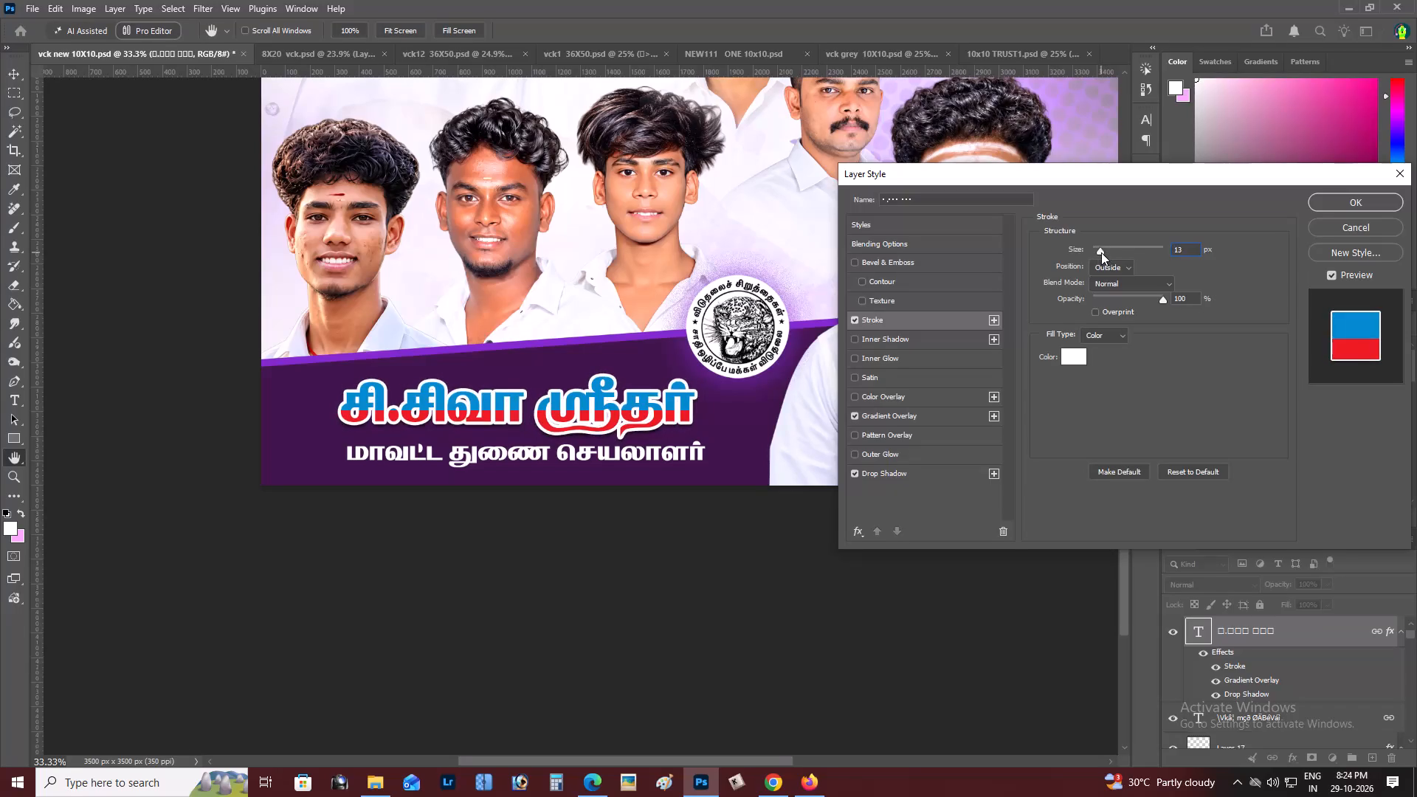
key(Return)
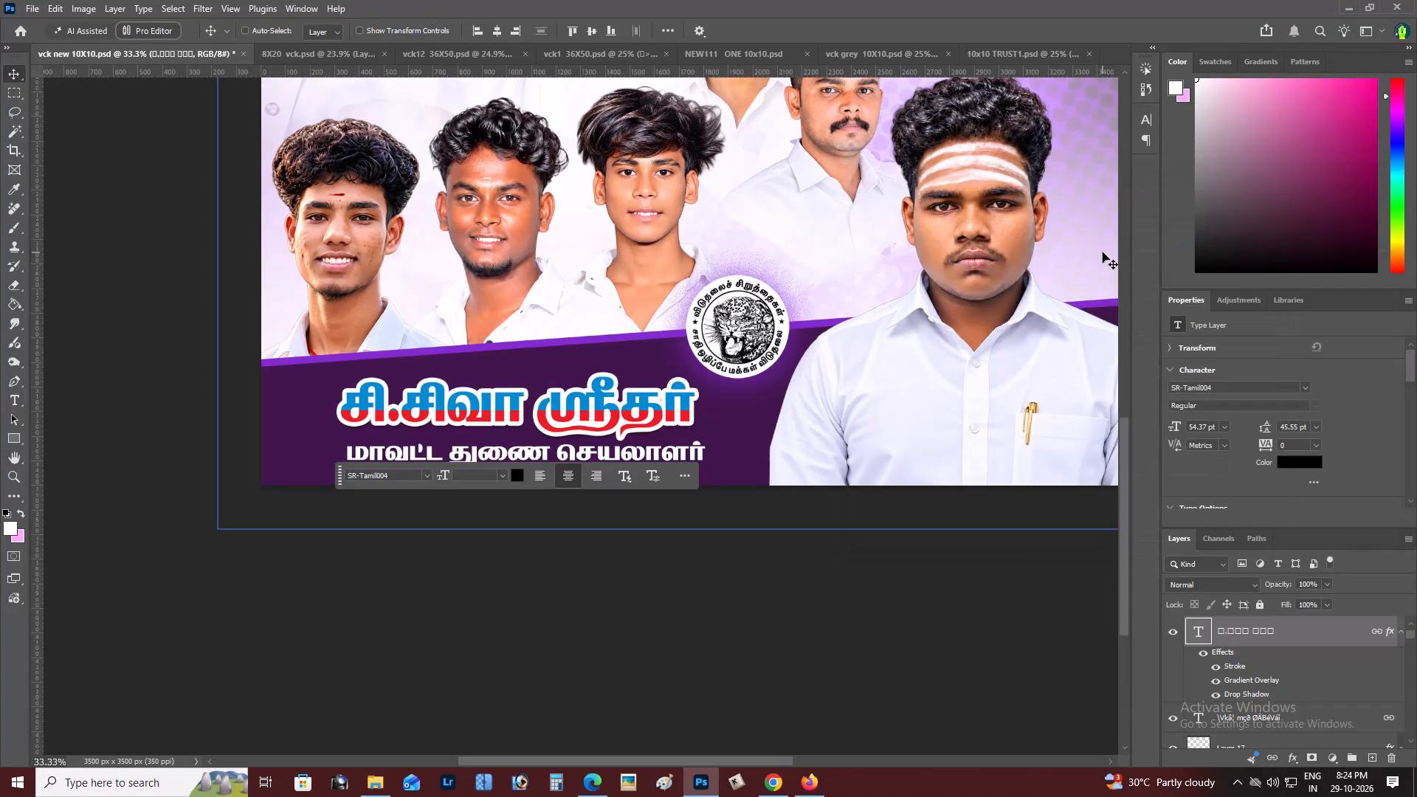
Copy the text து.ஒன்றிய செயலாளராக from the purple line in the upper text block.
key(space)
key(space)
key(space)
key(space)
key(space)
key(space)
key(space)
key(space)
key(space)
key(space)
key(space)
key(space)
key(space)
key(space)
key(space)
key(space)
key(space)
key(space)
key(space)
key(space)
drag(714, 218, 539, 569)
drag(703, 213, 782, 114)
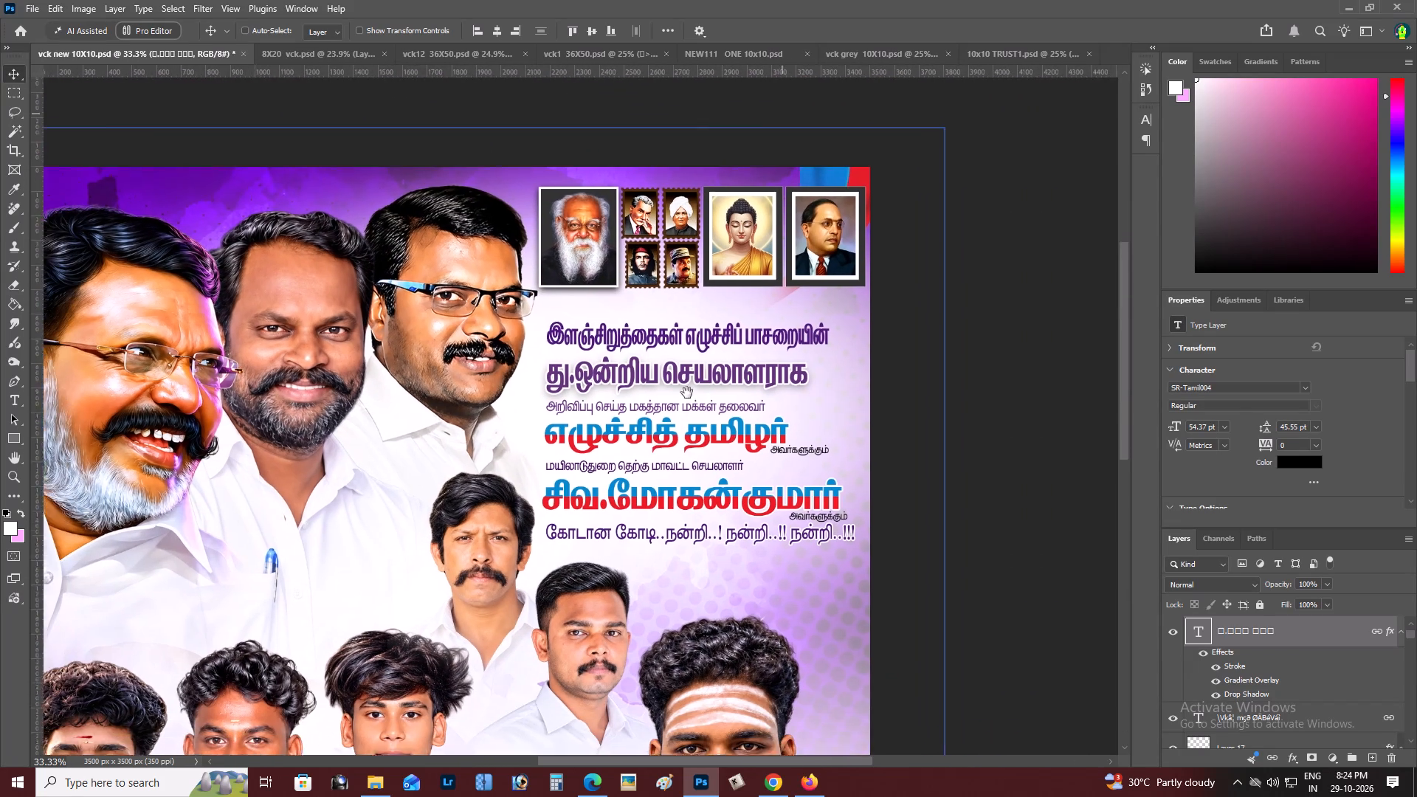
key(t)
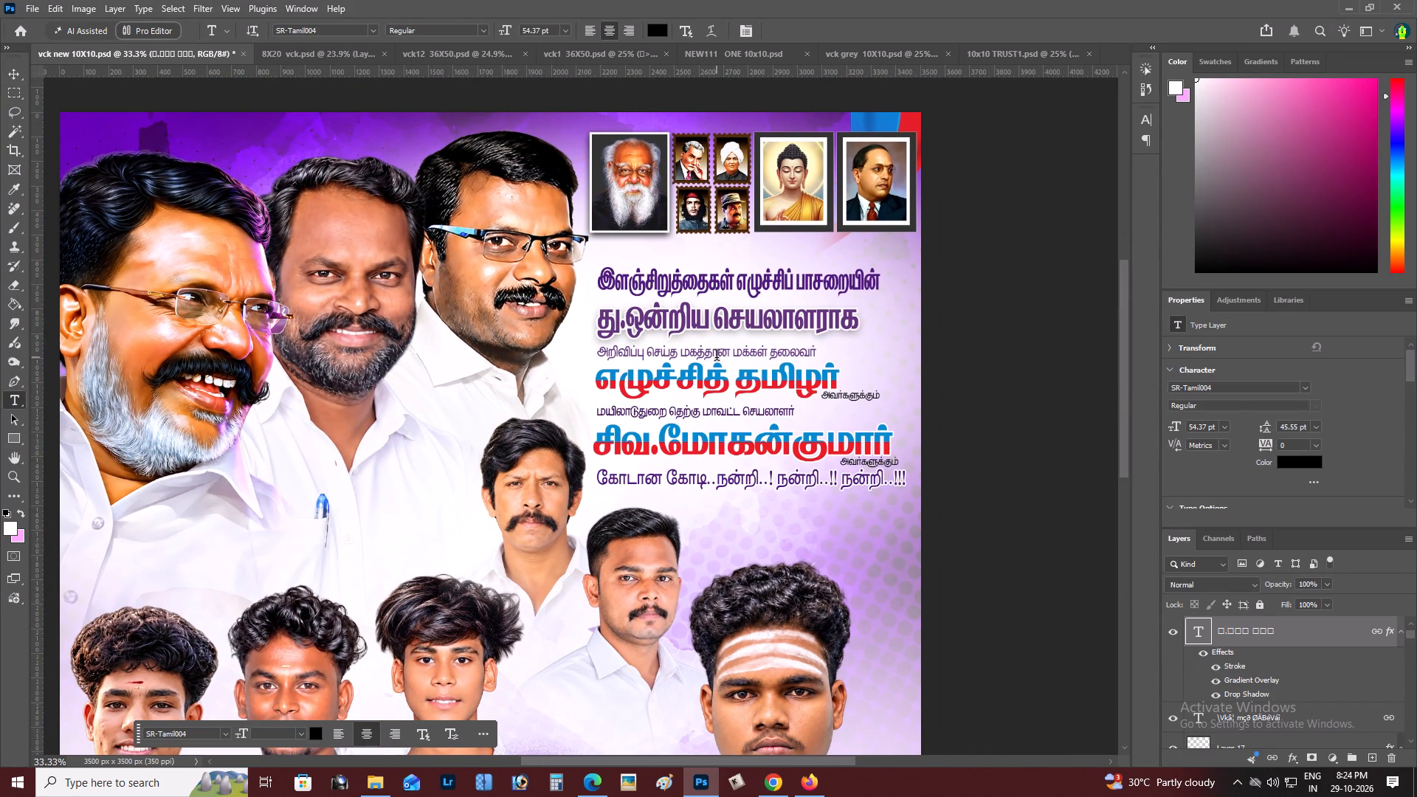
triple_click(737, 321)
right_click(737, 321)
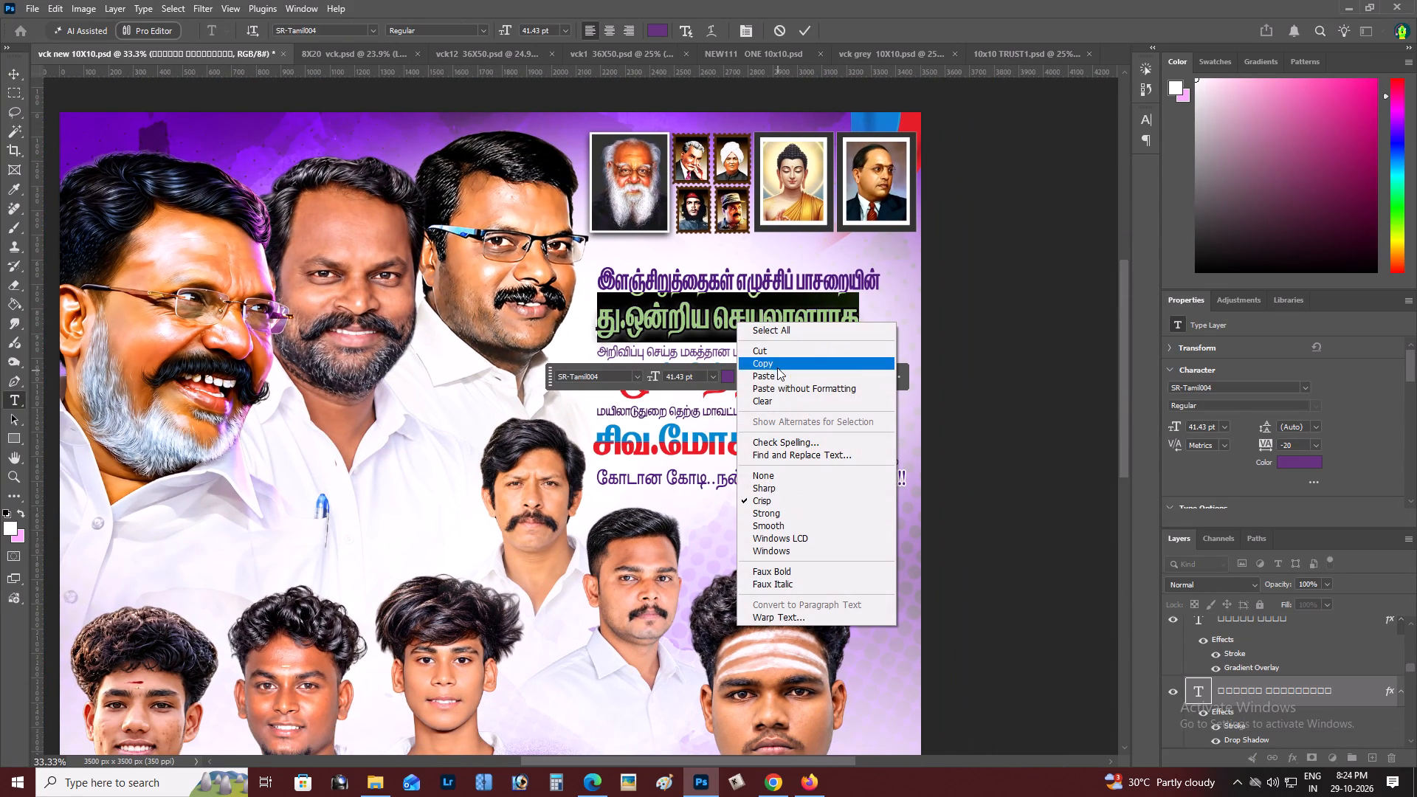
click(777, 367)
click(798, 39)
Delete the word மாவட்ட from the white title line below the name.
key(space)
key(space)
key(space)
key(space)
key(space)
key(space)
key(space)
drag(345, 438, 721, 51)
click(622, 555)
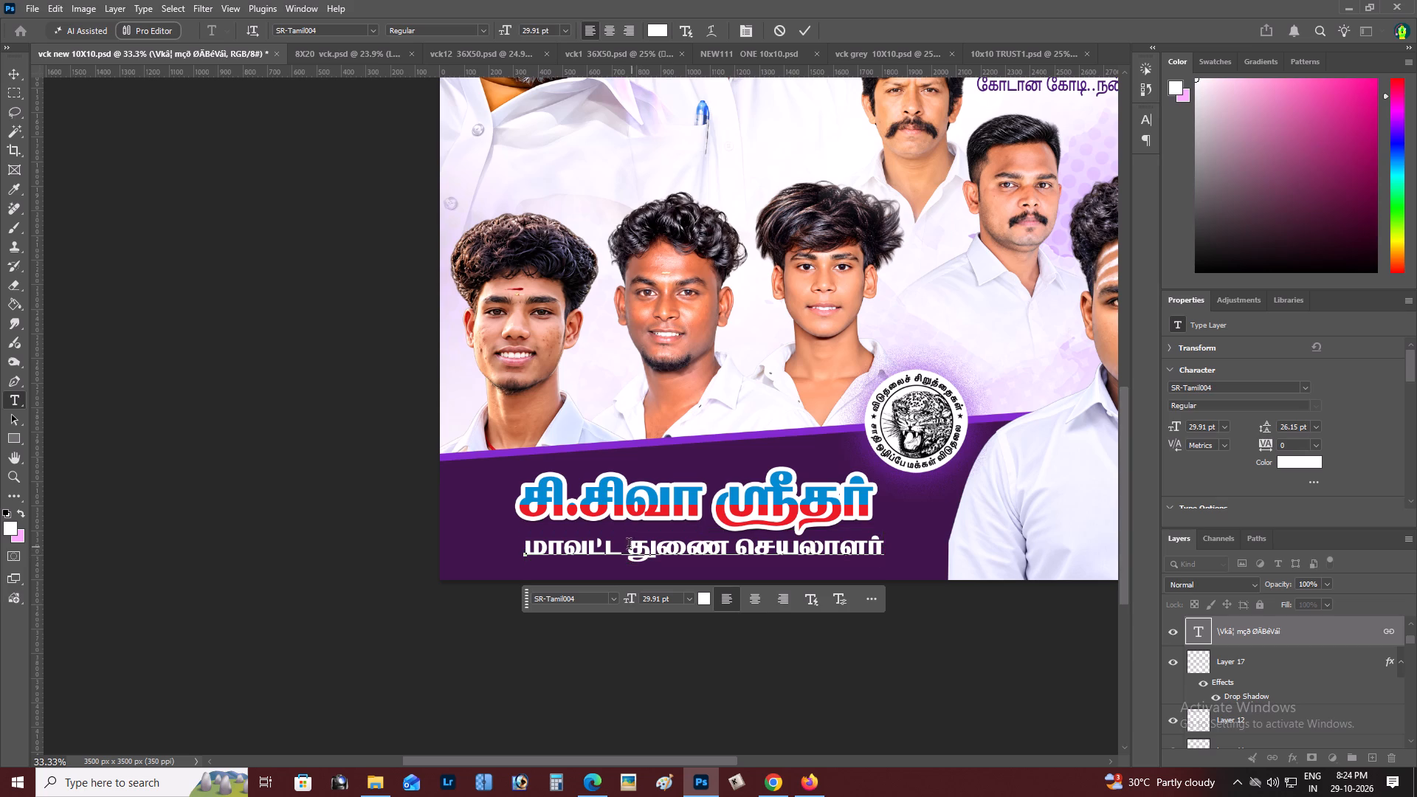
drag(627, 546, 471, 542)
key(BackSpace)
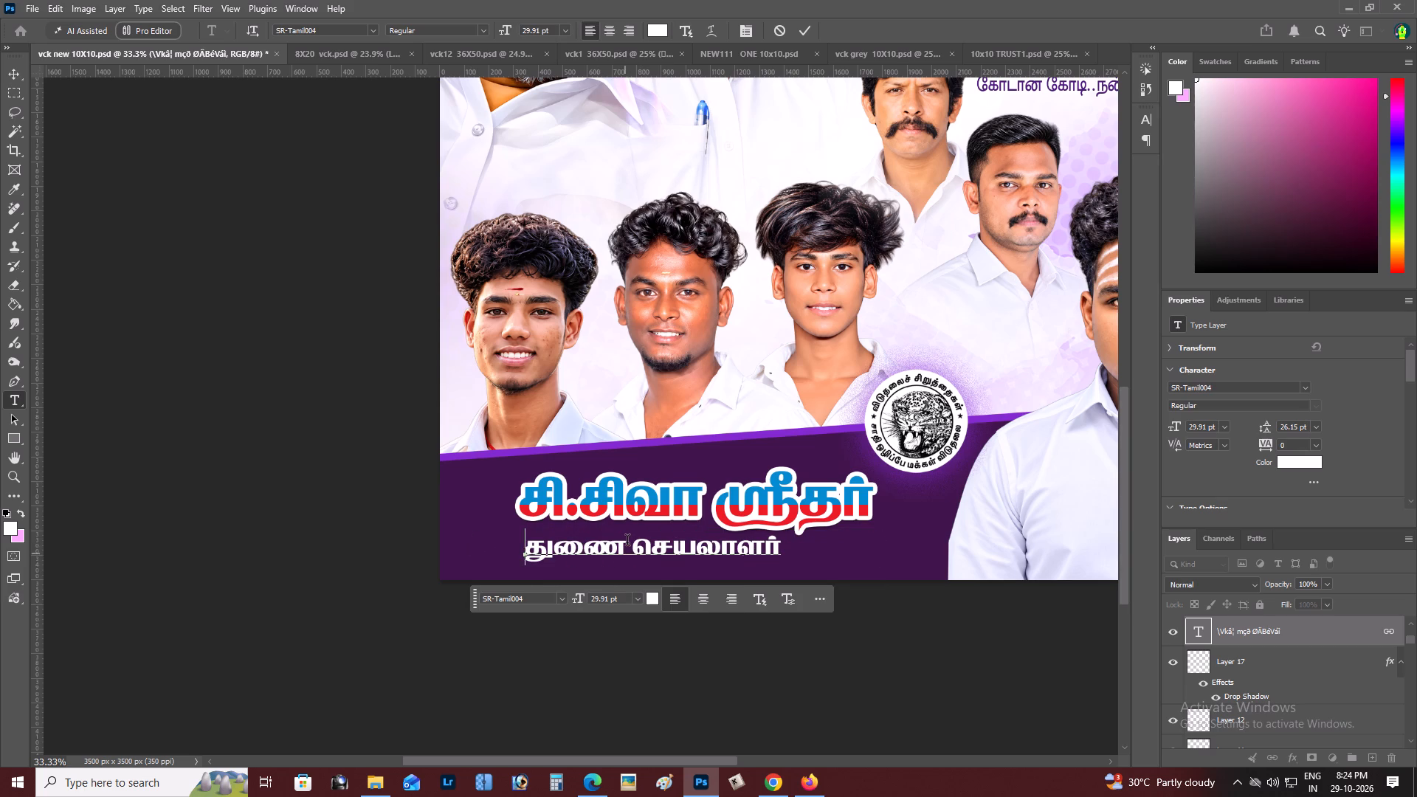
Paste the copied text after துணை in the title line and add a period between them.
click(628, 541)
key(ctrl+v)
click(620, 547)
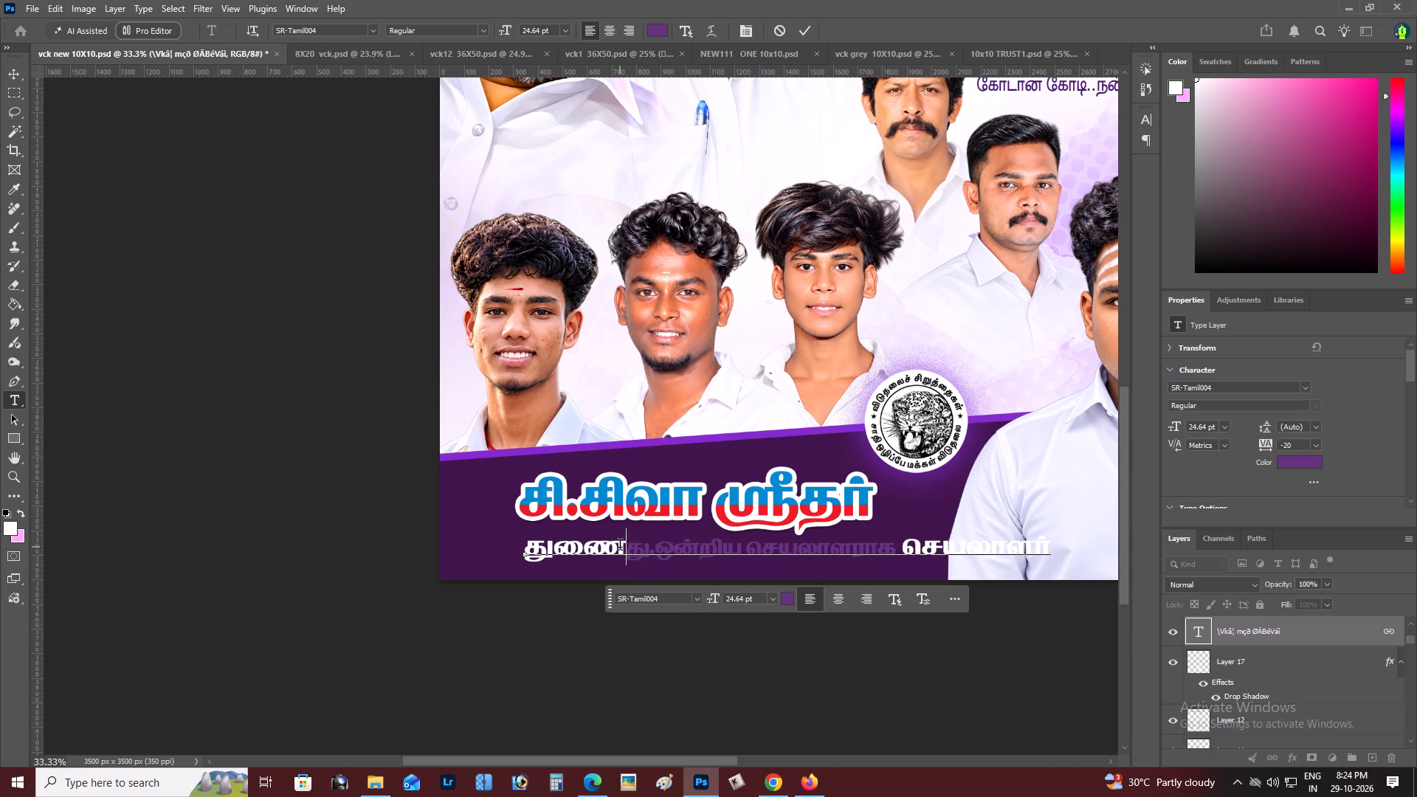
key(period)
key(Right)
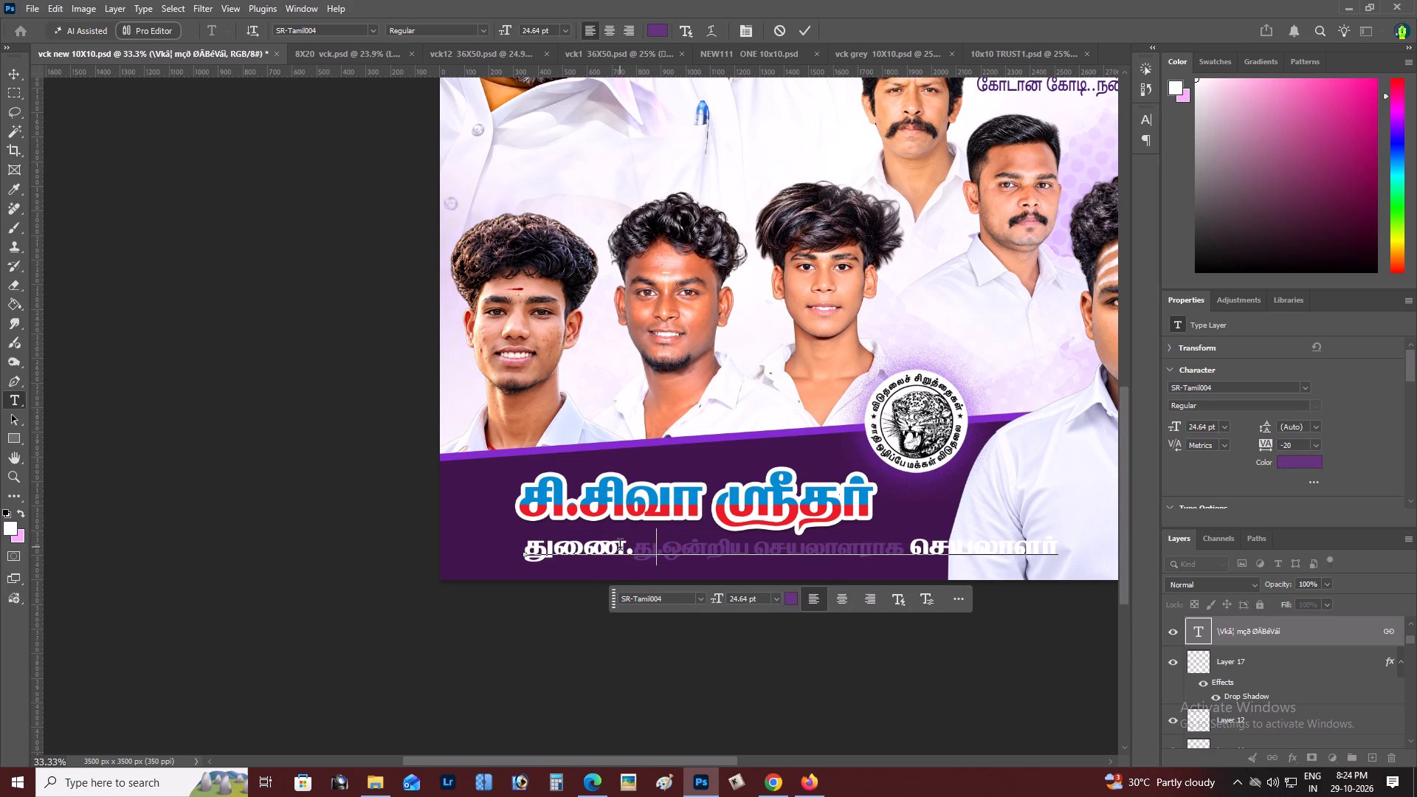
Delete து. from the start of the pasted text after துணை. in the white title line.
key(Left)
key(shift+Right)
key(shift+Right)
key(shift+Right)
key(shift+Right)
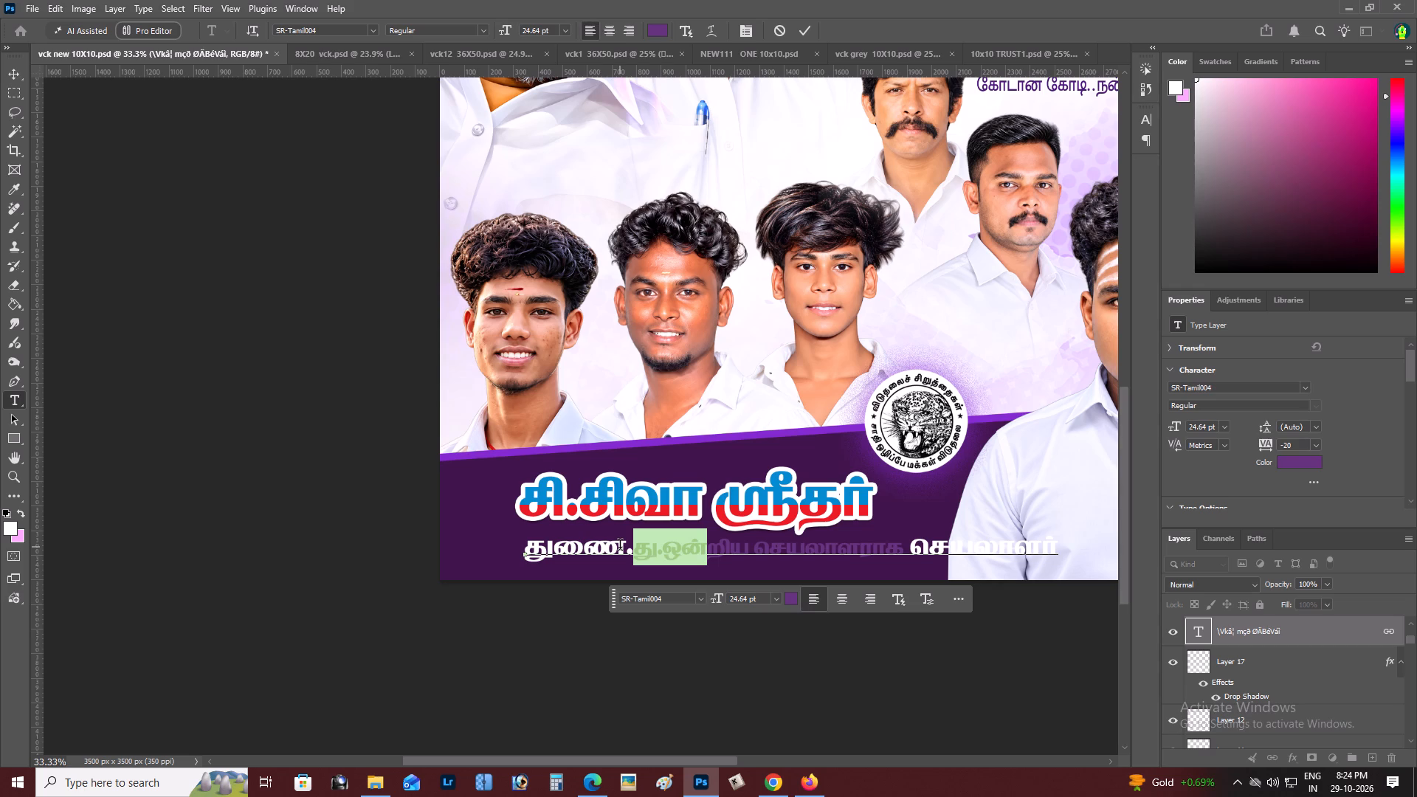
key(Left)
key(Left)
key(Left)
key(Right)
key(Right)
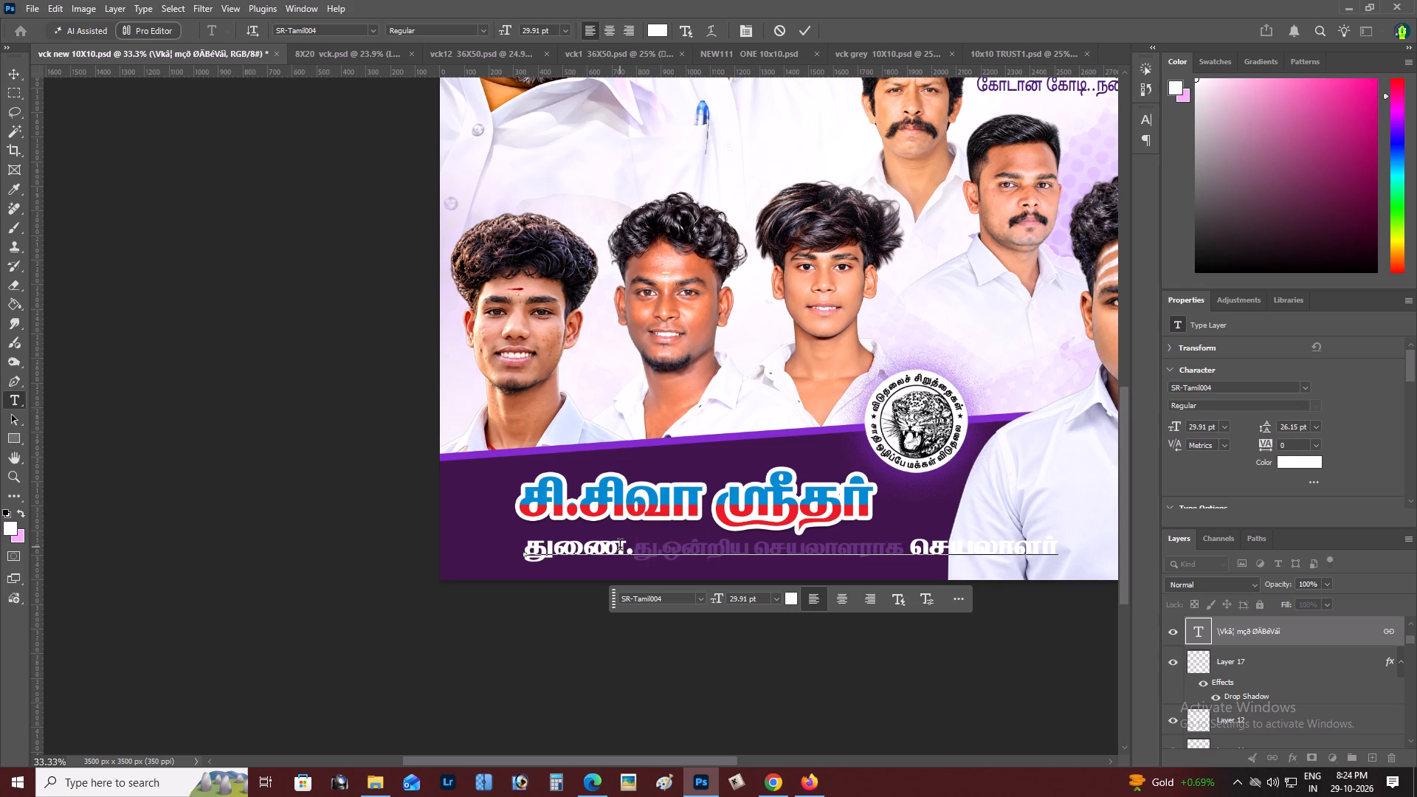
key(Right)
key(Left)
key(Right)
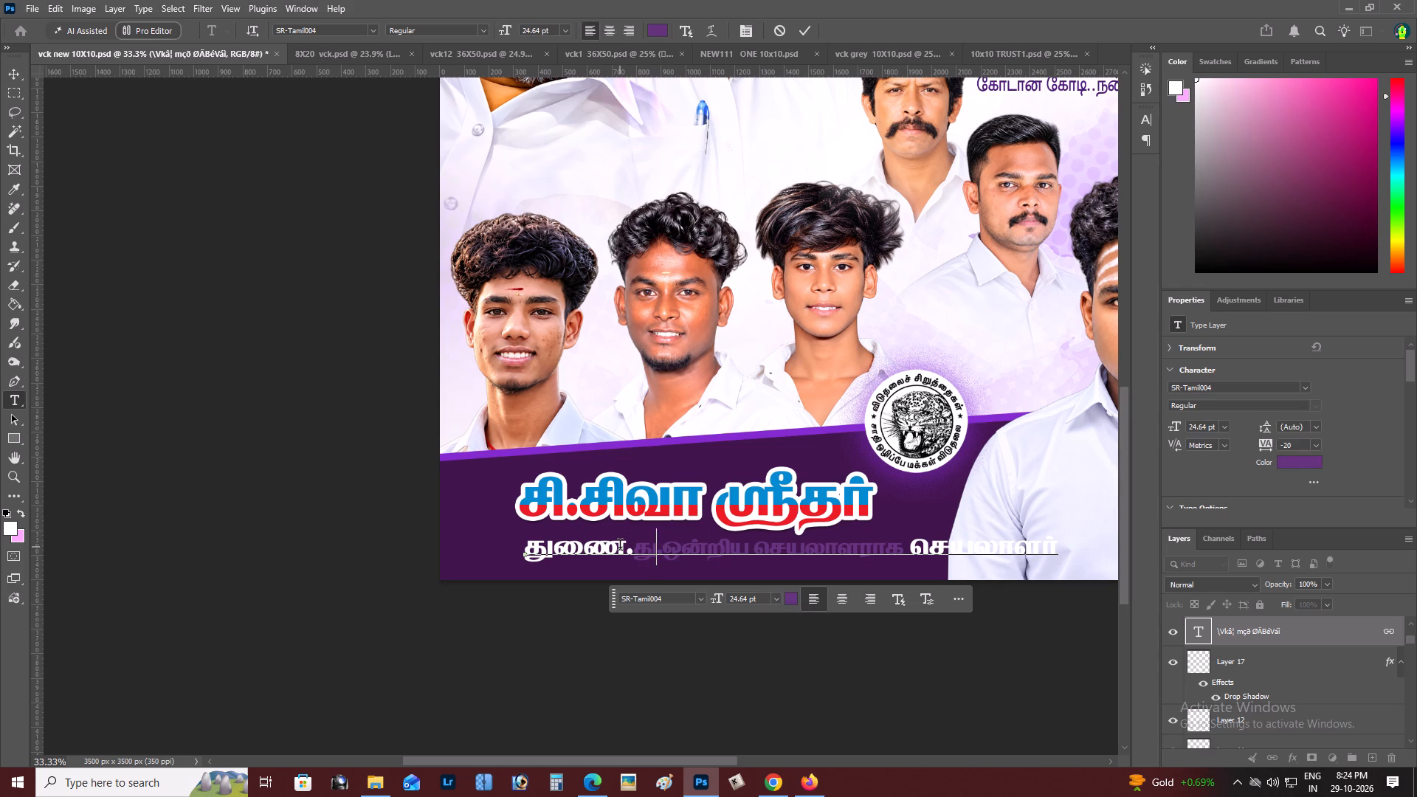
key(Left)
key(Right)
key(Left)
key(Left)
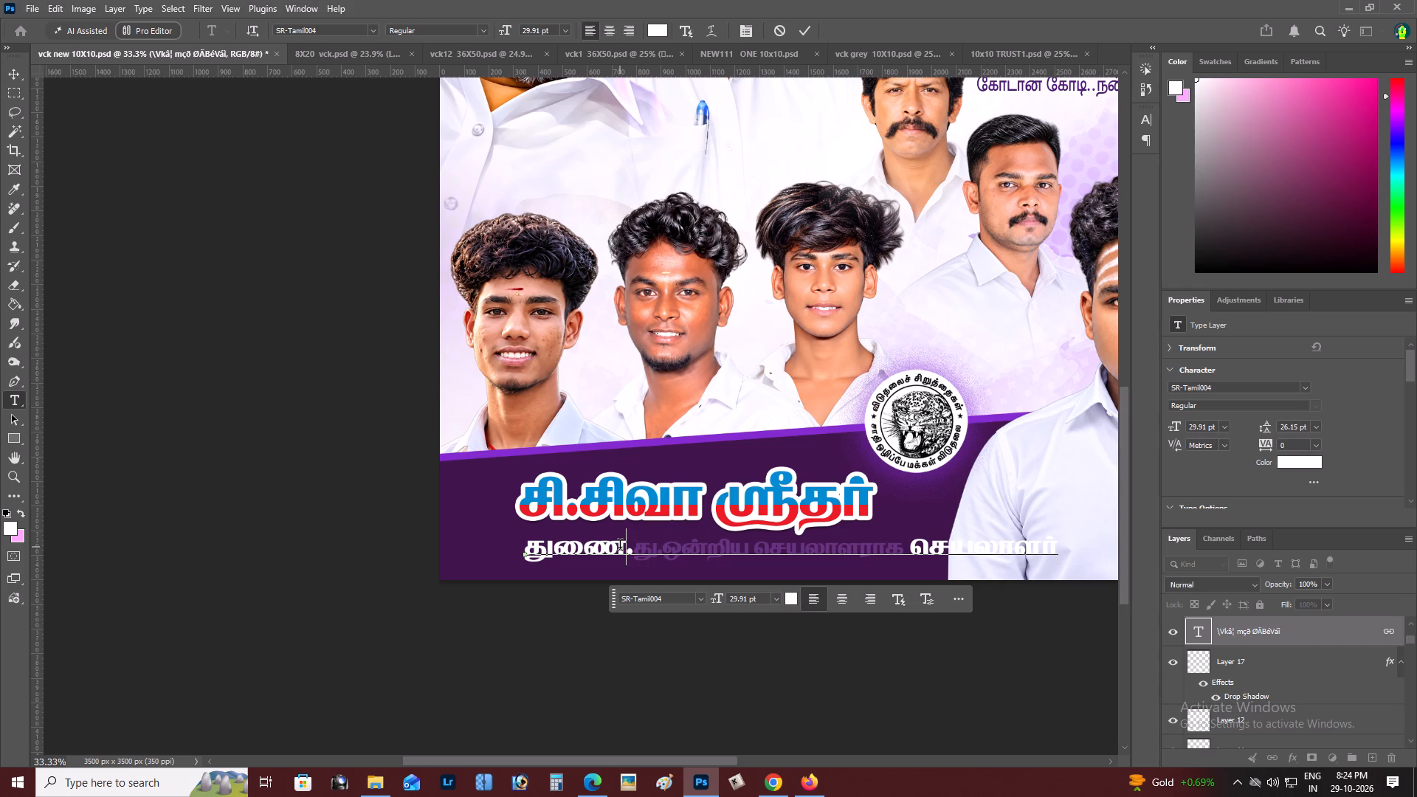
key(shift+Right)
key(shift+Right)
key(shift+Right)
key(Left)
key(Right)
key(shift+Right)
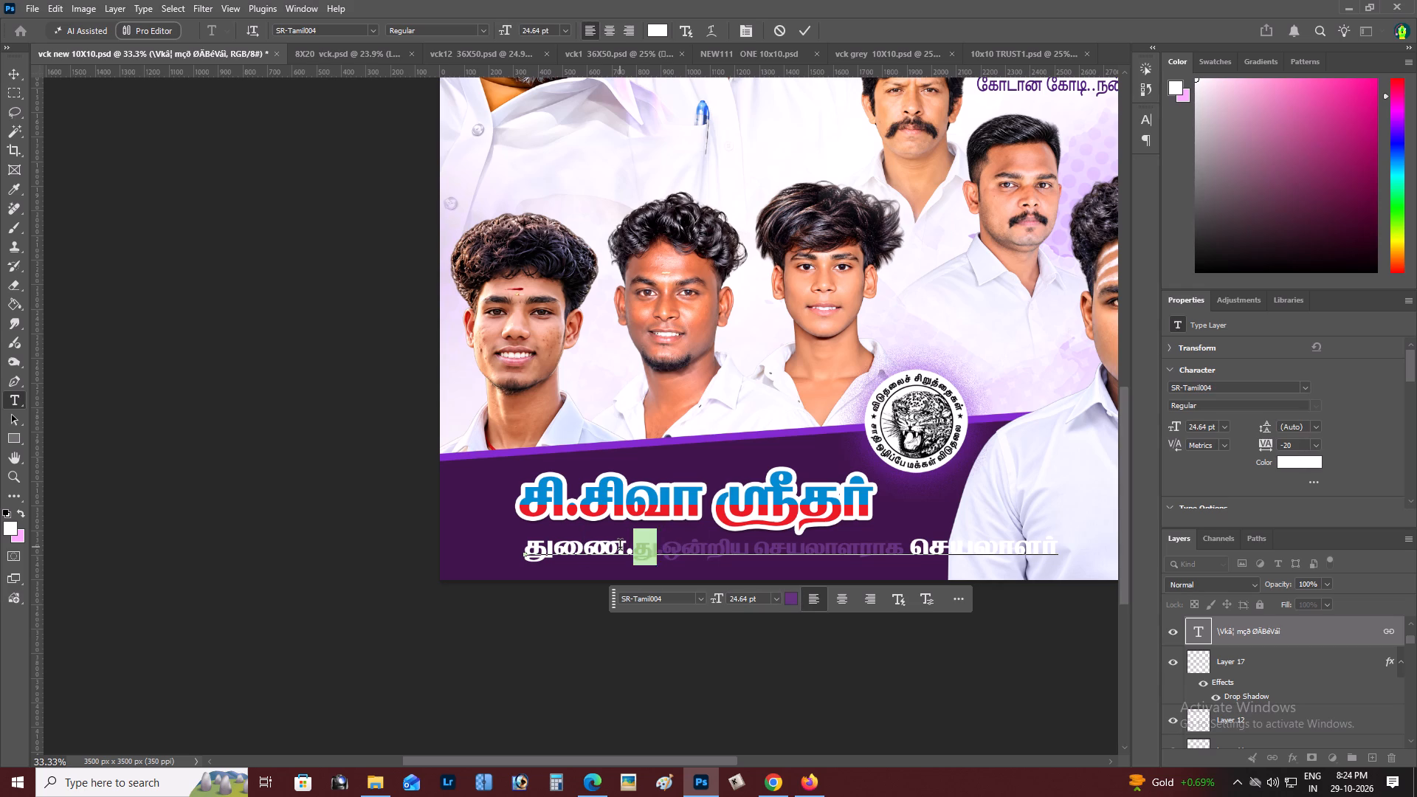
key(shift+Right)
key(BackSpace)
Delete the pasted word செயலாளராக from the title line, keeping ஒன்றிய before செயலாளர்.
key(Right)
key(Right)
key(Right)
key(Right)
key(Right)
key(Right)
key(Right)
key(Right)
key(Right)
key(Right)
key(Right)
key(Right)
key(Right)
key(Right)
key(Right)
key(Right)
key(Right)
key(Right)
key(Right)
key(Right)
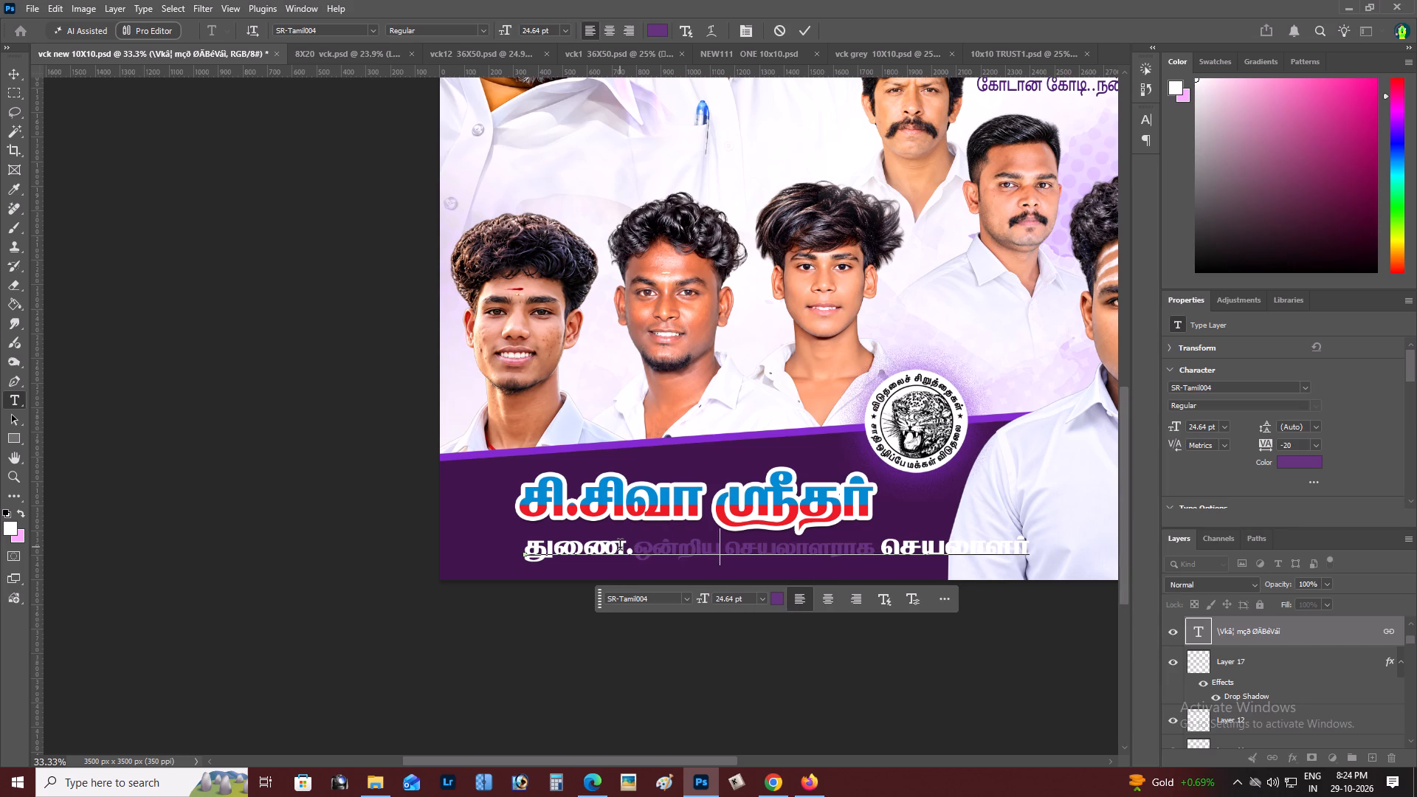
key(Left)
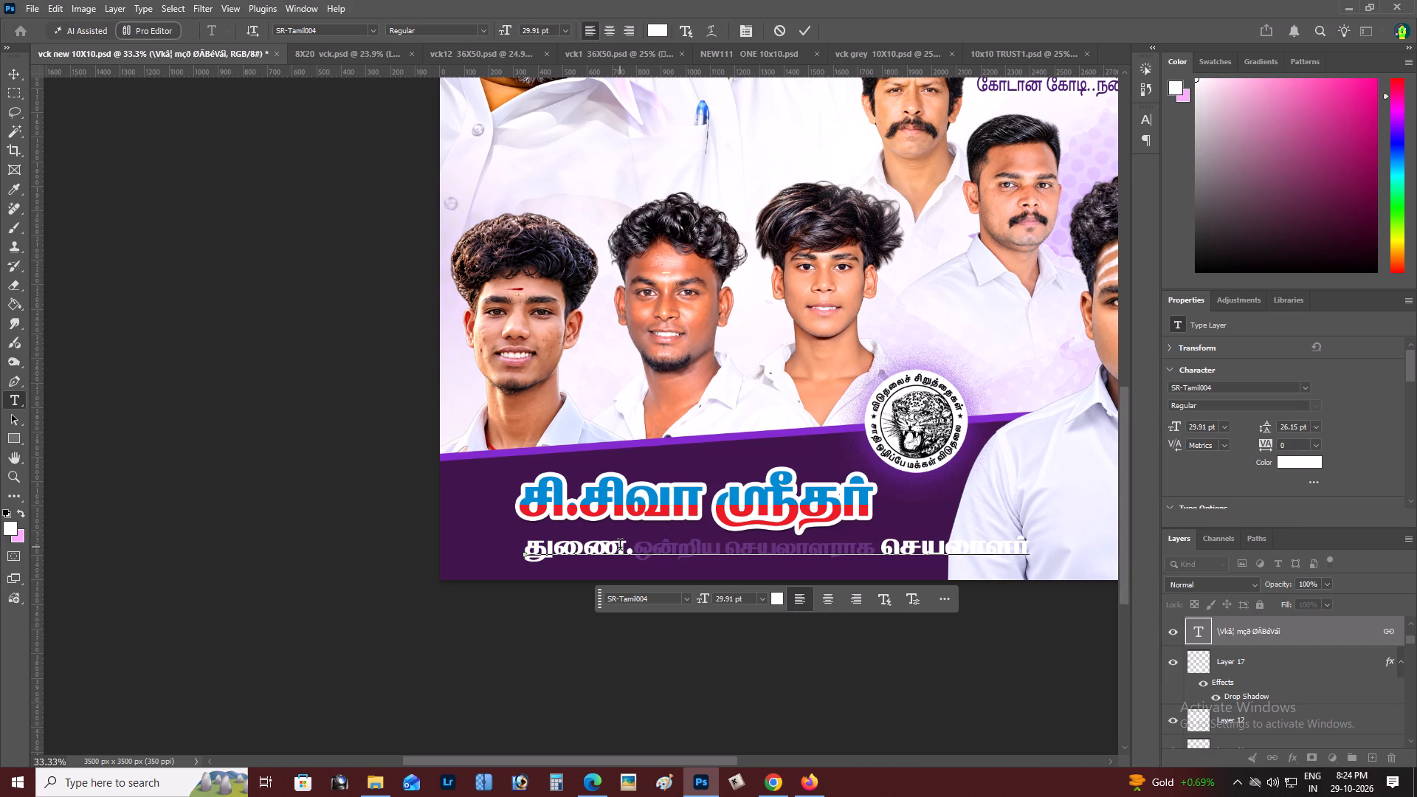
key(Left)
key(Left)
key(Left)
key(Left)
key(Left)
key(Left)
key(Left)
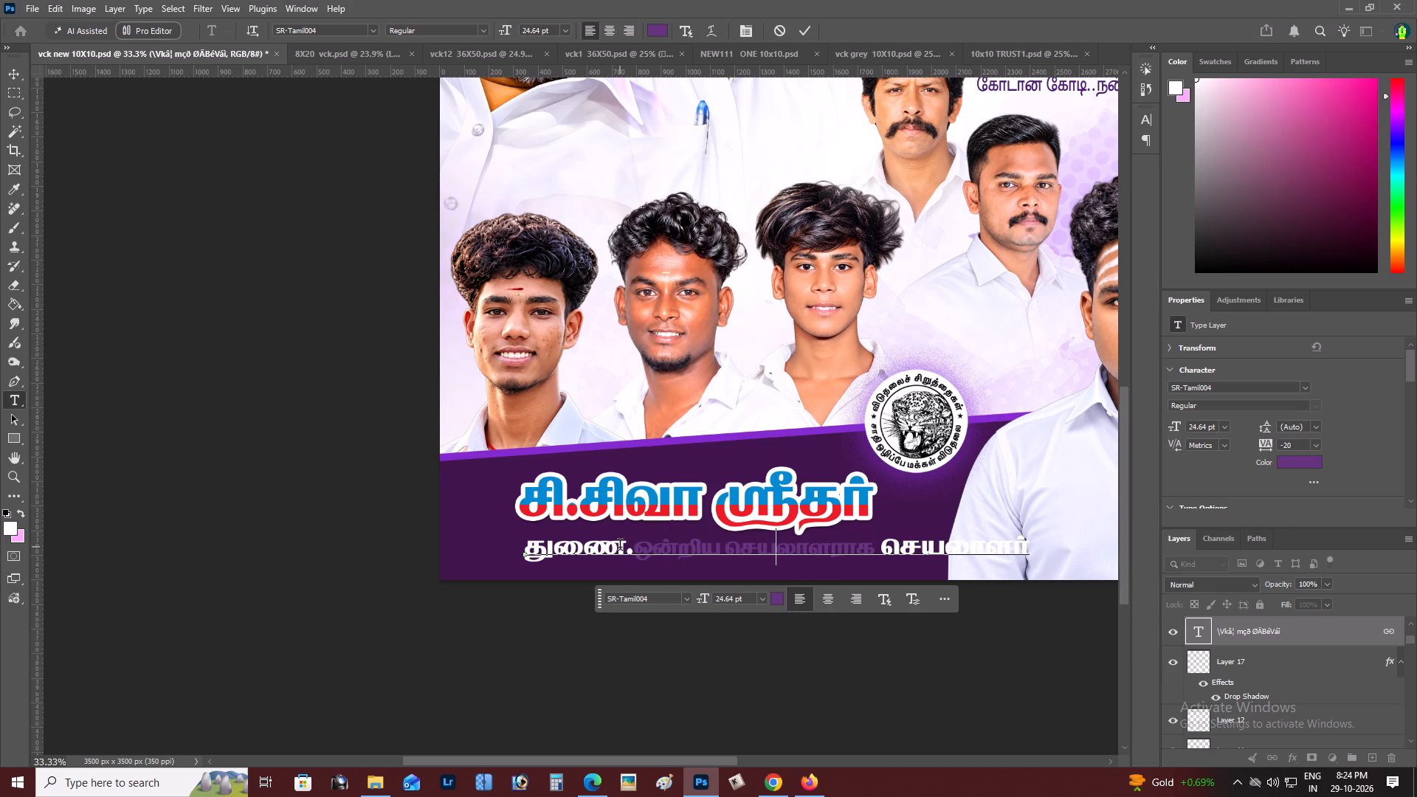
key(Left)
key(Left)
key(Left)
key(shift+Right)
key(shift+Right)
key(shift+Right)
key(shift+Right)
key(shift+Right)
key(shift+Right)
key(shift+Right)
key(shift+Right)
key(shift+Right)
key(shift+Right)
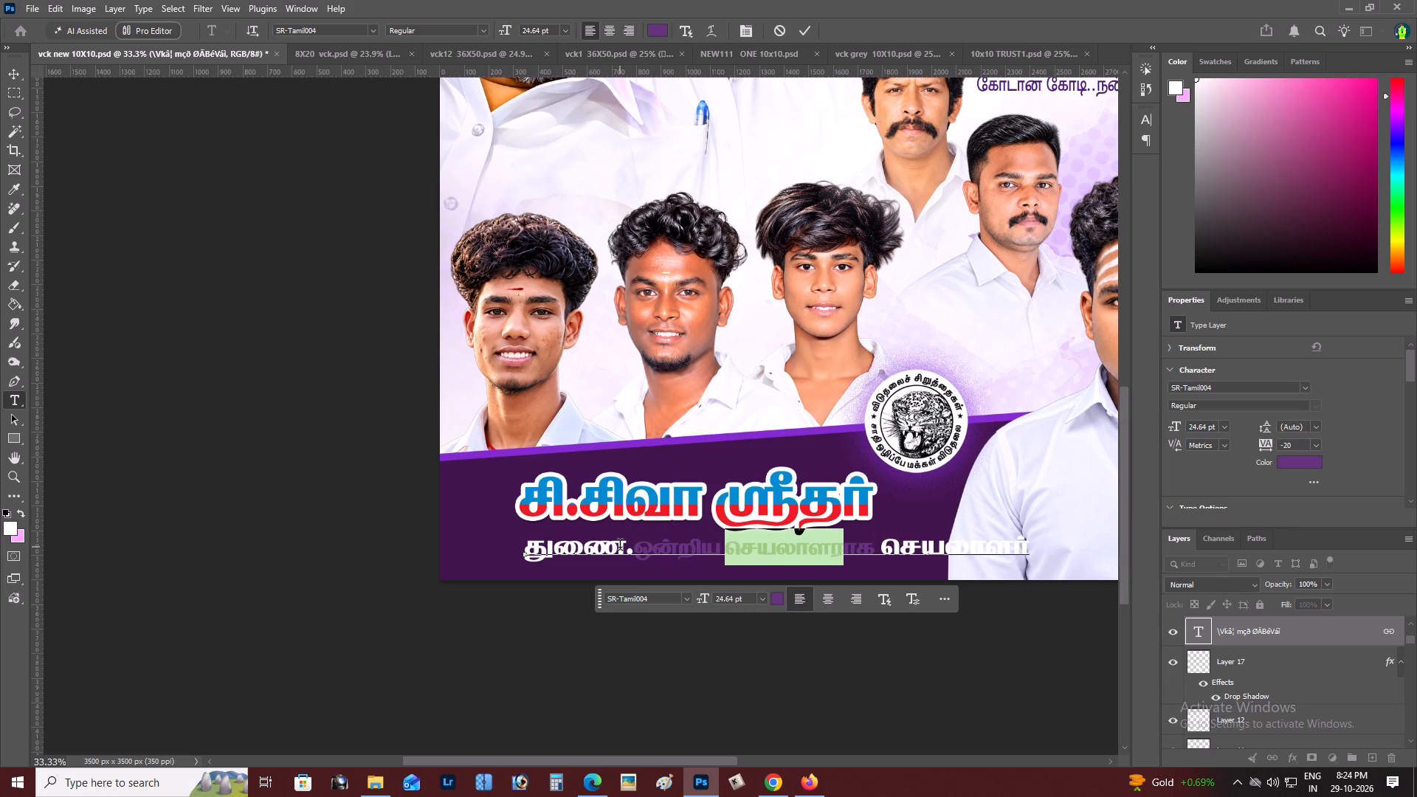
key(shift+Right)
key(shift+Right)
key(shift+Right)
key(BackSpace)
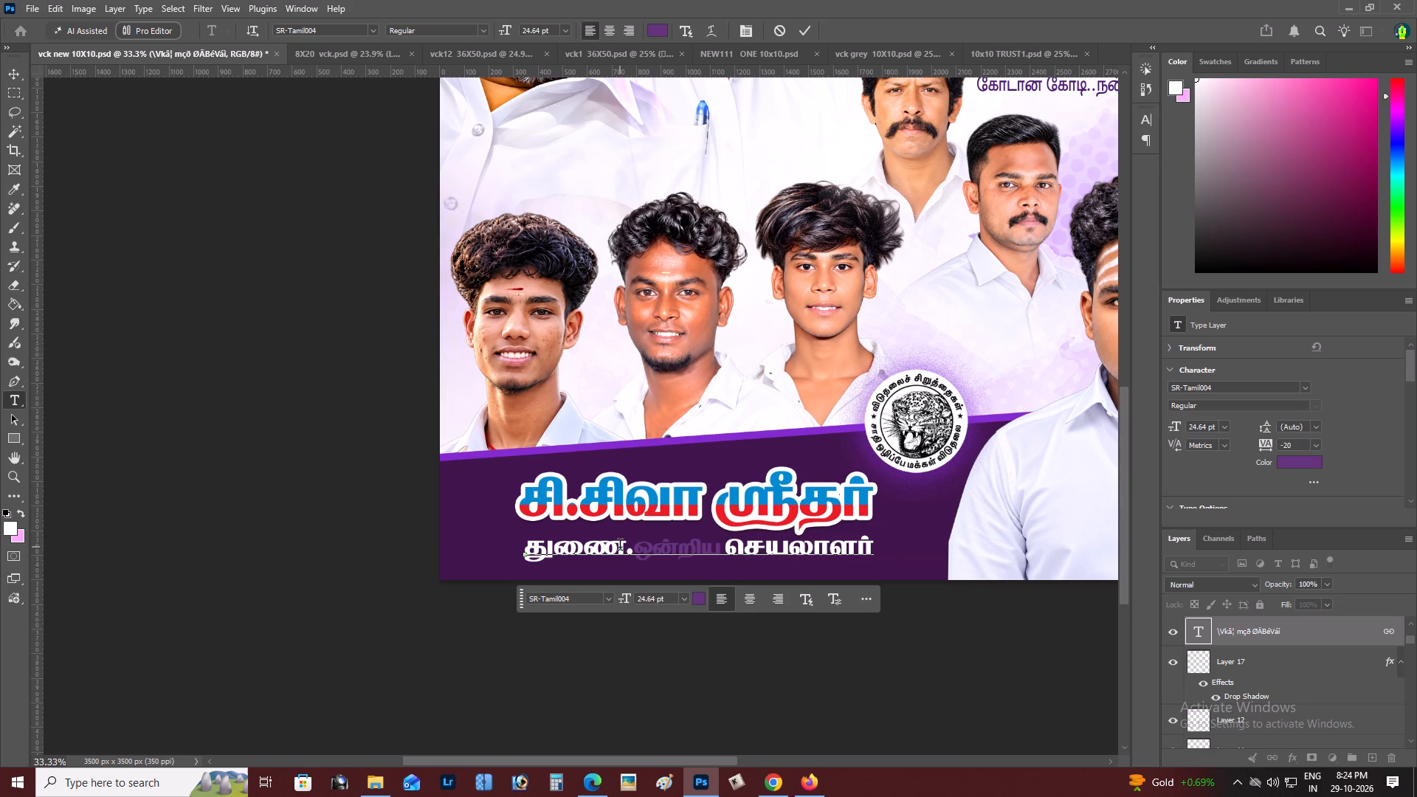
key(ctrl+Return)
Copy the word தெற்கு from the small மயிலாடுதுறை தெற்கு மாவட்ட செயலாளர் line in the upper text block.
scroll(632, 537, up, 15)
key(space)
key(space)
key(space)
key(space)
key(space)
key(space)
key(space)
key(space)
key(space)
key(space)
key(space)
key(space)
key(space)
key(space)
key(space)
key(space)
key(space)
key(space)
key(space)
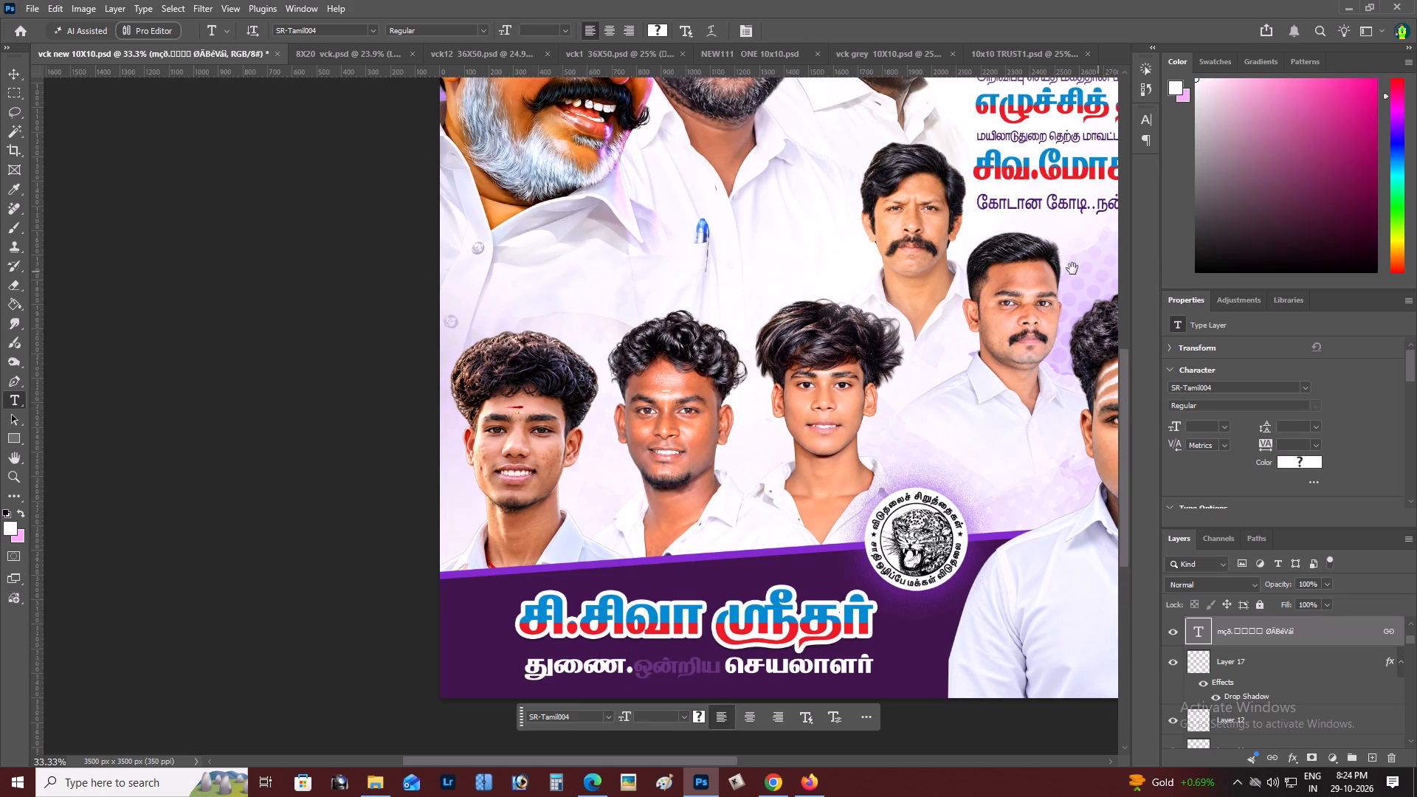
drag(1072, 269, 676, 333)
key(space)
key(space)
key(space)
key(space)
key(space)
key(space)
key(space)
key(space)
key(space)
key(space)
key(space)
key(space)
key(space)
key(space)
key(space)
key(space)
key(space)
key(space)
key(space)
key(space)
drag(672, 222, 676, 362)
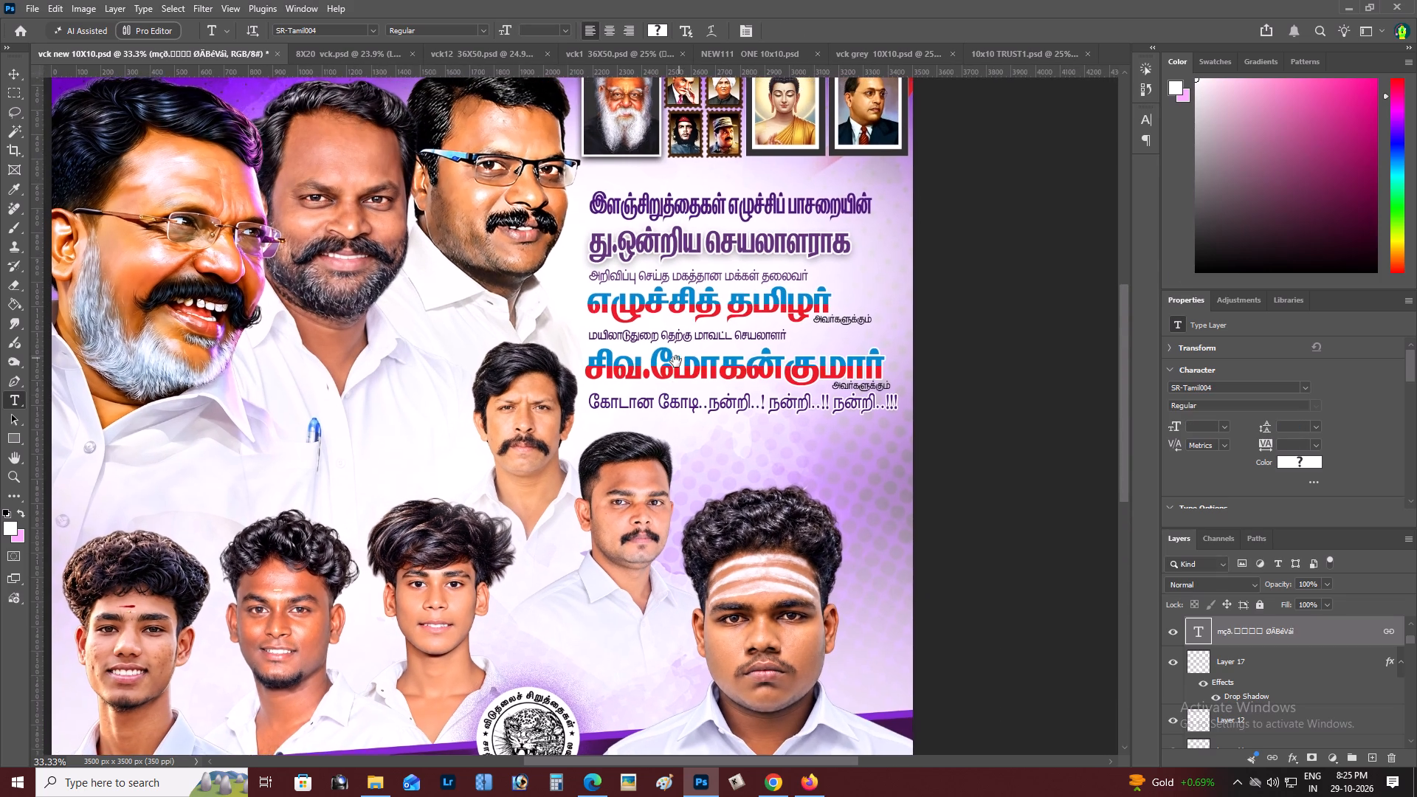
drag(676, 362, 675, 363)
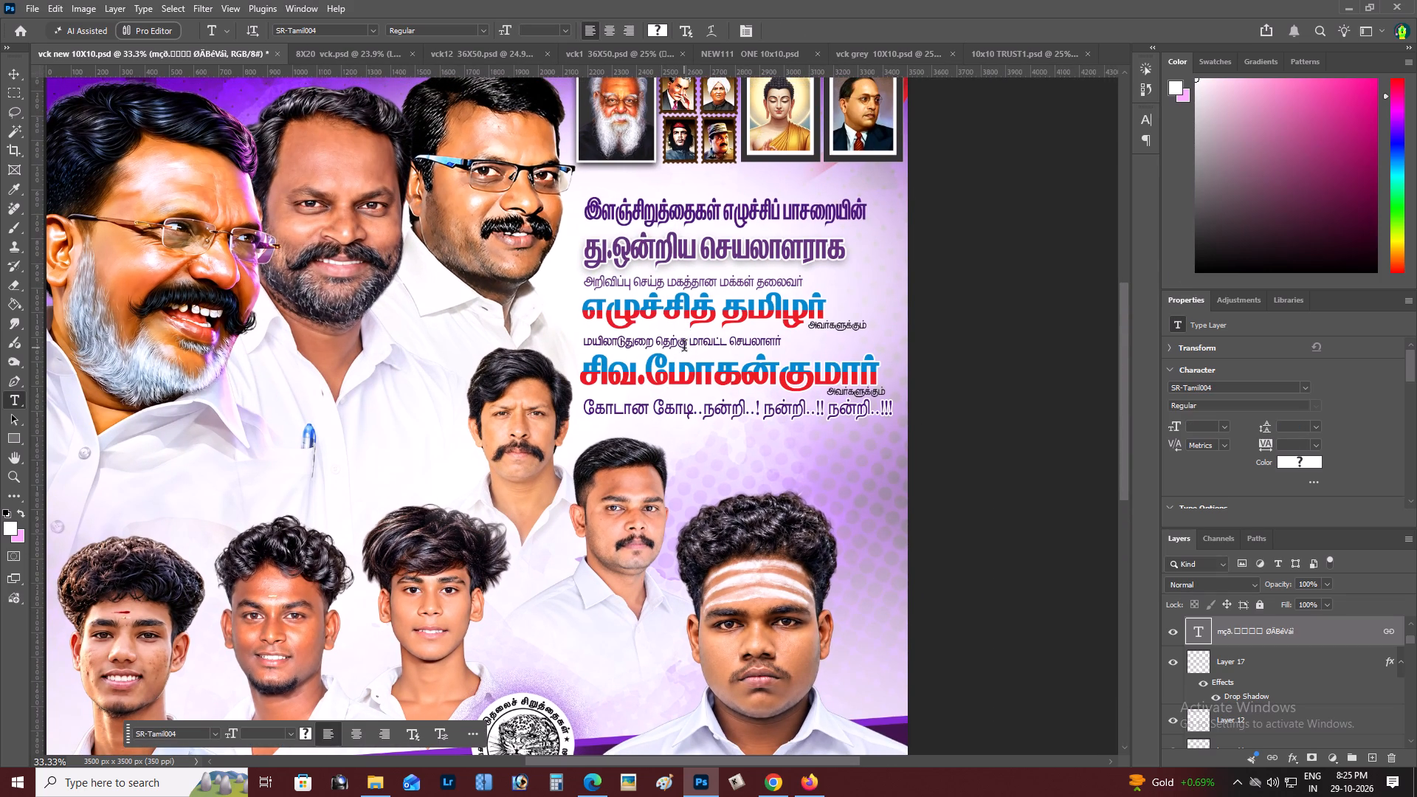
drag(686, 345, 656, 344)
right_click(656, 344)
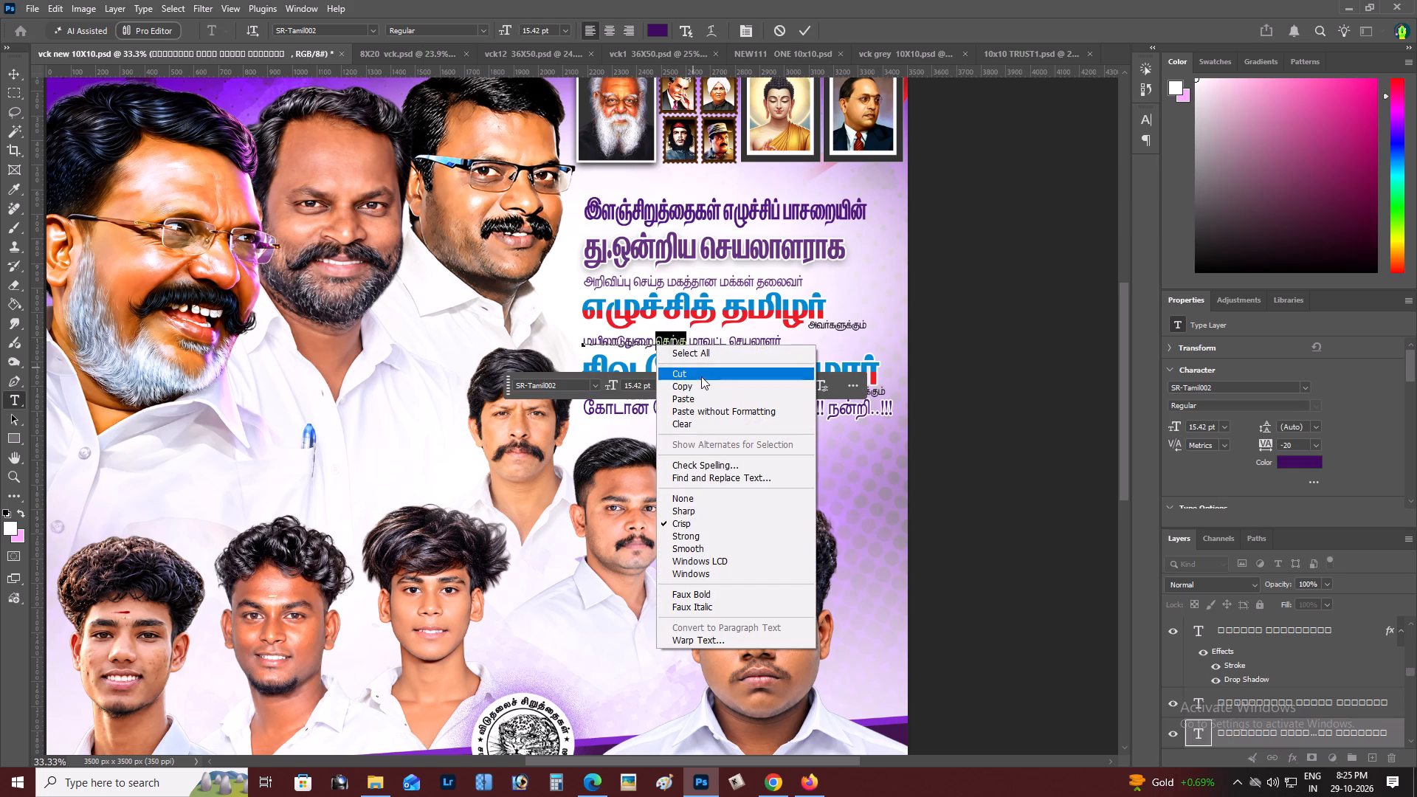
click(706, 386)
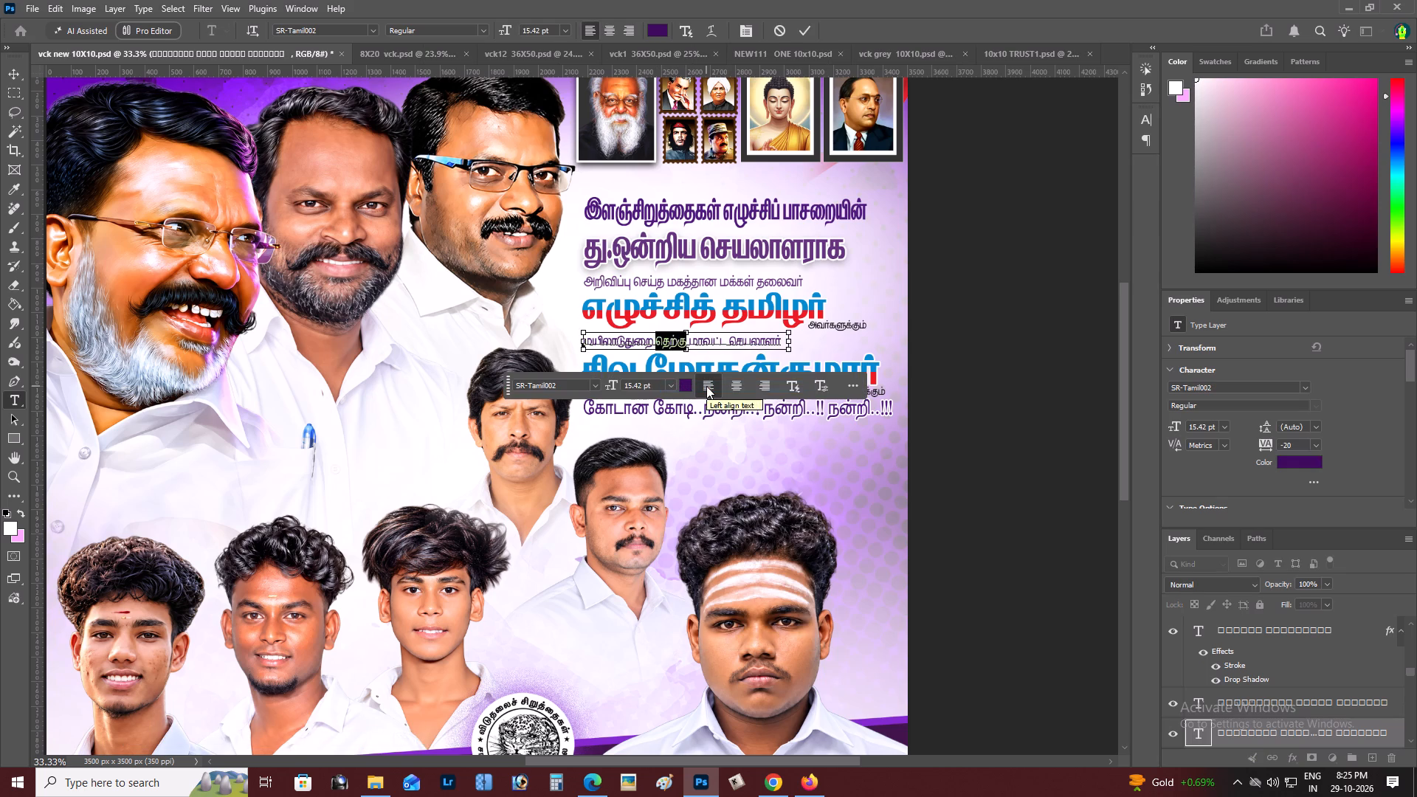
key(ctrl+Return)
Paste தெற்கு at the start of the title line before துணை and add a space after it.
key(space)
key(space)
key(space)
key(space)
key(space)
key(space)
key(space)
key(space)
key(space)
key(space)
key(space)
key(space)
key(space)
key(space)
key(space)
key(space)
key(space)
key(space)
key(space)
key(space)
drag(486, 407, 780, 103)
click(437, 572)
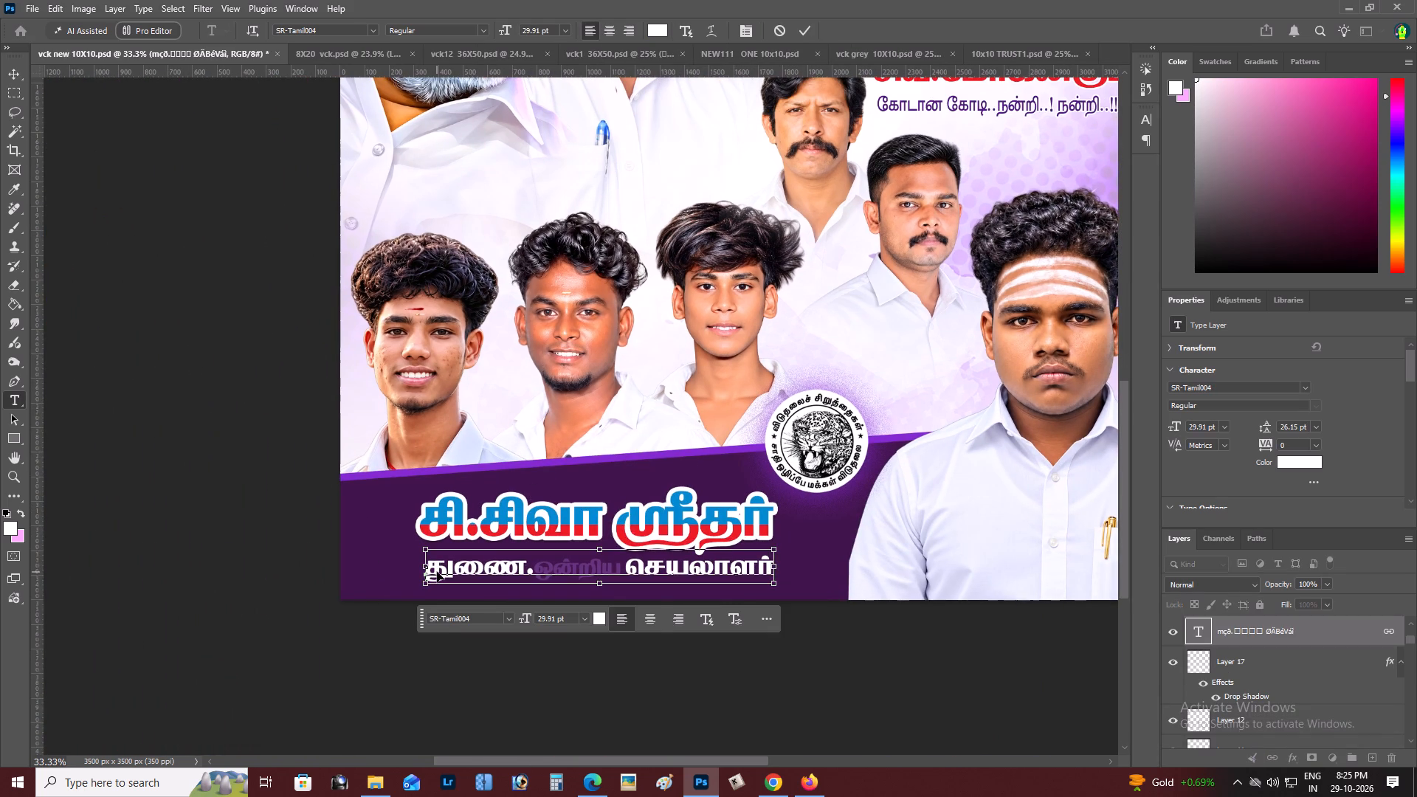
key(ctrl+v)
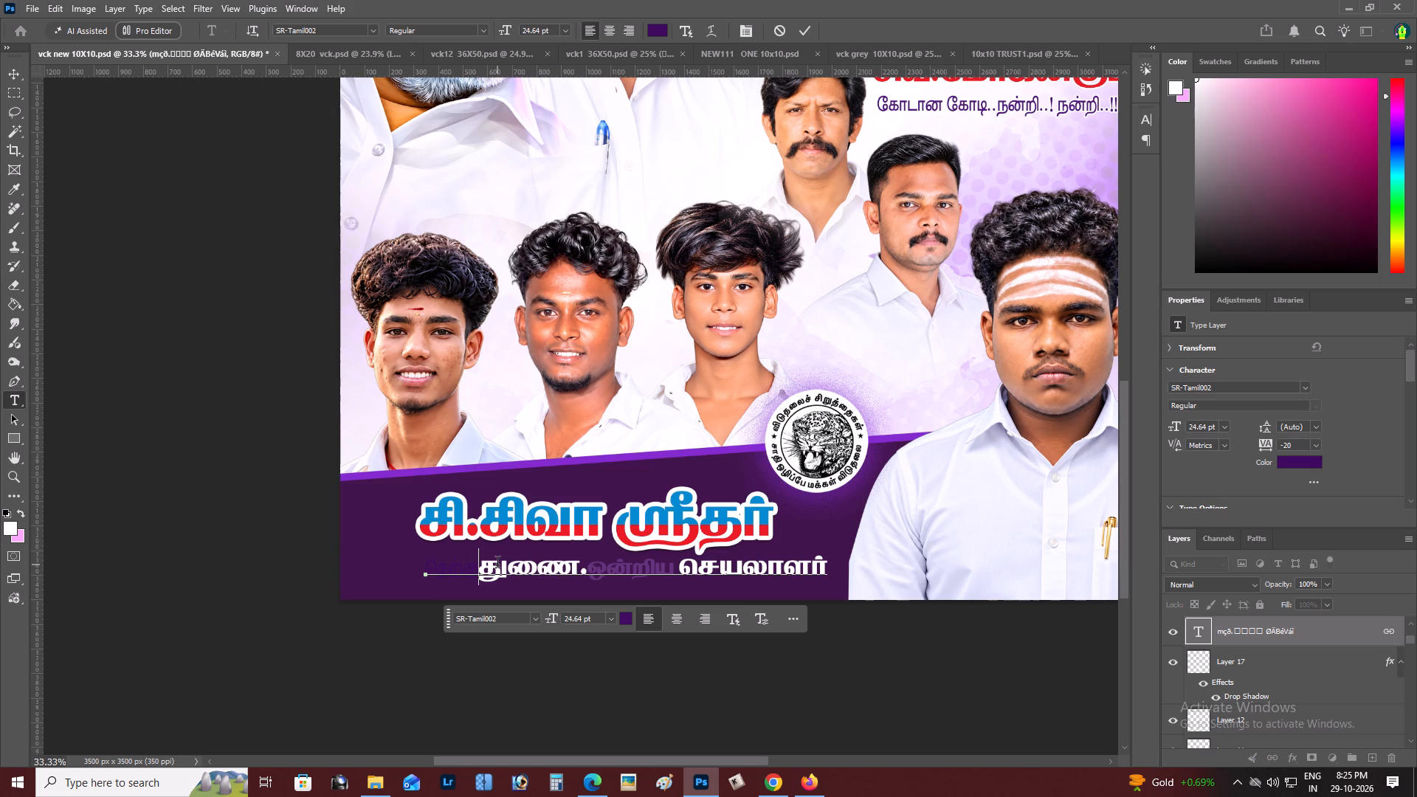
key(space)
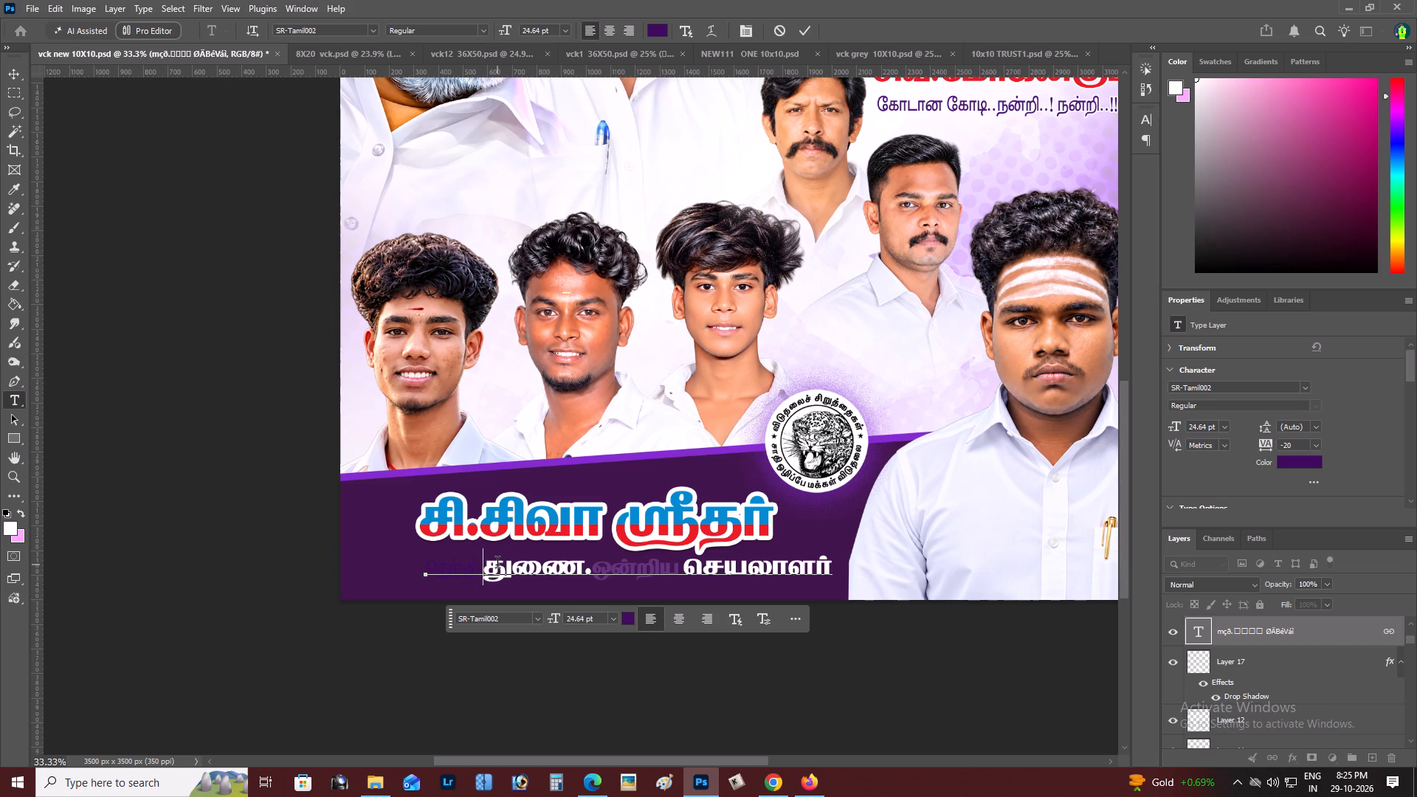
Copy ஒன்றிய within the title line and paste it between தெற்கு and துணை.
drag(680, 576, 595, 551)
key(ctrl+c)
click(486, 565)
key(ctrl+v)
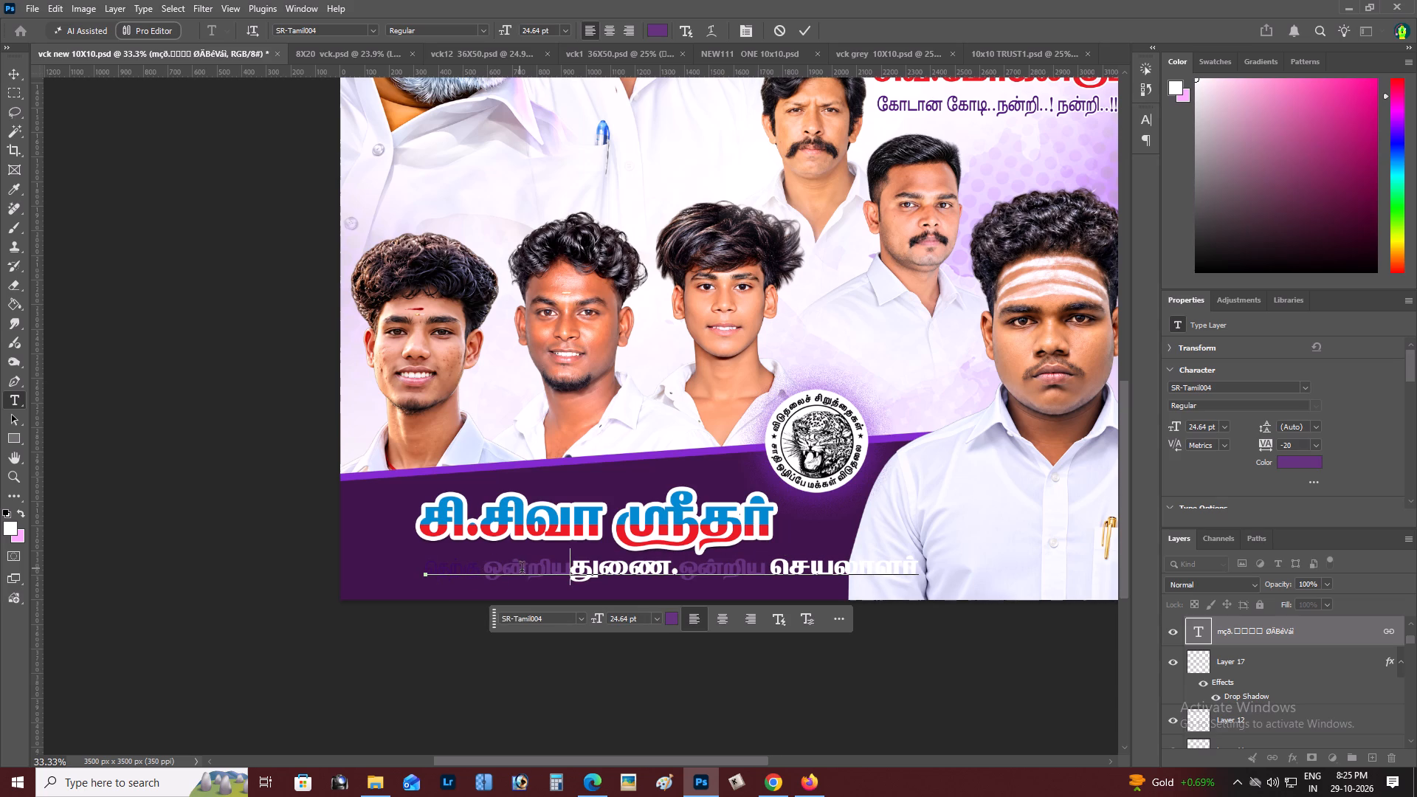
Replace the period and ஒன்றிய between துணை and செயலாளர் with a single space.
drag(671, 566, 772, 570)
key(BackSpace)
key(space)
Insert a period between ஒன்றிய and துணை in the title line.
key(Left)
key(Left)
key(Left)
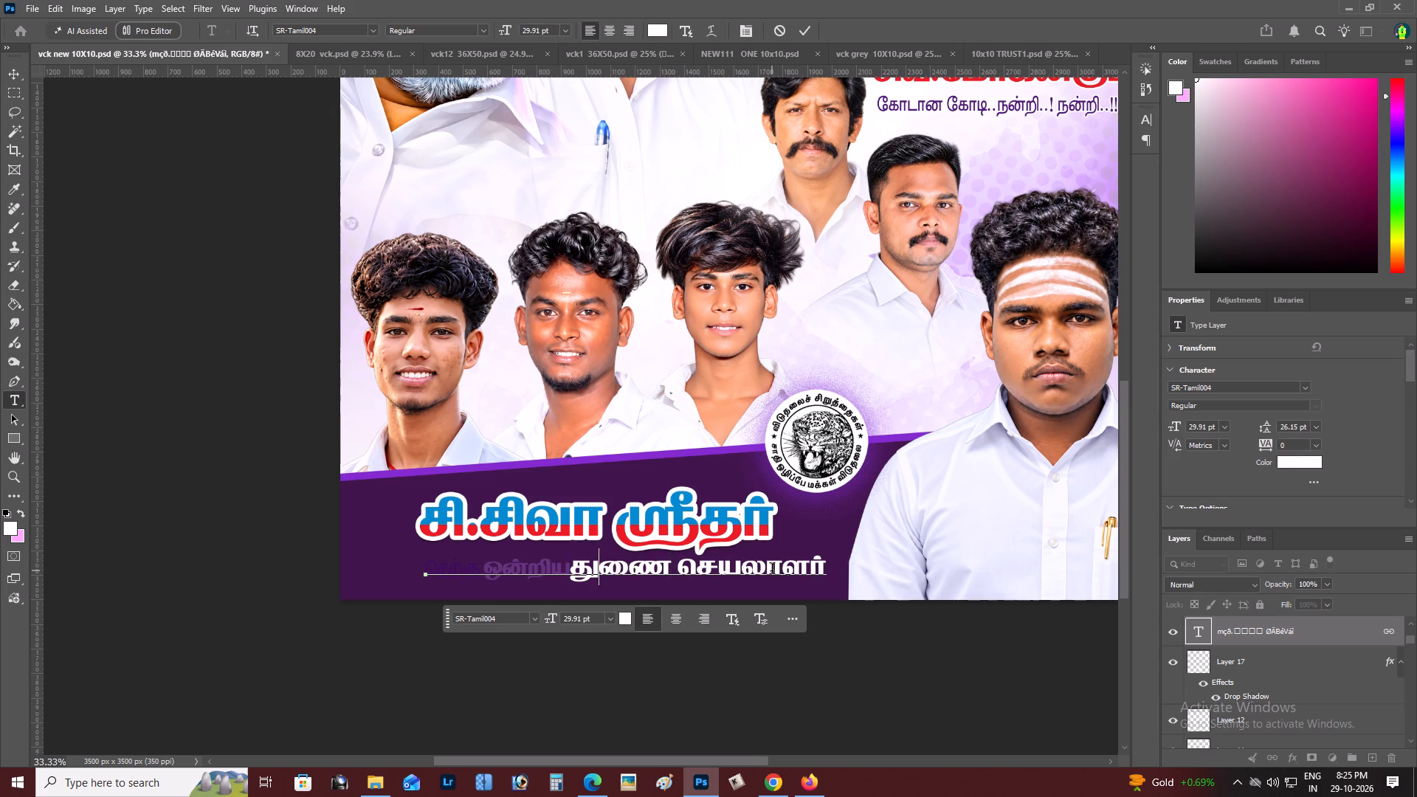
key(Left)
key(Left)
key(Right)
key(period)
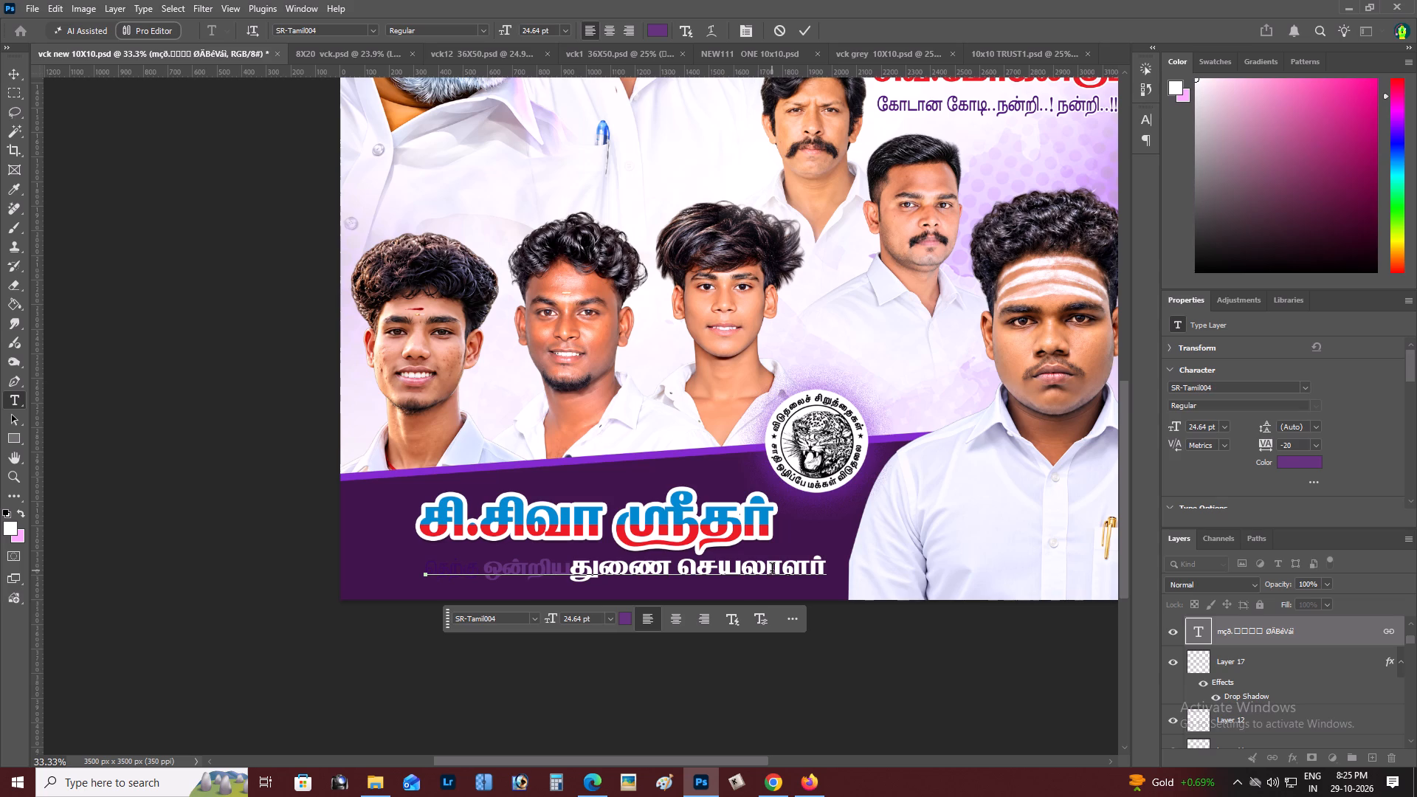
key(ctrl+Return)
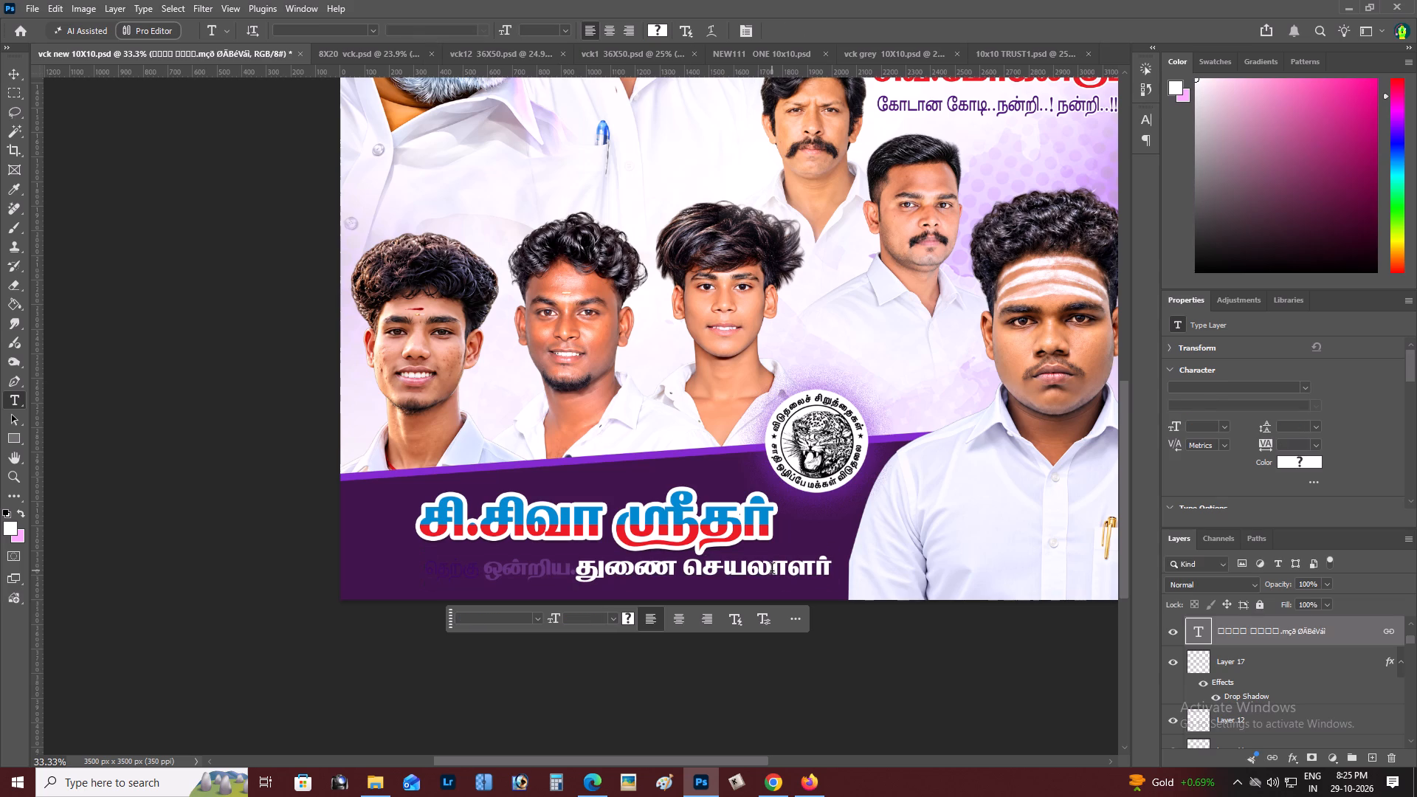
Replace the period between ஒன்றிய and துணை in the title line with a space.
click(772, 570)
click(573, 570)
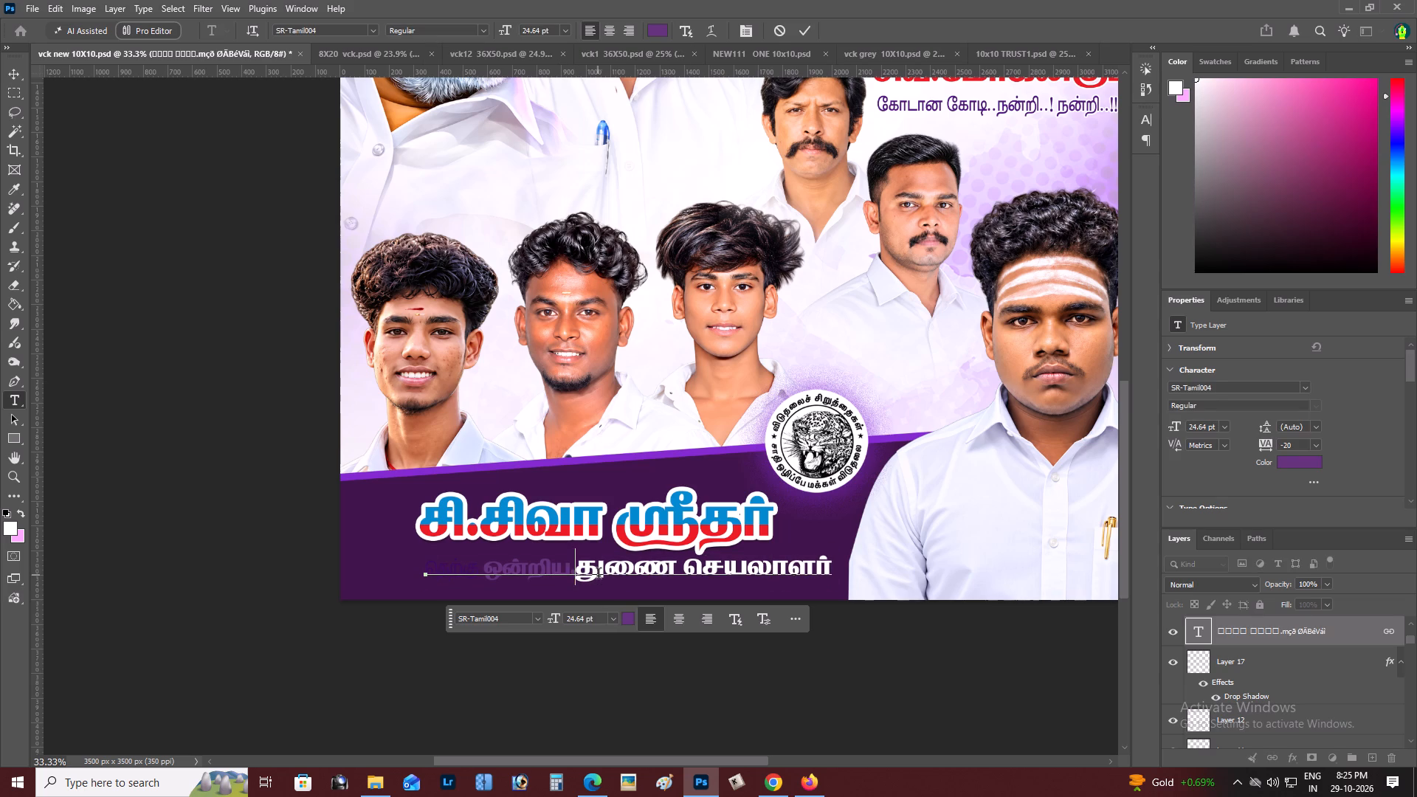
key(BackSpace)
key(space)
key(ctrl+Return)
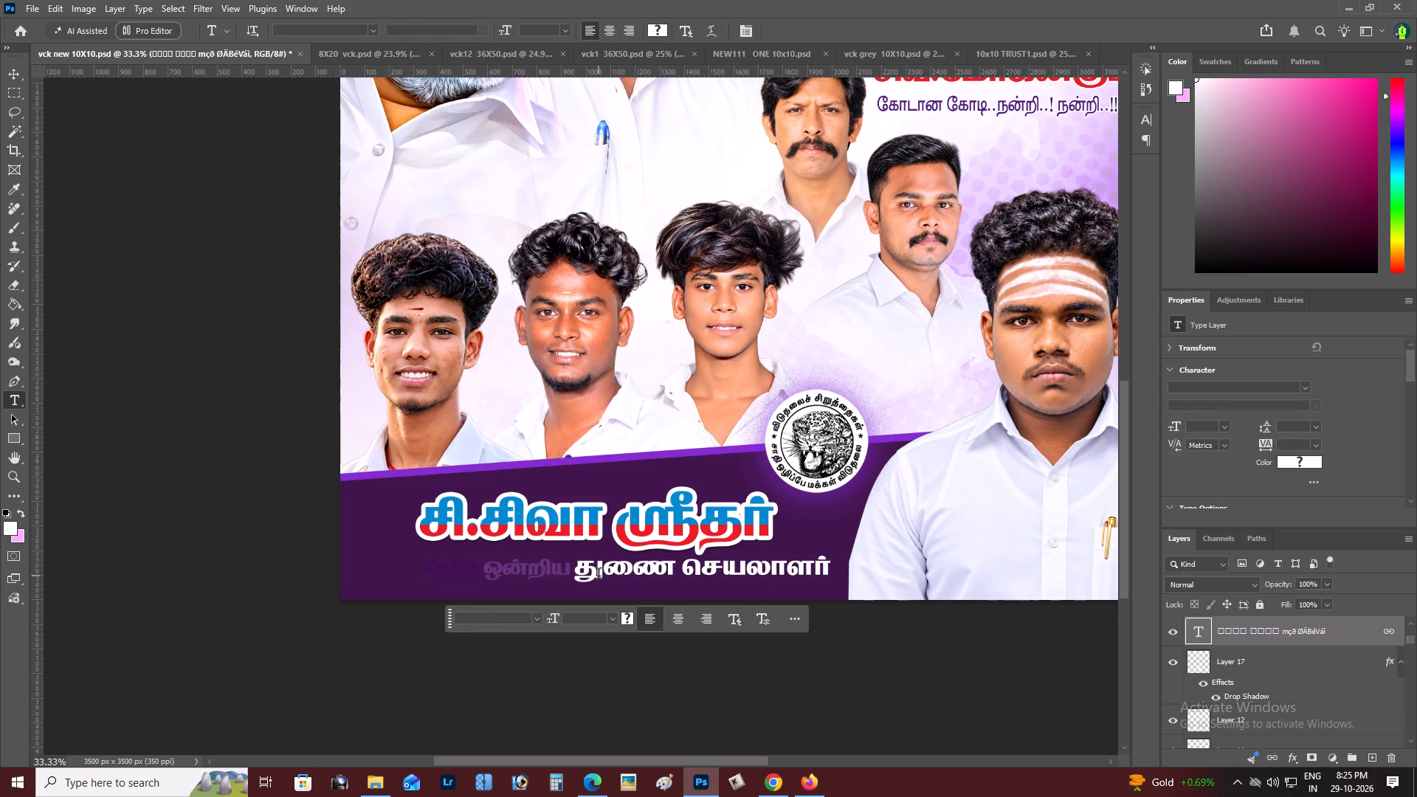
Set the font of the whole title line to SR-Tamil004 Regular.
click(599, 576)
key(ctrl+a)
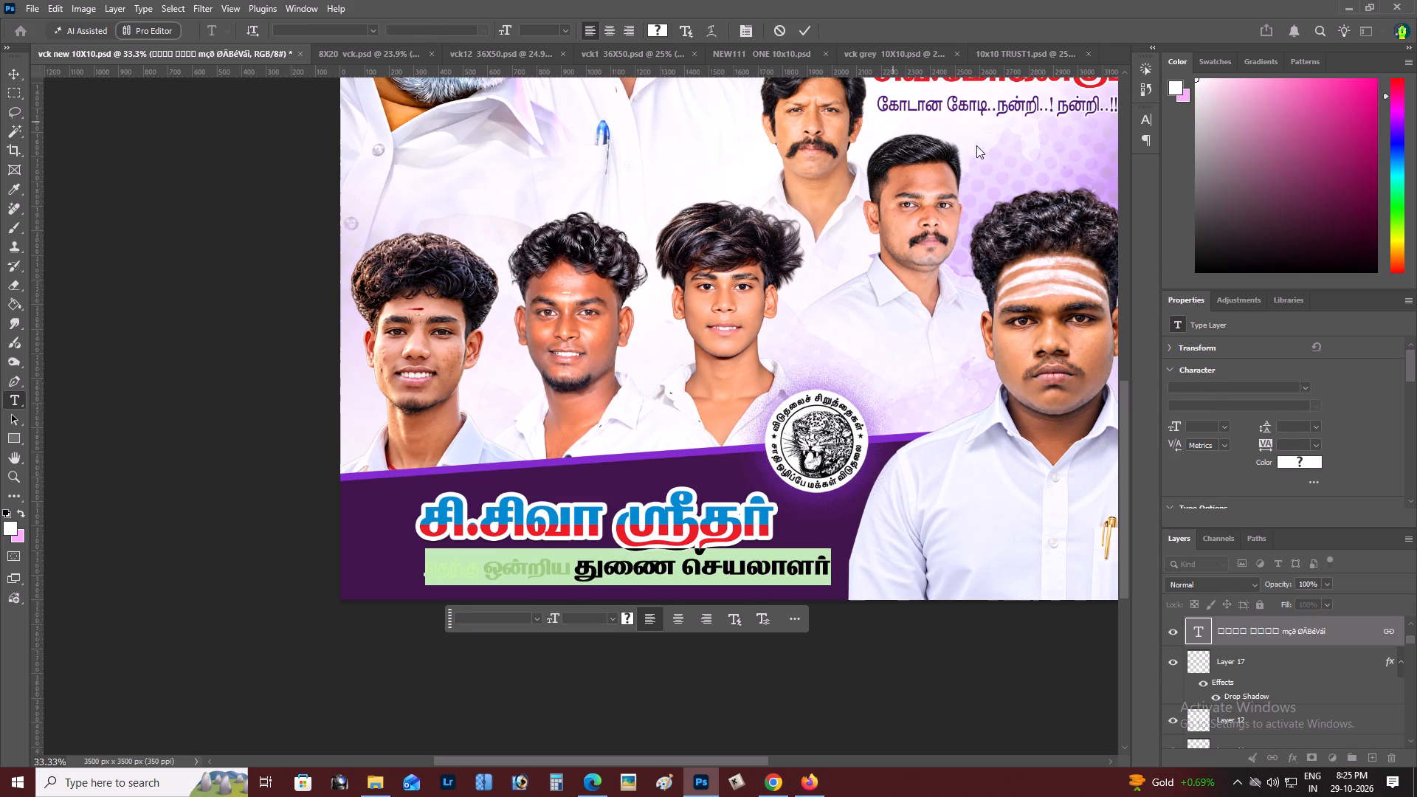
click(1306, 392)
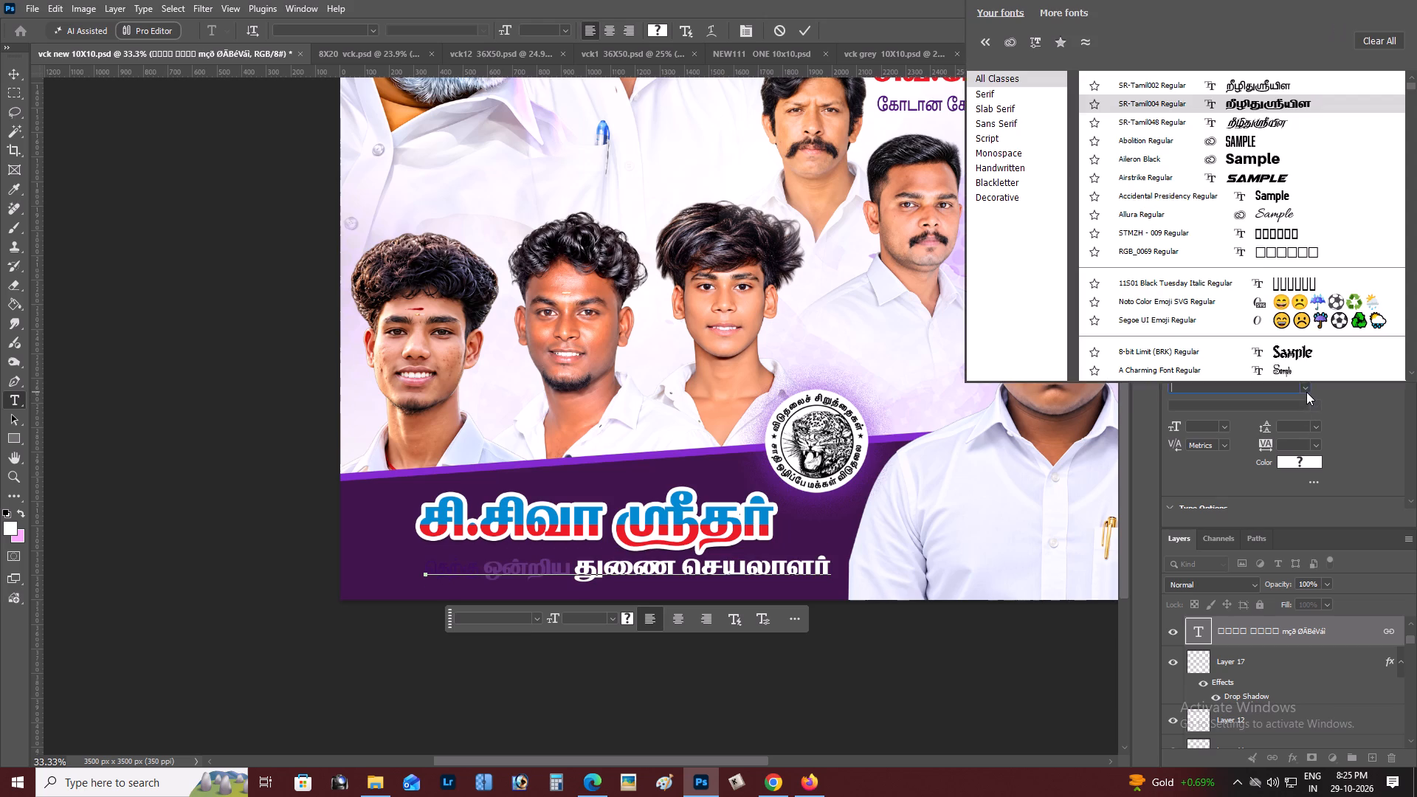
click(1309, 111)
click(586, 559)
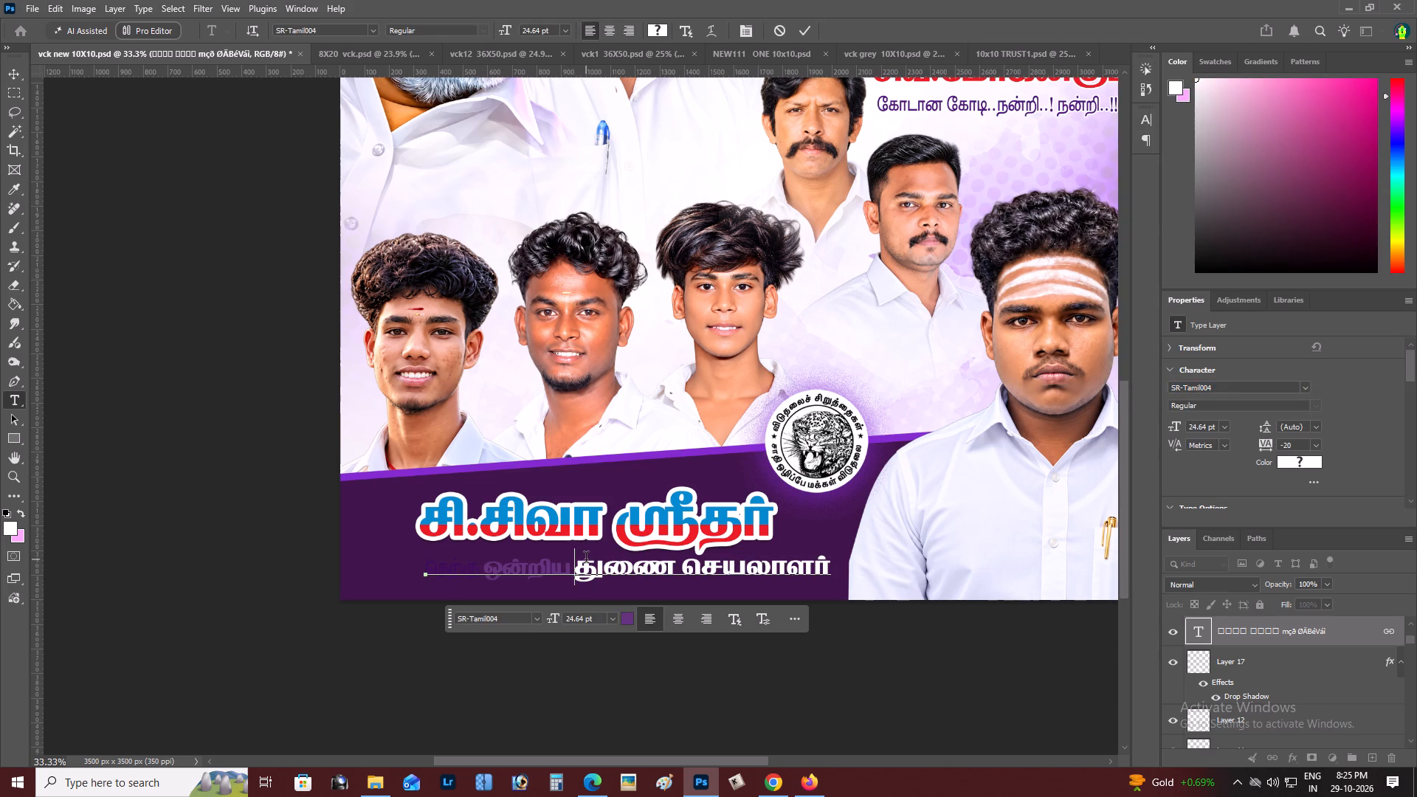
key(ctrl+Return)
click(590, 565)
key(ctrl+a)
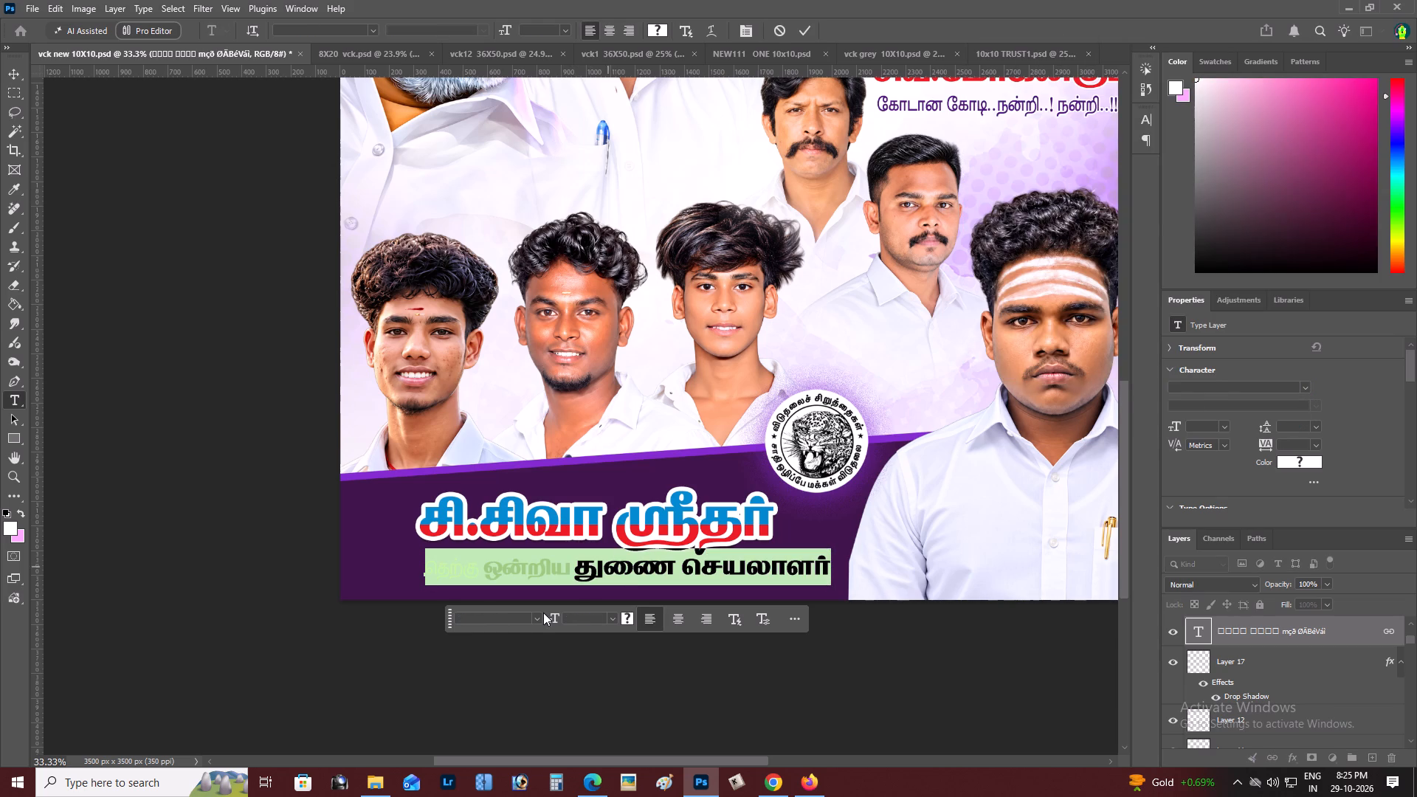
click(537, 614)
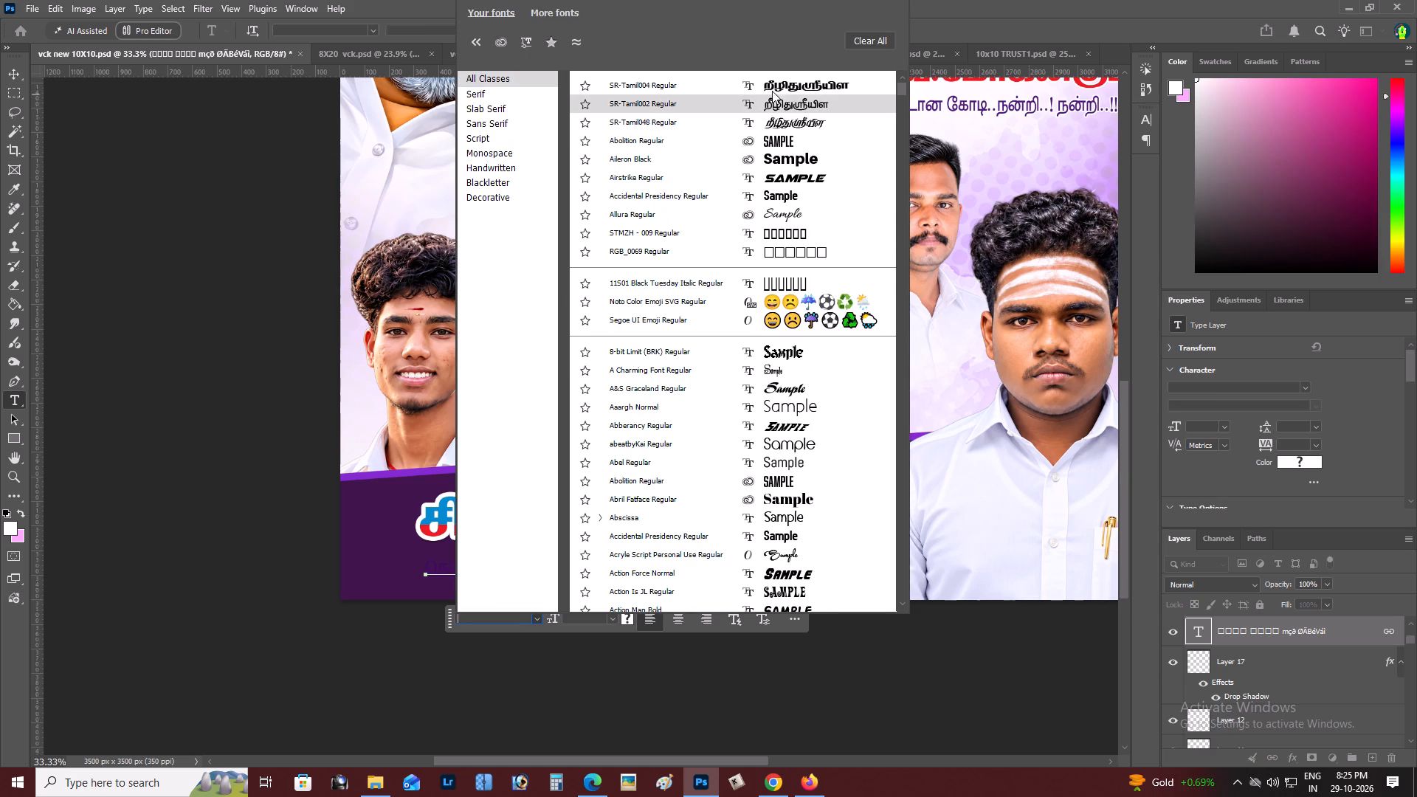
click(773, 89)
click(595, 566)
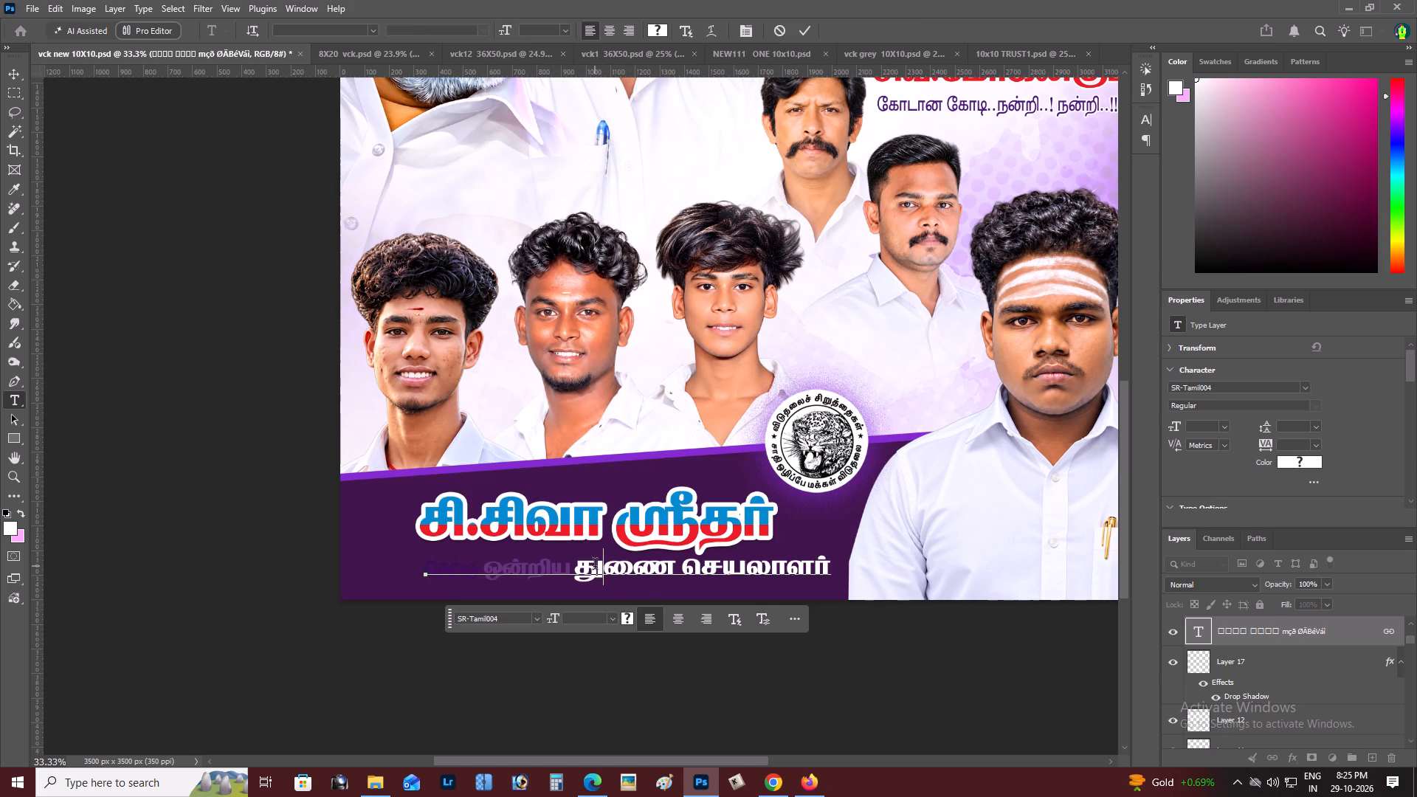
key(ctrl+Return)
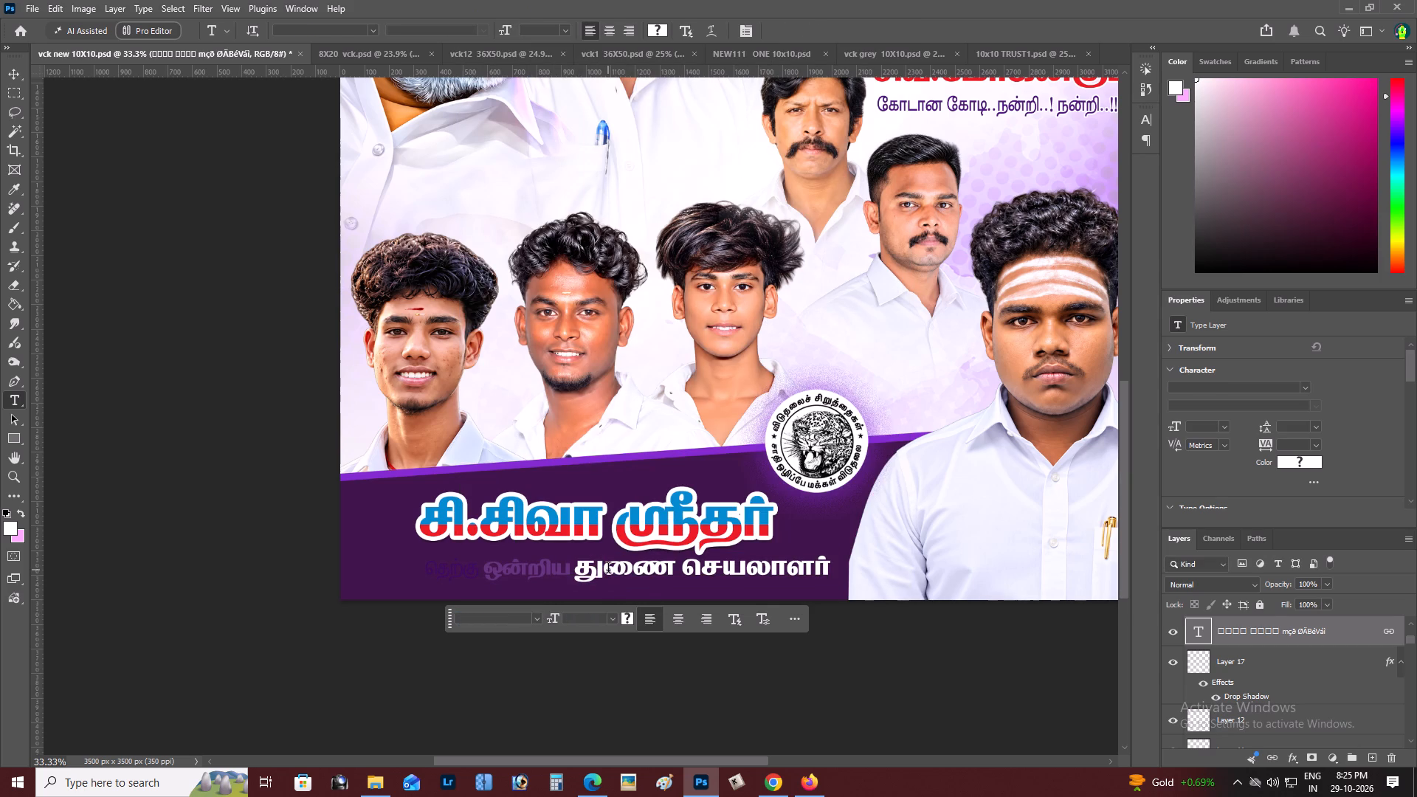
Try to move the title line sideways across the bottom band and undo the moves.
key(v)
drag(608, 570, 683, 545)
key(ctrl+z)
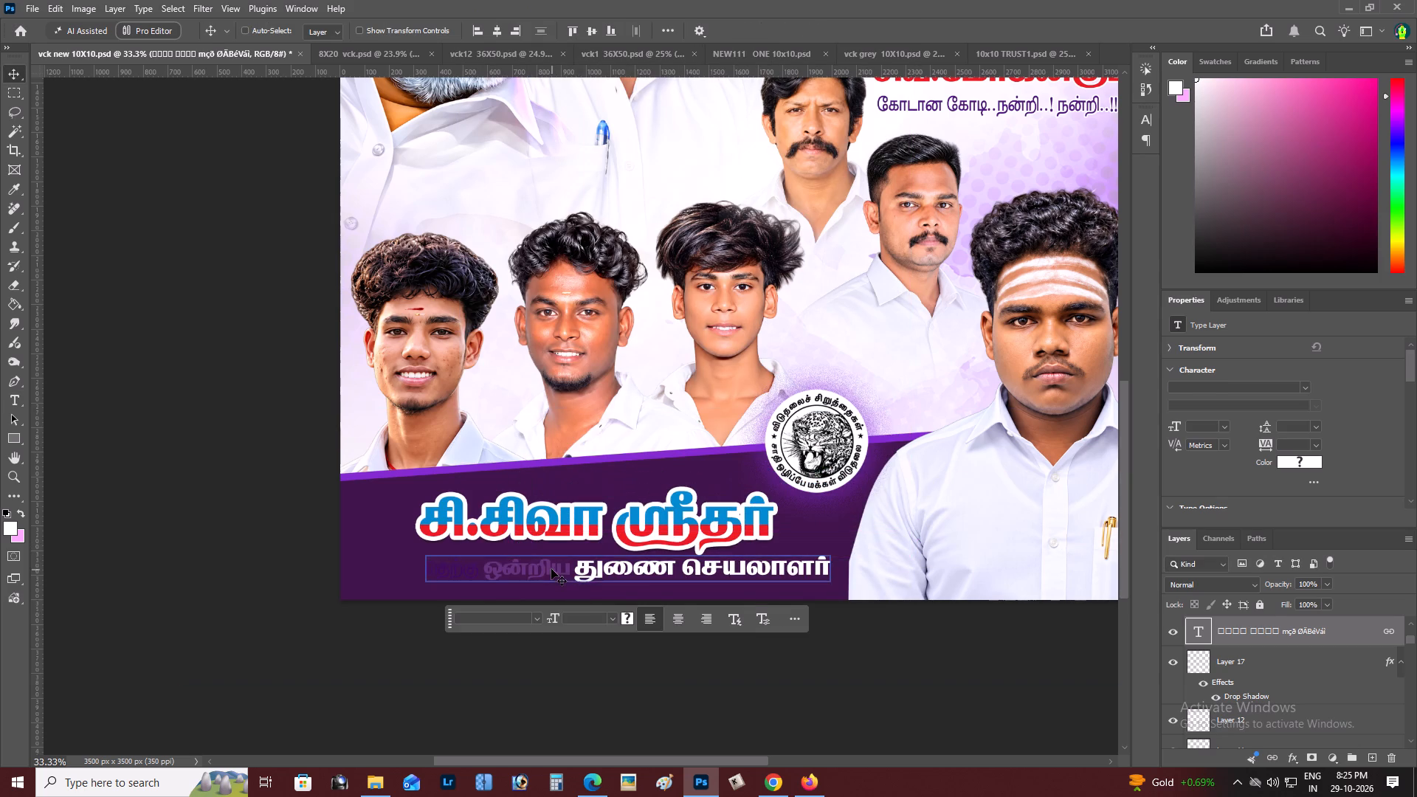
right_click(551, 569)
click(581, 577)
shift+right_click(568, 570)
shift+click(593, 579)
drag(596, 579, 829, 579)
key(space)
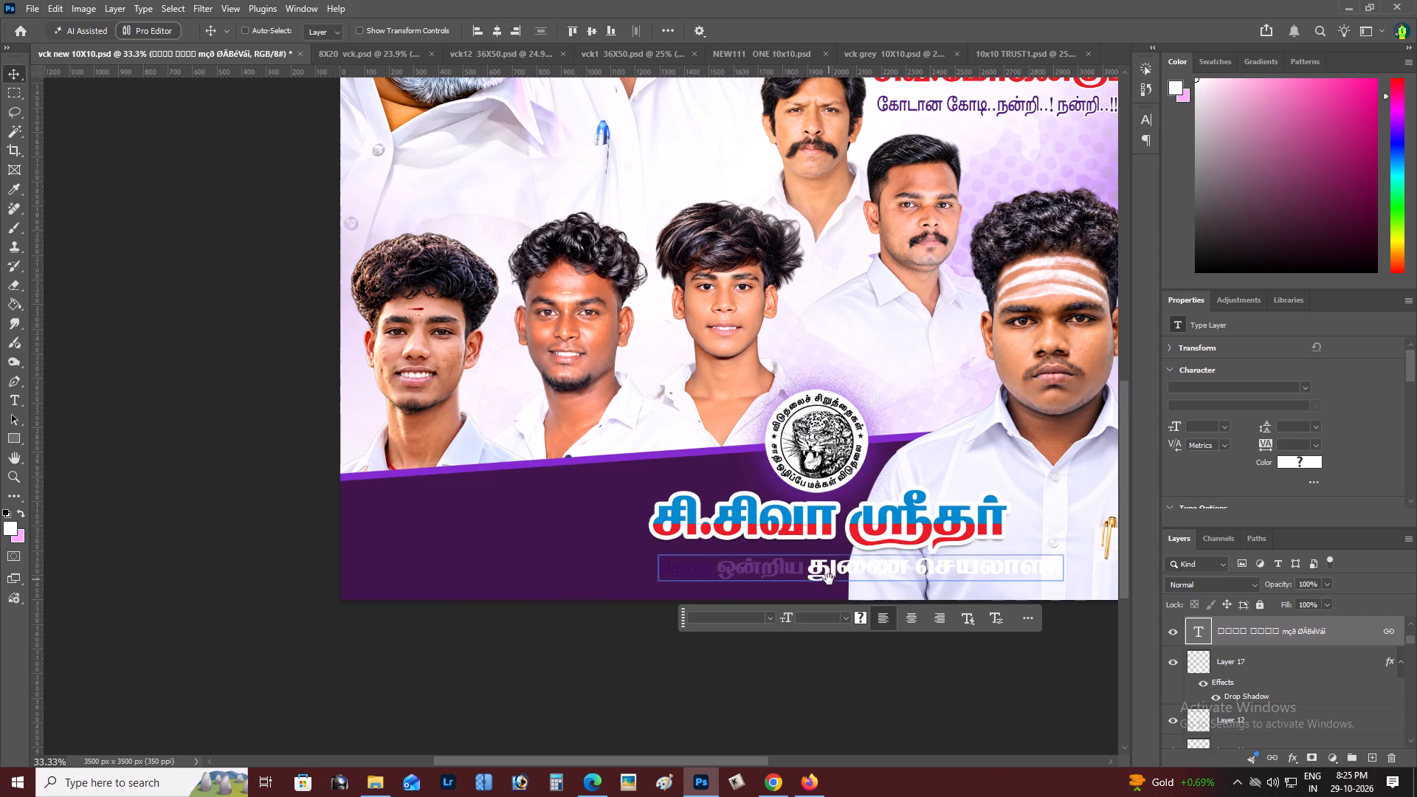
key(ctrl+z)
Unlink the title line's layer and move it alone across the band, partly over the white shirt.
right_click(610, 567)
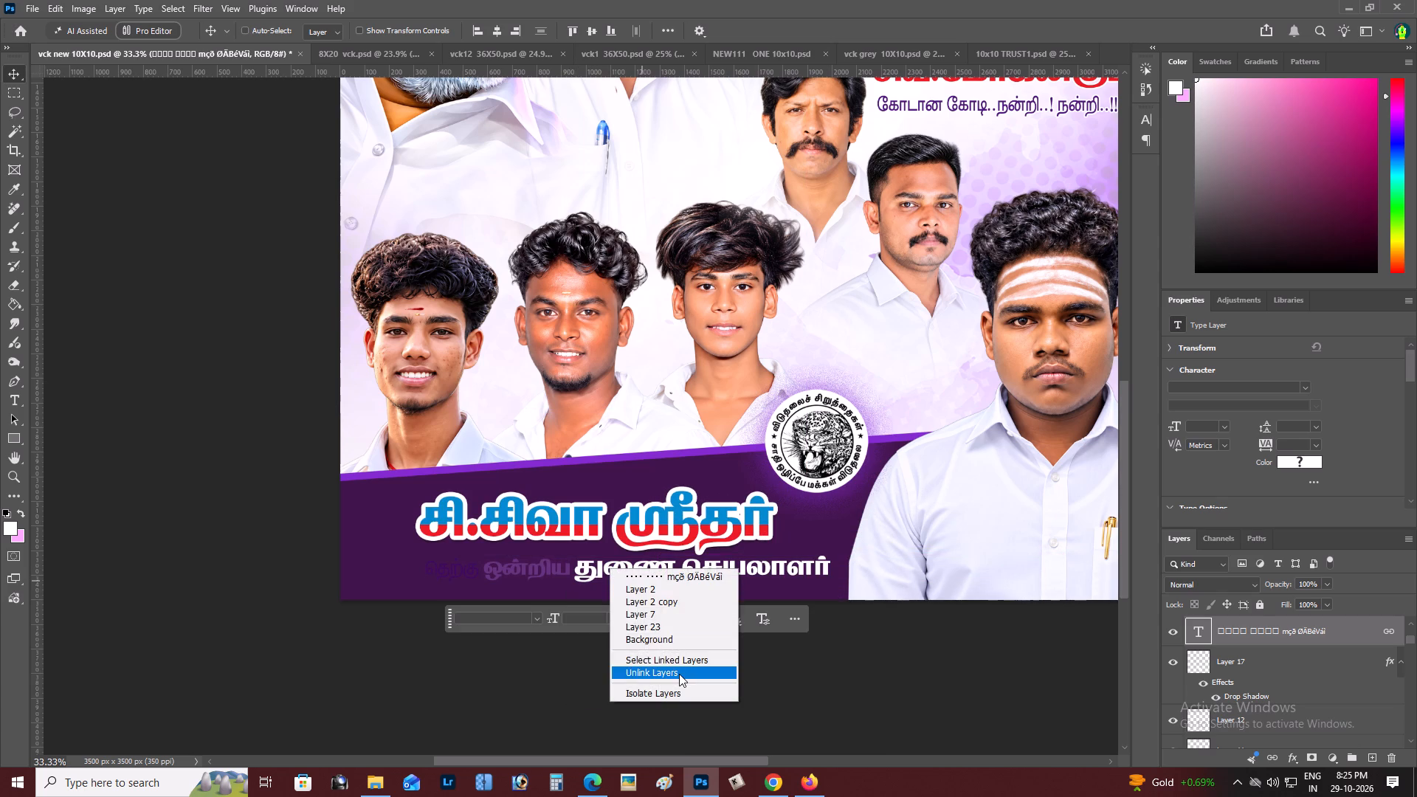
click(679, 674)
drag(620, 576, 951, 563)
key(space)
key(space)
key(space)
drag(946, 563, 648, 566)
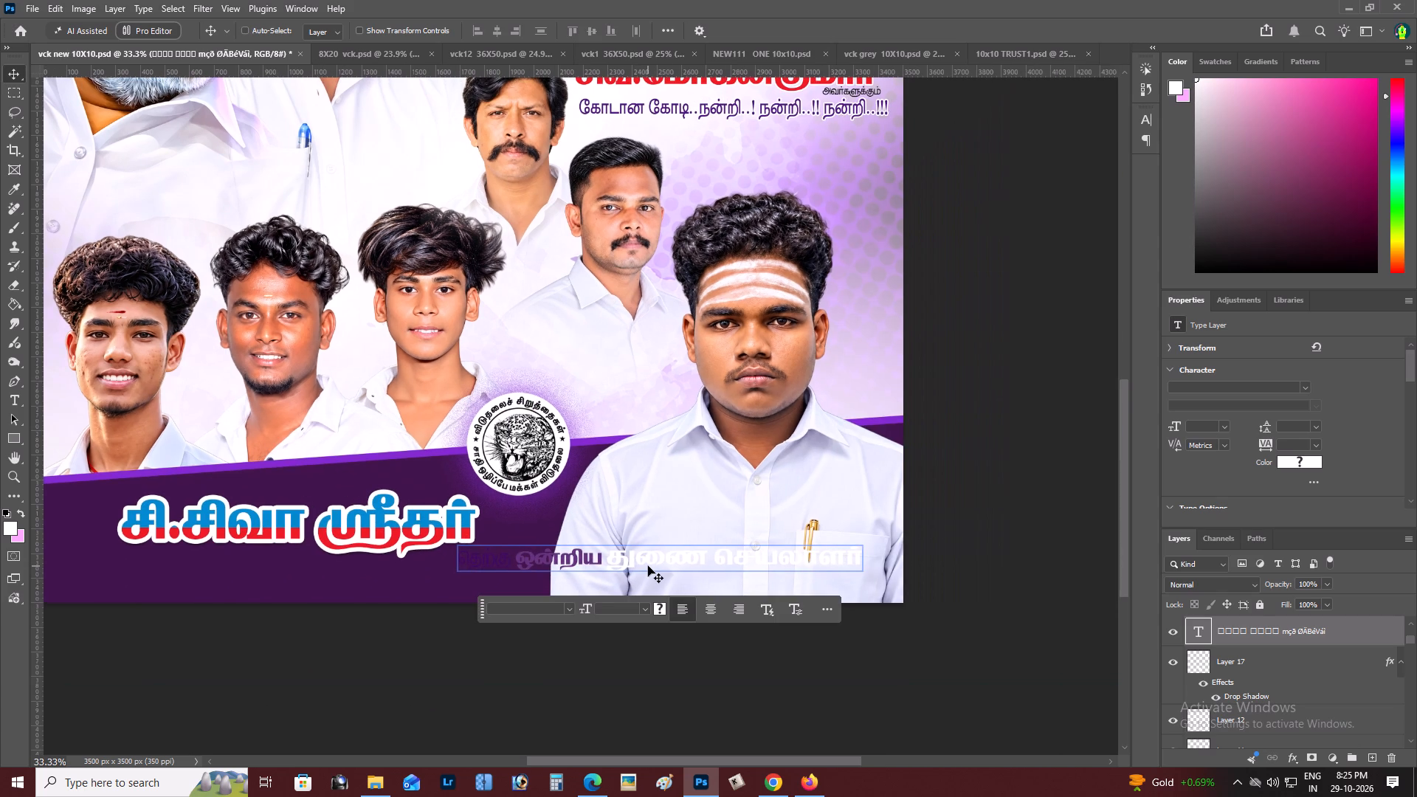
Set the font of the whole title line to SR-Tamil048 Regular.
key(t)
click(611, 551)
key(ctrl+a)
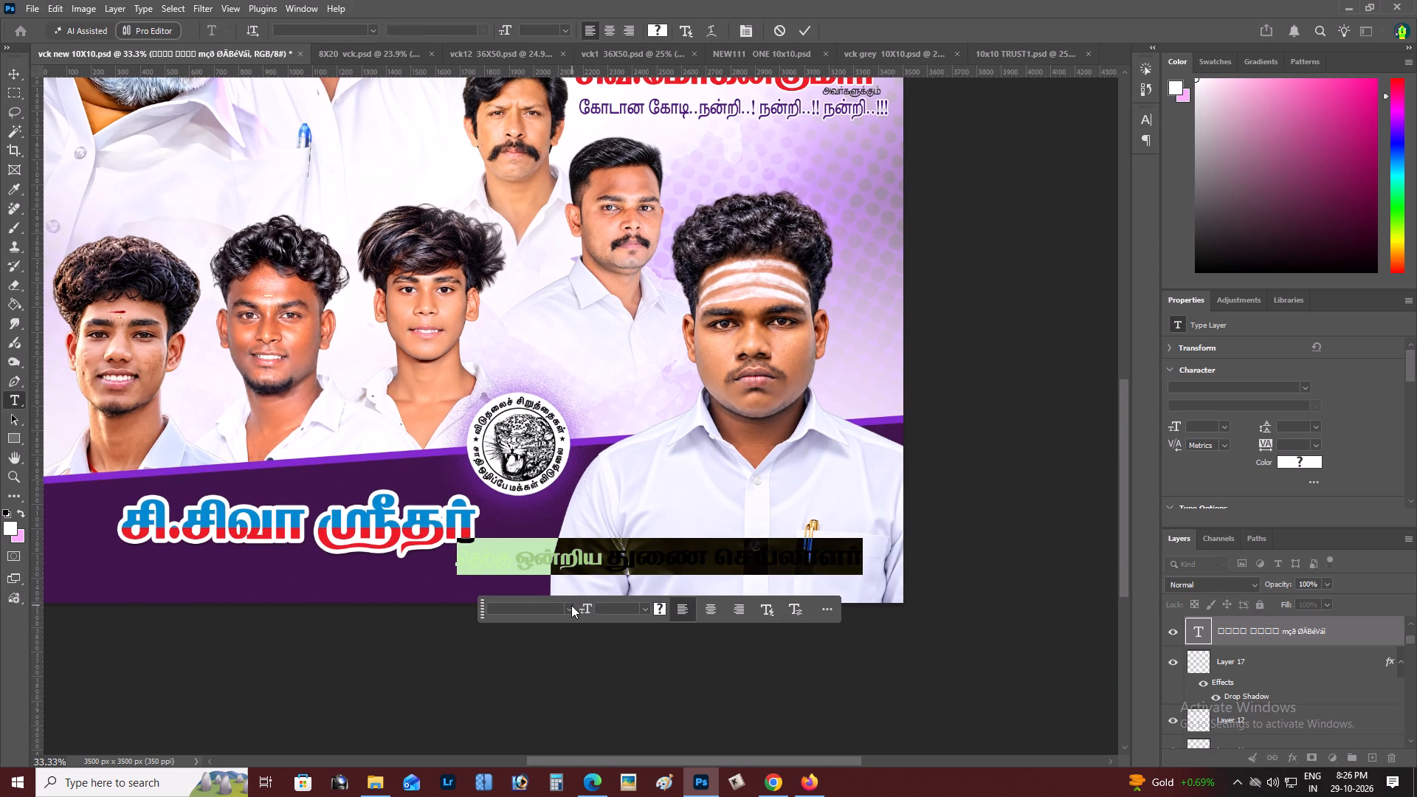
click(569, 606)
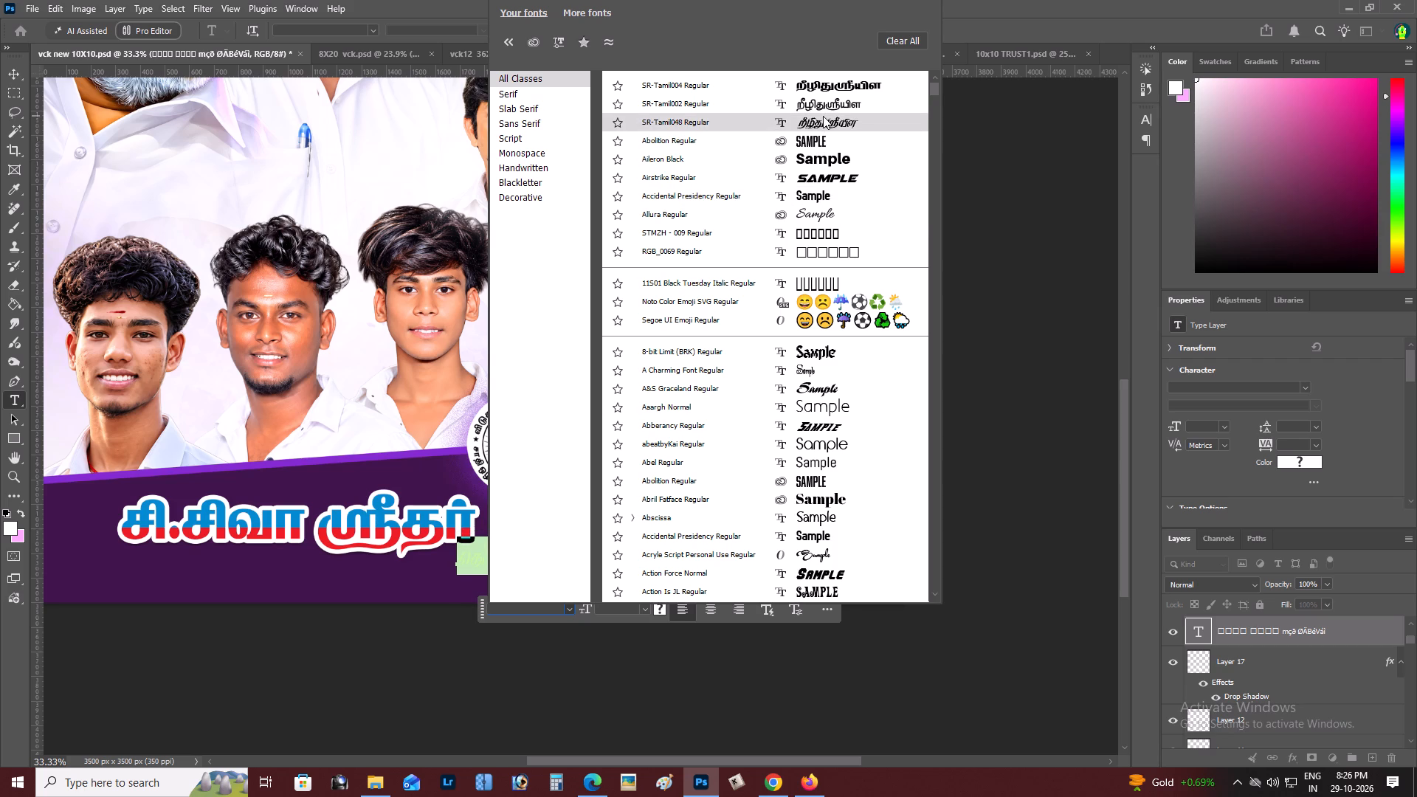
click(823, 116)
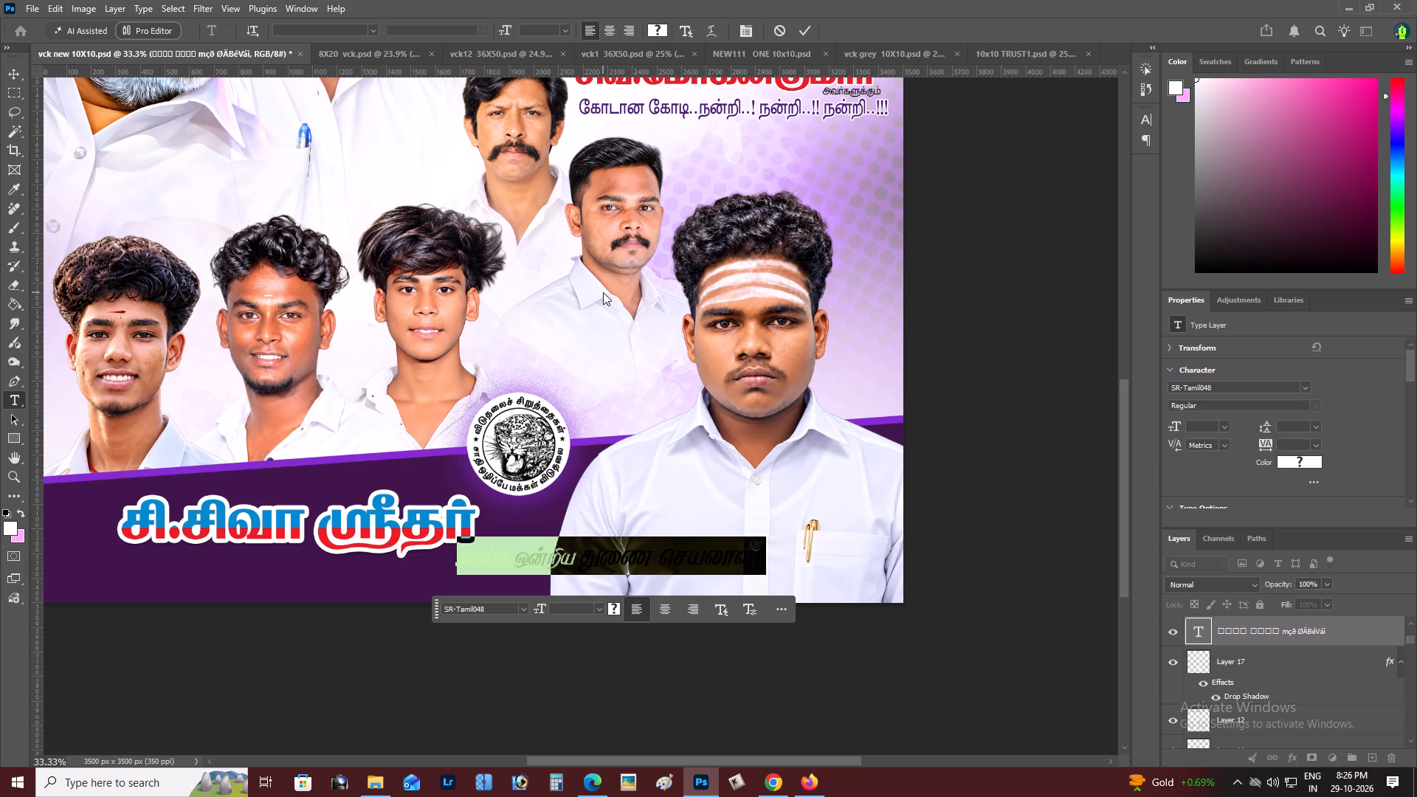
click(802, 30)
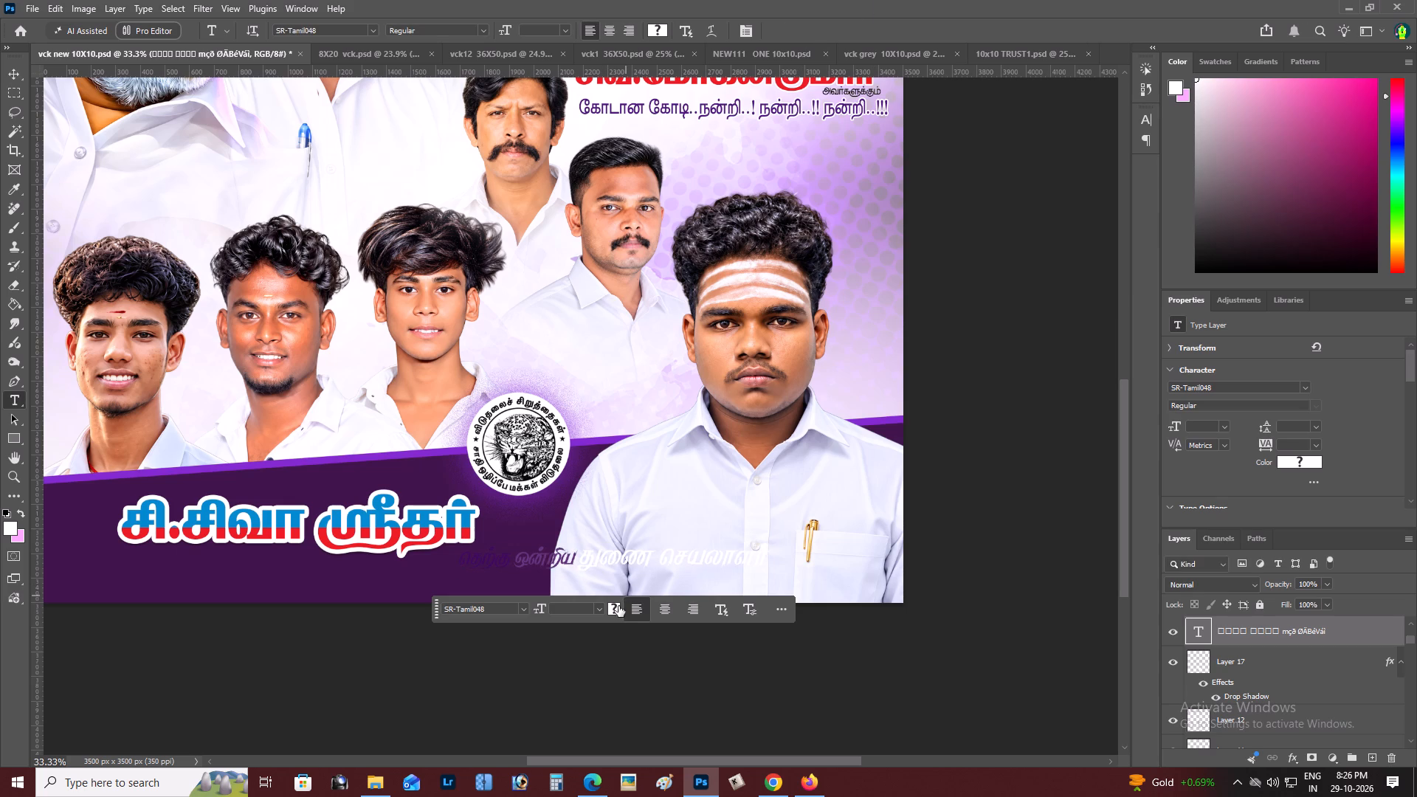
Set the title line's text colour to white, ffffff.
click(618, 607)
drag(1070, 309, 819, 126)
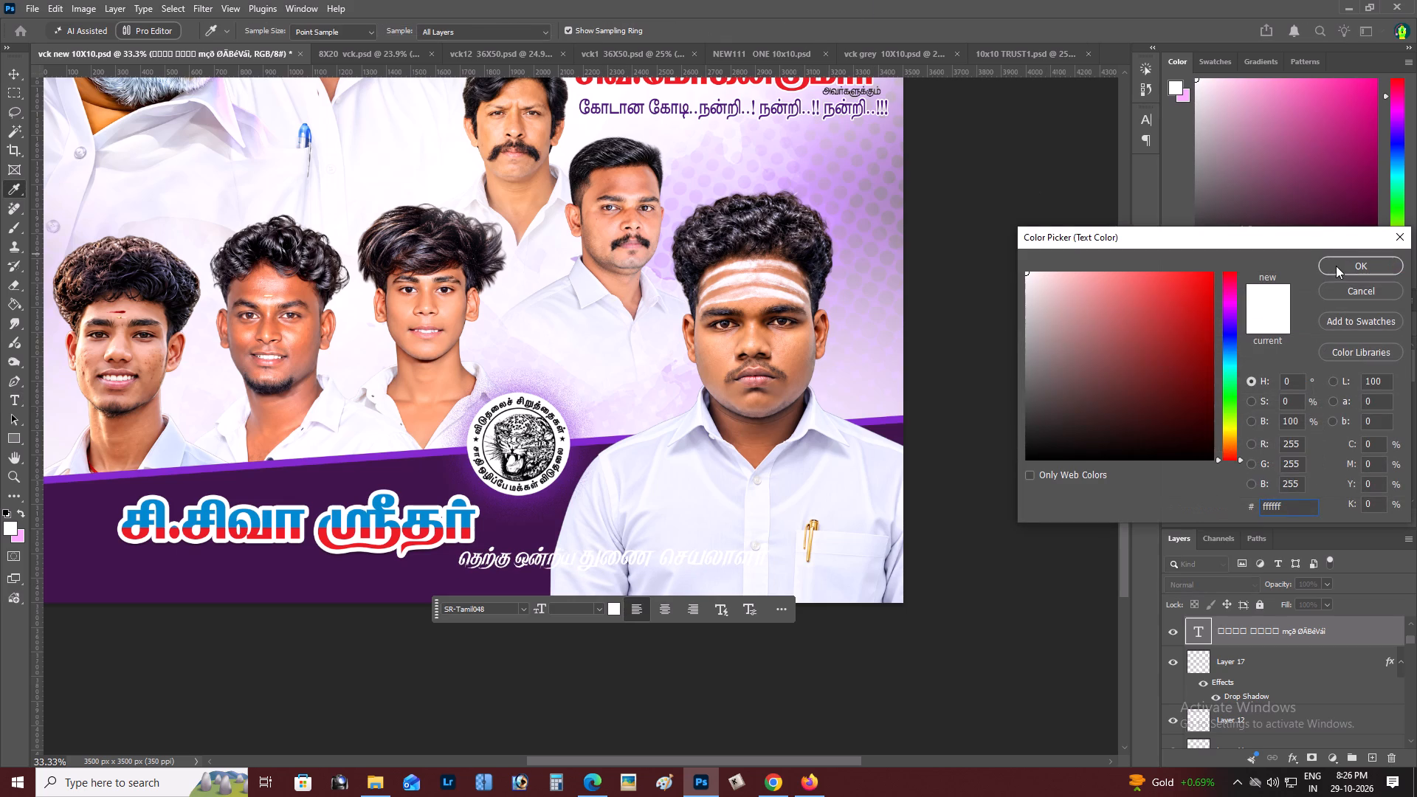
click(1336, 266)
Move the title line back onto the purple band directly beneath the large name.
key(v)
drag(635, 565, 353, 579)
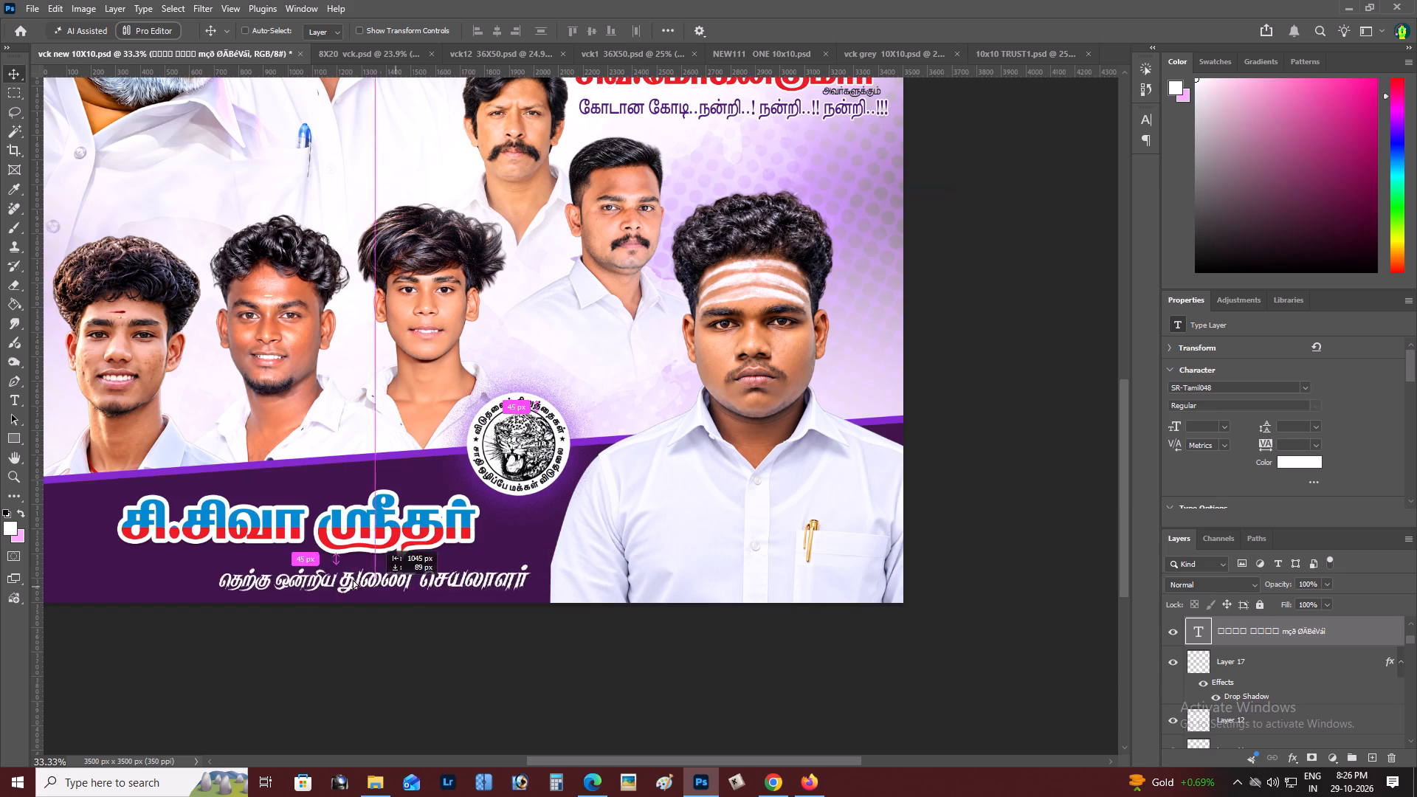
drag(353, 579, 292, 570)
Set the font size of the whole title line to 10 pt so all its words match.
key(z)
alt+click(373, 476)
right_click(373, 476)
click(387, 482)
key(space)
drag(387, 482, 421, 383)
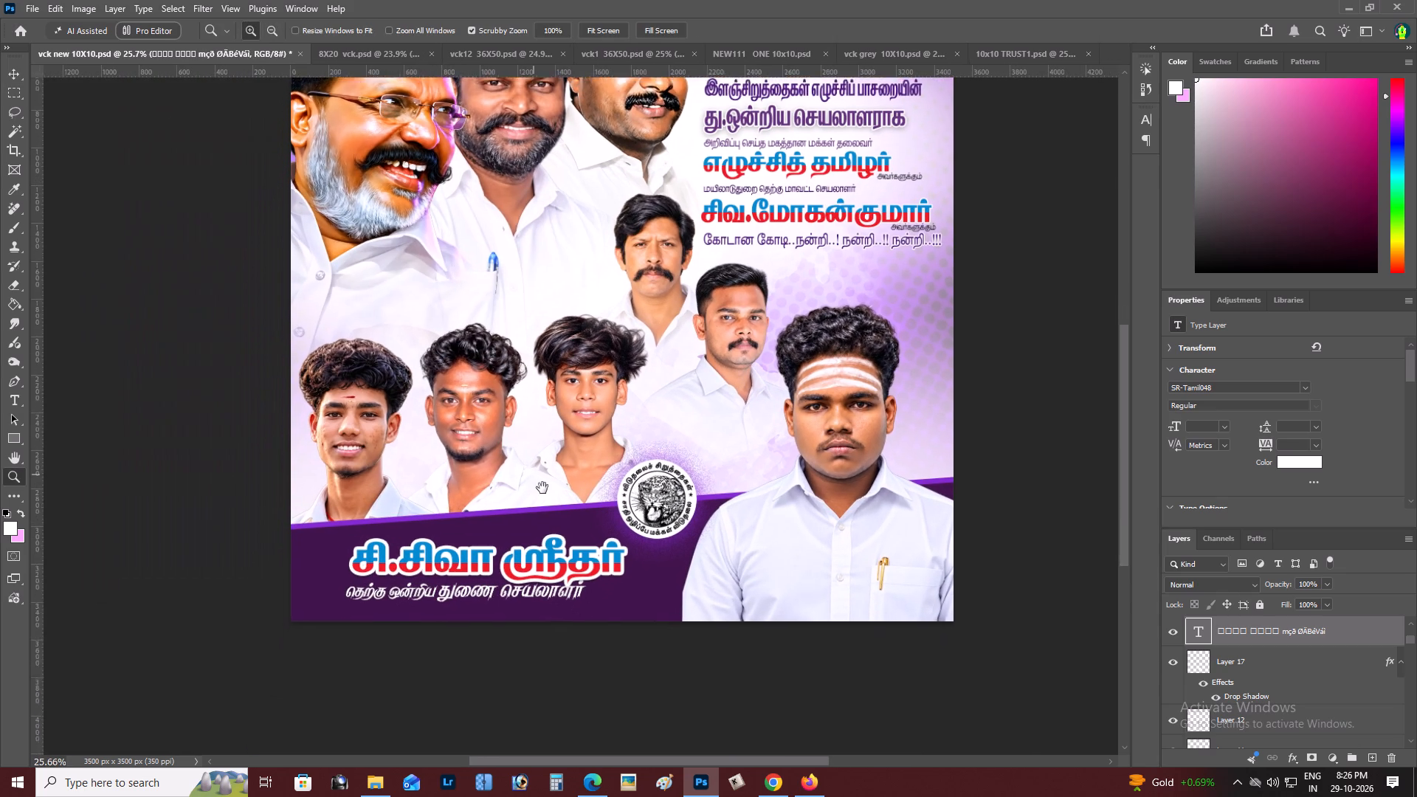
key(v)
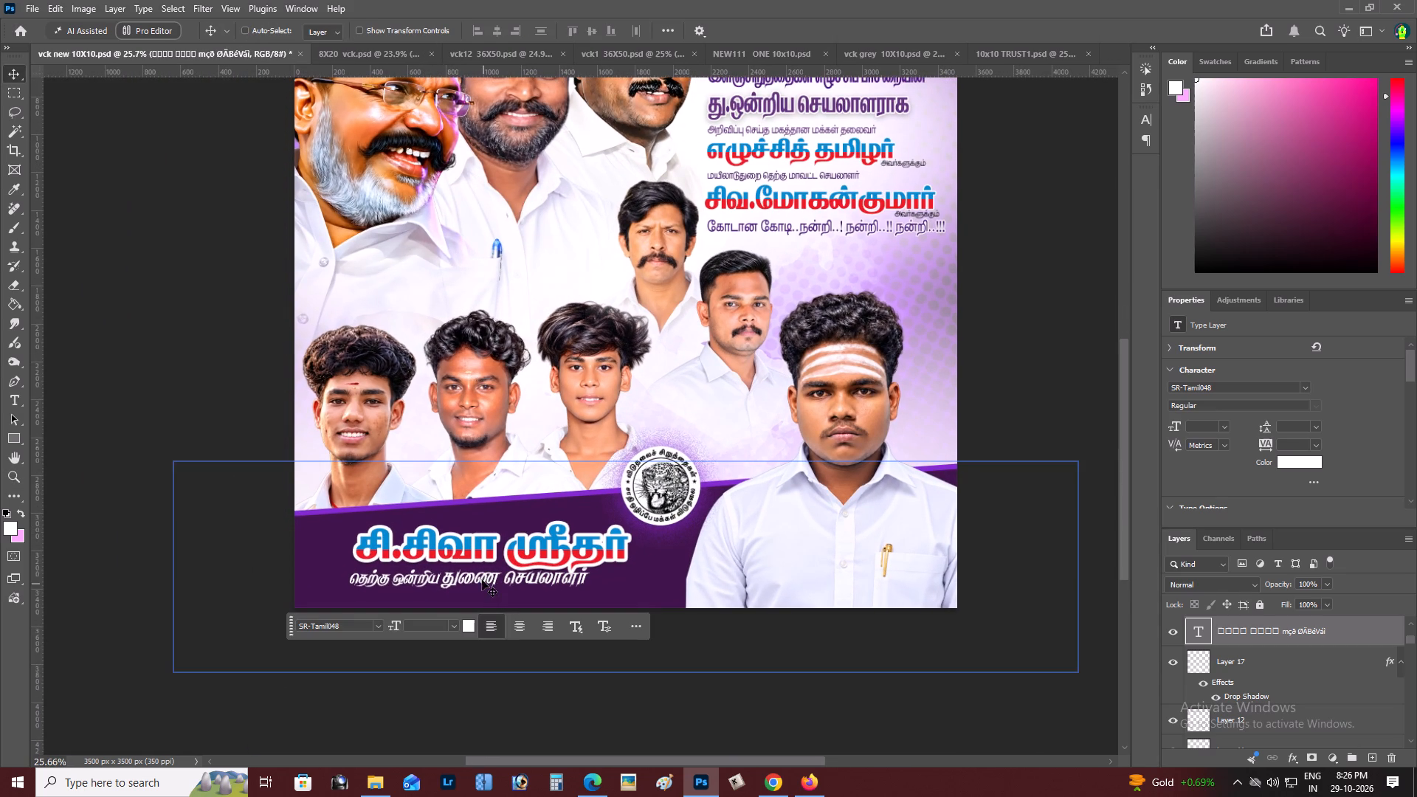
right_click(481, 579)
click(495, 587)
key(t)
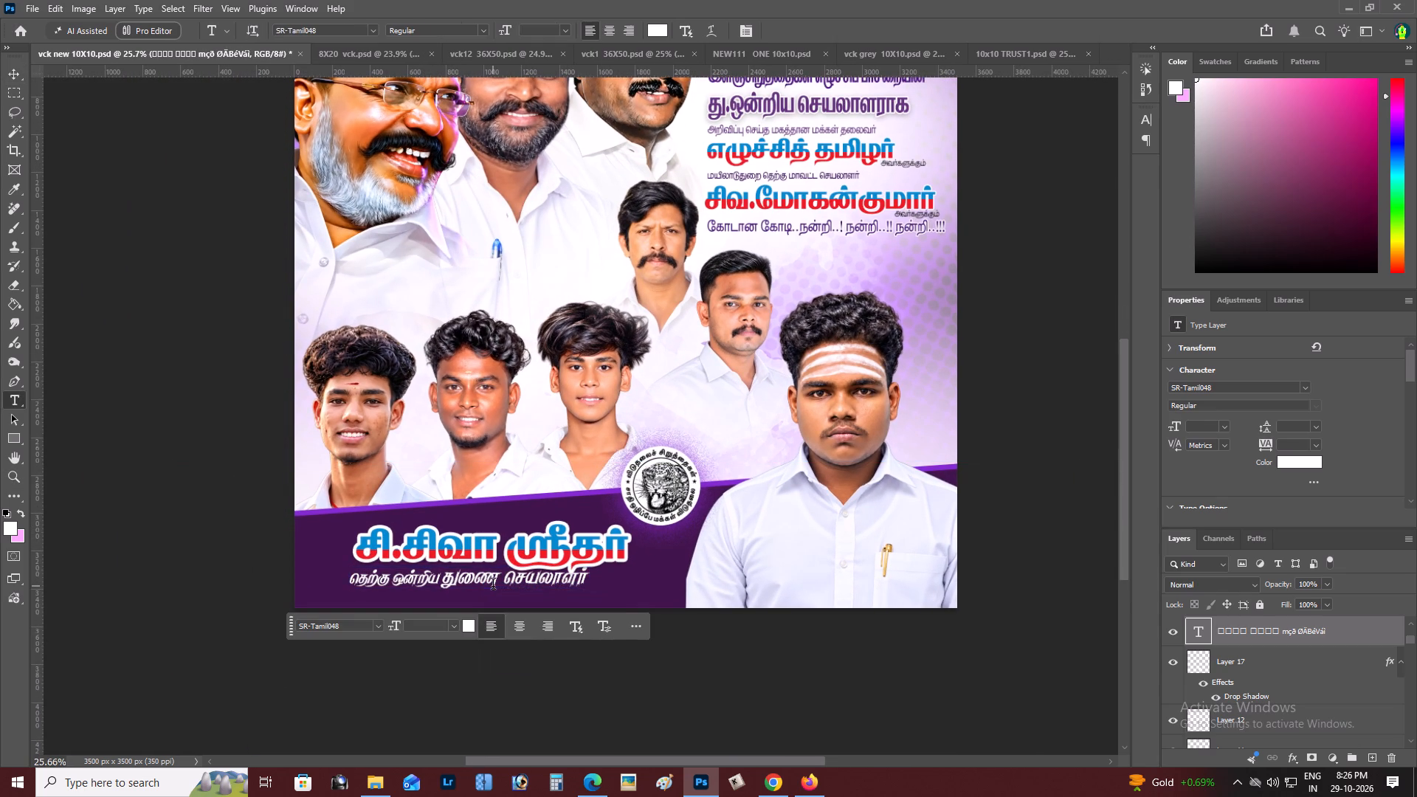
click(492, 582)
key(ctrl+a)
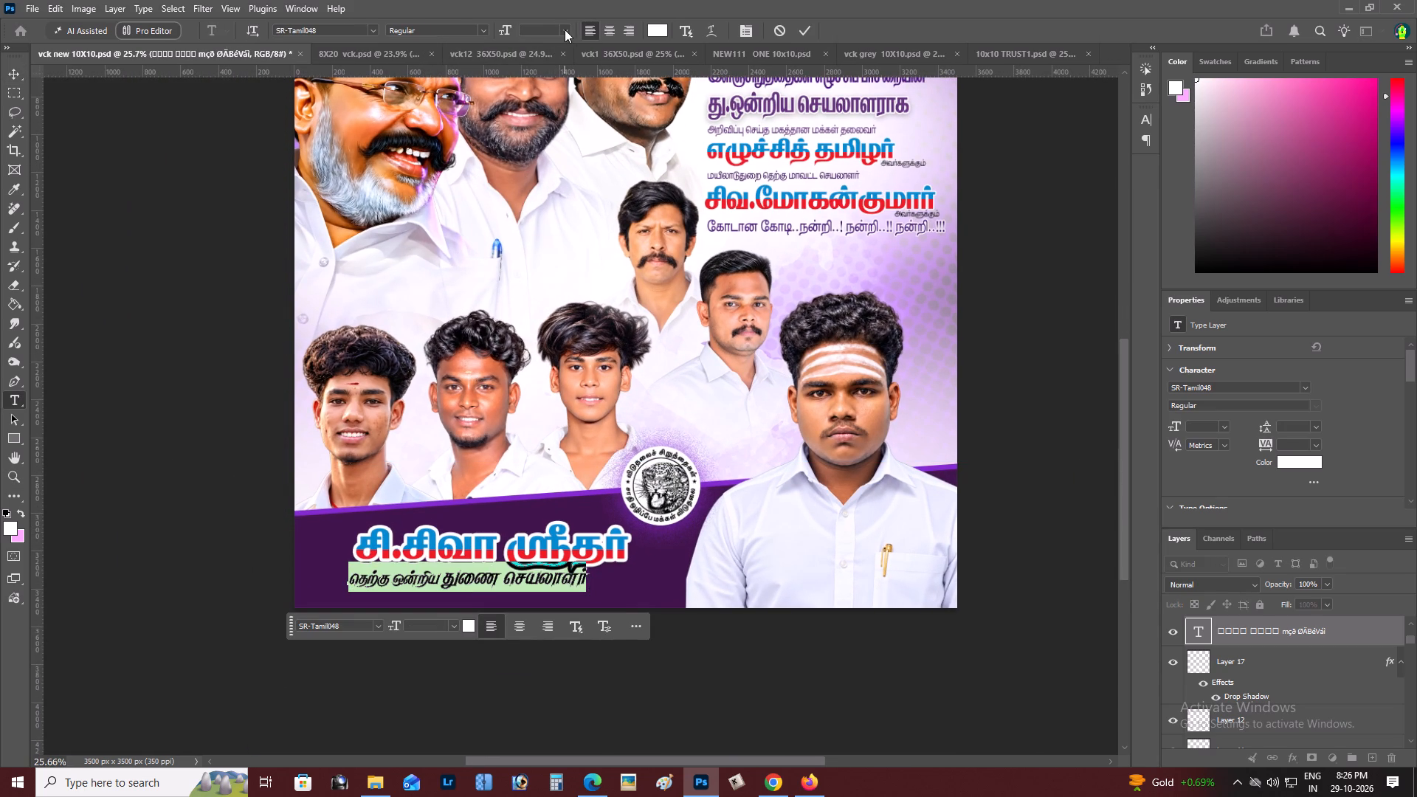
click(565, 30)
click(545, 103)
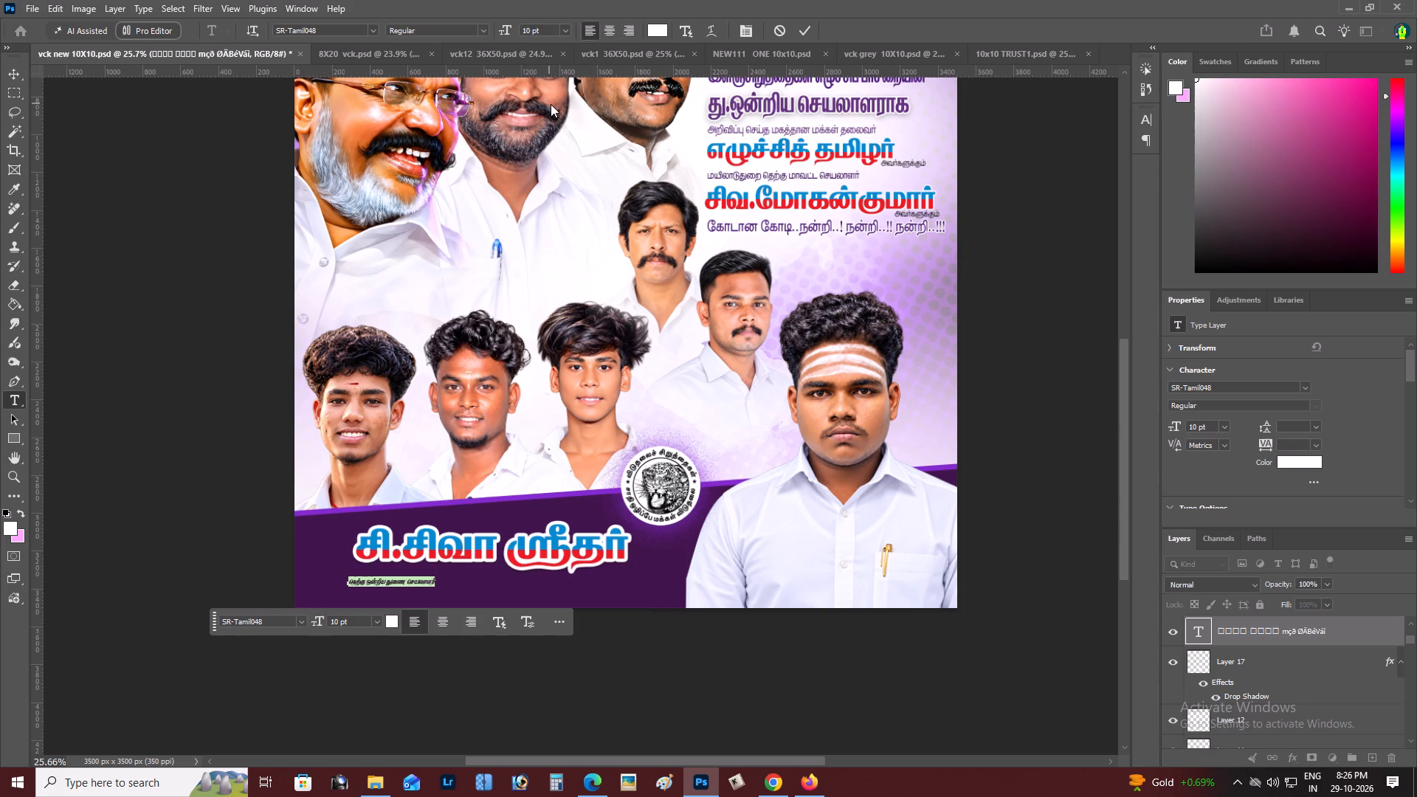
click(801, 36)
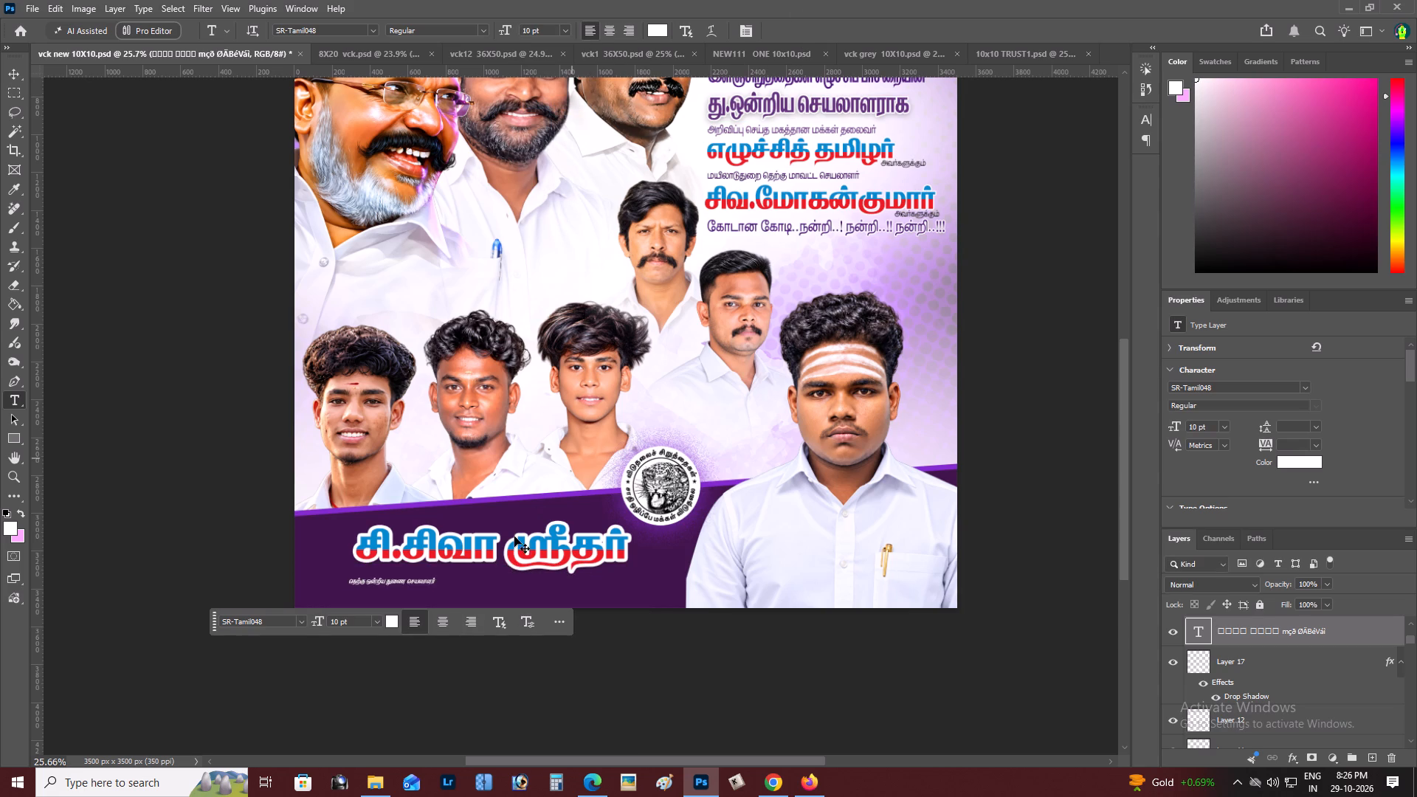
Scale up the title line with Free Transform to about 28.55 pt, nearly as wide as the name.
key(ctrl+t)
drag(435, 575, 597, 563)
key(ctrl+Return)
Nudge the title line about 50 px down and 40 px right beneath the name.
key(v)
key(shift+Down)
key(shift+Down)
key(shift+Down)
key(shift+Down)
key(shift+Down)
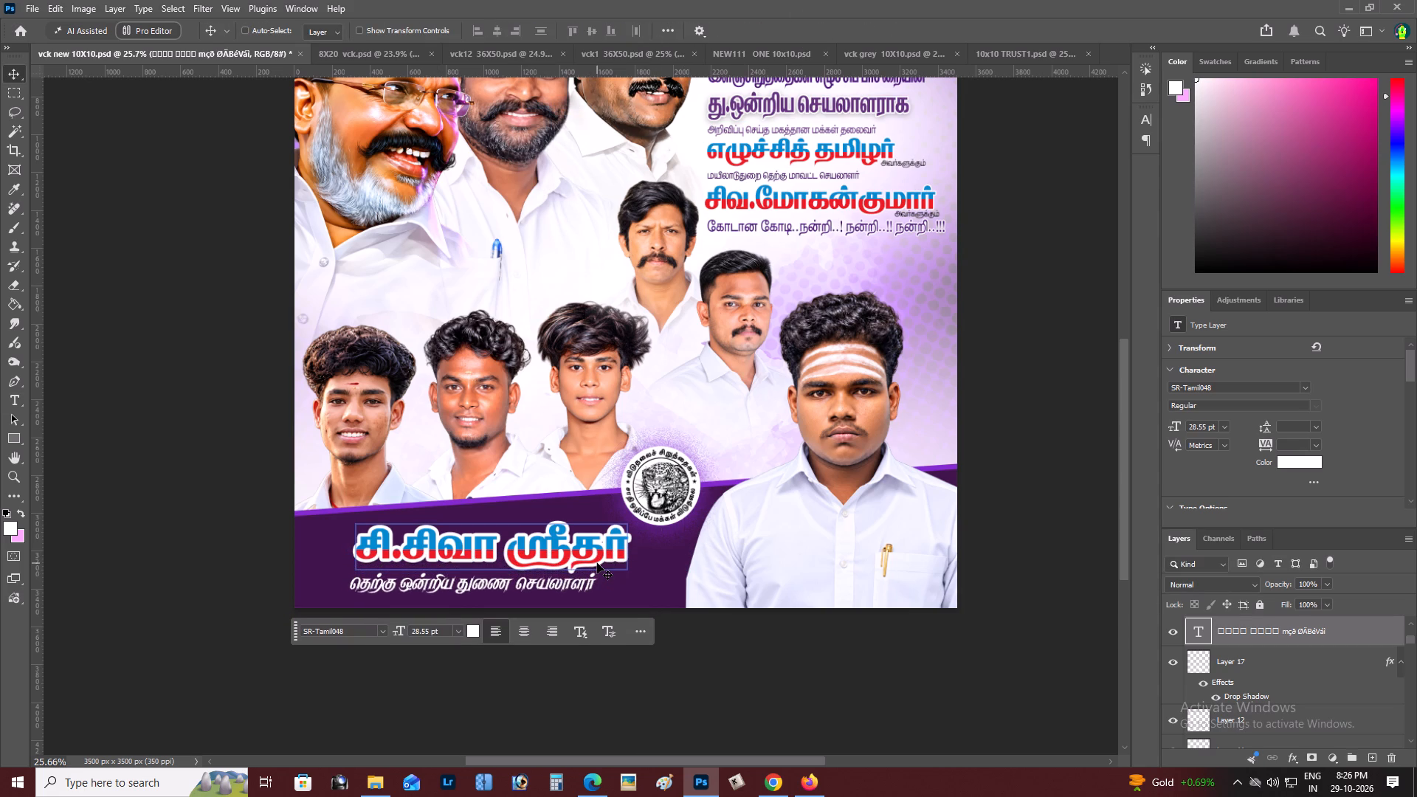
key(shift+Right)
key(shift+Right)
key(shift+Right)
key(shift+Right)
Select the large name's text layer and nudge it about 40 px up in the purple band.
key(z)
alt+click(597, 563)
right_click(597, 563)
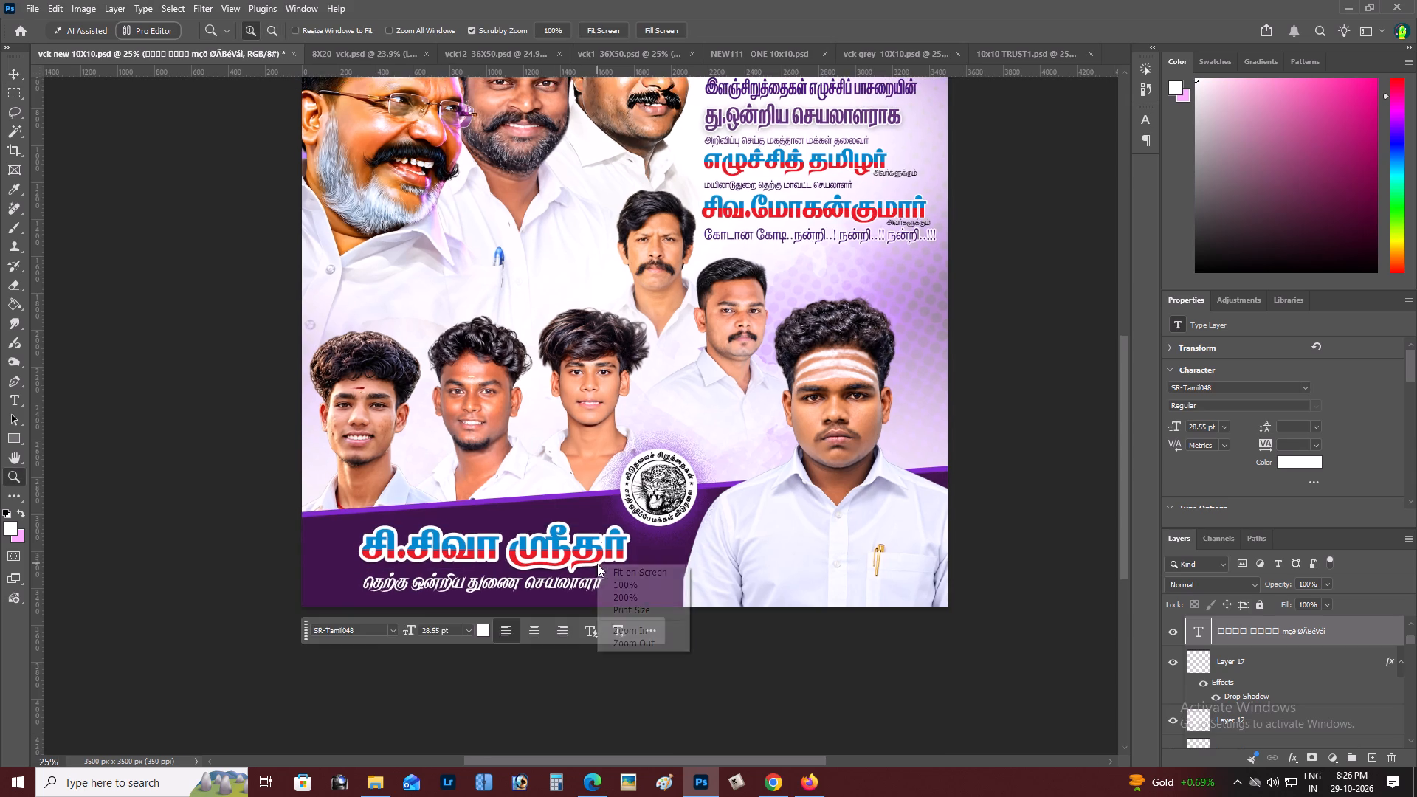
click(610, 570)
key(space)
drag(610, 568, 631, 481)
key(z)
click(472, 544)
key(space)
drag(470, 565, 570, 506)
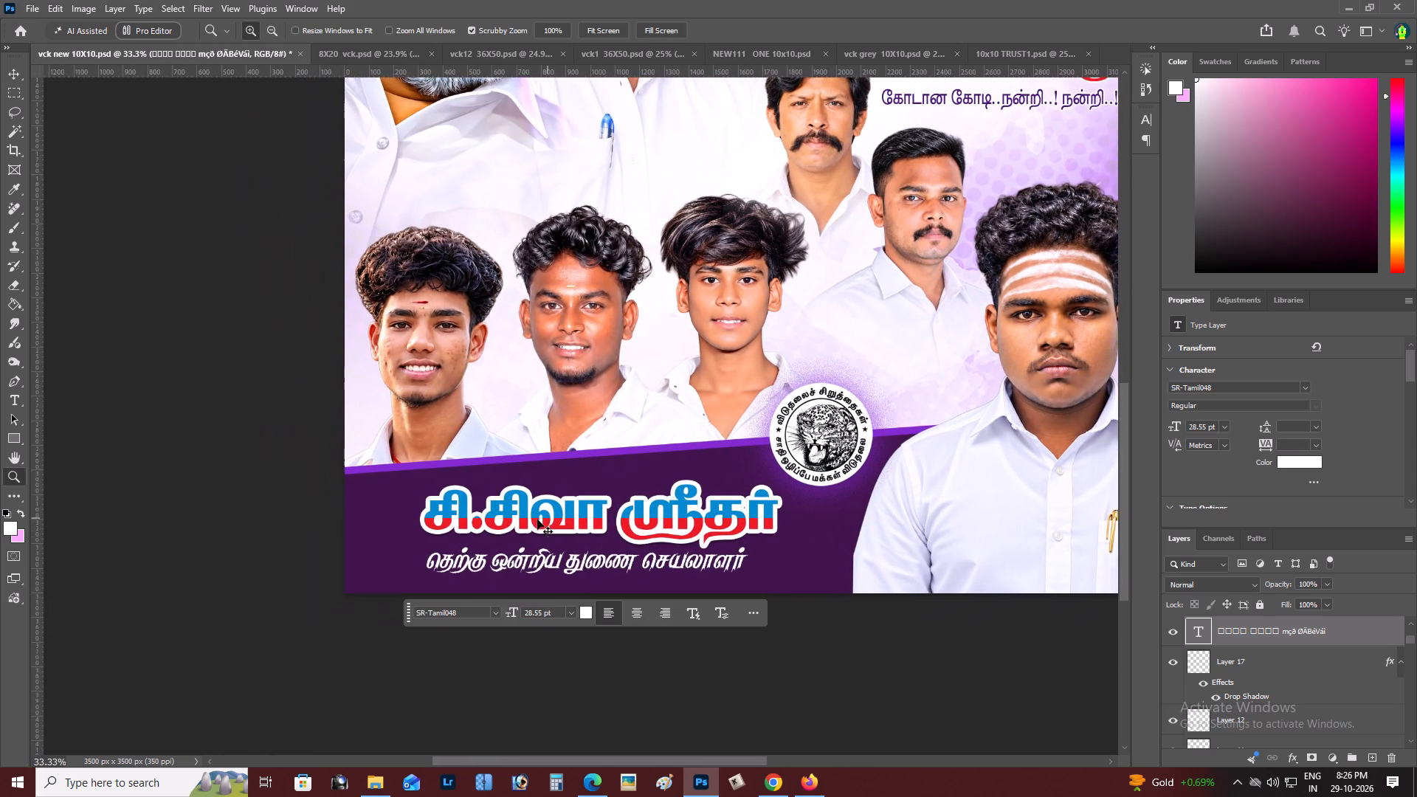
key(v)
right_click(521, 505)
click(536, 511)
key(shift+Up)
key(shift+Up)
key(shift+Up)
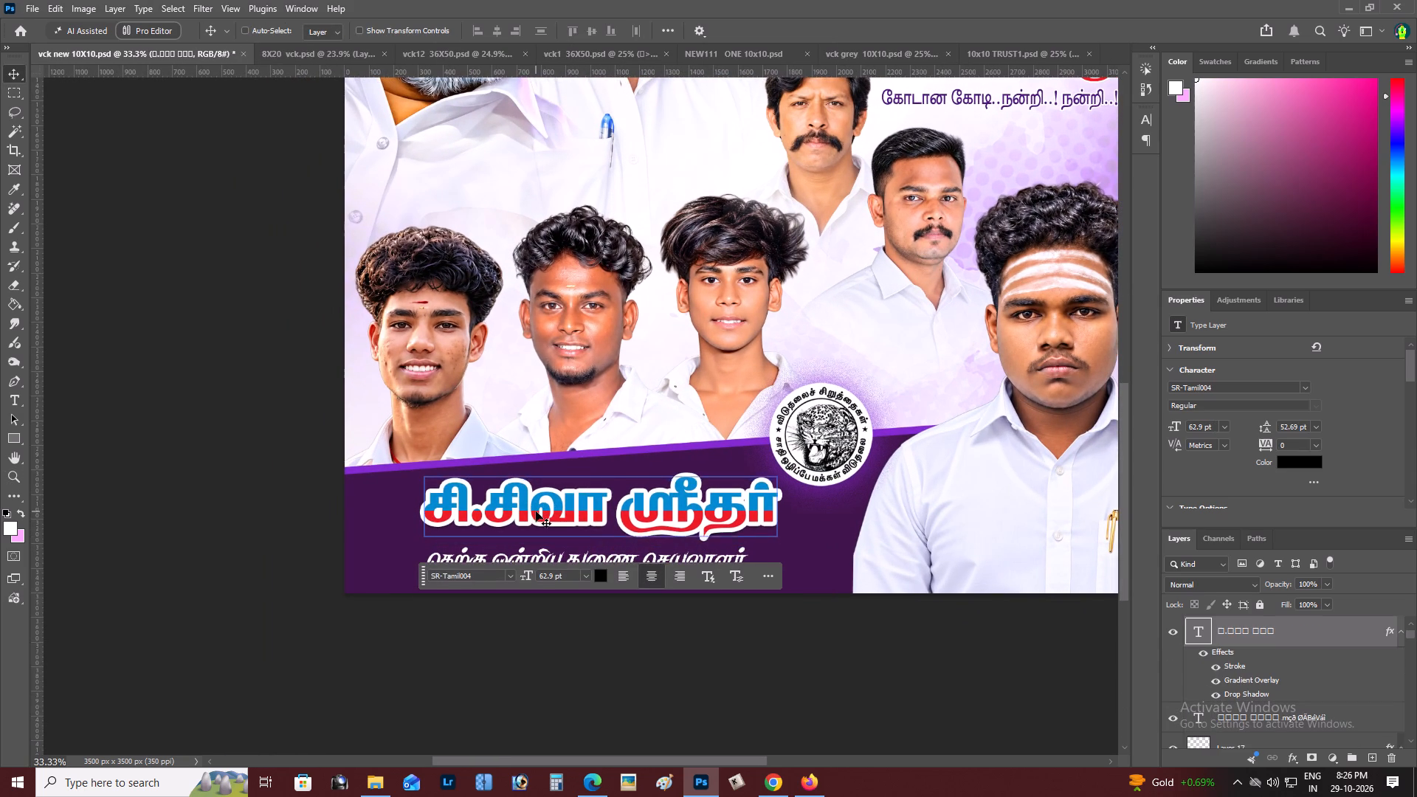
key(shift+Up)
Select the title line's layer and nudge it about 30 px up and 10 px right, closer to the name.
drag(424, 576, 686, 553)
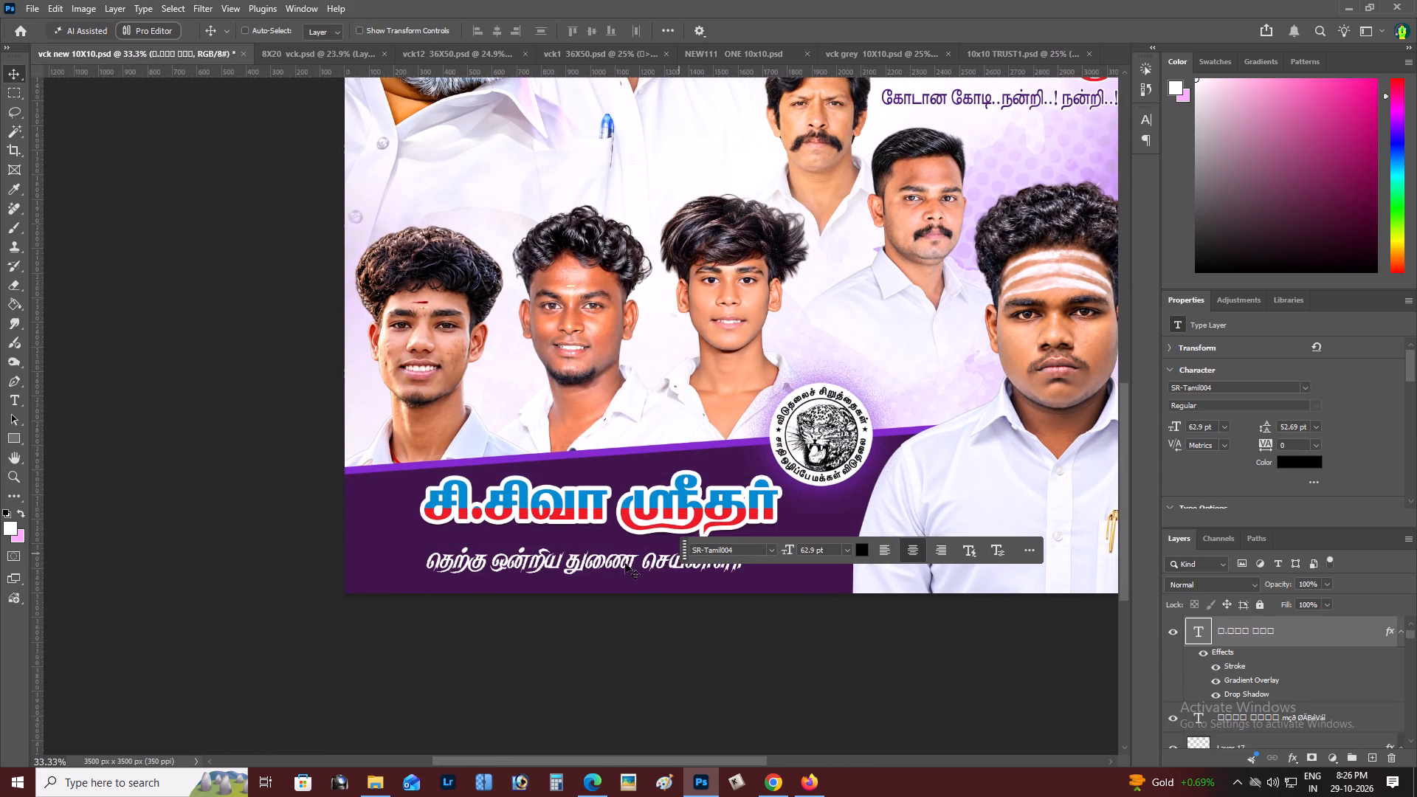
right_click(601, 556)
click(617, 564)
key(shift+Up)
key(shift+Up)
key(shift+Up)
key(shift+Right)
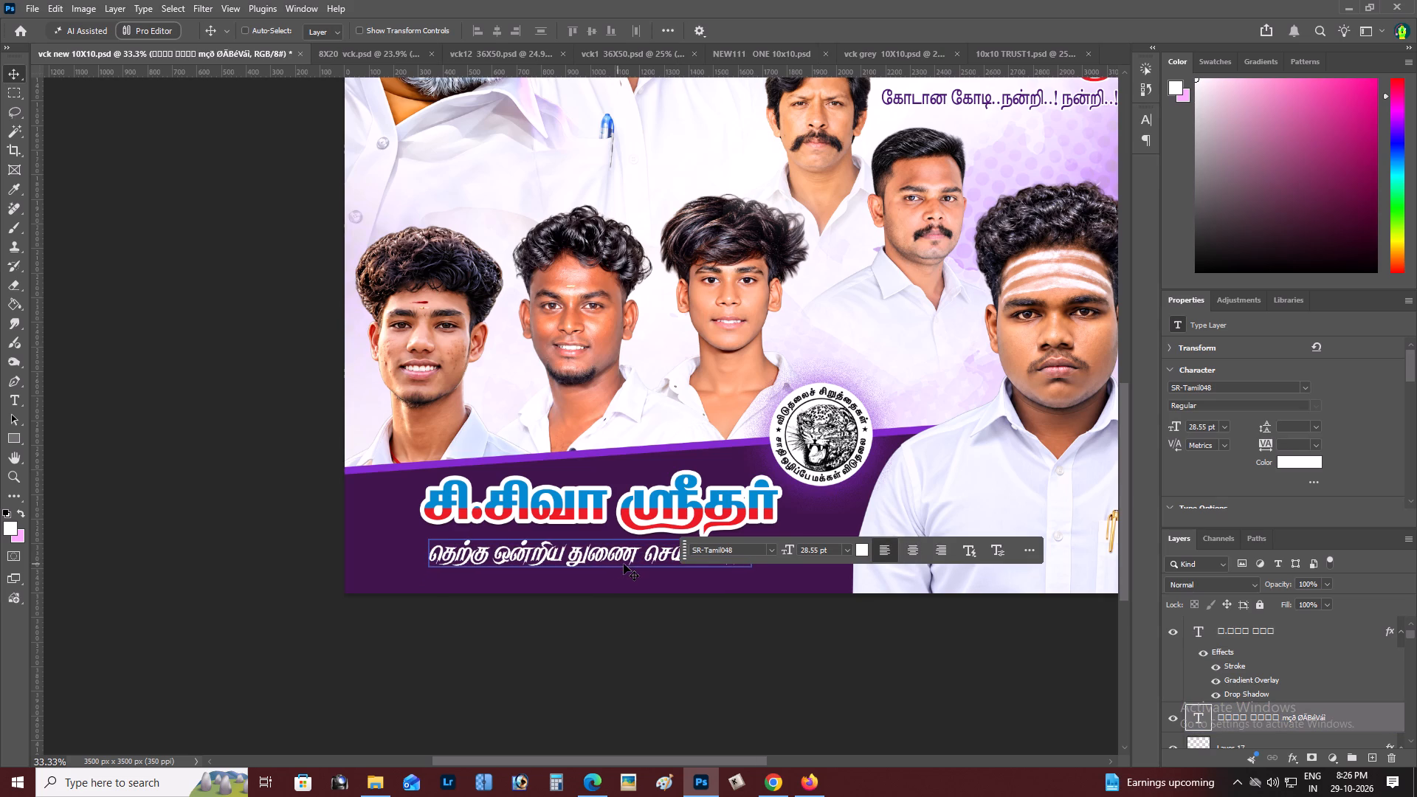
Select the large name's text layer and shift it about 10 px to the right above the title line.
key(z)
right_click(572, 491)
click(588, 498)
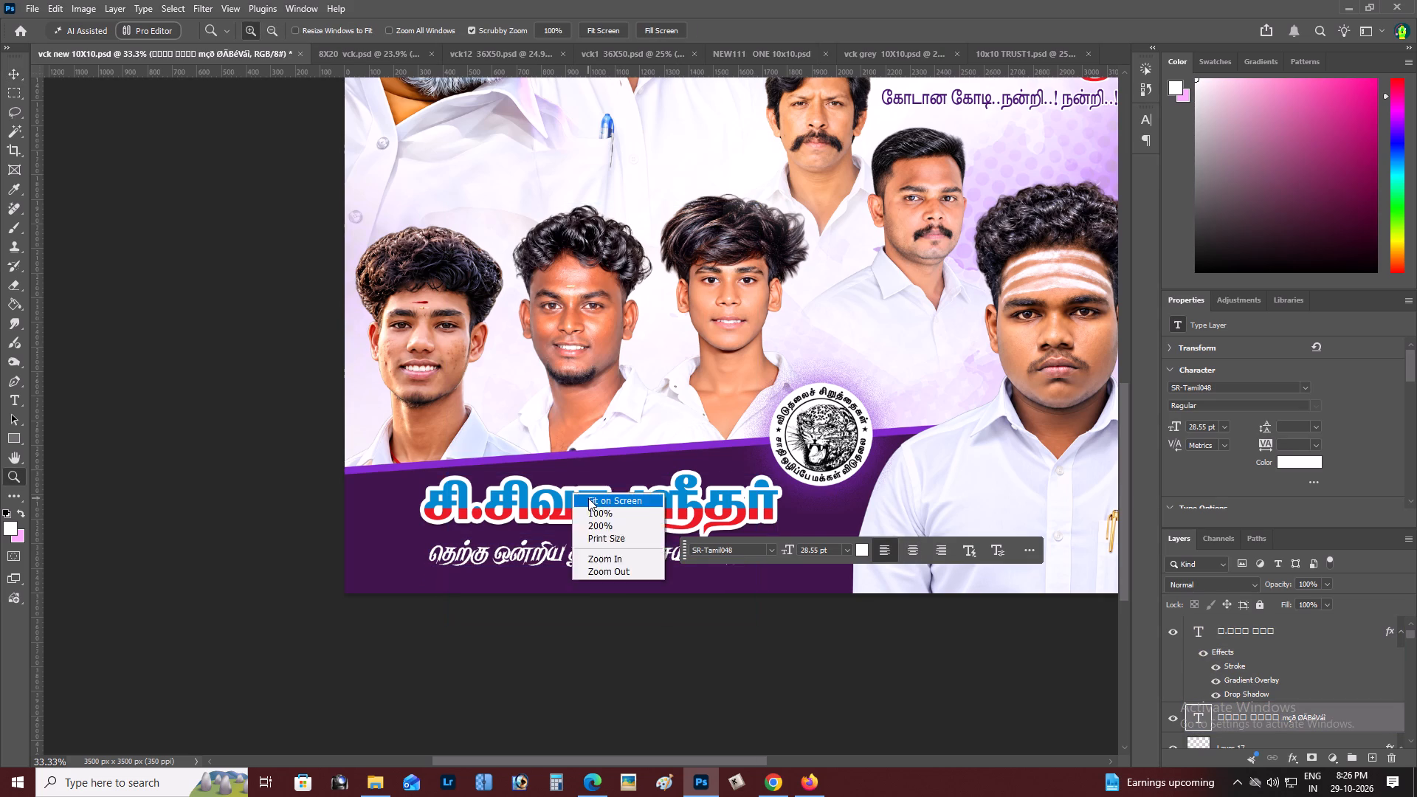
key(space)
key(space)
drag(588, 498, 621, 440)
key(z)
alt+click(486, 624)
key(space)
drag(485, 629, 516, 615)
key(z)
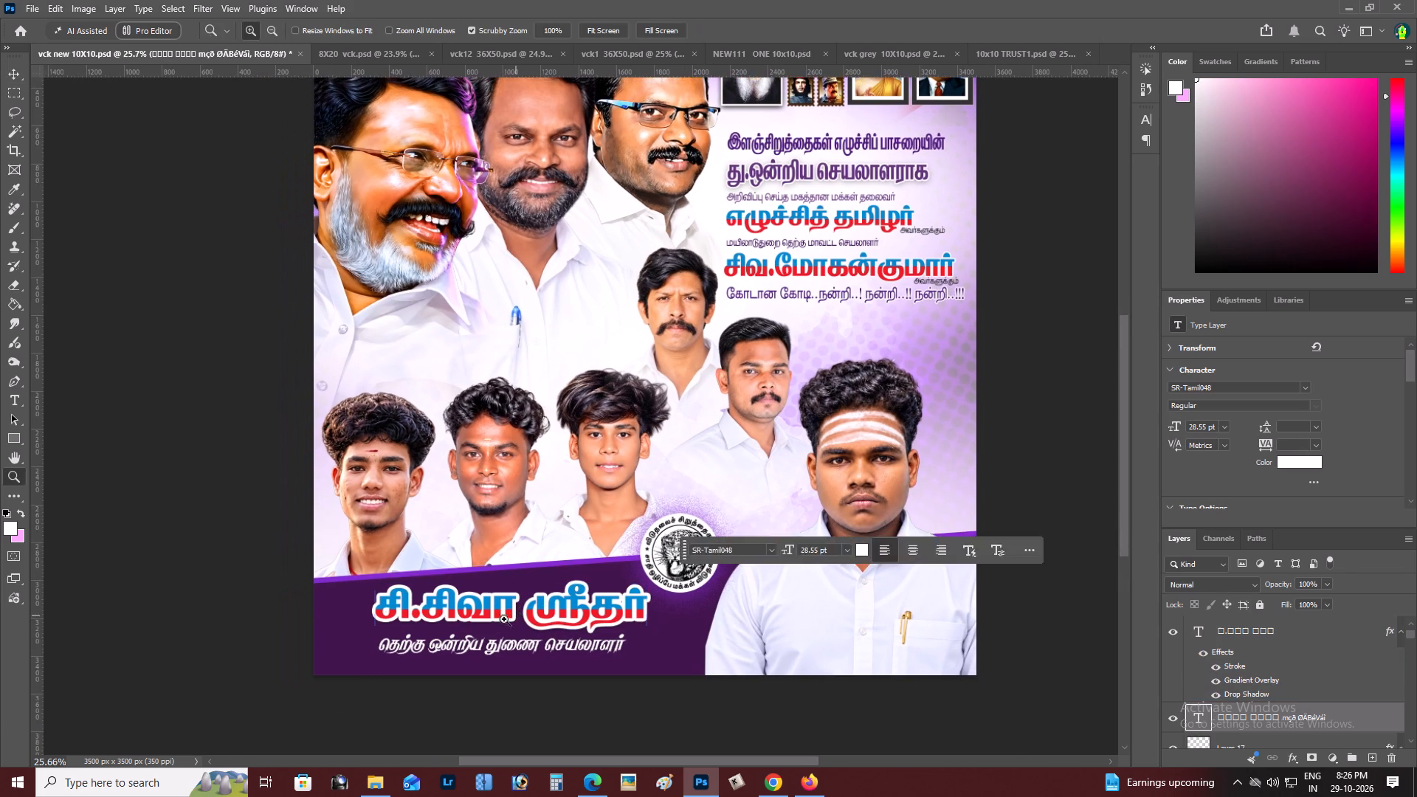
triple_click(492, 624)
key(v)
right_click(514, 583)
click(527, 587)
key(shift+Left)
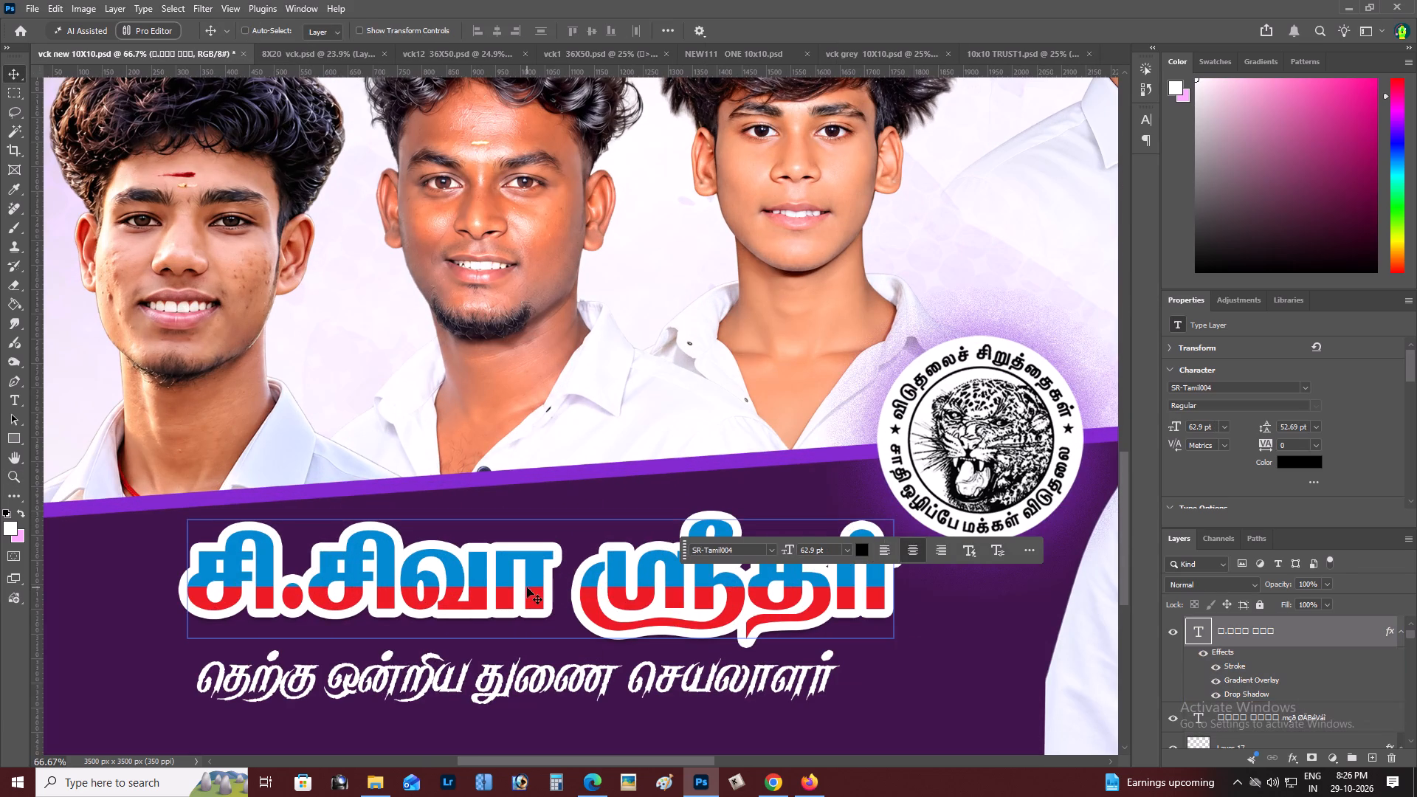
key(shift+Right)
key(shift+Right)
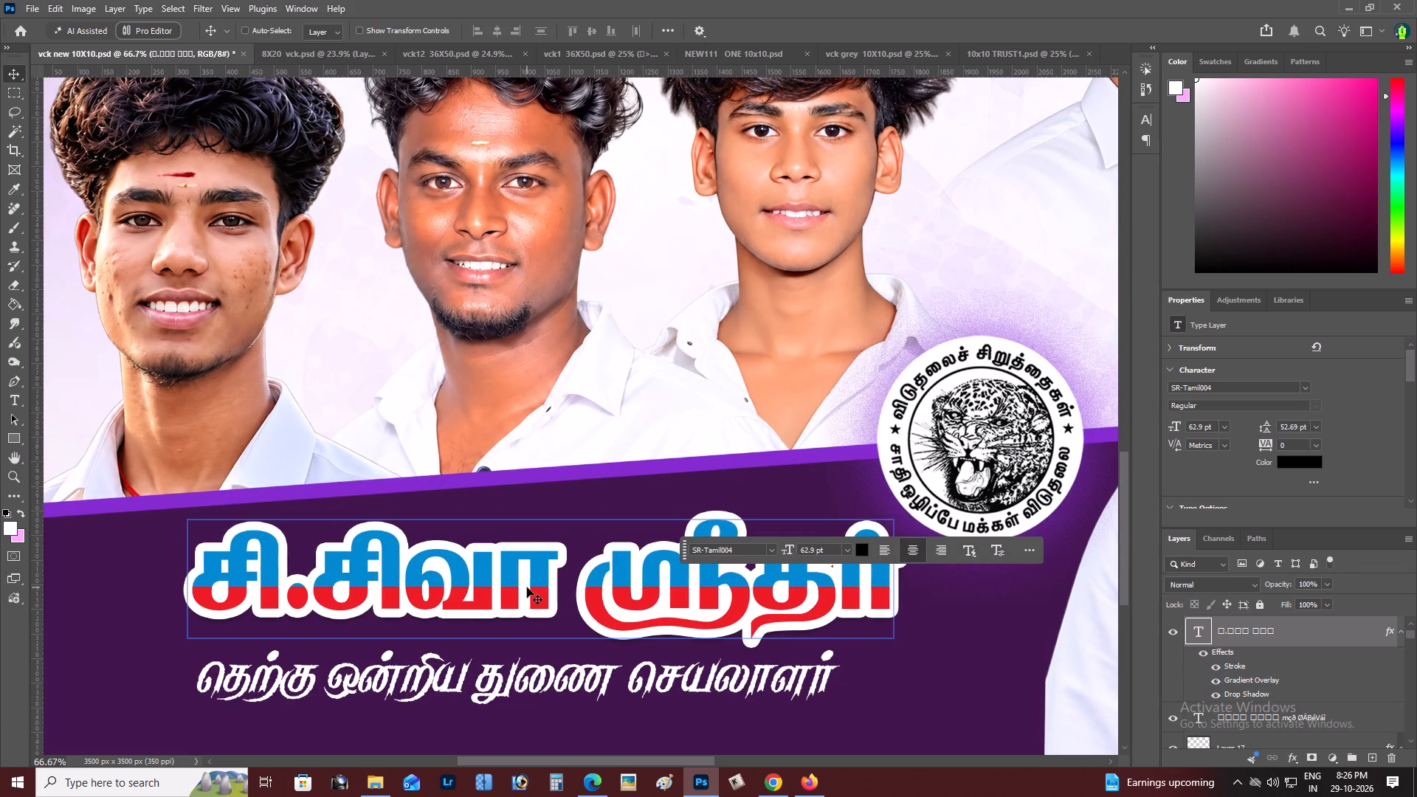
Nudge the large name in the purple band about 10 px right and 10 px up.
key(shift+Right)
key(shift+Up)
Select the title line's layer and nudge it about 40 px up and 30 px right, tight beneath the name.
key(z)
alt+click(527, 587)
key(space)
drag(527, 587, 523, 545)
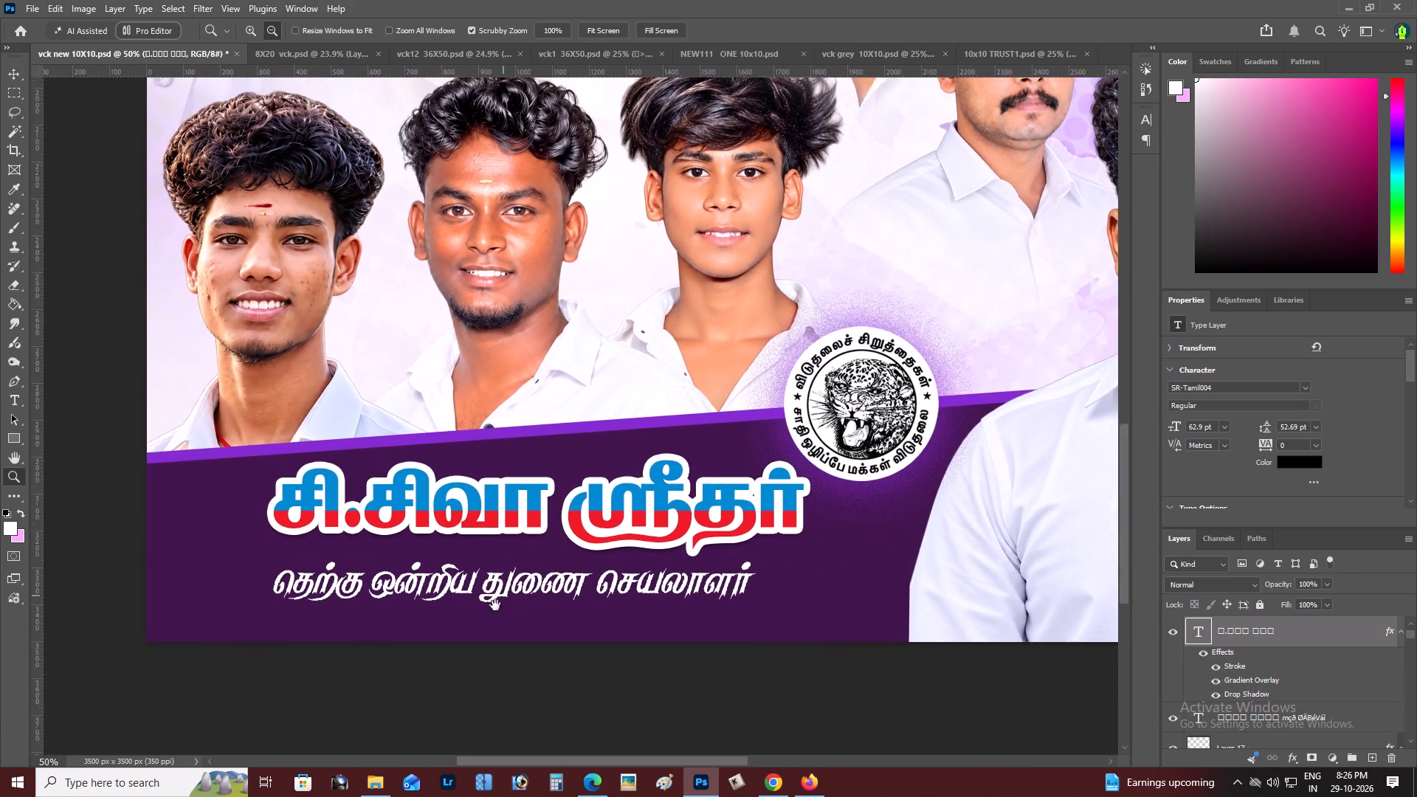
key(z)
click(492, 605)
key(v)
right_click(493, 567)
click(519, 574)
key(shift+Up)
key(shift+Up)
key(shift+Up)
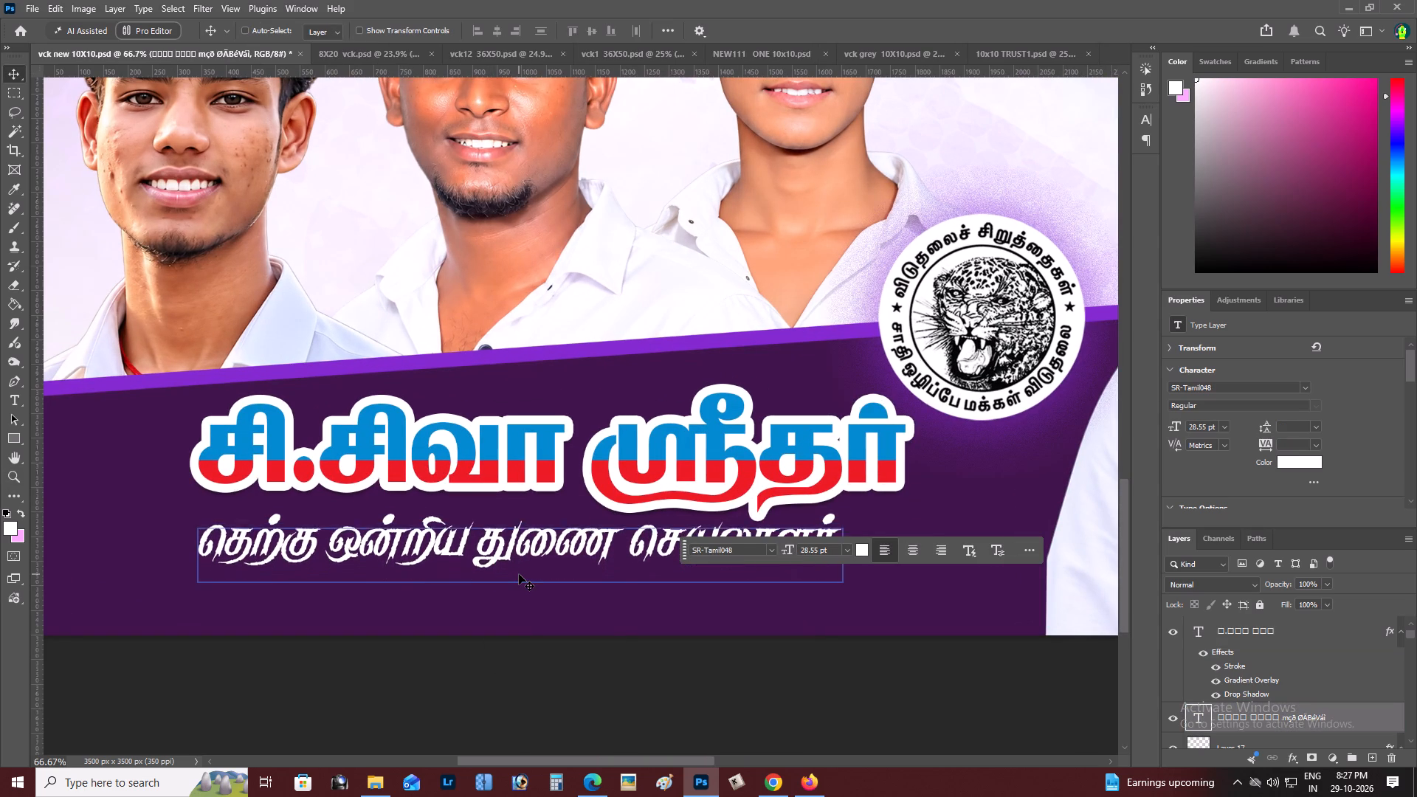
key(shift+Right)
key(shift+Right)
key(shift+Right)
key(shift+Up)
Enlarge the title line to 29.38 pt, then nudge it about 10 px down and 10 px right.
key(ctrl+t)
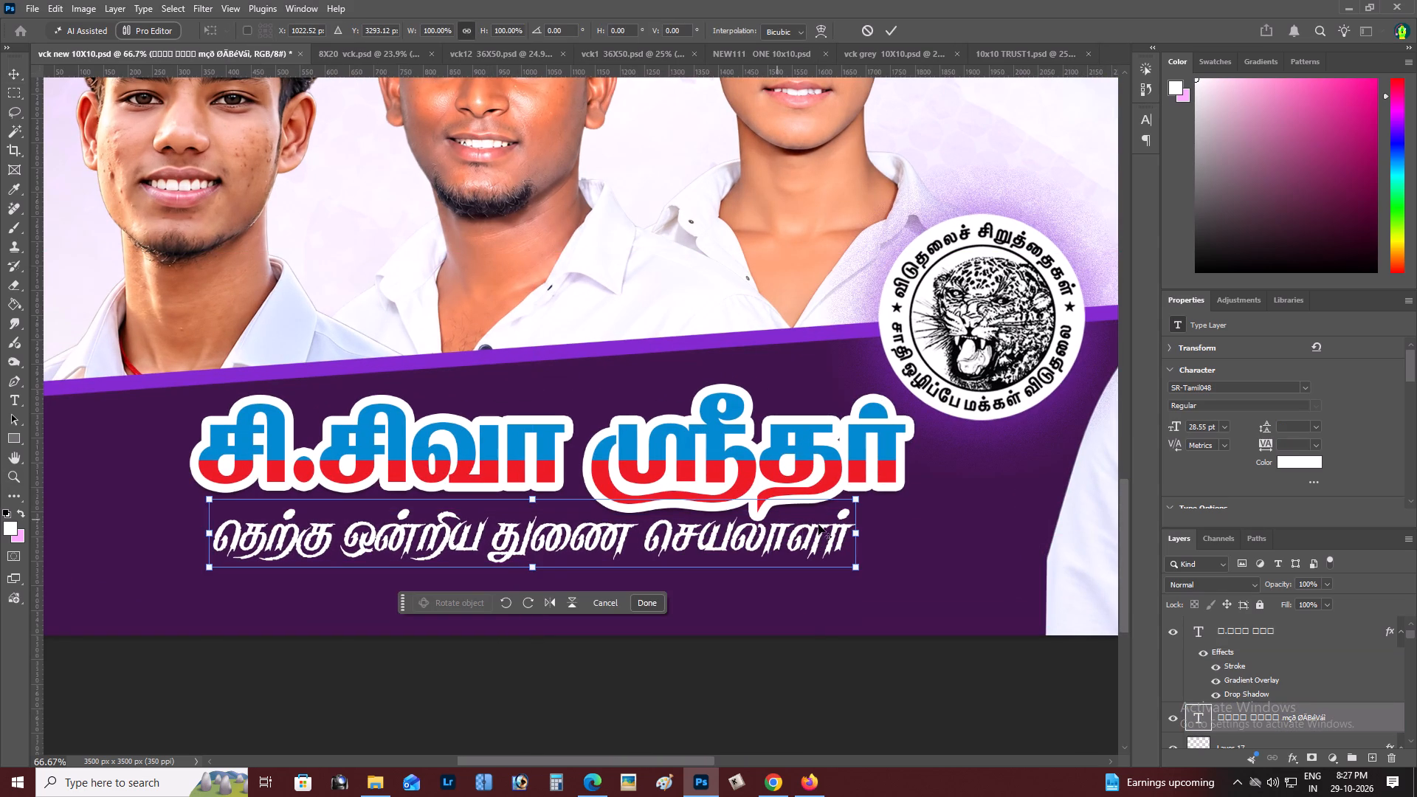
alt+drag(855, 498, 865, 499)
key(ctrl+Return)
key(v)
key(shift+Down)
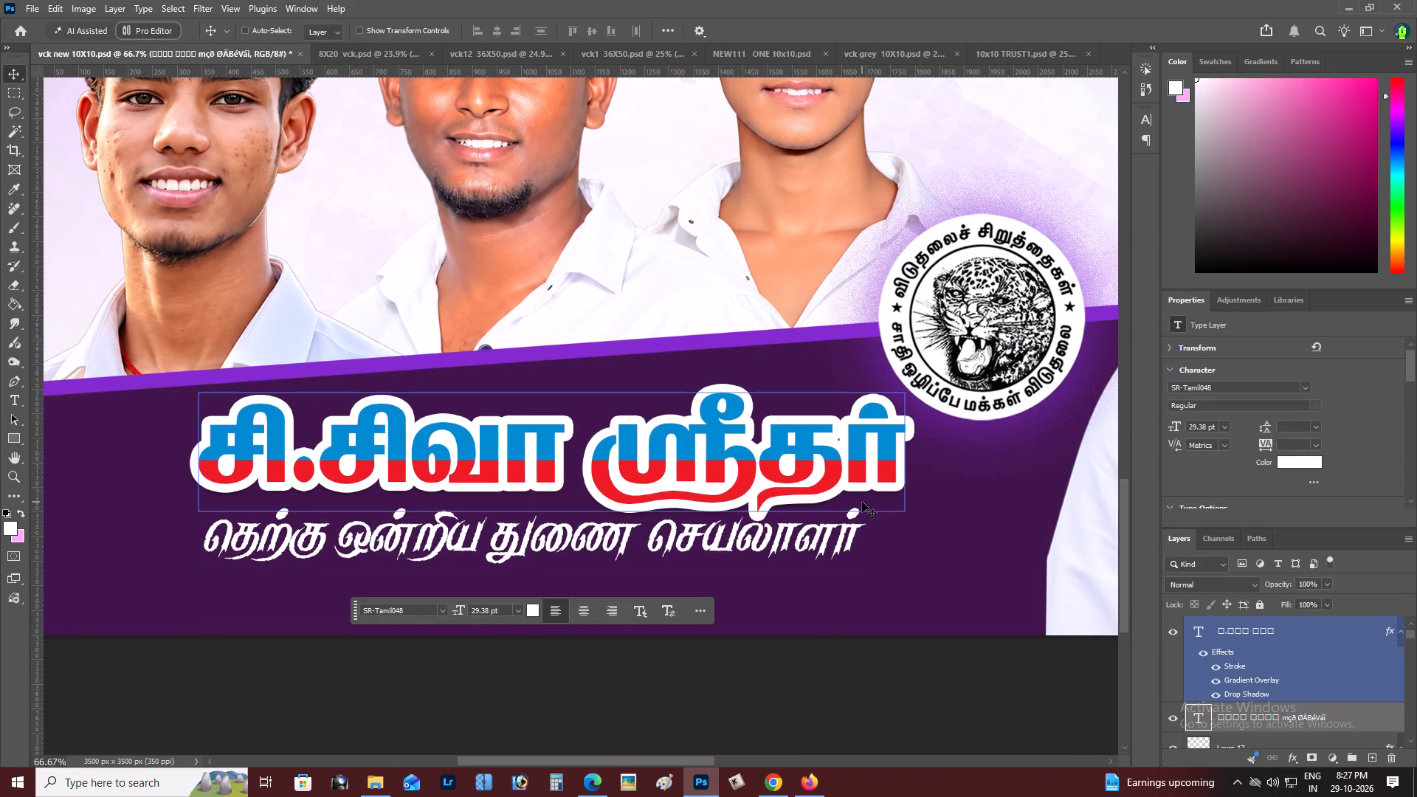
key(shift+Right)
Duplicate the heading line இளஞ்சிறுத்தைகள் எழுச்சிப் பாசறையின் from the upper text block and place the copy in the purple band below the title.
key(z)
alt+click(862, 502)
right_click(862, 502)
double_click(880, 508)
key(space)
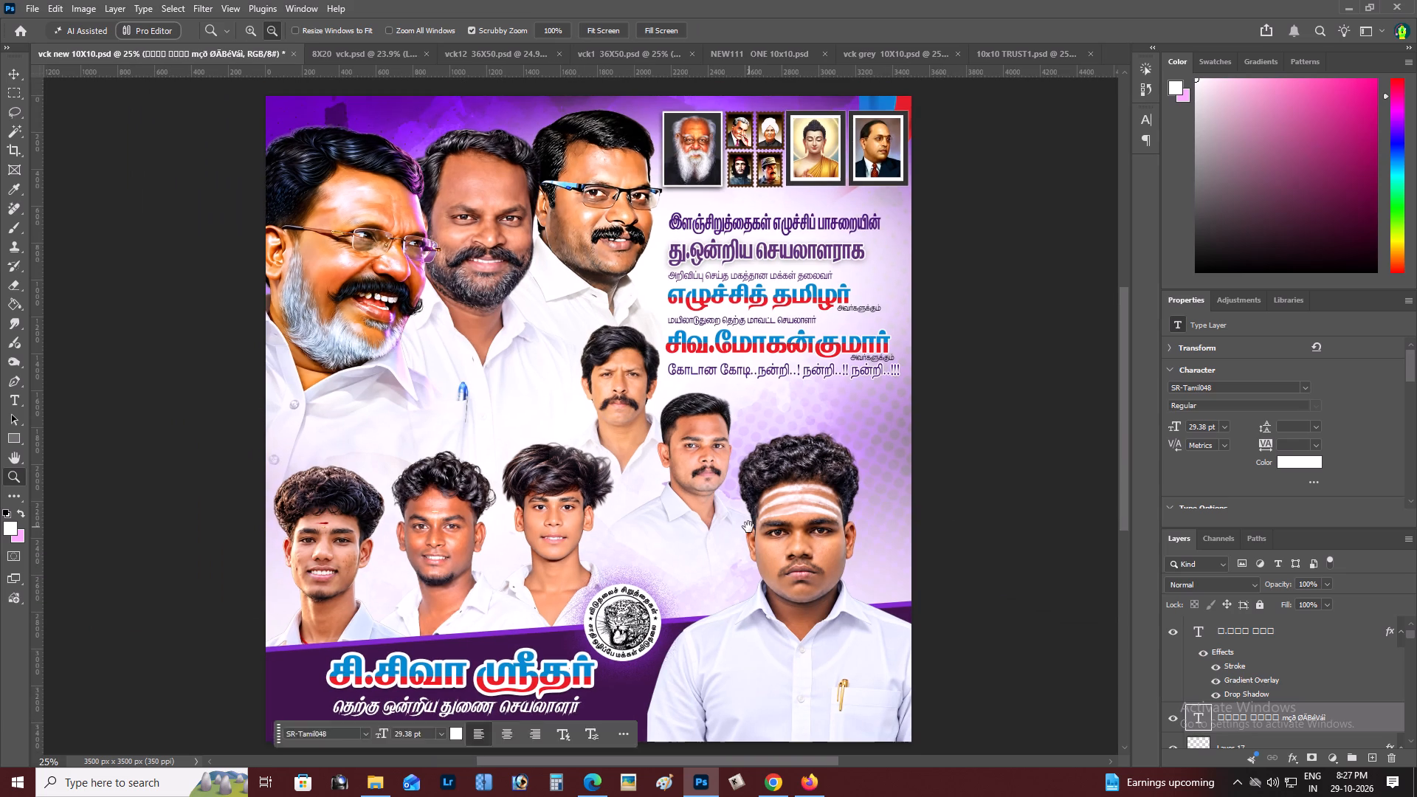
click(748, 527)
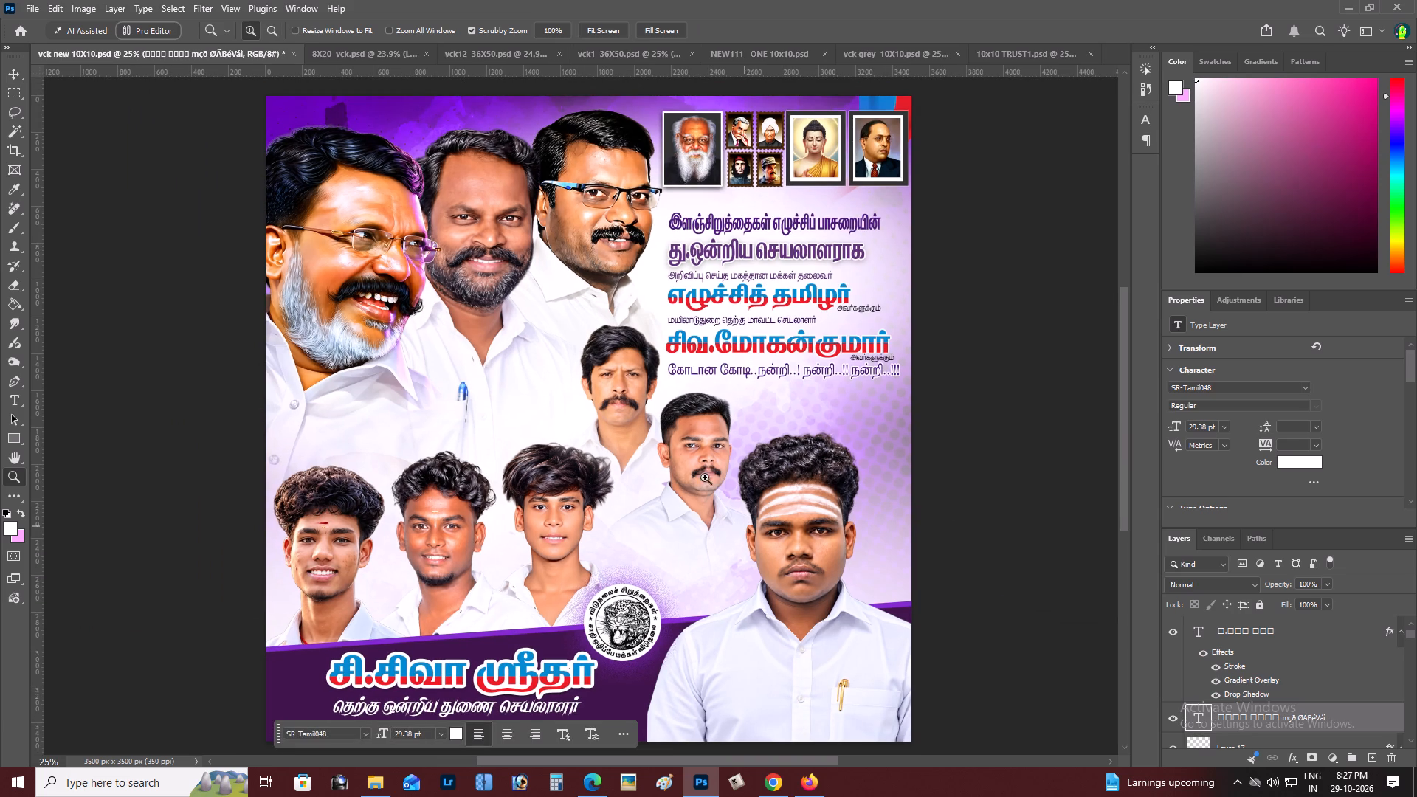
double_click(773, 270)
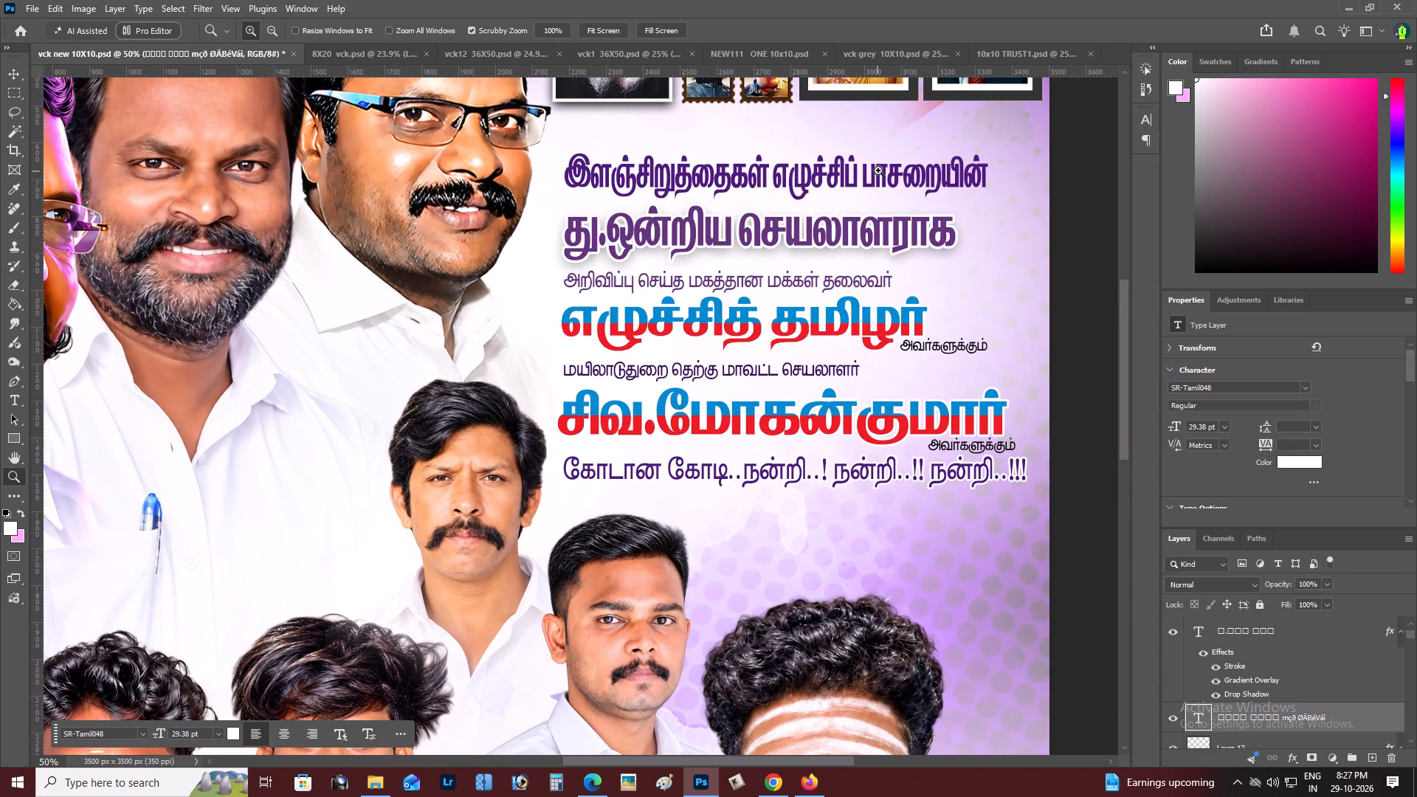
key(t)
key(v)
right_click(911, 165)
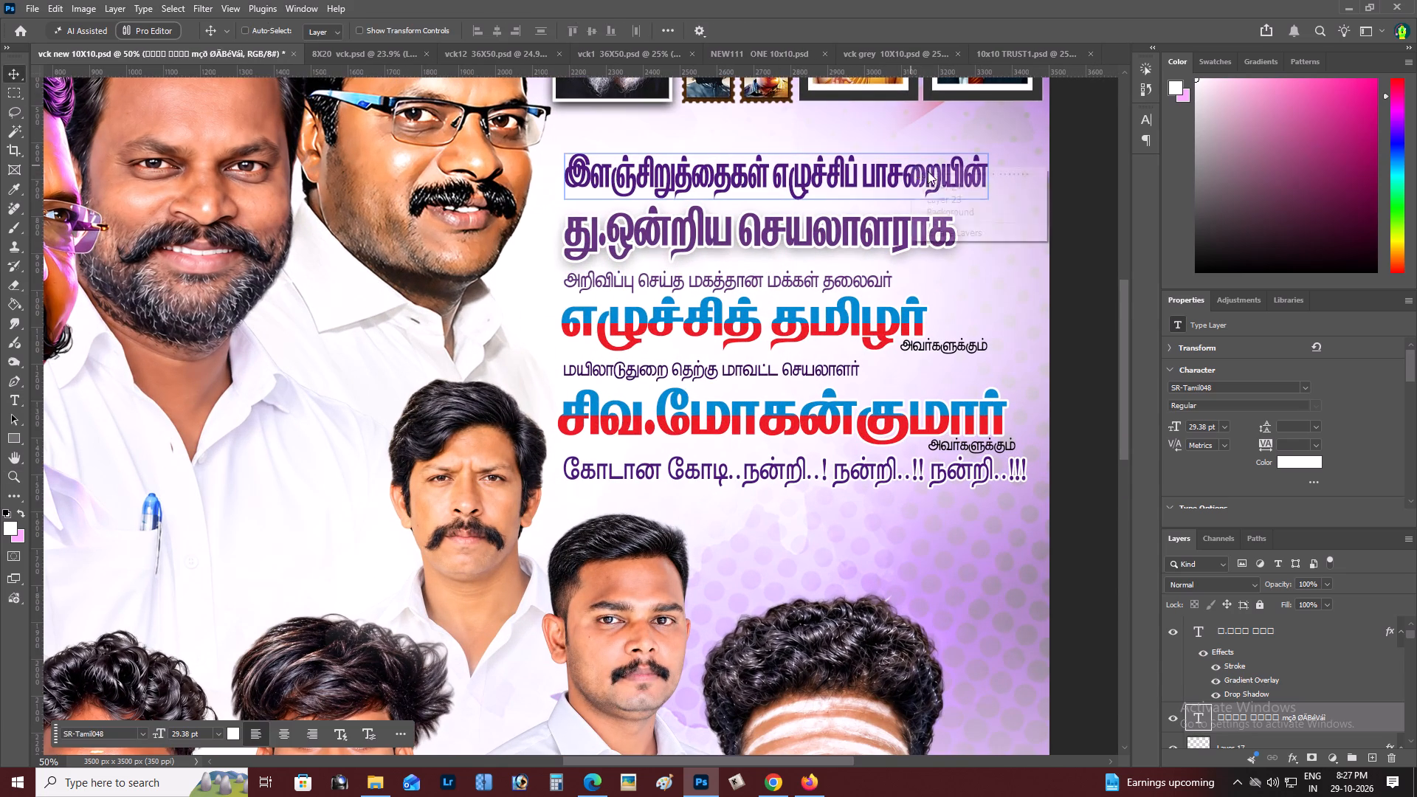
click(941, 179)
alt+drag(920, 172, 841, 194)
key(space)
drag(812, 200, 968, 93)
drag(968, 93, 505, 496)
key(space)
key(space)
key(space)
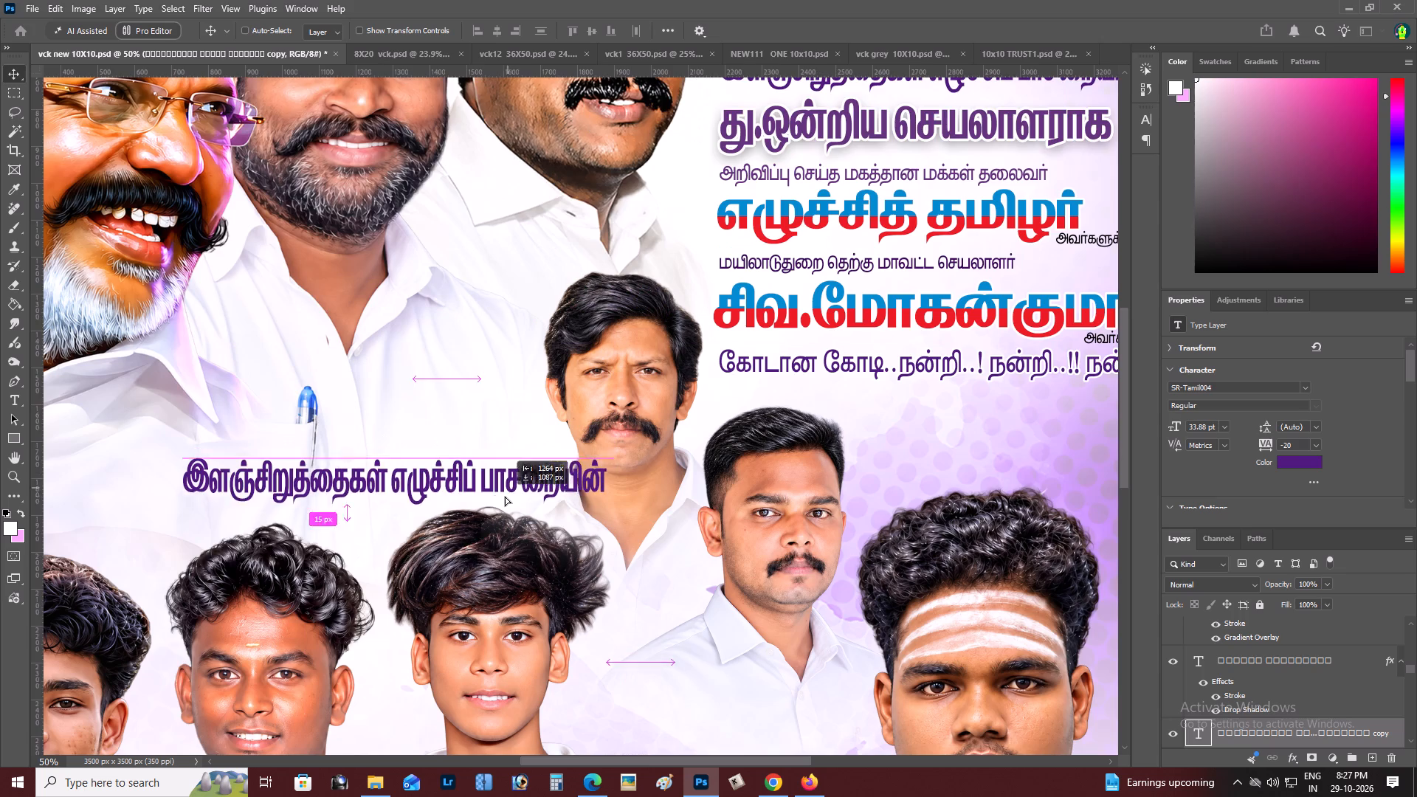
drag(495, 500, 607, 289)
drag(607, 289, 519, 582)
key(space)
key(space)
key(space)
drag(516, 584, 601, 314)
drag(601, 314, 593, 534)
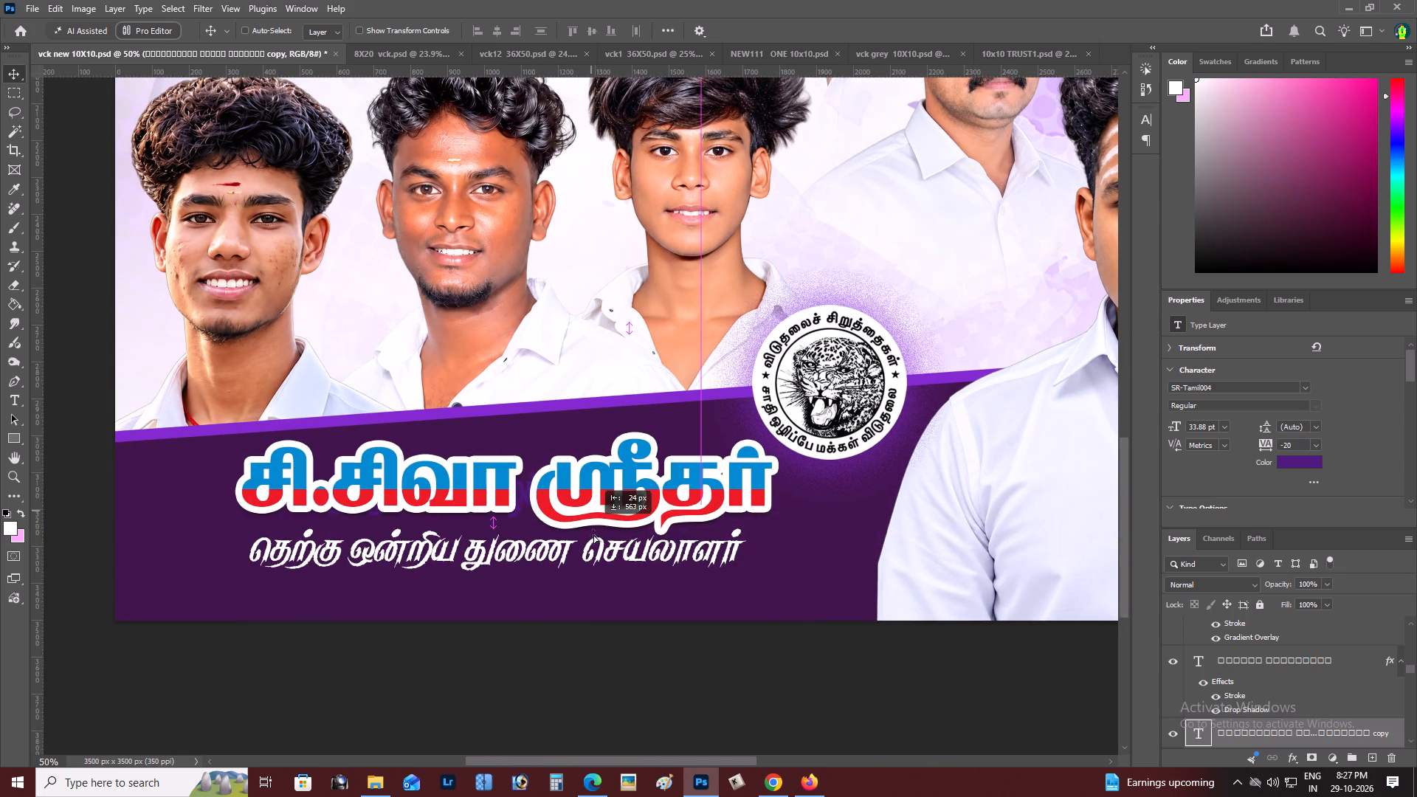
drag(593, 534, 615, 593)
Change the copied line's text colour to white.
click(511, 638)
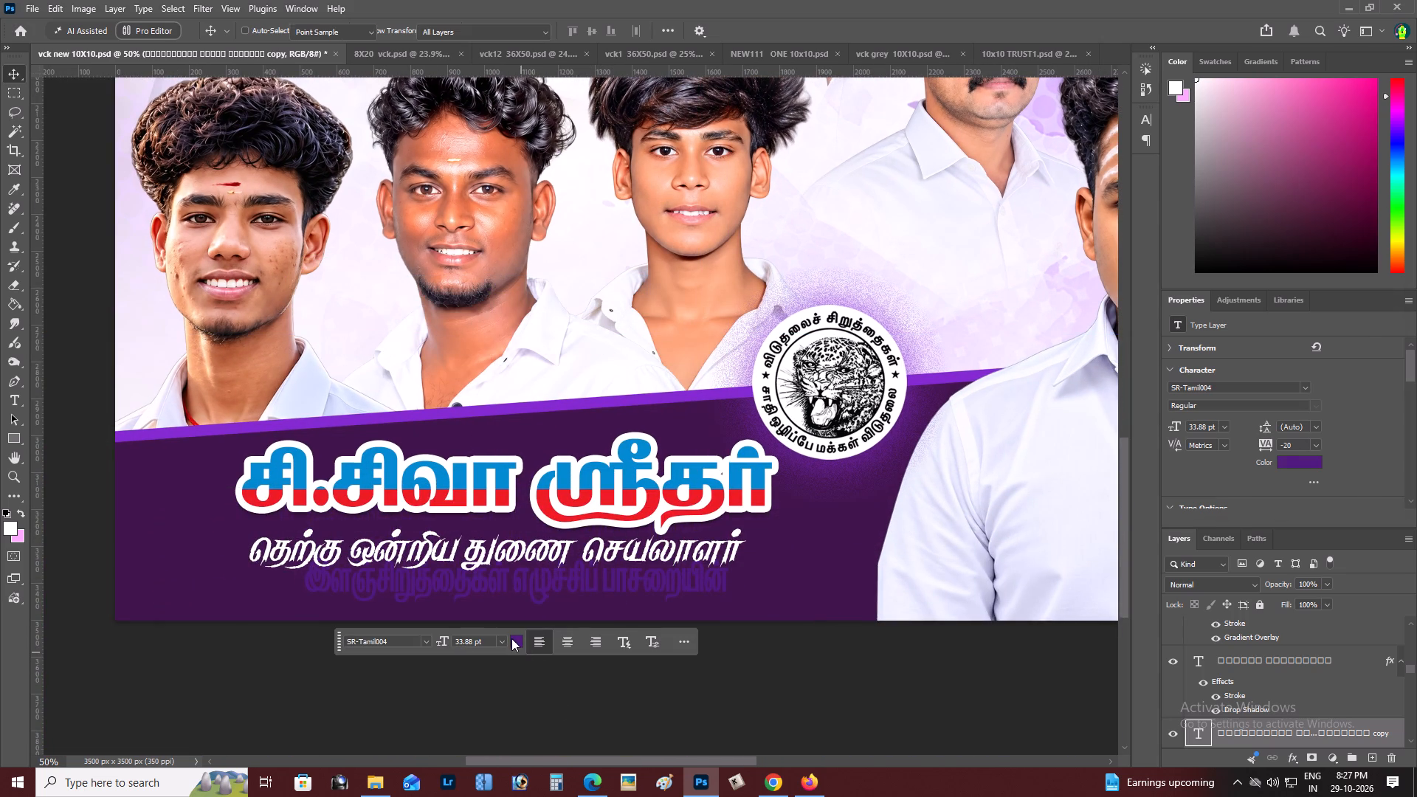
drag(1073, 325, 896, 226)
key(Return)
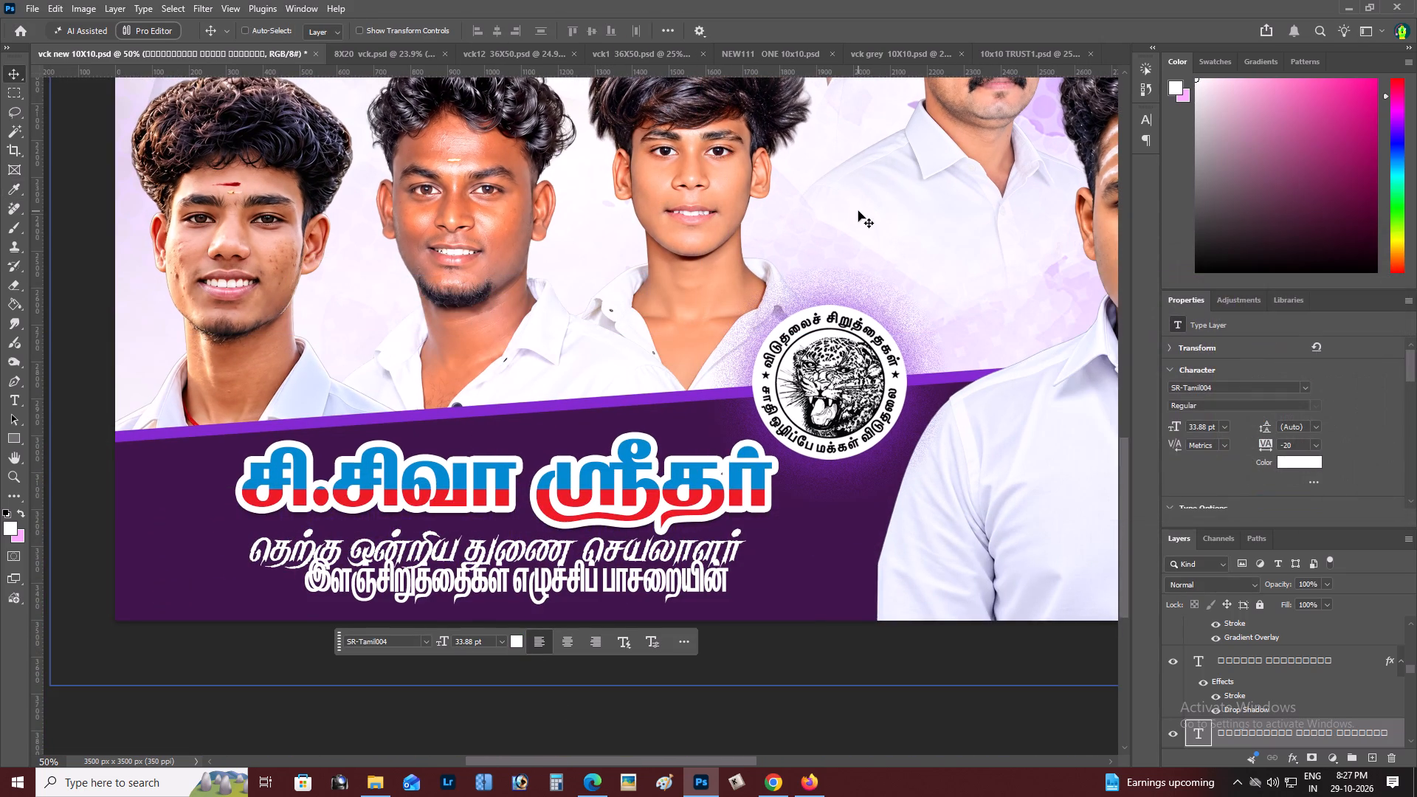
Compress the copied line vertically to 20.15 pt and shift it slightly down and left below the title line.
key(ctrl+t)
alt+shift+drag(501, 546, 511, 566)
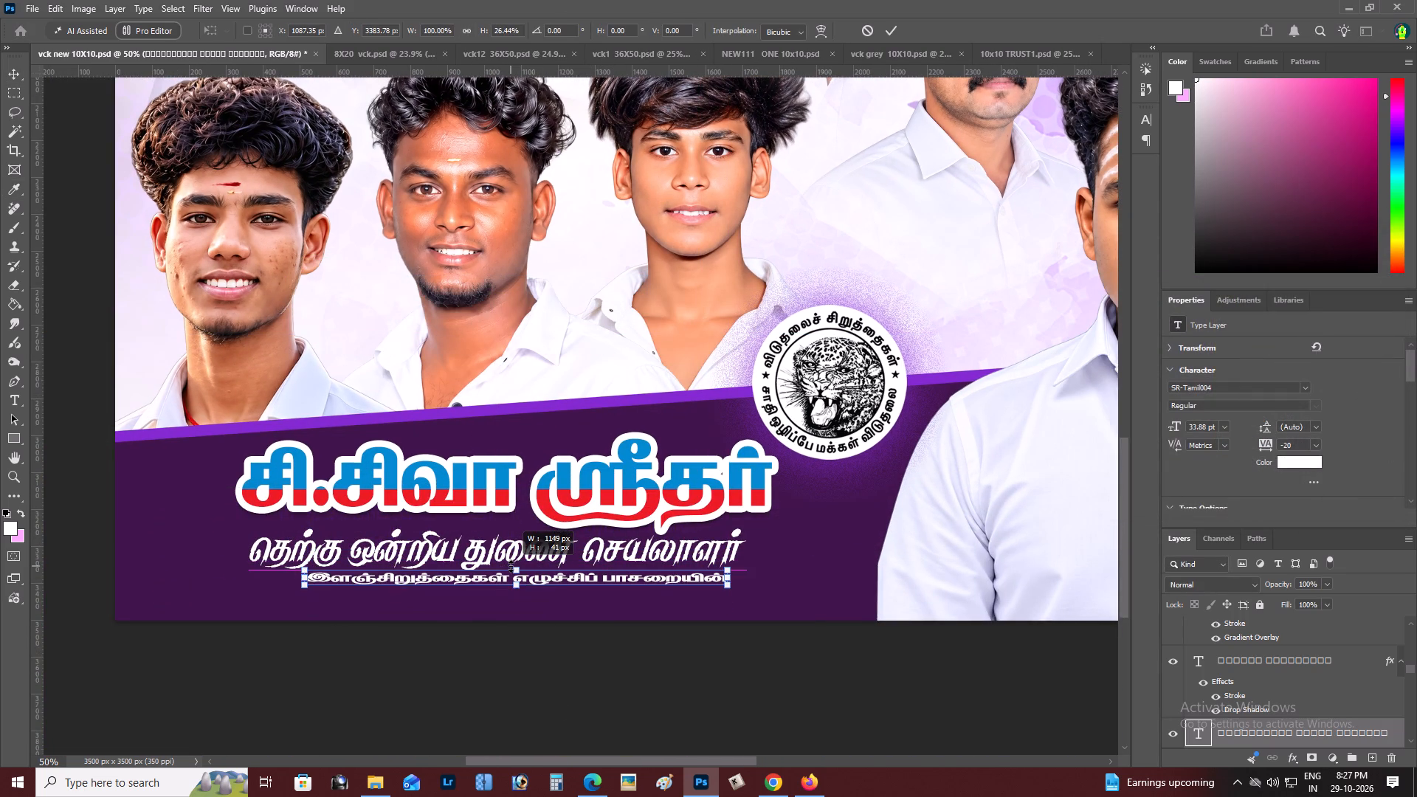
alt+shift+drag(511, 566, 510, 562)
key(ctrl+Return)
key(ctrl+backslash)
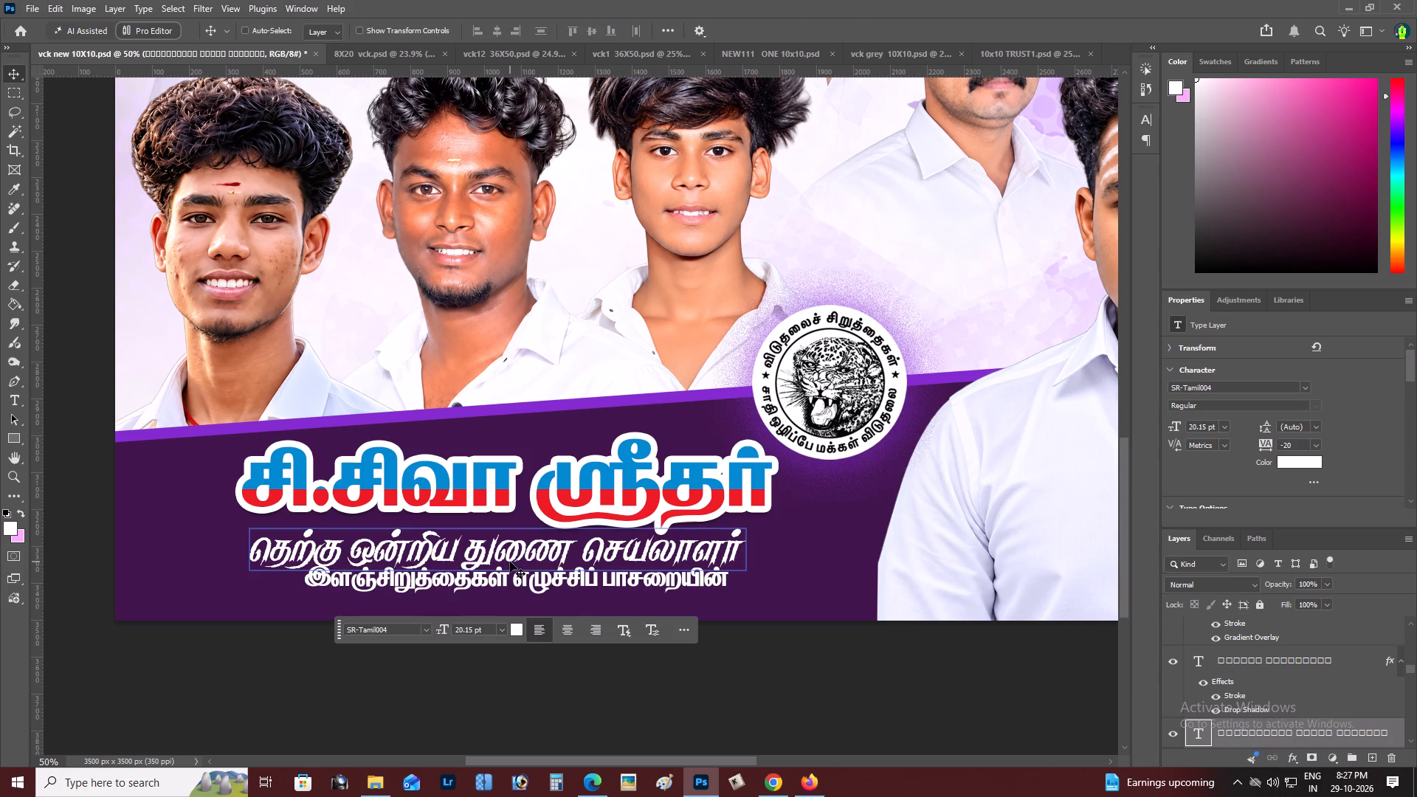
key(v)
drag(507, 569, 492, 579)
Edit the copied line's ending so that it reads இளஞ்சிறுத்தைகள் எழுச்சிப் பாசறை.
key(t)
drag(666, 585, 792, 574)
key(BackSpace)
click(498, 585)
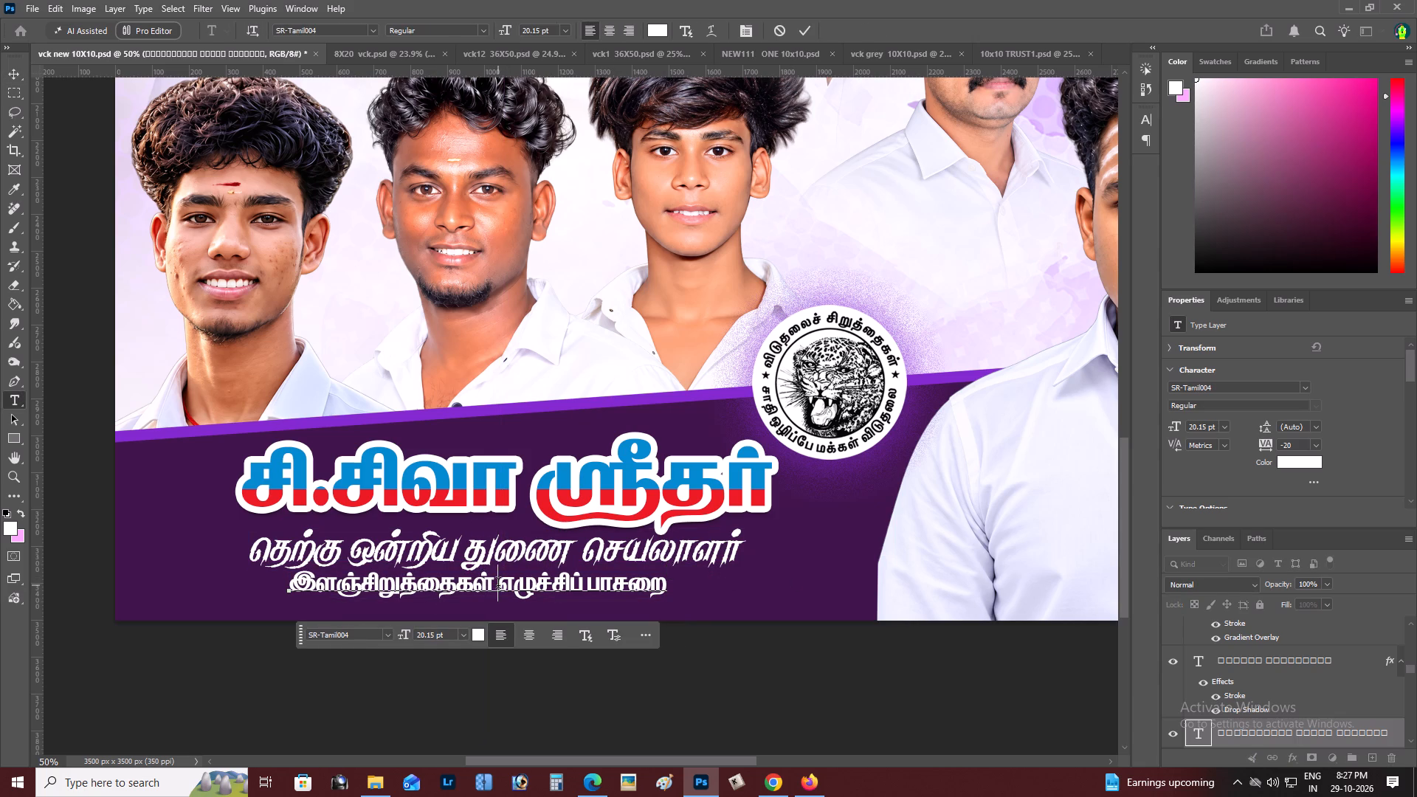
key(Left)
key(ctrl+Return)
Nudge the shortened third line about 20 px down and 20 px right in the purple band.
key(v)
key(shift+Down)
key(shift+Down)
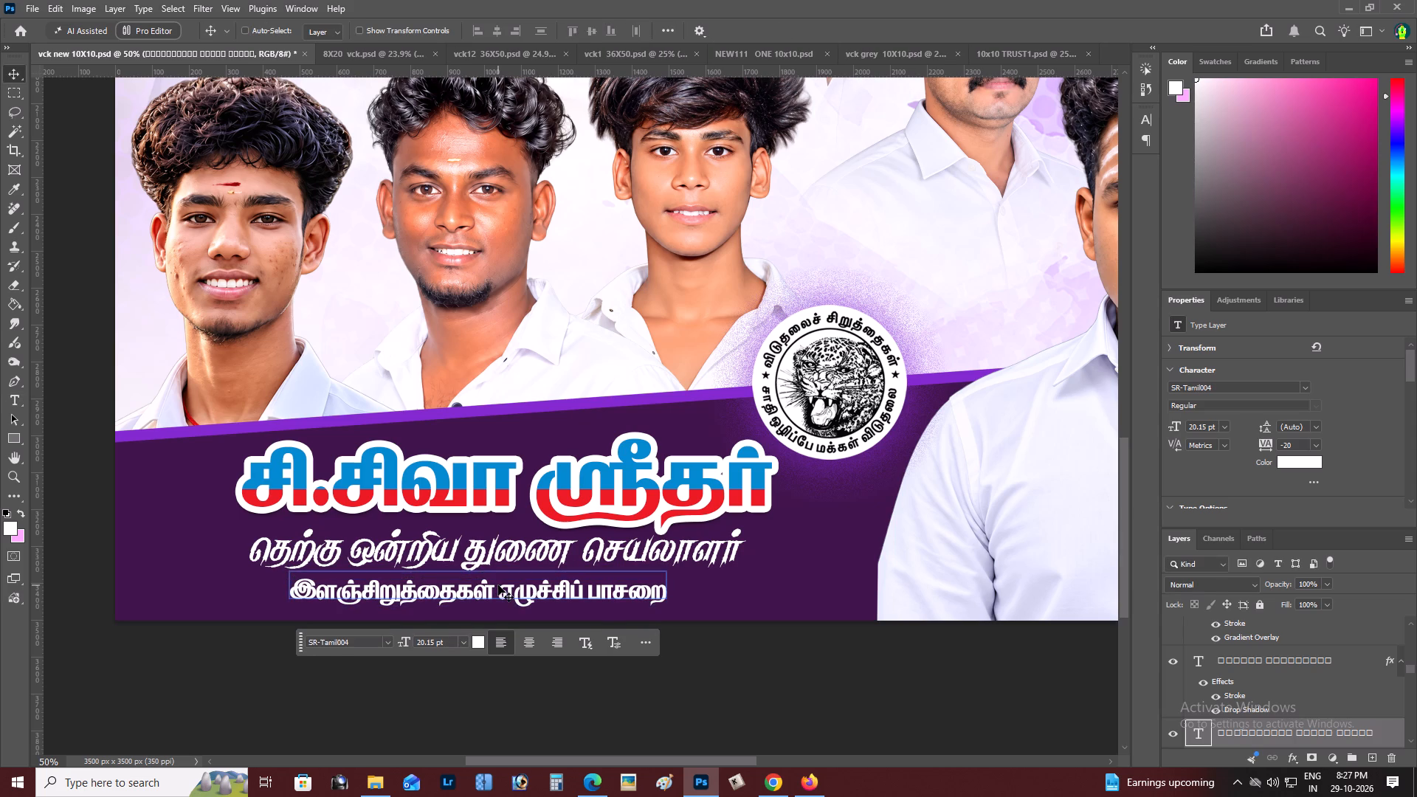
key(shift+Right)
key(shift+Right)
Examine the whole poster's layout with the three text lines in the bottom band.
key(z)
alt+click(556, 547)
right_click(556, 547)
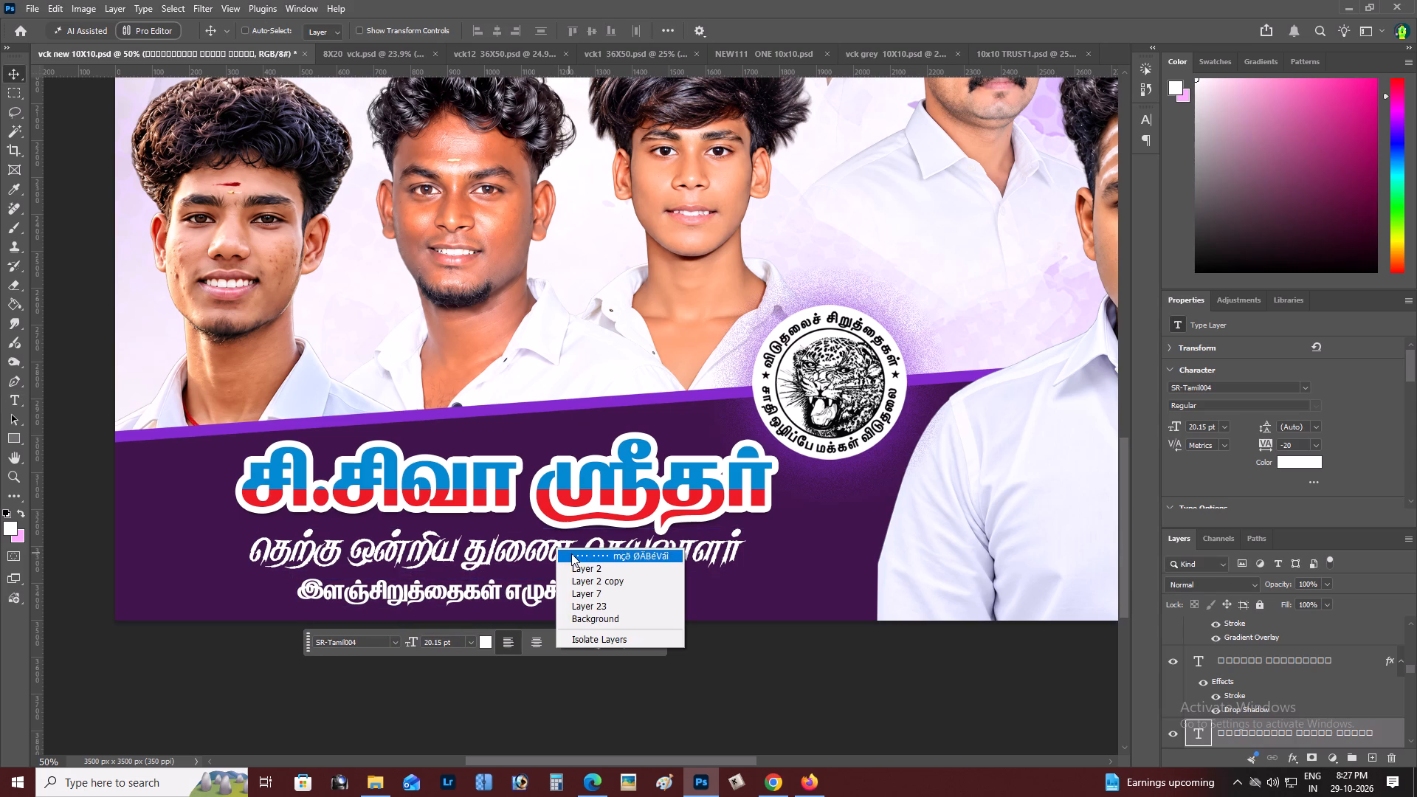
click(816, 509)
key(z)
alt+click(816, 509)
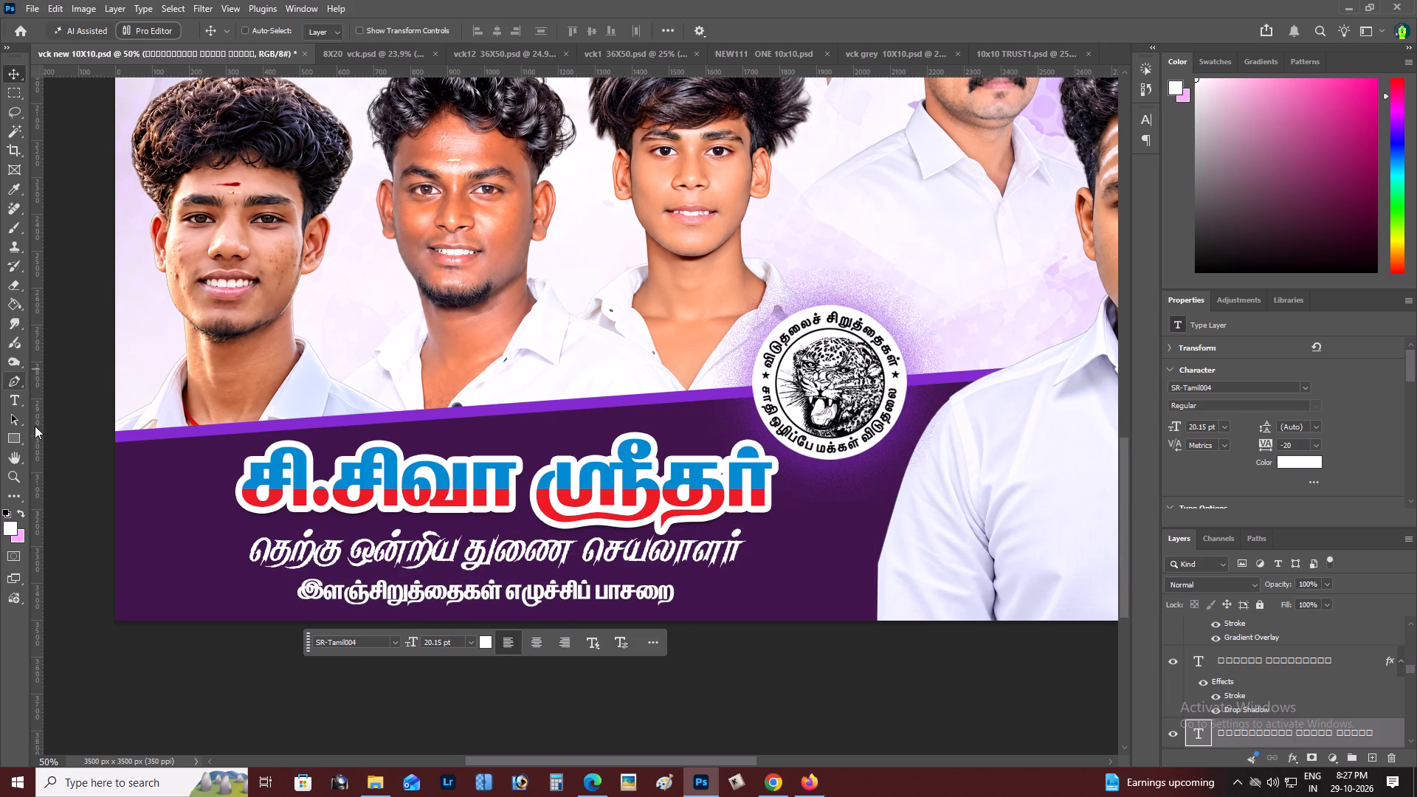
click(35, 426)
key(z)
alt+click(177, 473)
right_click(178, 473)
click(193, 477)
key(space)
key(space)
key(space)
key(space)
drag(201, 480, 272, 397)
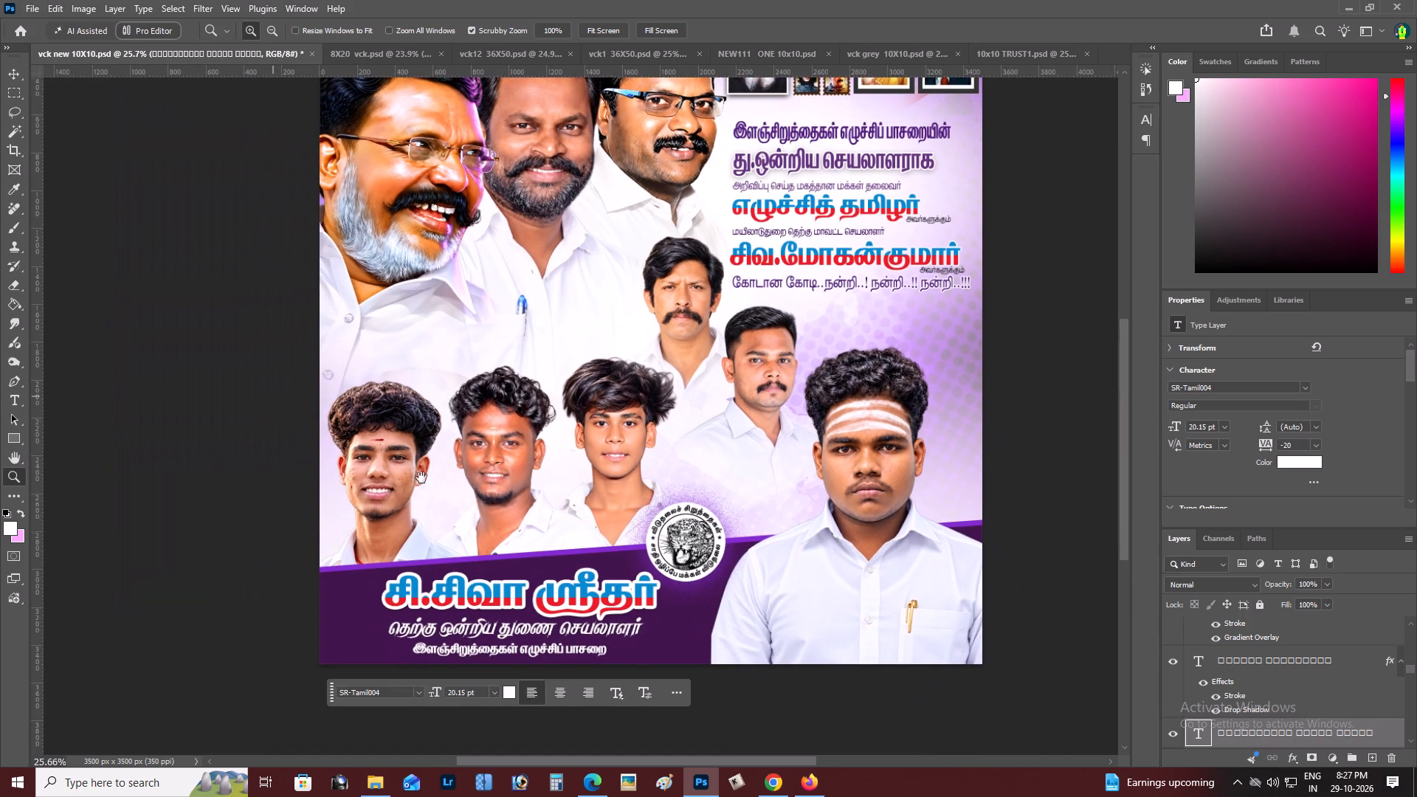
Select the large name's text layer and nudge it about 10 px to the left.
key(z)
double_click(560, 573)
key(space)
drag(560, 573, 594, 503)
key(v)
right_click(511, 524)
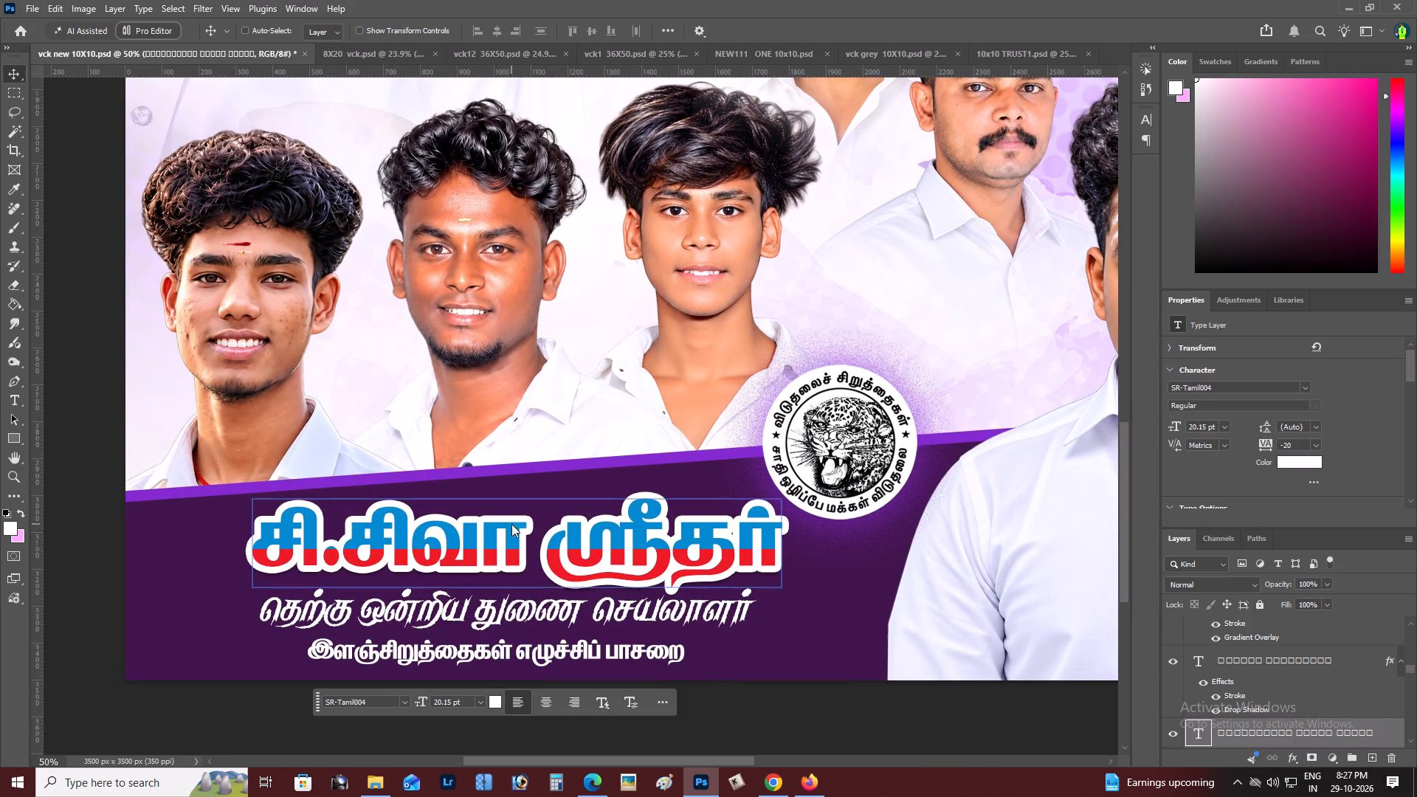
click(523, 529)
key(shift+Up)
key(shift+Left)
key(shift+Down)
Select the title line's layer and nudge it 1 px down.
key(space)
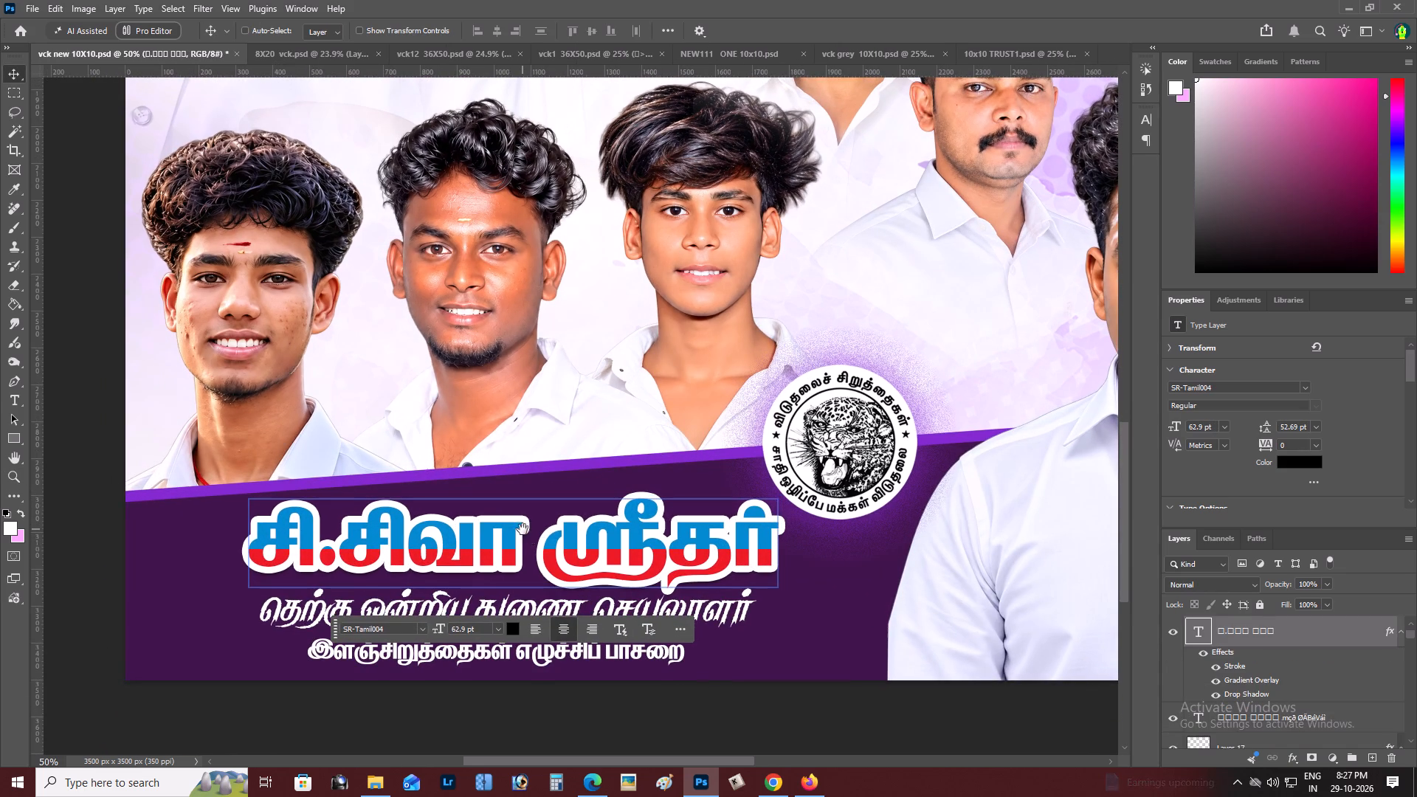
drag(523, 529, 527, 486)
right_click(299, 553)
click(323, 560)
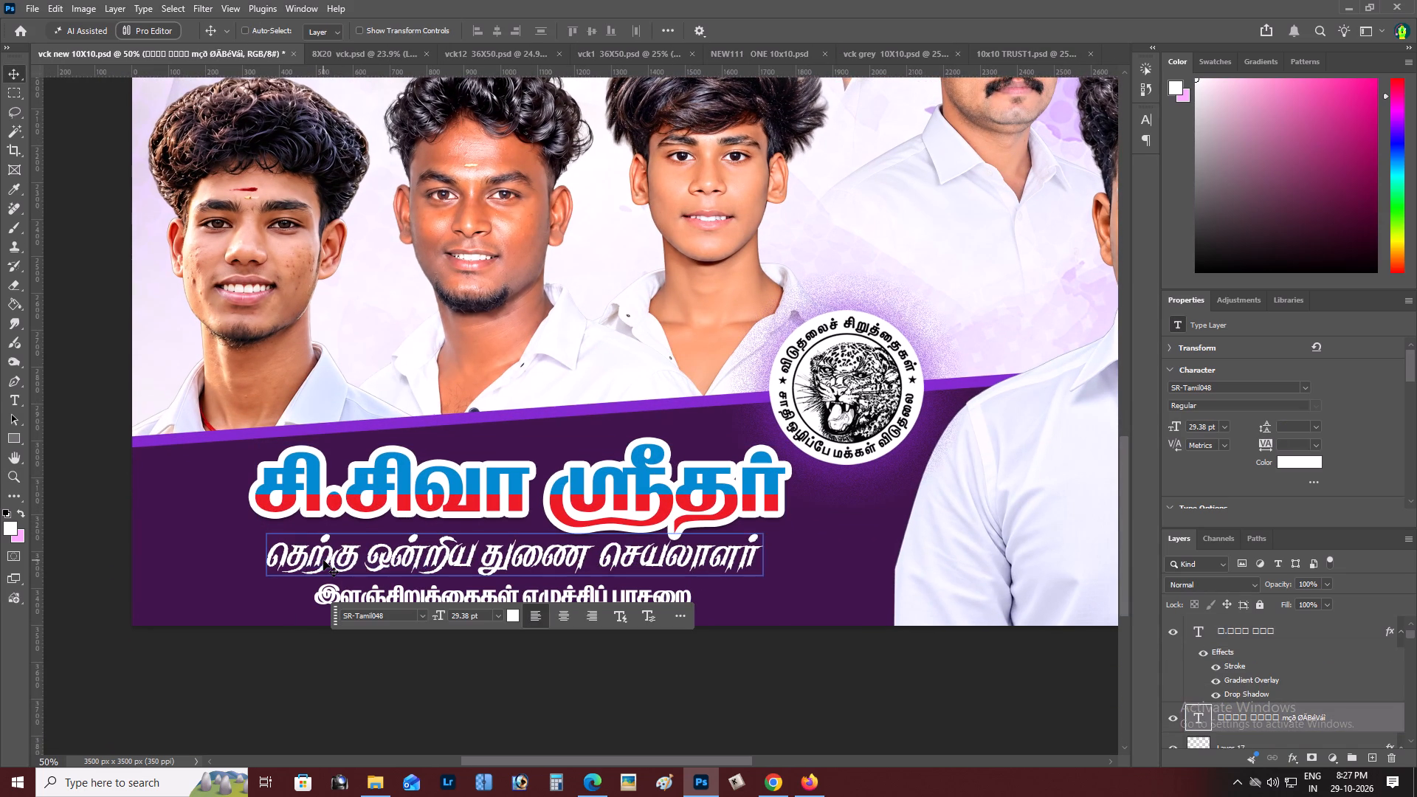
key(Down)
Select the bottom line இளஞ்சிறுத்தைகள் எழுச்சிப் பாசறை, enlarge it to 21.24 pt and nudge it about 3 px down.
right_click(351, 598)
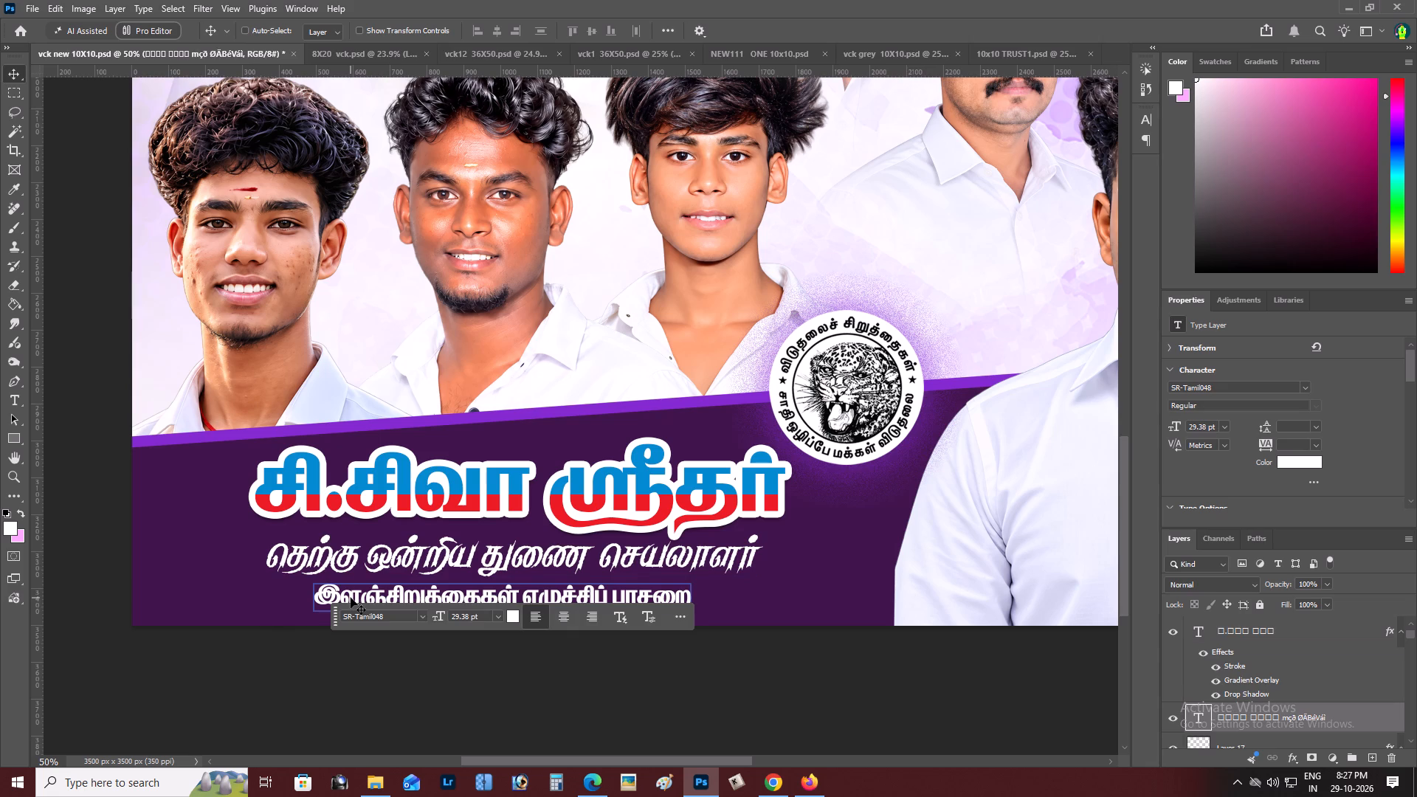
click(373, 607)
key(ctrl+t)
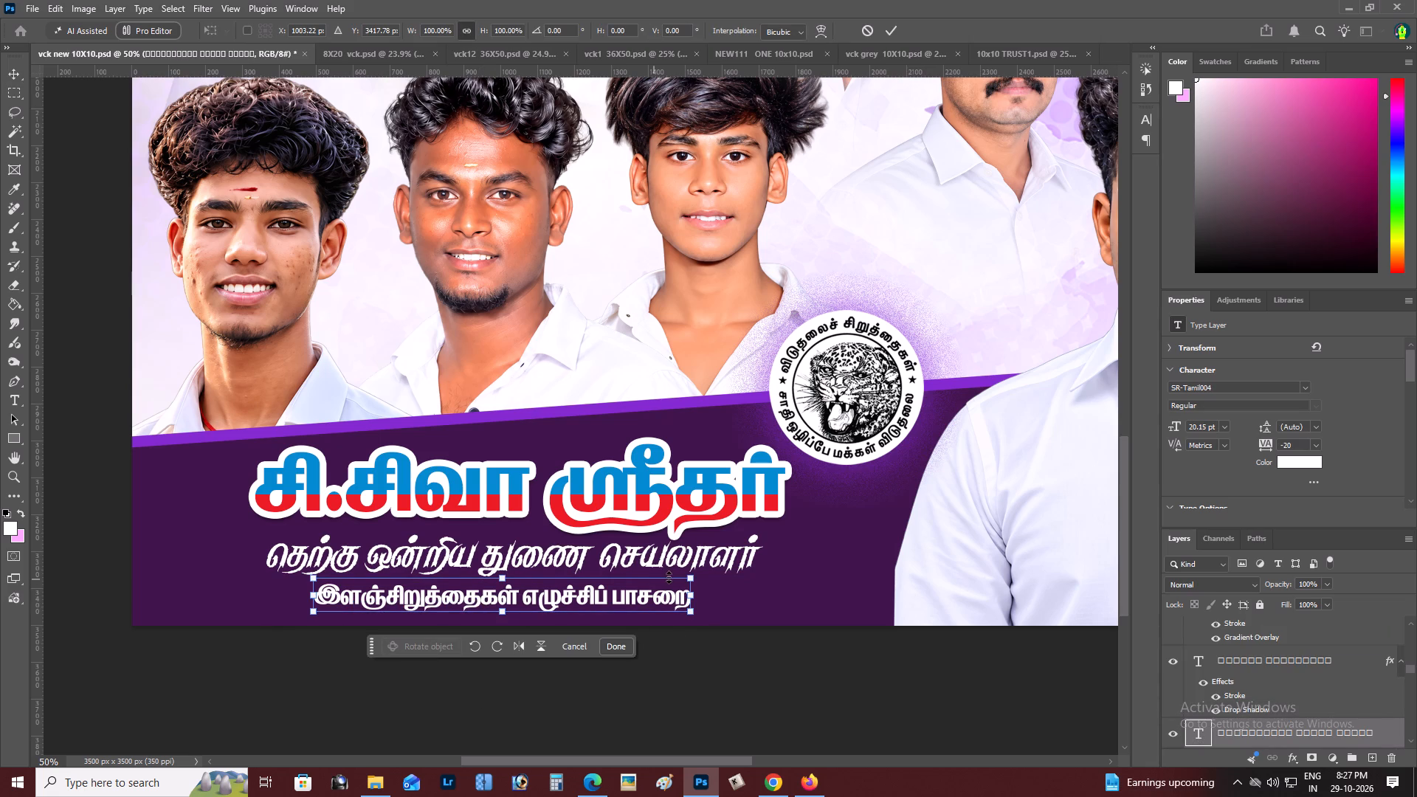
alt+drag(689, 580, 699, 581)
key(ctrl+Return)
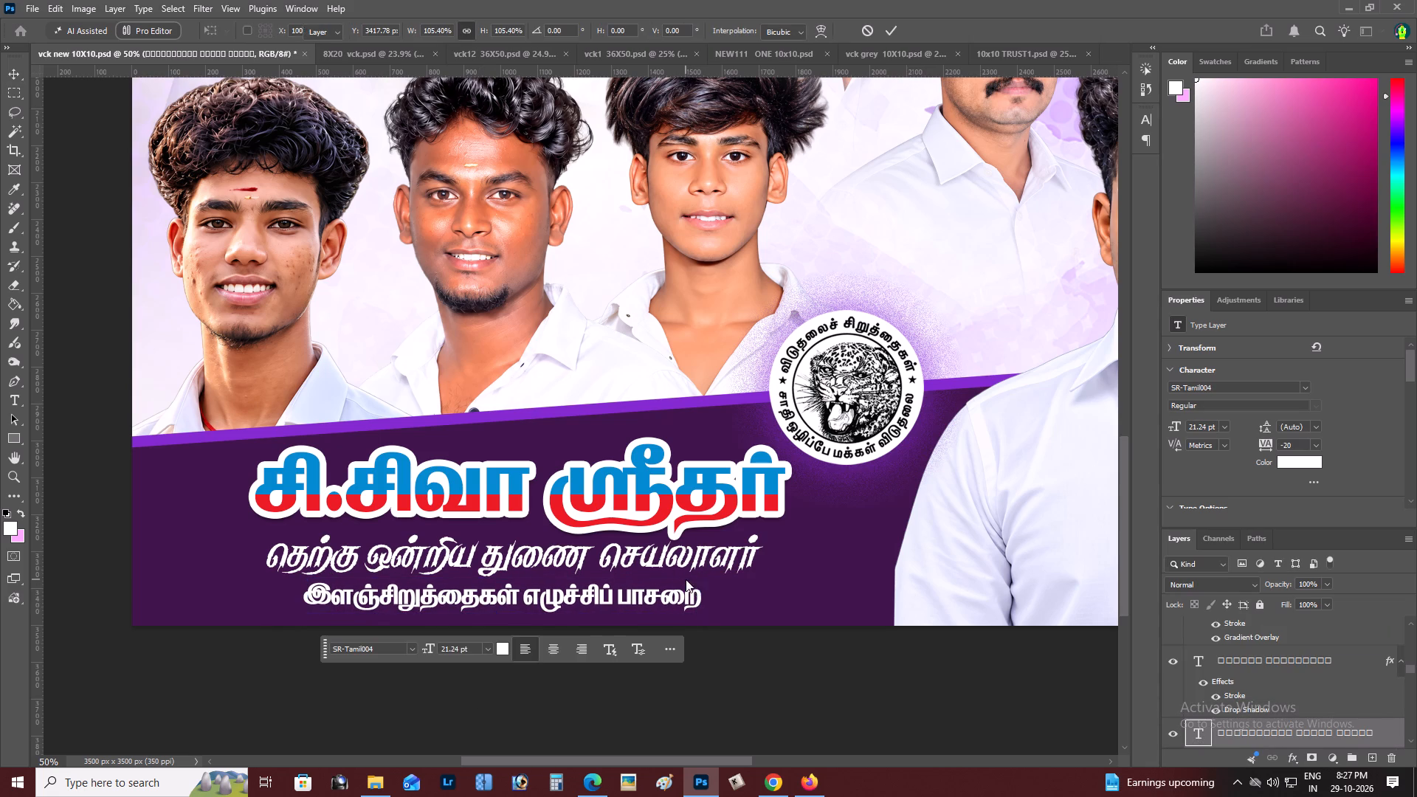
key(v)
key(Down)
key(Down)
key(Down)
key(Down)
key(Up)
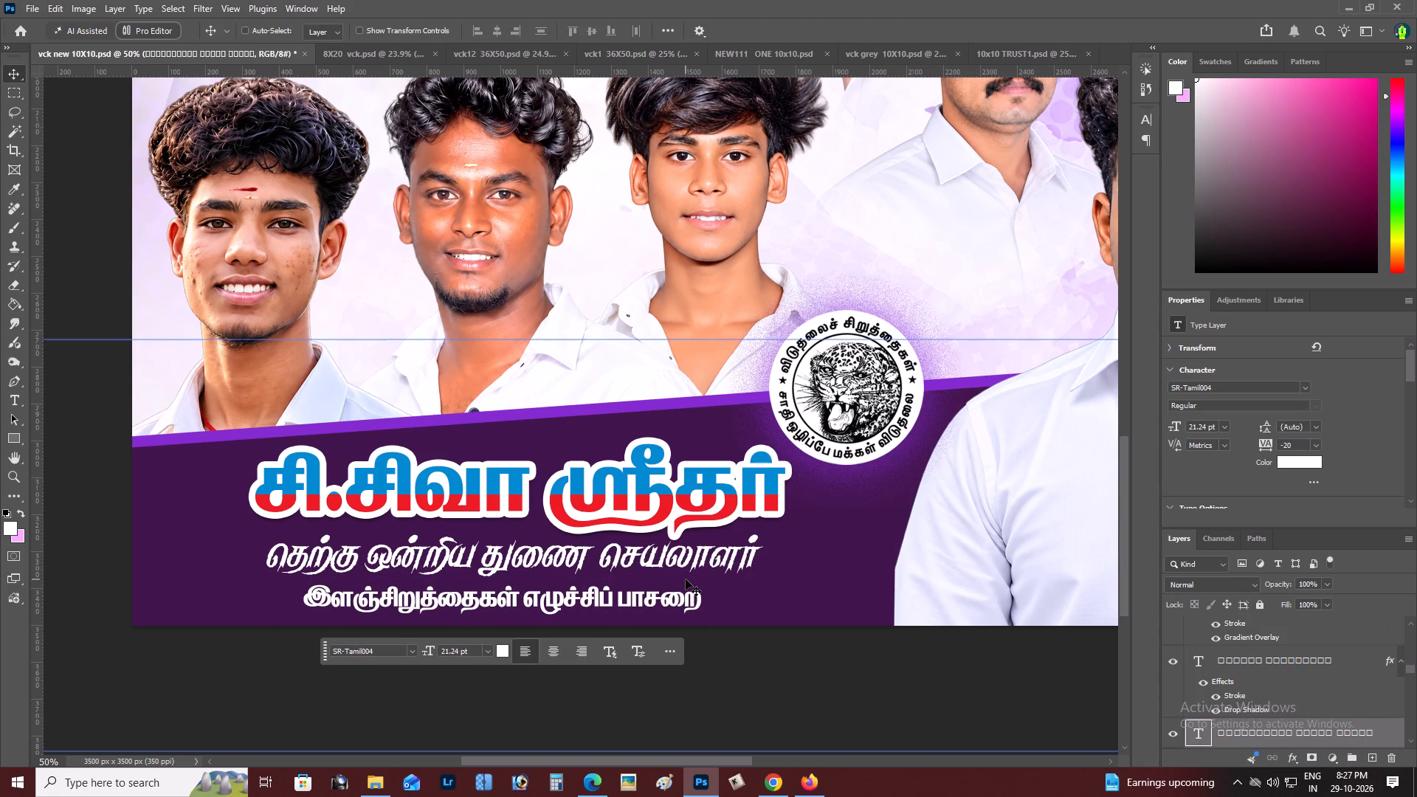
Check the whole poster and nudge the bottom line of the purple band 1 px to the right.
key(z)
alt+click(686, 579)
right_click(685, 579)
double_click(700, 586)
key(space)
drag(685, 579, 686, 540)
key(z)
alt+click(509, 551)
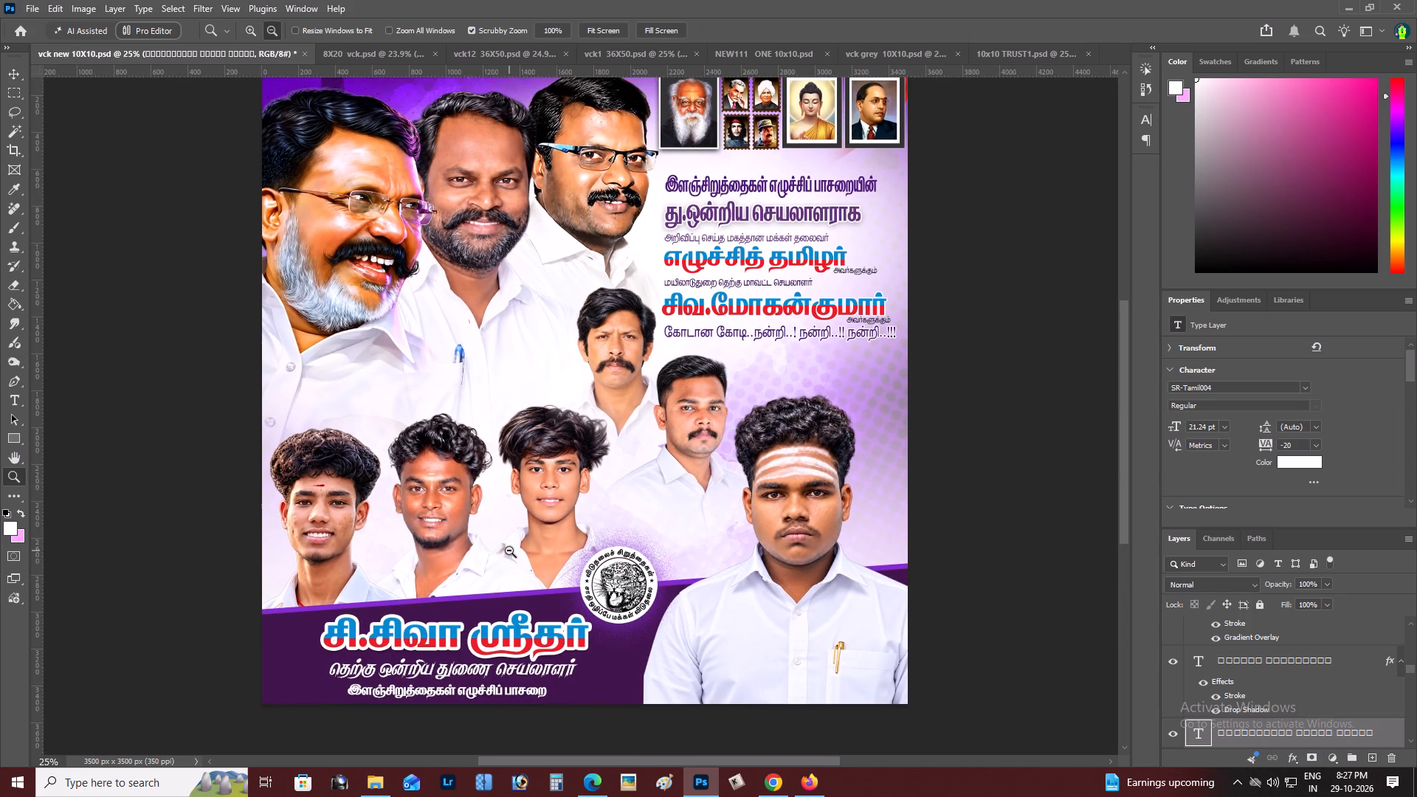
right_click(509, 551)
click(525, 558)
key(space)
drag(525, 558, 527, 549)
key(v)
key(Right)
Denoise the main foreground portrait (Layer 3) with Topaz DeNoise 6 at an Overall Strength of 0.33.
key(Tab)
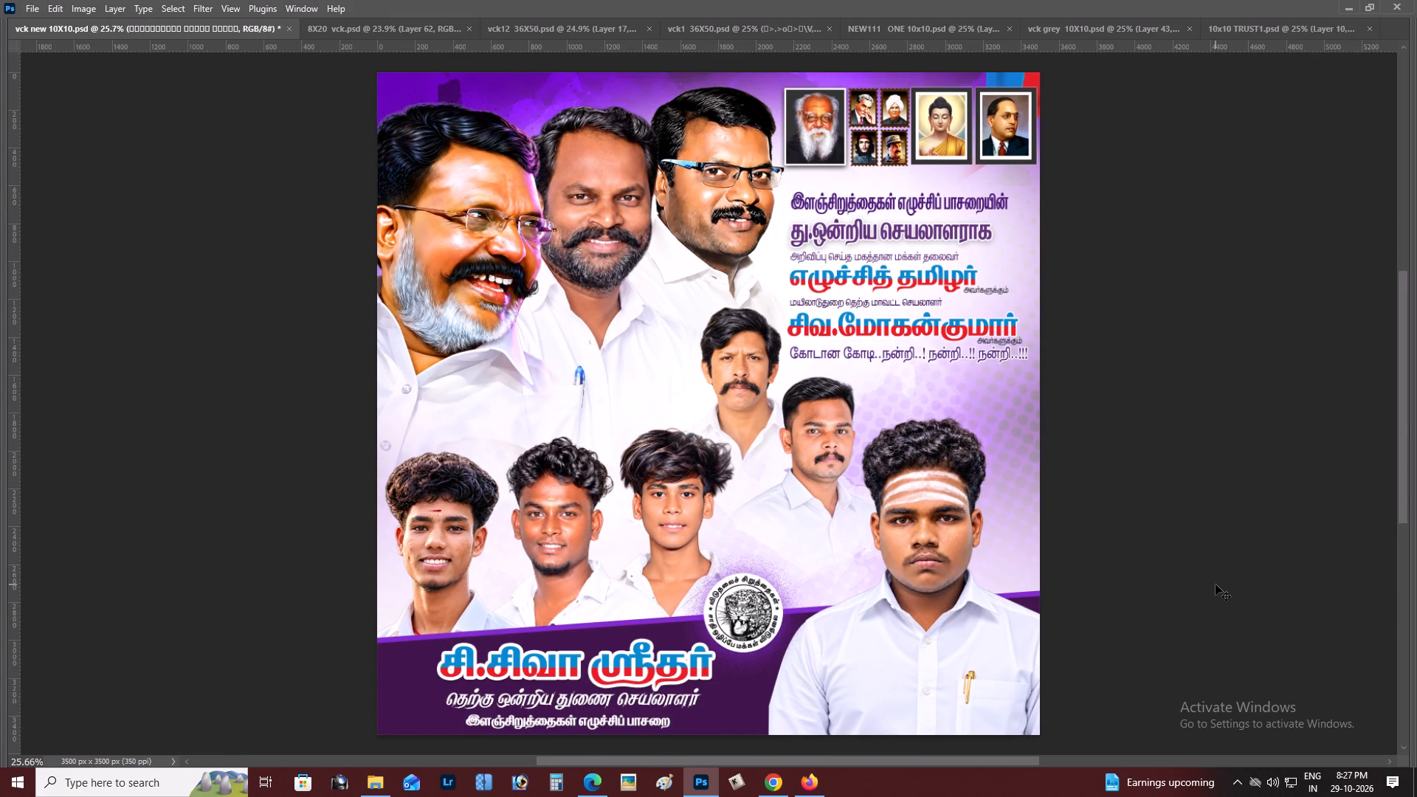
right_click(919, 517)
click(951, 529)
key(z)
click(951, 529)
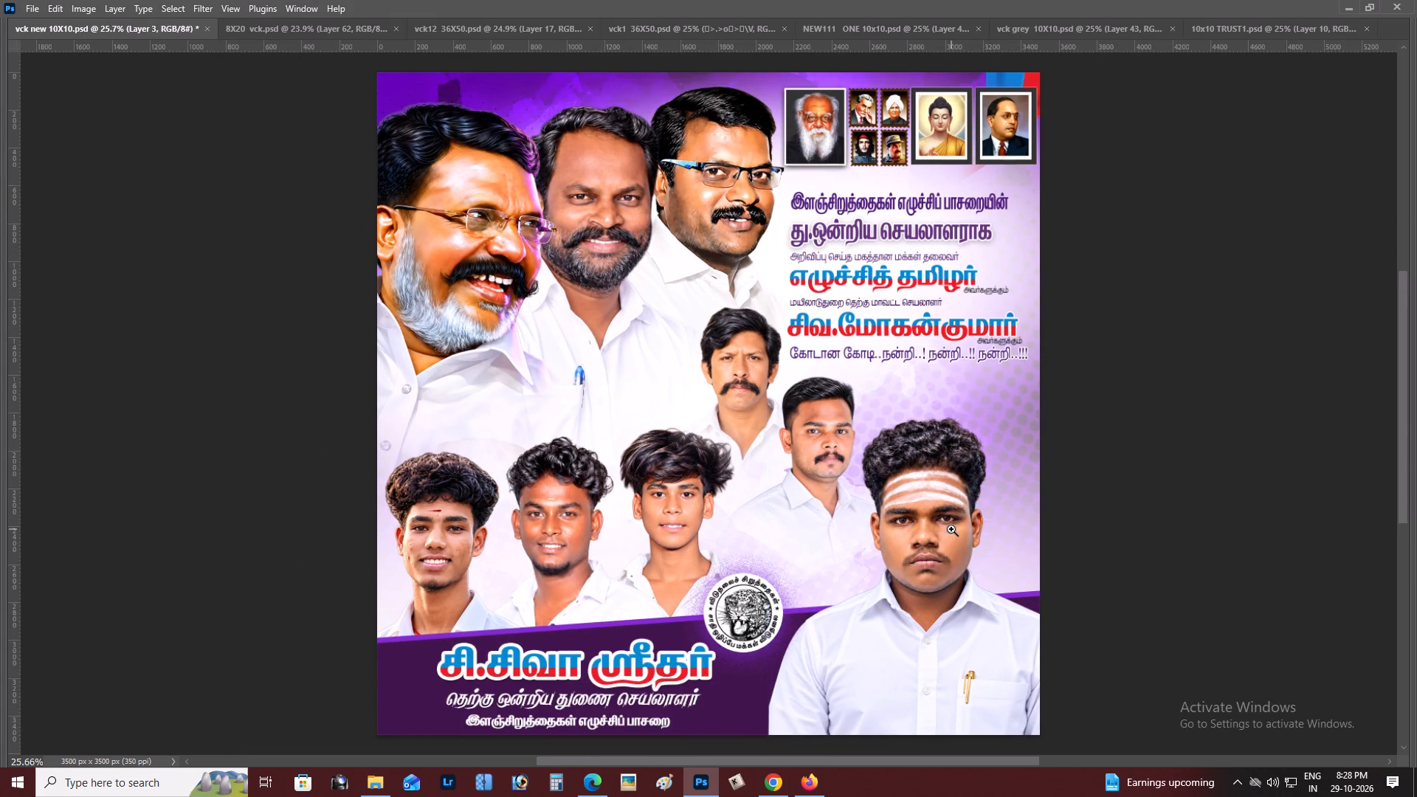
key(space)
drag(936, 523, 896, 507)
click(203, 1)
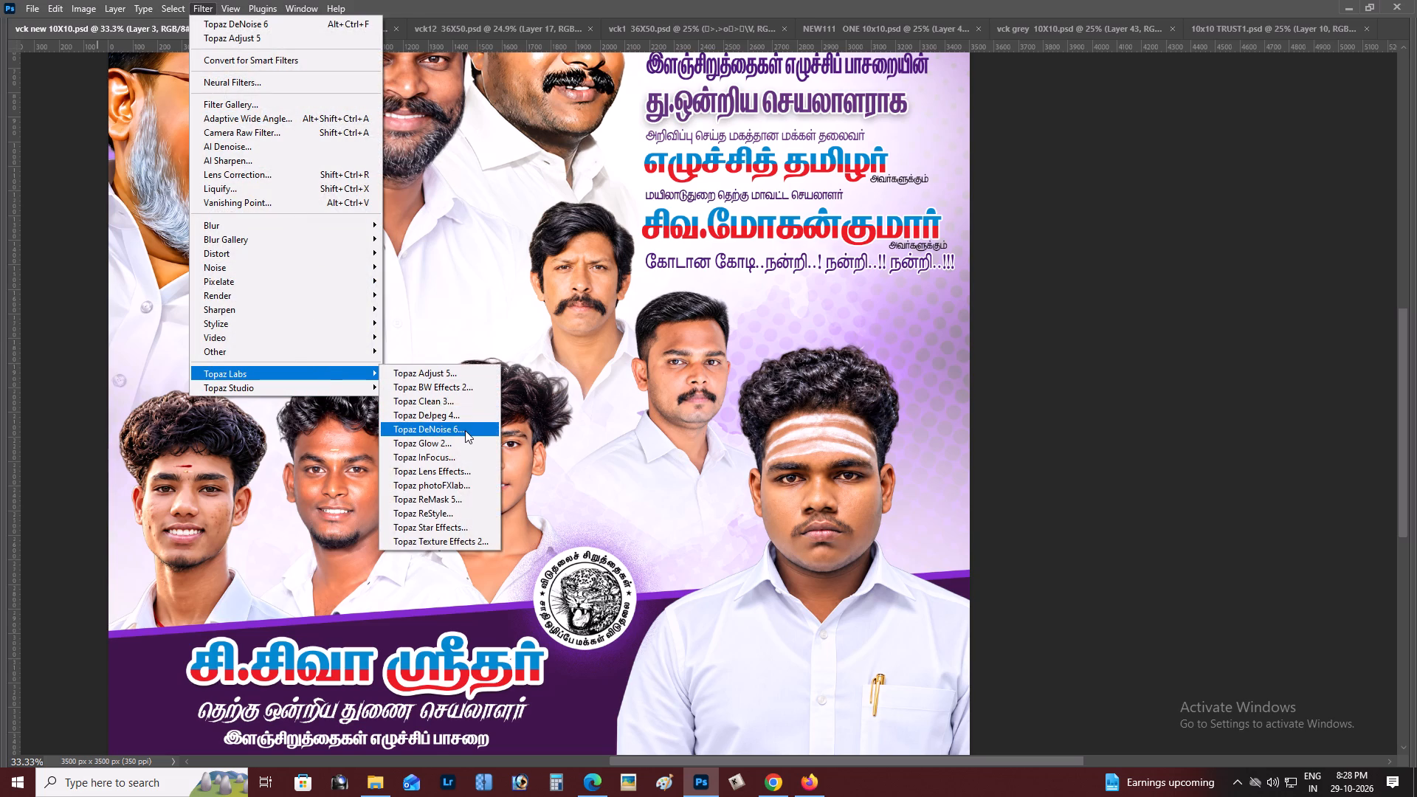
click(465, 430)
drag(1331, 115, 1329, 105)
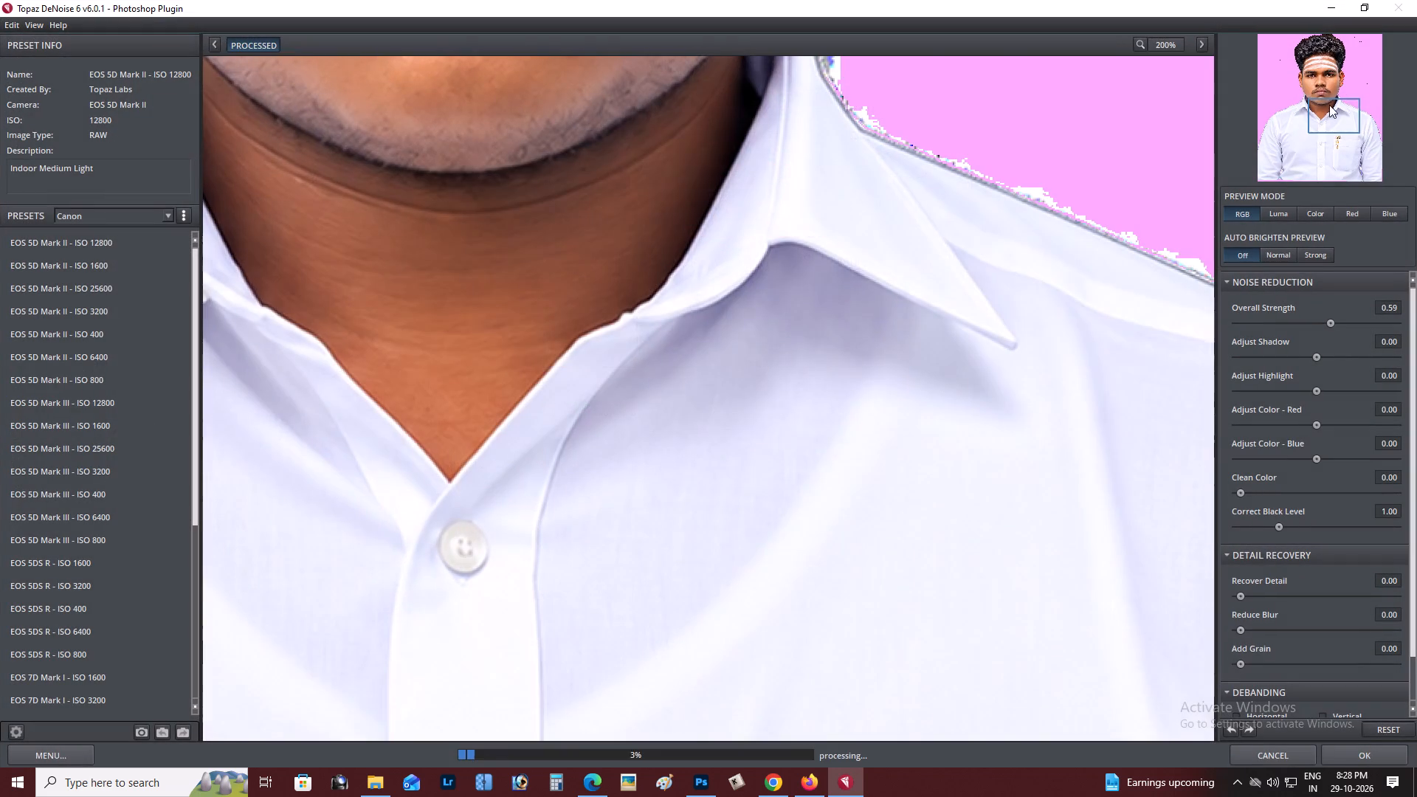
drag(1329, 105, 1323, 74)
click(1337, 90)
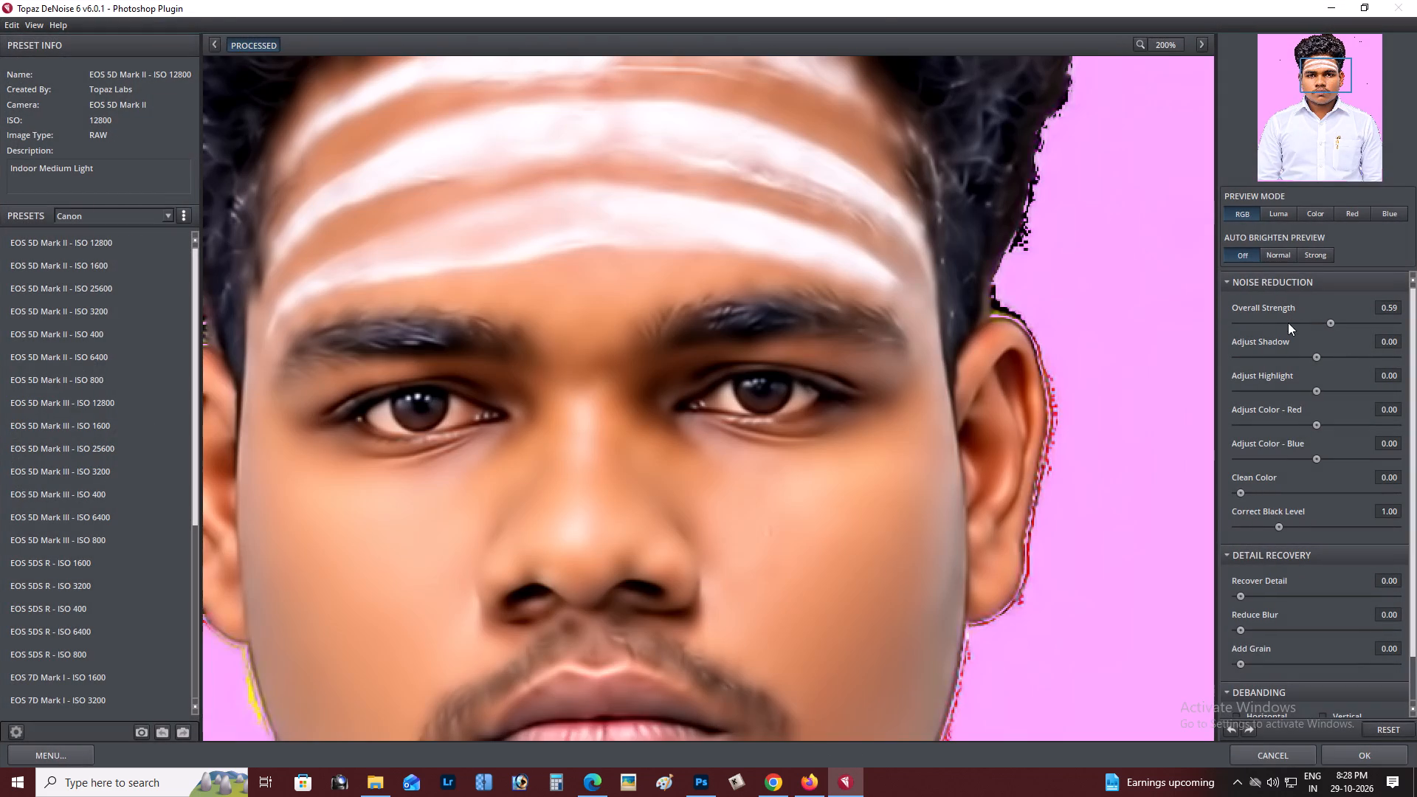
click(1285, 323)
click(1297, 322)
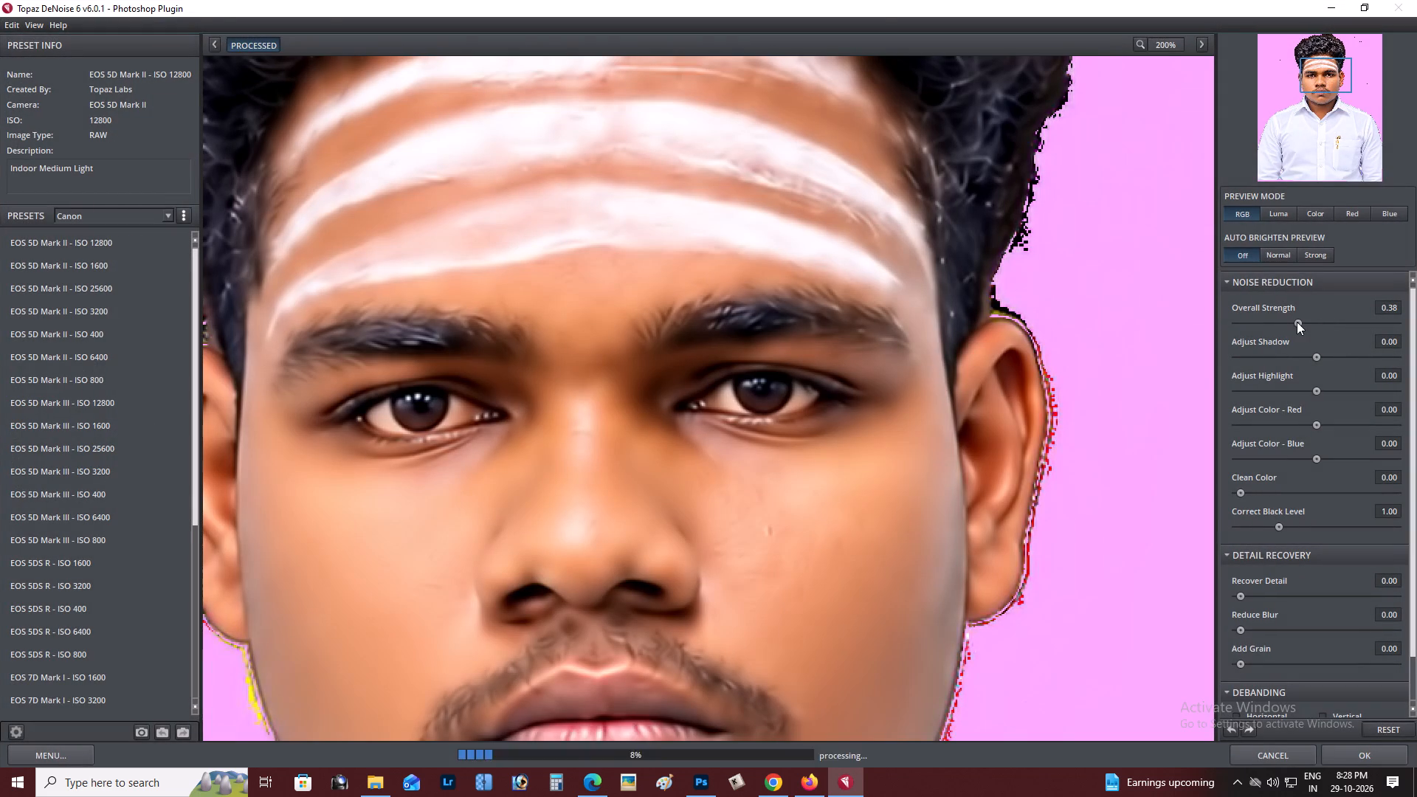
click(1282, 320)
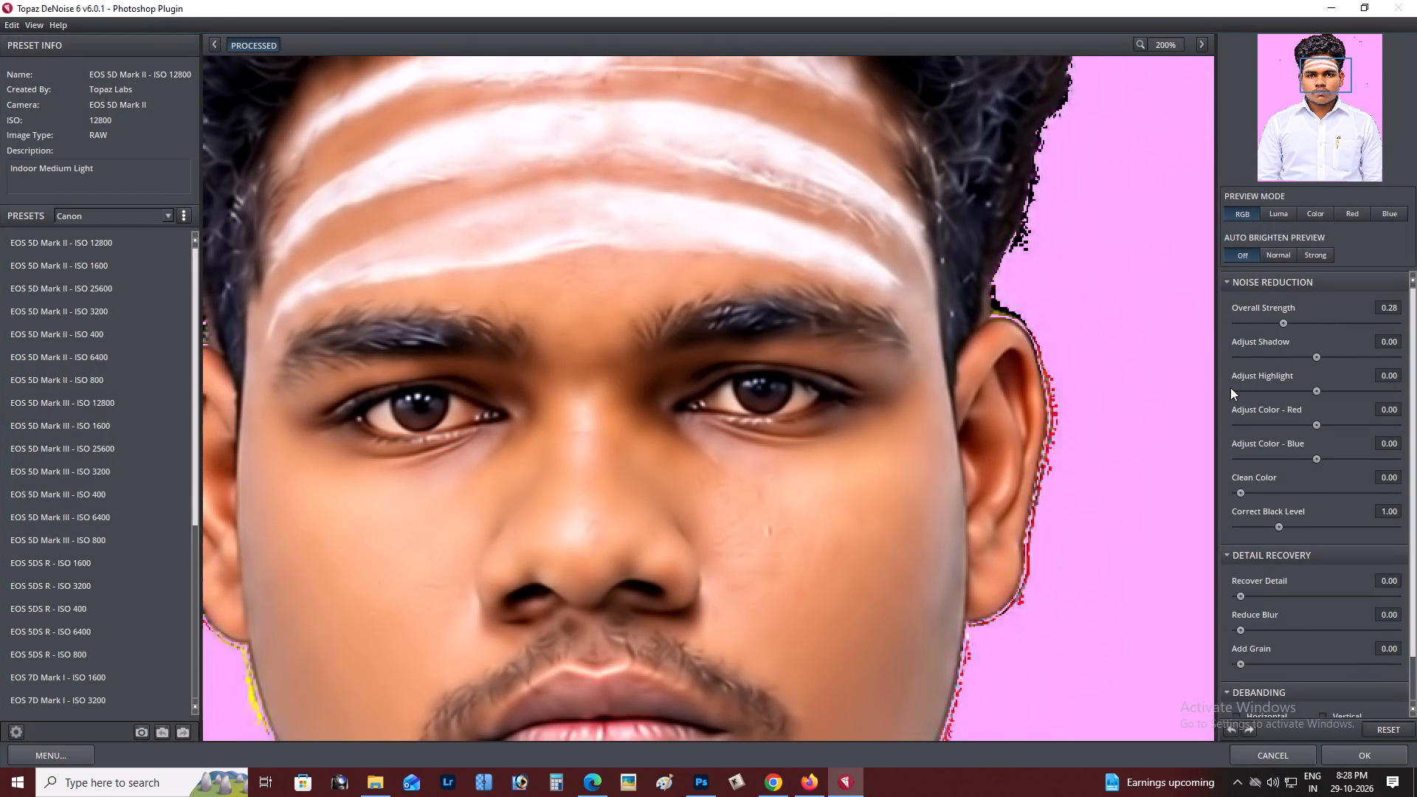
click(1290, 321)
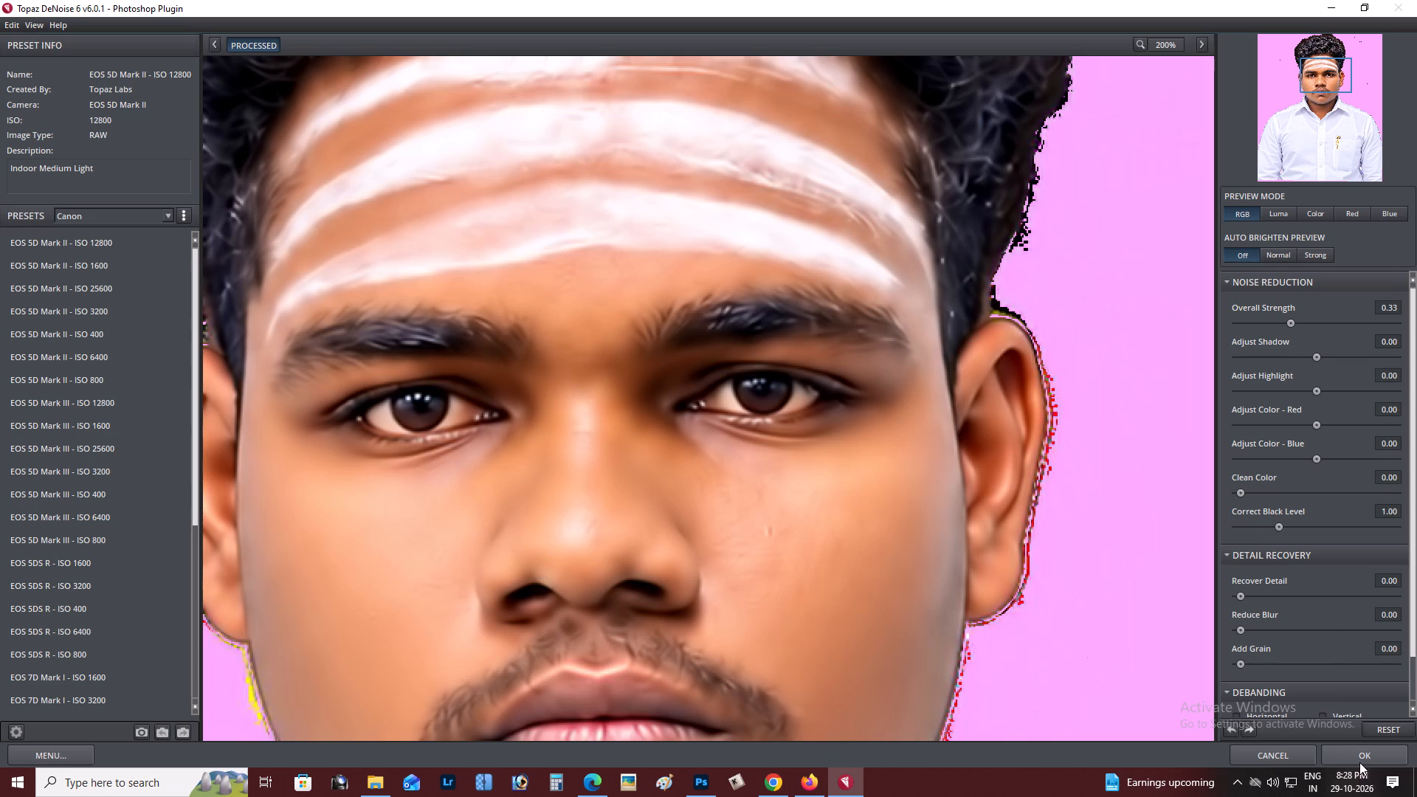
click(1359, 762)
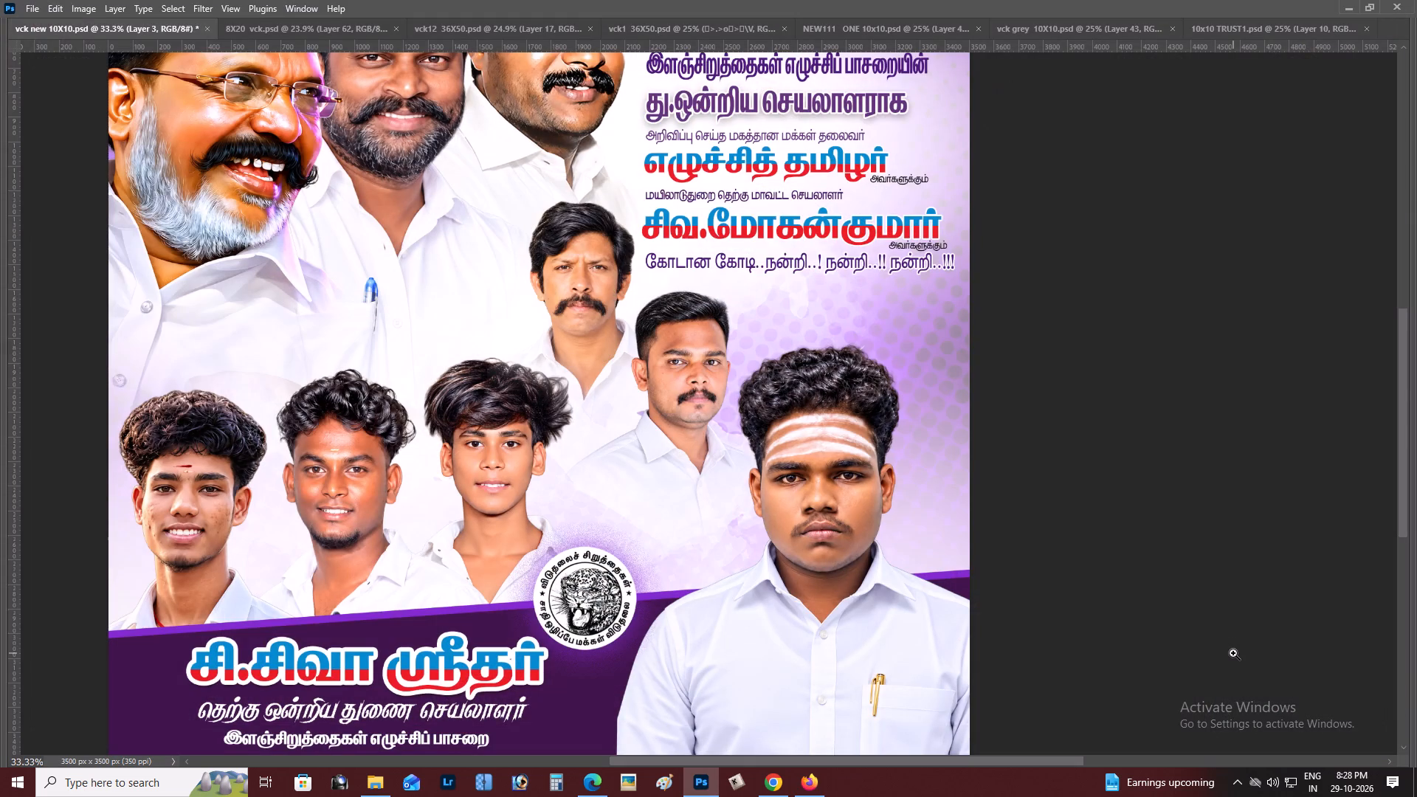
Brighten the main foreground portrait with Levels, setting the white input to 231 and raising the black input slightly.
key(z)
double_click(848, 432)
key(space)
drag(844, 427, 825, 355)
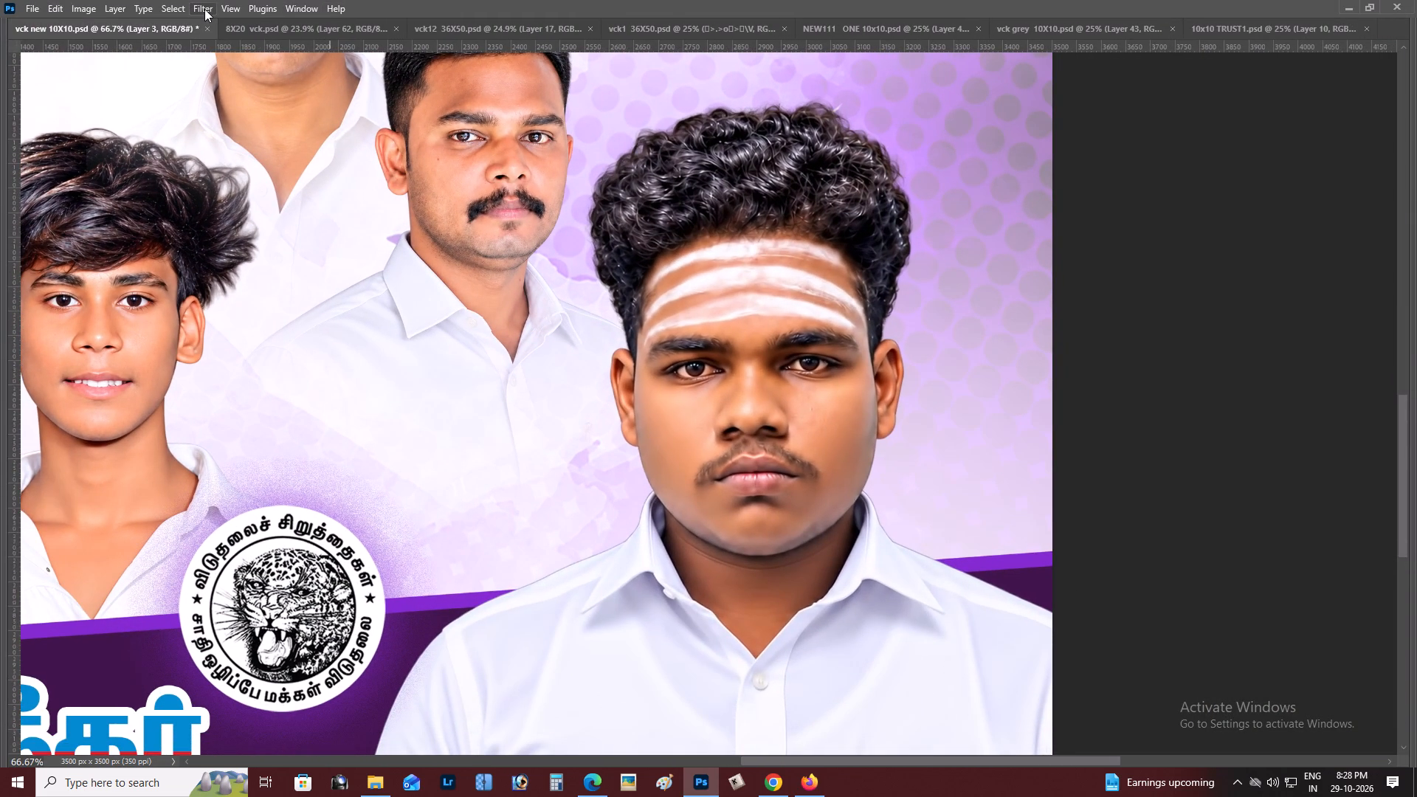
key(ctrl+l)
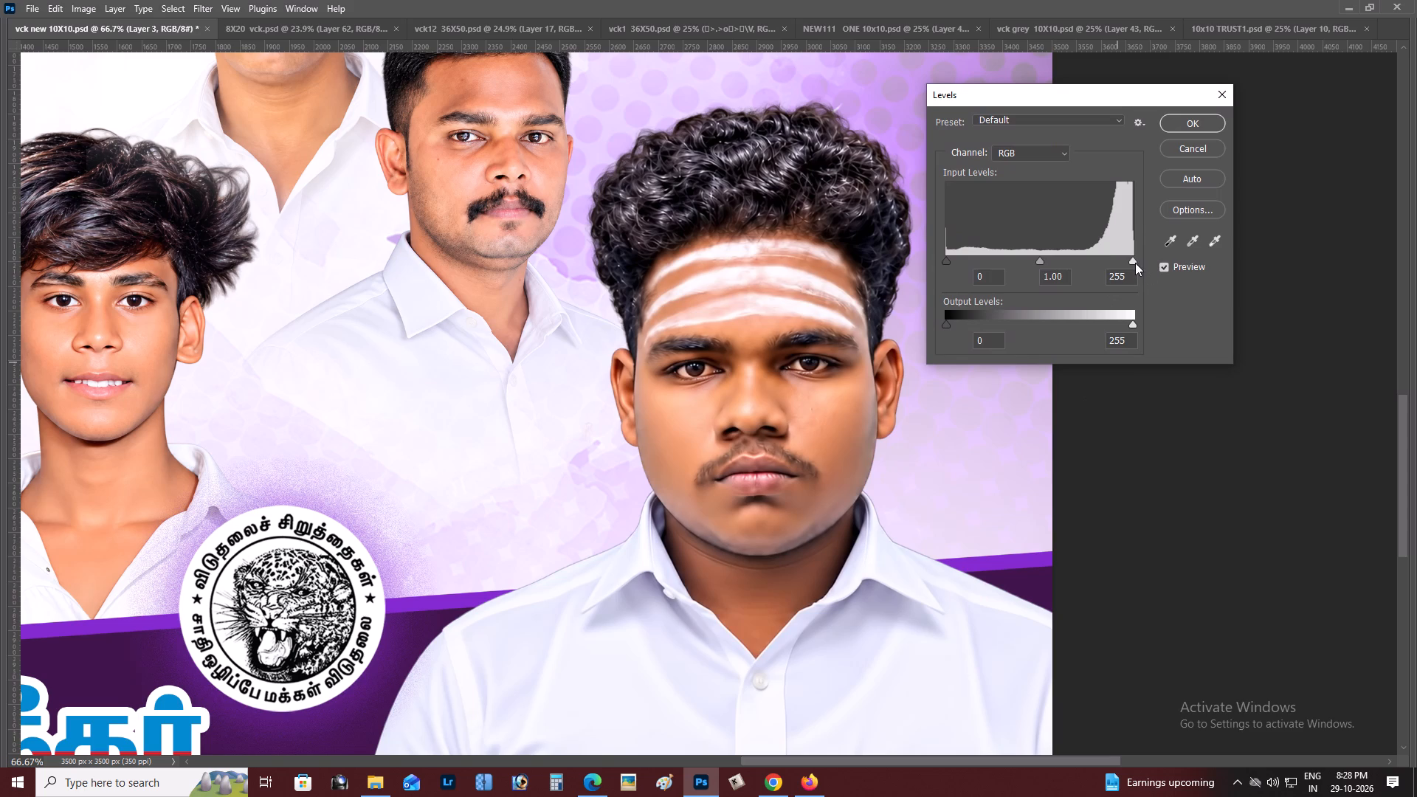
drag(1125, 260, 1115, 256)
click(954, 259)
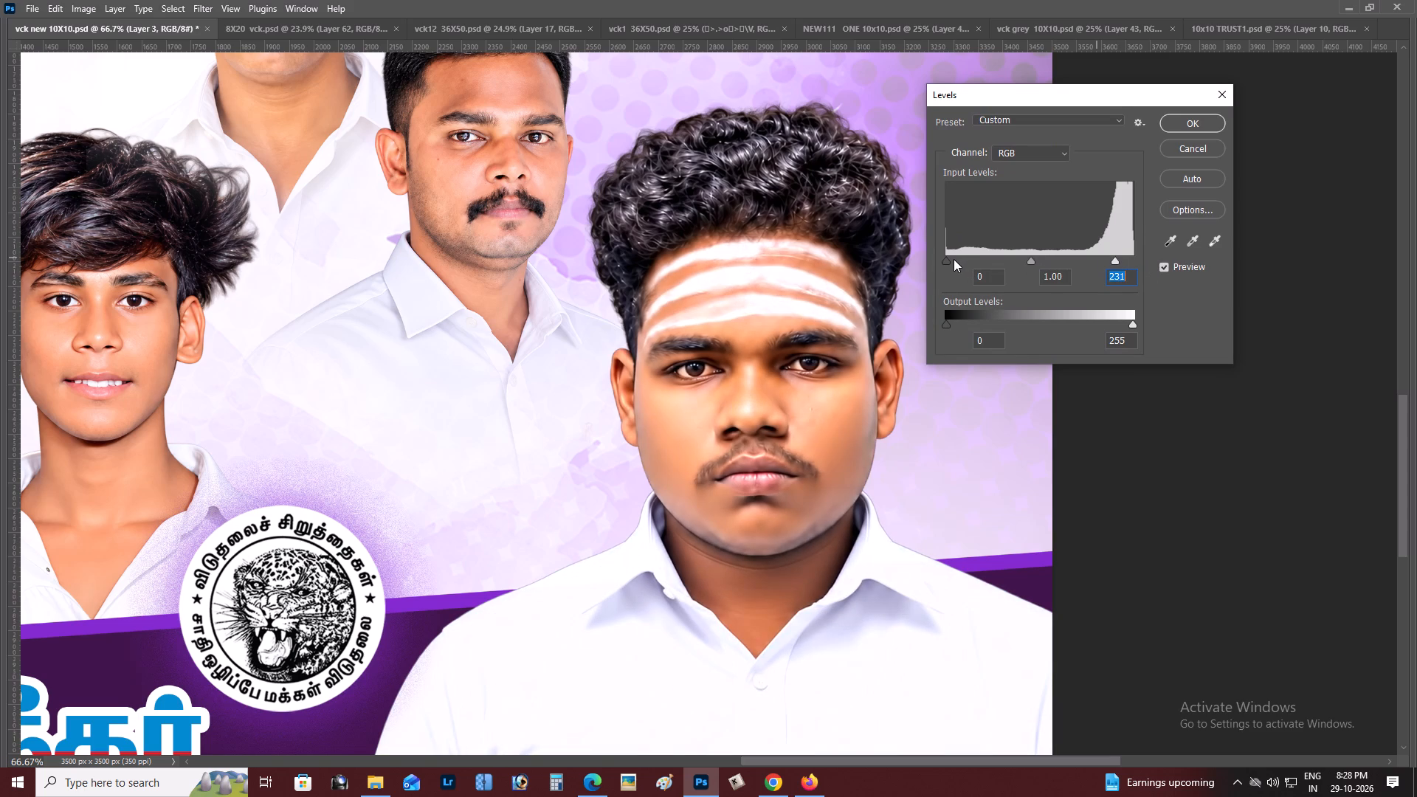
key(Return)
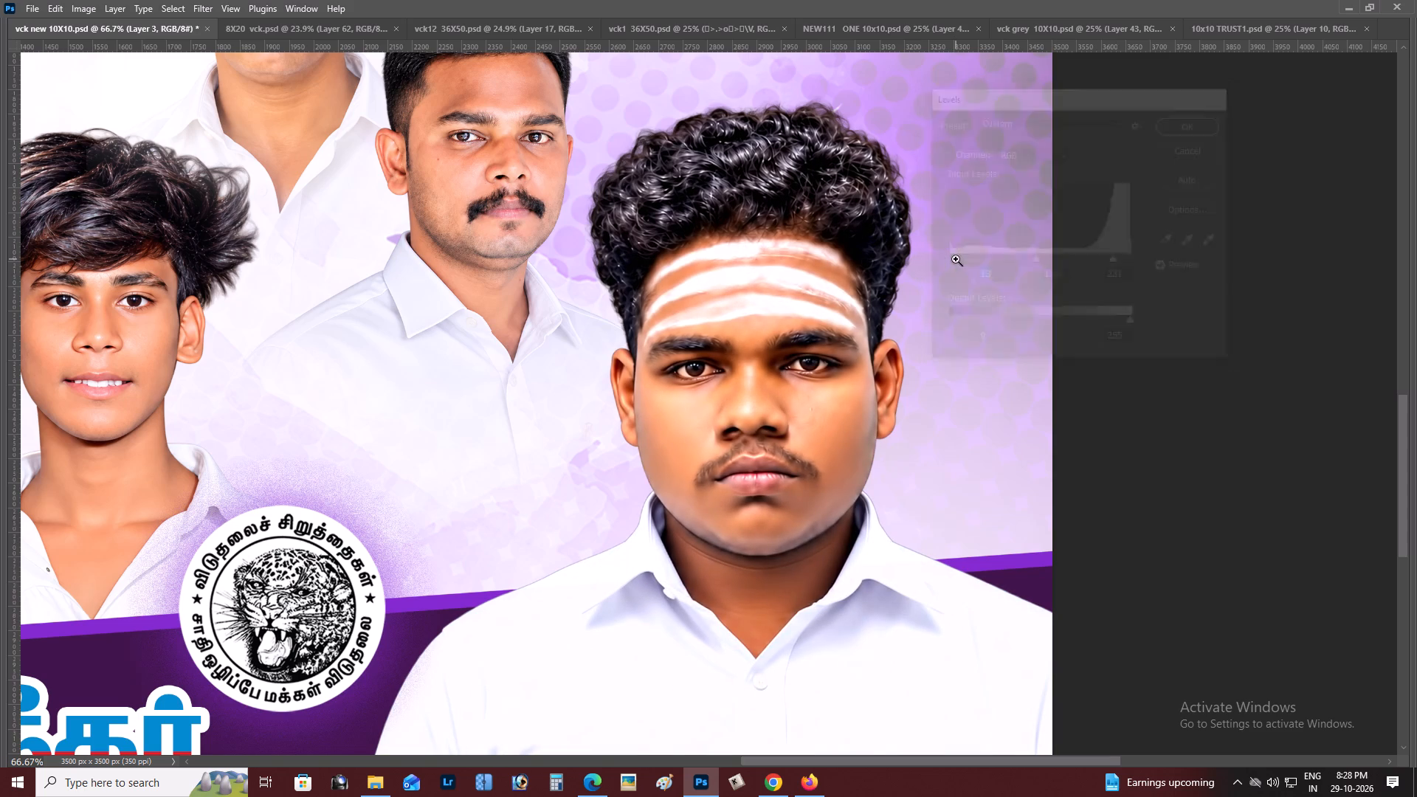
Inspect the main foreground portrait up close and within the overall poster.
scroll(956, 259, up, 1)
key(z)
alt+click(766, 310)
right_click(766, 310)
click(773, 316)
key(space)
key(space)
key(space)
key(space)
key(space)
drag(776, 318, 770, 287)
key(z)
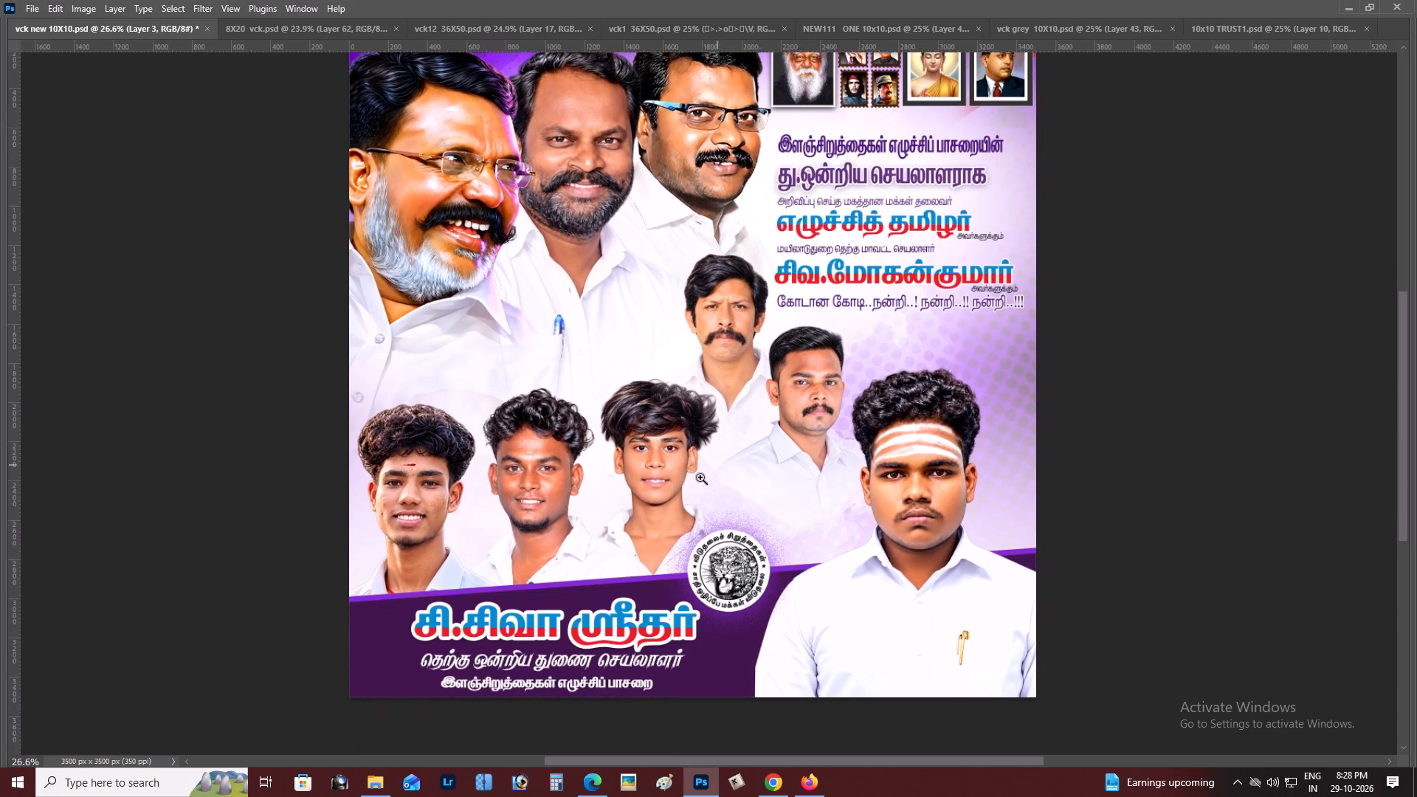
Select the portrait of the tousle-haired youth beside the round emblem (Layer 4) and reapply Topaz DeNoise 6.
click(700, 477)
click(700, 477)
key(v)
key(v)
right_click(603, 409)
click(612, 412)
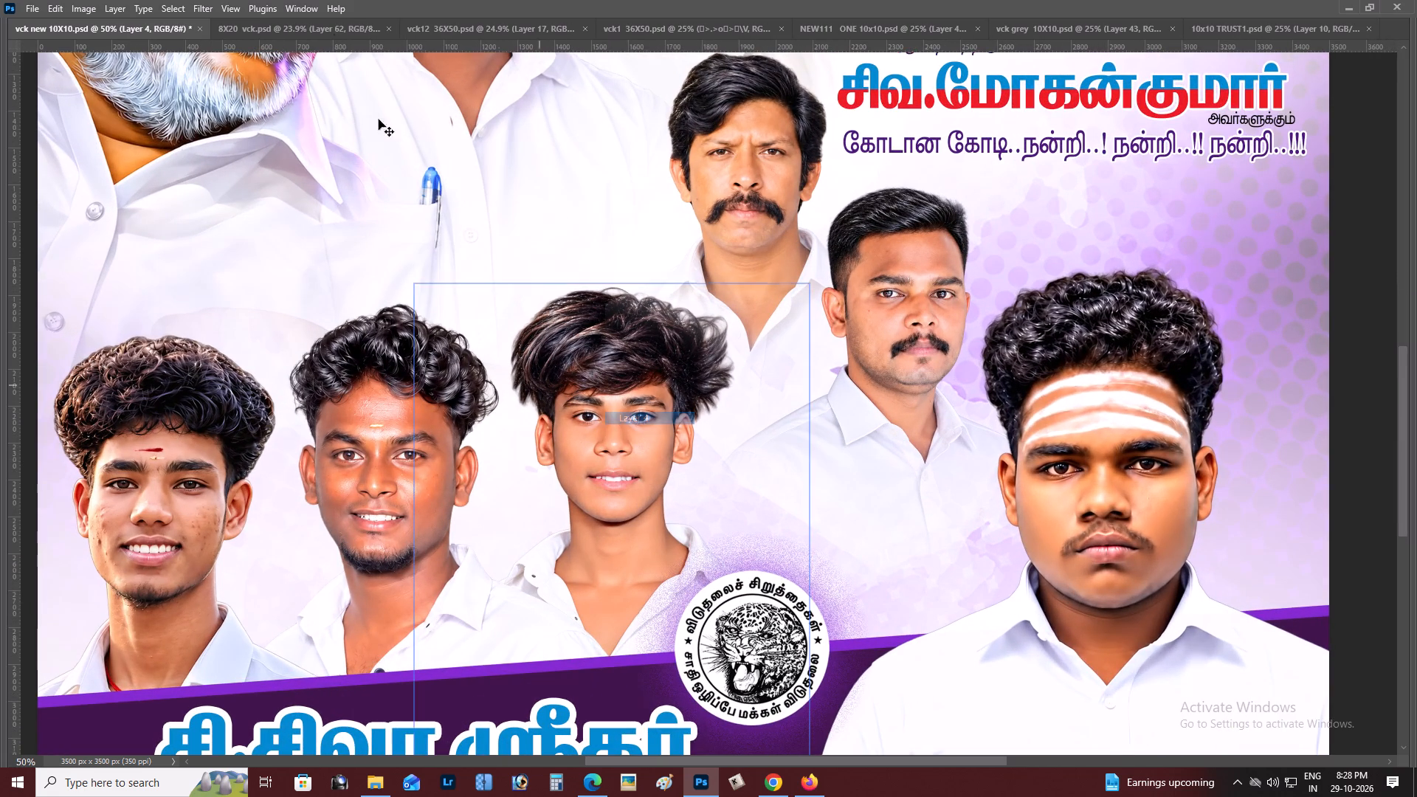
click(207, 0)
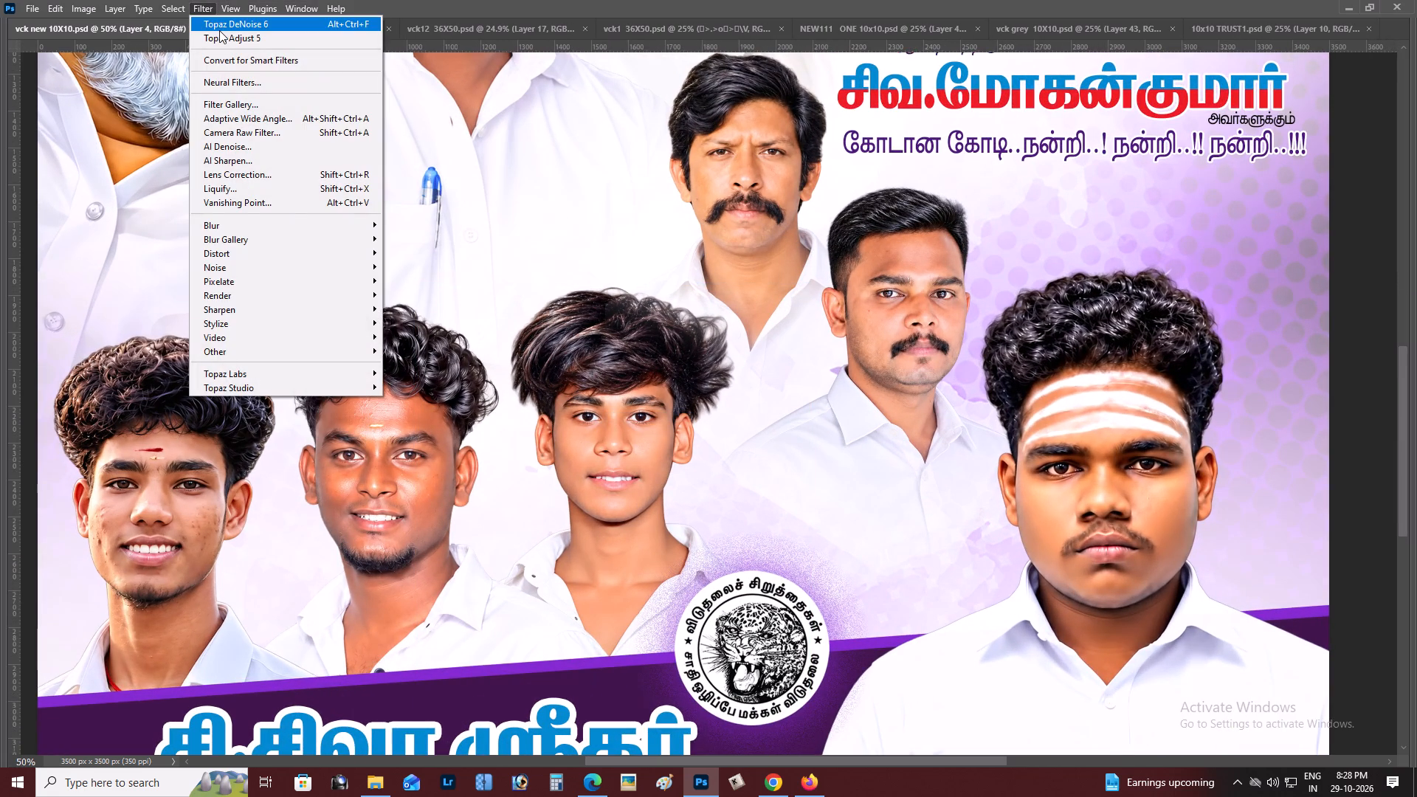
click(219, 30)
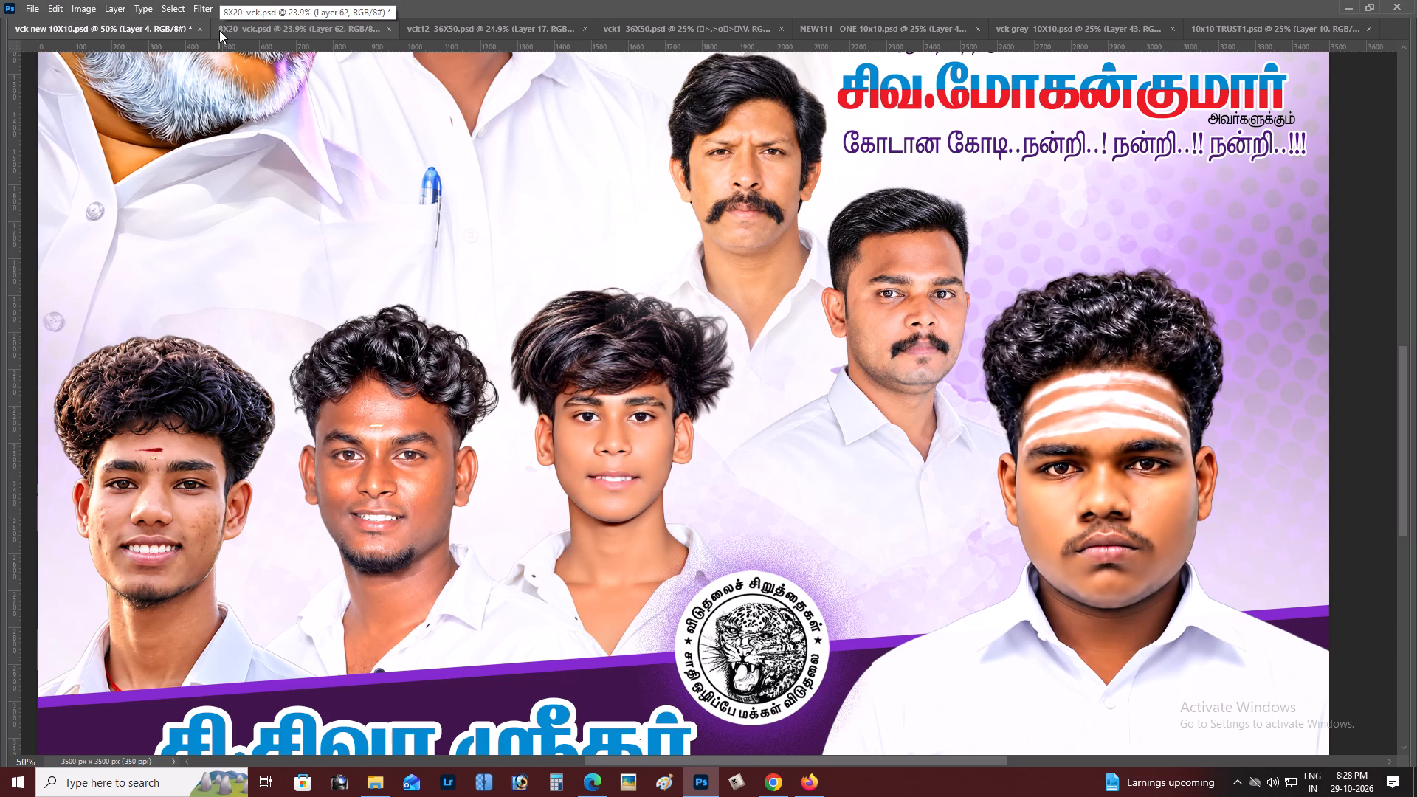
Apply Topaz Adjust 5 to the tousle-haired youth's portrait using the Clarity preset with a reduced Adaptive Exposure.
click(206, 7)
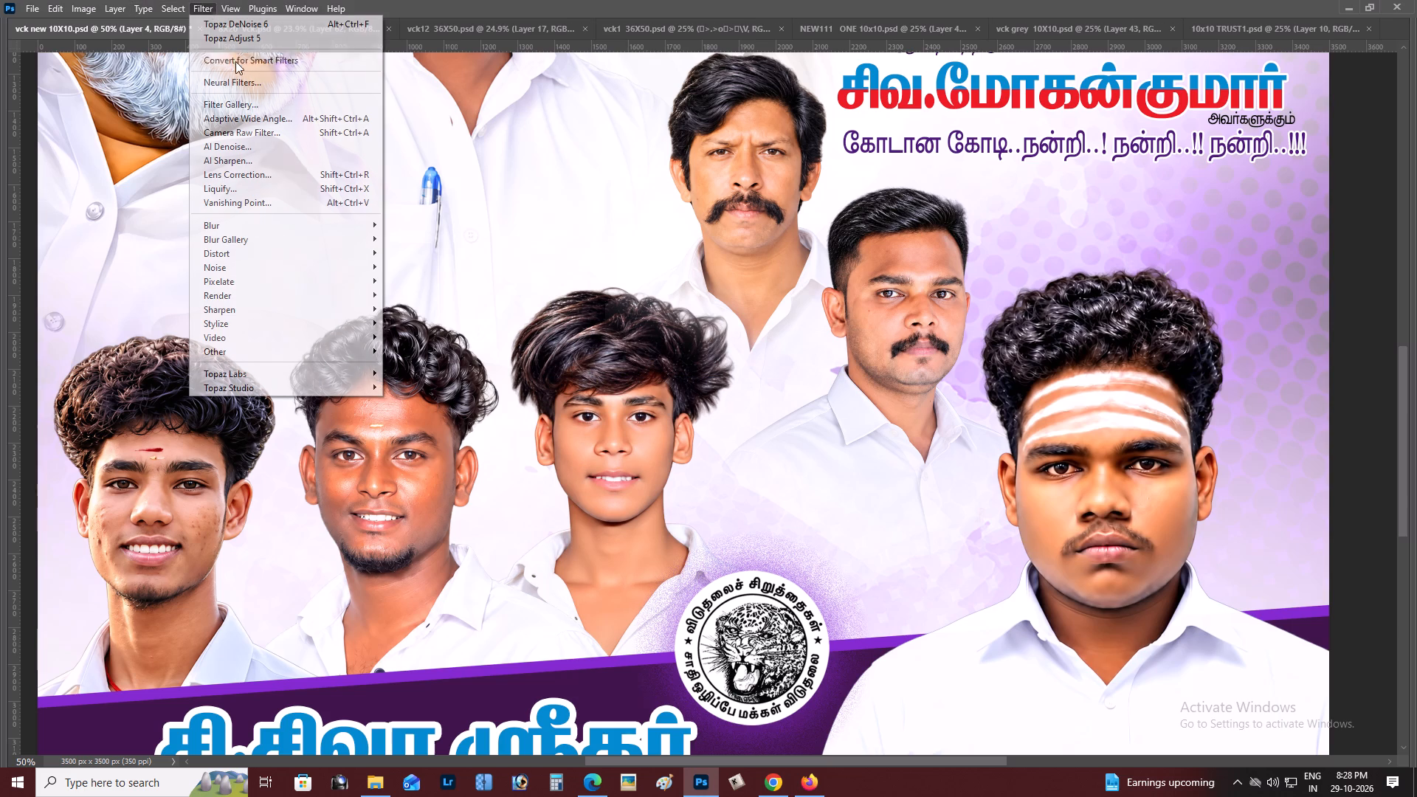
click(401, 374)
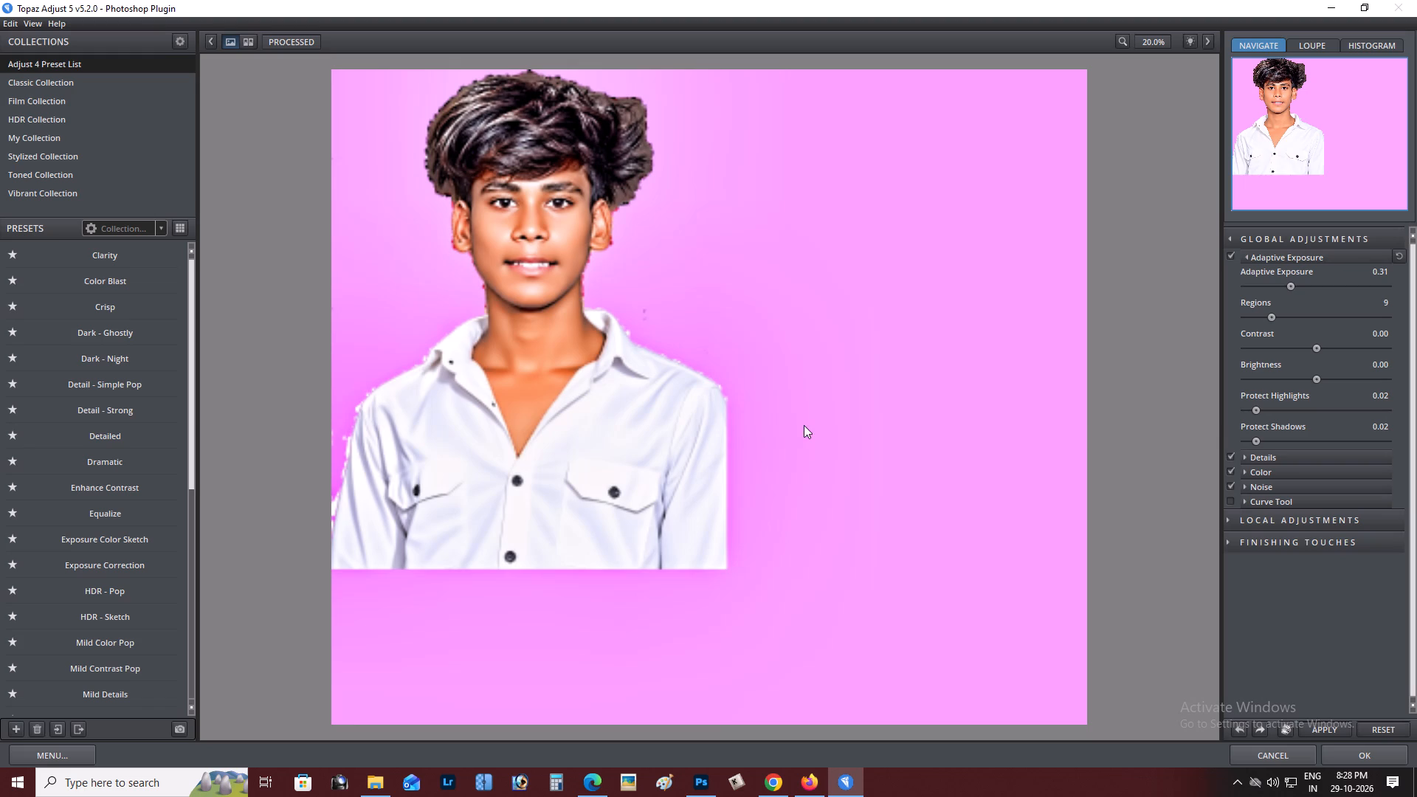
click(108, 264)
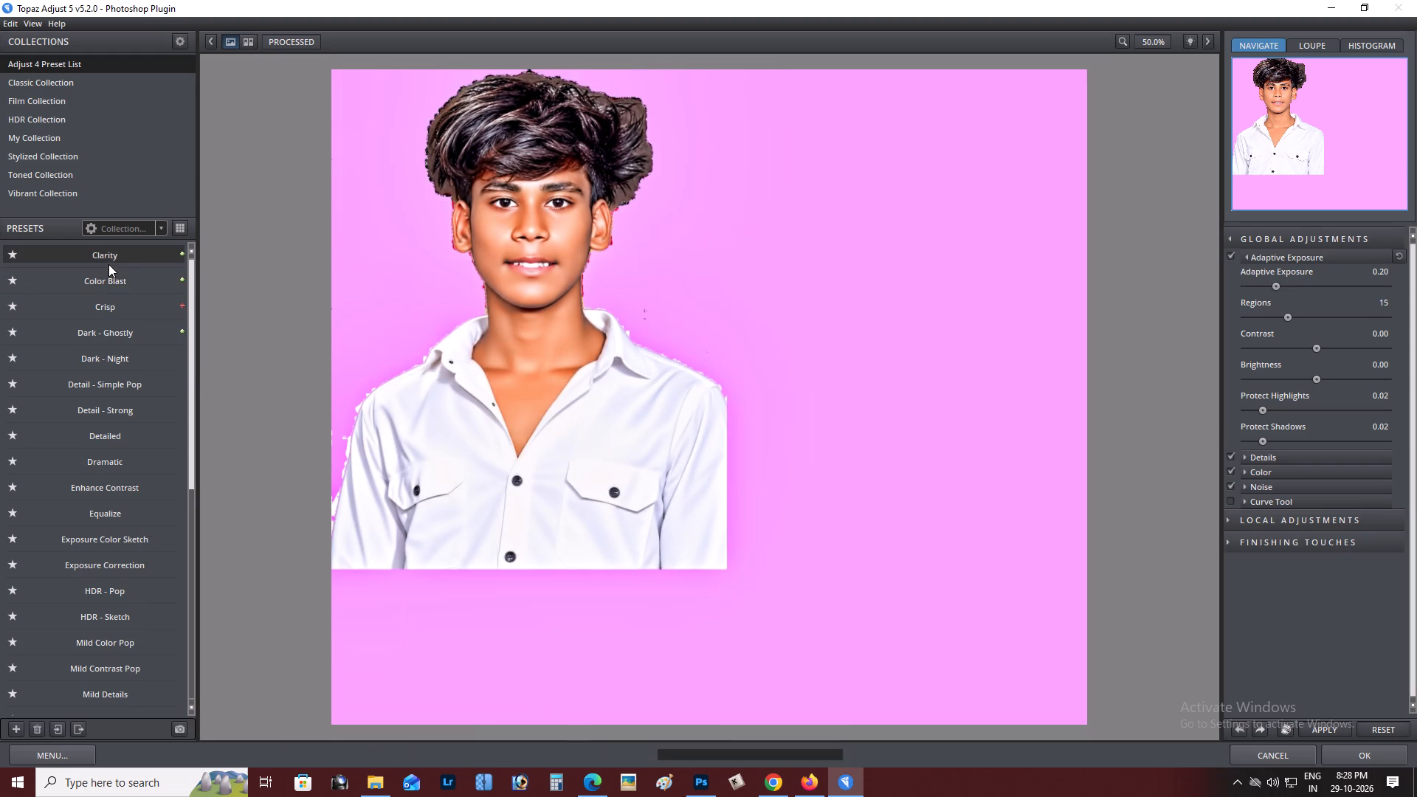
click(1264, 287)
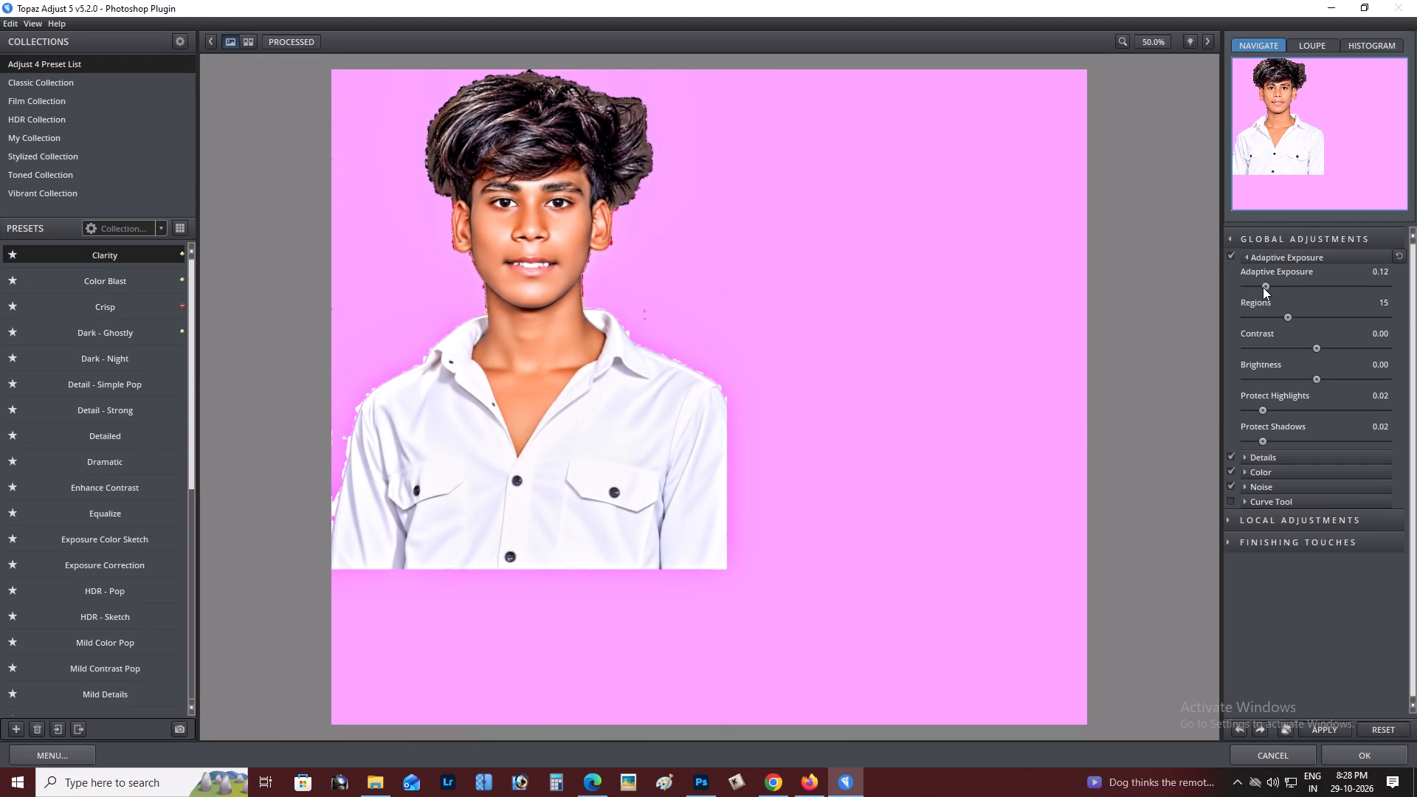
click(1261, 287)
click(1359, 757)
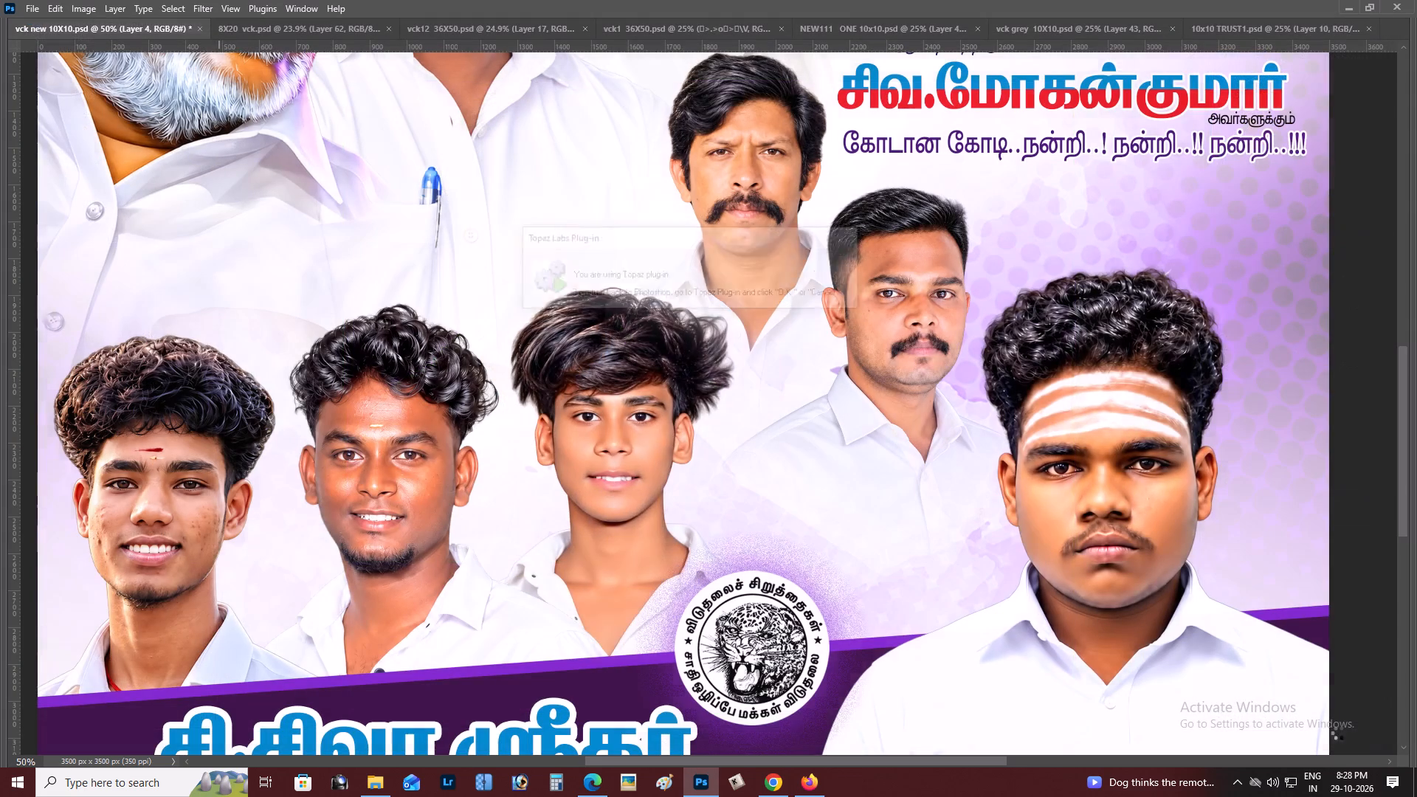
Select the middle portrait in the row of three youths (Layer 7) and reapply Topaz DeNoise 6.
right_click(409, 413)
click(430, 425)
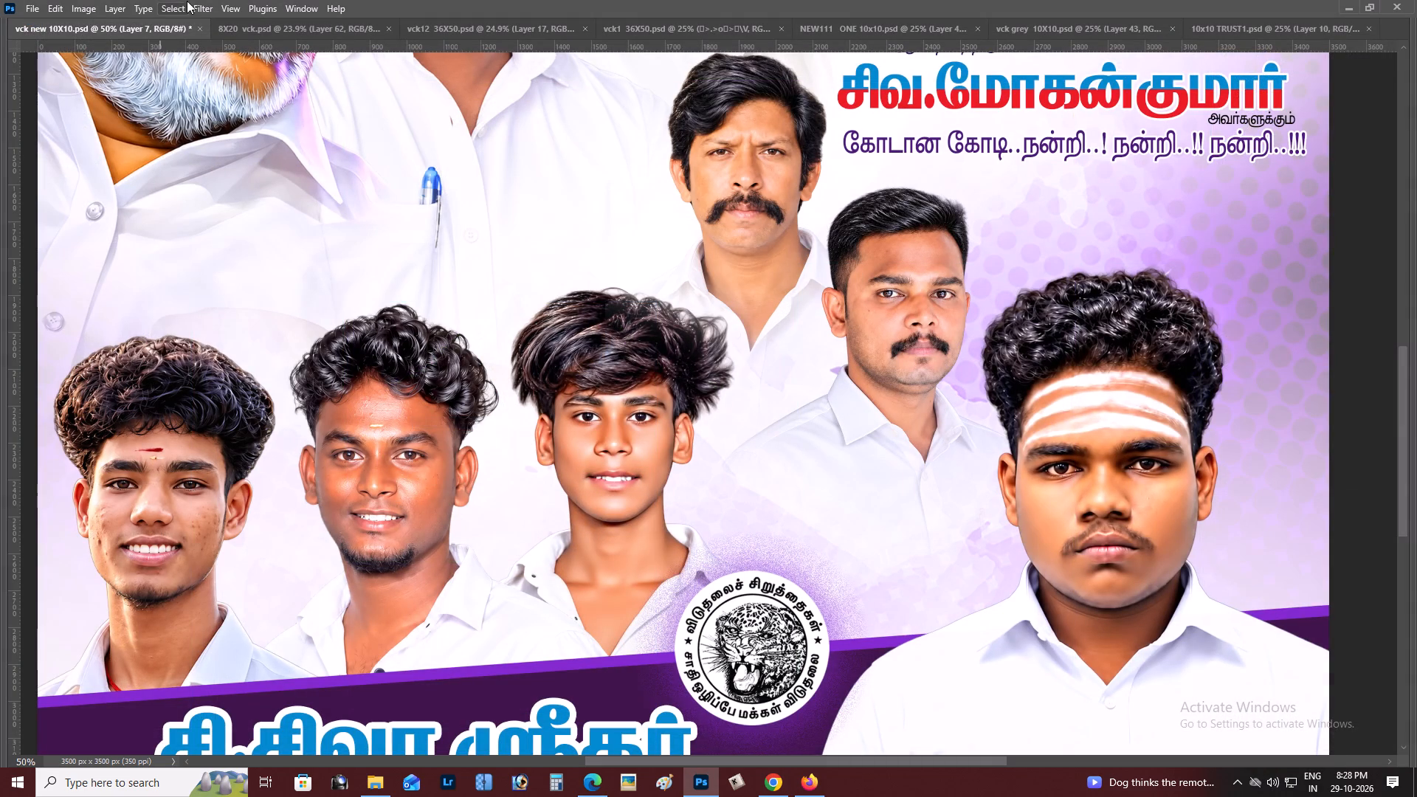
click(198, 1)
click(215, 44)
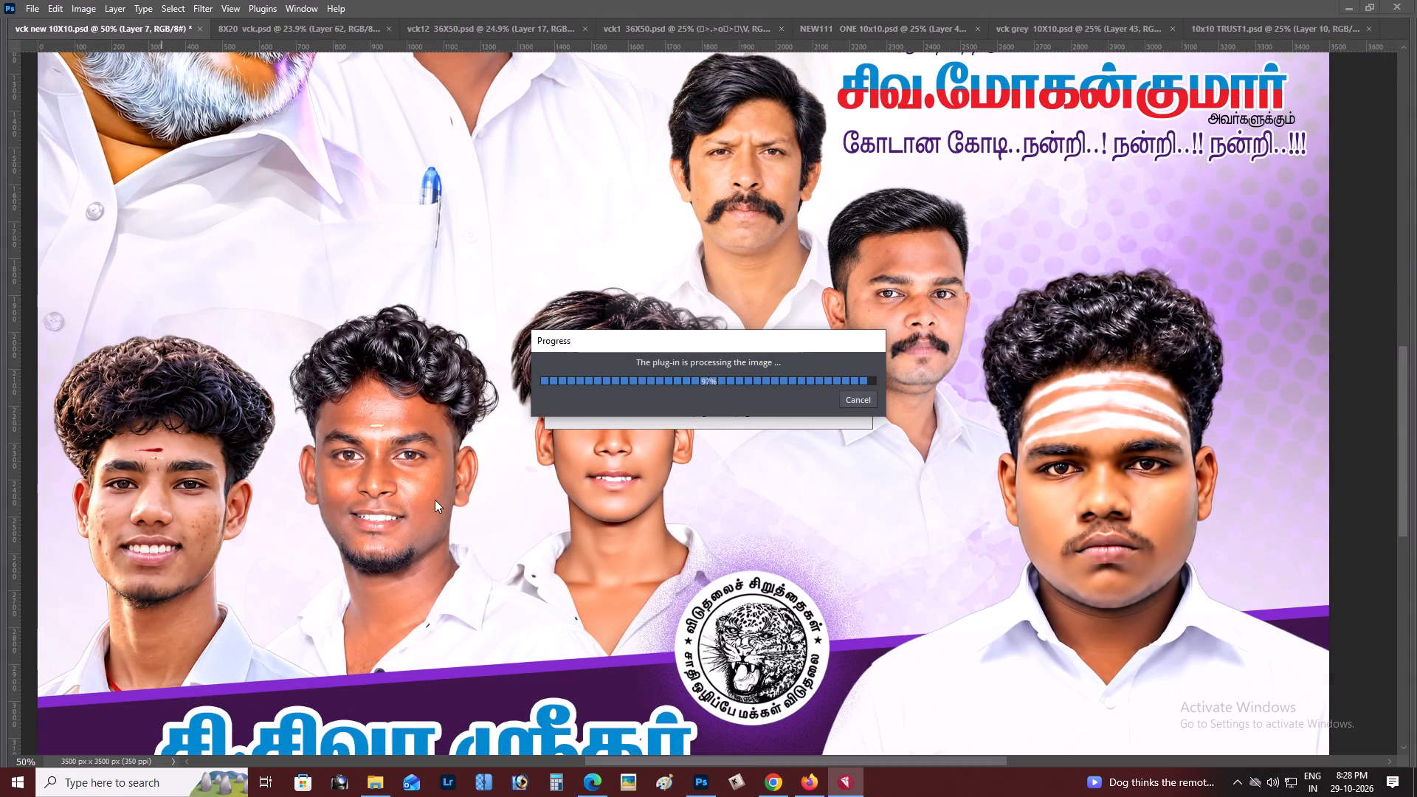
Reapply Topaz Adjust 5 with the last settings to the middle youth's portrait.
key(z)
click(393, 453)
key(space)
click(393, 453)
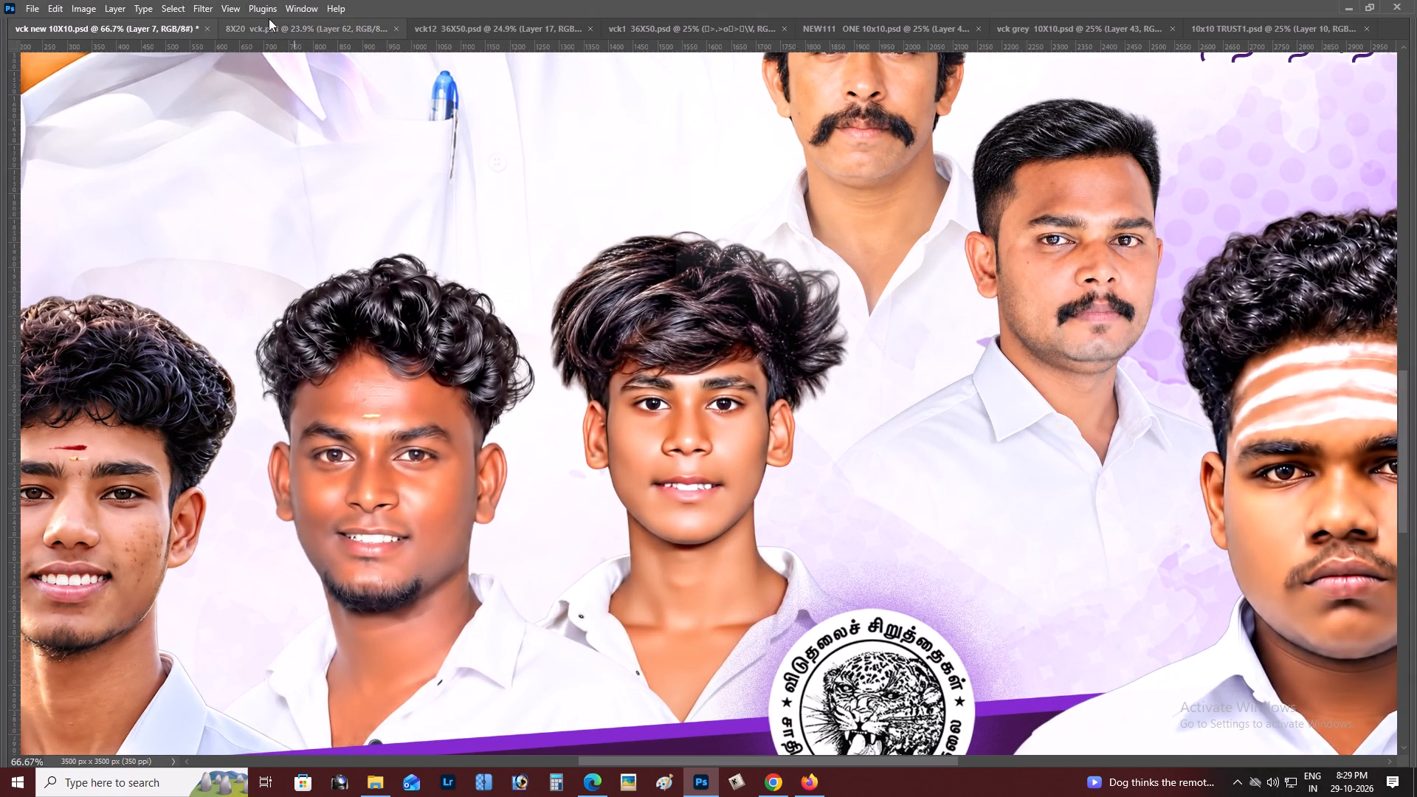
click(207, 0)
click(224, 31)
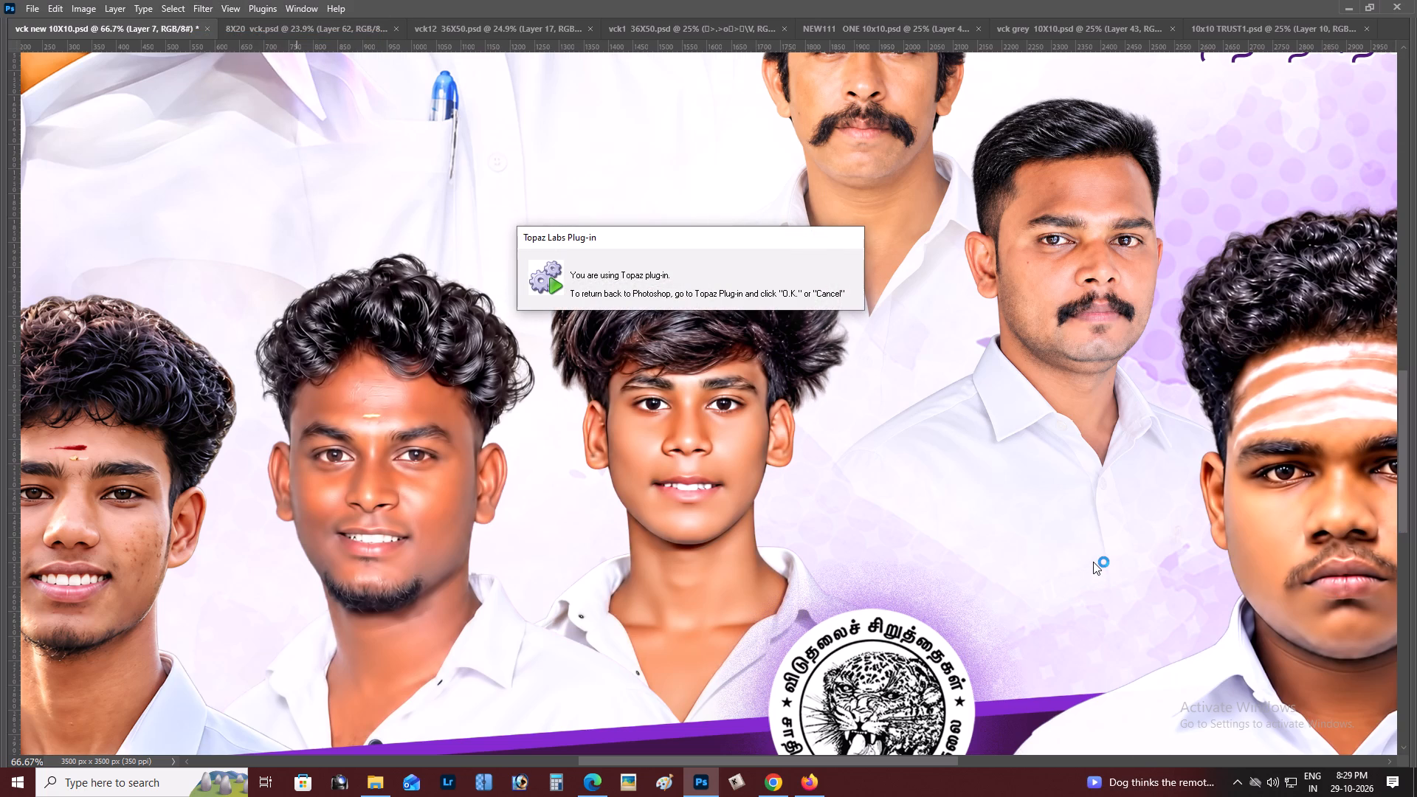
Examine the retouched middle portrait alongside its neighbours and within the overall poster.
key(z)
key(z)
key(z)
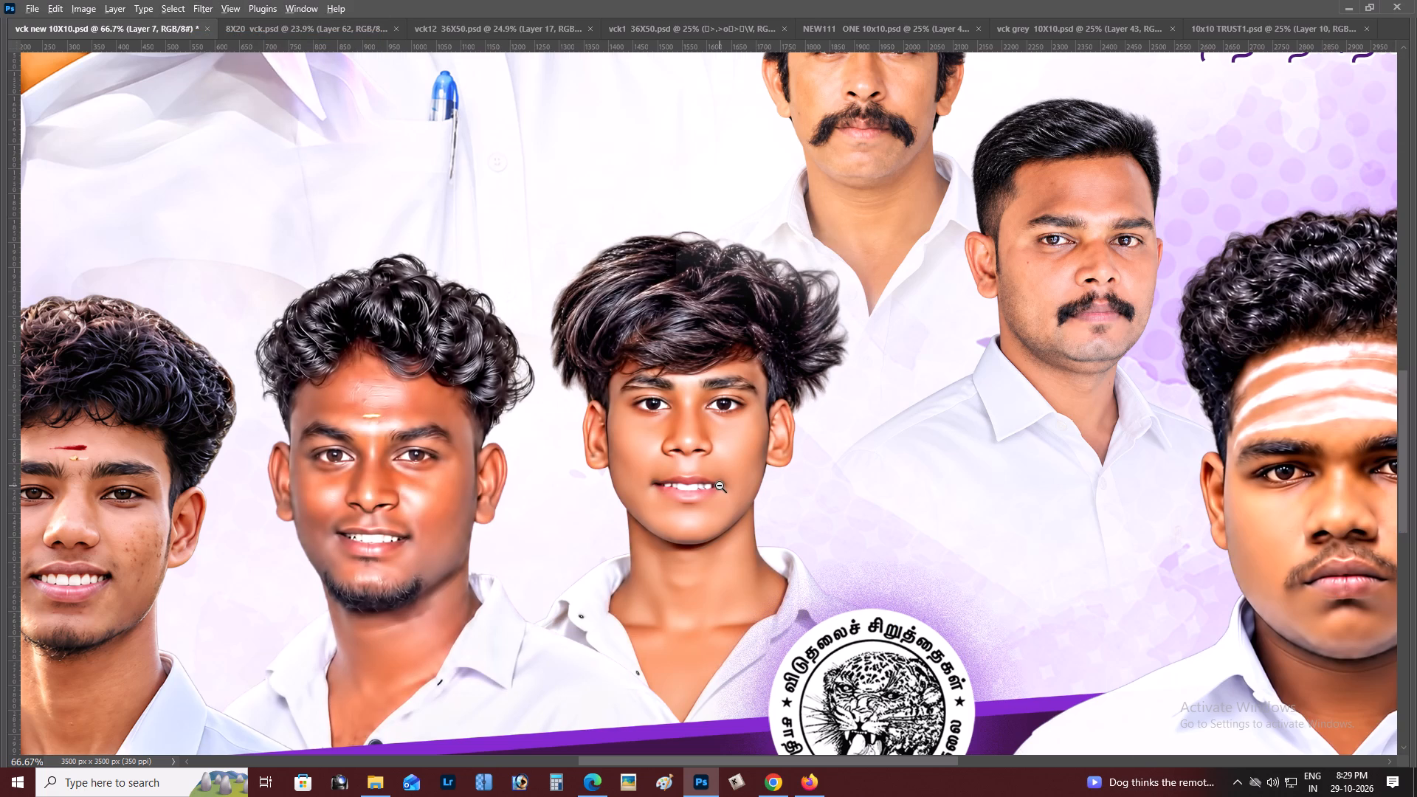
alt+click(720, 486)
right_click(728, 471)
double_click(739, 474)
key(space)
drag(700, 489, 741, 483)
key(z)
click(582, 544)
click(545, 551)
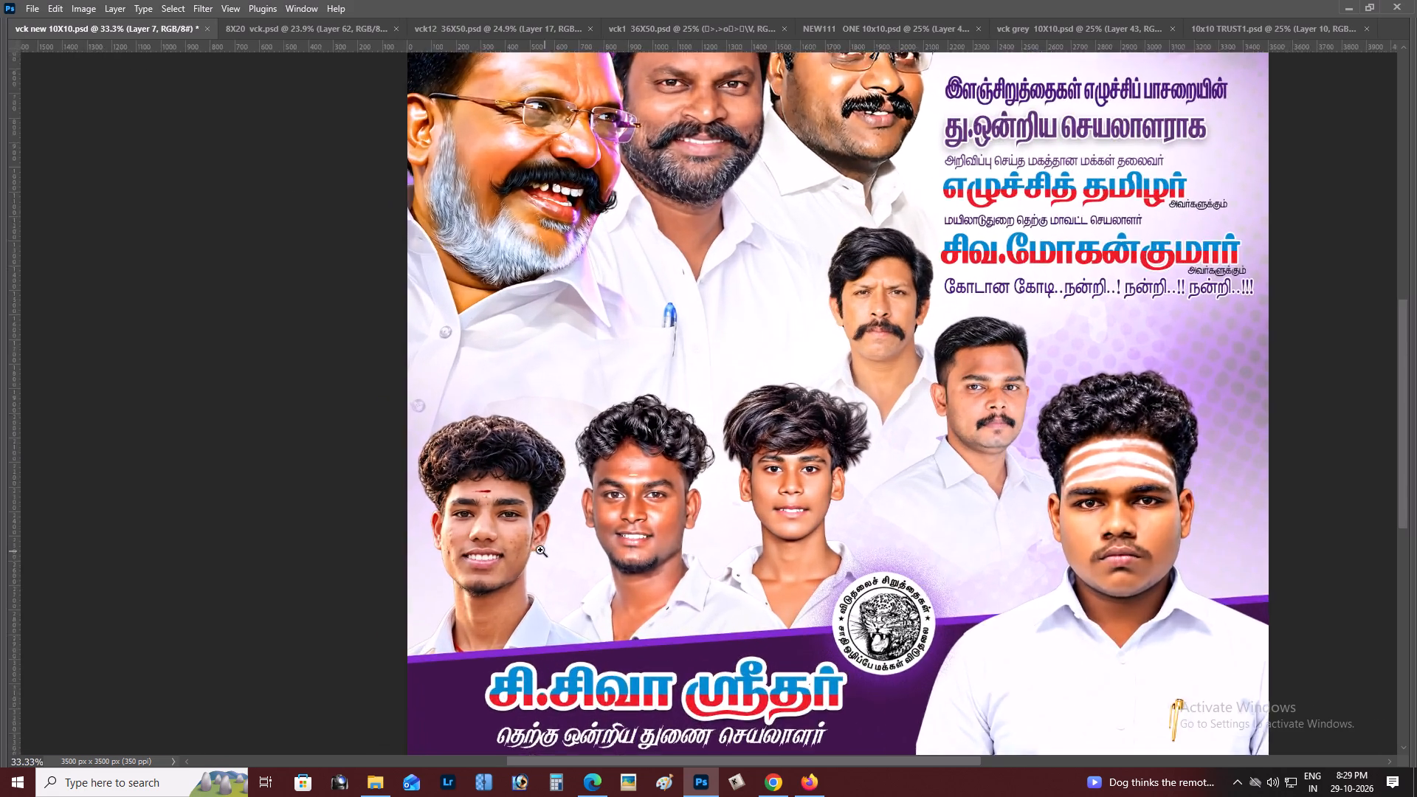
Select the portrait of the youth at the poster's left edge (Layer 8) and reapply Topaz DeNoise 6.
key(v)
right_click(459, 451)
click(476, 459)
drag(477, 456, 477, 407)
key(ctrl+z)
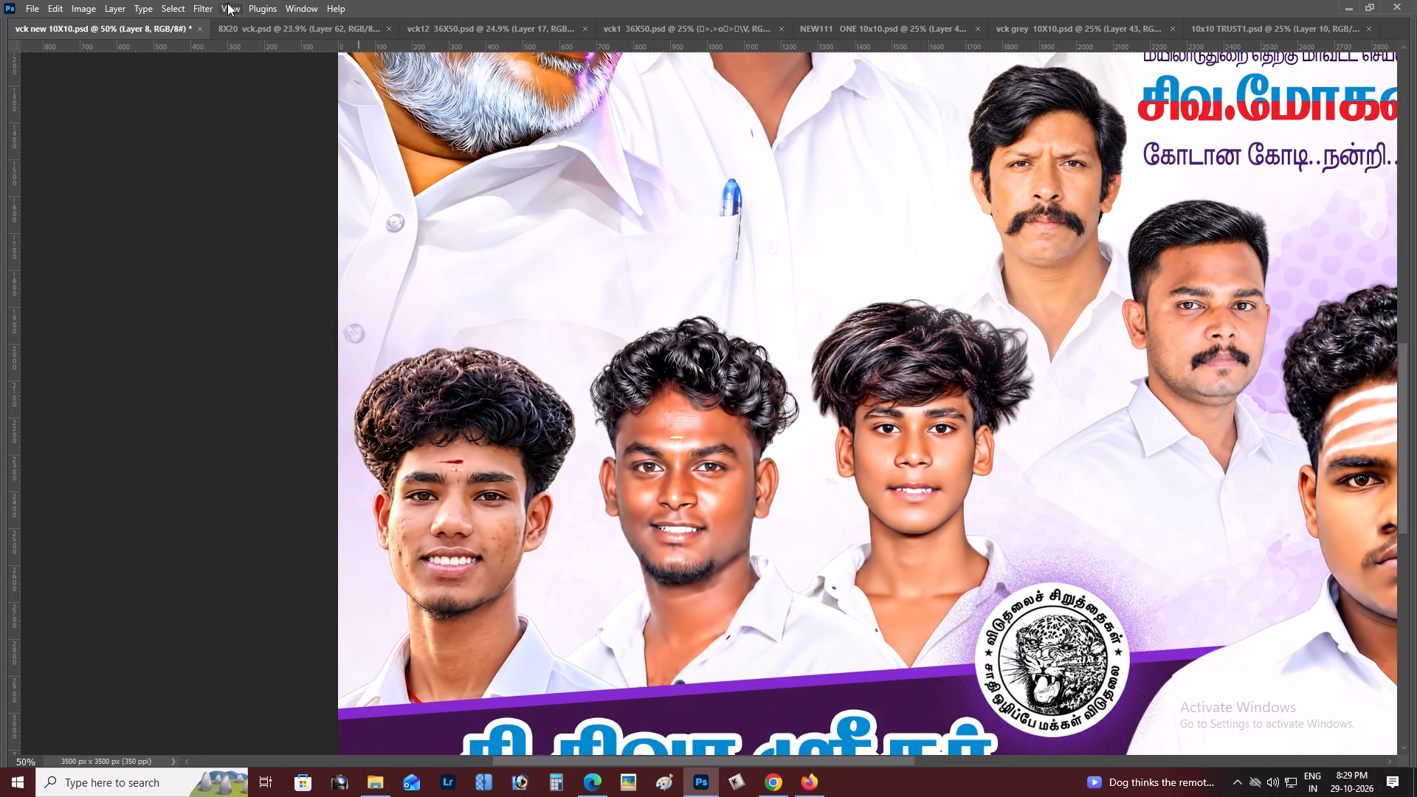
click(201, 0)
click(219, 38)
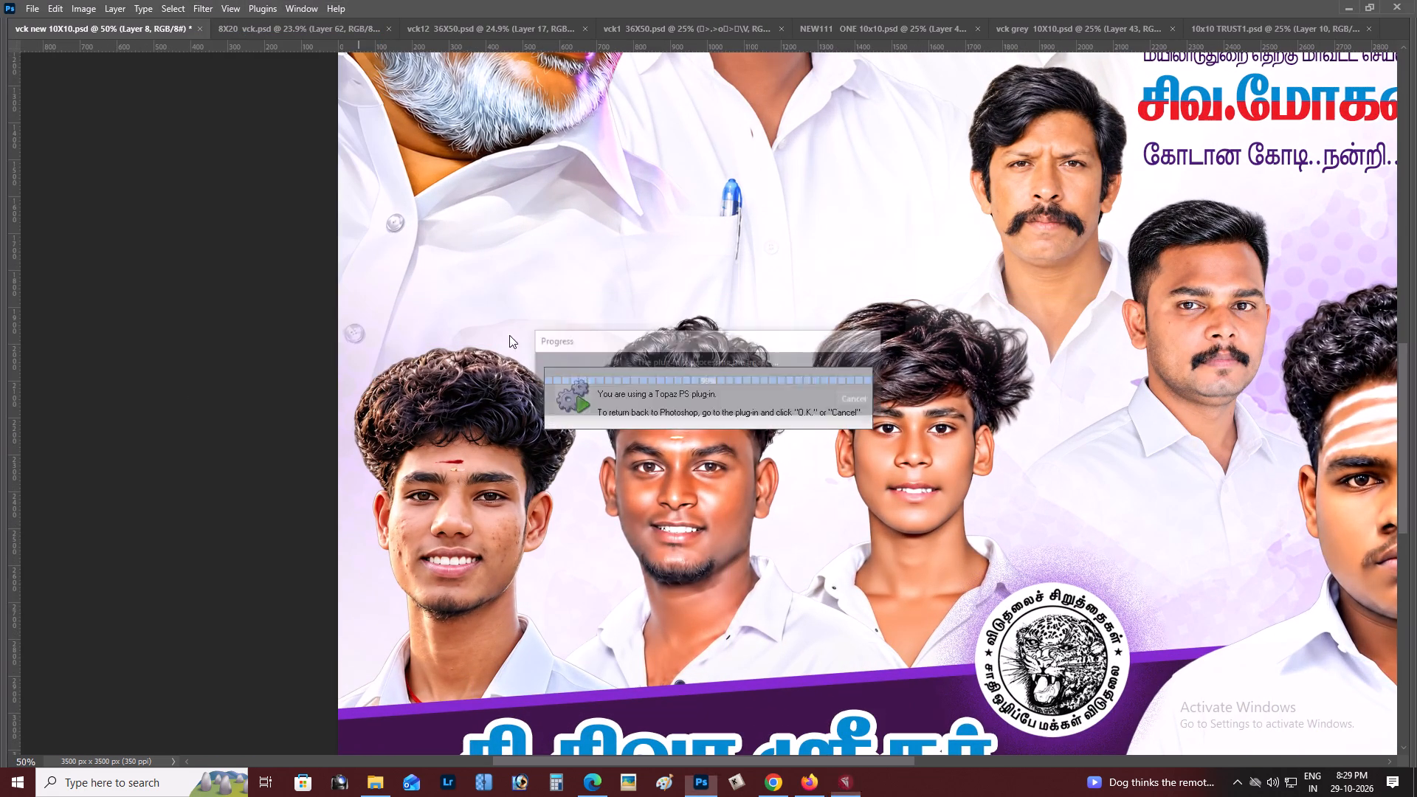
Reapply Topaz Adjust 5 with the last settings to the portrait at the poster's left edge.
click(207, 4)
click(212, 43)
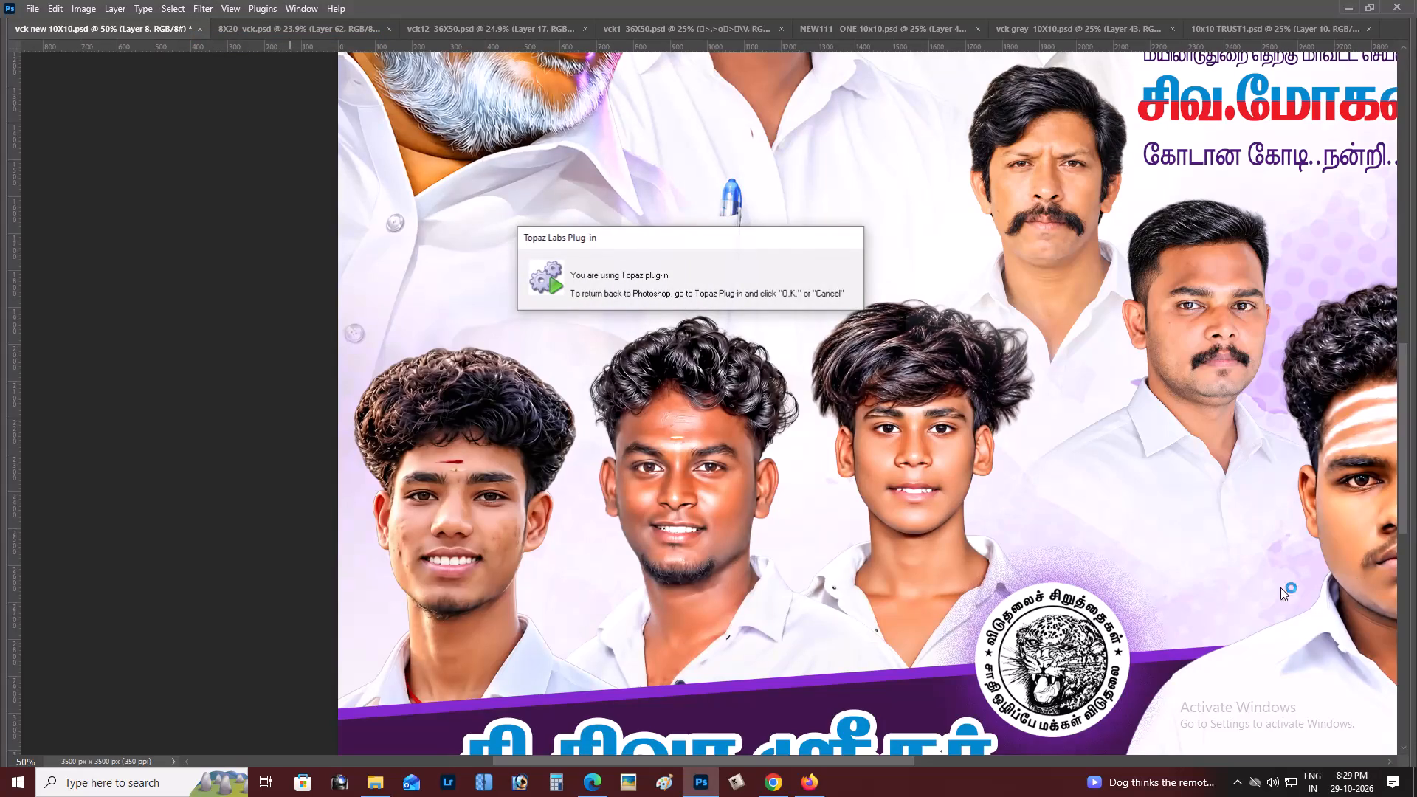
Examine the three retouched youth portraits against the other portraits on the poster.
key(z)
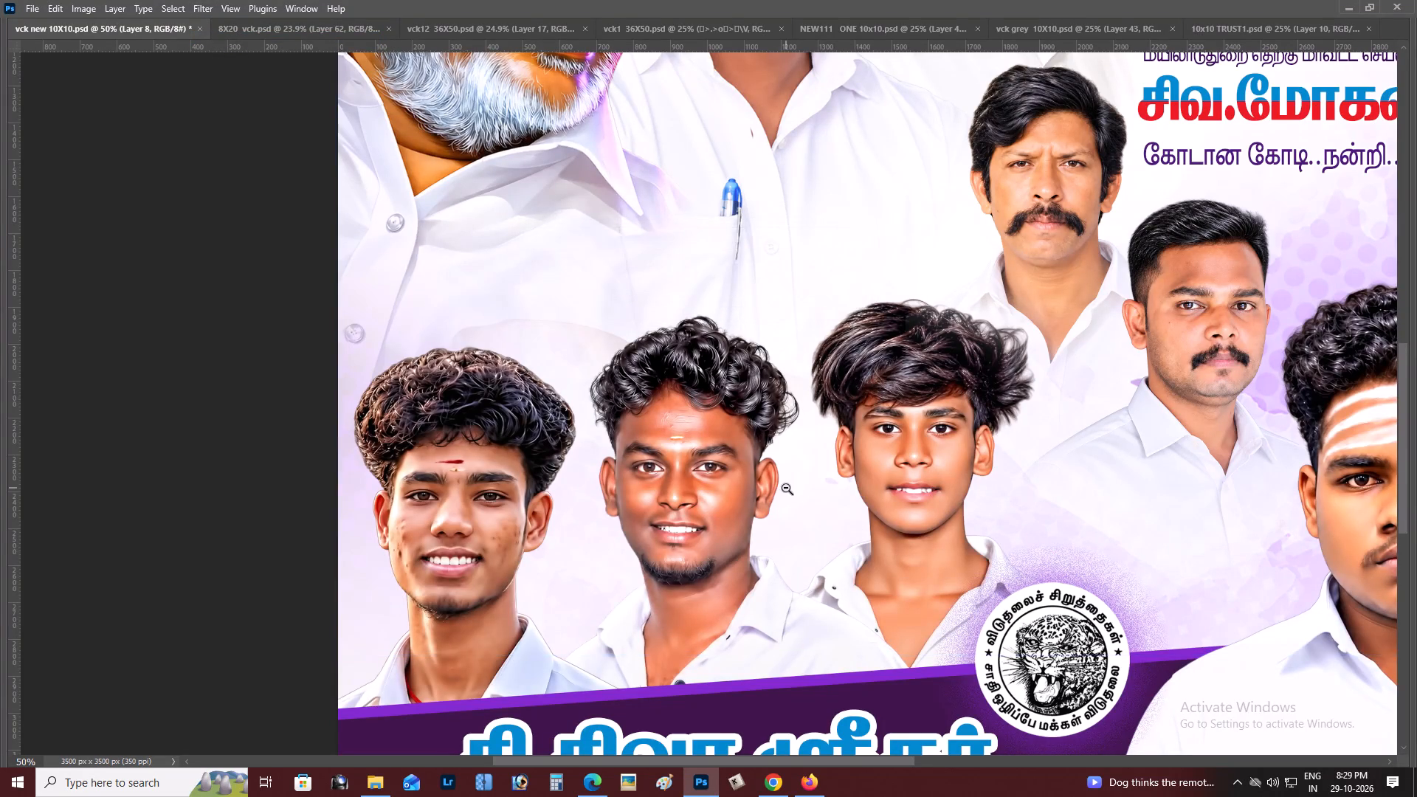
alt+click(786, 488)
right_click(787, 481)
double_click(811, 494)
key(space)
drag(811, 494, 792, 491)
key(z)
click(737, 491)
click(745, 491)
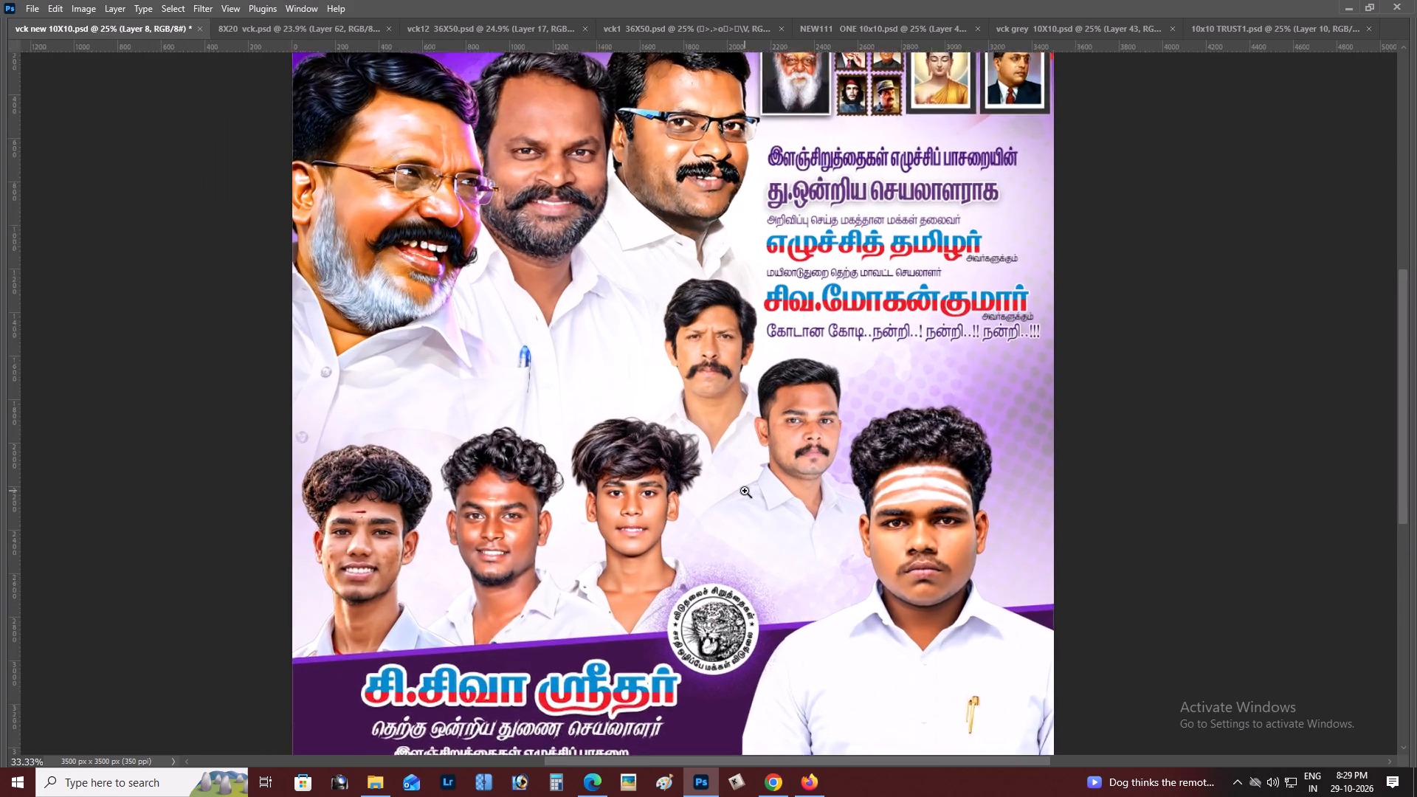
Select the moustached man's portrait just behind the main foreground portrait (Layer 5) and reapply Topaz DeNoise 6.
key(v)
right_click(819, 397)
click(838, 402)
drag(838, 402, 793, 393)
key(ctrl+z)
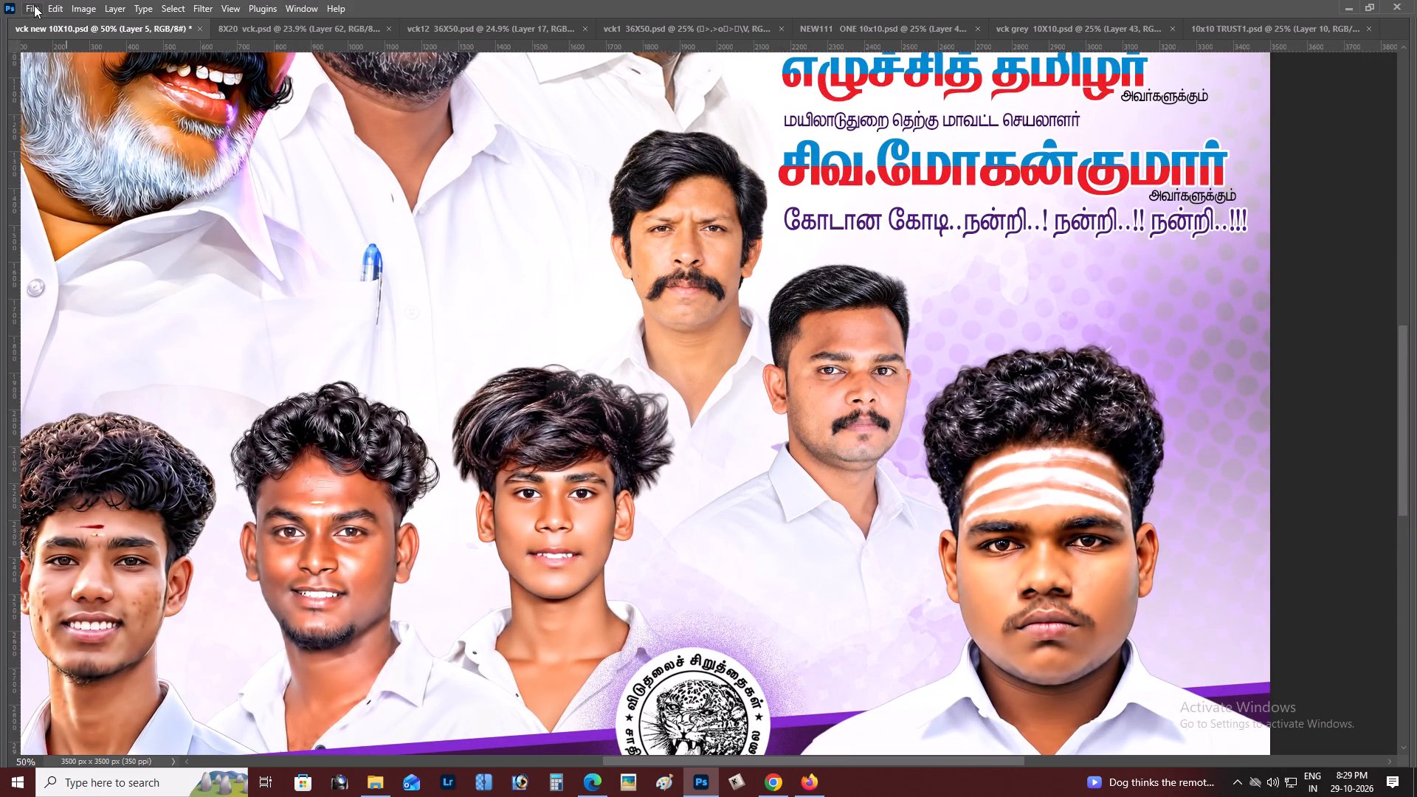
click(201, 5)
click(230, 34)
Reapply Topaz Adjust 5 to the moustached man's portrait just behind the main foreground portrait (Layer 5).
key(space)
drag(913, 432, 797, 458)
click(196, 2)
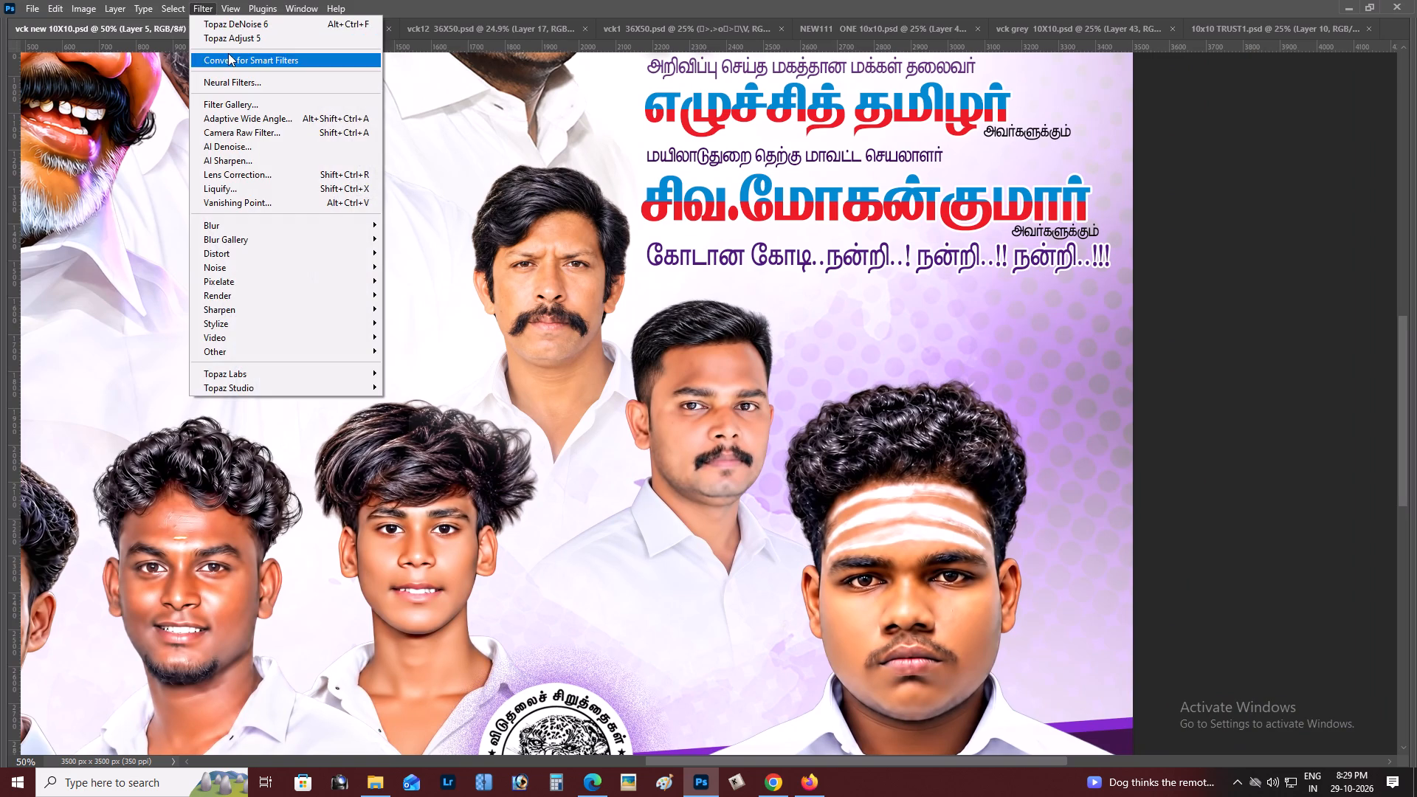
click(232, 41)
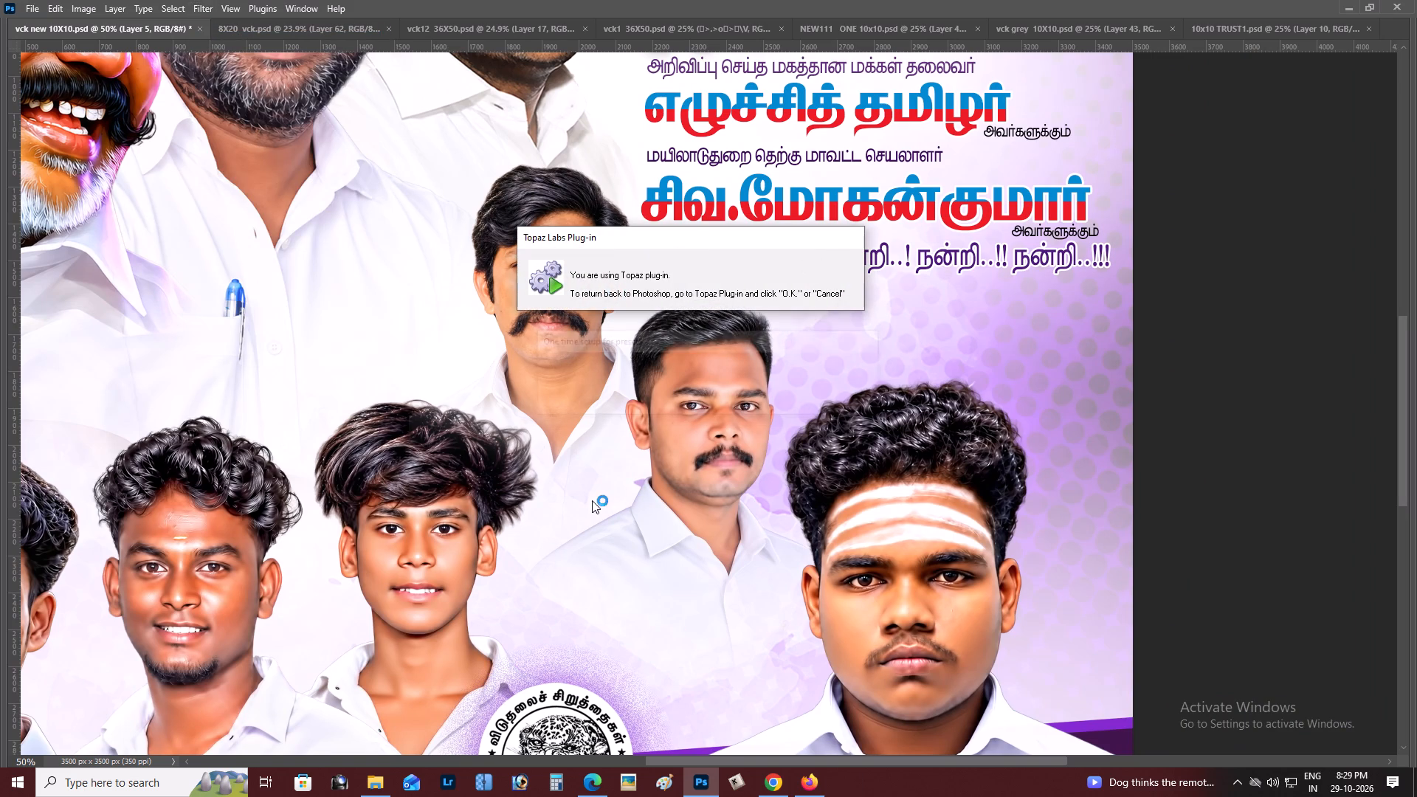
Select the portrait of the thick-moustached man below the leader in glasses (Layer 9) and reapply Topaz DeNoise 6.
right_click(533, 278)
click(554, 284)
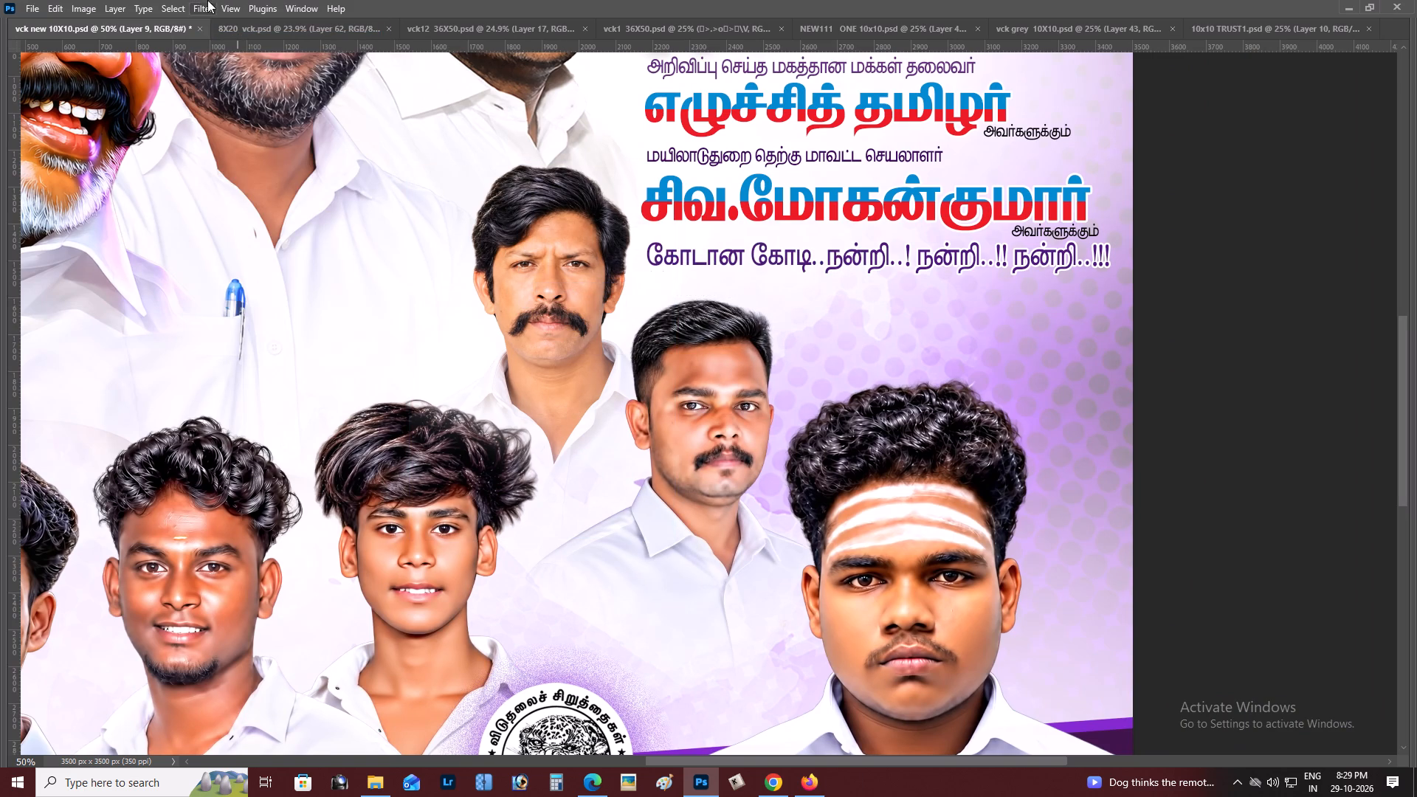
click(205, 0)
click(217, 33)
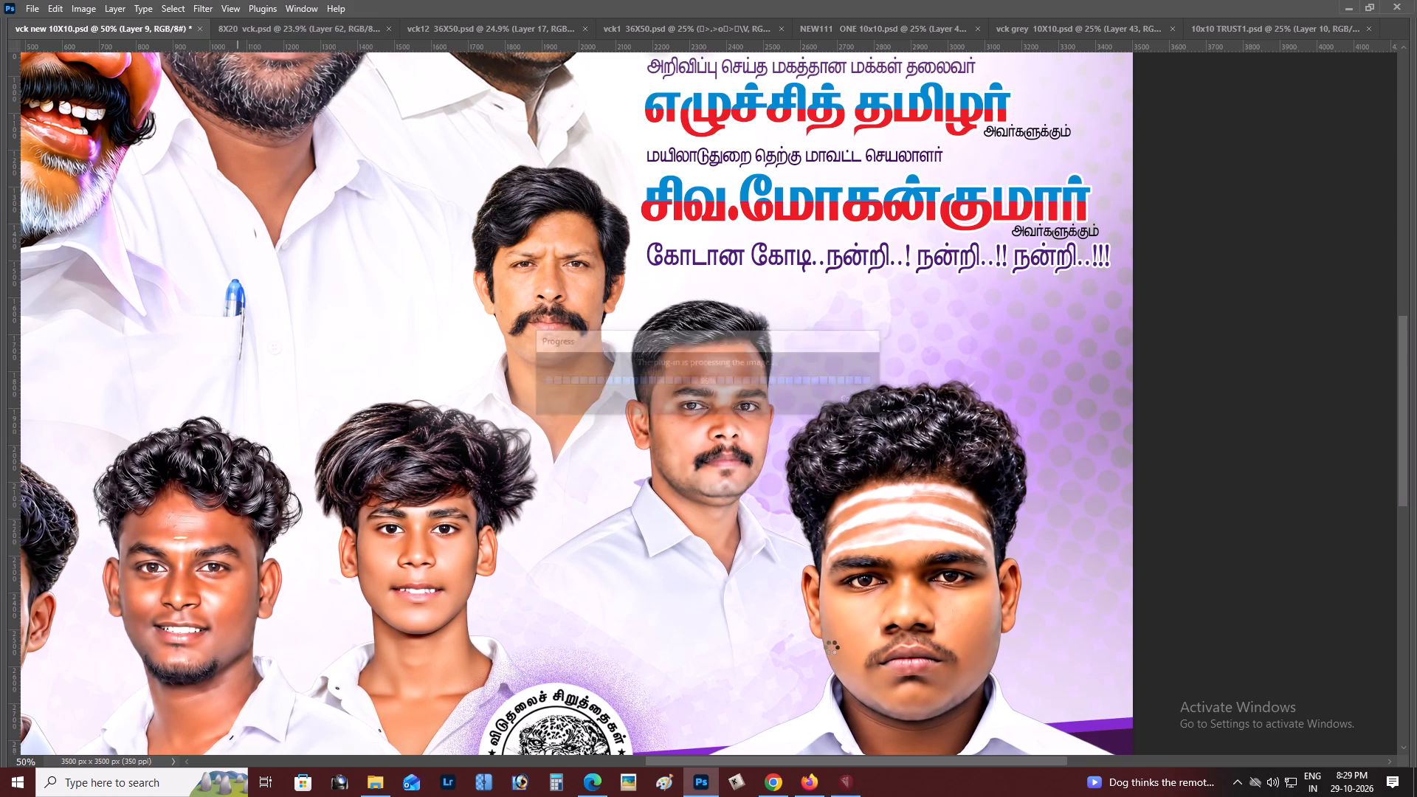
Reapply Topaz Adjust 5 to the thick-moustached man's portrait on Layer 9.
click(186, 0)
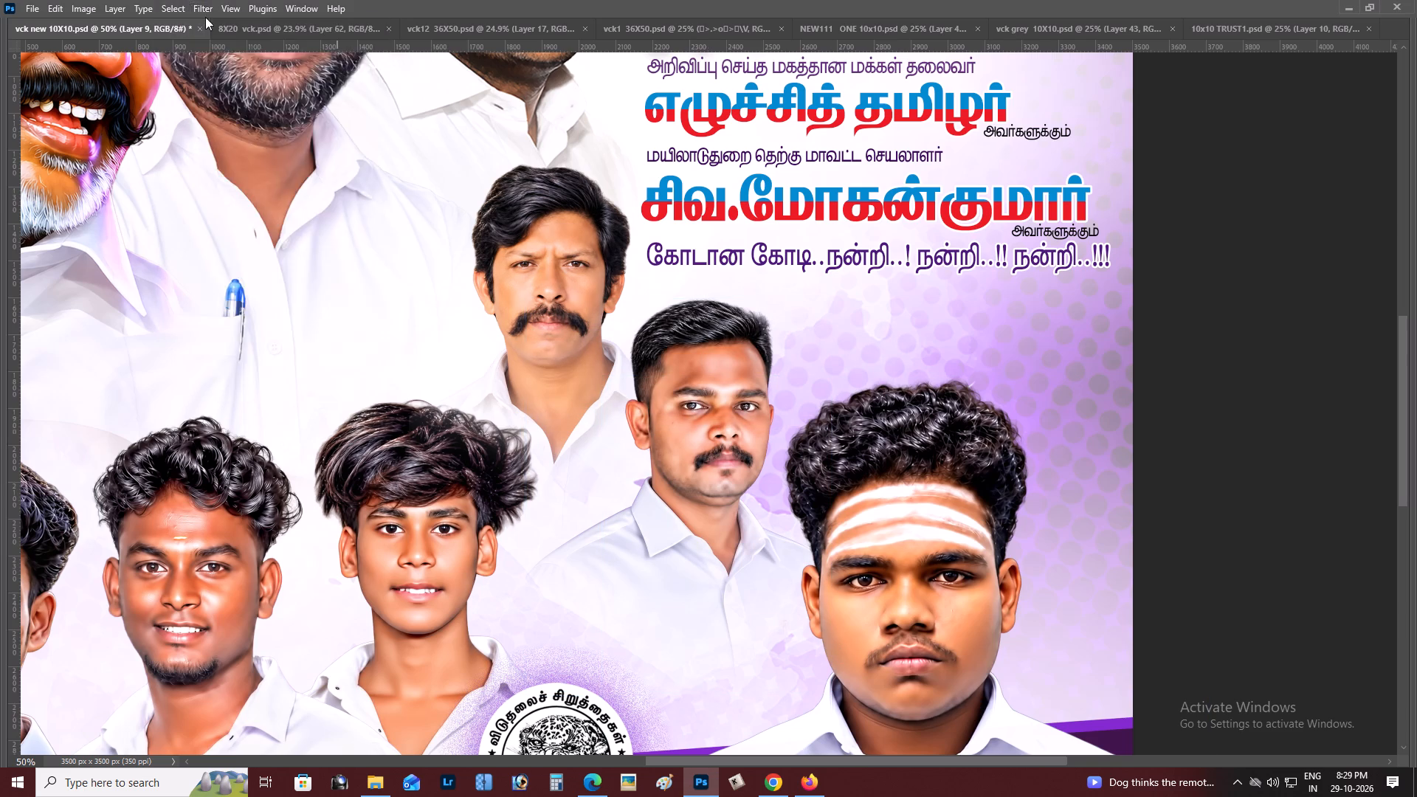
click(199, 4)
click(232, 33)
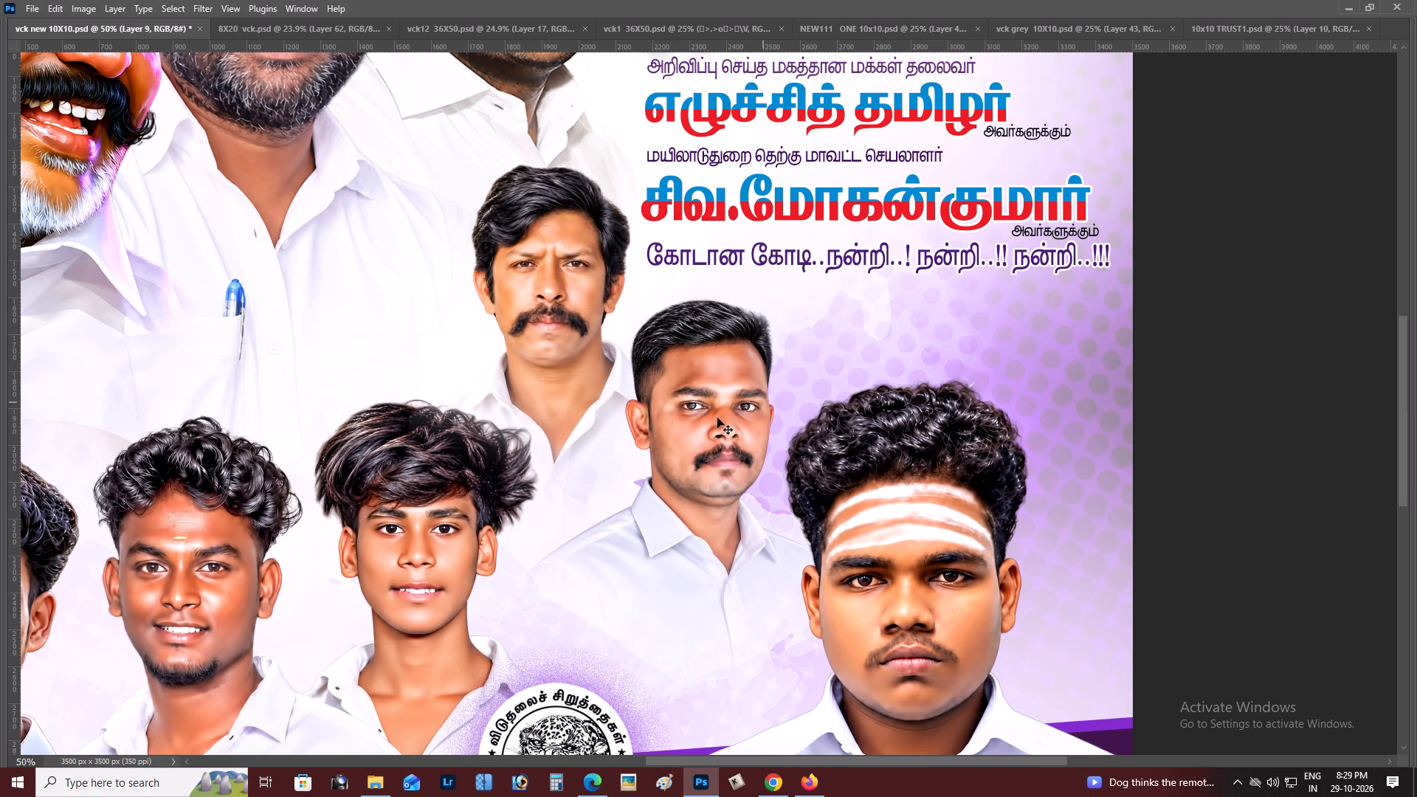
Select the bearded man's large portrait in the middle of the three leaders (Layer 6) and reapply Topaz DeNoise 6.
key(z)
alt+click(626, 418)
right_click(626, 418)
double_click(640, 427)
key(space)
drag(640, 427, 593, 437)
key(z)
double_click(579, 280)
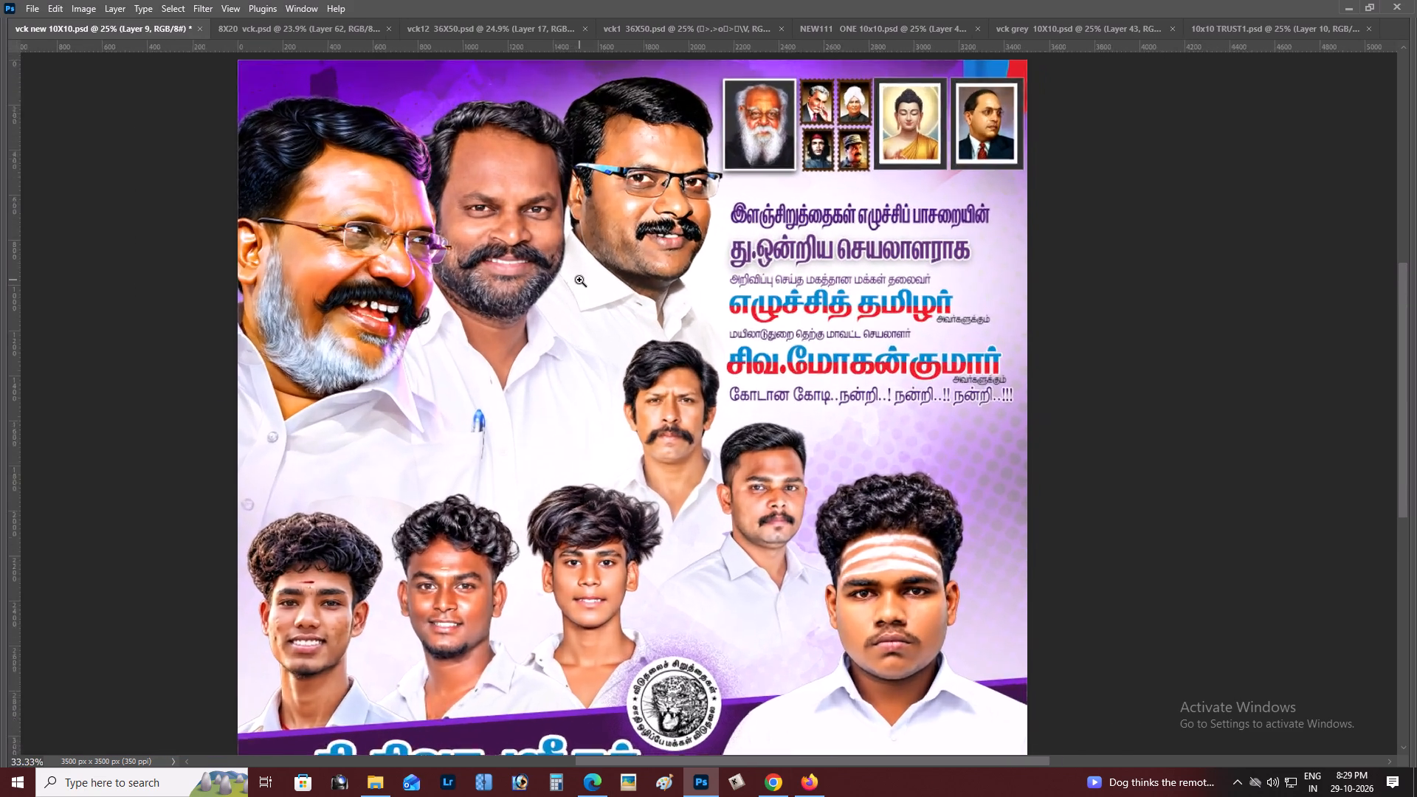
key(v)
right_click(488, 165)
click(502, 170)
drag(494, 168, 475, 165)
key(ctrl+z)
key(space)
drag(472, 197, 462, 259)
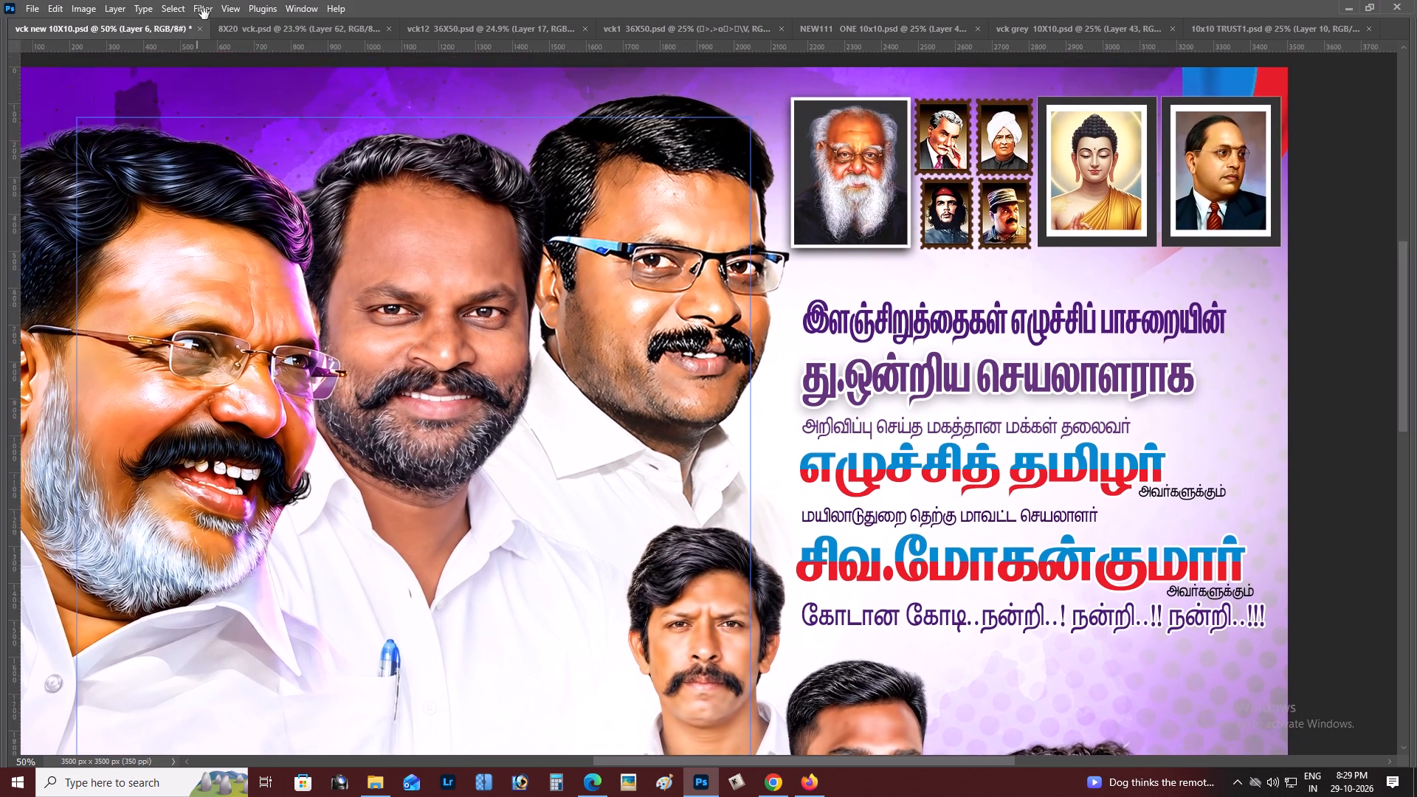
click(204, 14)
click(216, 40)
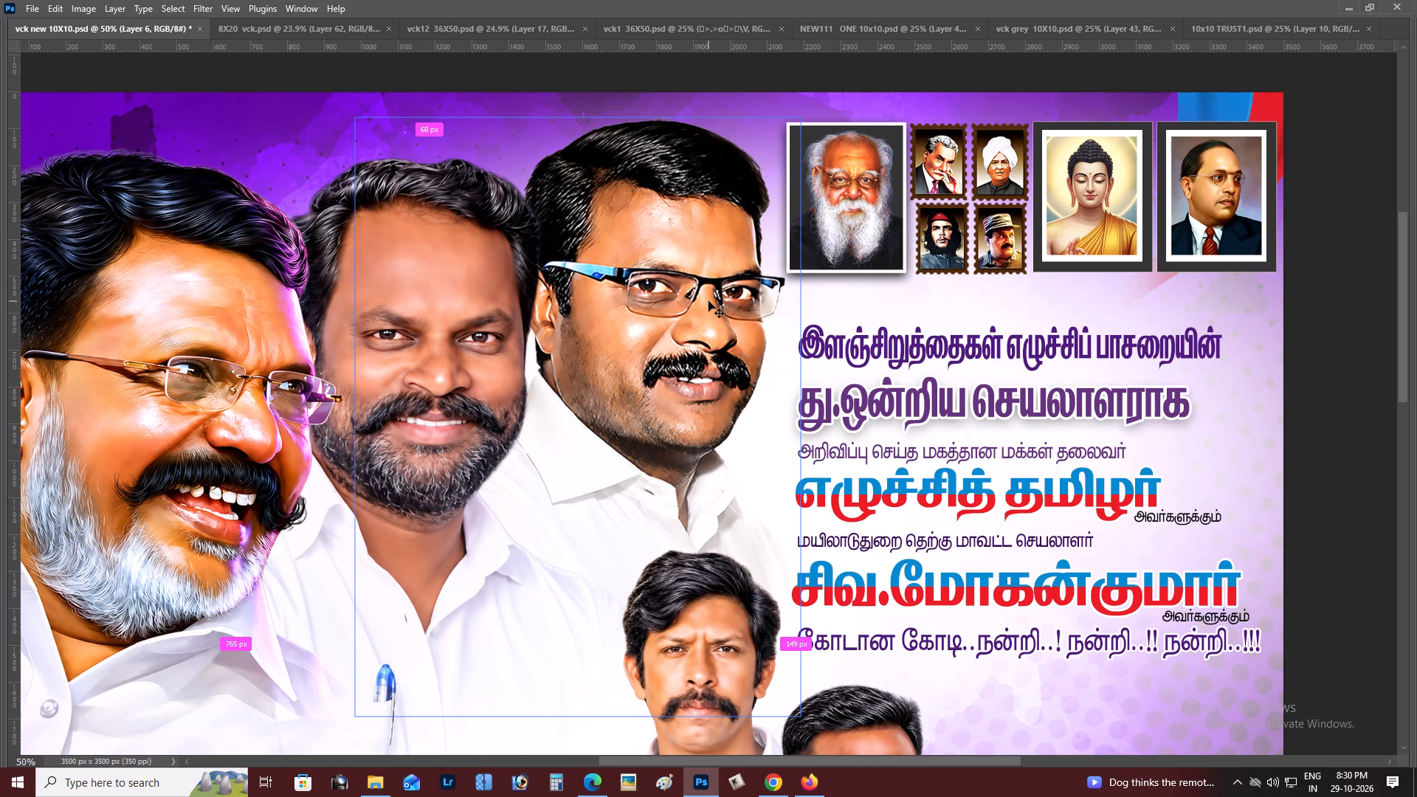
Brighten the highlights of the middle leader's portrait with Levels by lowering the white input level slightly.
key(ctrl+l)
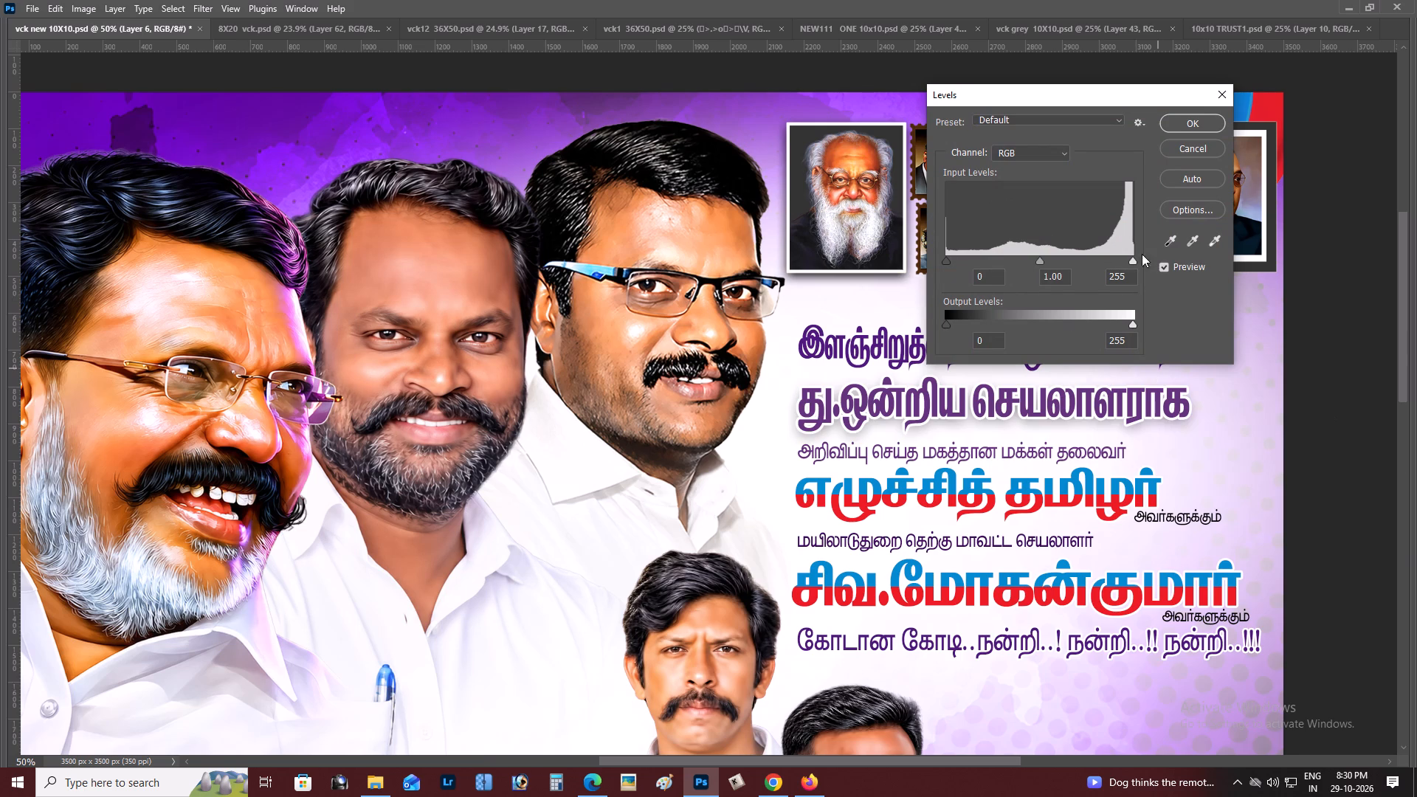
drag(1128, 261, 1121, 258)
click(1189, 115)
Shift the middle leader's portrait to Hue 5 with Hue/Saturation.
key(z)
alt+click(570, 266)
right_click(582, 263)
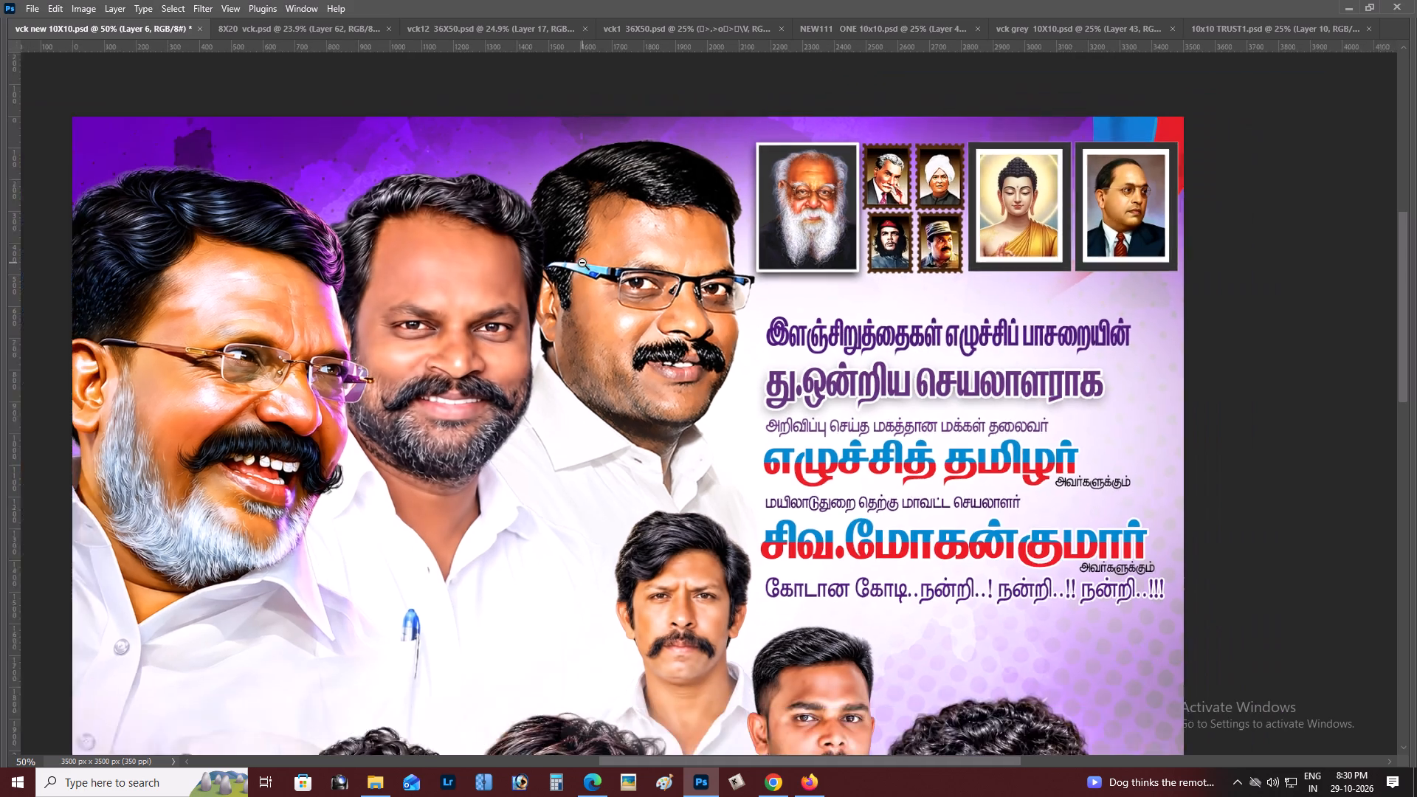
click(617, 275)
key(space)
drag(618, 287, 618, 320)
double_click(580, 241)
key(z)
double_click(616, 233)
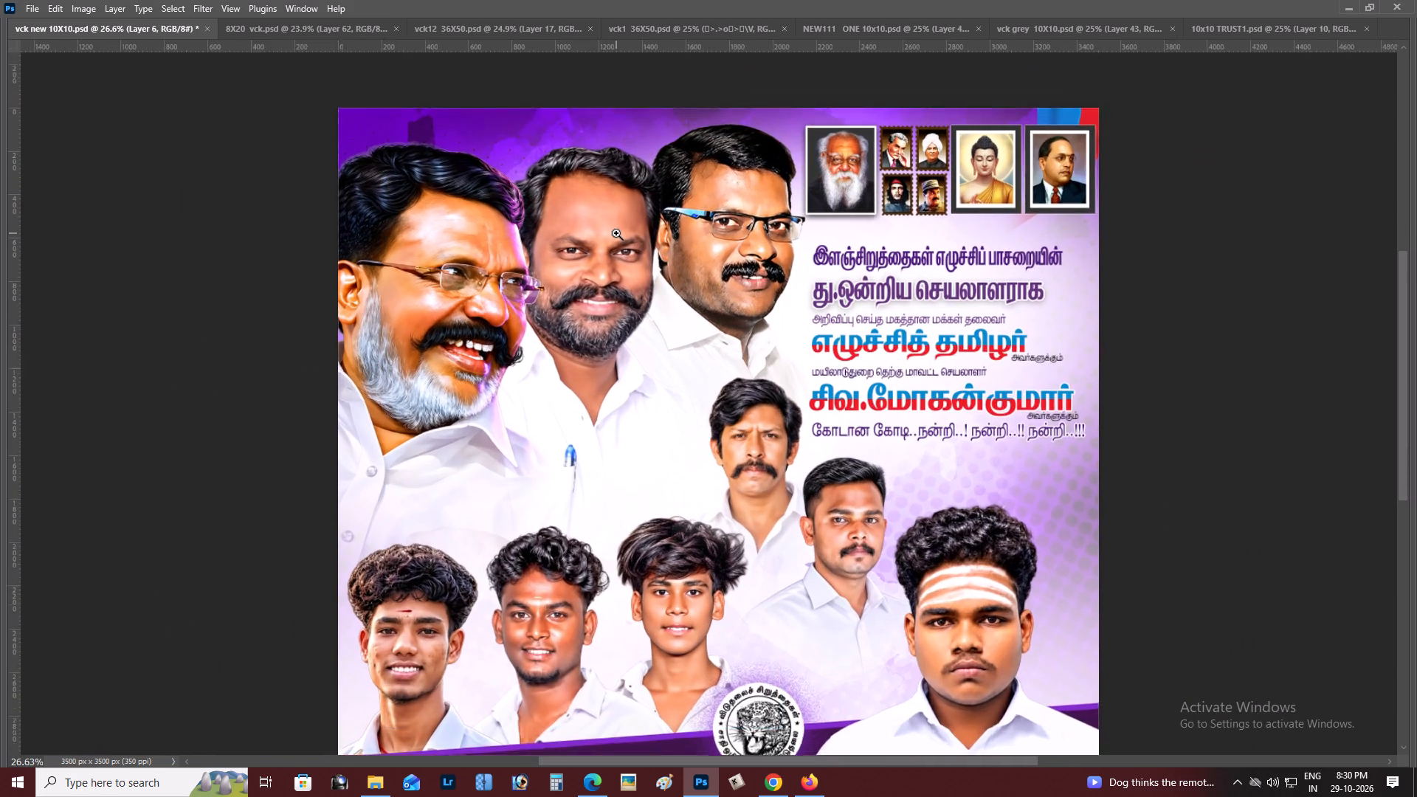
key(ctrl+u)
click(1118, 233)
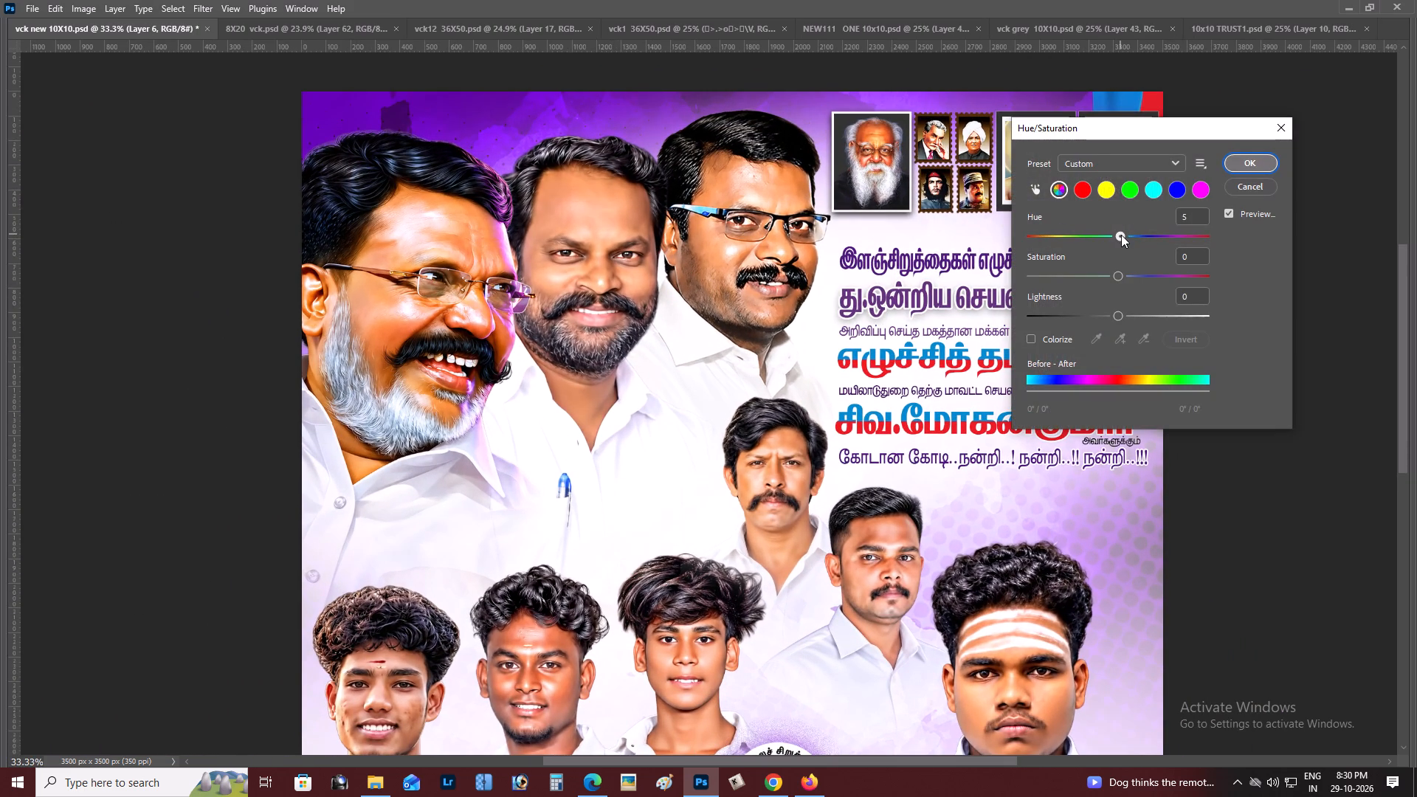
click(1232, 168)
Select the large portrait of the leader with blue-armed glasses (Layer 10) and reapply Topaz DeNoise 6.
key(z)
alt+click(881, 236)
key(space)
drag(755, 283, 737, 286)
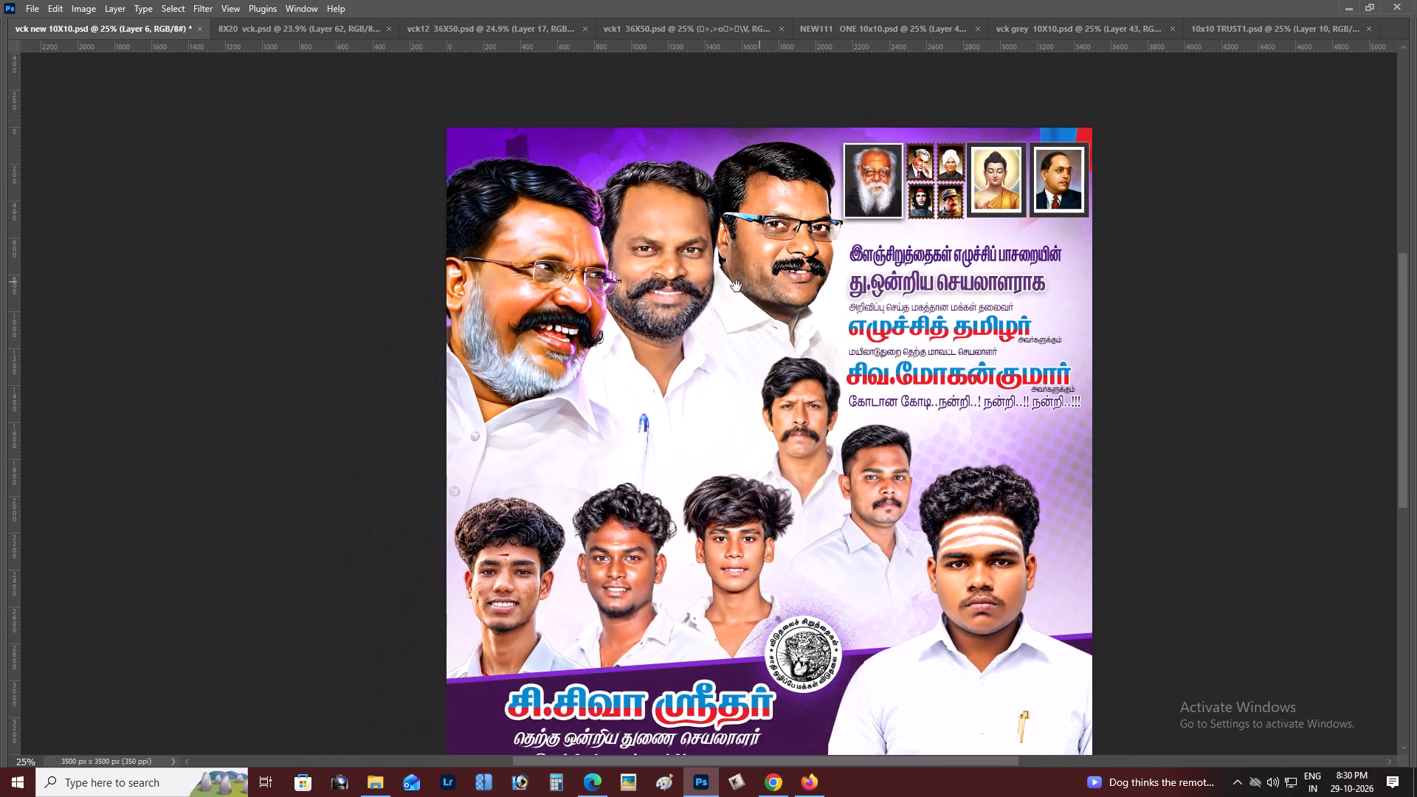
drag(737, 286, 736, 287)
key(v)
right_click(753, 230)
click(765, 238)
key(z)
double_click(764, 238)
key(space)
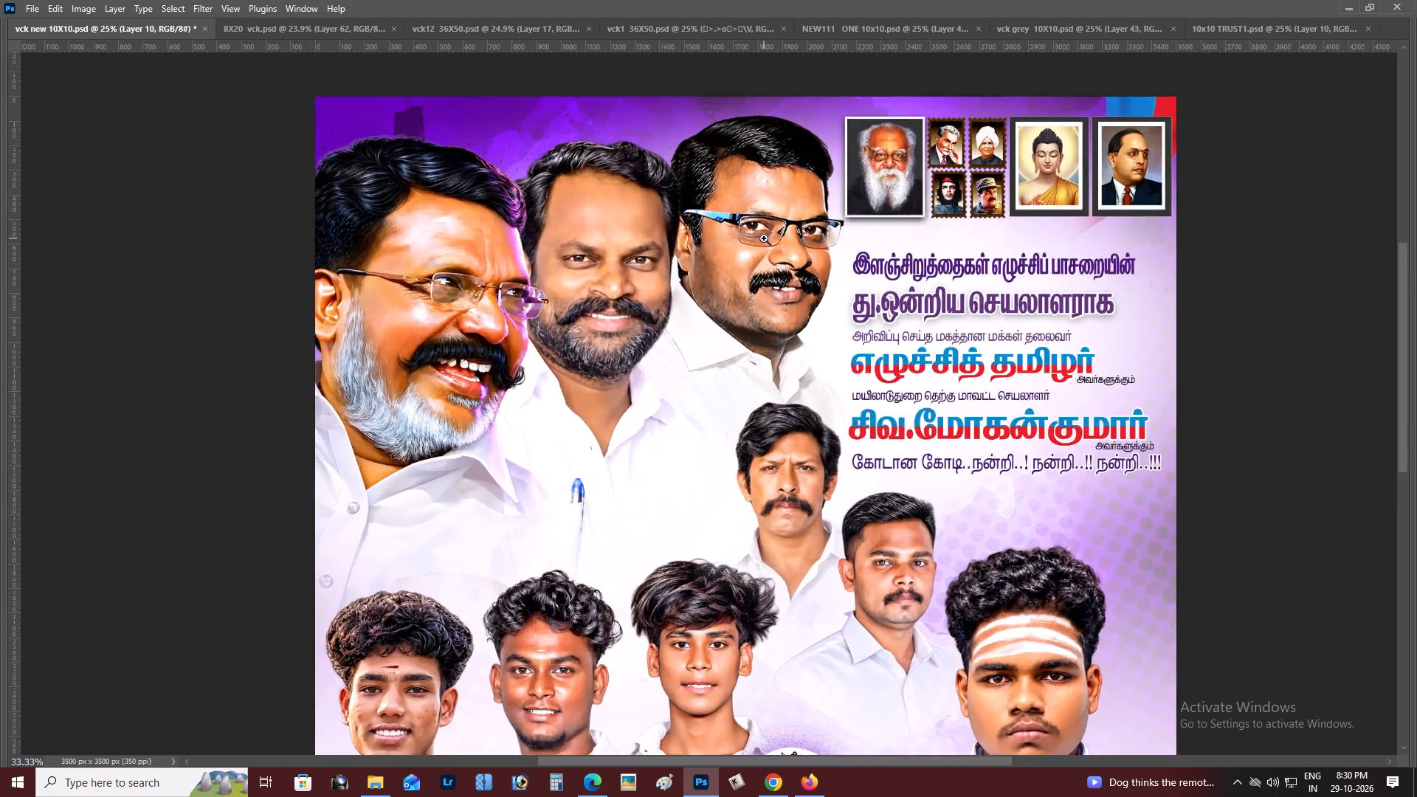
drag(764, 238, 674, 268)
click(206, 0)
click(225, 25)
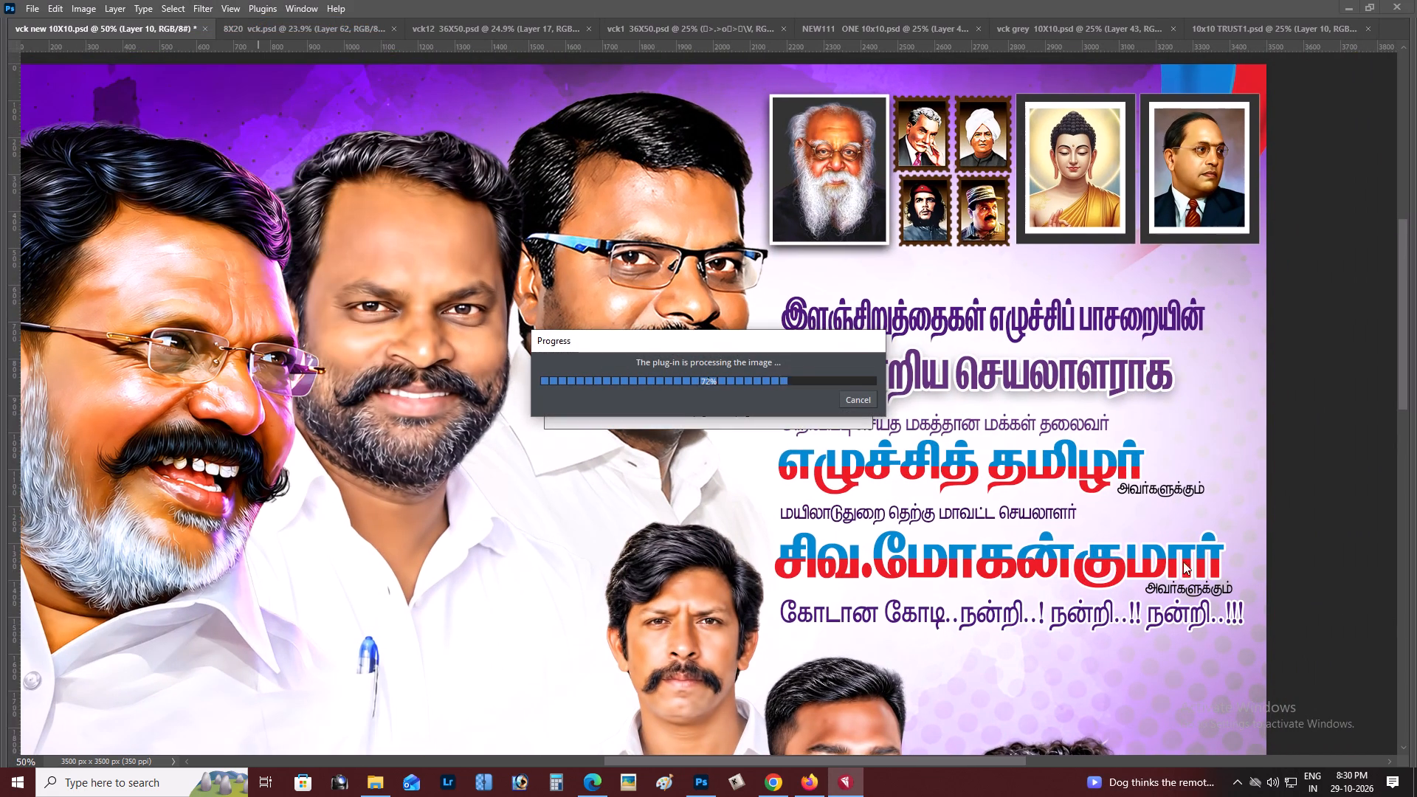
Reapply Topaz Adjust 5 to the portrait of the leader with blue-armed glasses.
click(203, 10)
click(232, 36)
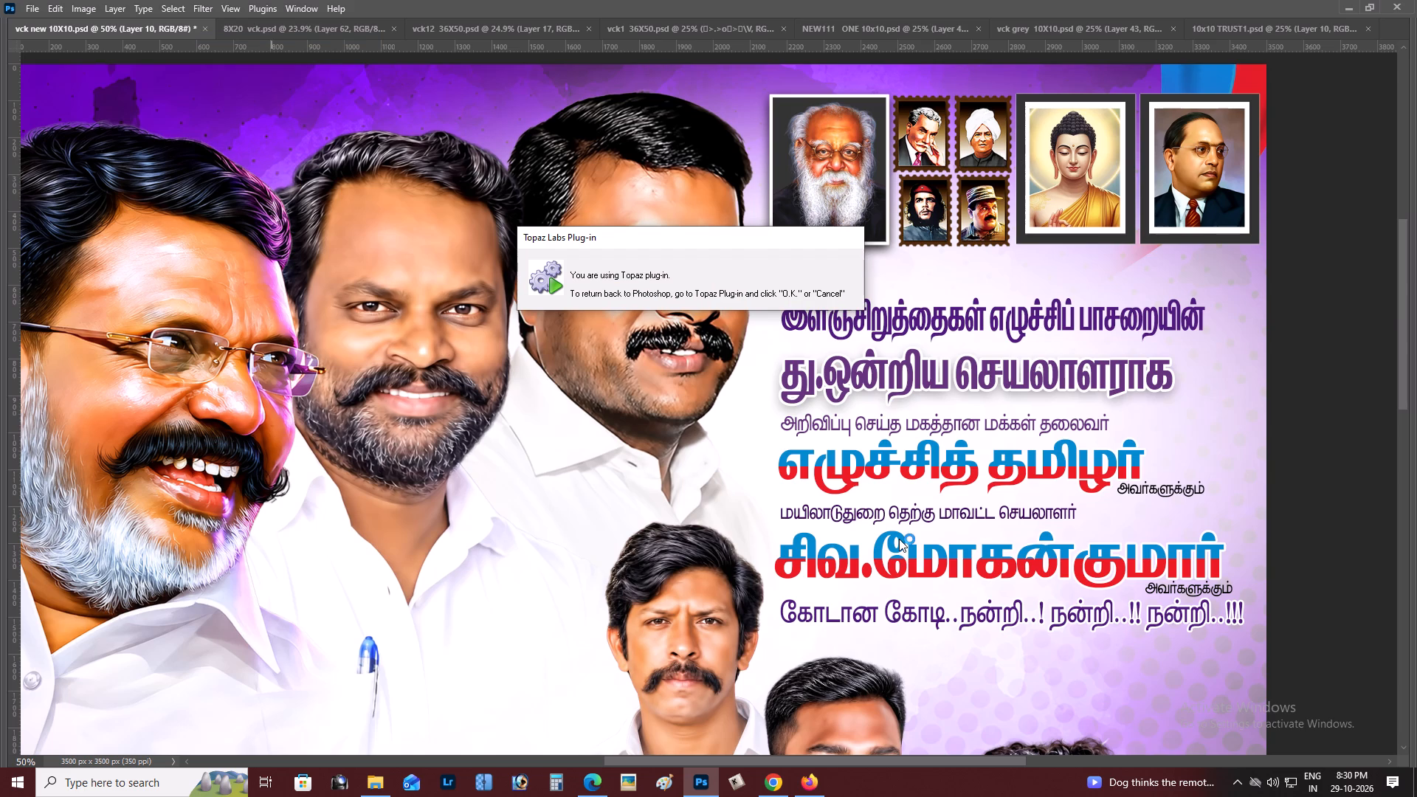
key(alt+z)
alt+click(599, 376)
right_click(599, 376)
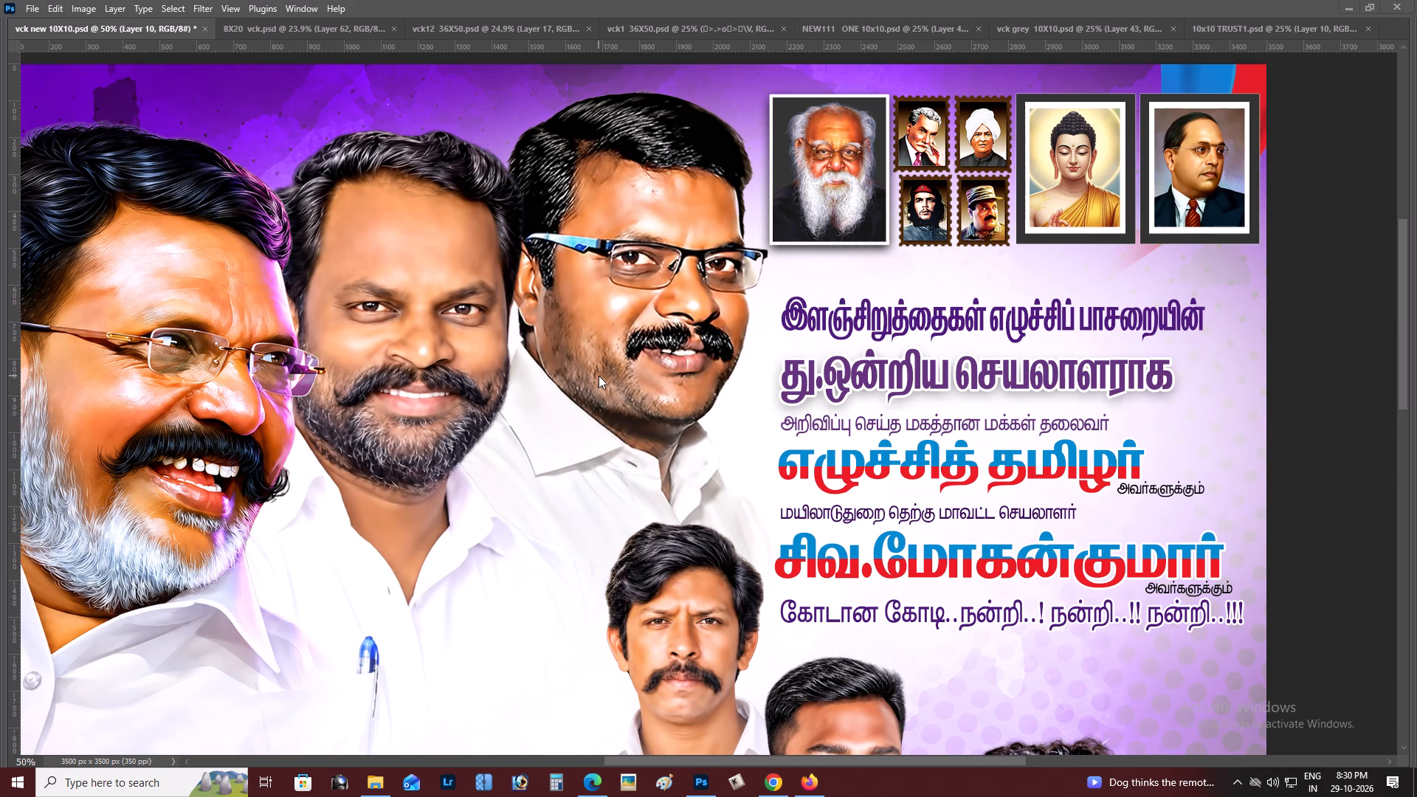
Examine the retouched leader portraits and the full poster layout.
click(595, 356)
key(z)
alt+click(595, 356)
right_click(595, 356)
click(613, 362)
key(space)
drag(613, 363, 628, 370)
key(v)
right_click(441, 186)
click(461, 197)
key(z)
alt+click(567, 246)
right_click(639, 260)
double_click(658, 270)
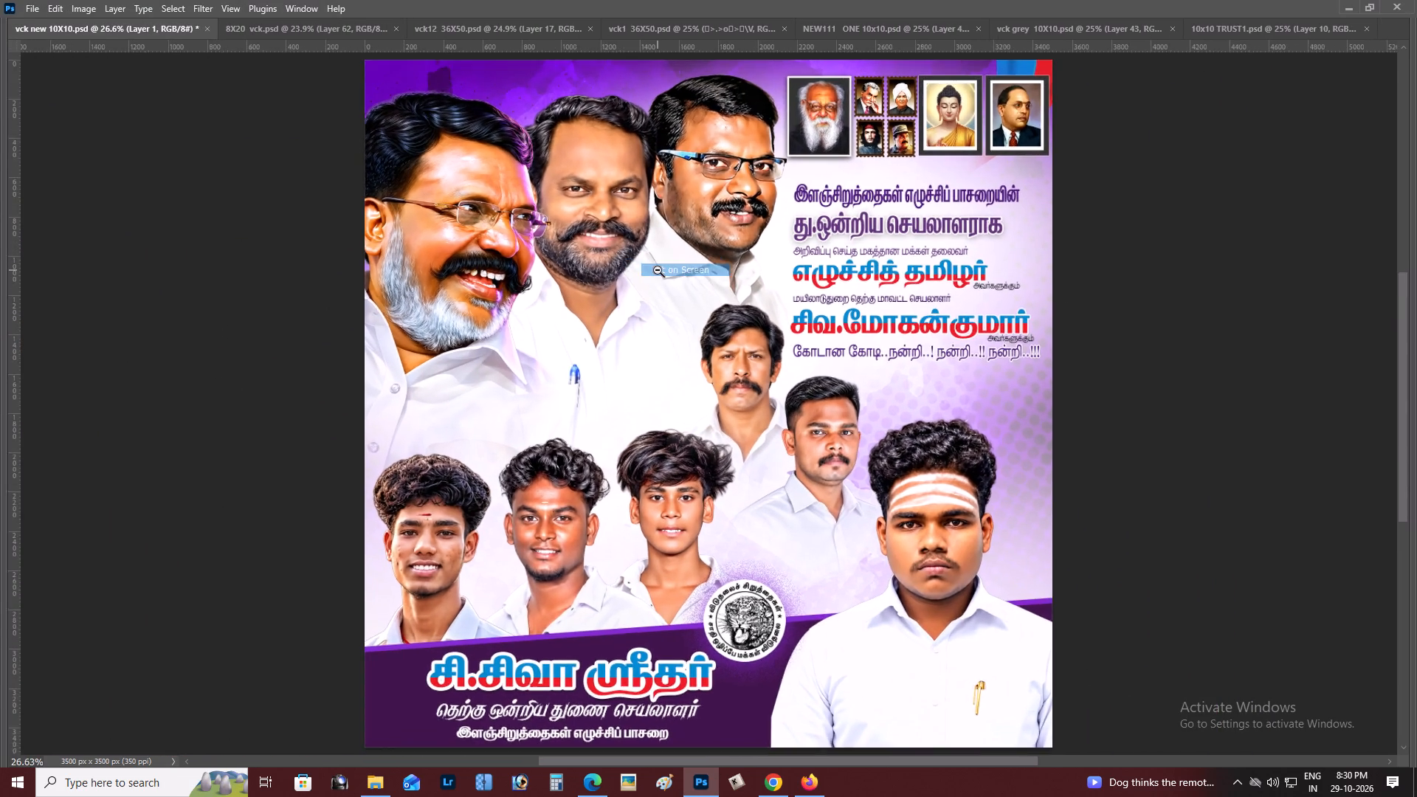
key(Tab)
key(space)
drag(701, 306, 708, 259)
key(Tab)
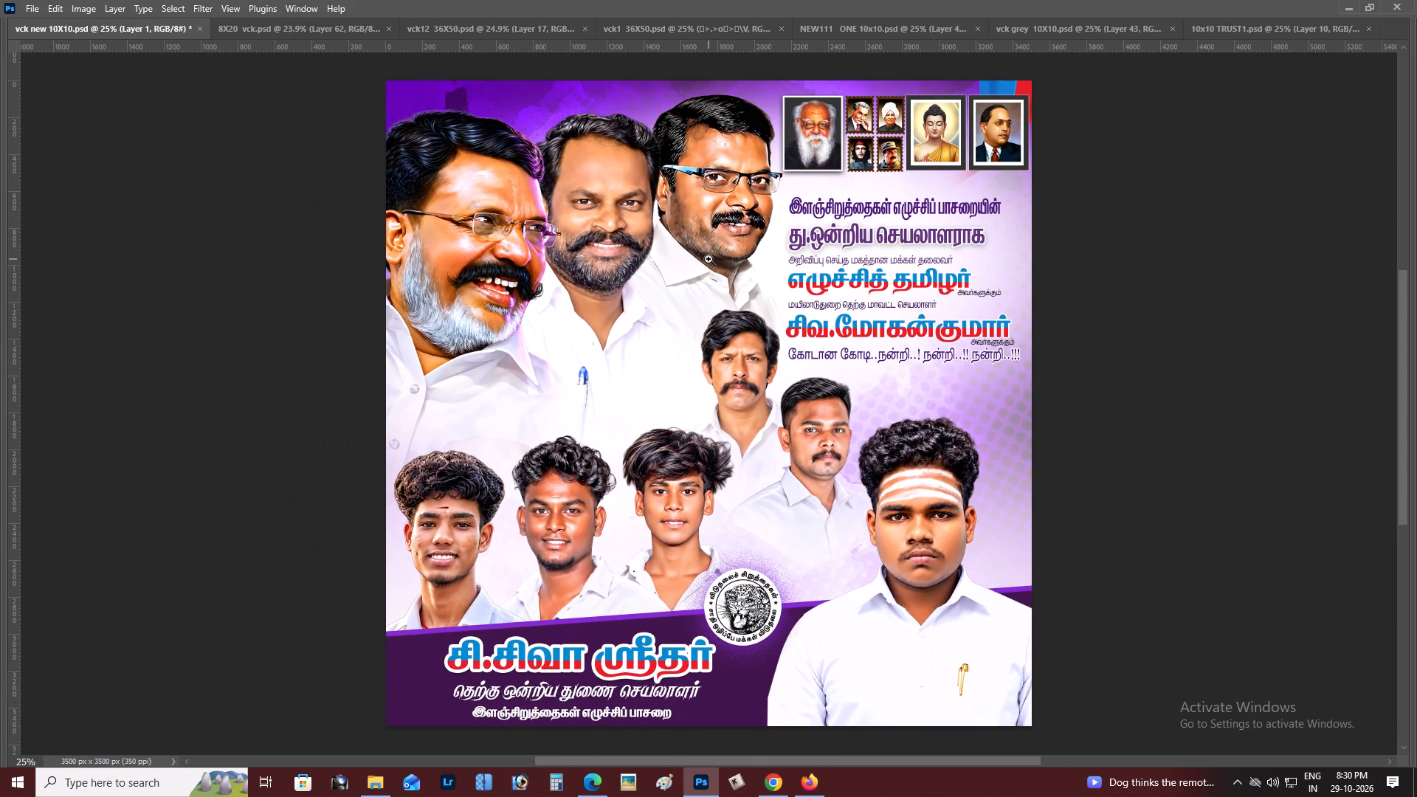
Save the poster "vck new 10X10.psd".
key(ctrl+s)
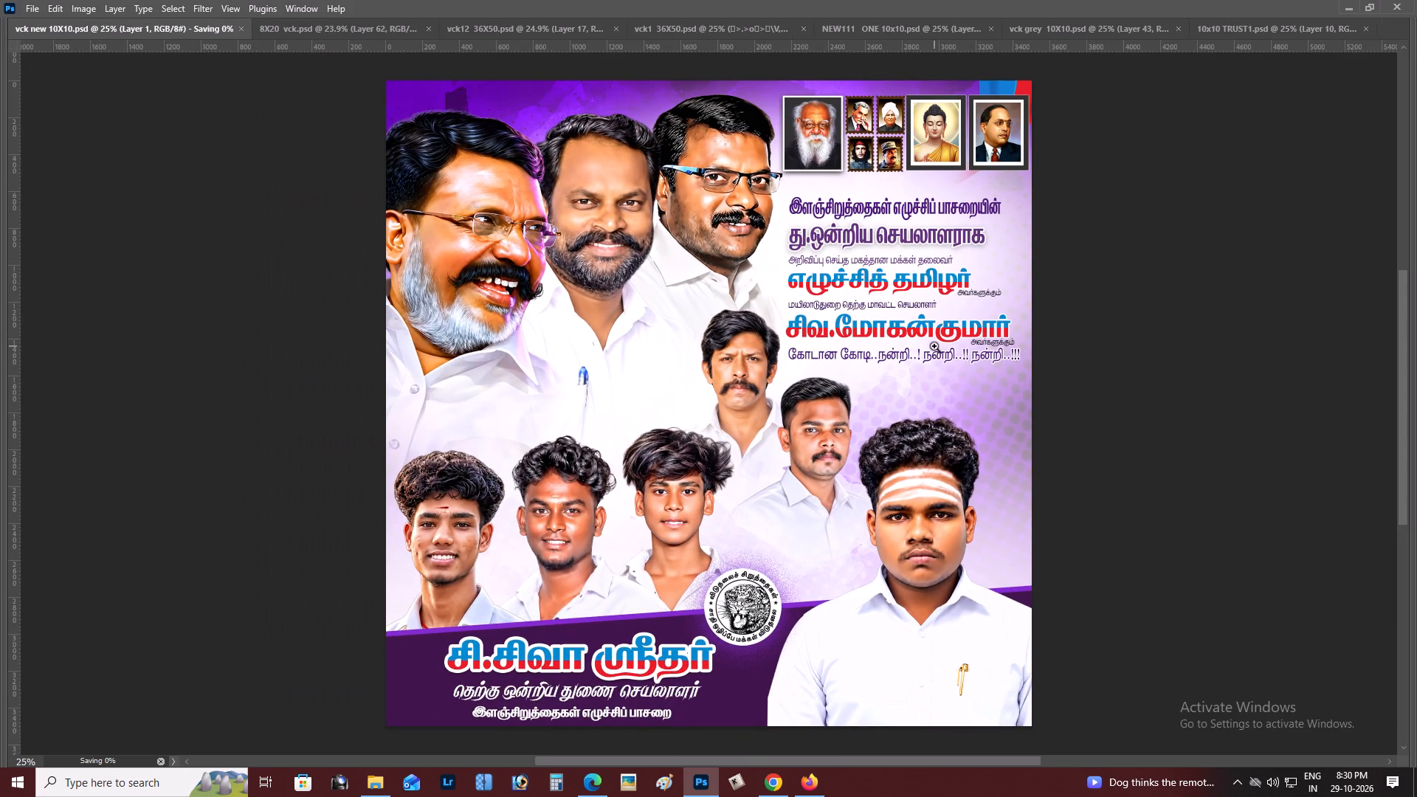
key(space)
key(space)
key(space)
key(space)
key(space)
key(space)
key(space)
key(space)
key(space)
drag(914, 414, 832, 403)
click(868, 469)
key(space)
drag(855, 456, 814, 410)
Open the logo file from the Output (E:) drive and cut all of its artwork to the clipboard.
key(ctrl+o)
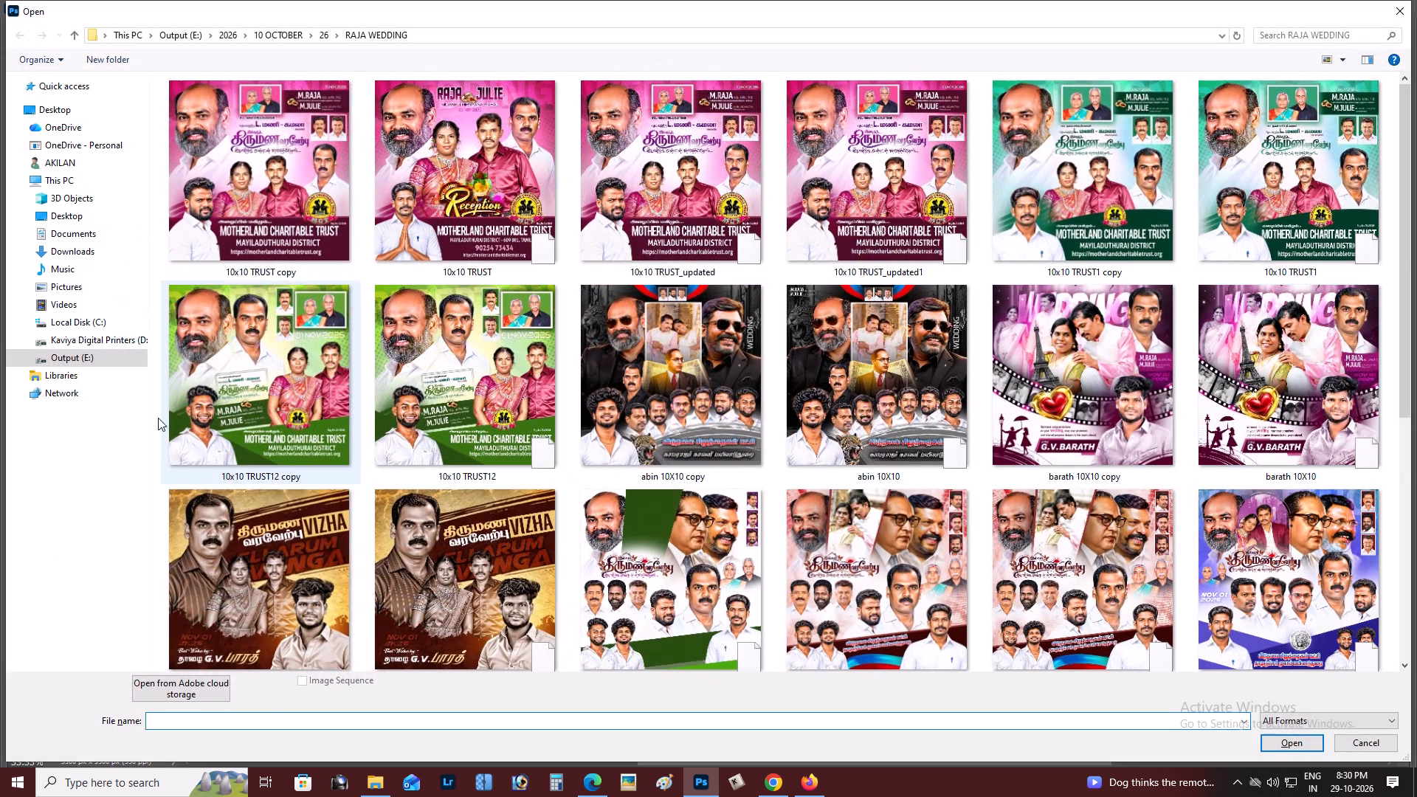
click(85, 353)
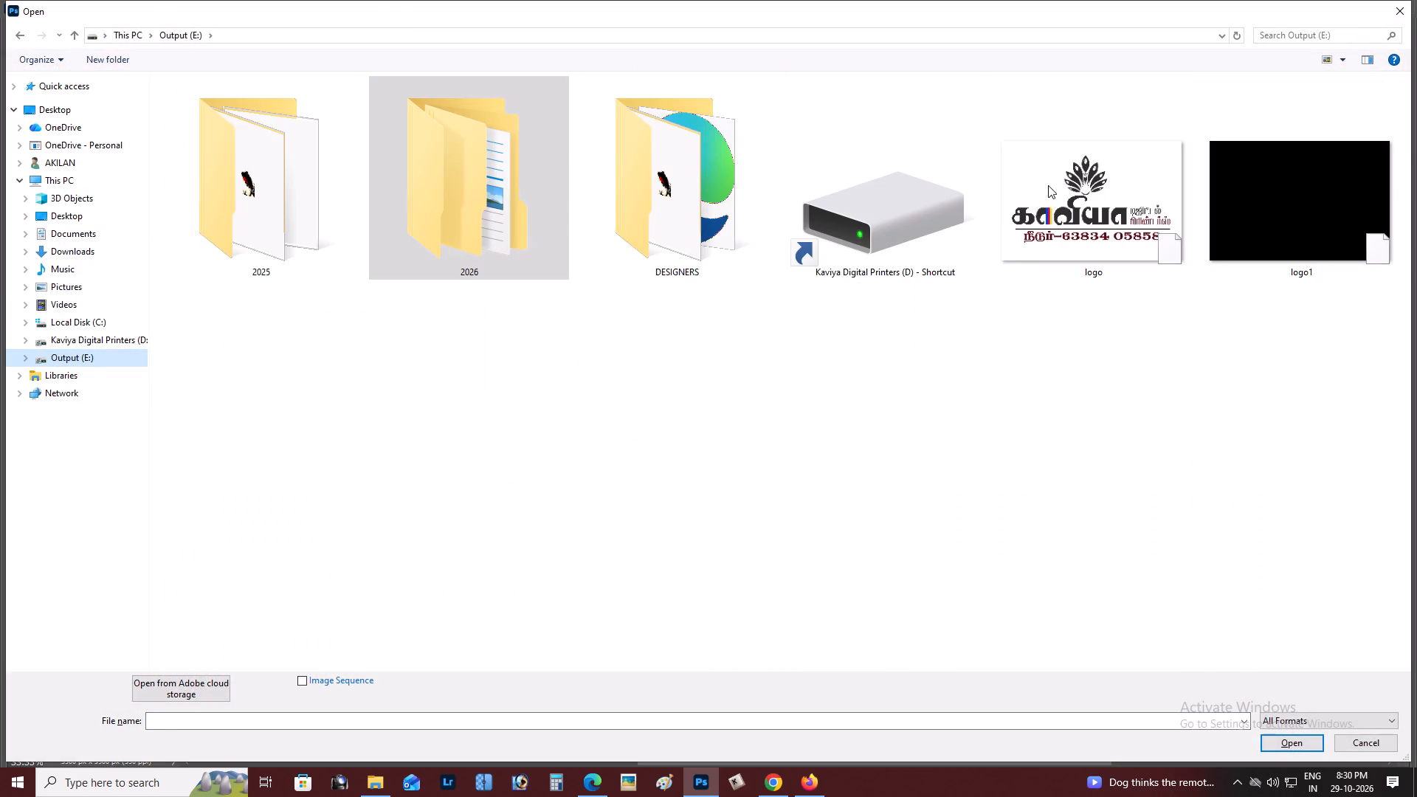
double_click(1026, 187)
key(ctrl+a)
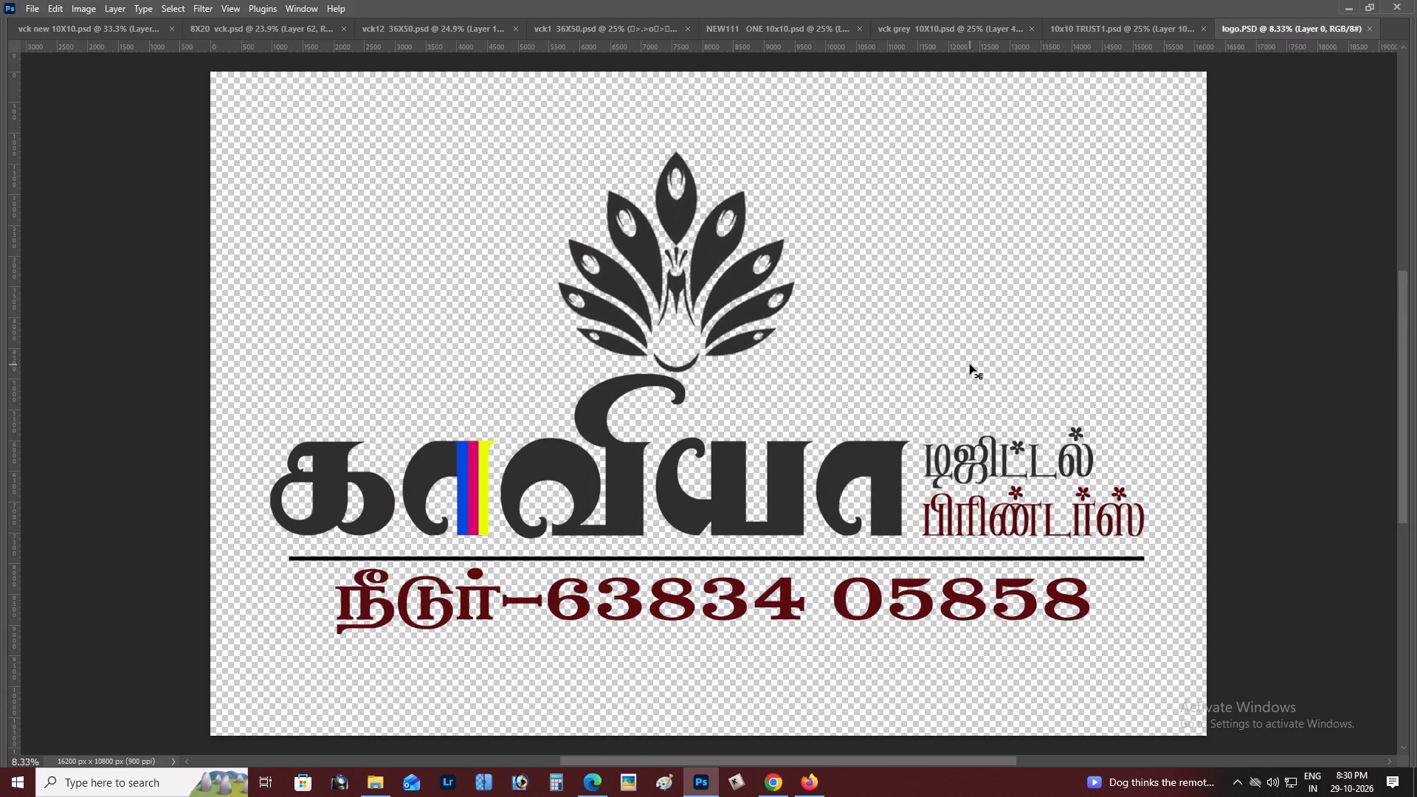
key(ctrl+x)
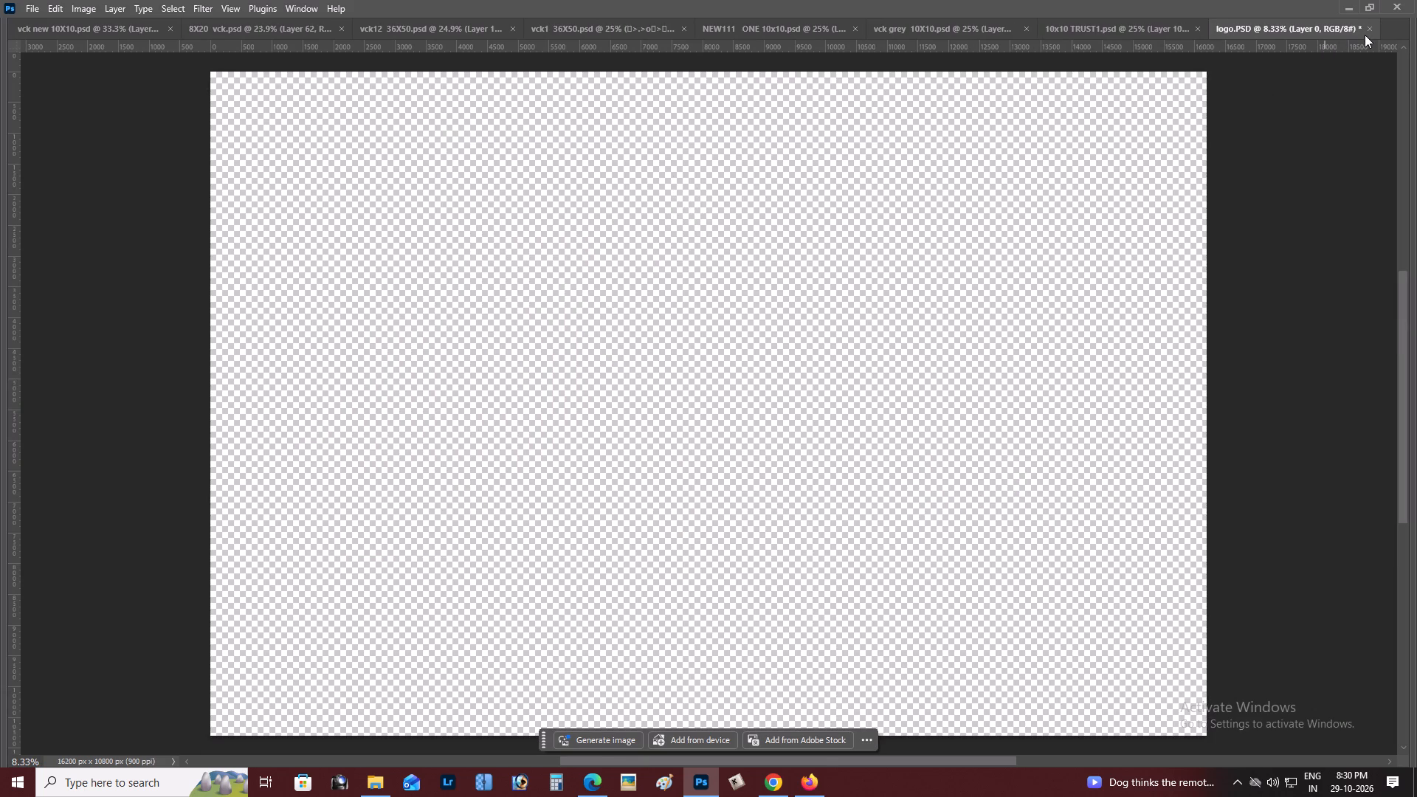
Close logo.PSD without keeping the cut and return to the poster.
click(1366, 31)
click(700, 289)
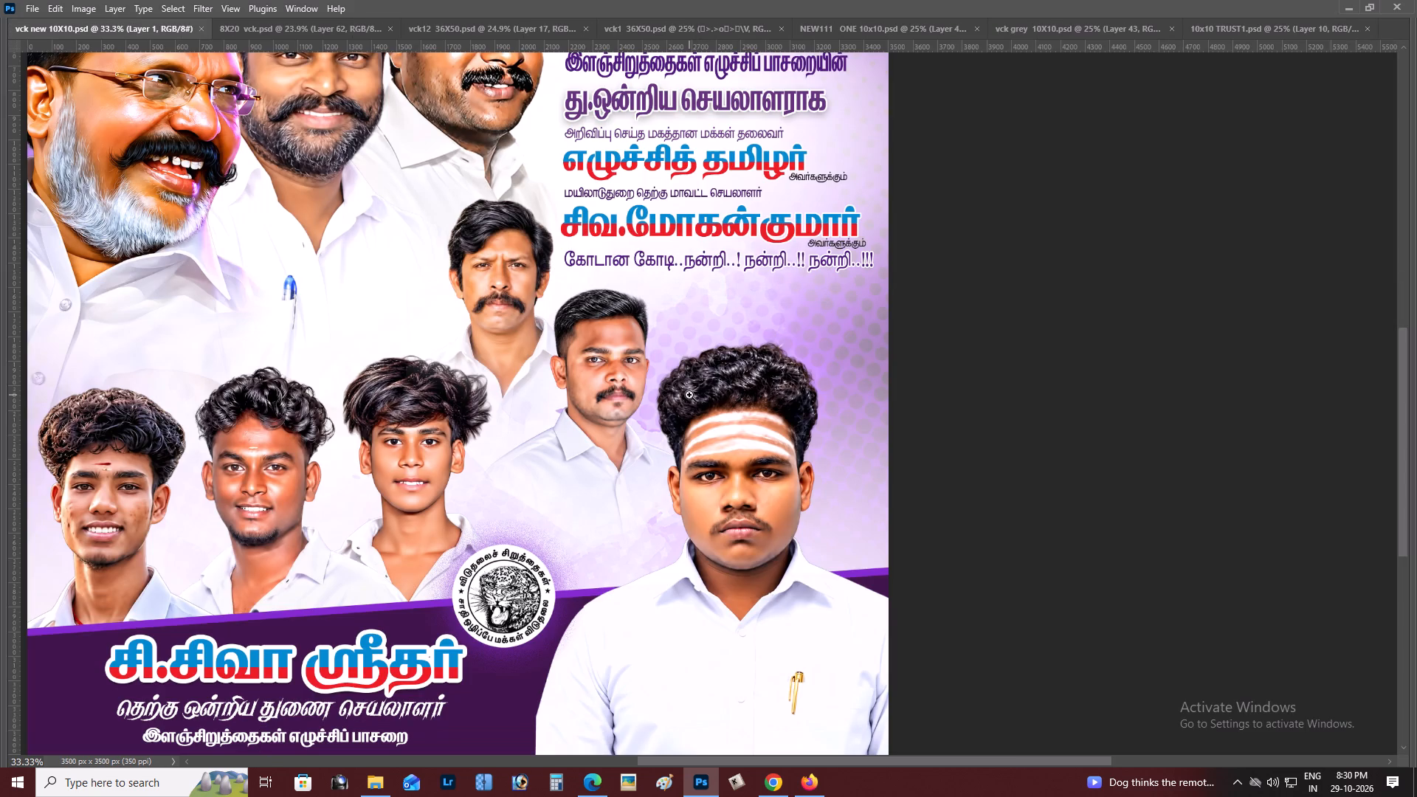
Paste the printer's logo artwork into the poster as a new layer and shift the oversized logo upward.
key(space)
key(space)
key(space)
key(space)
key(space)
drag(649, 444, 785, 376)
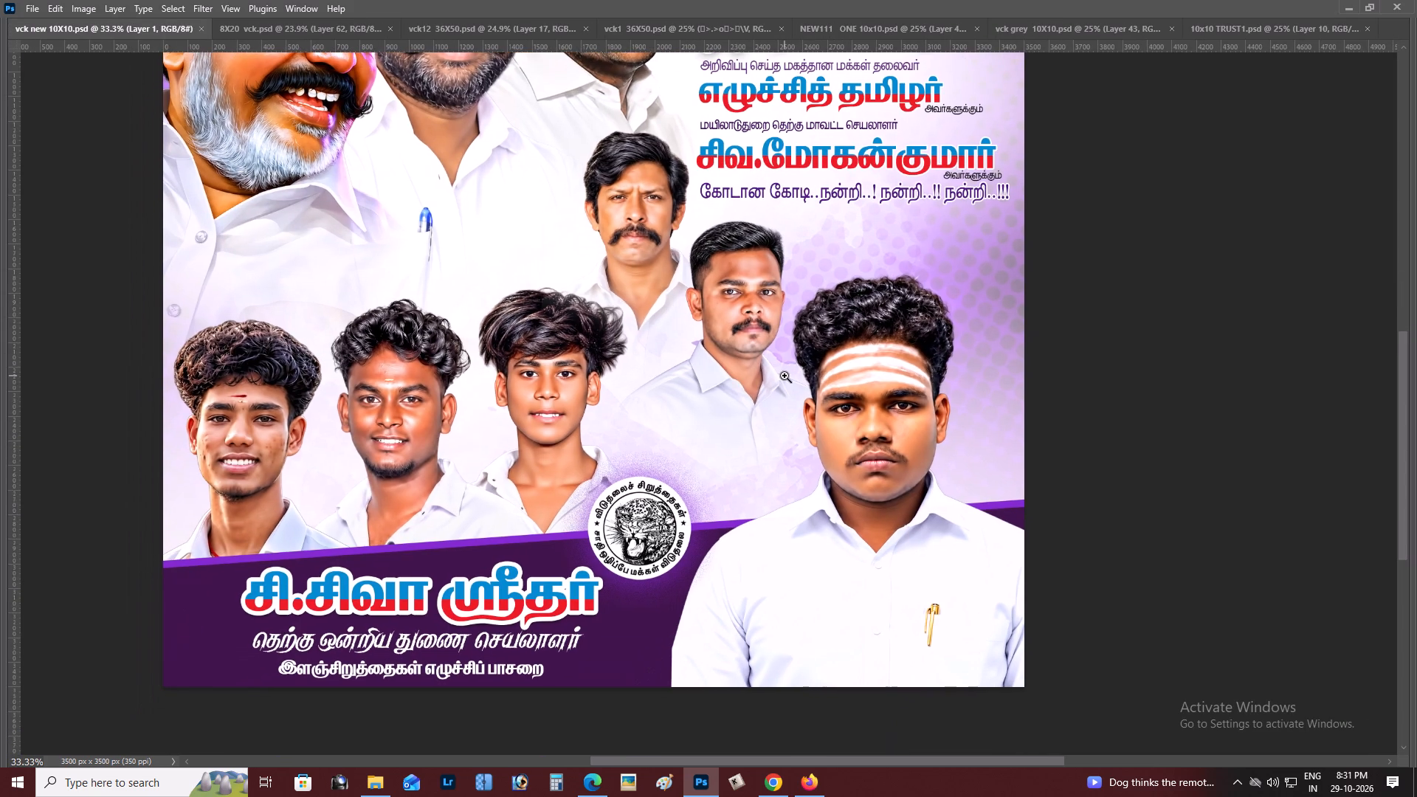
key(ctrl+v)
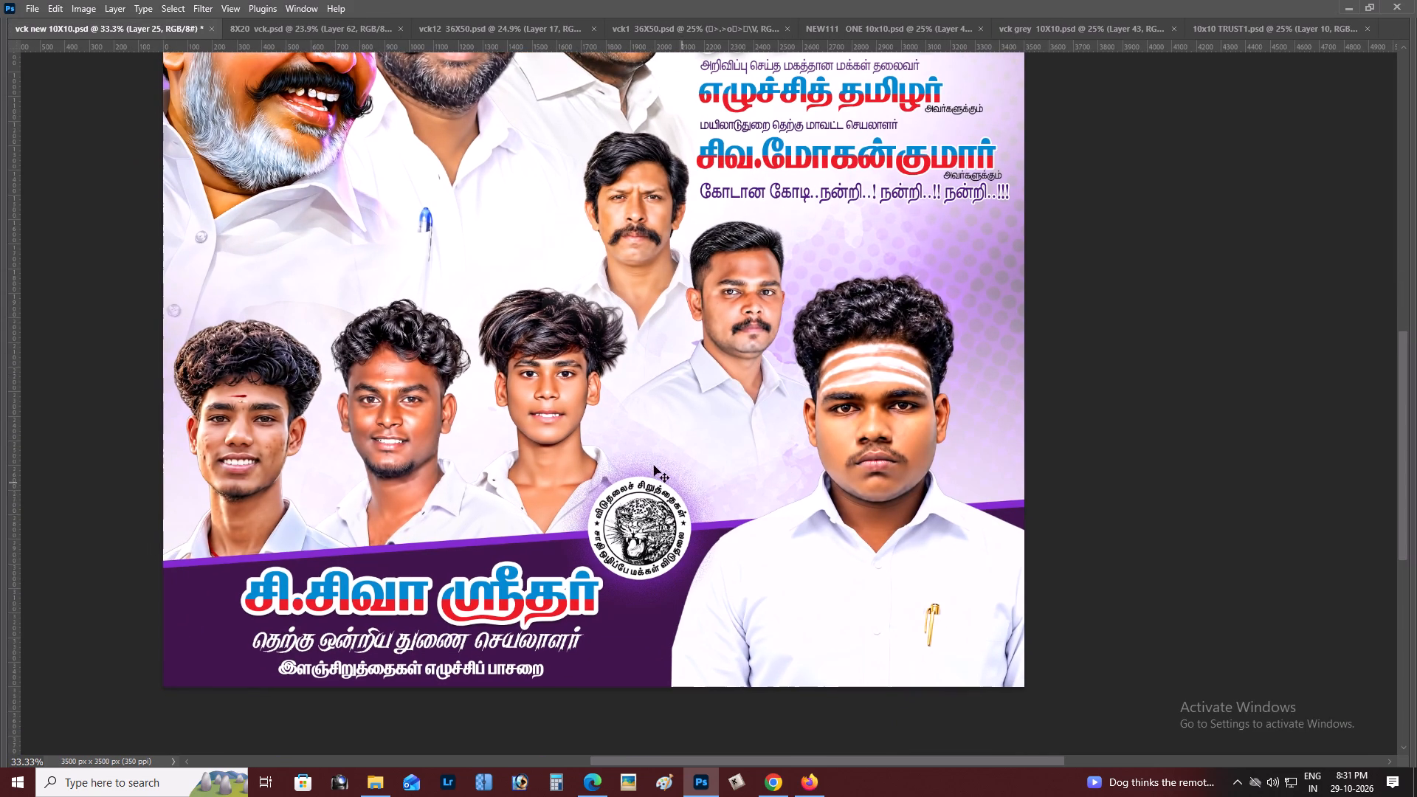
key(ctrl+t)
drag(662, 432, 822, 230)
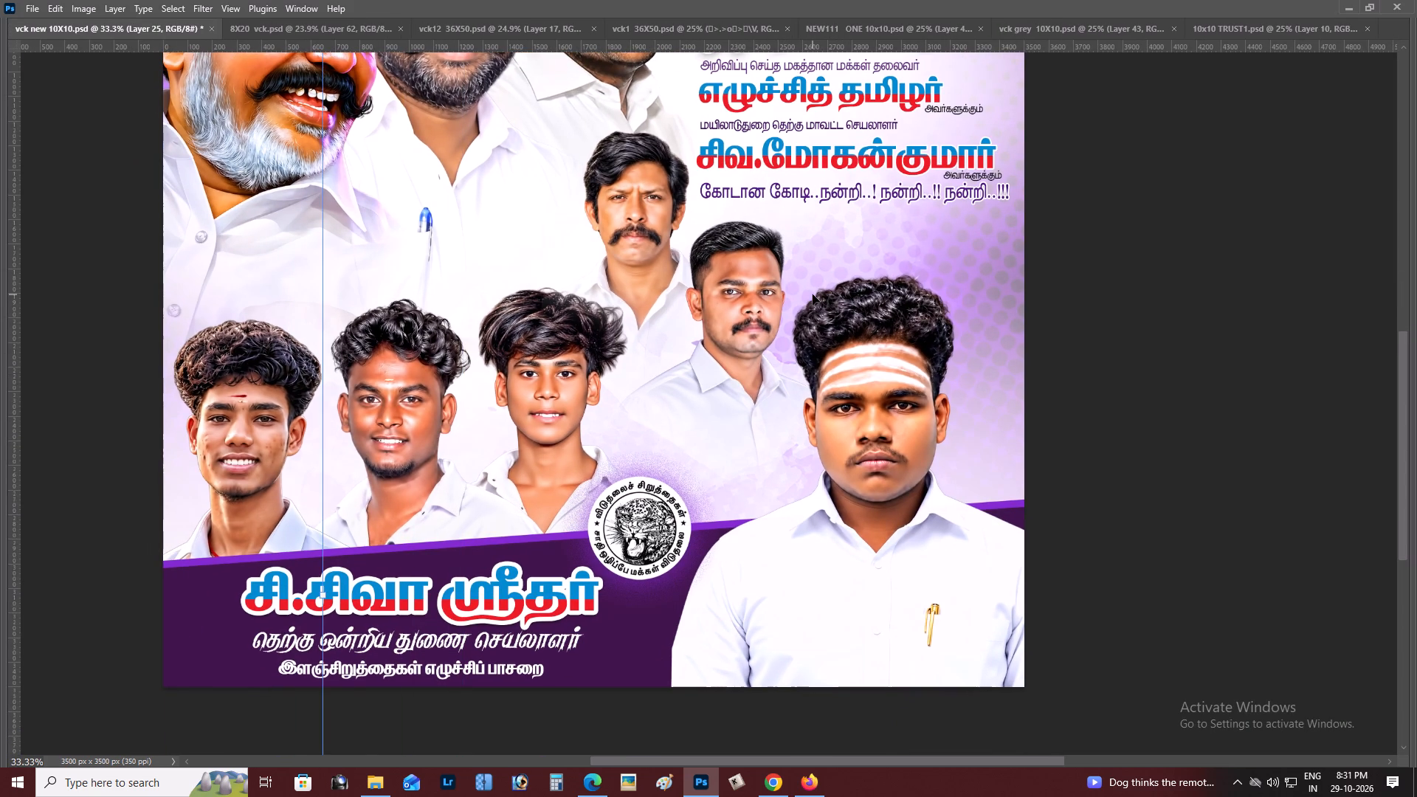
key(ctrl+Return)
Scale the pasted logo down to a small mark and place it beside the foreground youth's head at the poster's right edge.
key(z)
alt+triple_click(813, 294)
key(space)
drag(813, 294, 739, 321)
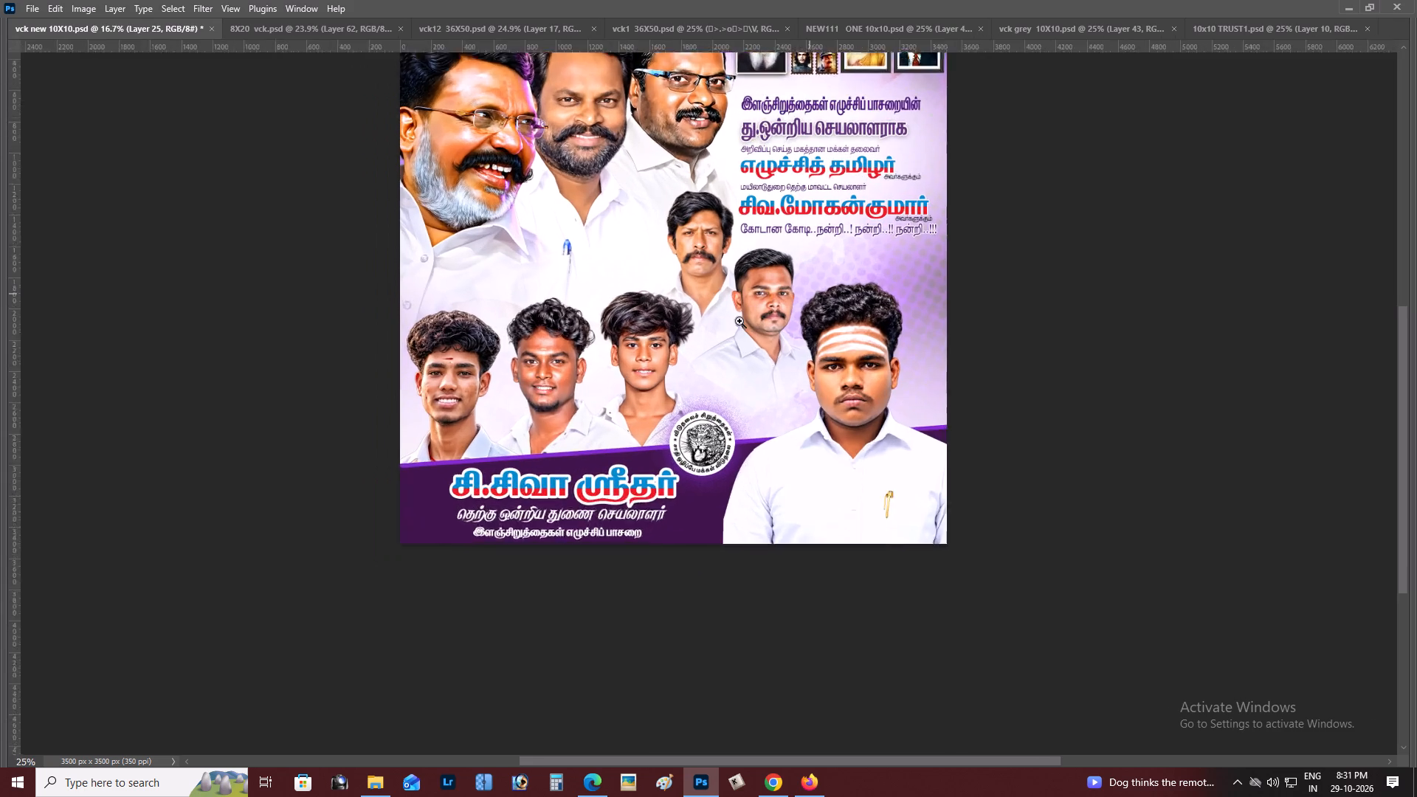
drag(739, 321, 738, 321)
key(ctrl+t)
drag(610, 235, 703, 509)
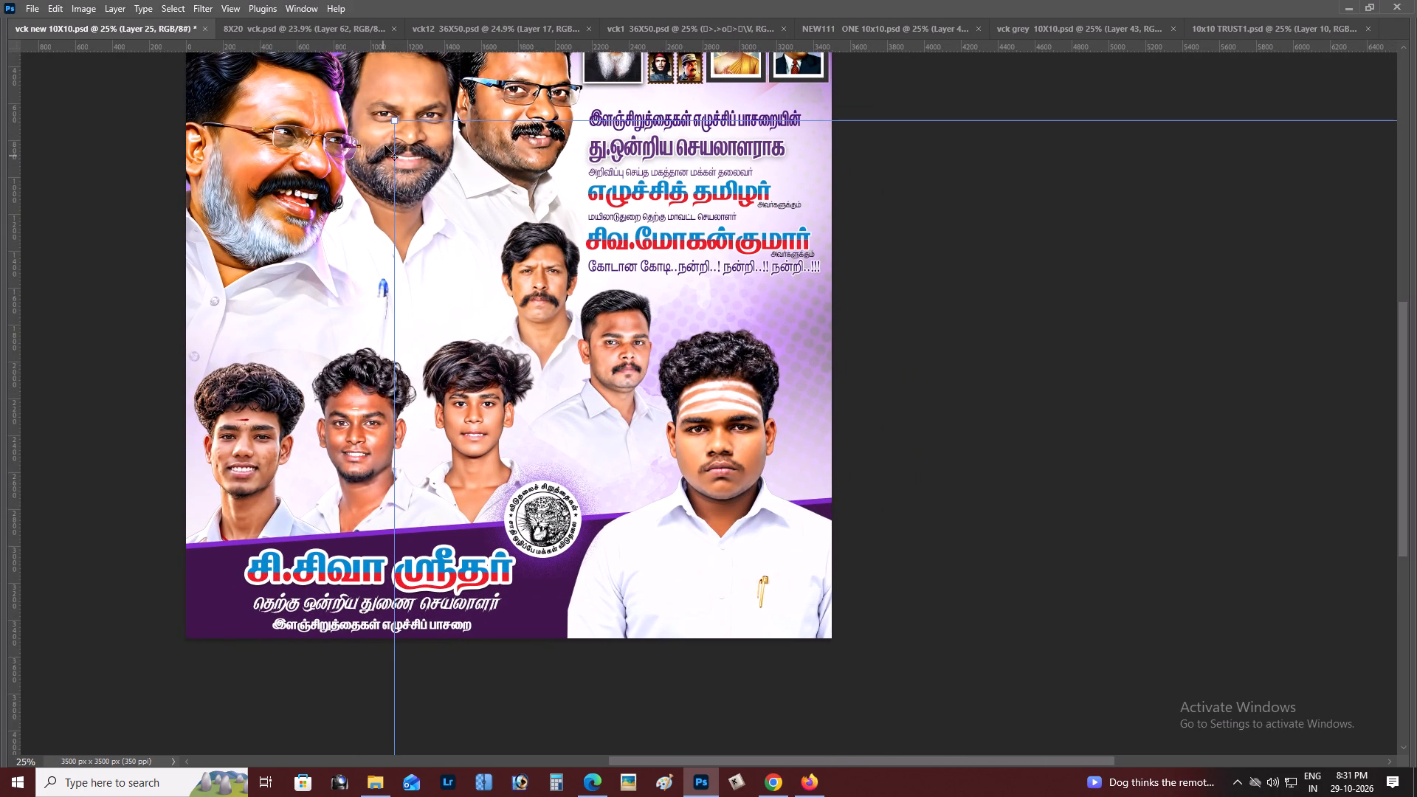
alt+drag(394, 128, 1054, 544)
drag(1255, 603, 610, 193)
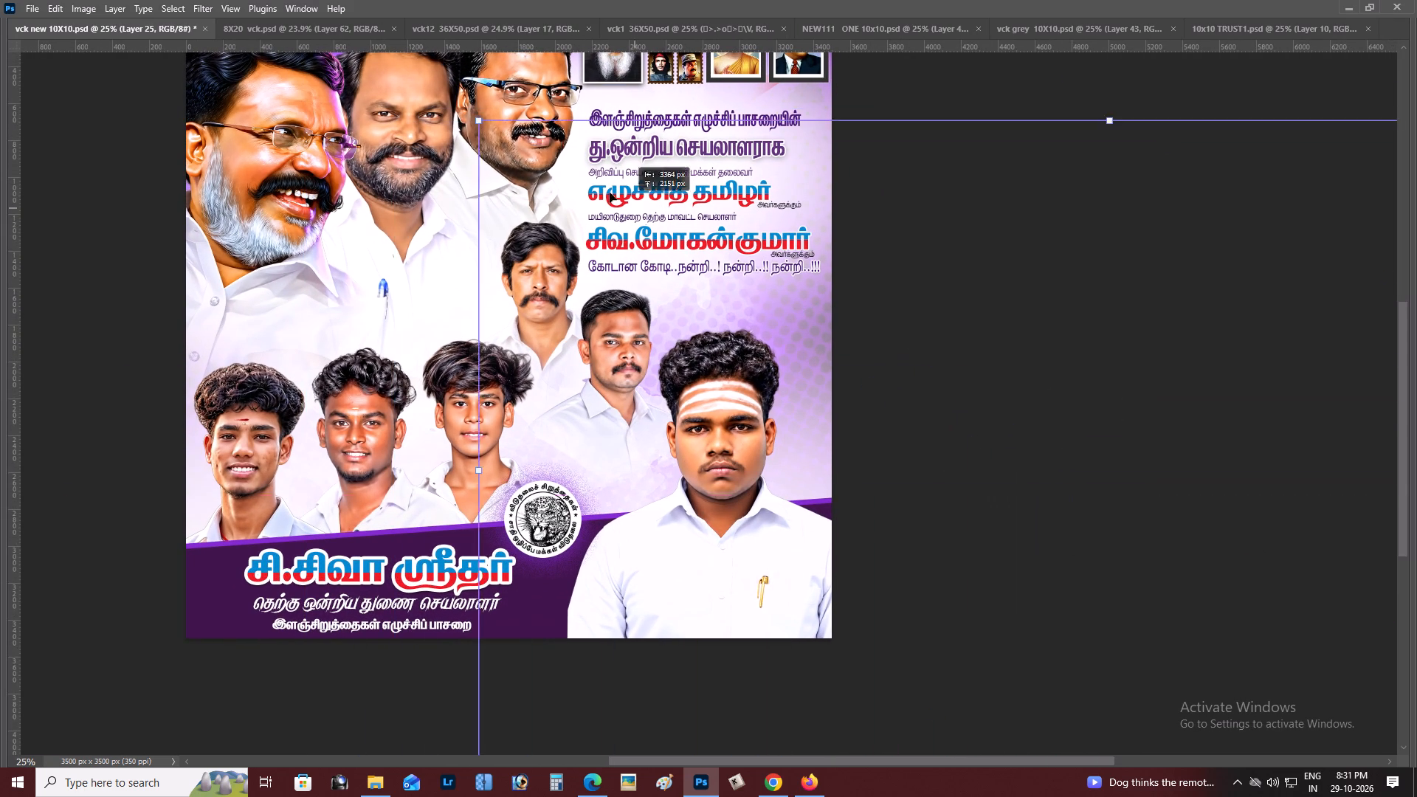
drag(610, 193, 536, 158)
alt+drag(356, 60, 851, 405)
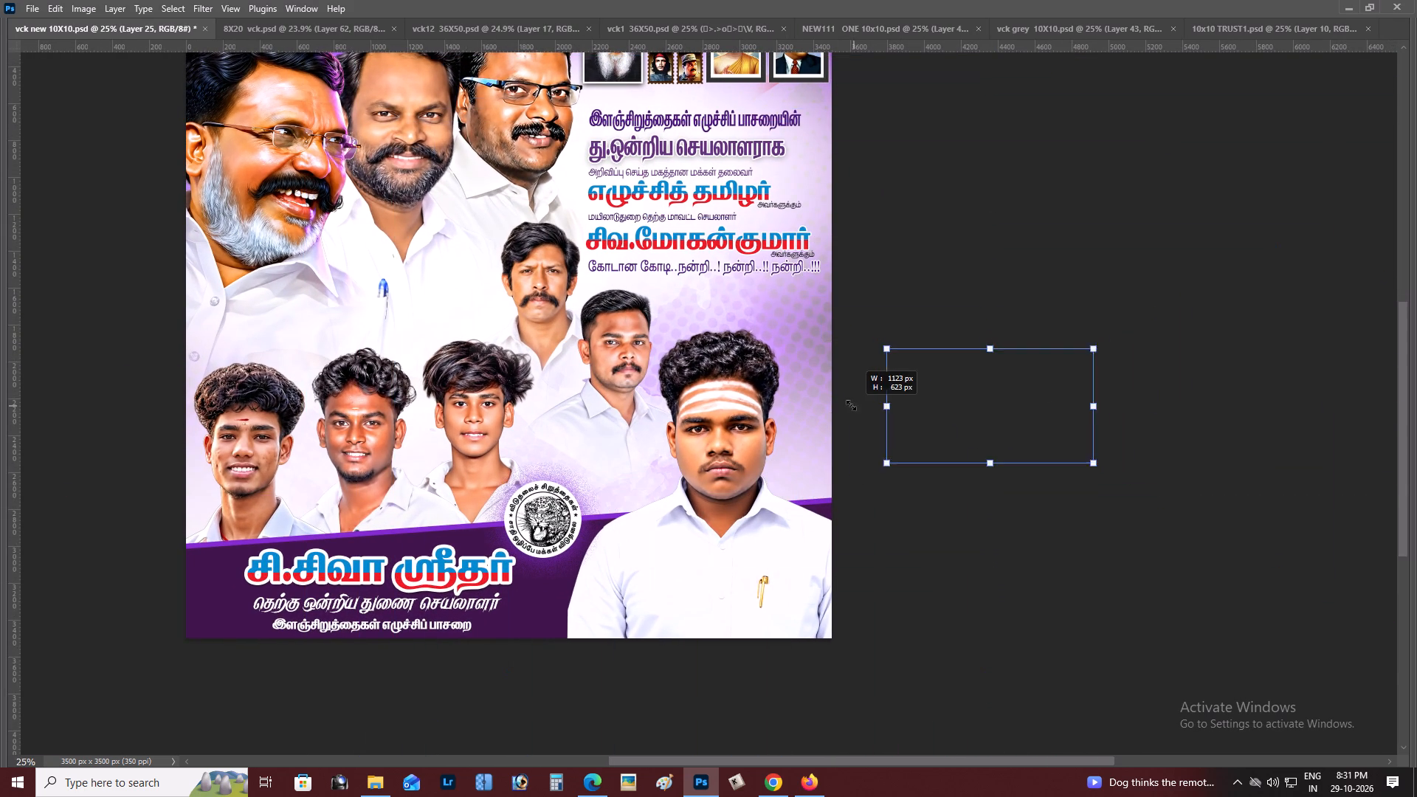
alt+drag(851, 405, 843, 401)
drag(924, 393, 722, 367)
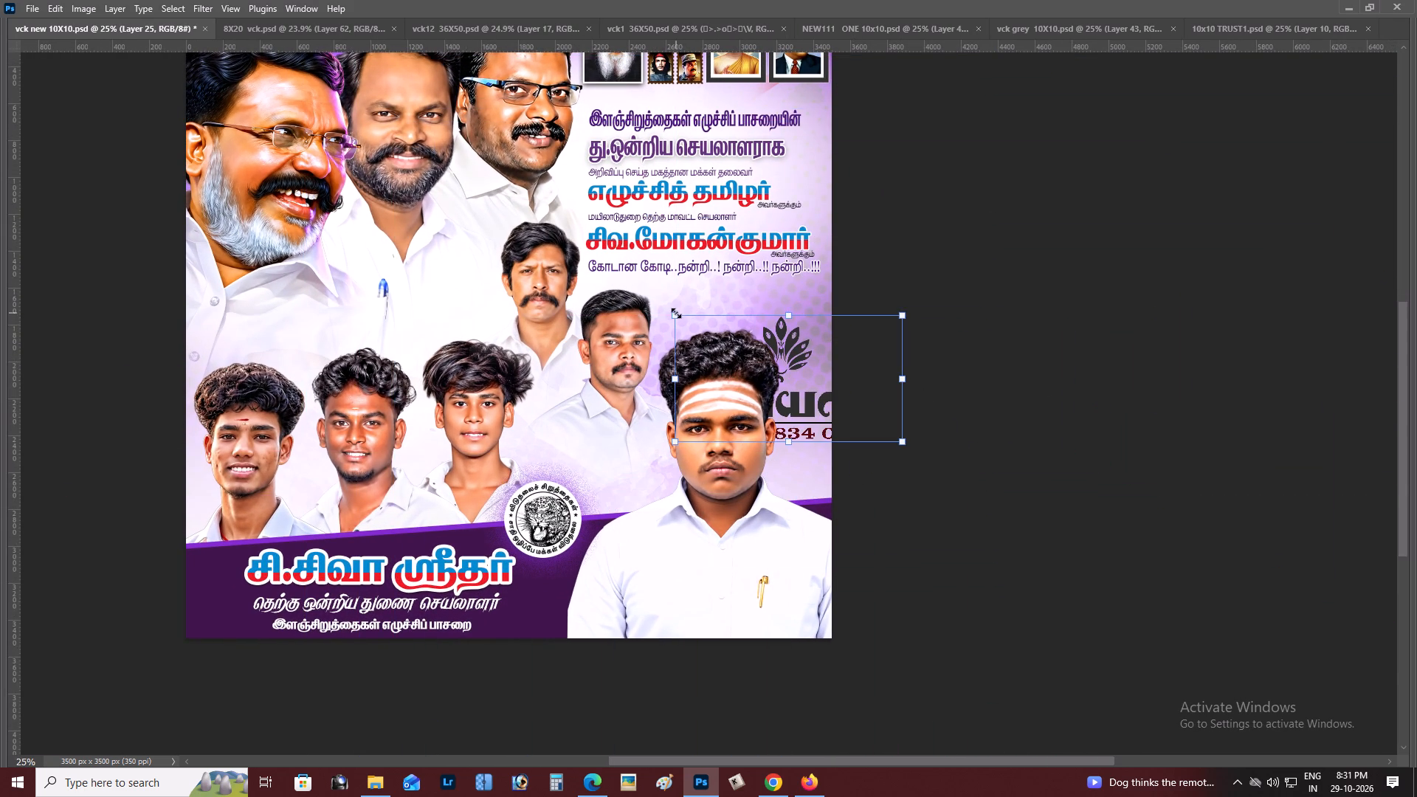
alt+drag(676, 313, 747, 356)
key(ctrl+Return)
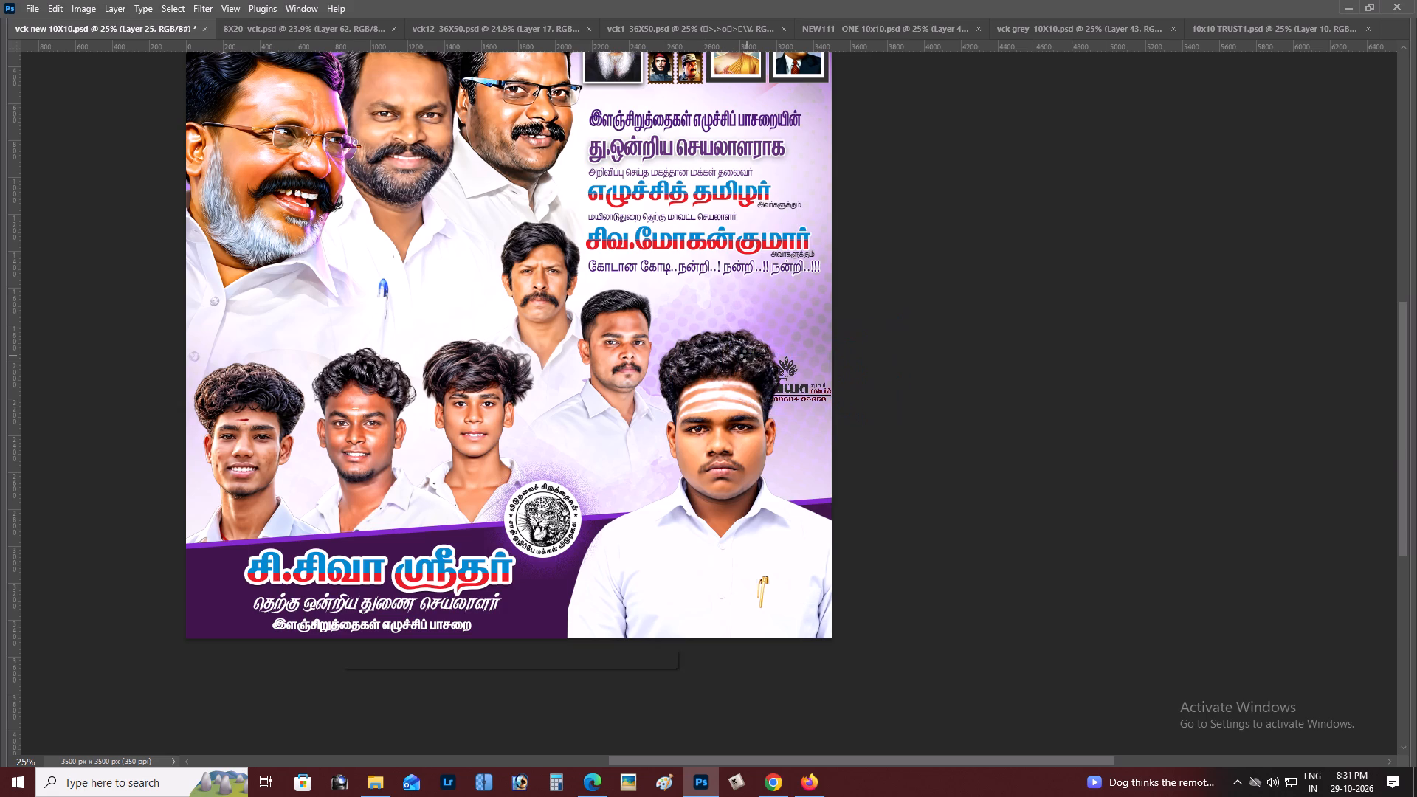
Rotate the printer's logo 90° counter-clockwise and move it to the poster's right edge beside the foreground youth's face.
key(ctrl+t)
right_click(803, 359)
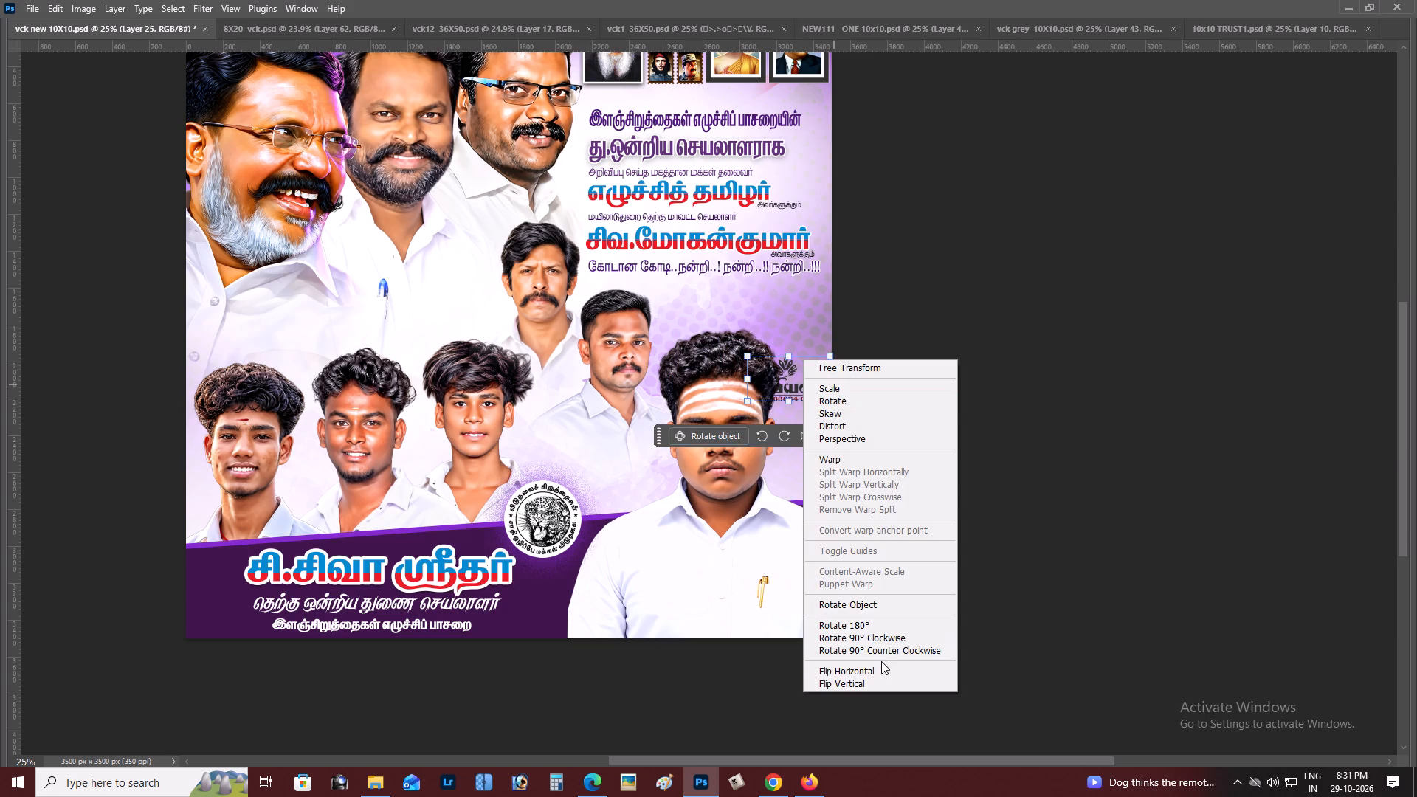
click(884, 648)
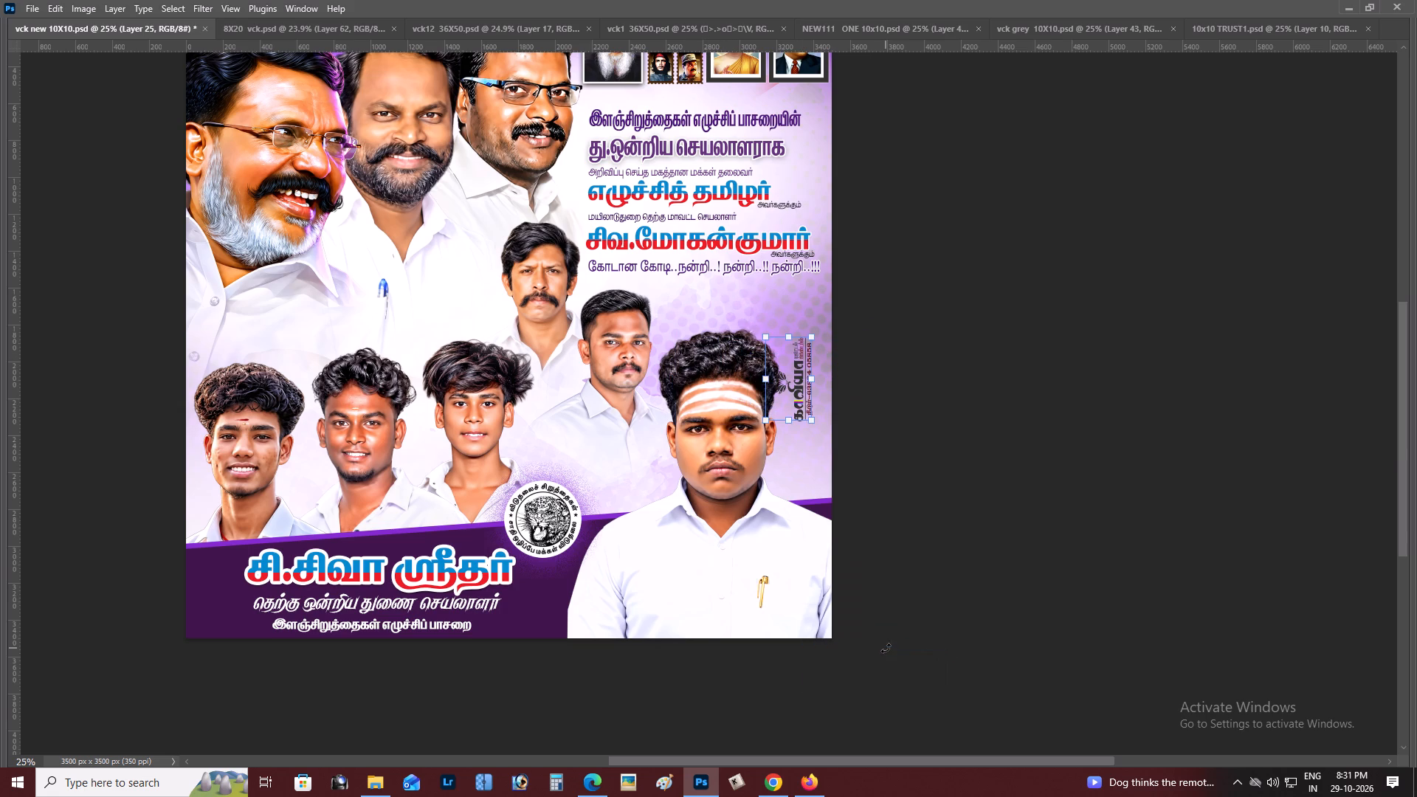
key(ctrl+Return)
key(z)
double_click(842, 436)
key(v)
drag(782, 322, 793, 385)
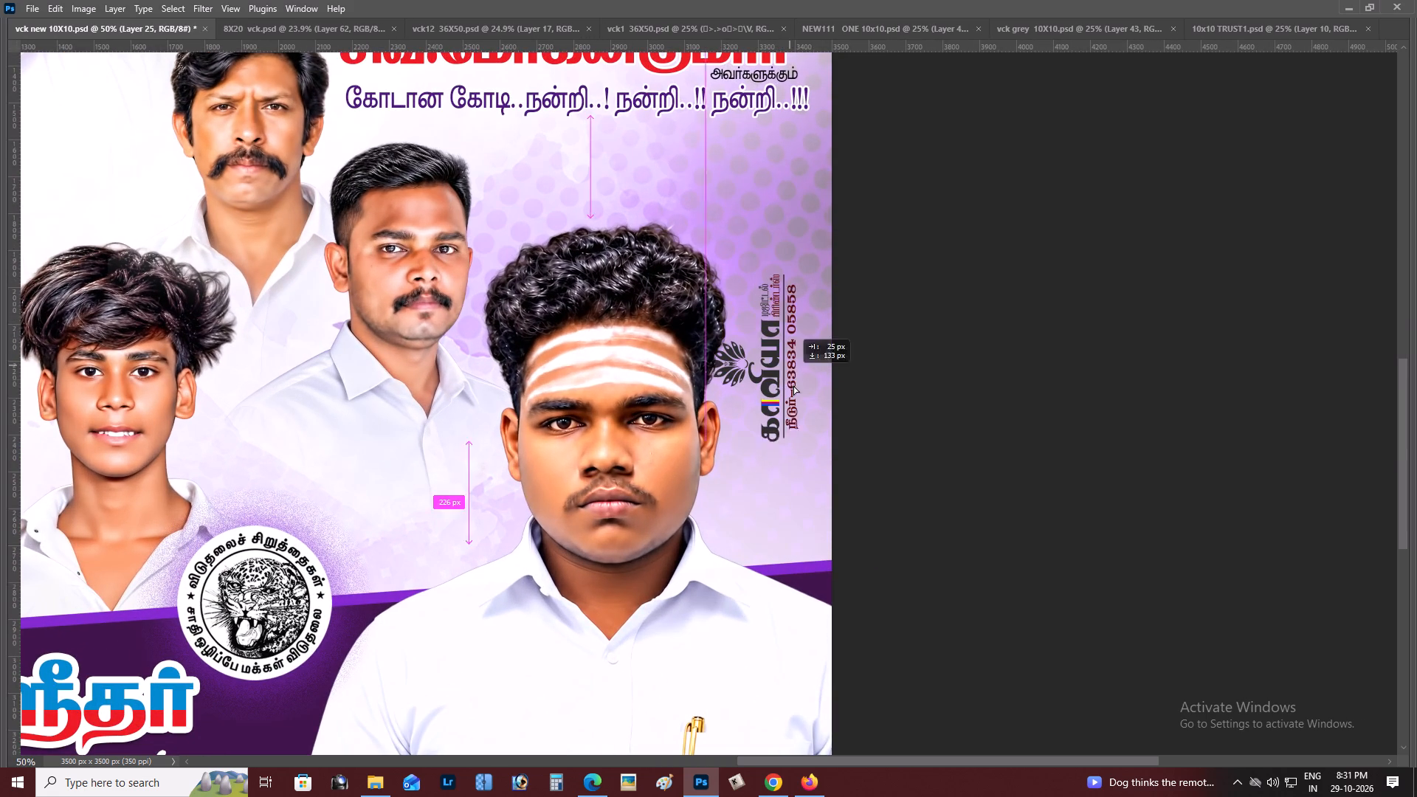
drag(793, 385, 801, 430)
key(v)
key(shift+Right)
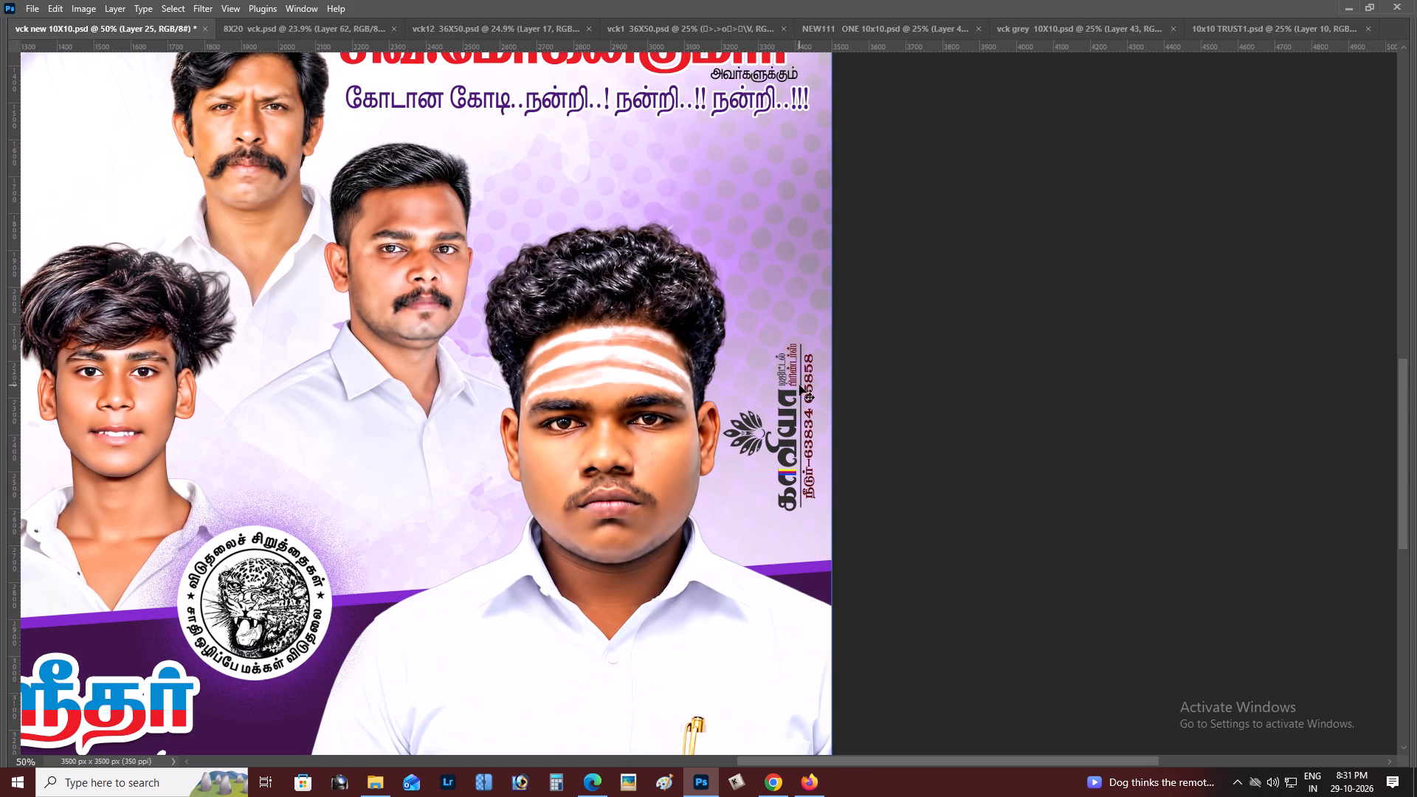
key(shift+Right)
key(shift+Right)
Scale the rotated logo down slightly and nudge it downward along the poster's right edge.
key(ctrl+t)
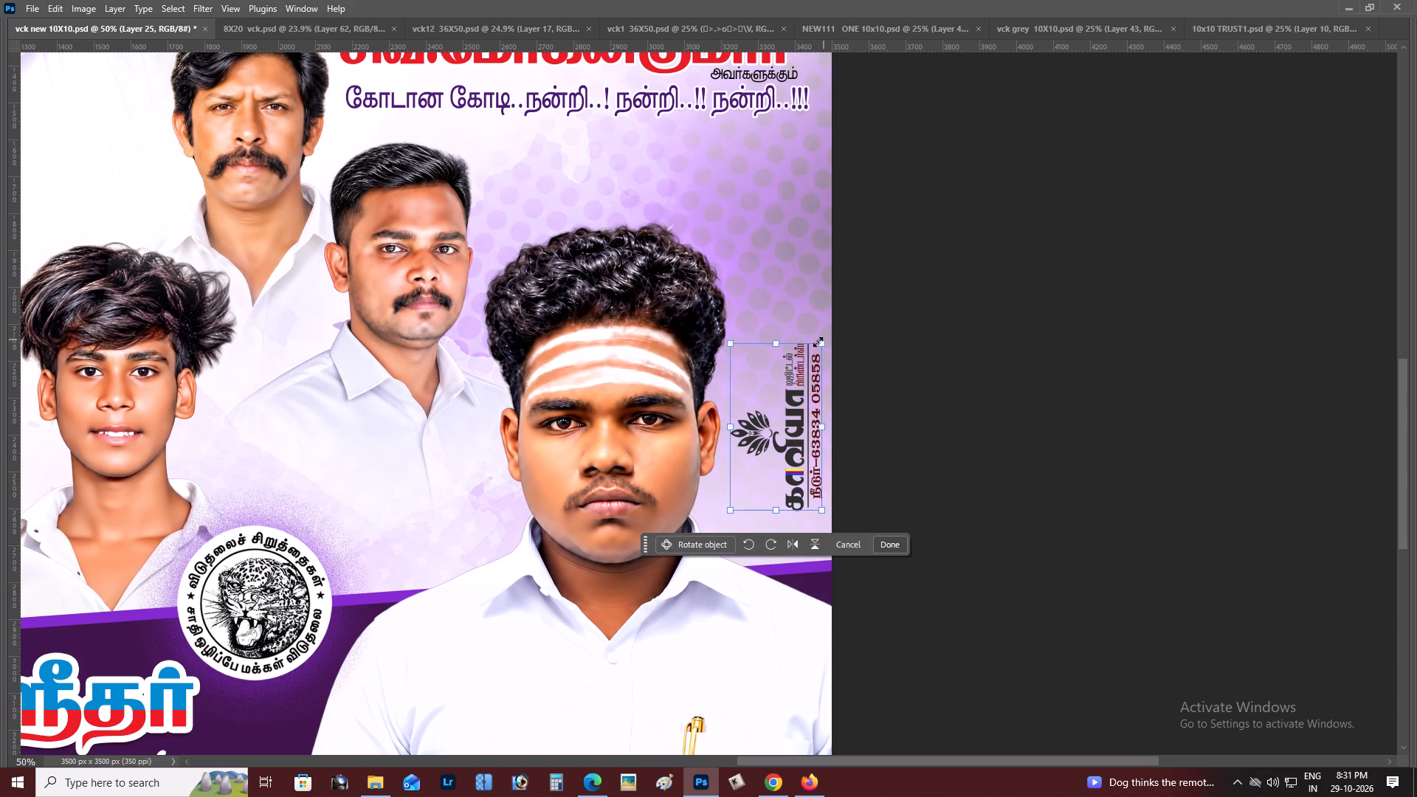
alt+drag(818, 344, 805, 353)
key(ctrl+shift+Return)
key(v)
key(shift+Down)
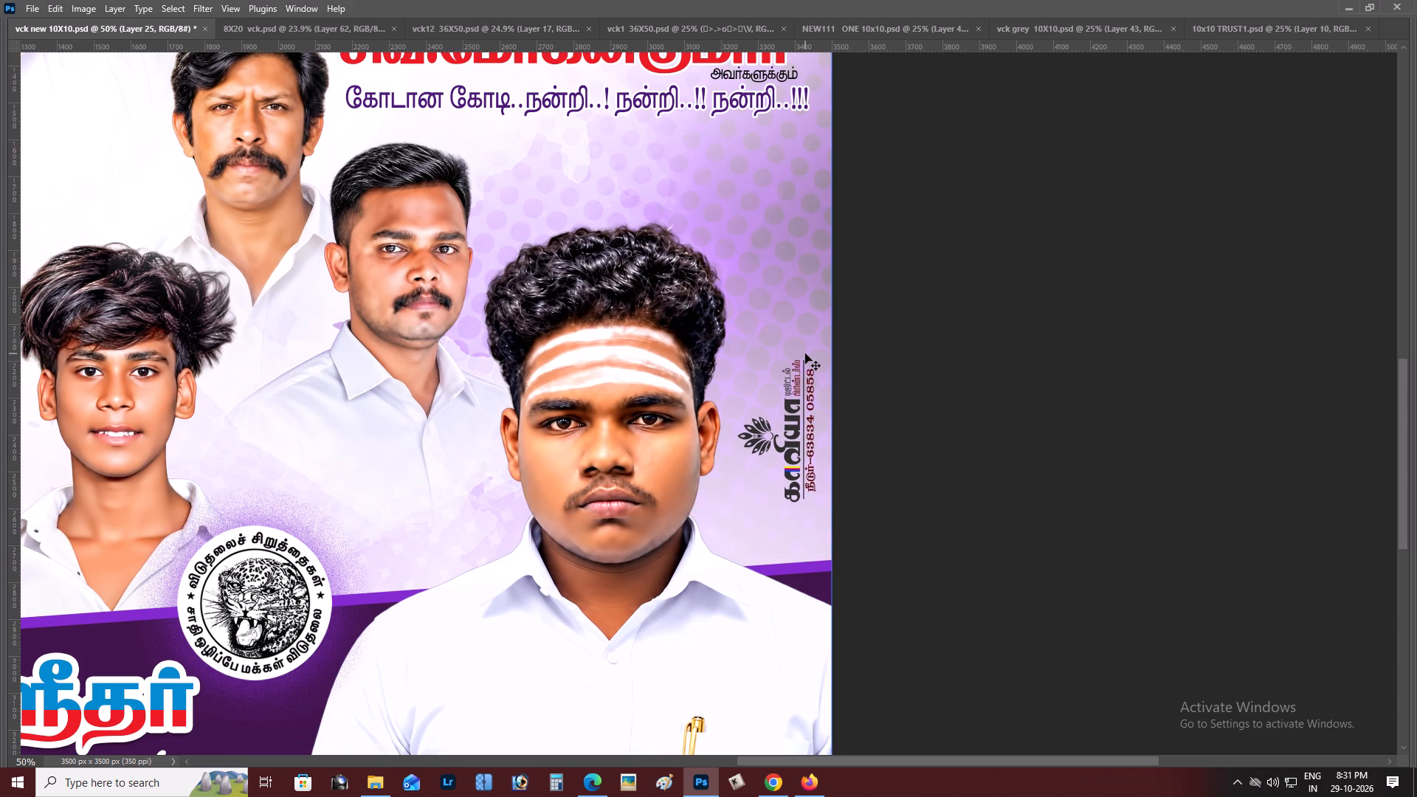
key(shift+Down)
key(shift+Down)
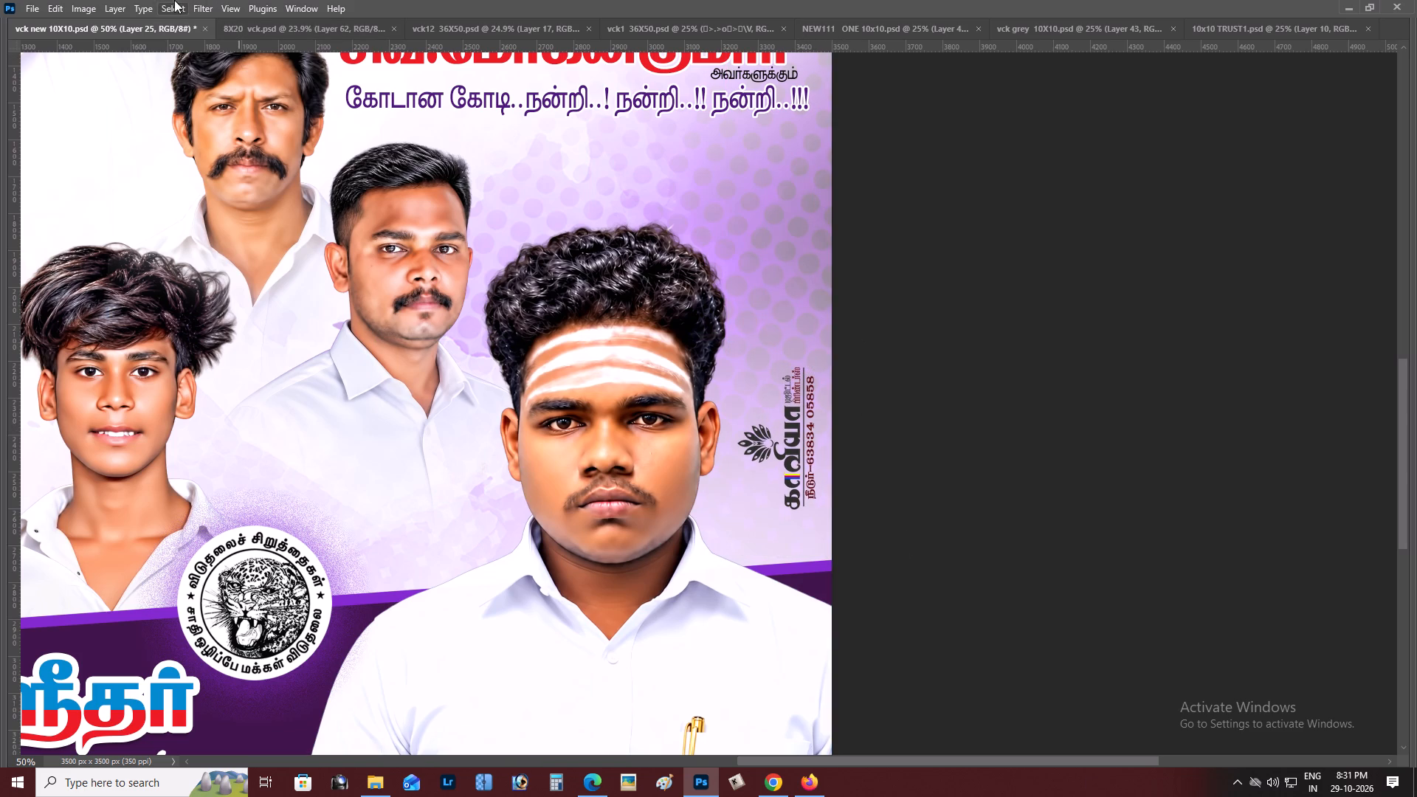
Add a Color Overlay to the logo layer using the banner's dark purple, #41154b.
click(121, 6)
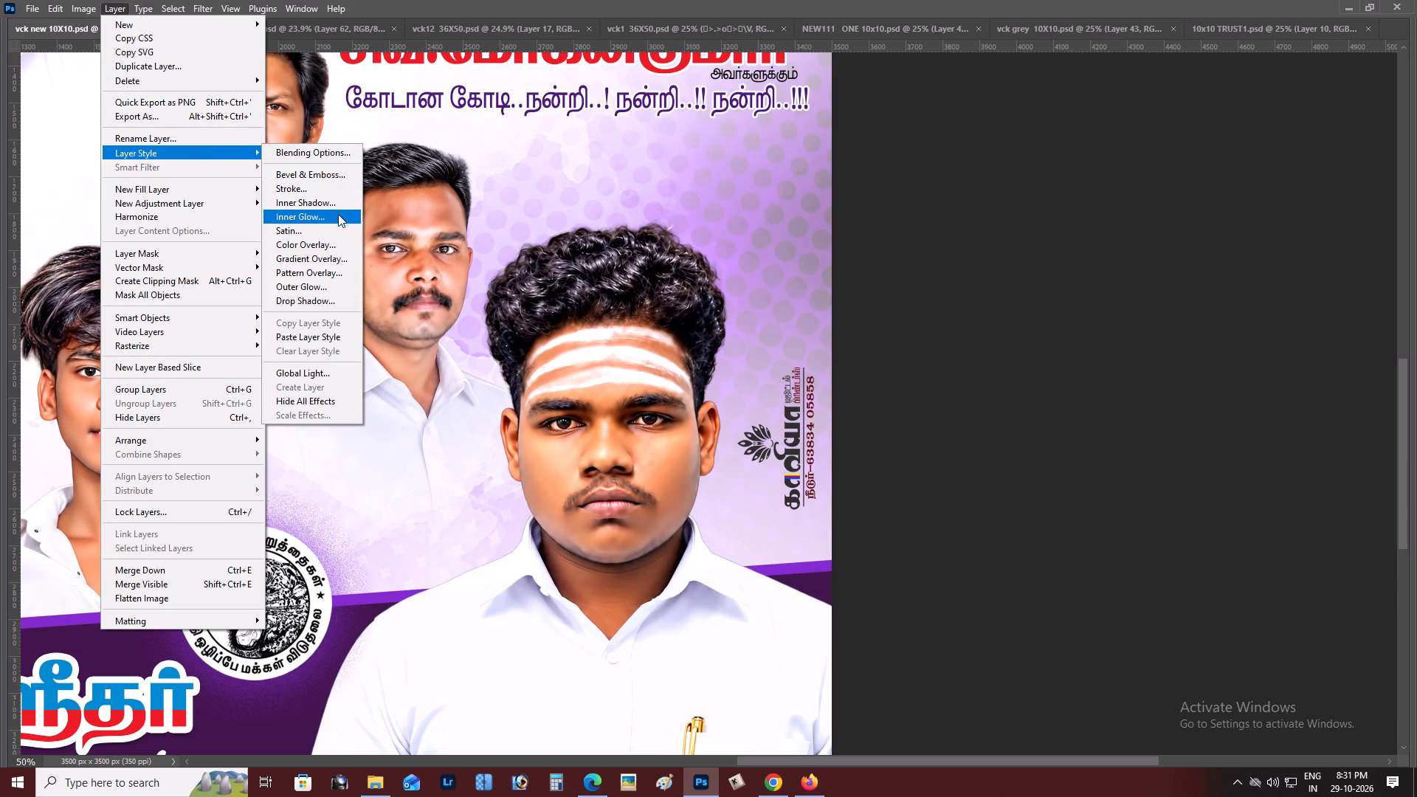
click(337, 241)
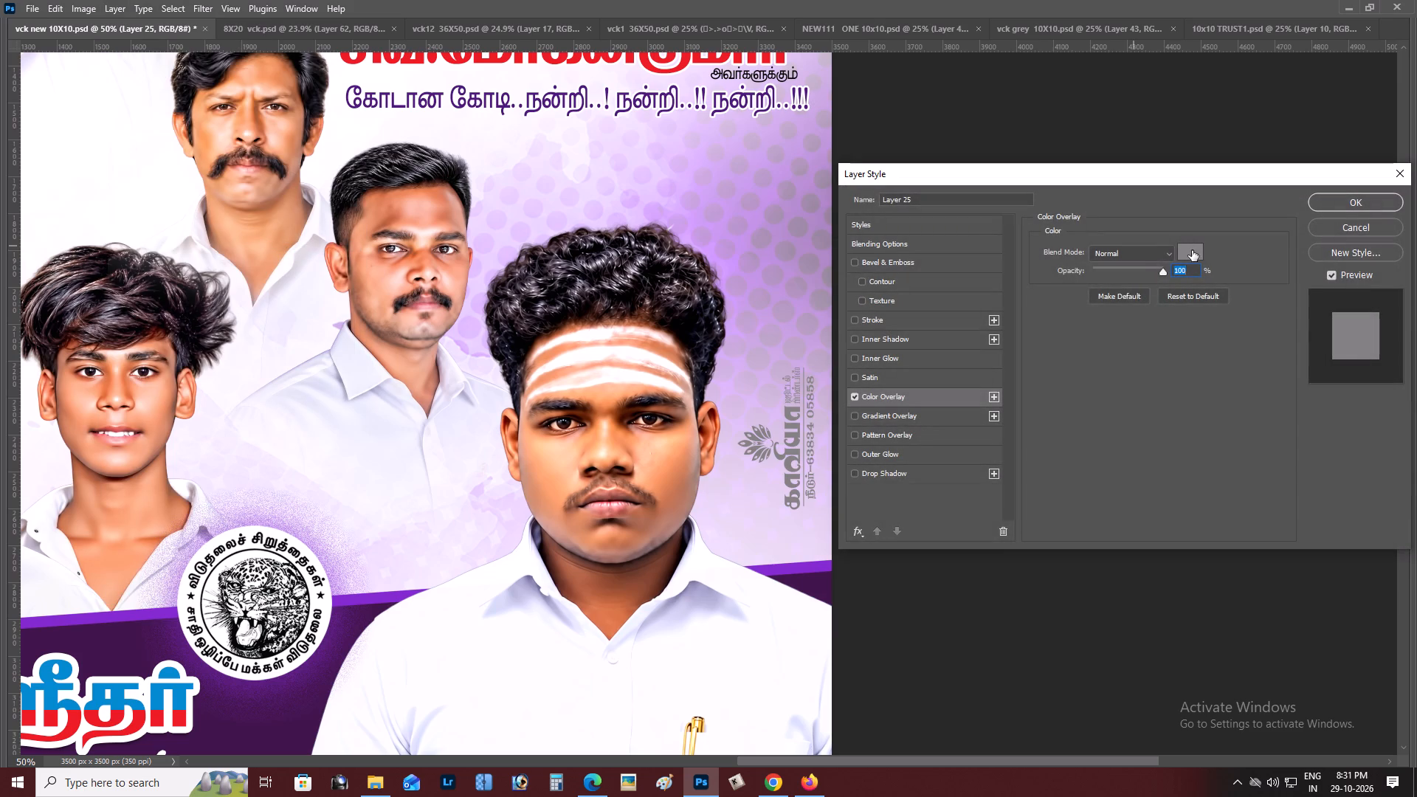
click(1192, 250)
click(813, 570)
click(819, 588)
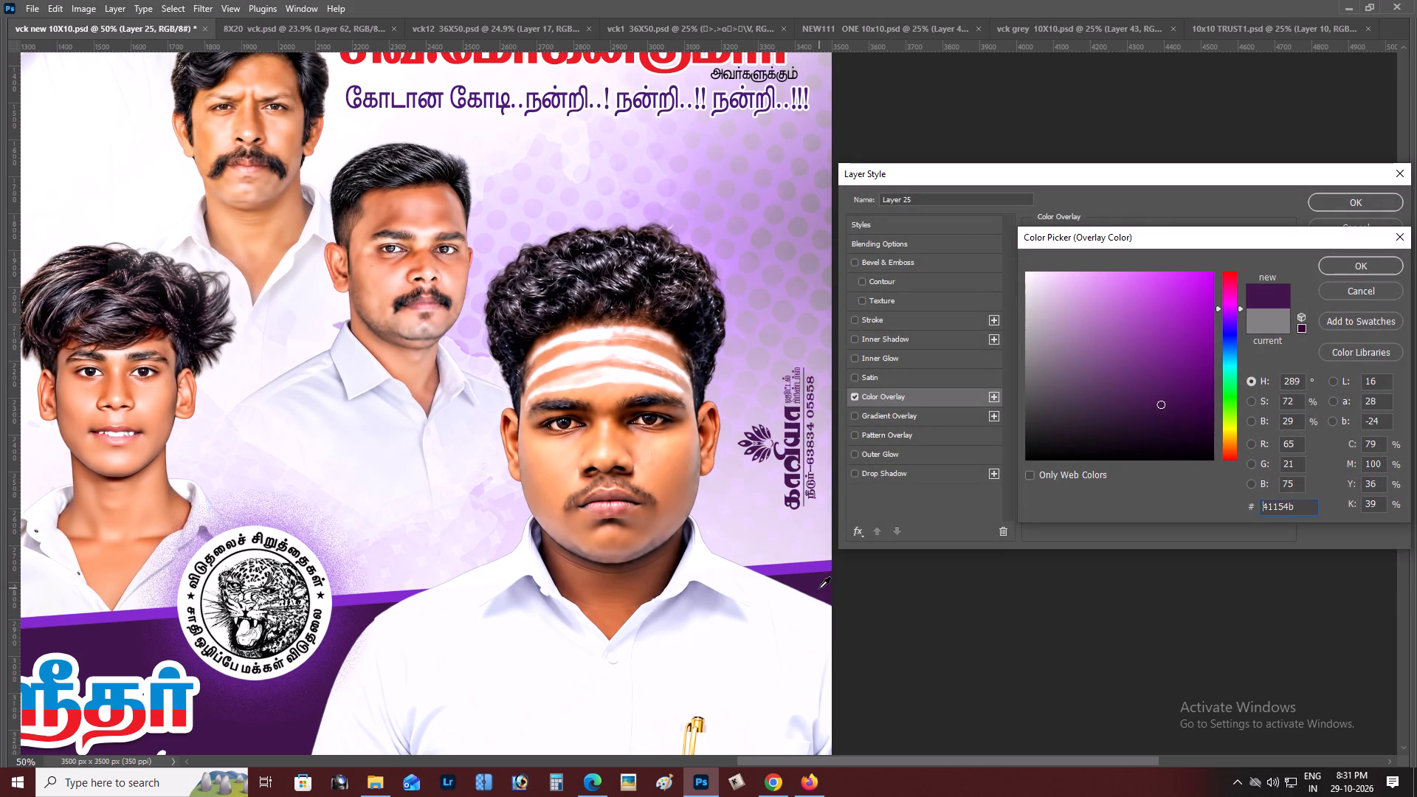
key(Return)
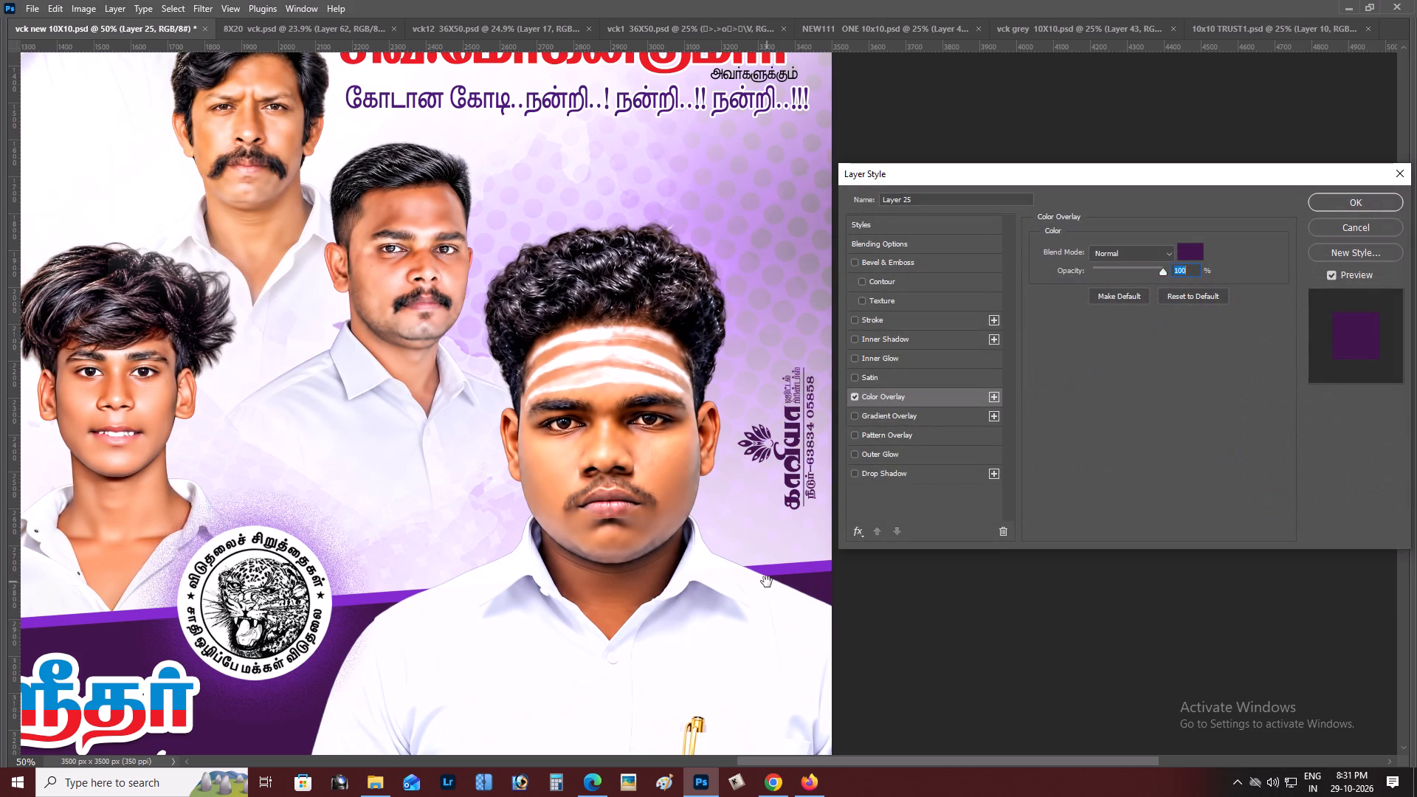
key(Return)
Review the recoloured logo against the whole poster and the lower portraits.
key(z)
alt+click(680, 371)
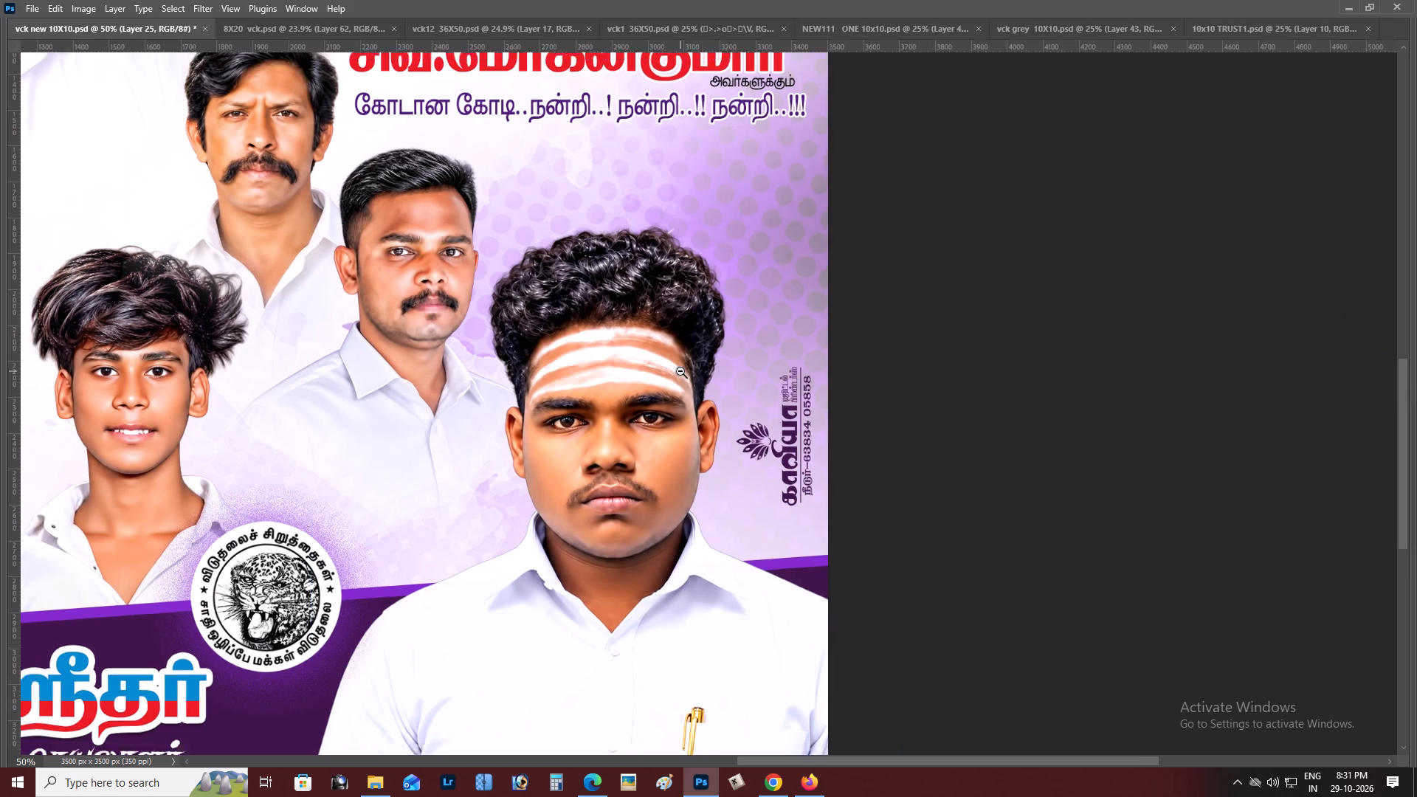
right_click(680, 371)
click(690, 379)
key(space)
drag(690, 379, 562, 356)
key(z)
click(794, 500)
alt+click(573, 458)
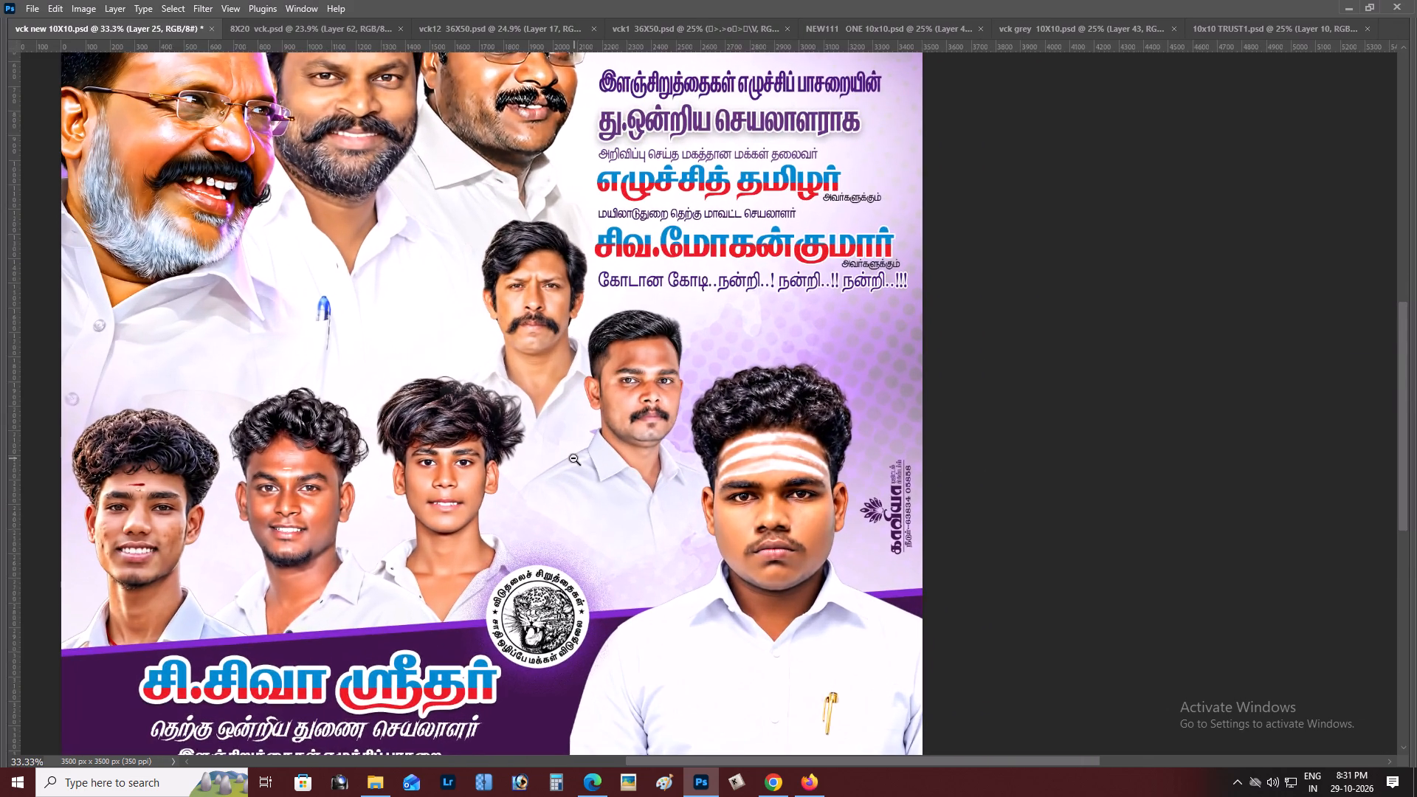
right_click(592, 452)
double_click(611, 463)
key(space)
drag(534, 541, 534, 482)
Inspect the empty left end of the bottom banner and look through the other open posters for artwork to reuse.
click(432, 567)
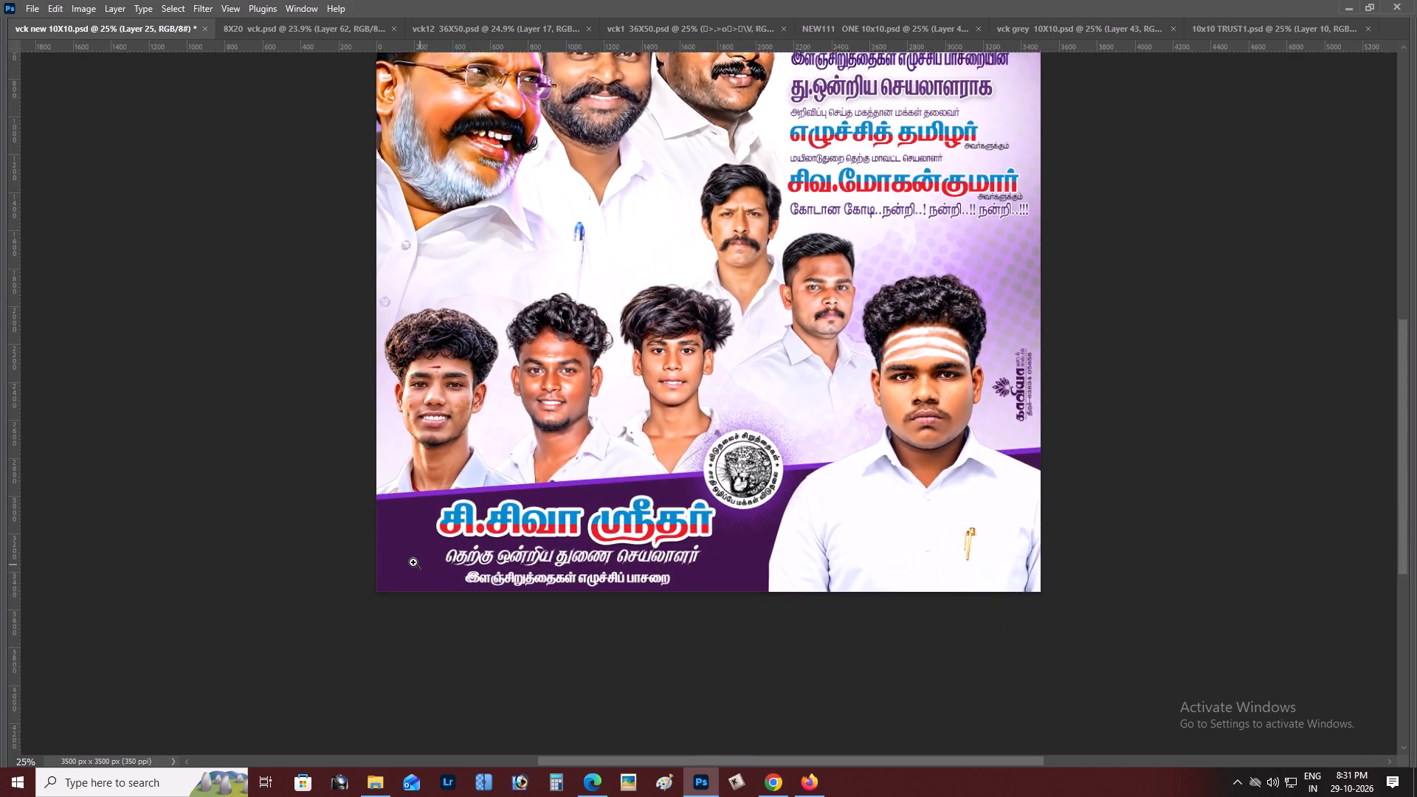
click(413, 562)
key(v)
right_click(386, 476)
click(404, 478)
click(410, 486)
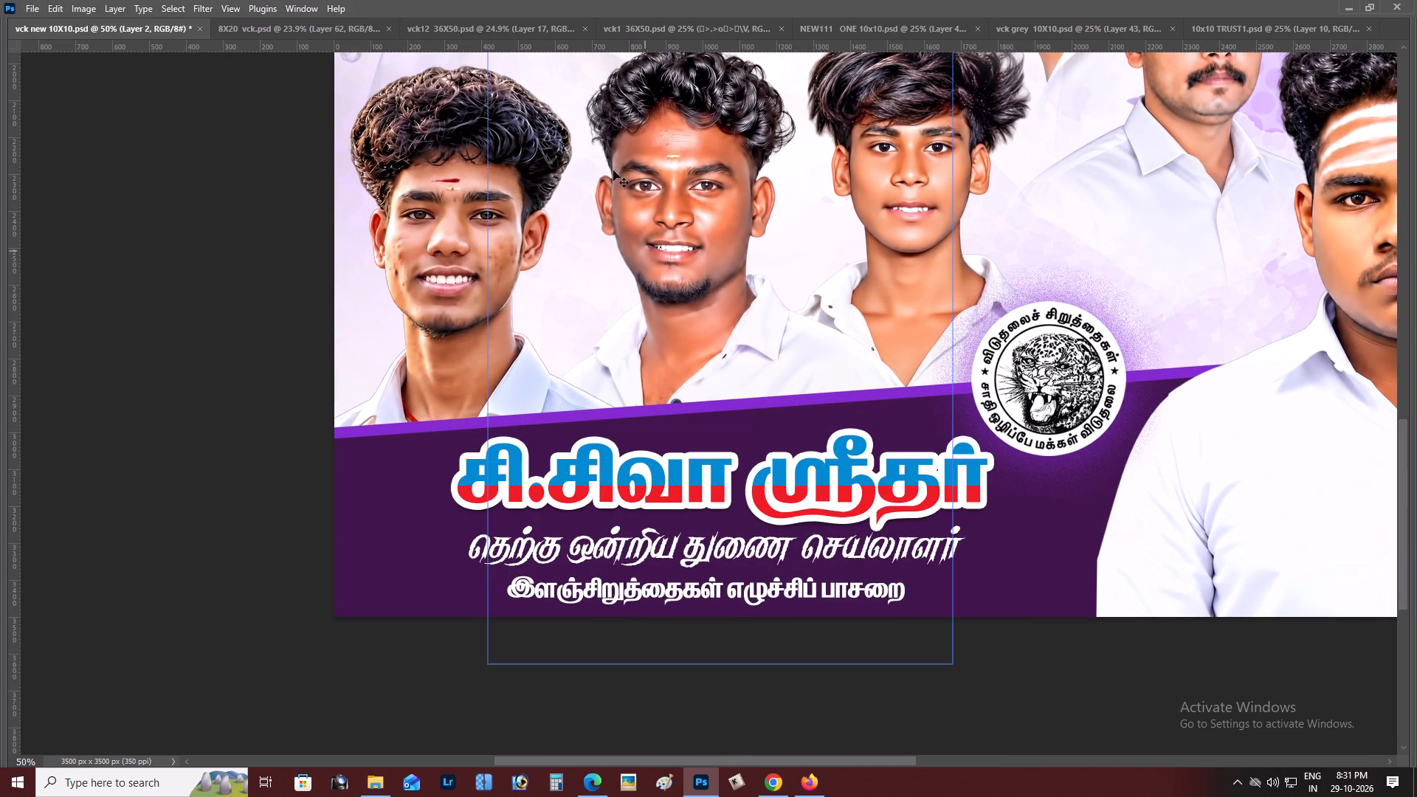
click(467, 34)
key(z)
alt+click(539, 397)
click(622, 28)
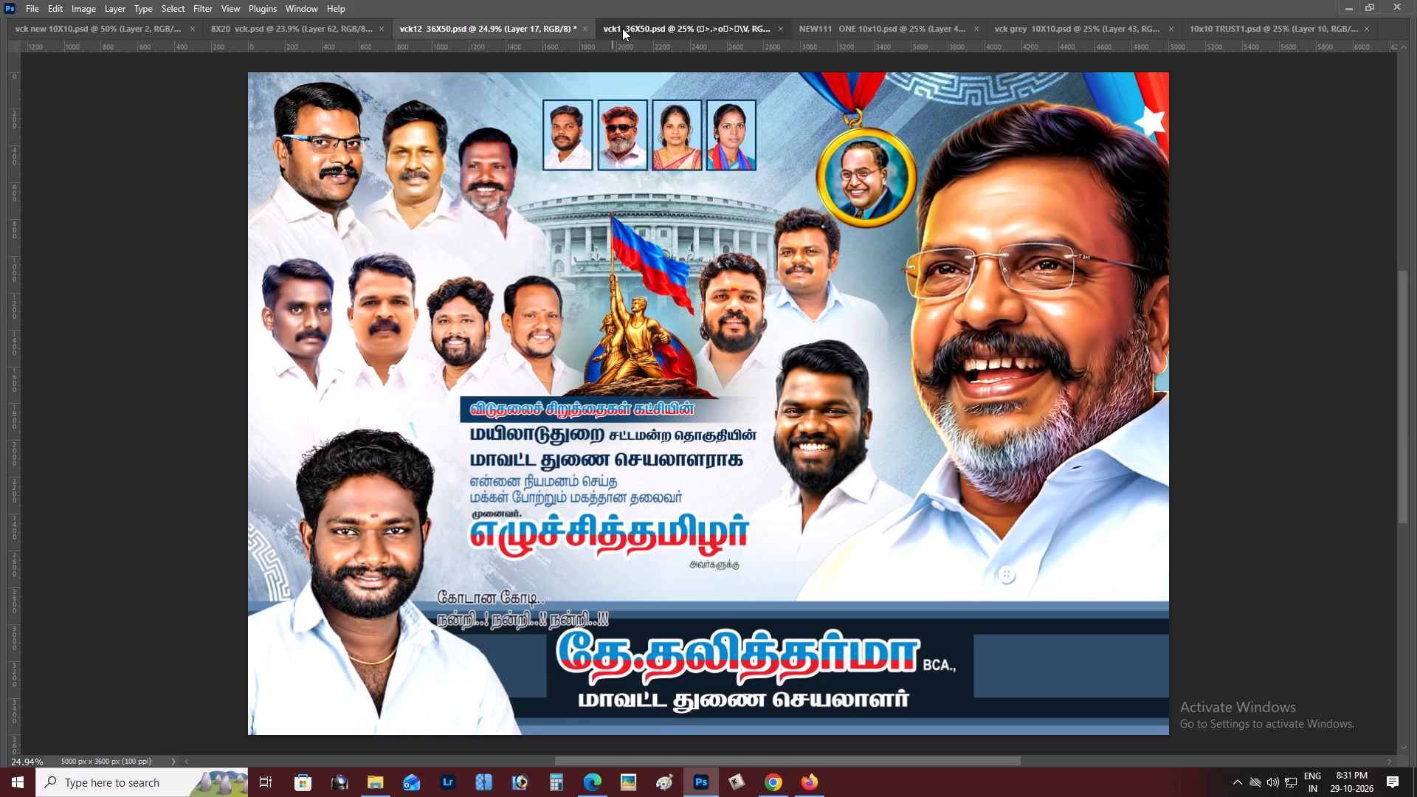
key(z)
alt+click(696, 245)
click(822, 32)
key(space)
drag(828, 191, 784, 173)
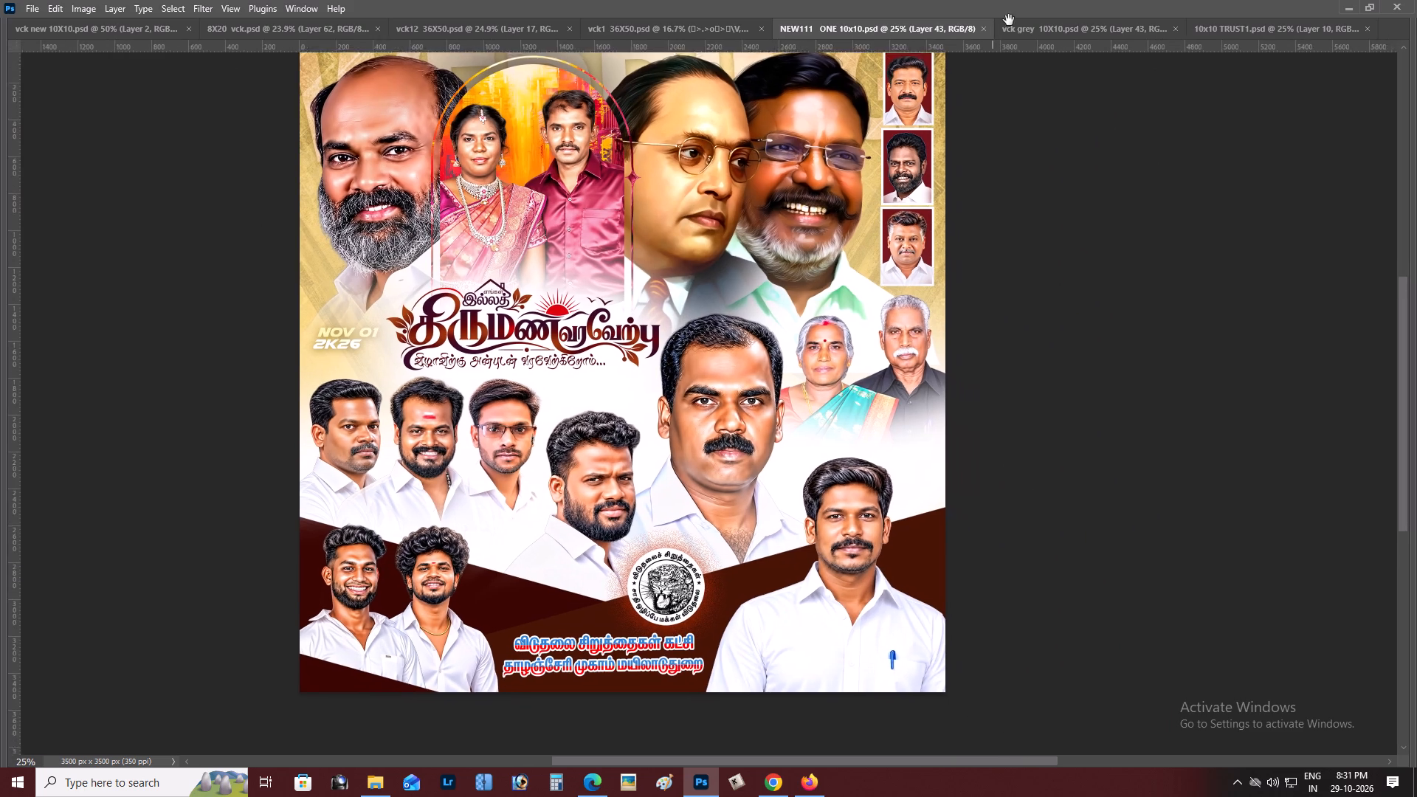
Copy the leopards-and-flag artwork from vck grey 10X10.psd into vck new 10X10 at the left end of the bottom banner.
click(1055, 32)
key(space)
drag(953, 274, 913, 266)
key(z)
click(881, 642)
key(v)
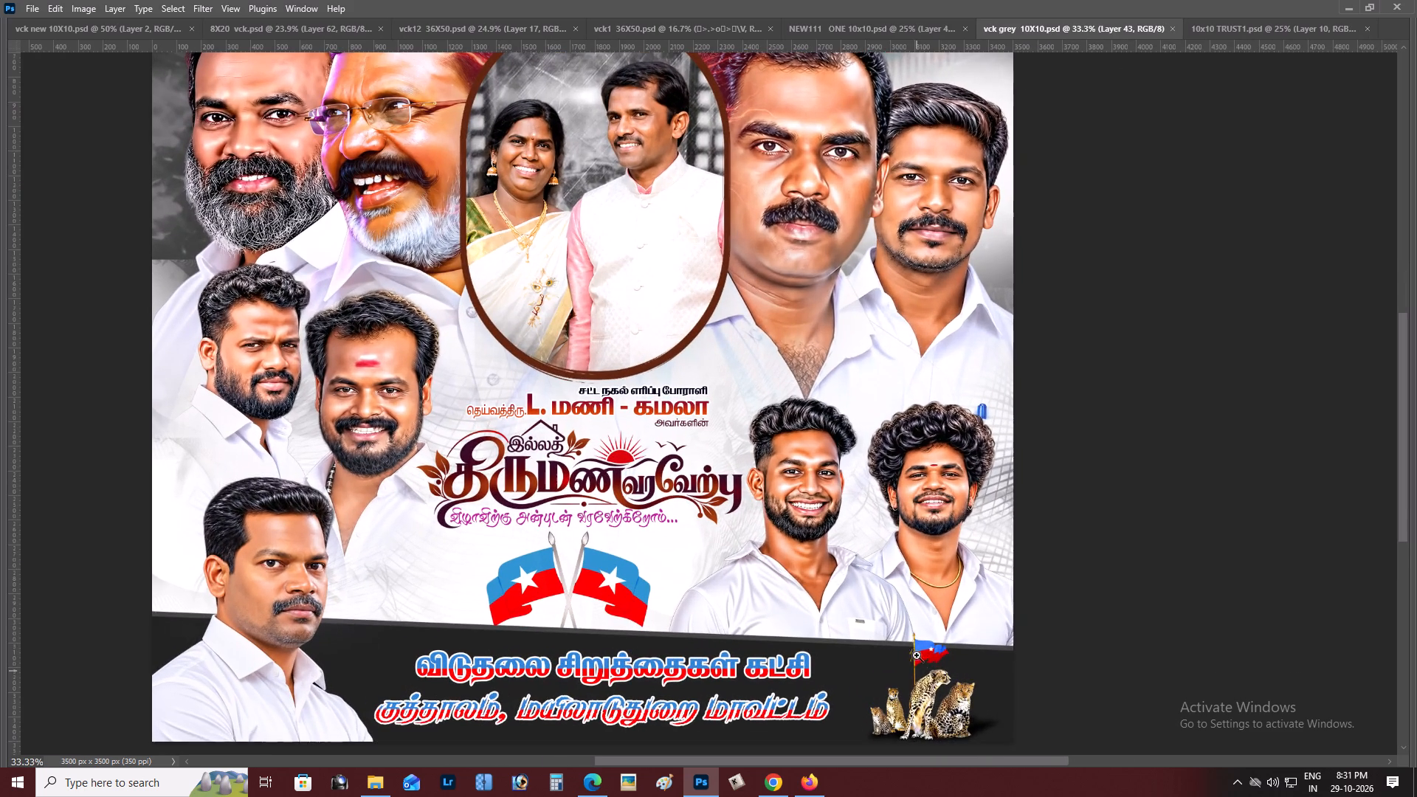
right_click(920, 649)
click(938, 654)
drag(938, 642, 58, 30)
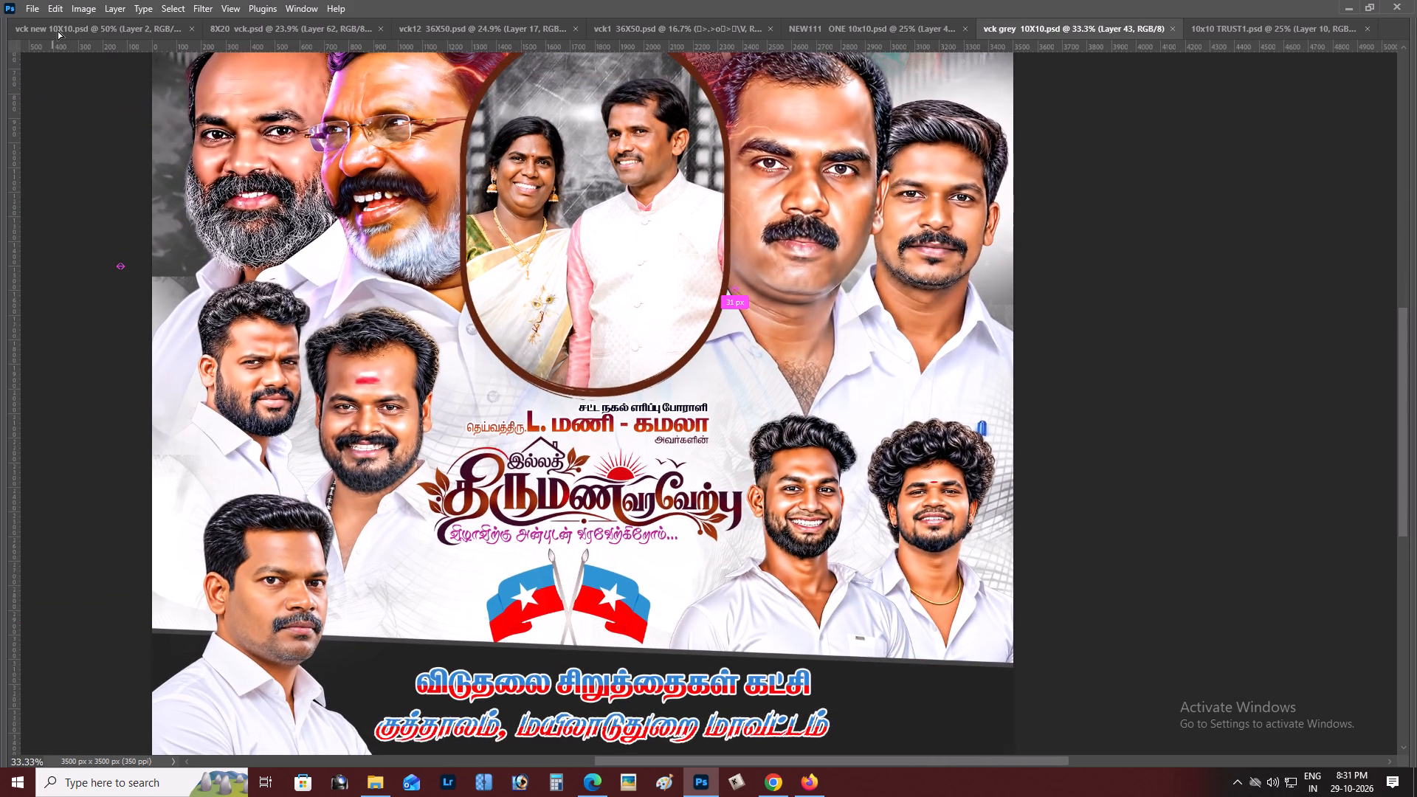
drag(58, 30, 272, 542)
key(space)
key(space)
drag(280, 543, 405, 519)
drag(405, 519, 318, 666)
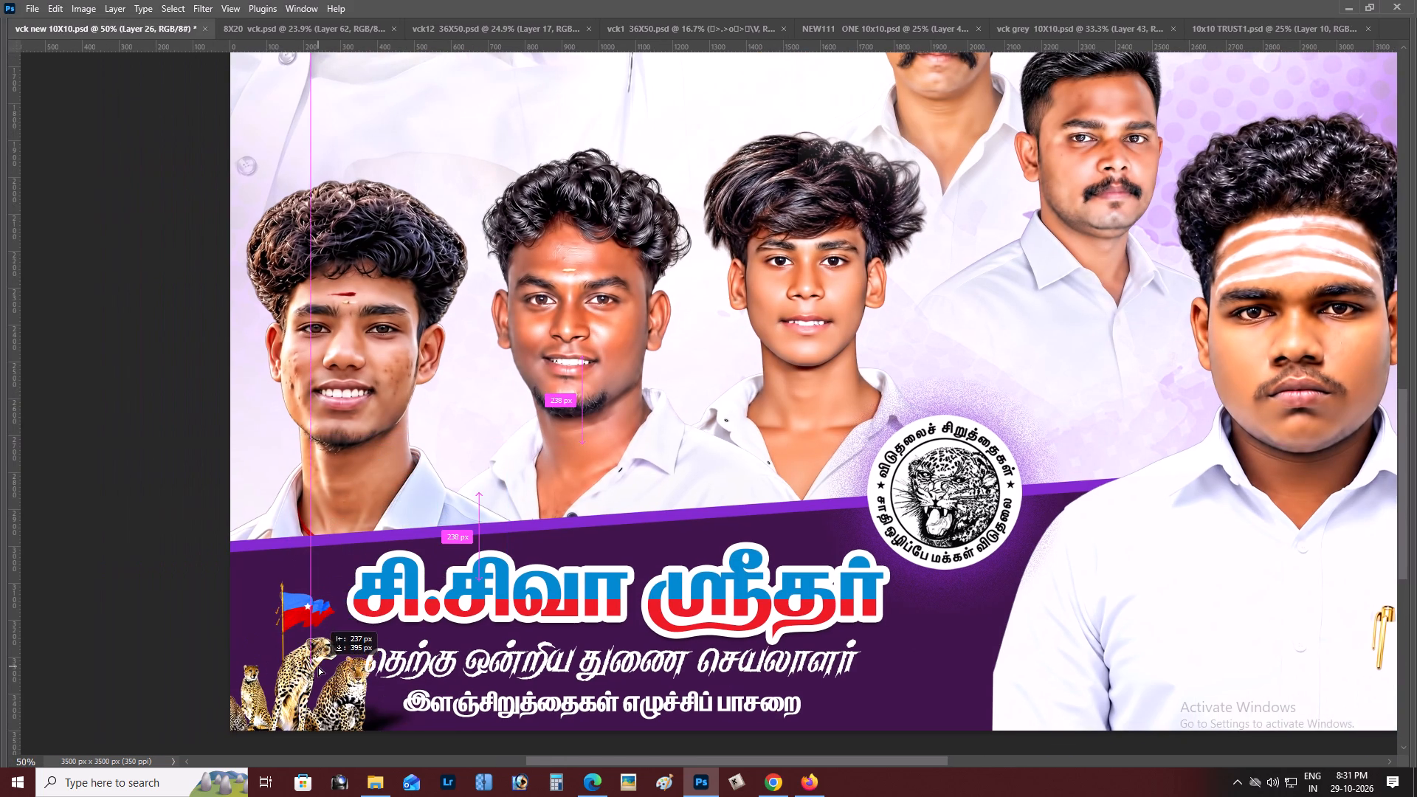
Scale the leopards-and-flag artwork down and fit it into the banner's lower-left corner, beside the text lines.
drag(318, 666, 333, 652)
key(ctrl+t)
alt+drag(427, 573, 399, 579)
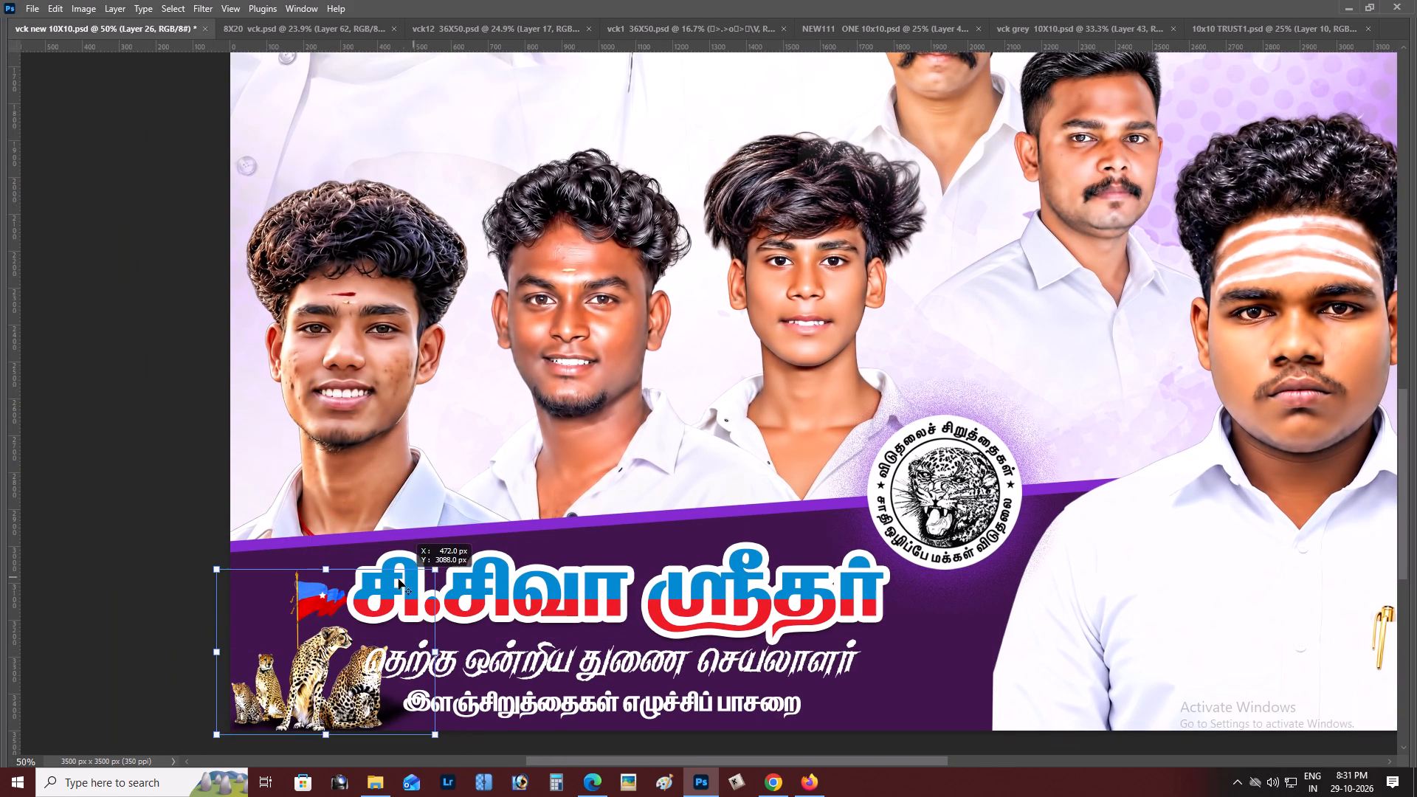
alt+drag(399, 579, 397, 580)
drag(435, 571, 379, 600)
drag(354, 660, 369, 663)
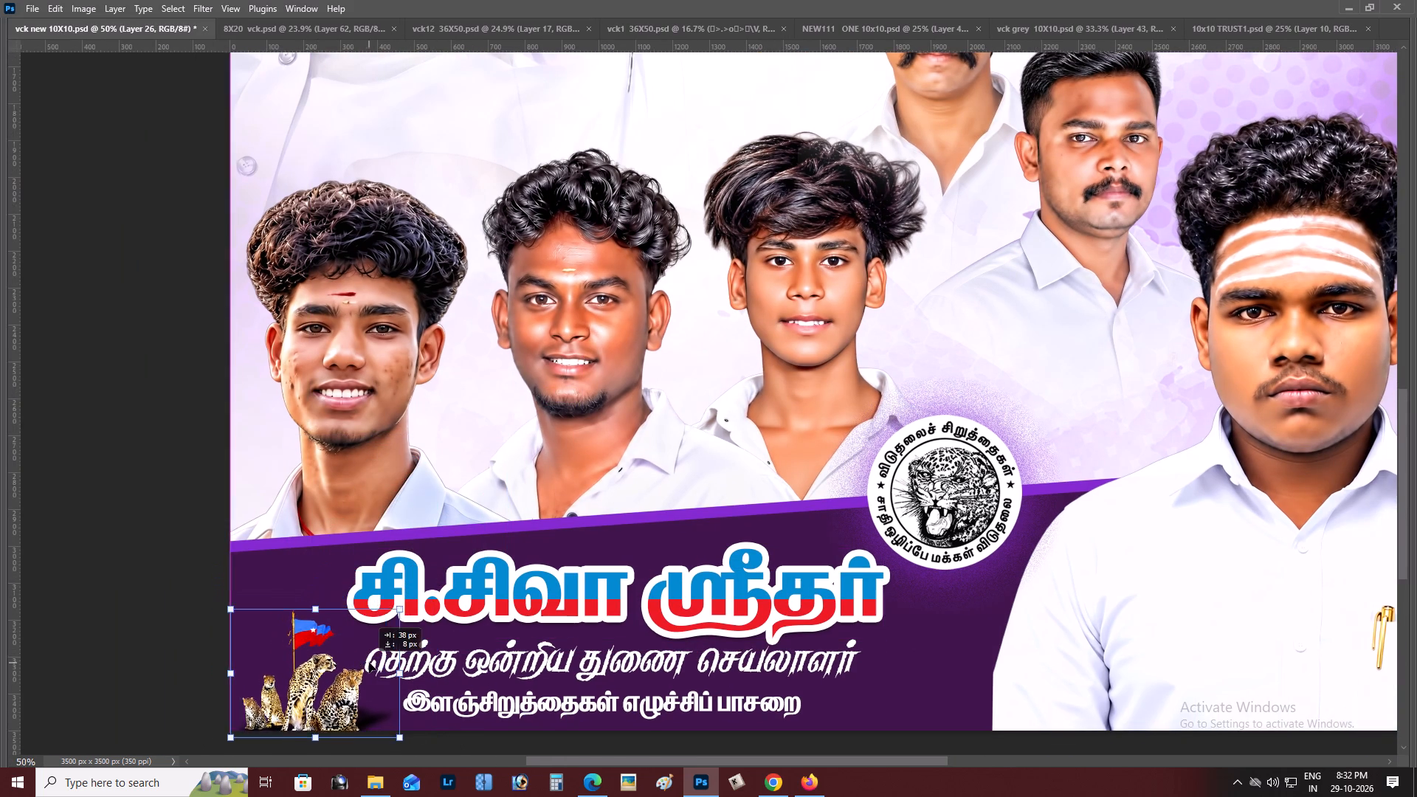
drag(369, 663, 362, 657)
drag(405, 605, 415, 601)
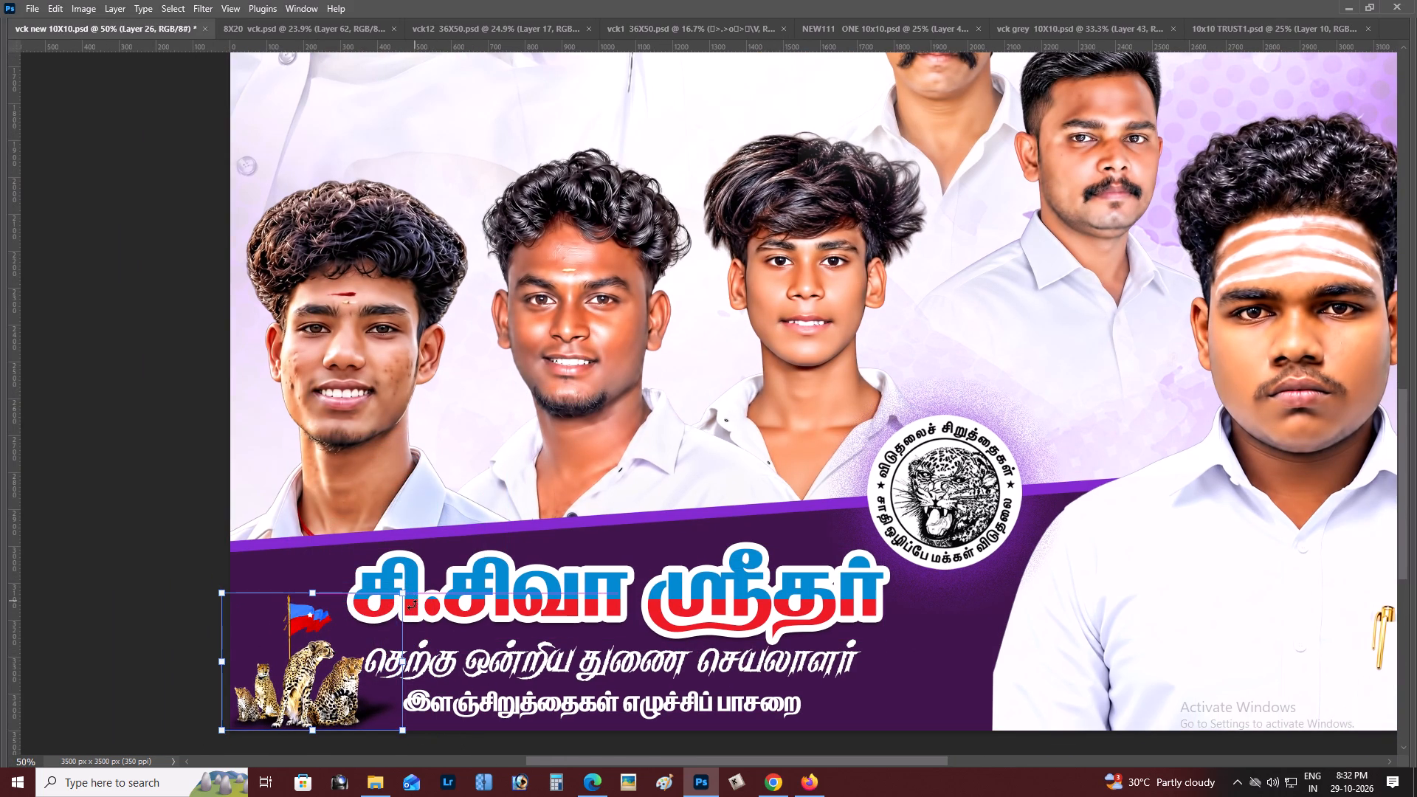
drag(356, 646, 350, 648)
key(ctrl+Return)
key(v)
key(shift+Right)
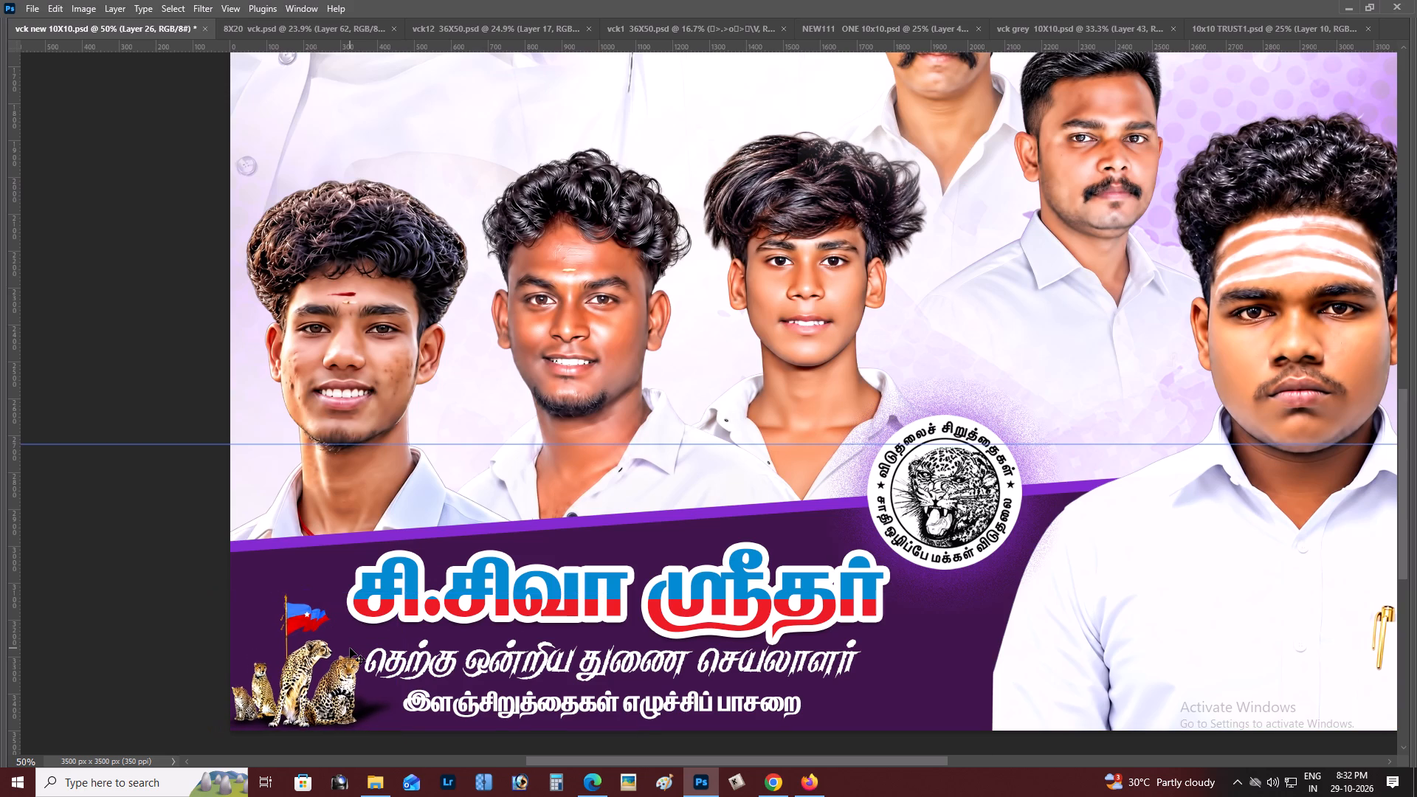
key(shift+Down)
key(Right)
Select the banner's name line and both title lines together and shift them slightly right, away from the leopards.
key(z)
alt+click(350, 648)
right_click(463, 610)
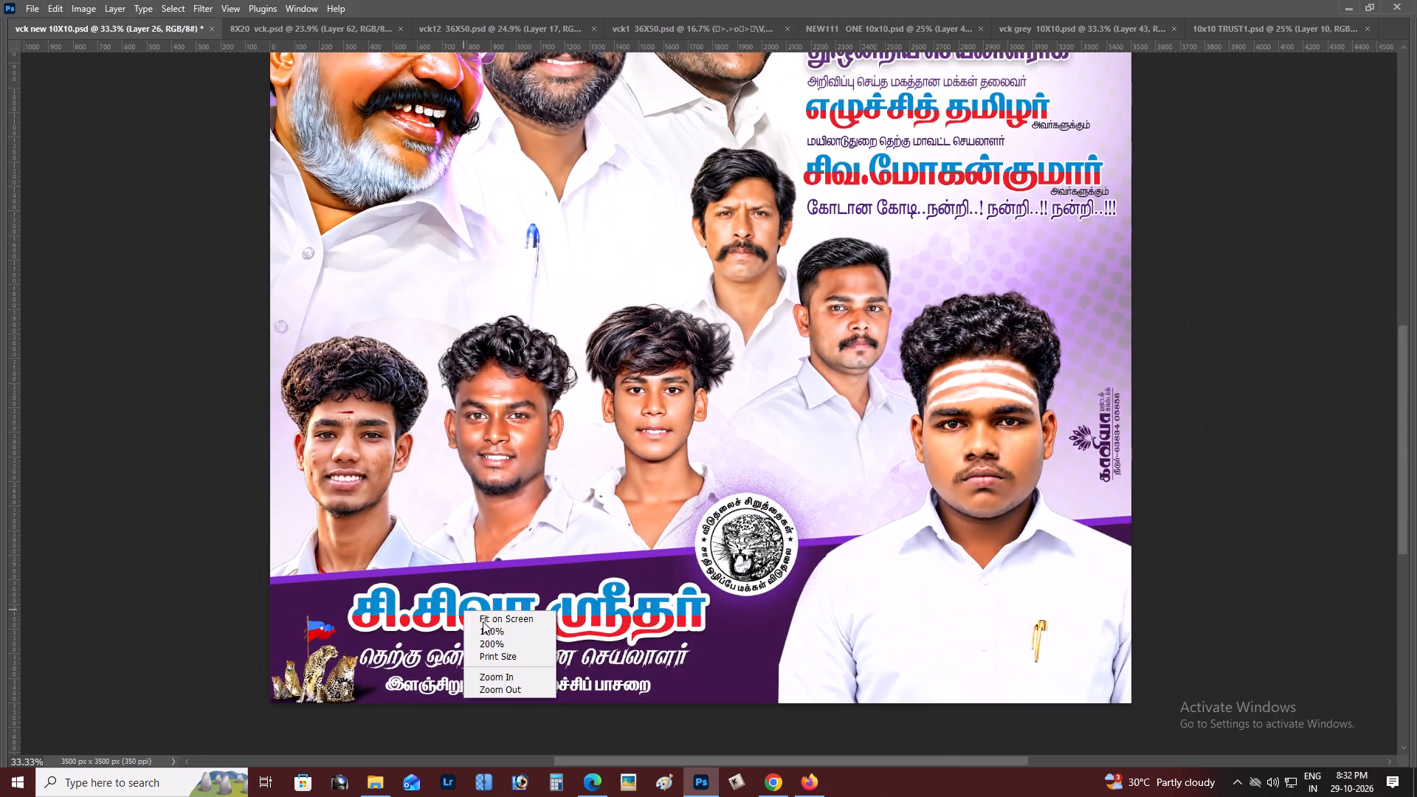
double_click(484, 624)
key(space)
drag(477, 611, 477, 532)
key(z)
triple_click(524, 542)
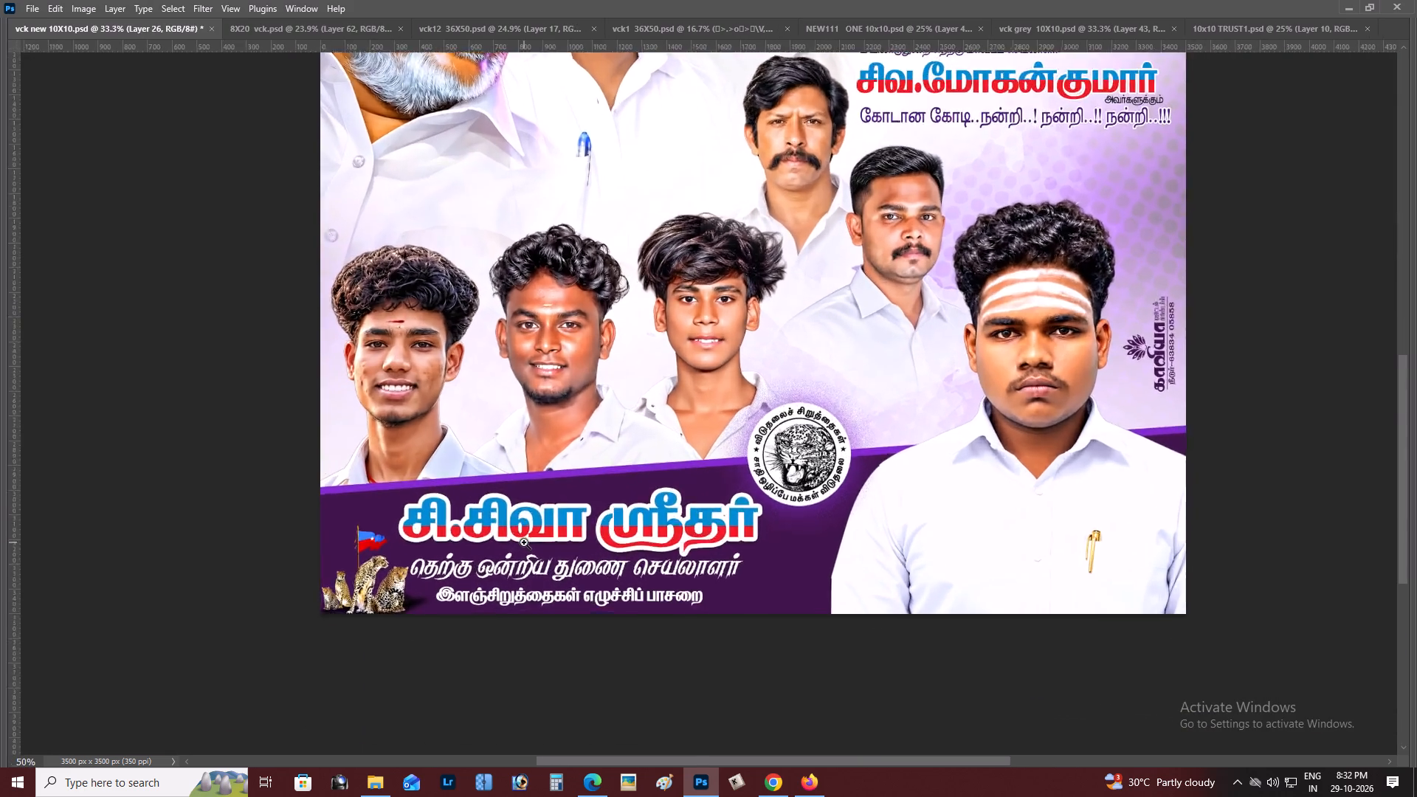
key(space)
drag(520, 536, 505, 496)
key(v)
right_click(533, 418)
click(548, 428)
shift+right_click(530, 511)
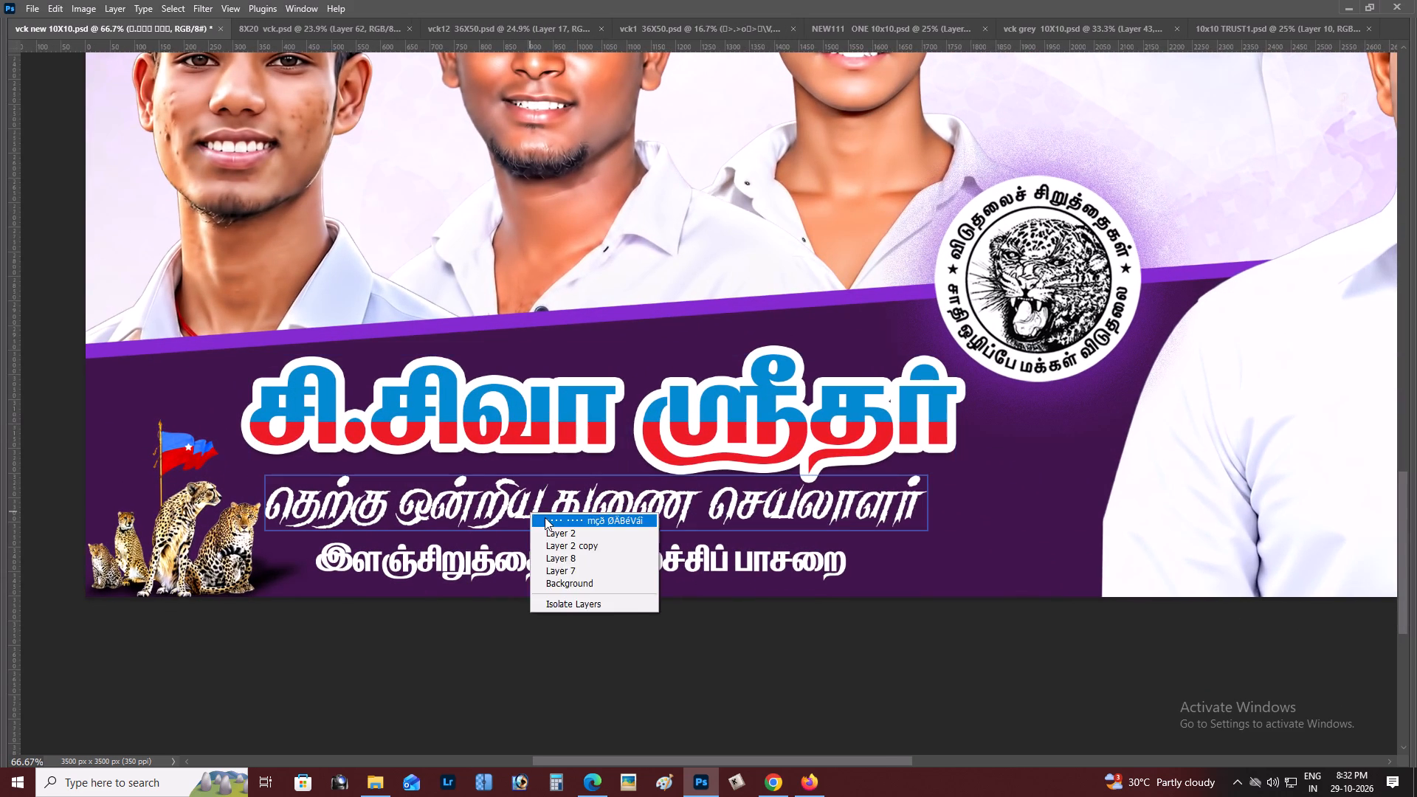
shift+click(545, 517)
shift+right_click(555, 561)
shift+click(569, 570)
key(shift+Right)
key(shift+Right)
key(shift+Right)
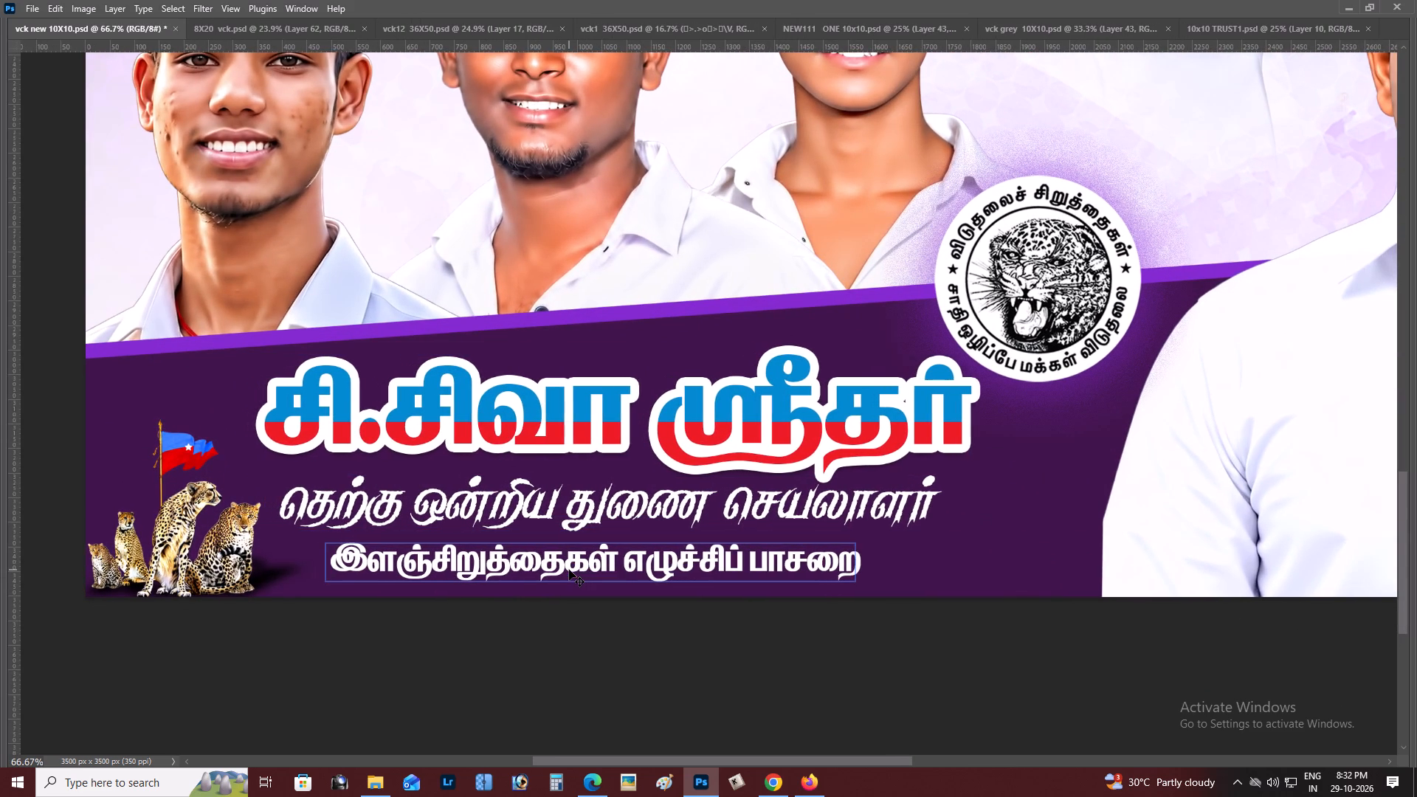
key(shift+Right)
Review the spacing of the banner text and leopards, both close up and against the whole poster.
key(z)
alt+click(427, 483)
right_click(427, 483)
click(439, 487)
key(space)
drag(454, 480, 540, 397)
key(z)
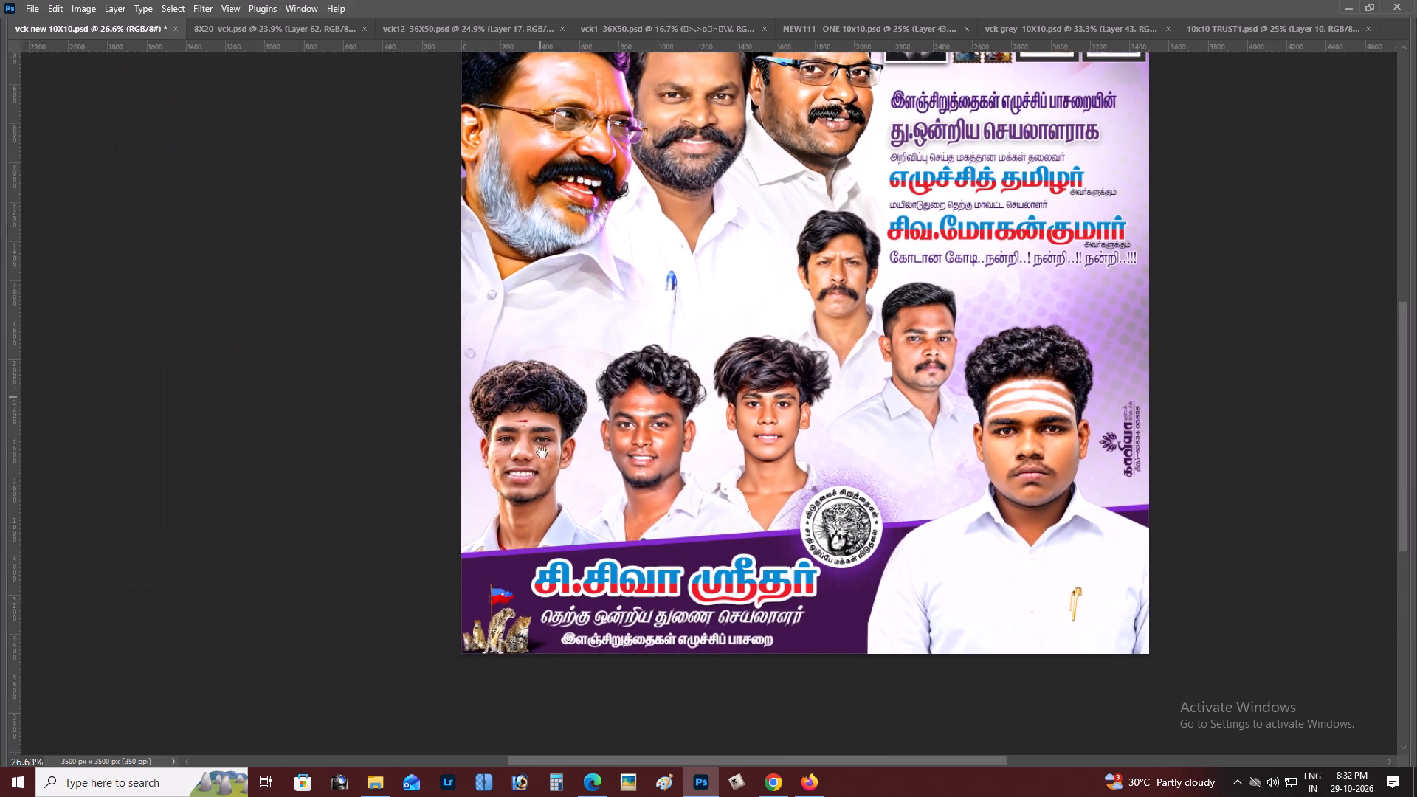
alt+click(609, 531)
right_click(620, 520)
click(637, 528)
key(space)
drag(636, 527, 613, 436)
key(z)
triple_click(335, 547)
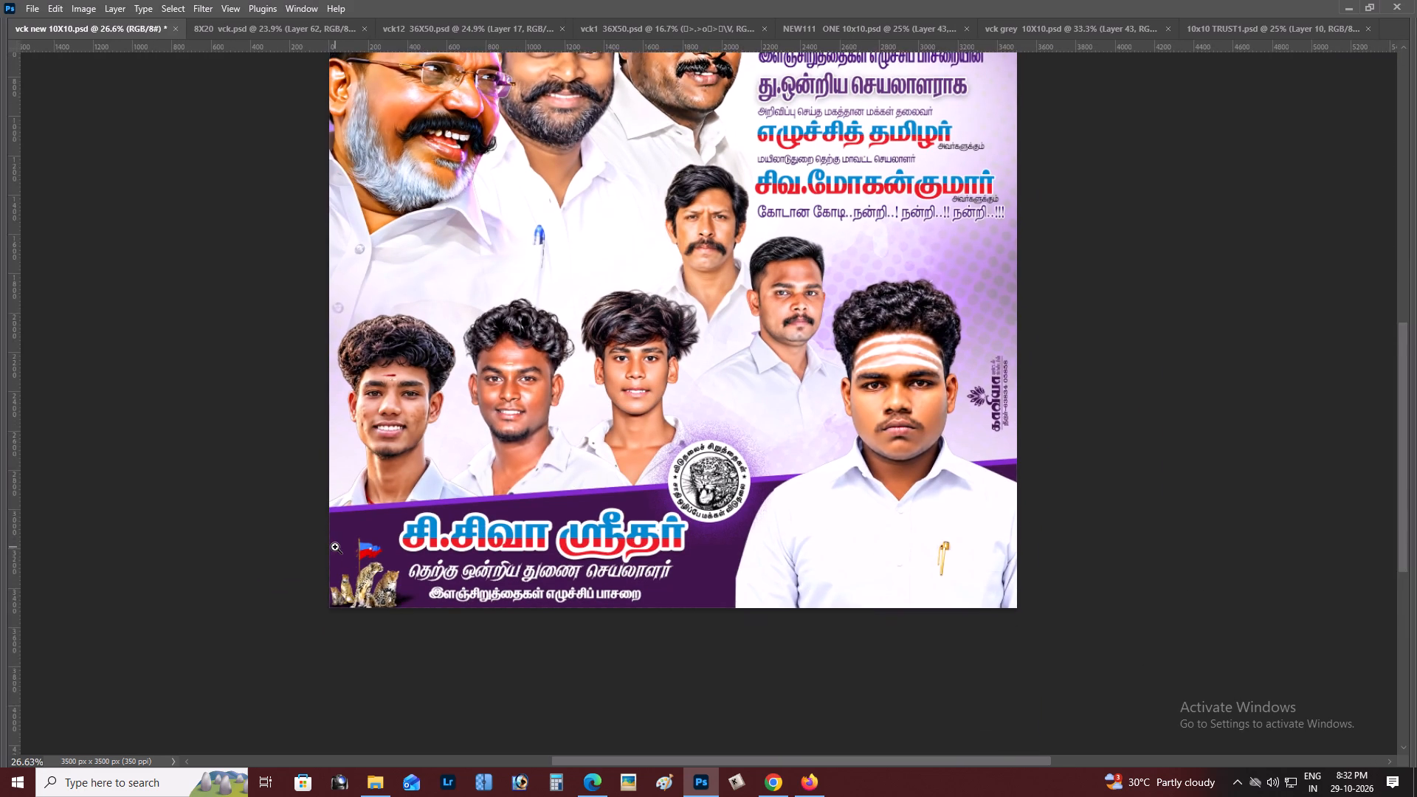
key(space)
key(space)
drag(365, 548, 283, 517)
alt+click(356, 485)
right_click(360, 480)
double_click(385, 489)
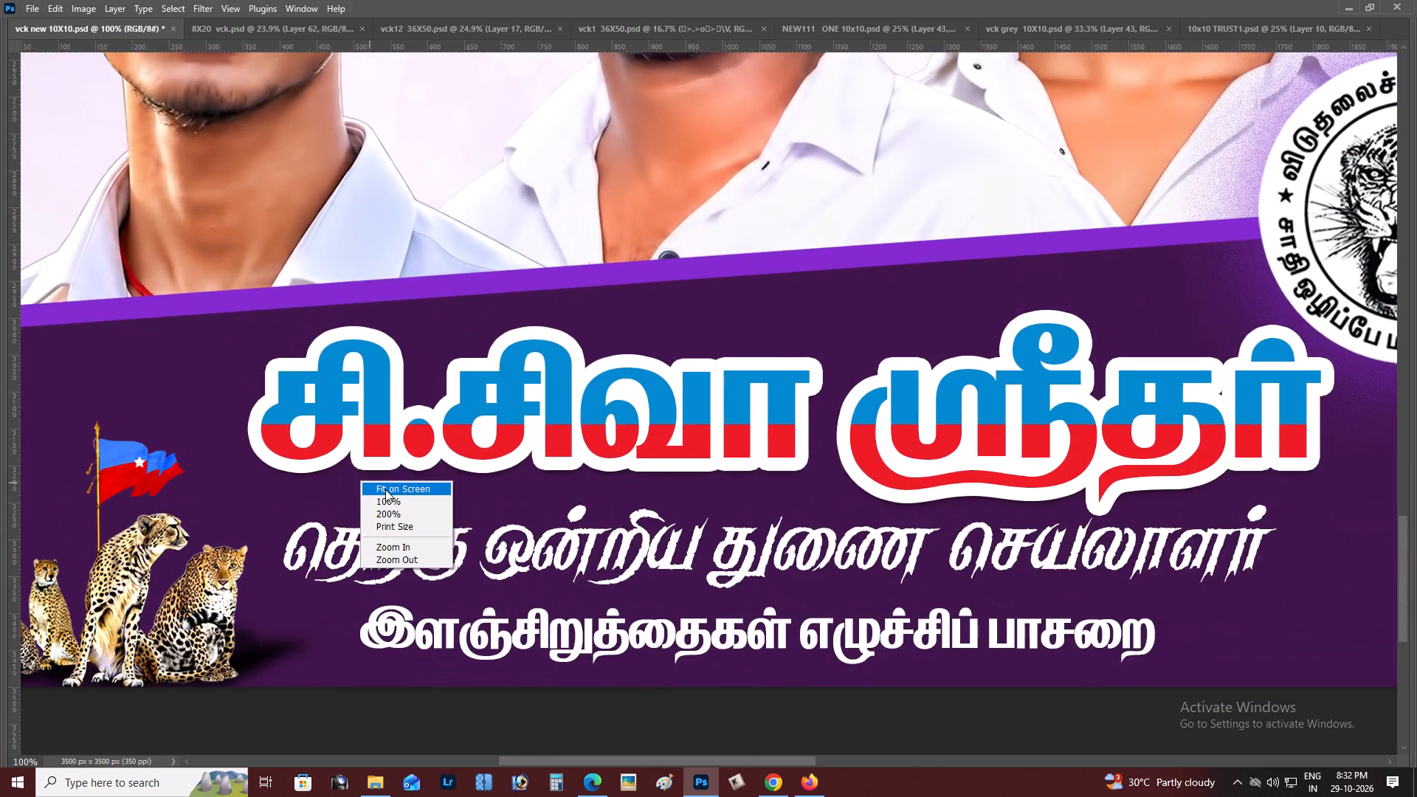
Save a JPEG copy of the finished poster as vck new 10X10 copy in the 26 folder under 10 OCTOBER.
key(ctrl+shift+s)
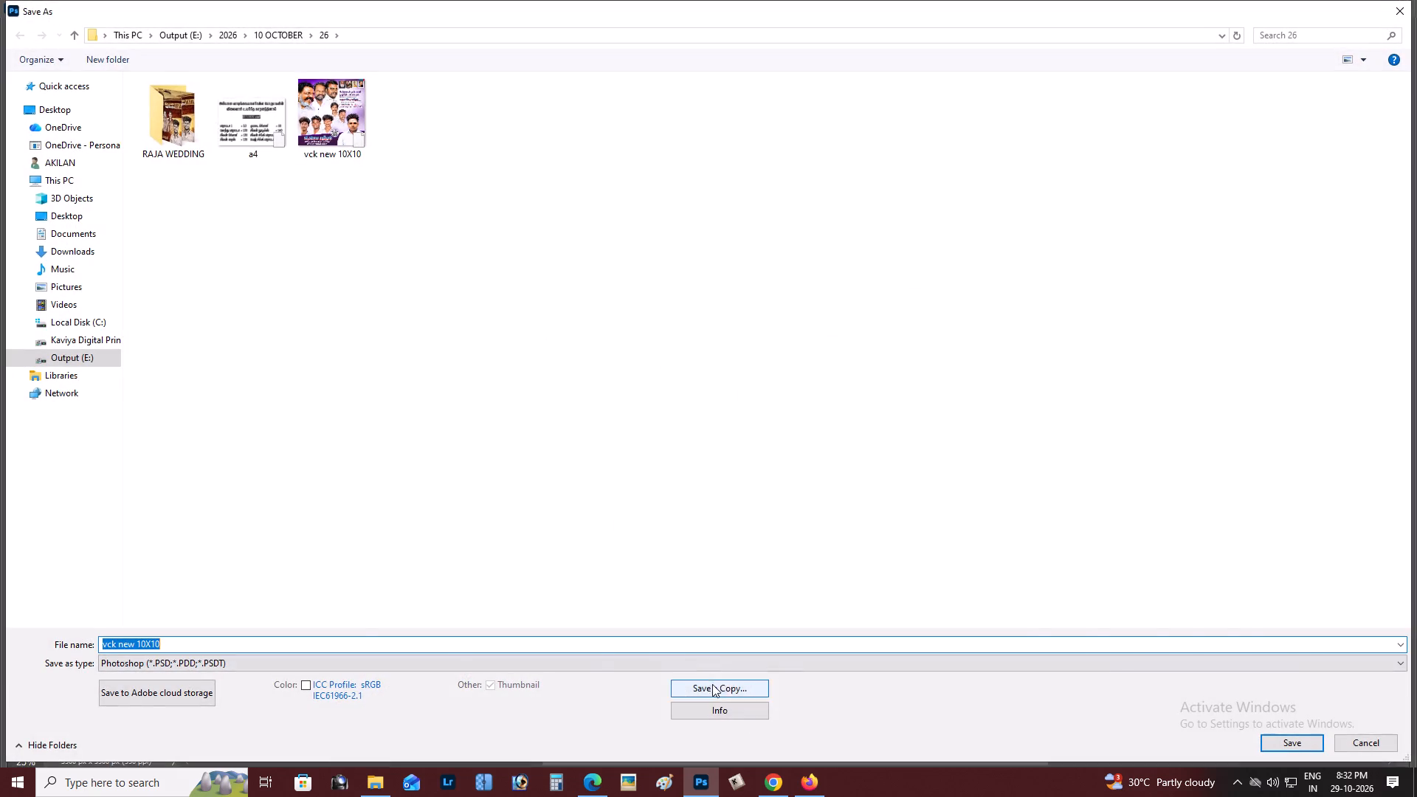
click(712, 684)
click(702, 645)
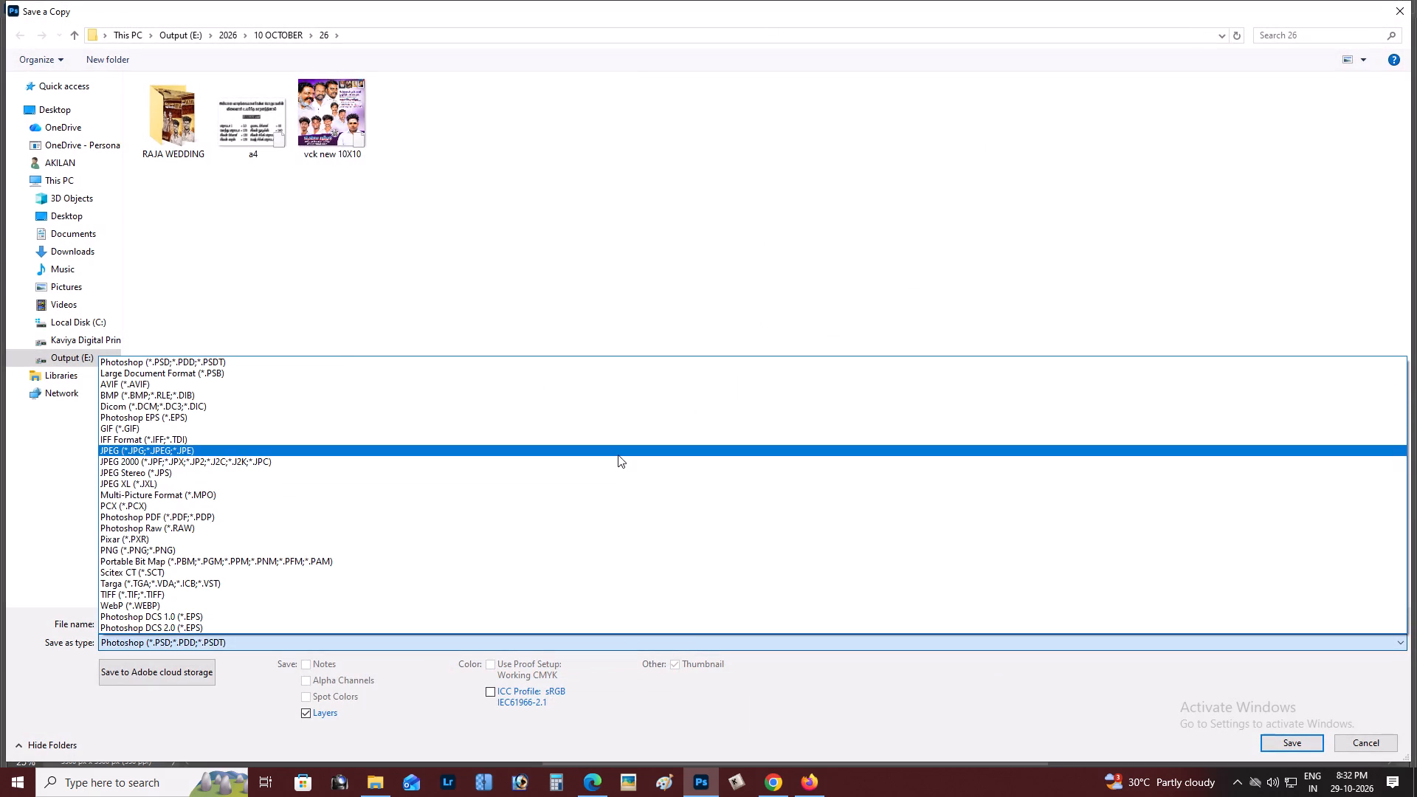
click(618, 455)
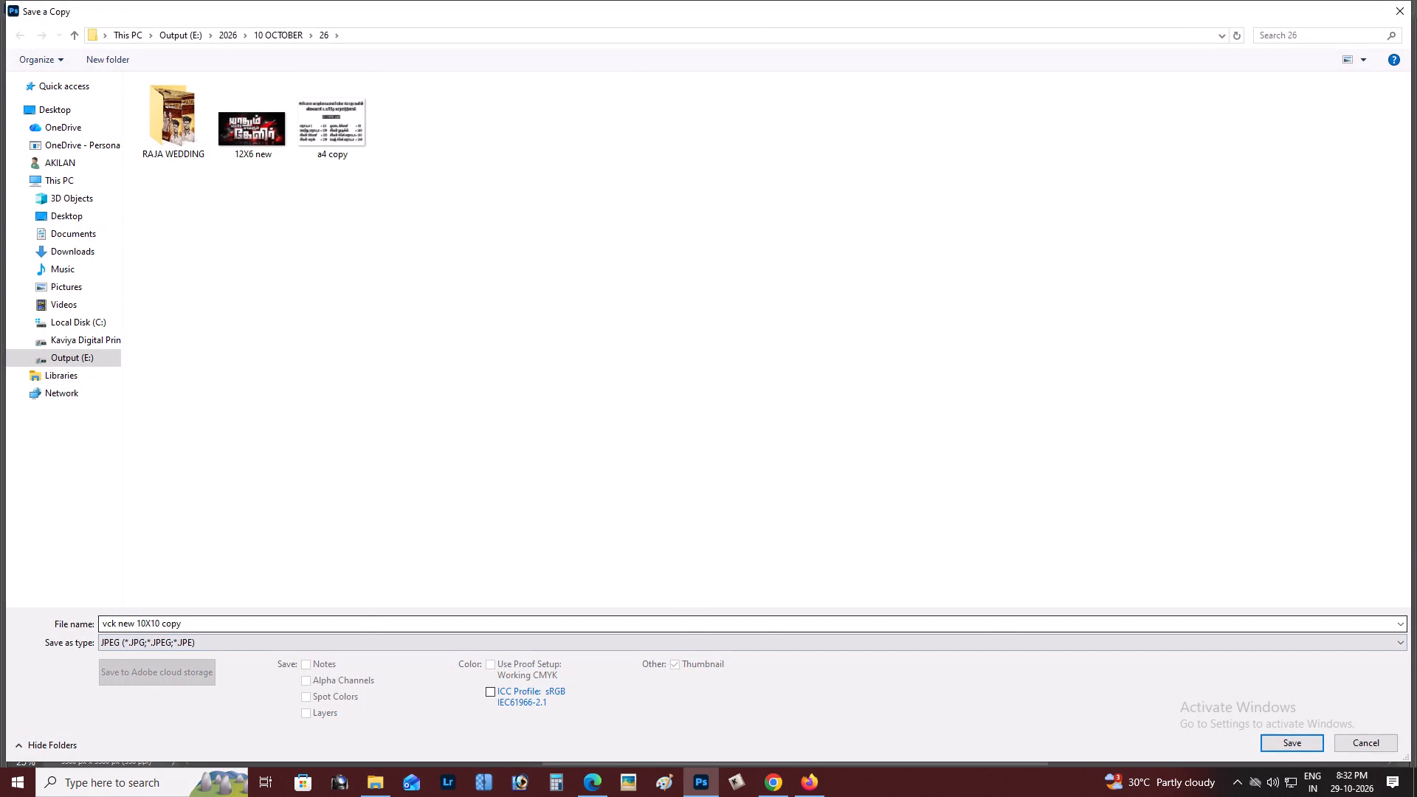
key(Return)
key(Return)
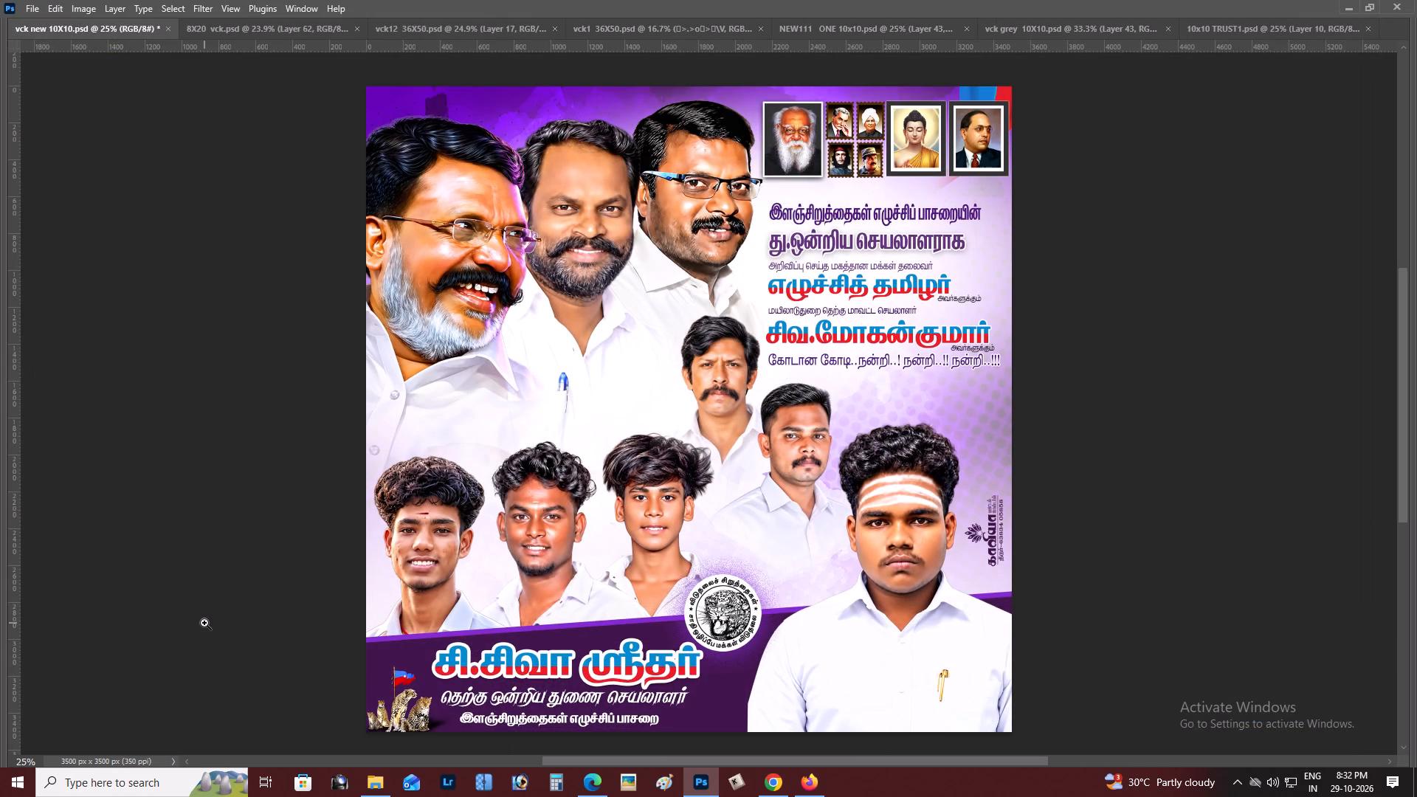
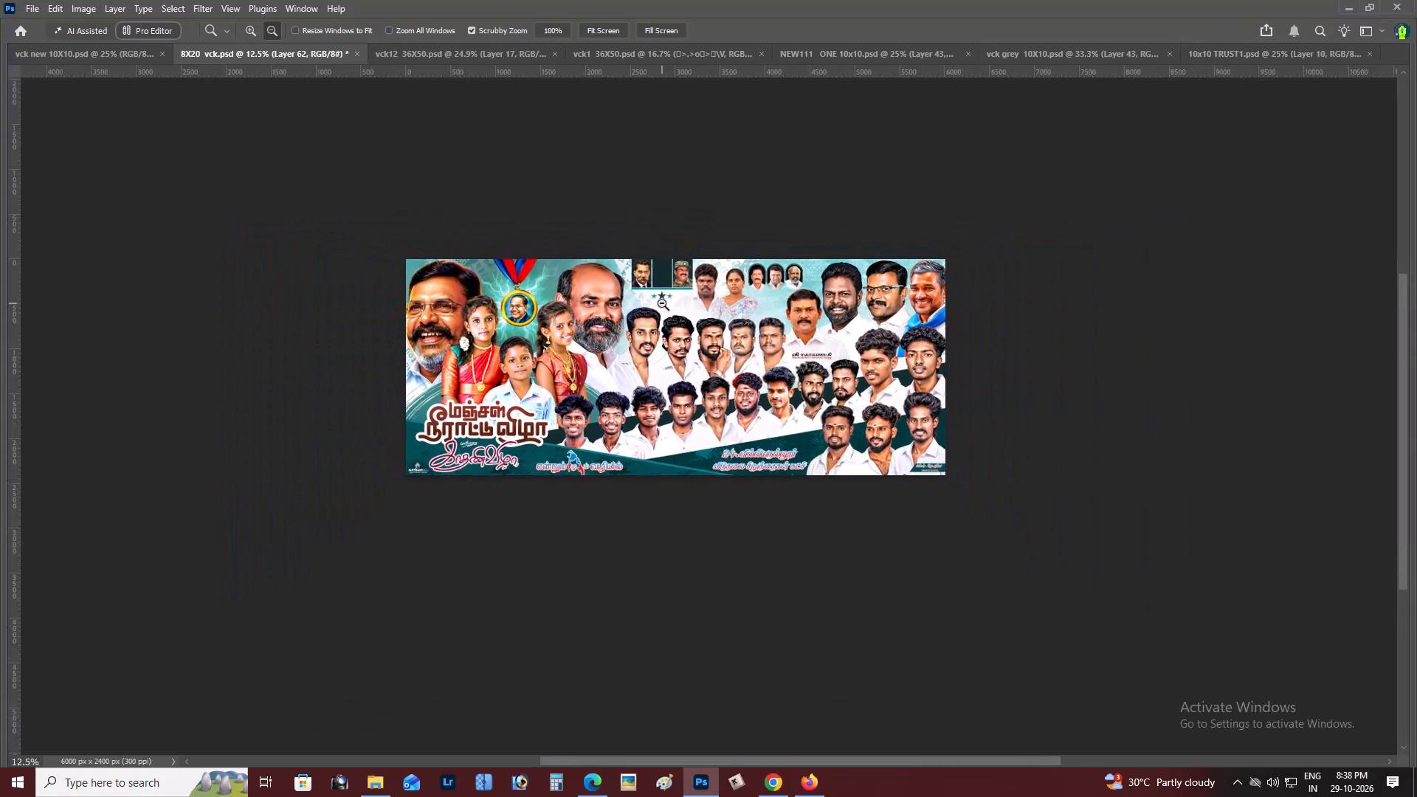
Check the 8X20 vck.psd banner up close and close its document.
double_click(673, 311)
click(350, 52)
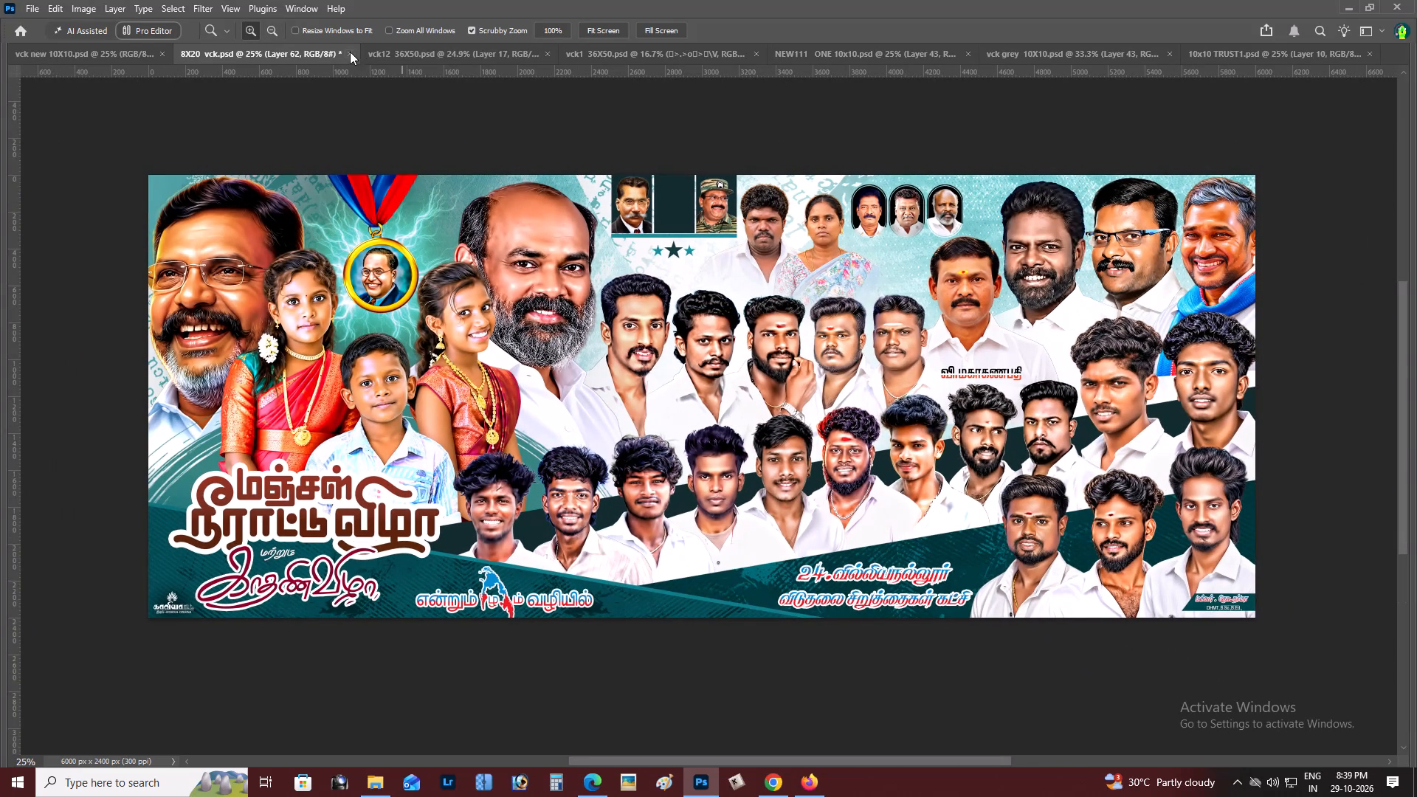